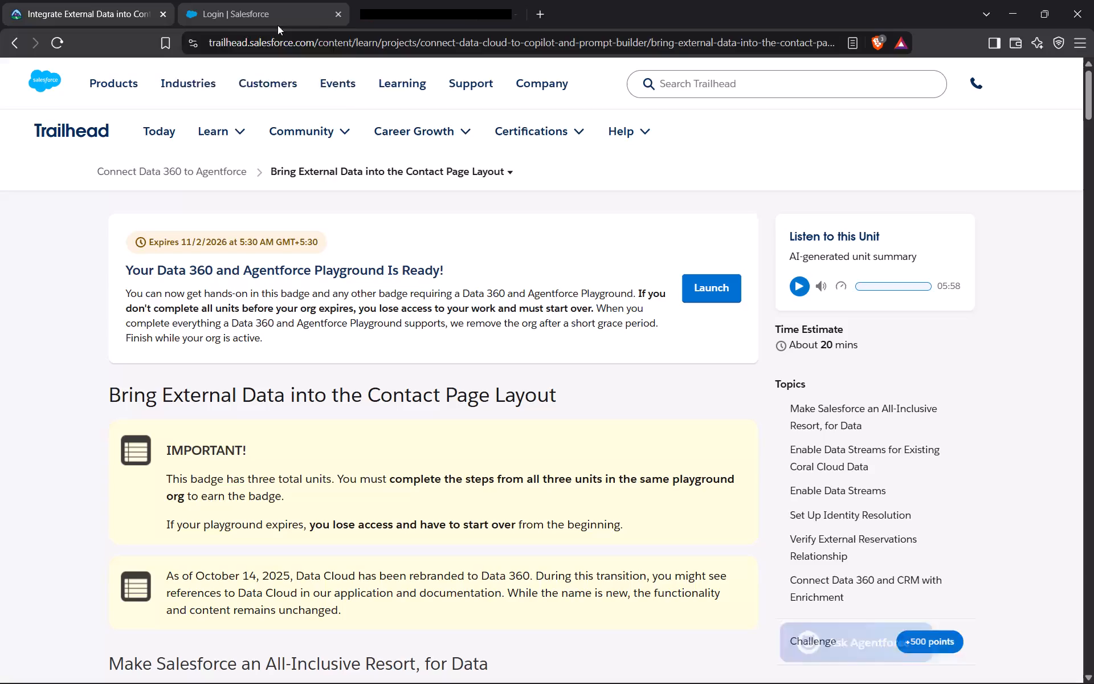
Close the Salesforce login tab and return to the Trailhead unit page in Brave.
{"action": "left_click", "coordinate": [341, 16]}
{"action": "left_click", "coordinate": [1019, 5]}
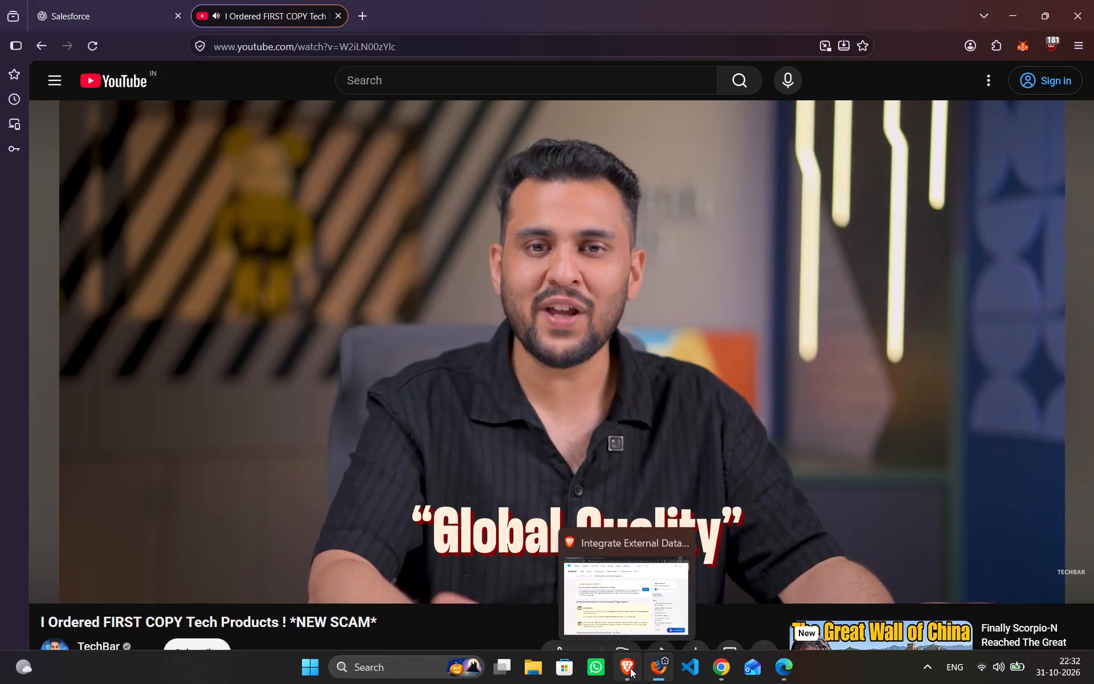
{"action": "left_click", "coordinate": [630, 668]}
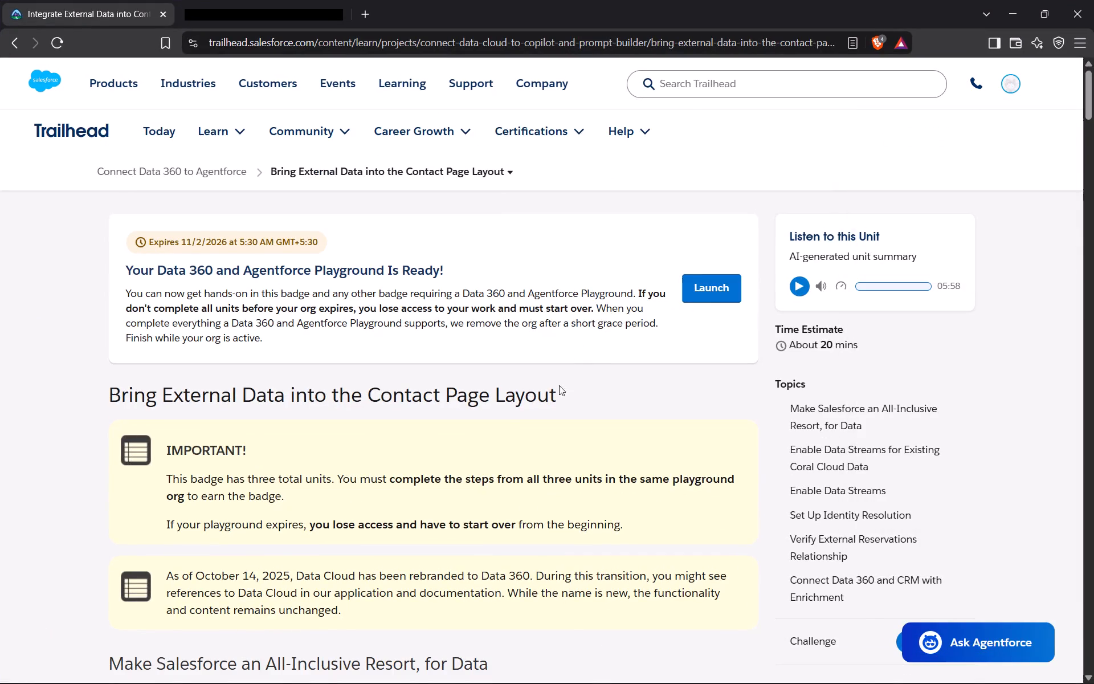
Read through the unit "Bring External Data into the Contact Page Layout" down to the Enable Data Streams instructions.
{"action": "scroll", "coordinate": [550, 387], "scroll_direction": "down", "scroll_amount": 6}
{"action": "scroll", "coordinate": [550, 388], "scroll_direction": "up", "scroll_amount": 6}
{"action": "scroll", "coordinate": [550, 388], "scroll_direction": "down", "scroll_amount": 1}
{"action": "scroll", "coordinate": [550, 388], "scroll_direction": "up", "scroll_amount": 5}
{"action": "scroll", "coordinate": [546, 385], "scroll_direction": "down", "scroll_amount": 1}
{"action": "scroll", "coordinate": [546, 384], "scroll_direction": "up", "scroll_amount": 2}
{"action": "scroll", "coordinate": [546, 384], "scroll_direction": "down", "scroll_amount": 3}
{"action": "scroll", "coordinate": [546, 384], "scroll_direction": "up", "scroll_amount": 1}
{"action": "scroll", "coordinate": [546, 384], "scroll_direction": "down", "scroll_amount": 1}
{"action": "scroll", "coordinate": [546, 384], "scroll_direction": "up", "scroll_amount": 3}
{"action": "scroll", "coordinate": [546, 384], "scroll_direction": "down", "scroll_amount": 7}
{"action": "scroll", "coordinate": [546, 383], "scroll_direction": "up", "scroll_amount": 2}
{"action": "scroll", "coordinate": [546, 383], "scroll_direction": "down", "scroll_amount": 2}
{"action": "scroll", "coordinate": [546, 383], "scroll_direction": "up", "scroll_amount": 3}
{"action": "scroll", "coordinate": [546, 383], "scroll_direction": "down", "scroll_amount": 1}
{"action": "scroll", "coordinate": [546, 383], "scroll_direction": "up", "scroll_amount": 1}
{"action": "scroll", "coordinate": [546, 383], "scroll_direction": "down", "scroll_amount": 1}
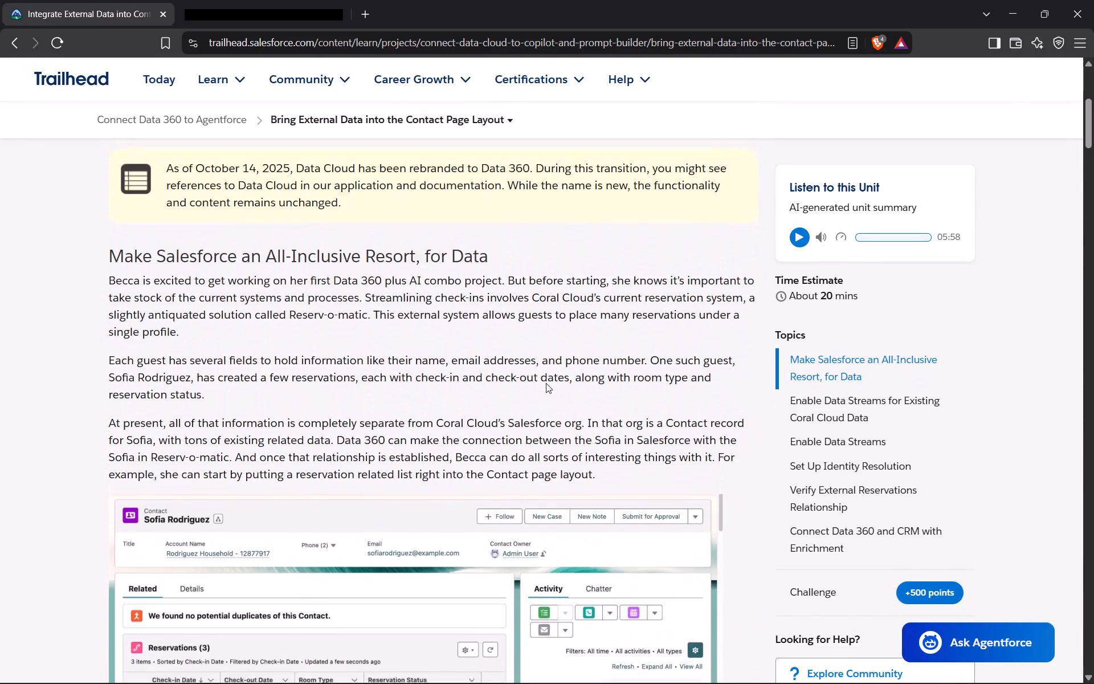
{"action": "scroll", "coordinate": [546, 383], "scroll_direction": "down", "scroll_amount": 1}
{"action": "scroll", "coordinate": [546, 383], "scroll_direction": "up", "scroll_amount": 1}
{"action": "scroll", "coordinate": [546, 383], "scroll_direction": "down", "scroll_amount": 12}
{"action": "scroll", "coordinate": [530, 365], "scroll_direction": "up", "scroll_amount": 2}
{"action": "scroll", "coordinate": [530, 365], "scroll_direction": "down", "scroll_amount": 4}
{"action": "scroll", "coordinate": [530, 365], "scroll_direction": "up", "scroll_amount": 1}
{"action": "scroll", "coordinate": [530, 365], "scroll_direction": "down", "scroll_amount": 1}
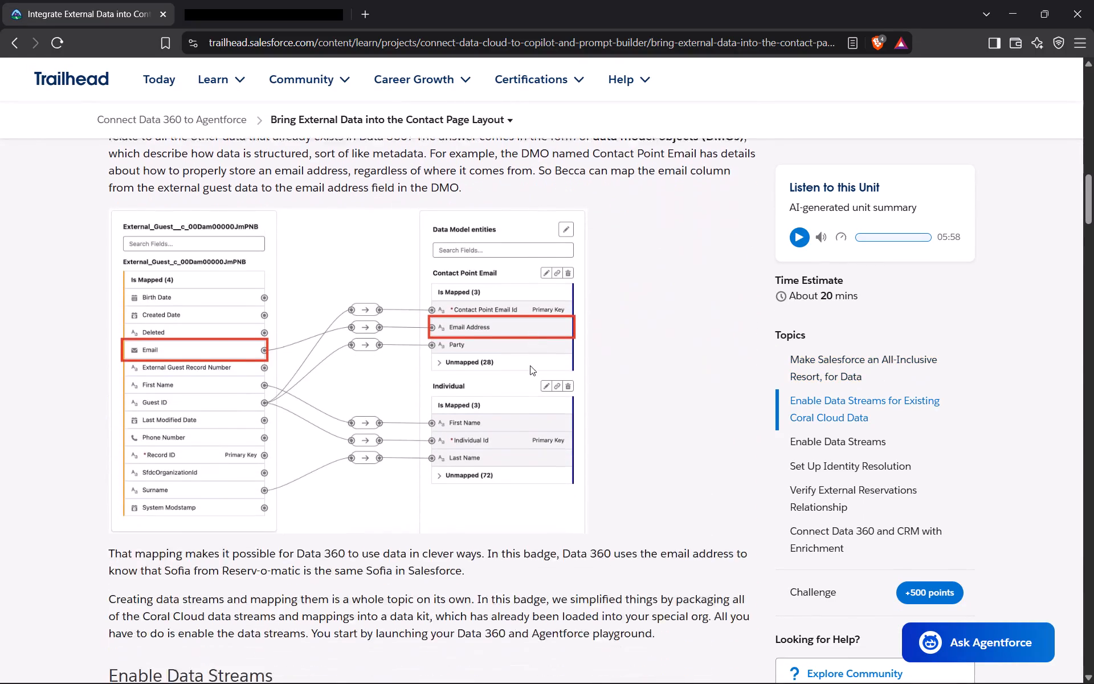
{"action": "scroll", "coordinate": [530, 365], "scroll_direction": "down", "scroll_amount": 1}
{"action": "scroll", "coordinate": [530, 365], "scroll_direction": "up", "scroll_amount": 1}
{"action": "scroll", "coordinate": [530, 368], "scroll_direction": "down", "scroll_amount": 1}
{"action": "scroll", "coordinate": [530, 369], "scroll_direction": "up", "scroll_amount": 2}
{"action": "scroll", "coordinate": [530, 369], "scroll_direction": "down", "scroll_amount": 9}
{"action": "scroll", "coordinate": [530, 369], "scroll_direction": "up", "scroll_amount": 1}
{"action": "scroll", "coordinate": [530, 369], "scroll_direction": "down", "scroll_amount": 1}
{"action": "scroll", "coordinate": [530, 369], "scroll_direction": "up", "scroll_amount": 6}
{"action": "scroll", "coordinate": [529, 369], "scroll_direction": "down", "scroll_amount": 3}
{"action": "scroll", "coordinate": [529, 369], "scroll_direction": "up", "scroll_amount": 1}
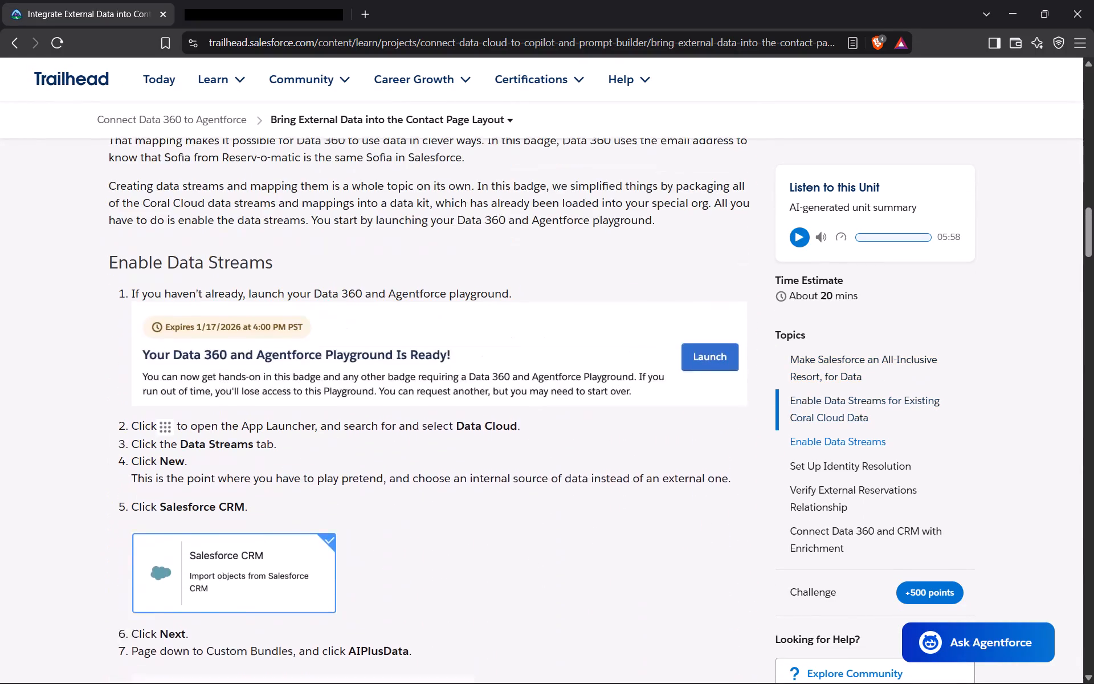
{"action": "scroll", "coordinate": [566, 370], "scroll_direction": "down", "scroll_amount": 6}
{"action": "scroll", "coordinate": [566, 370], "scroll_direction": "up", "scroll_amount": 8}
{"action": "scroll", "coordinate": [566, 370], "scroll_direction": "down", "scroll_amount": 2}
{"action": "scroll", "coordinate": [566, 370], "scroll_direction": "up", "scroll_amount": 1}
{"action": "scroll", "coordinate": [566, 370], "scroll_direction": "down", "scroll_amount": 1}
{"action": "scroll", "coordinate": [565, 370], "scroll_direction": "up", "scroll_amount": 7}
{"action": "scroll", "coordinate": [565, 370], "scroll_direction": "down", "scroll_amount": 1}
{"action": "scroll", "coordinate": [565, 370], "scroll_direction": "up", "scroll_amount": 2}
Launch the Data 360 and Agentforce playground in a new tab and go back to the Trailhead unit.
{"action": "scroll", "coordinate": [565, 370], "scroll_direction": "up", "scroll_amount": 1}
{"action": "scroll", "coordinate": [565, 370], "scroll_direction": "down", "scroll_amount": 2}
{"action": "scroll", "coordinate": [565, 370], "scroll_direction": "up", "scroll_amount": 5}
{"action": "scroll", "coordinate": [565, 370], "scroll_direction": "down", "scroll_amount": 1}
{"action": "scroll", "coordinate": [565, 370], "scroll_direction": "up", "scroll_amount": 3}
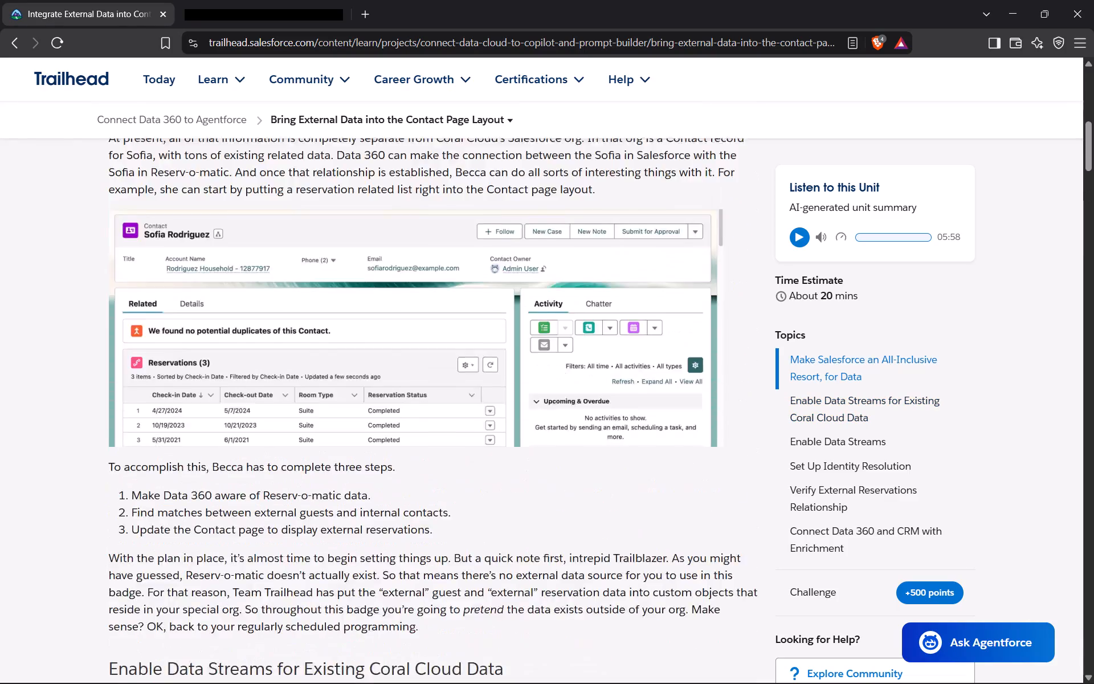
{"action": "scroll", "coordinate": [565, 370], "scroll_direction": "down", "scroll_amount": 1}
{"action": "scroll", "coordinate": [565, 370], "scroll_direction": "up", "scroll_amount": 2}
{"action": "scroll", "coordinate": [565, 370], "scroll_direction": "down", "scroll_amount": 1}
{"action": "scroll", "coordinate": [565, 370], "scroll_direction": "up", "scroll_amount": 4}
{"action": "scroll", "coordinate": [564, 370], "scroll_direction": "down", "scroll_amount": 2}
{"action": "scroll", "coordinate": [557, 373], "scroll_direction": "up", "scroll_amount": 8}
{"action": "left_click", "coordinate": [720, 240]}
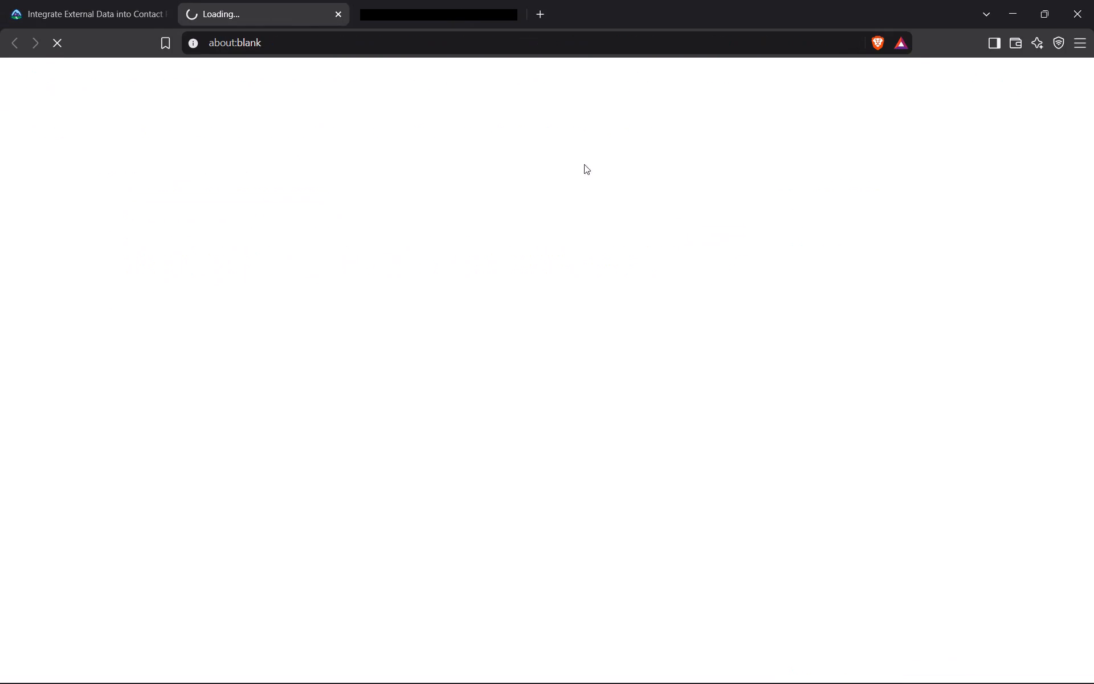
{"action": "left_click", "coordinate": [125, 0]}
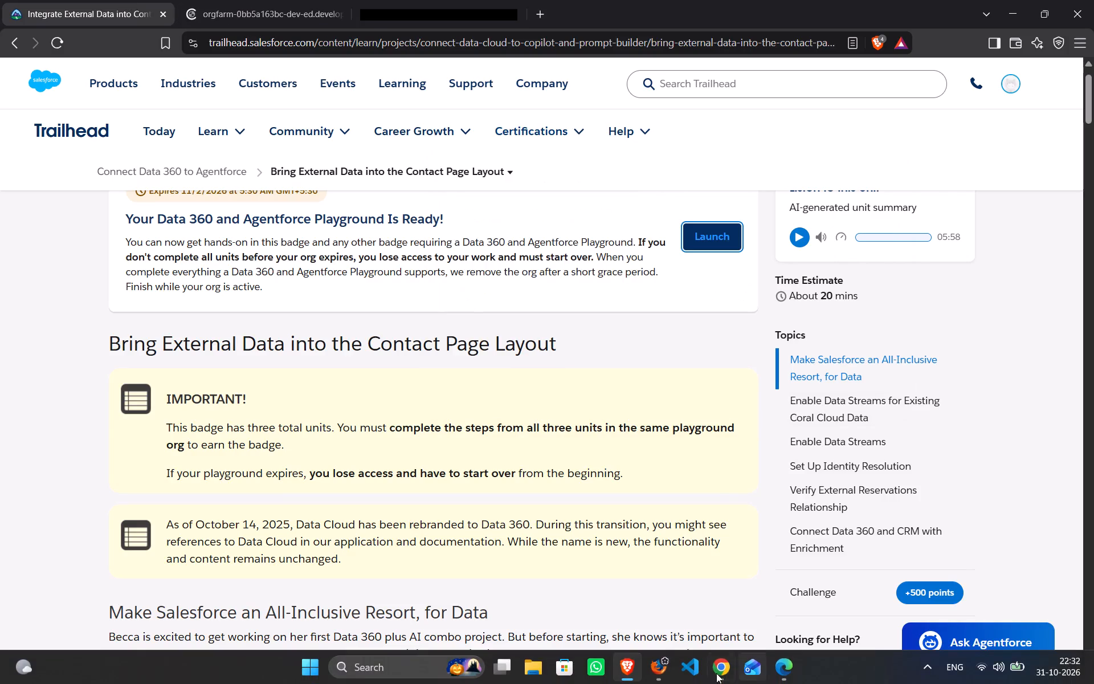
Switch to Firefox and browse the suggestions on the YouTube home page.
{"action": "left_click", "coordinate": [665, 667]}
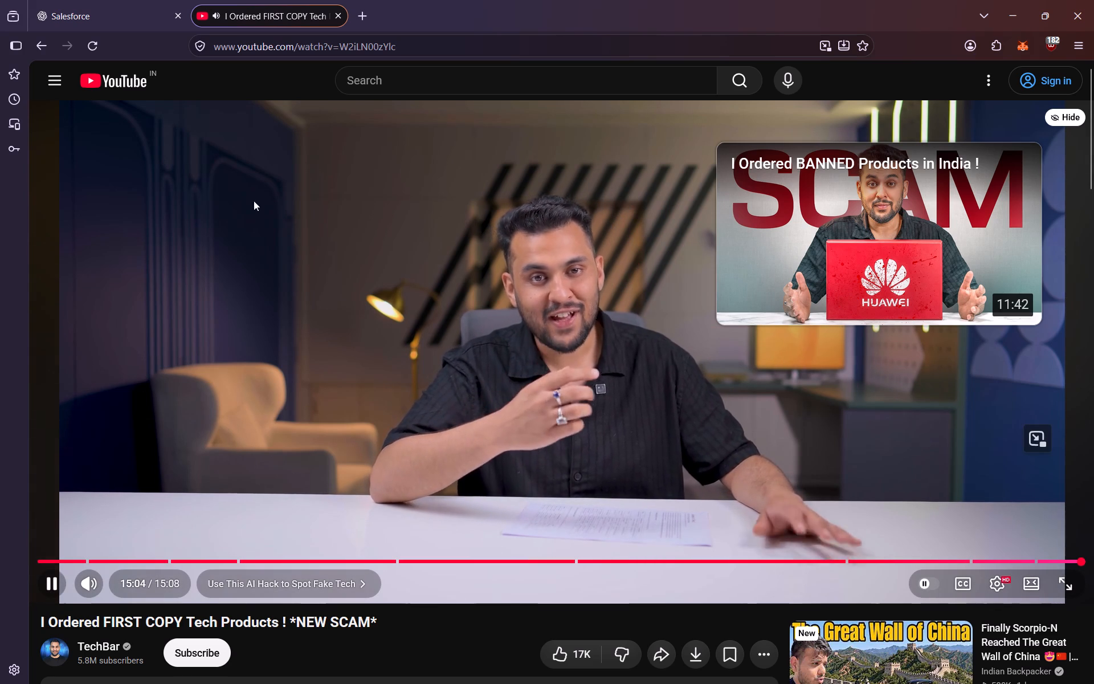
{"action": "left_click", "coordinate": [115, 80]}
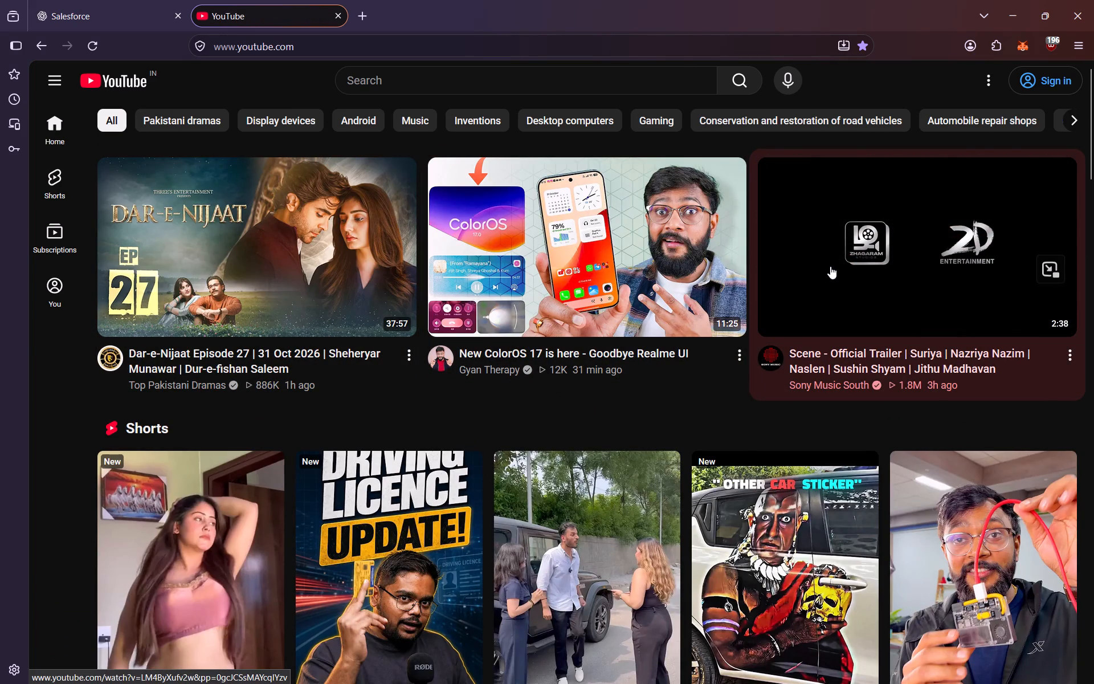
{"action": "scroll", "coordinate": [194, 567], "scroll_direction": "down", "scroll_amount": 4}
{"action": "scroll", "coordinate": [193, 567], "scroll_direction": "up", "scroll_amount": 2}
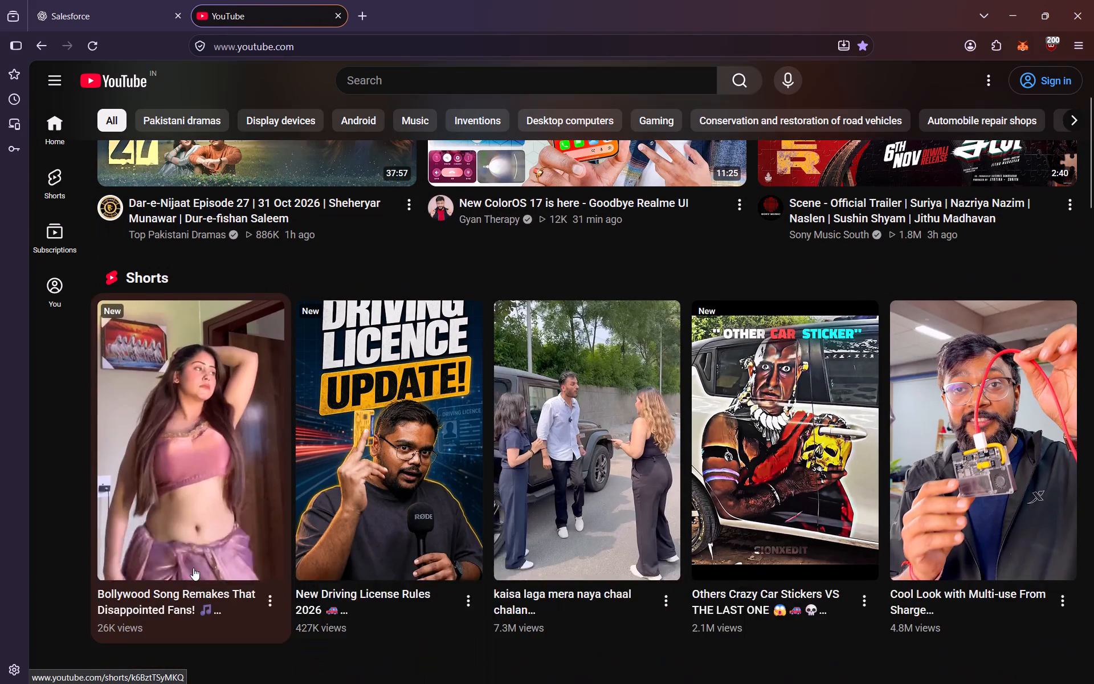
{"action": "scroll", "coordinate": [193, 568], "scroll_direction": "up", "scroll_amount": 1}
{"action": "scroll", "coordinate": [201, 560], "scroll_direction": "down", "scroll_amount": 1}
{"action": "scroll", "coordinate": [201, 560], "scroll_direction": "up", "scroll_amount": 6}
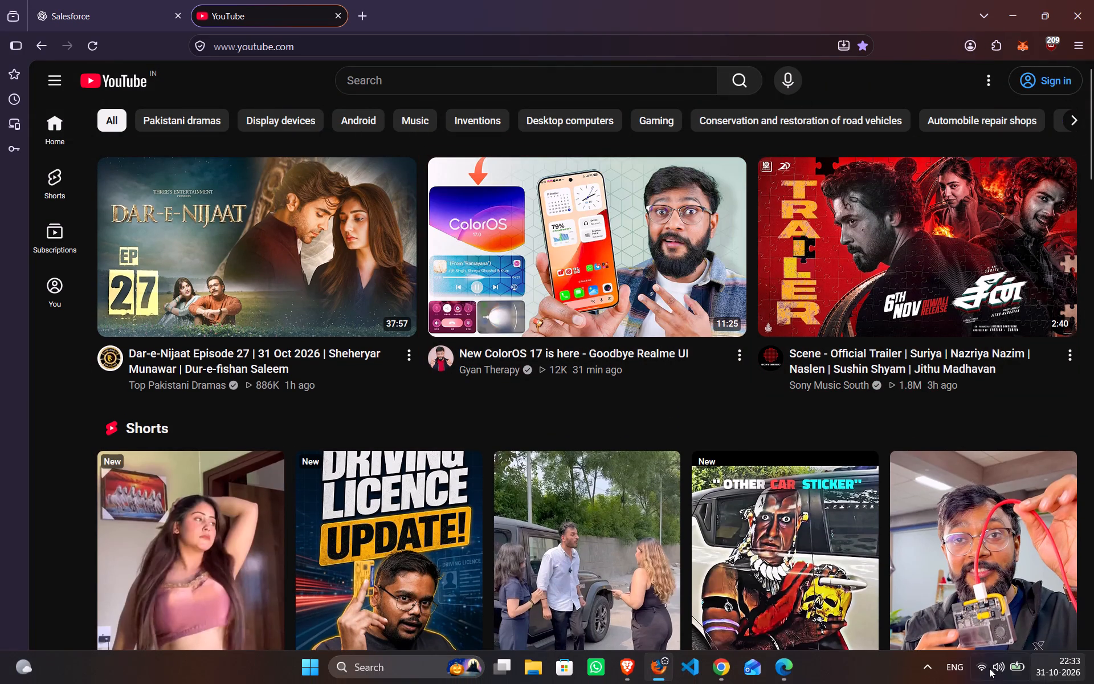
Check the computer's Bluetooth device list.
{"action": "left_click", "coordinate": [982, 666]}
{"action": "left_click", "coordinate": [982, 397]}
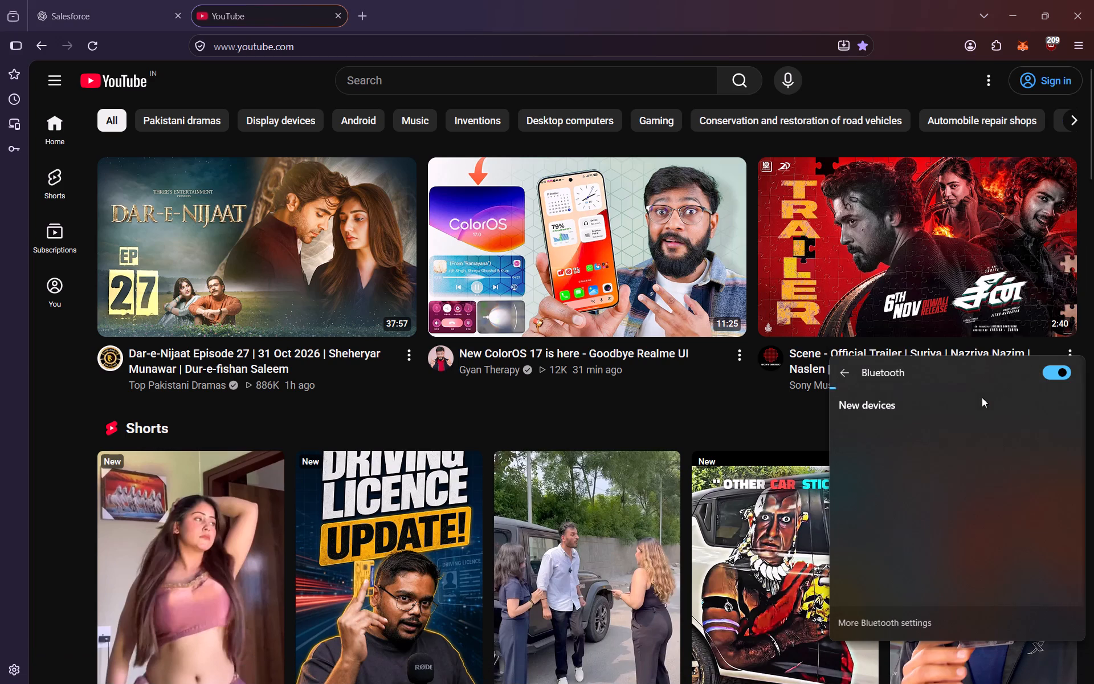
{"action": "left_click", "coordinate": [898, 512]}
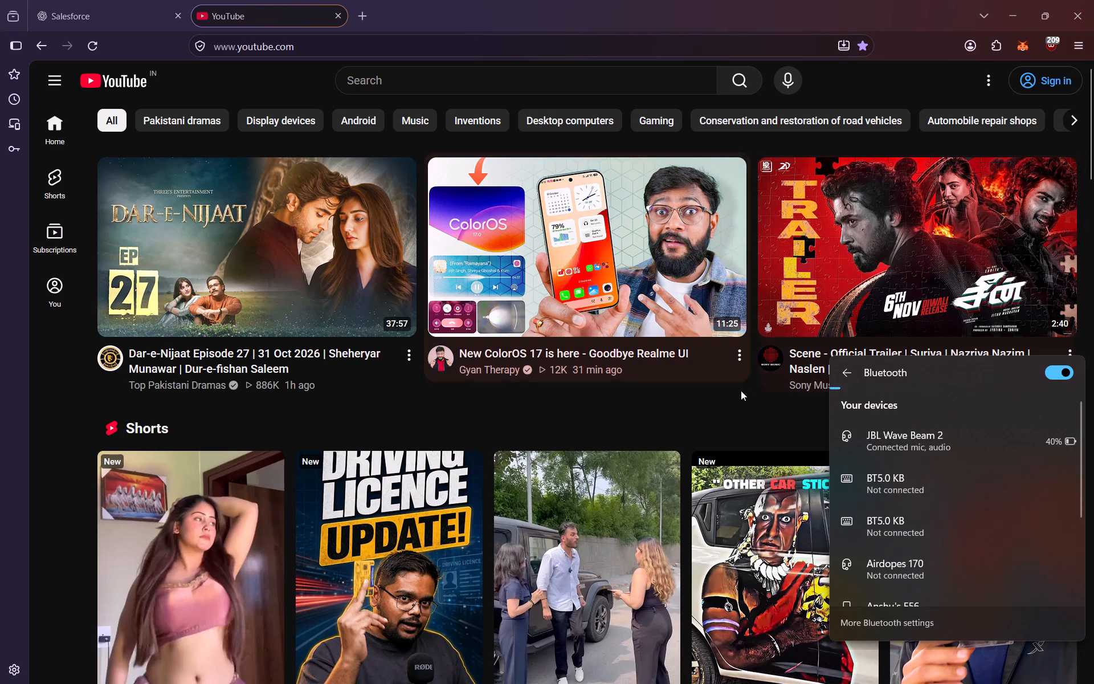
Open the YouTube video "New ColorOS 17 is here - Goodbye Realme UI".
{"action": "left_click", "coordinate": [676, 291]}
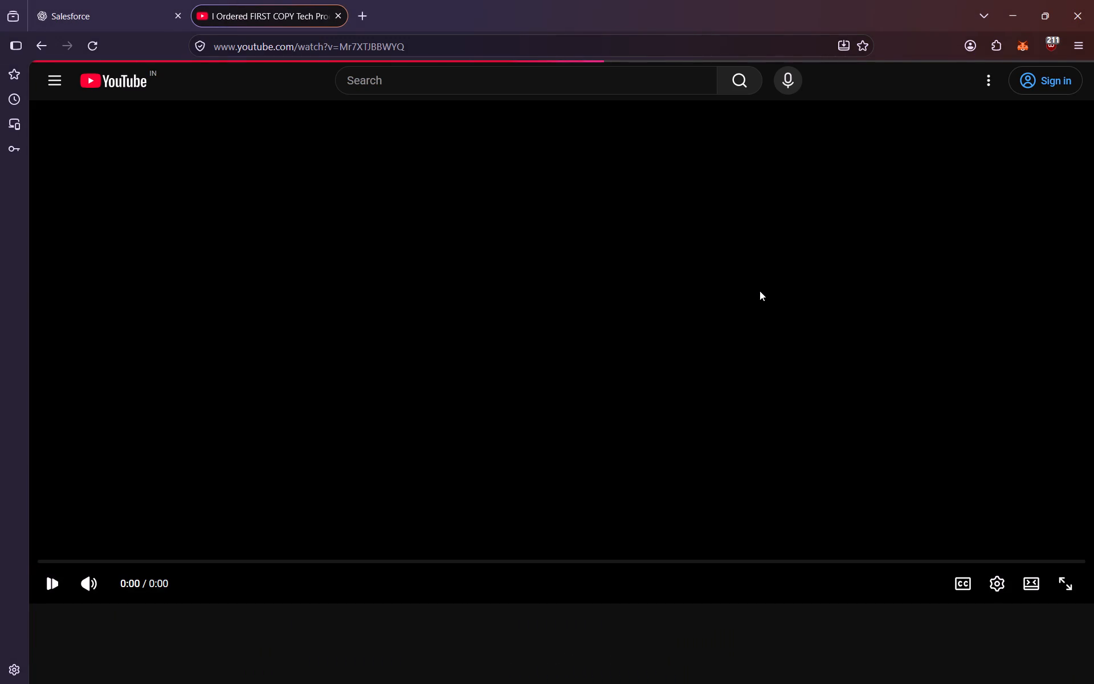
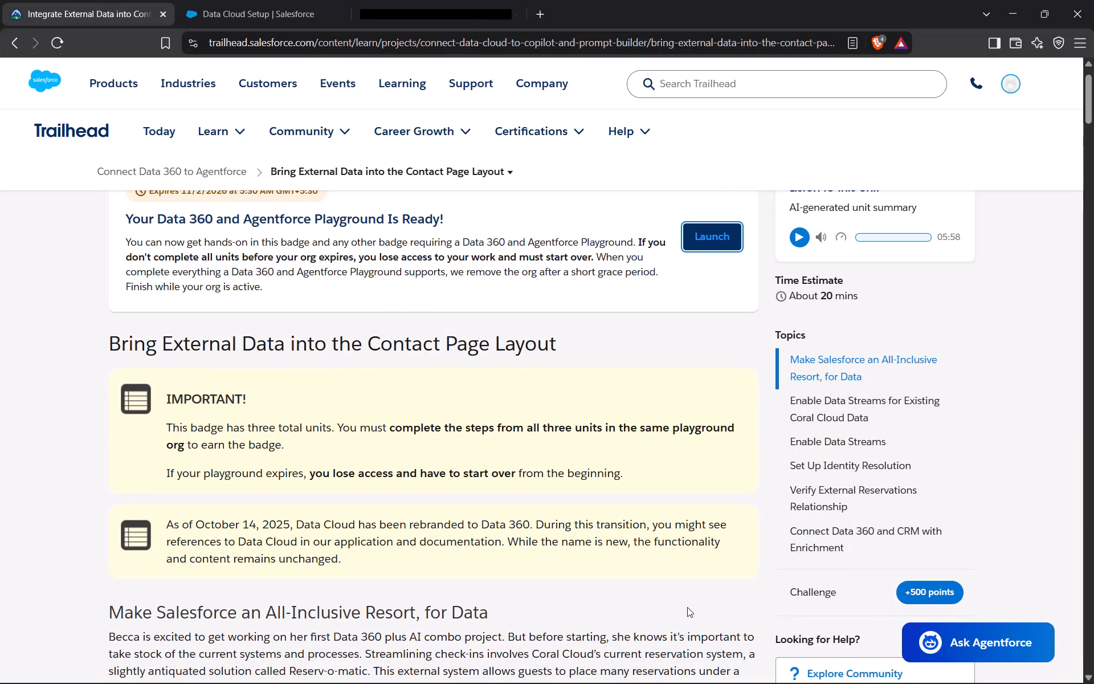
Look over the Data Cloud Setup home page in the playground org's tab.
{"action": "left_click", "coordinate": [262, 0]}
{"action": "scroll", "coordinate": [426, 353], "scroll_direction": "down", "scroll_amount": 2}
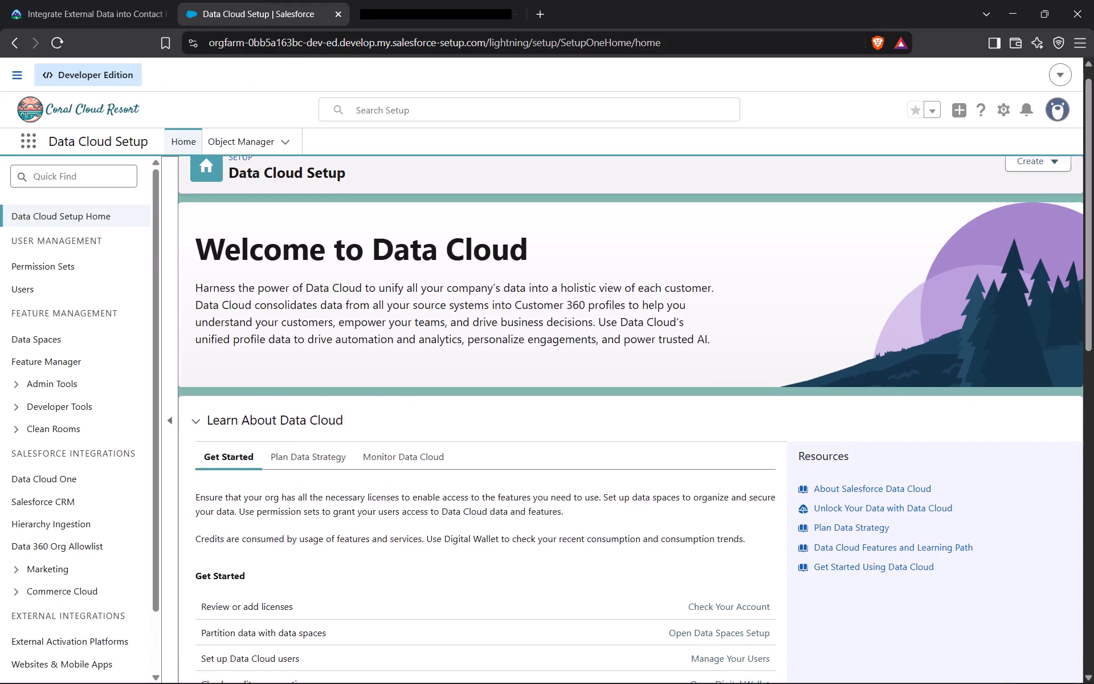
{"action": "scroll", "coordinate": [425, 362], "scroll_direction": "down", "scroll_amount": 2}
{"action": "scroll", "coordinate": [426, 369], "scroll_direction": "up", "scroll_amount": 2}
{"action": "scroll", "coordinate": [426, 369], "scroll_direction": "down", "scroll_amount": 1}
{"action": "scroll", "coordinate": [426, 369], "scroll_direction": "up", "scroll_amount": 2}
{"action": "scroll", "coordinate": [426, 369], "scroll_direction": "down", "scroll_amount": 1}
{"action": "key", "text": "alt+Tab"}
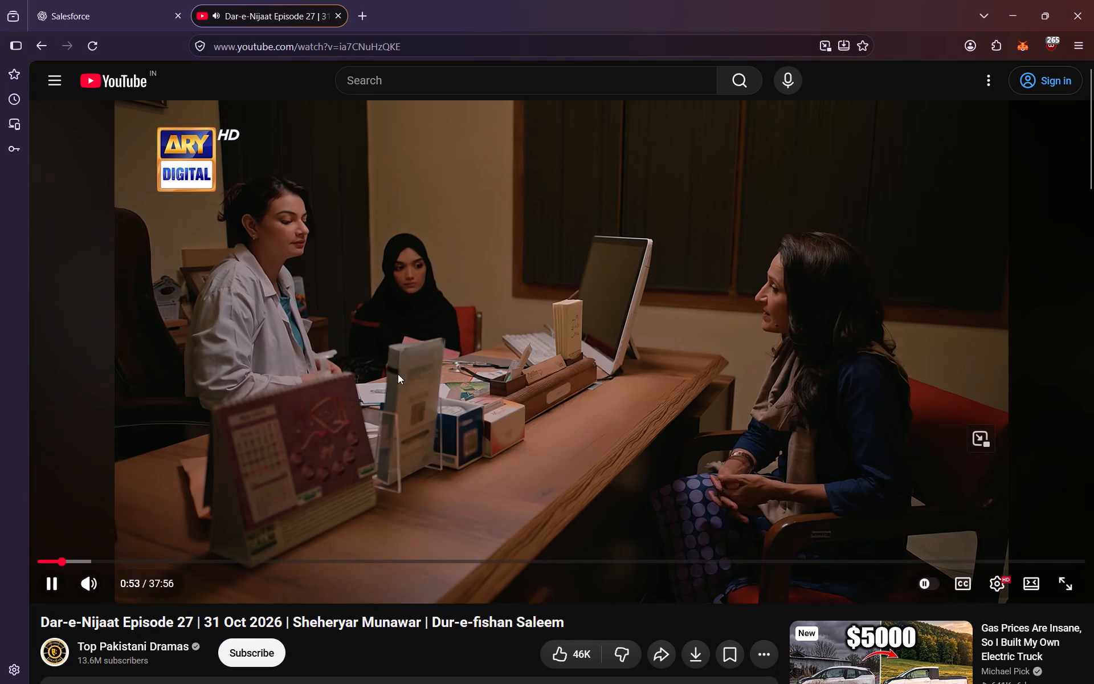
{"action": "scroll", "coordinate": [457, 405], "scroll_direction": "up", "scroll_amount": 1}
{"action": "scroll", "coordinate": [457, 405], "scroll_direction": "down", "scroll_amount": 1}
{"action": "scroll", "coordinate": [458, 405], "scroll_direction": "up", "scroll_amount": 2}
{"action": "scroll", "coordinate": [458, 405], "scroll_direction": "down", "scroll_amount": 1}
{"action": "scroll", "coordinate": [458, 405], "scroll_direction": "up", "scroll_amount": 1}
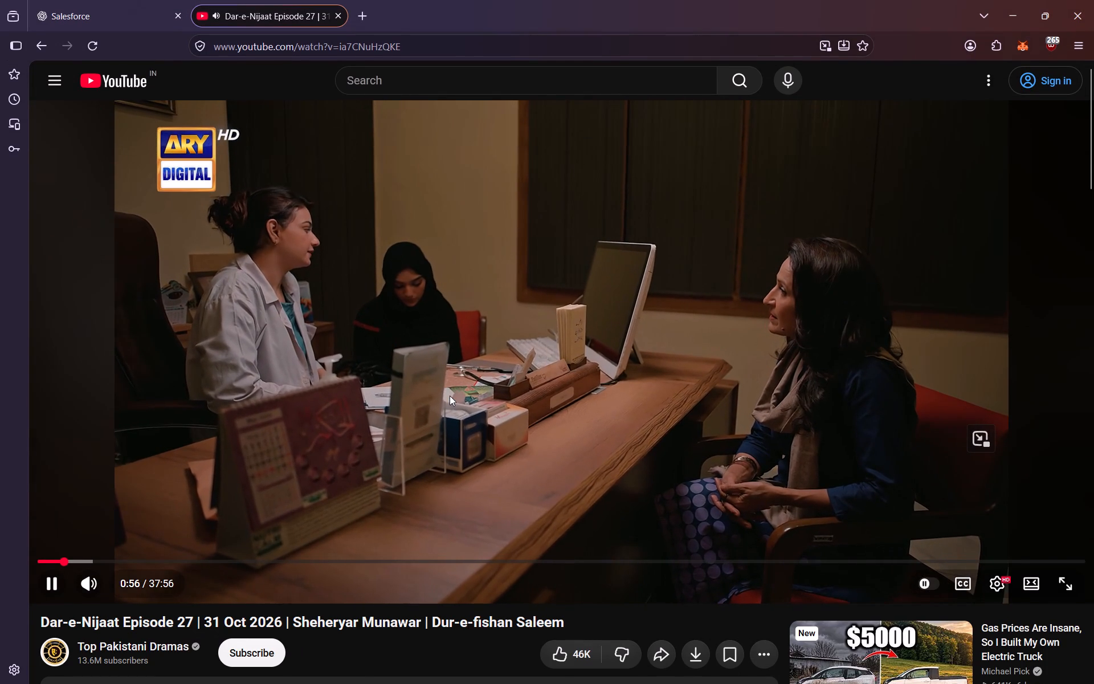
Return to Brave and examine the Data Cloud Setup home page, including the home org details and setup sections.
{"action": "key", "text": "alt+Tab"}
{"action": "scroll", "coordinate": [444, 393], "scroll_direction": "down", "scroll_amount": 1}
{"action": "scroll", "coordinate": [444, 393], "scroll_direction": "up", "scroll_amount": 1}
{"action": "scroll", "coordinate": [443, 393], "scroll_direction": "down", "scroll_amount": 4}
{"action": "scroll", "coordinate": [443, 393], "scroll_direction": "up", "scroll_amount": 2}
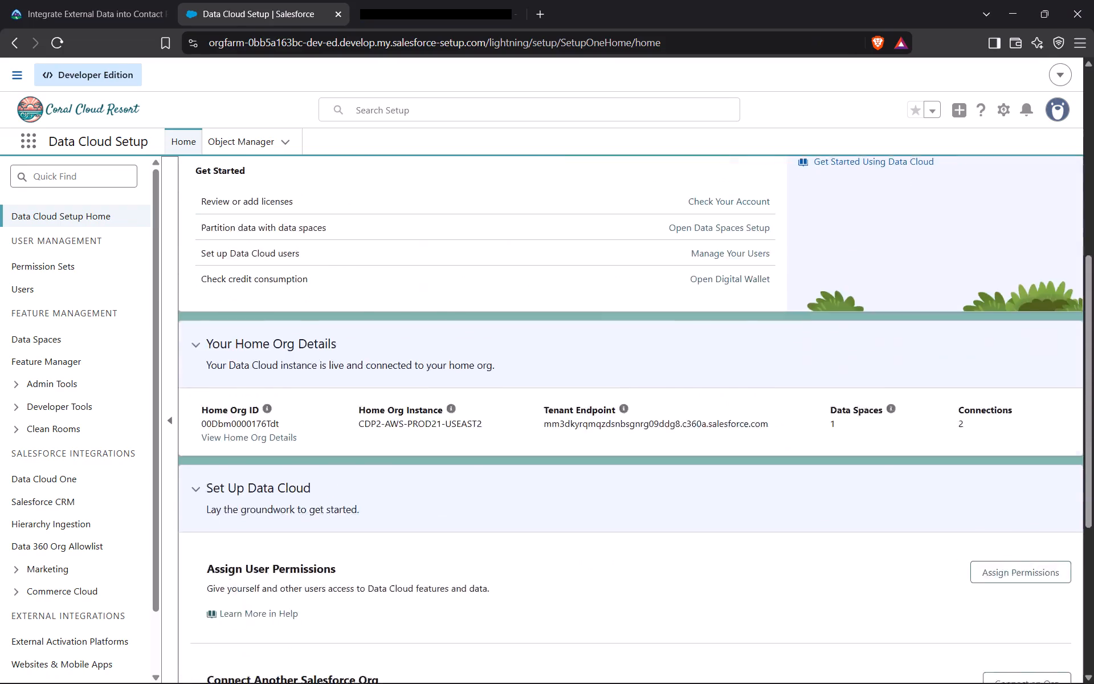
{"action": "scroll", "coordinate": [443, 393], "scroll_direction": "up", "scroll_amount": 2}
{"action": "scroll", "coordinate": [443, 393], "scroll_direction": "down", "scroll_amount": 11}
{"action": "scroll", "coordinate": [443, 393], "scroll_direction": "up", "scroll_amount": 2}
{"action": "scroll", "coordinate": [443, 393], "scroll_direction": "down", "scroll_amount": 2}
{"action": "scroll", "coordinate": [443, 393], "scroll_direction": "up", "scroll_amount": 2}
{"action": "scroll", "coordinate": [443, 393], "scroll_direction": "down", "scroll_amount": 2}
{"action": "scroll", "coordinate": [443, 393], "scroll_direction": "up", "scroll_amount": 8}
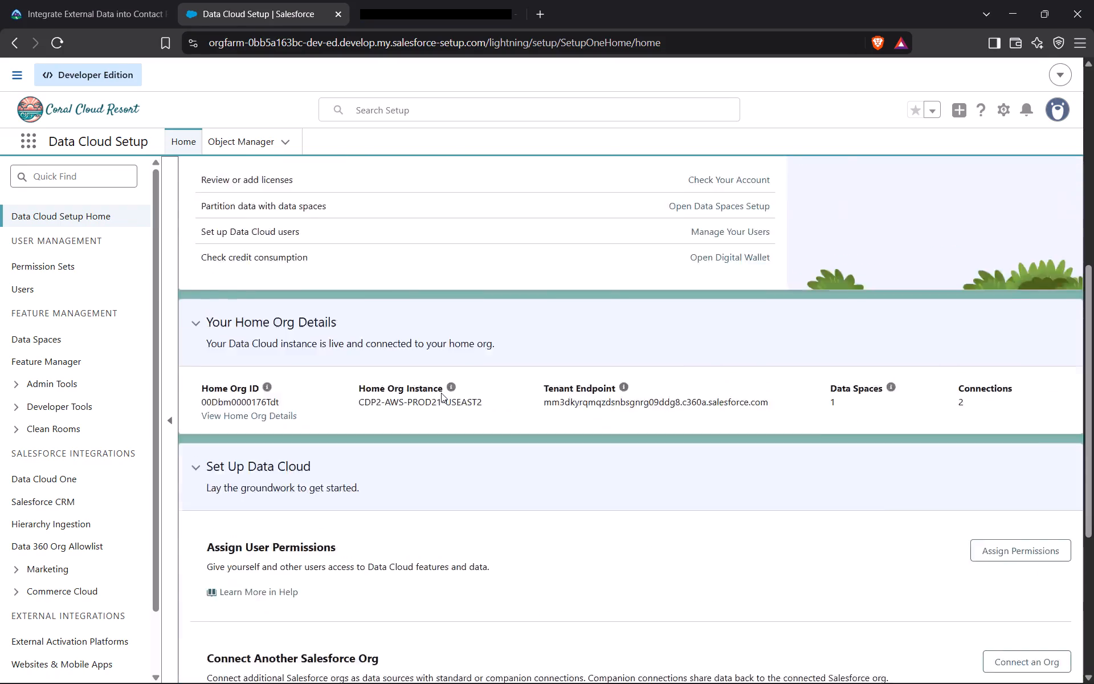
{"action": "scroll", "coordinate": [441, 393], "scroll_direction": "down", "scroll_amount": 2}
{"action": "scroll", "coordinate": [441, 393], "scroll_direction": "up", "scroll_amount": 3}
{"action": "scroll", "coordinate": [440, 393], "scroll_direction": "down", "scroll_amount": 2}
{"action": "scroll", "coordinate": [440, 393], "scroll_direction": "up", "scroll_amount": 10}
{"action": "scroll", "coordinate": [387, 347], "scroll_direction": "up", "scroll_amount": 4}
{"action": "scroll", "coordinate": [372, 335], "scroll_direction": "down", "scroll_amount": 3}
{"action": "scroll", "coordinate": [370, 333], "scroll_direction": "up", "scroll_amount": 6}
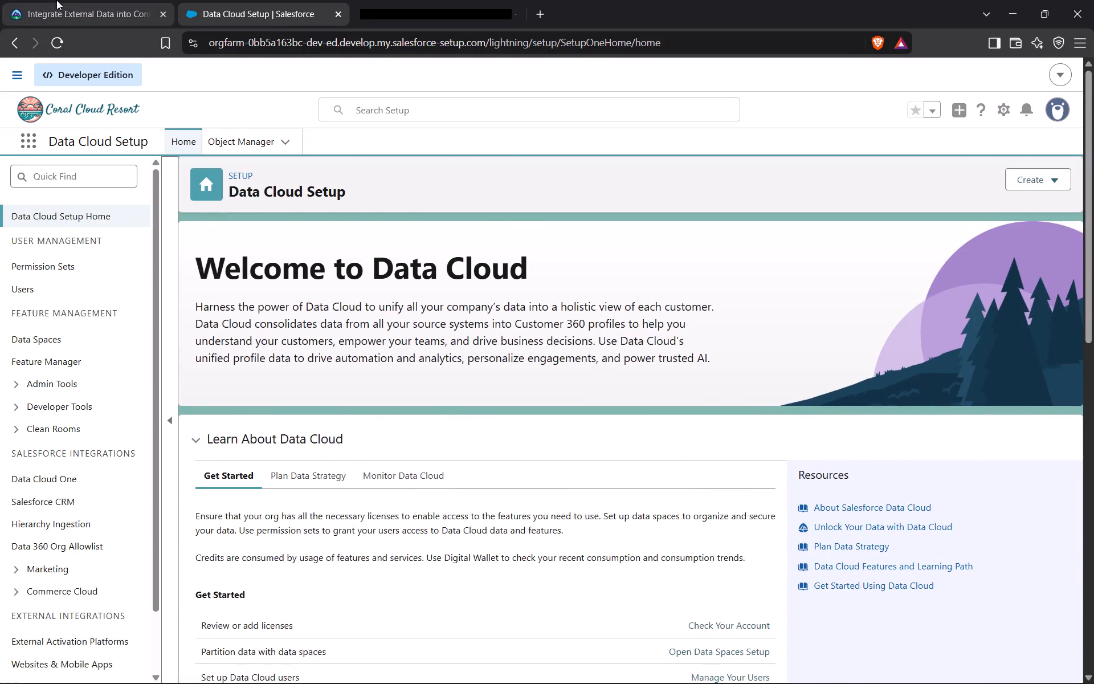
Go back to the Trailhead unit and read the Enable Data Streams instructions through to verifying the new streams.
{"action": "left_click", "coordinate": [58, 0]}
{"action": "scroll", "coordinate": [241, 356], "scroll_direction": "down", "scroll_amount": 6}
{"action": "scroll", "coordinate": [519, 563], "scroll_direction": "up", "scroll_amount": 1}
{"action": "scroll", "coordinate": [519, 563], "scroll_direction": "down", "scroll_amount": 4}
{"action": "scroll", "coordinate": [520, 561], "scroll_direction": "up", "scroll_amount": 4}
{"action": "scroll", "coordinate": [520, 560], "scroll_direction": "down", "scroll_amount": 1}
{"action": "scroll", "coordinate": [532, 540], "scroll_direction": "up", "scroll_amount": 1}
{"action": "scroll", "coordinate": [561, 493], "scroll_direction": "up", "scroll_amount": 2}
{"action": "scroll", "coordinate": [561, 493], "scroll_direction": "down", "scroll_amount": 5}
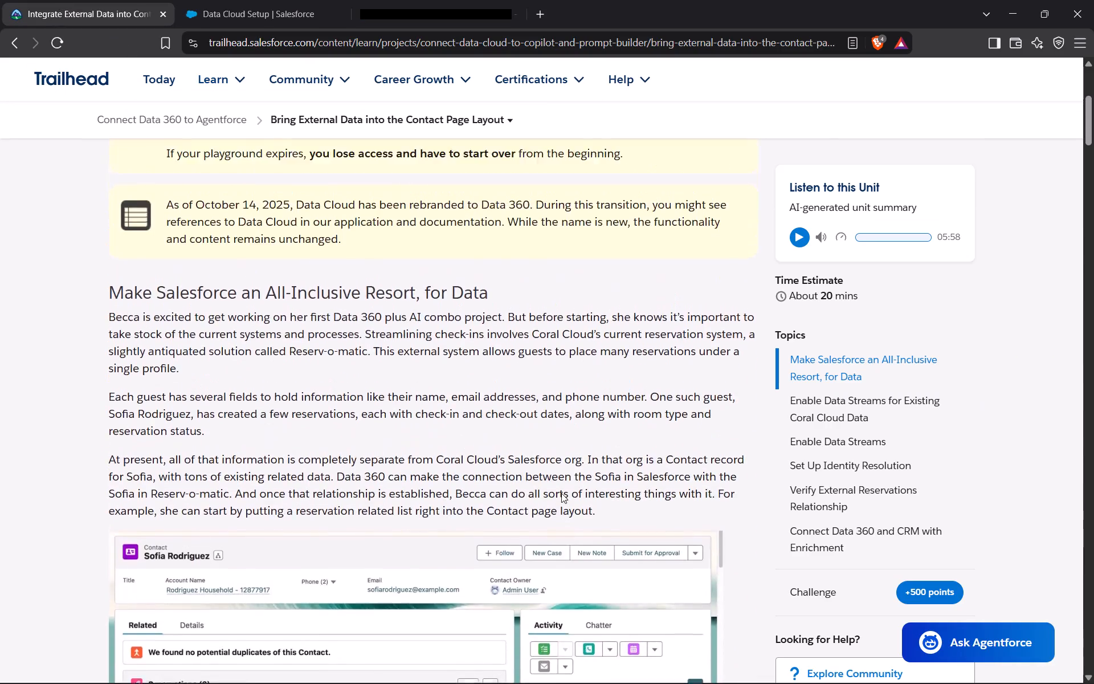
{"action": "scroll", "coordinate": [561, 493], "scroll_direction": "down", "scroll_amount": 4}
{"action": "scroll", "coordinate": [561, 493], "scroll_direction": "up", "scroll_amount": 1}
{"action": "scroll", "coordinate": [561, 493], "scroll_direction": "down", "scroll_amount": 5}
{"action": "scroll", "coordinate": [561, 493], "scroll_direction": "up", "scroll_amount": 2}
{"action": "scroll", "coordinate": [556, 490], "scroll_direction": "down", "scroll_amount": 1}
{"action": "scroll", "coordinate": [539, 483], "scroll_direction": "up", "scroll_amount": 1}
{"action": "scroll", "coordinate": [537, 483], "scroll_direction": "down", "scroll_amount": 6}
{"action": "scroll", "coordinate": [528, 485], "scroll_direction": "up", "scroll_amount": 1}
{"action": "scroll", "coordinate": [527, 485], "scroll_direction": "down", "scroll_amount": 6}
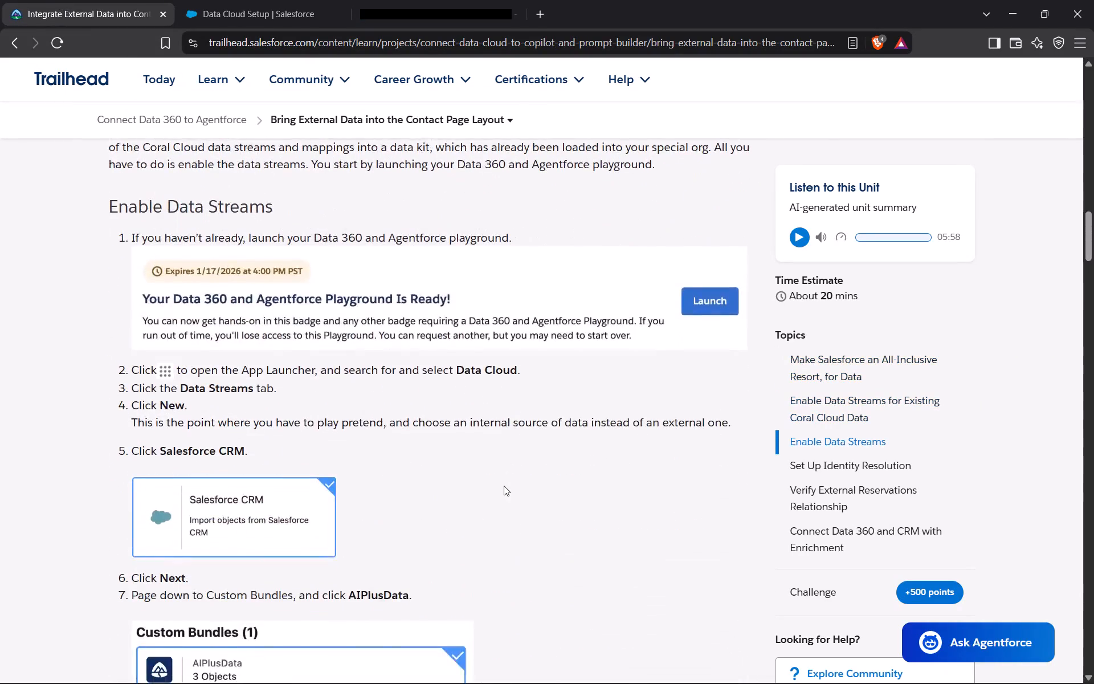
{"action": "scroll", "coordinate": [499, 485], "scroll_direction": "up", "scroll_amount": 1}
{"action": "scroll", "coordinate": [499, 485], "scroll_direction": "down", "scroll_amount": 3}
{"action": "scroll", "coordinate": [497, 486], "scroll_direction": "up", "scroll_amount": 3}
{"action": "scroll", "coordinate": [497, 487], "scroll_direction": "down", "scroll_amount": 3}
{"action": "scroll", "coordinate": [496, 488], "scroll_direction": "up", "scroll_amount": 8}
{"action": "scroll", "coordinate": [495, 490], "scroll_direction": "down", "scroll_amount": 1}
{"action": "scroll", "coordinate": [495, 490], "scroll_direction": "up", "scroll_amount": 1}
{"action": "scroll", "coordinate": [495, 490], "scroll_direction": "down", "scroll_amount": 10}
{"action": "scroll", "coordinate": [495, 490], "scroll_direction": "up", "scroll_amount": 2}
{"action": "scroll", "coordinate": [495, 491], "scroll_direction": "down", "scroll_amount": 2}
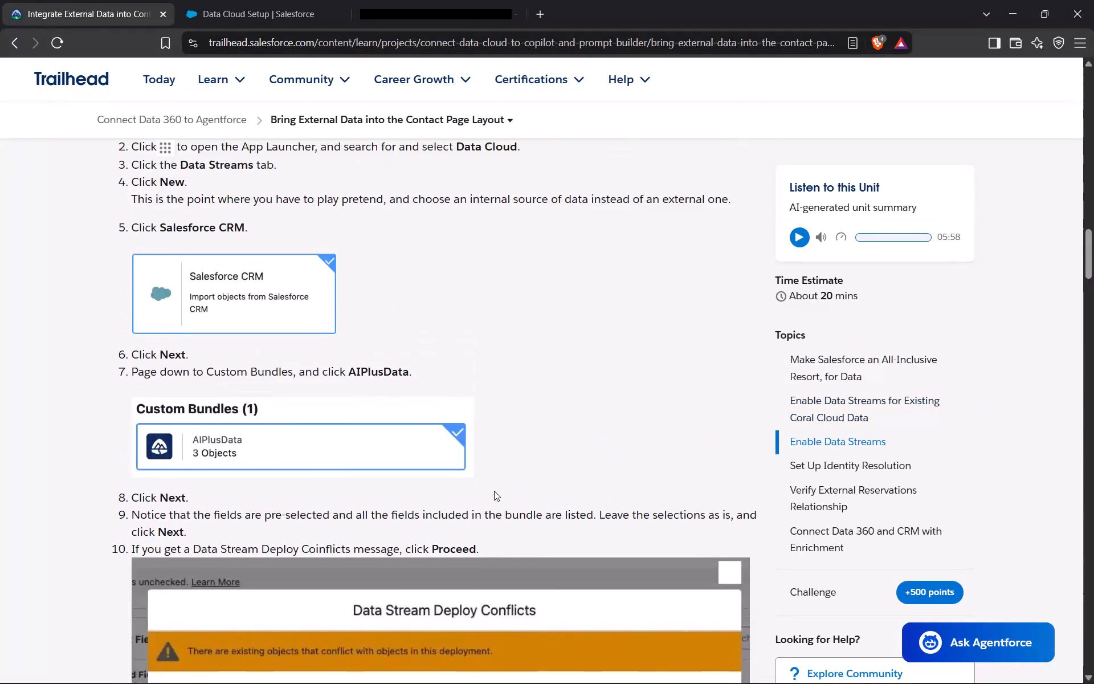
{"action": "scroll", "coordinate": [494, 491], "scroll_direction": "down", "scroll_amount": 1}
{"action": "scroll", "coordinate": [494, 491], "scroll_direction": "up", "scroll_amount": 3}
{"action": "scroll", "coordinate": [494, 491], "scroll_direction": "down", "scroll_amount": 2}
{"action": "scroll", "coordinate": [494, 491], "scroll_direction": "up", "scroll_amount": 1}
{"action": "scroll", "coordinate": [494, 491], "scroll_direction": "down", "scroll_amount": 1}
{"action": "scroll", "coordinate": [494, 491], "scroll_direction": "up", "scroll_amount": 3}
{"action": "scroll", "coordinate": [494, 491], "scroll_direction": "down", "scroll_amount": 1}
{"action": "scroll", "coordinate": [494, 491], "scroll_direction": "up", "scroll_amount": 1}
{"action": "scroll", "coordinate": [493, 491], "scroll_direction": "down", "scroll_amount": 9}
{"action": "scroll", "coordinate": [488, 491], "scroll_direction": "up", "scroll_amount": 3}
{"action": "scroll", "coordinate": [488, 491], "scroll_direction": "down", "scroll_amount": 1}
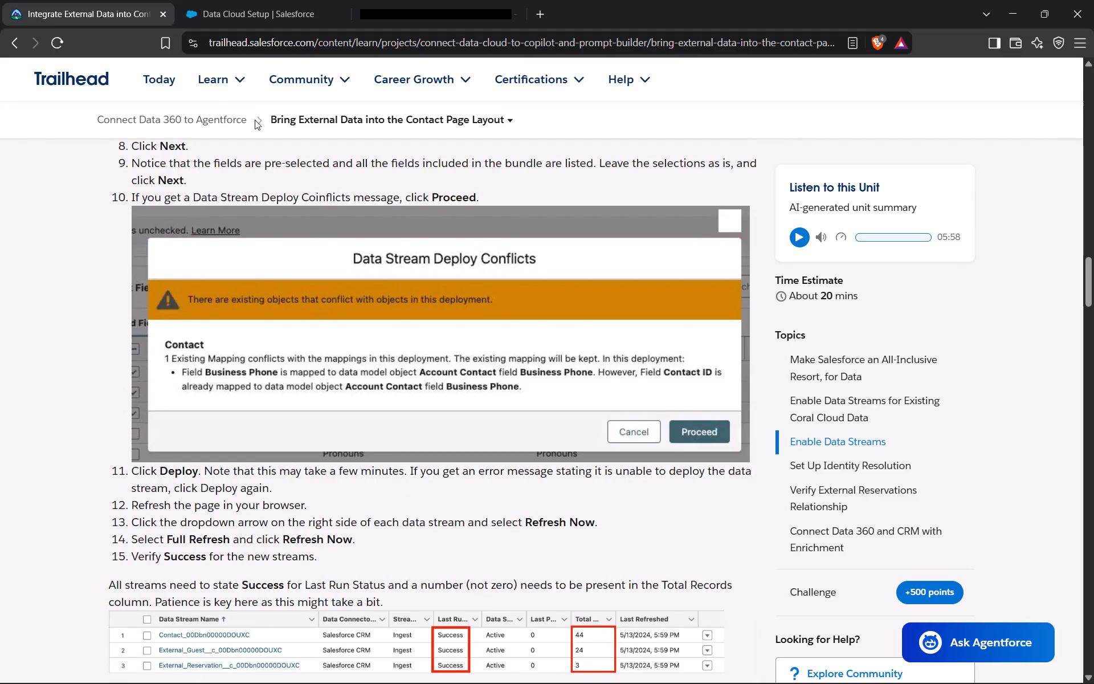
Return to the playground org and search its setup items for "data".
{"action": "left_click", "coordinate": [271, 10]}
{"action": "left_click", "coordinate": [115, 175]}
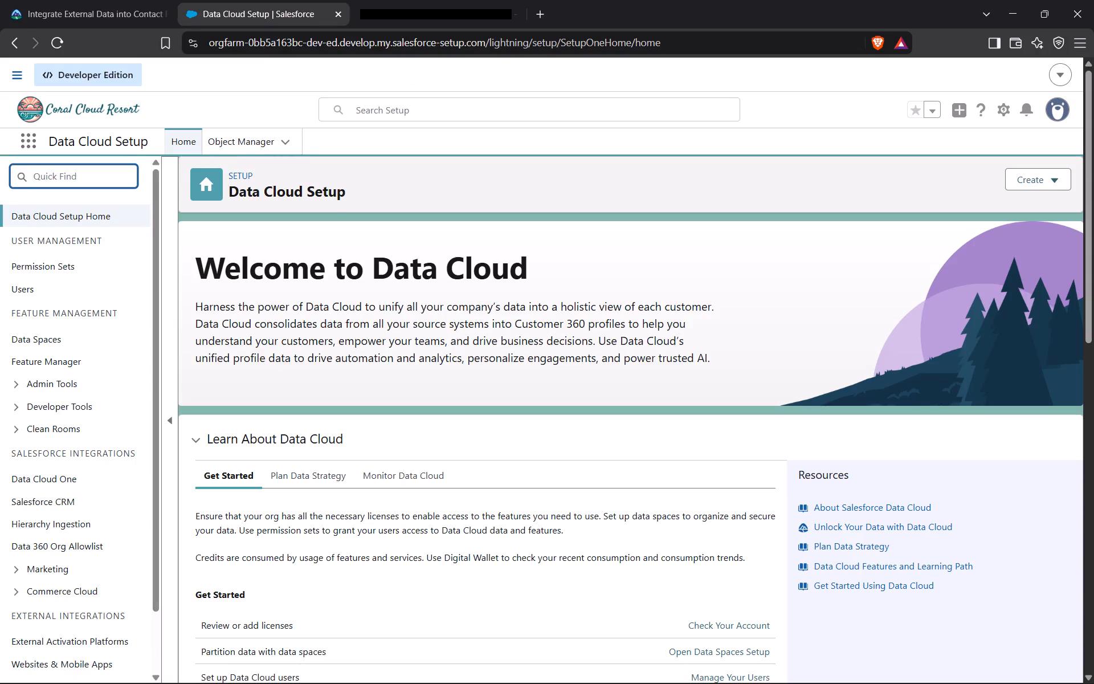
{"action": "type", "text": "data"}
{"action": "key", "text": "space"}
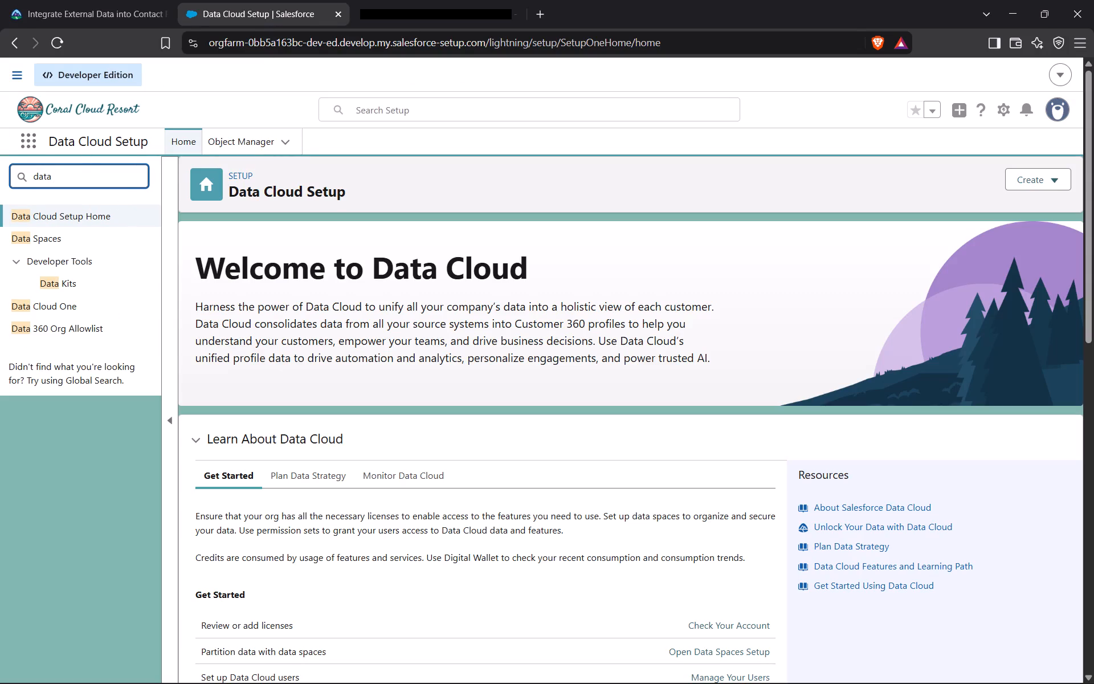
Open the Data Cloud app in the playground org.
{"action": "left_click", "coordinate": [28, 138]}
{"action": "left_click", "coordinate": [72, 205]}
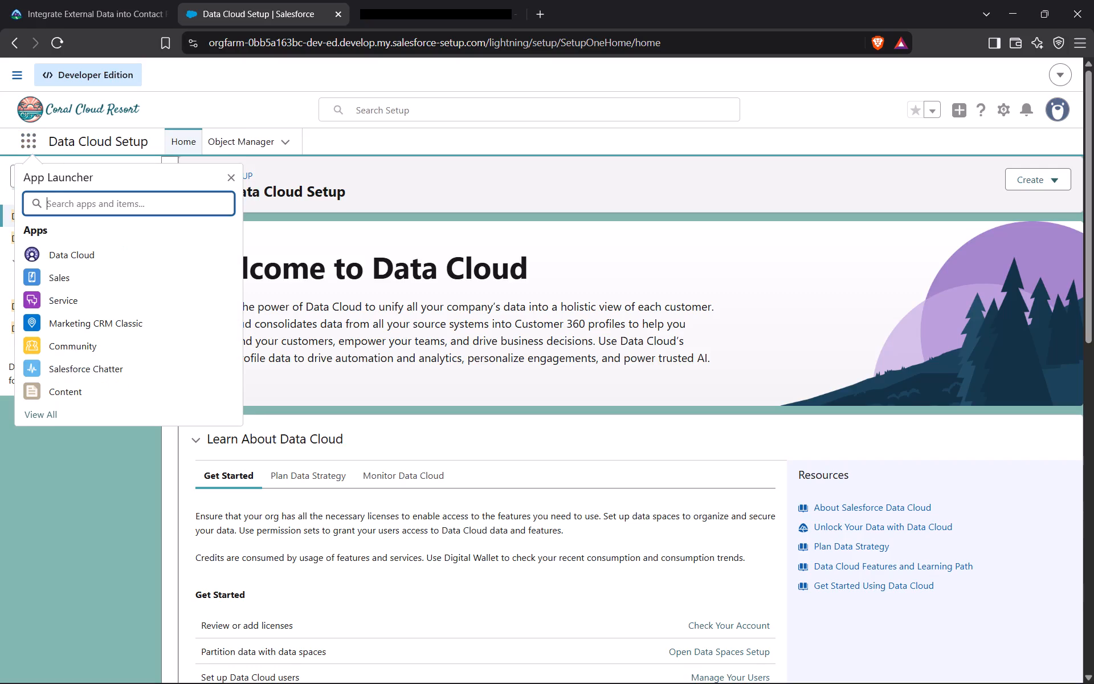
{"action": "left_click", "coordinate": [78, 254]}
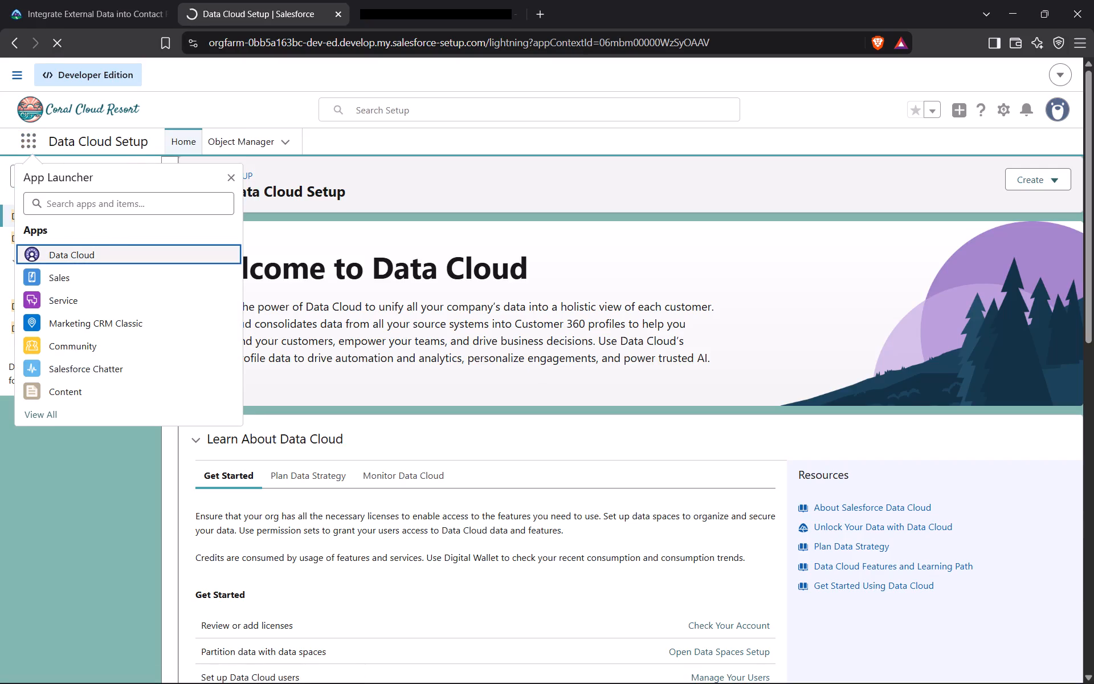
{"action": "key", "text": "alt+Tab"}
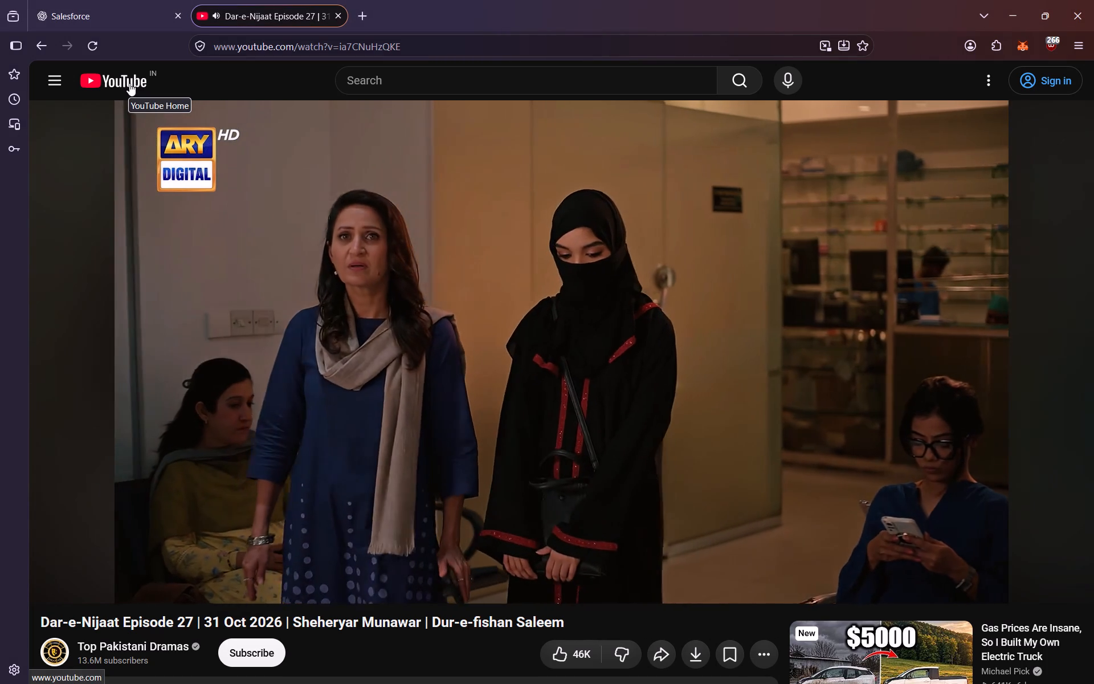
{"action": "key", "text": "alt+Tab"}
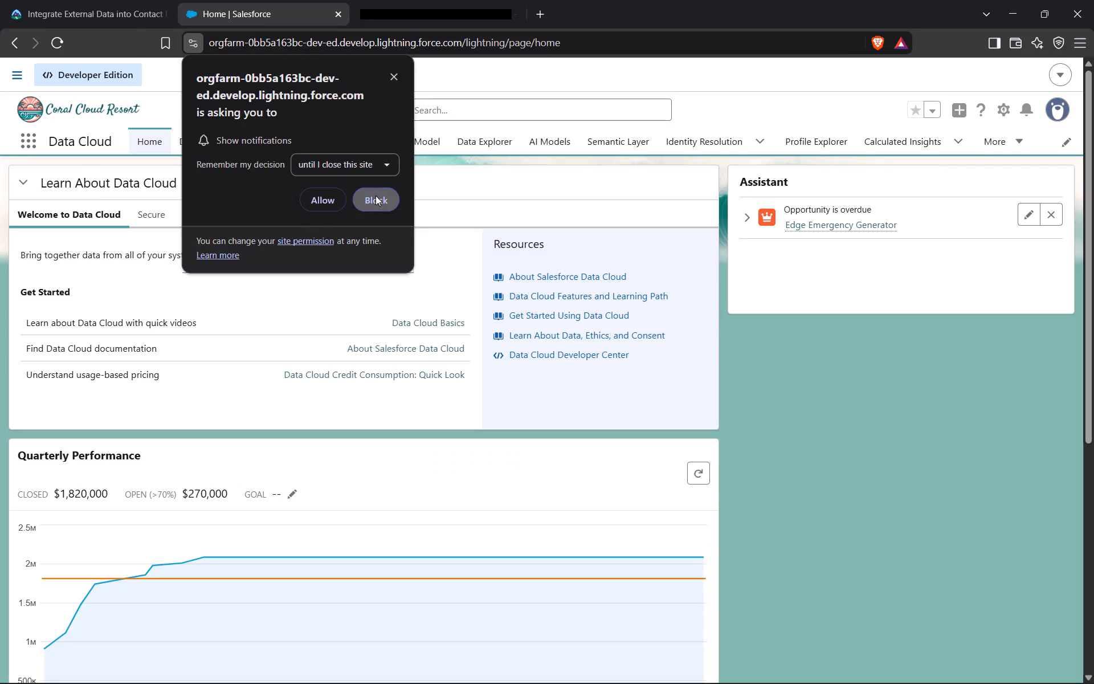
Block the playground site's request to show notifications.
{"action": "left_click", "coordinate": [375, 196]}
Switch to Firefox and show the YouTube video "Dar-e-Nijaat Episode 27" in full screen.
{"action": "key", "text": "alt+Tab"}
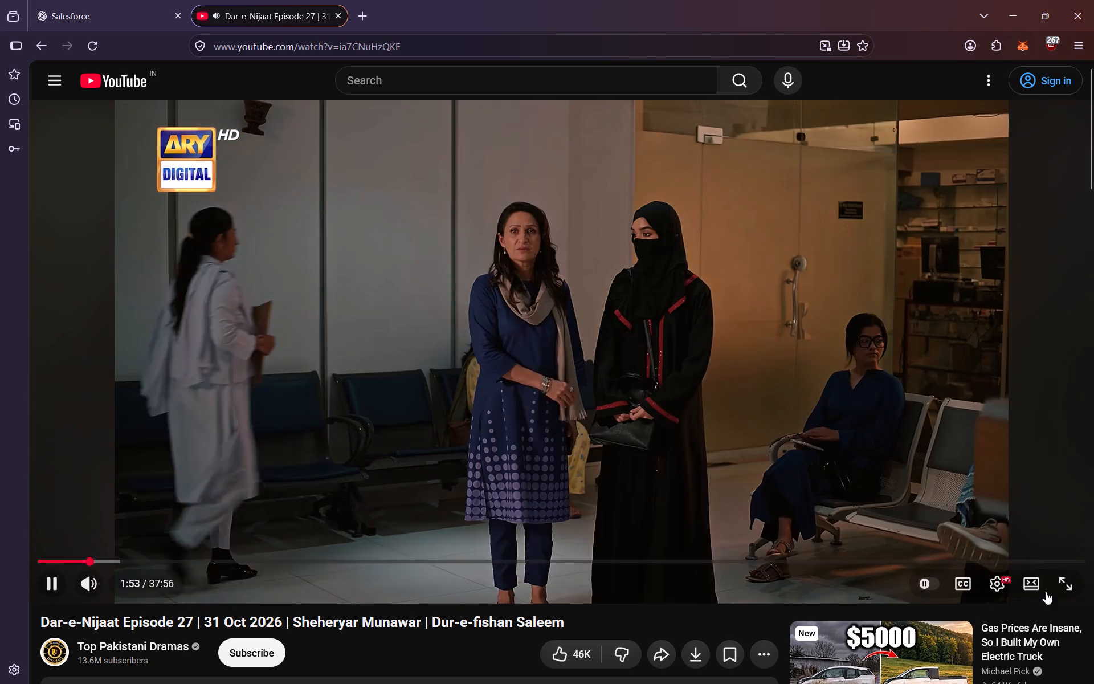
{"action": "left_click", "coordinate": [1071, 581]}
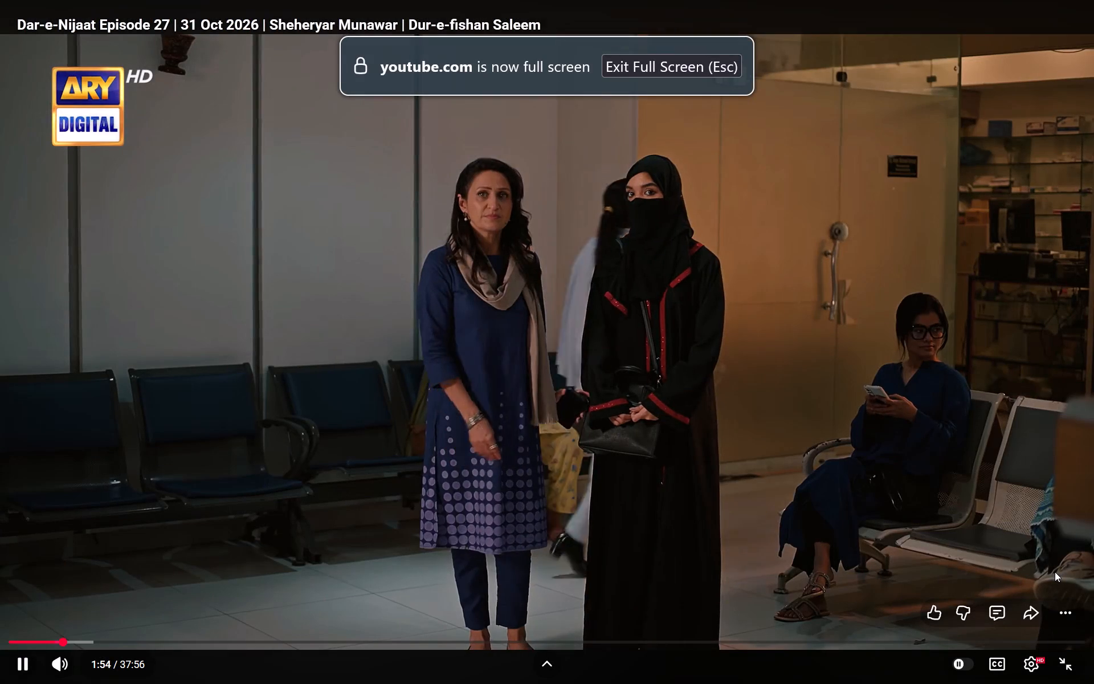
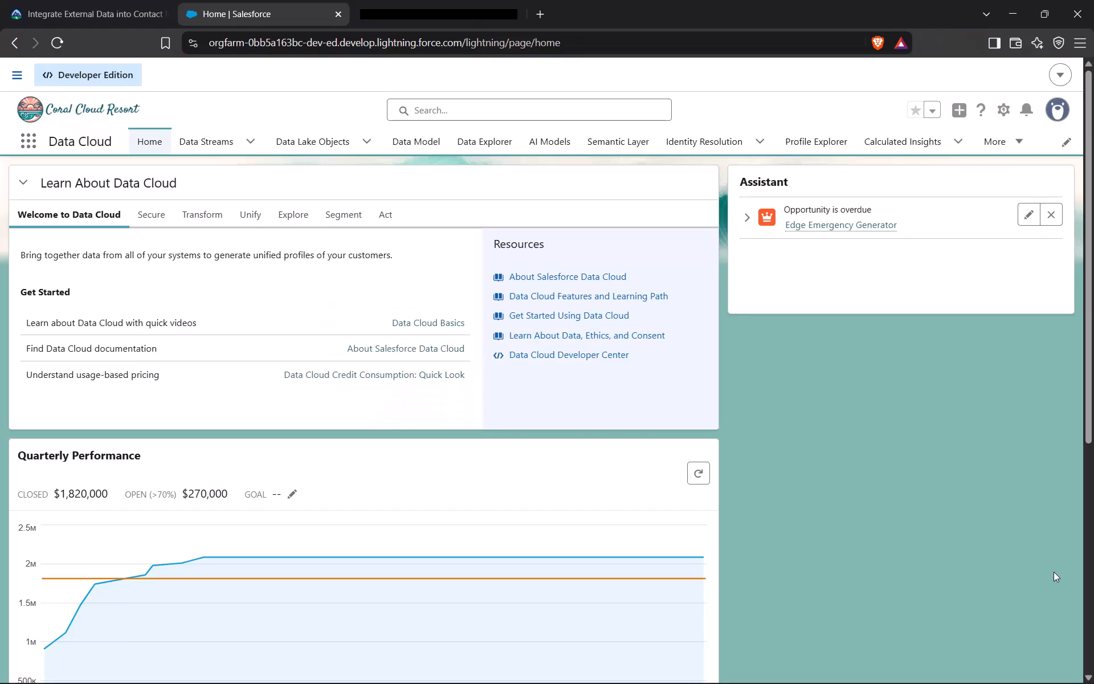
Open the Data Streams list in the playground org's Data Cloud app.
{"action": "left_click_drag", "start_coordinate": [1054, 572], "coordinate": [1051, 566]}
{"action": "left_click", "coordinate": [198, 136]}
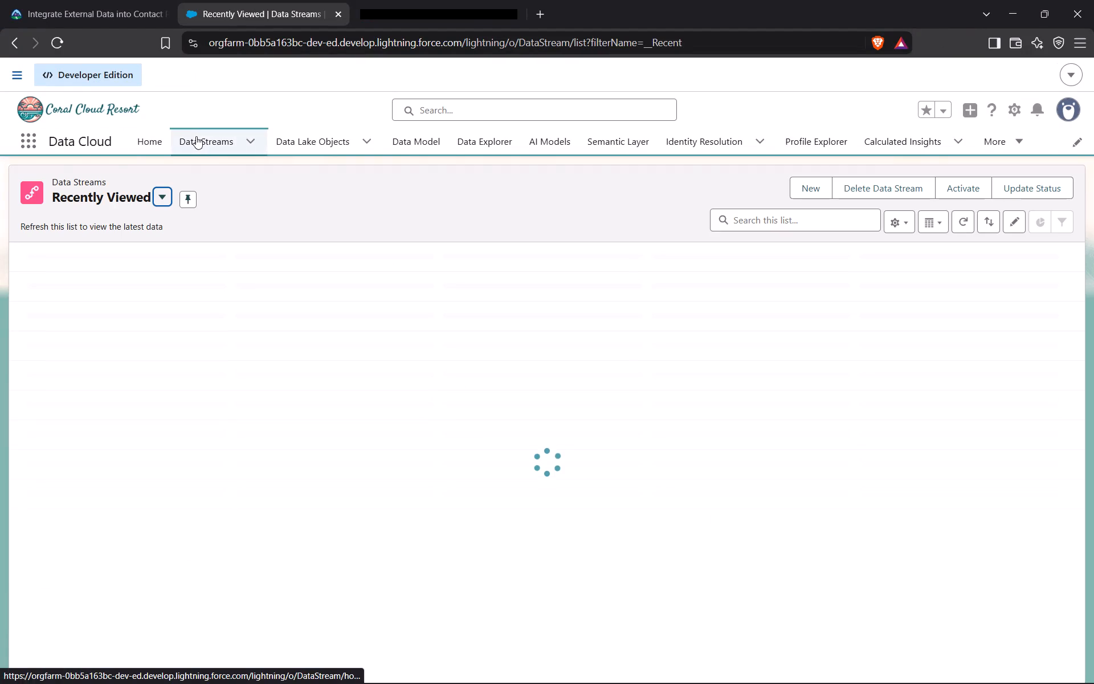
Switch to Firefox to view the full-screen YouTube video "Dar-e-Nijaat Episode 27".
{"action": "key", "text": "alt+Tab"}
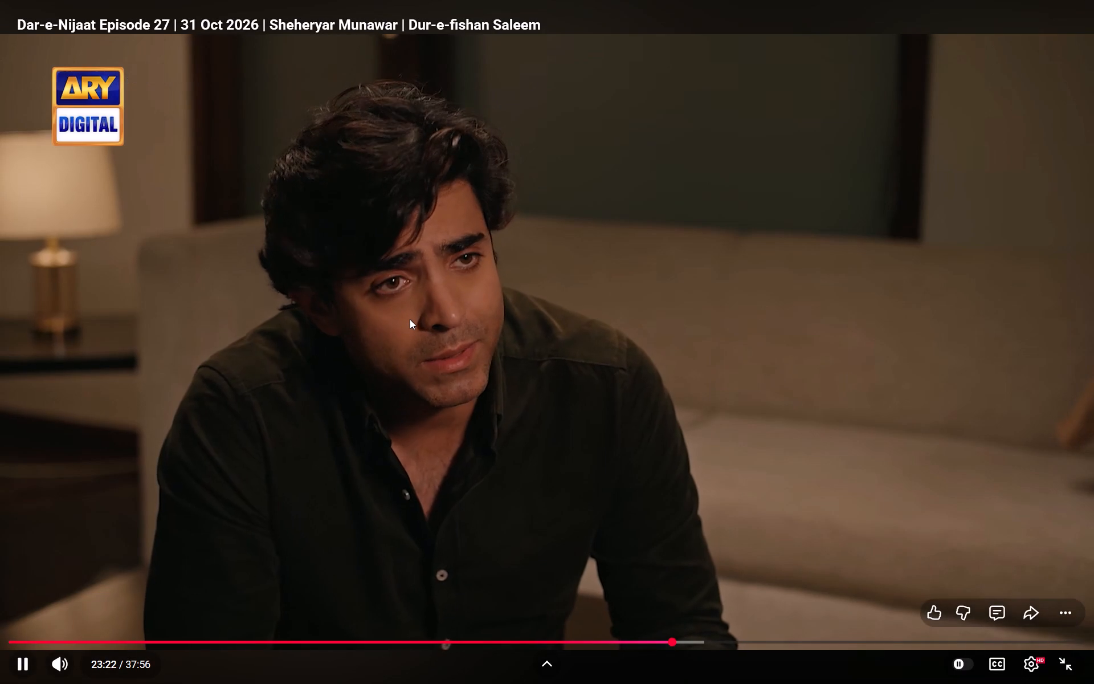
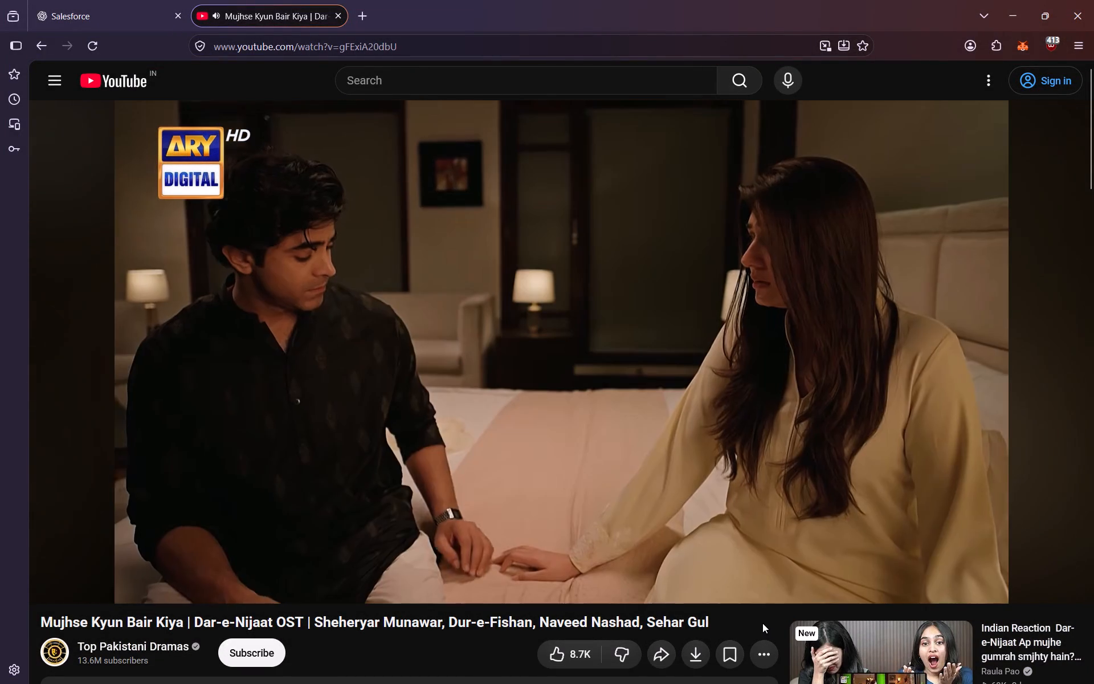
Browse the description and comments under the YouTube video "Mujhse Kyun Bair Kiya | Dar-e-Nijaat OST".
{"action": "scroll", "coordinate": [759, 625], "scroll_direction": "down", "scroll_amount": 1}
{"action": "scroll", "coordinate": [759, 625], "scroll_direction": "up", "scroll_amount": 2}
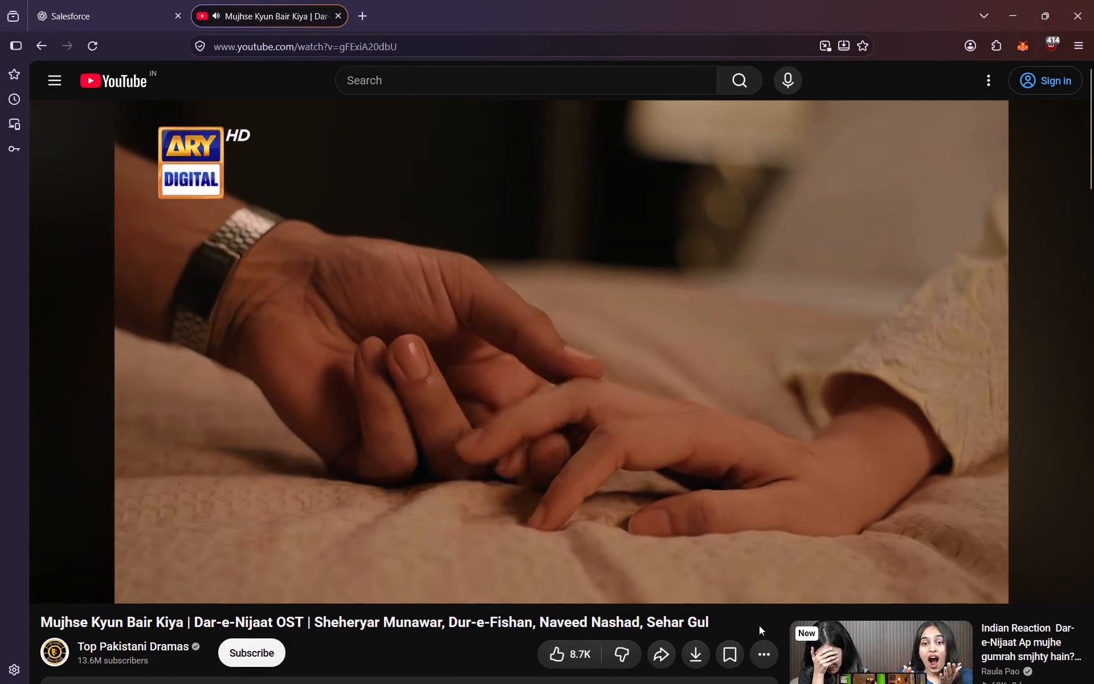
{"action": "scroll", "coordinate": [759, 627], "scroll_direction": "up", "scroll_amount": 11}
{"action": "scroll", "coordinate": [754, 634], "scroll_direction": "down", "scroll_amount": 2}
{"action": "scroll", "coordinate": [754, 634], "scroll_direction": "up", "scroll_amount": 2}
{"action": "scroll", "coordinate": [754, 634], "scroll_direction": "down", "scroll_amount": 2}
{"action": "scroll", "coordinate": [754, 634], "scroll_direction": "up", "scroll_amount": 2}
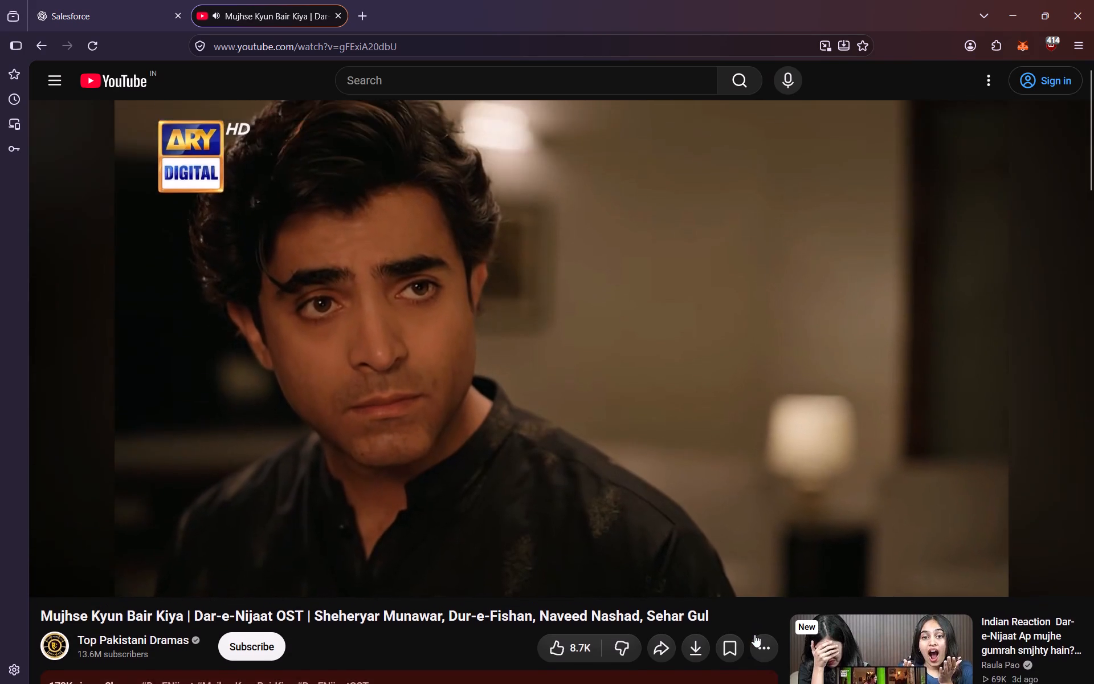
{"action": "scroll", "coordinate": [754, 634], "scroll_direction": "down", "scroll_amount": 2}
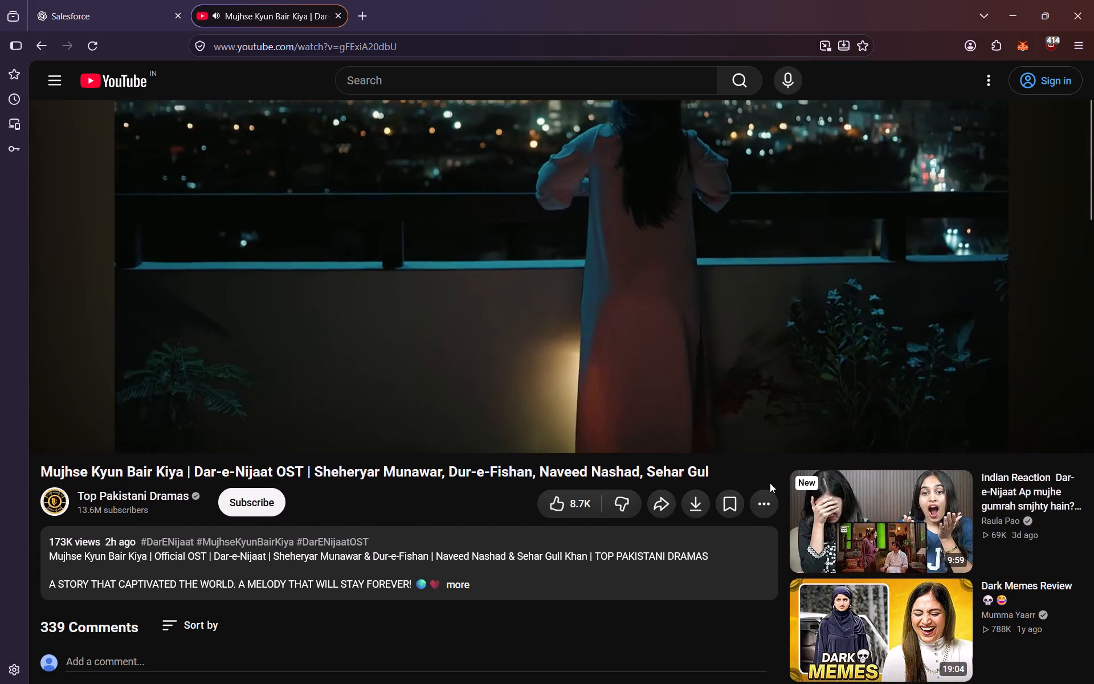
{"action": "scroll", "coordinate": [771, 482], "scroll_direction": "up", "scroll_amount": 1}
{"action": "scroll", "coordinate": [771, 482], "scroll_direction": "down", "scroll_amount": 1}
{"action": "scroll", "coordinate": [771, 482], "scroll_direction": "up", "scroll_amount": 6}
{"action": "scroll", "coordinate": [771, 482], "scroll_direction": "down", "scroll_amount": 8}
{"action": "scroll", "coordinate": [771, 482], "scroll_direction": "up", "scroll_amount": 1}
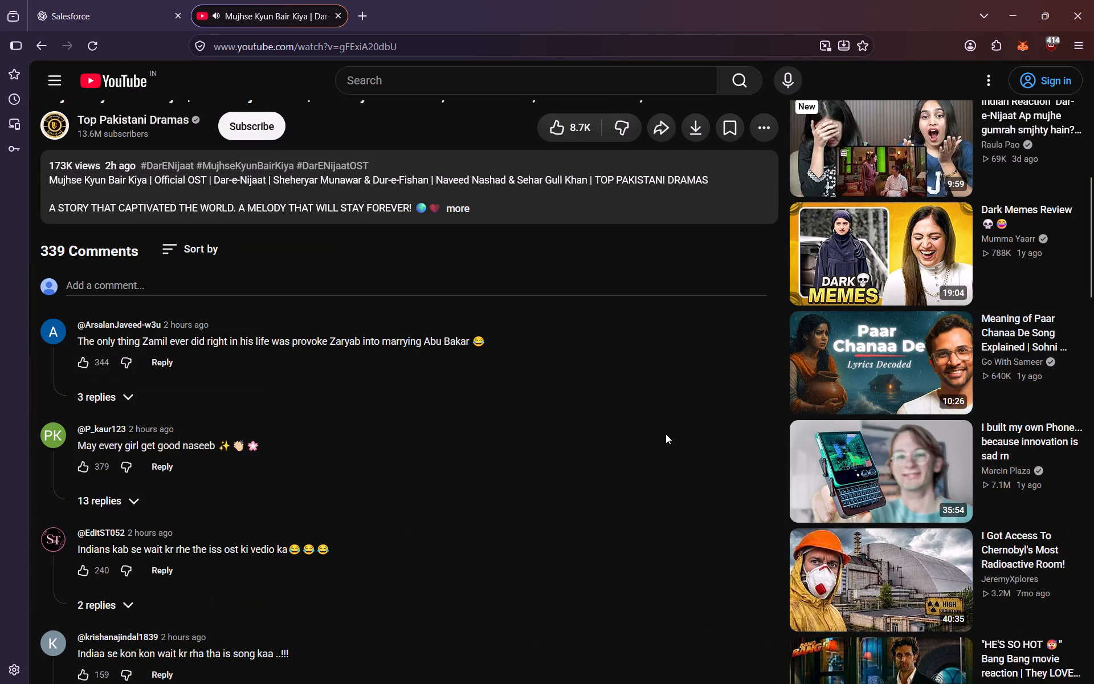
{"action": "scroll", "coordinate": [668, 434], "scroll_direction": "up", "scroll_amount": 2}
{"action": "scroll", "coordinate": [668, 434], "scroll_direction": "down", "scroll_amount": 1}
{"action": "scroll", "coordinate": [669, 434], "scroll_direction": "up", "scroll_amount": 6}
{"action": "scroll", "coordinate": [669, 434], "scroll_direction": "down", "scroll_amount": 2}
{"action": "scroll", "coordinate": [669, 434], "scroll_direction": "up", "scroll_amount": 2}
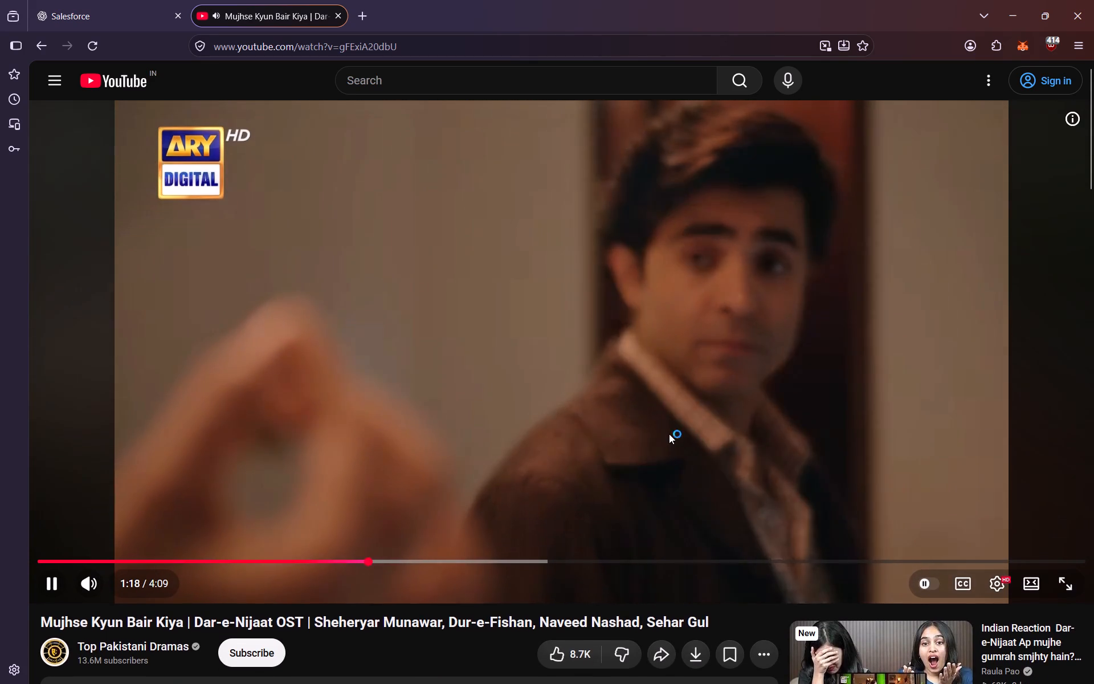
{"action": "scroll", "coordinate": [669, 434], "scroll_direction": "up", "scroll_amount": 1}
{"action": "scroll", "coordinate": [669, 434], "scroll_direction": "down", "scroll_amount": 1}
{"action": "scroll", "coordinate": [669, 434], "scroll_direction": "up", "scroll_amount": 1}
{"action": "scroll", "coordinate": [669, 434], "scroll_direction": "down", "scroll_amount": 1}
{"action": "scroll", "coordinate": [669, 434], "scroll_direction": "up", "scroll_amount": 1}
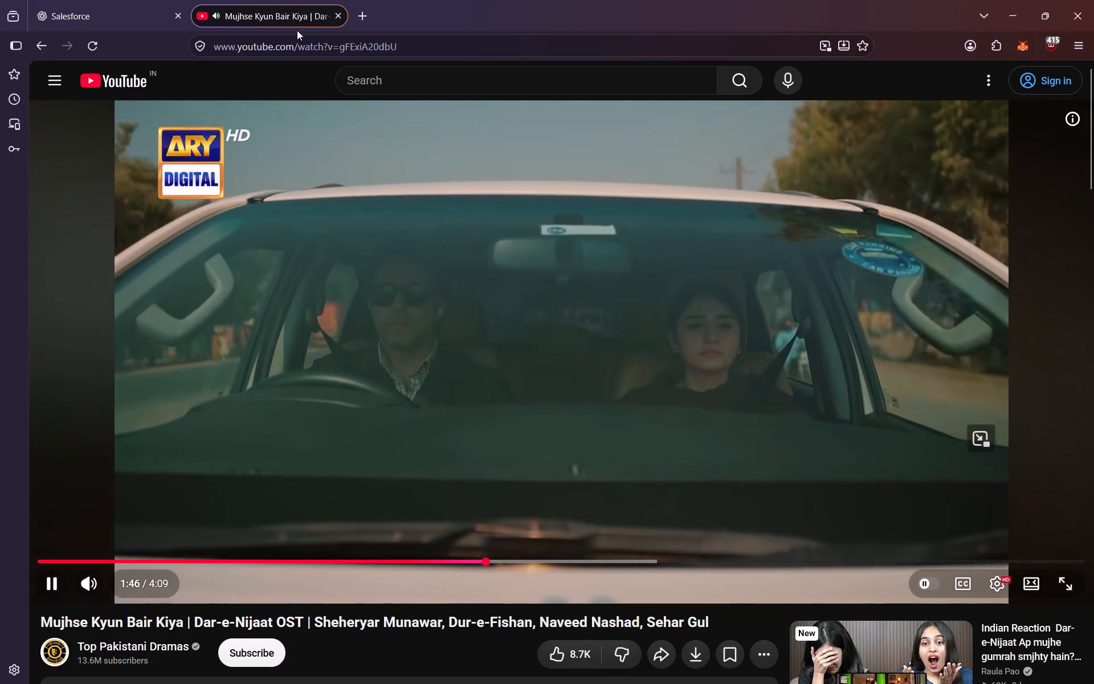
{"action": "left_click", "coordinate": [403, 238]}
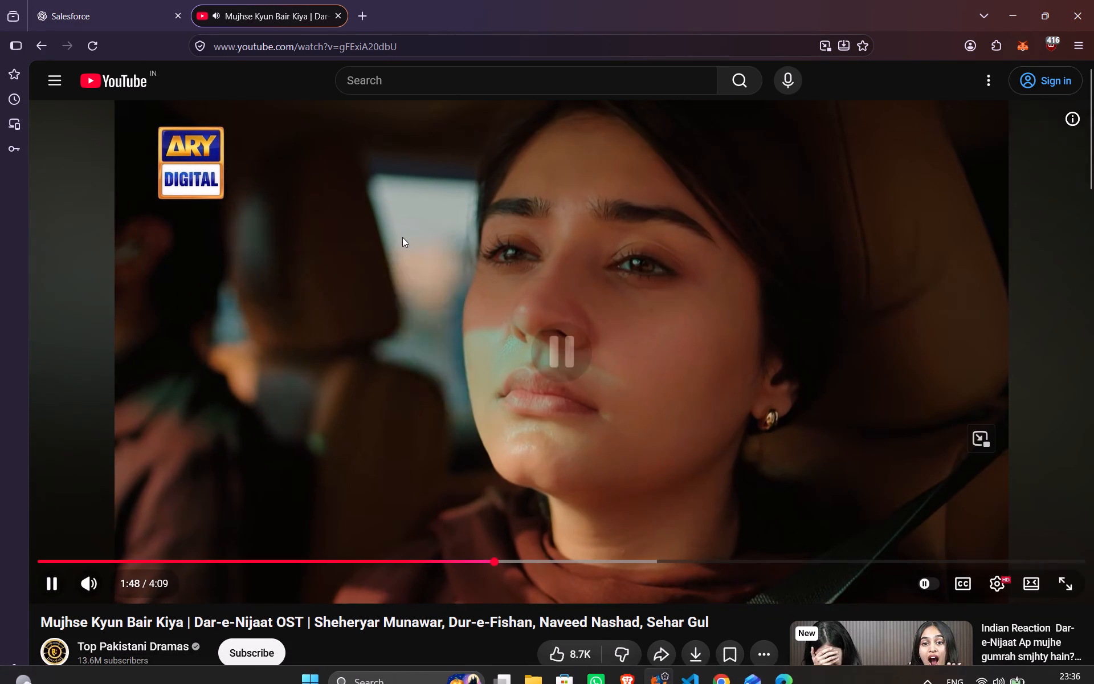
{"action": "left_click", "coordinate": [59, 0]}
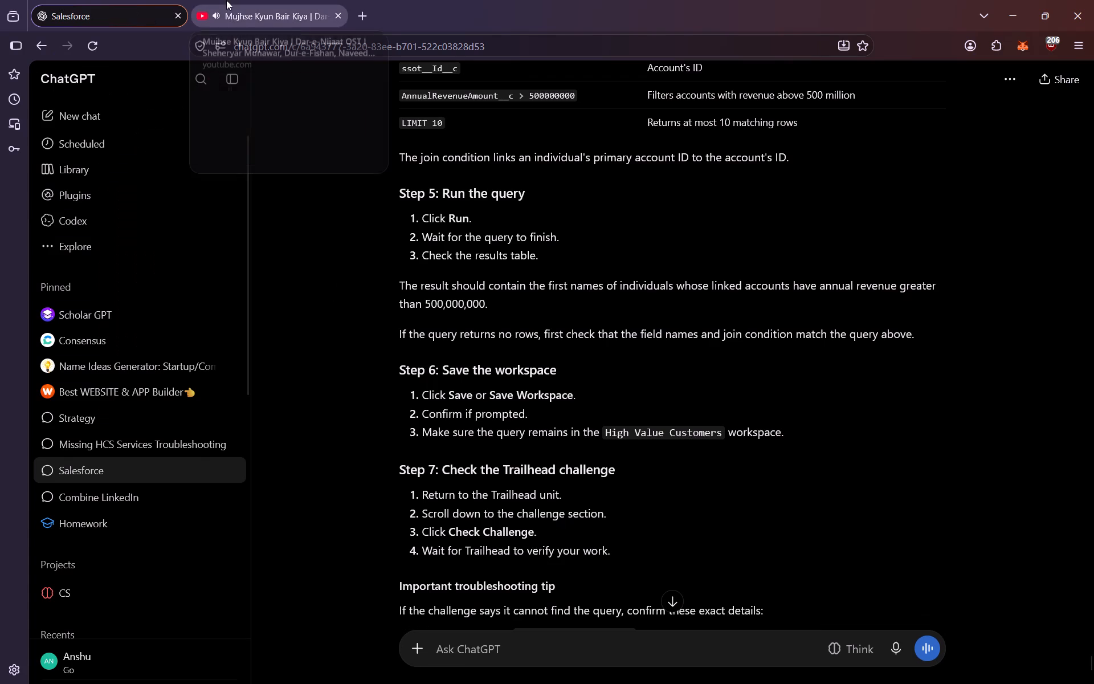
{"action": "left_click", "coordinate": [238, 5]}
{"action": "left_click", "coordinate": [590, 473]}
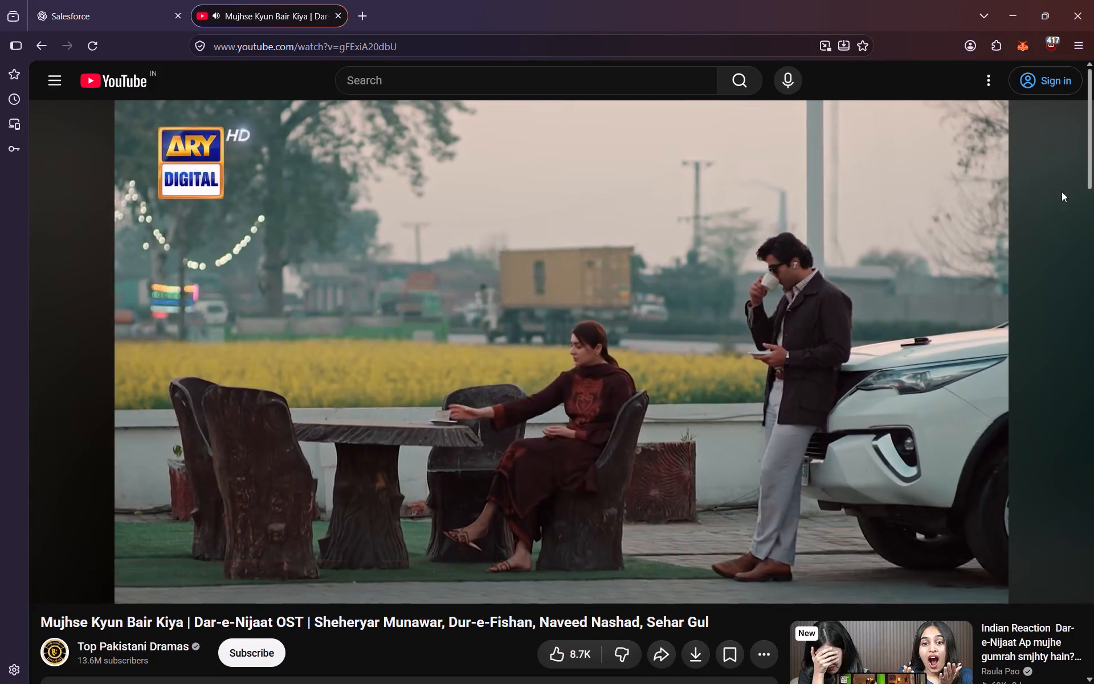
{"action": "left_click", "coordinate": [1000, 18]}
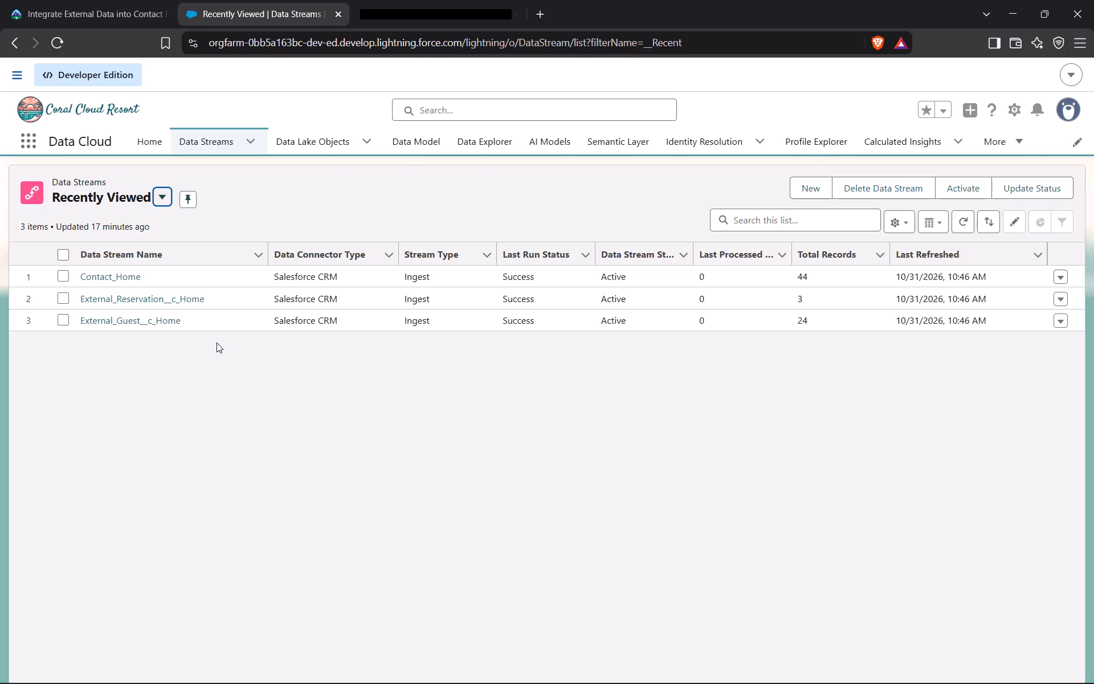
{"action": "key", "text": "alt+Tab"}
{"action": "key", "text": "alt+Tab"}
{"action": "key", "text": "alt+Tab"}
{"action": "left_click", "coordinate": [87, 13]}
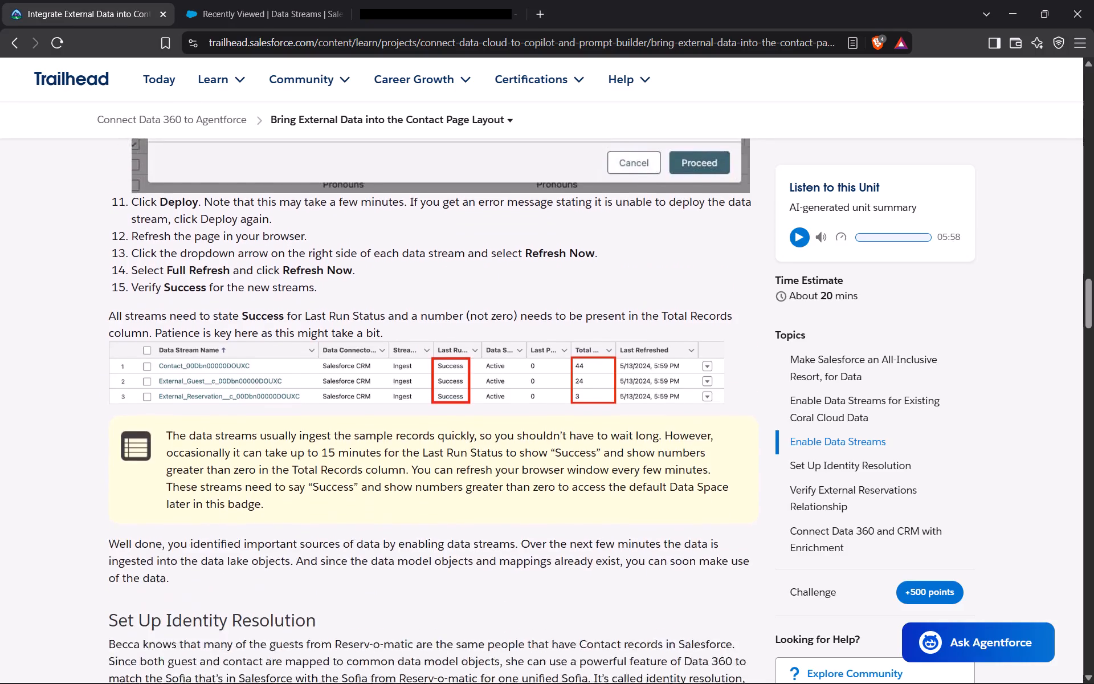
{"action": "scroll", "coordinate": [460, 499], "scroll_direction": "up", "scroll_amount": 7}
{"action": "scroll", "coordinate": [460, 499], "scroll_direction": "down", "scroll_amount": 3}
{"action": "scroll", "coordinate": [451, 494], "scroll_direction": "up", "scroll_amount": 2}
{"action": "scroll", "coordinate": [451, 494], "scroll_direction": "down", "scroll_amount": 5}
{"action": "scroll", "coordinate": [451, 494], "scroll_direction": "up", "scroll_amount": 2}
{"action": "scroll", "coordinate": [446, 490], "scroll_direction": "down", "scroll_amount": 2}
{"action": "scroll", "coordinate": [446, 490], "scroll_direction": "up", "scroll_amount": 1}
{"action": "scroll", "coordinate": [446, 491], "scroll_direction": "down", "scroll_amount": 3}
{"action": "scroll", "coordinate": [446, 491], "scroll_direction": "up", "scroll_amount": 1}
{"action": "scroll", "coordinate": [446, 491], "scroll_direction": "down", "scroll_amount": 1}
{"action": "scroll", "coordinate": [446, 491], "scroll_direction": "up", "scroll_amount": 2}
{"action": "scroll", "coordinate": [444, 491], "scroll_direction": "down", "scroll_amount": 1}
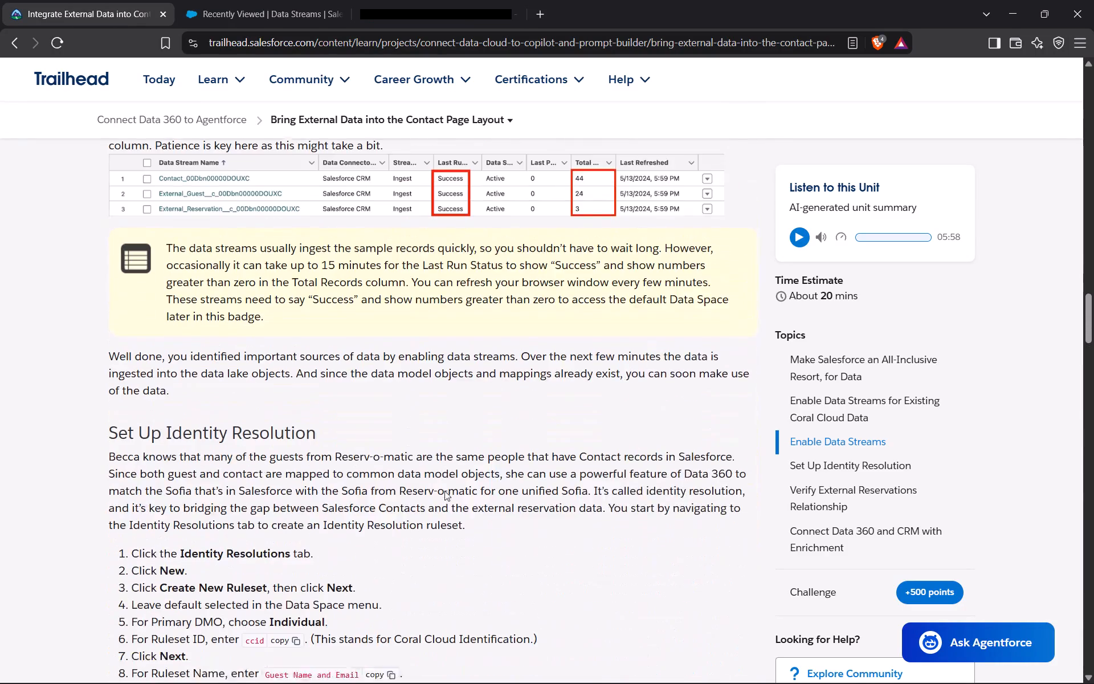
{"action": "scroll", "coordinate": [443, 491], "scroll_direction": "up", "scroll_amount": 1}
{"action": "scroll", "coordinate": [442, 494], "scroll_direction": "down", "scroll_amount": 1}
{"action": "scroll", "coordinate": [442, 494], "scroll_direction": "up", "scroll_amount": 1}
{"action": "scroll", "coordinate": [442, 494], "scroll_direction": "down", "scroll_amount": 2}
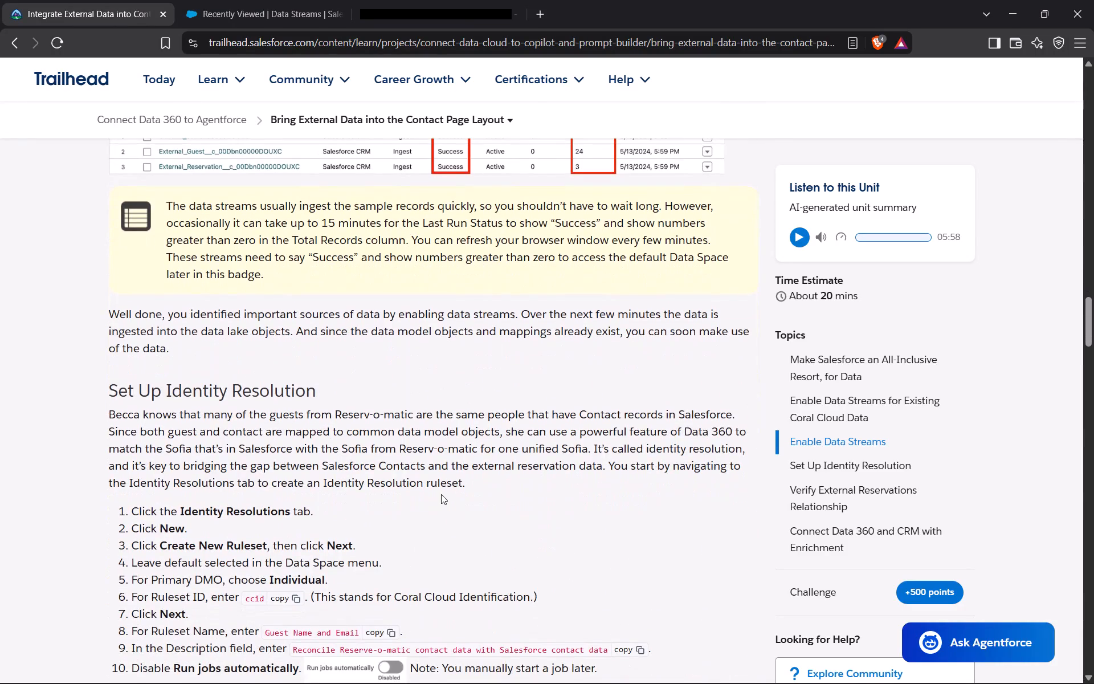
Open the Identity Resolution list in the playground's Data Cloud app, rechecking the Trailhead instructions.
{"action": "left_click", "coordinate": [247, 0]}
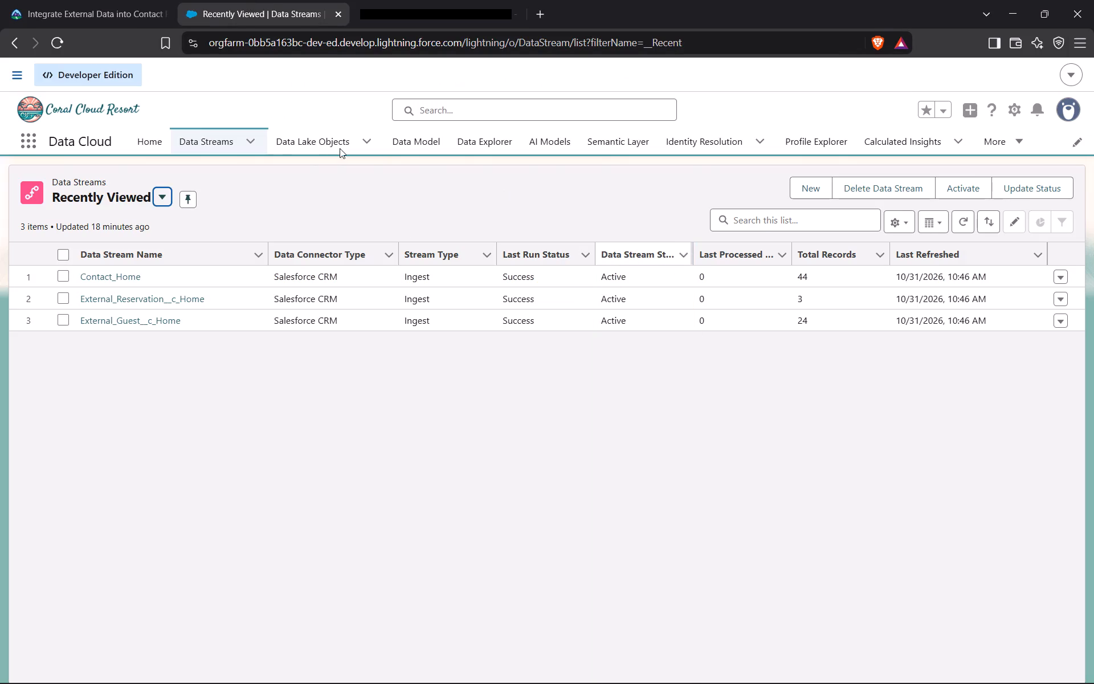
{"action": "left_click", "coordinate": [712, 150]}
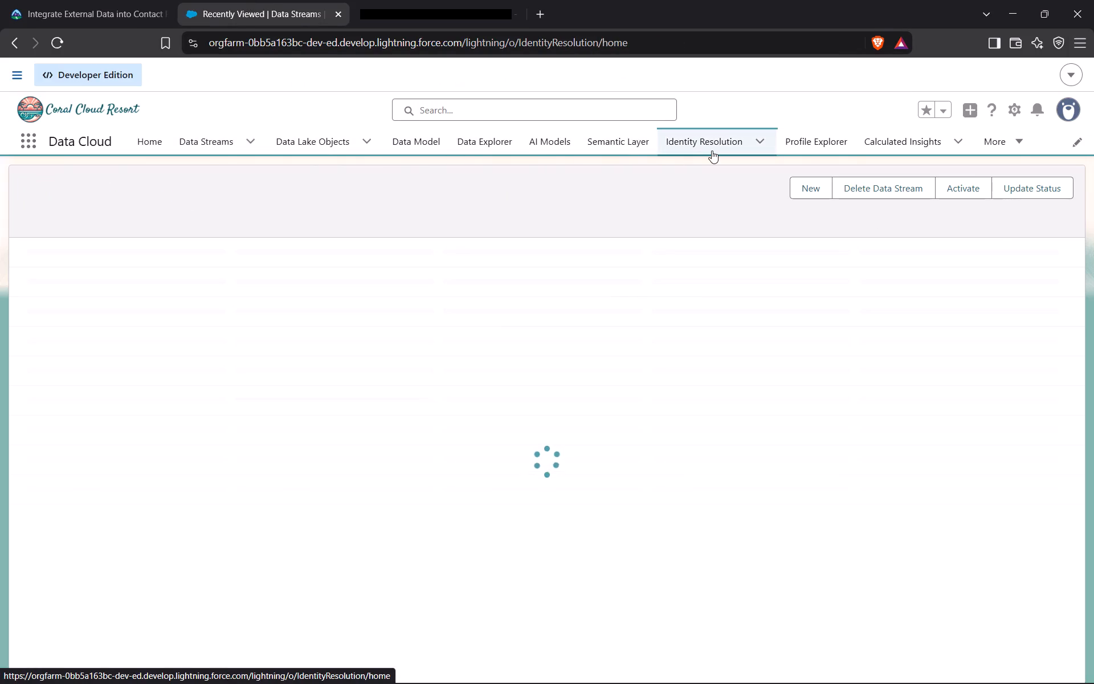
{"action": "key", "text": "alt+Tab"}
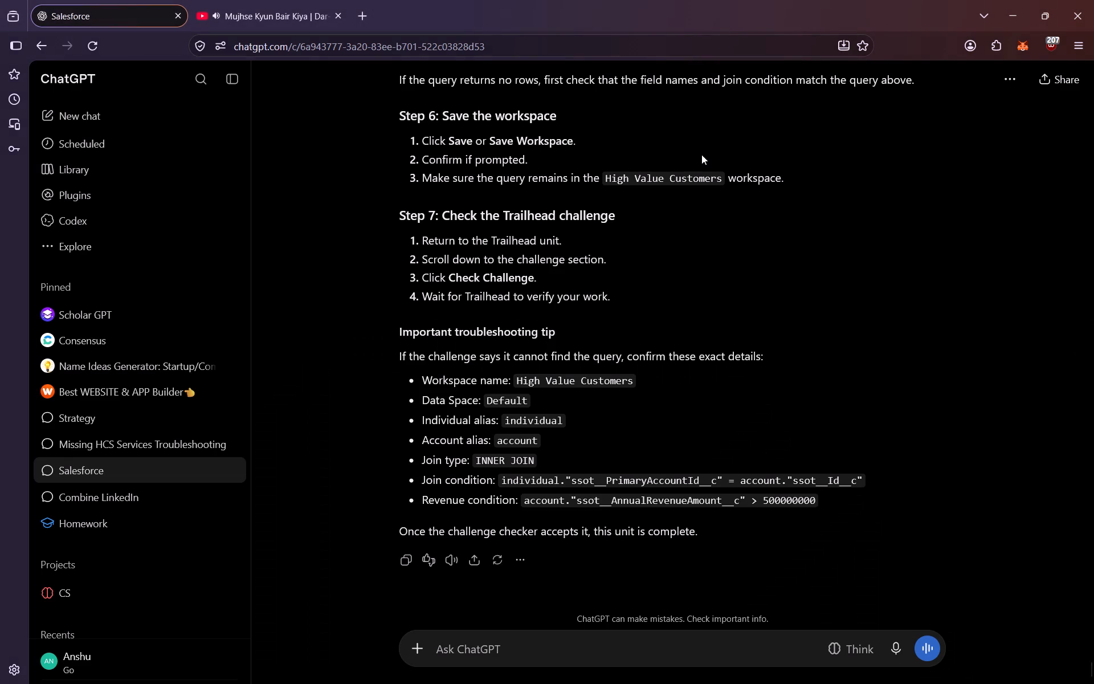
{"action": "key", "text": "alt+Tab"}
{"action": "left_click", "coordinate": [115, 0]}
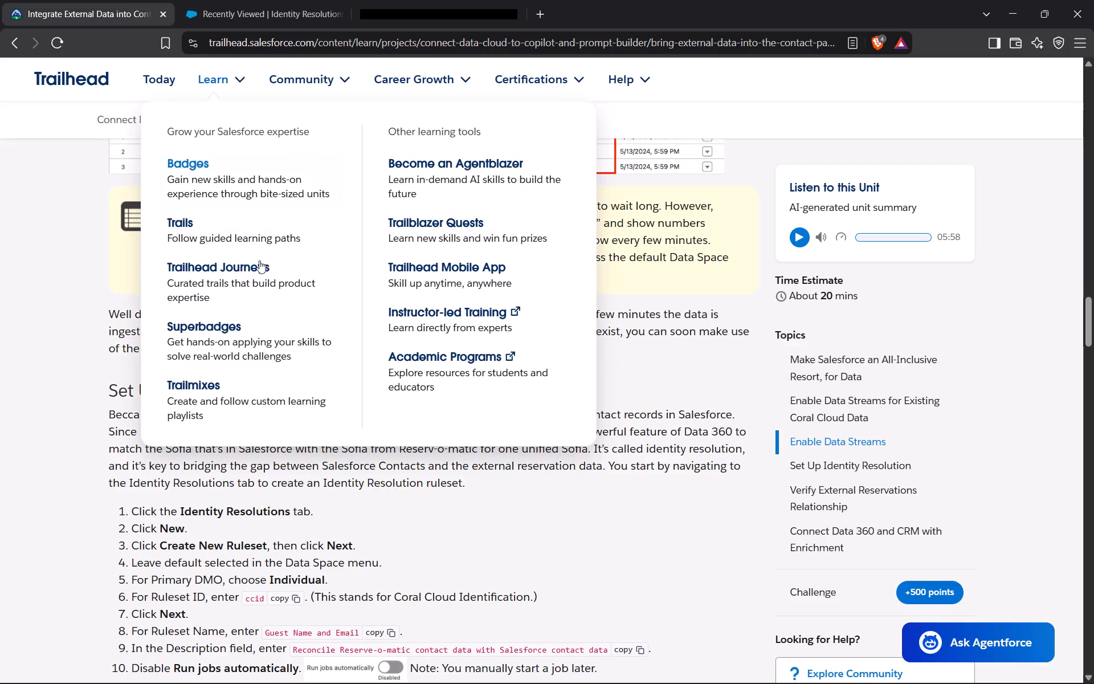
{"action": "left_click", "coordinate": [247, 0]}
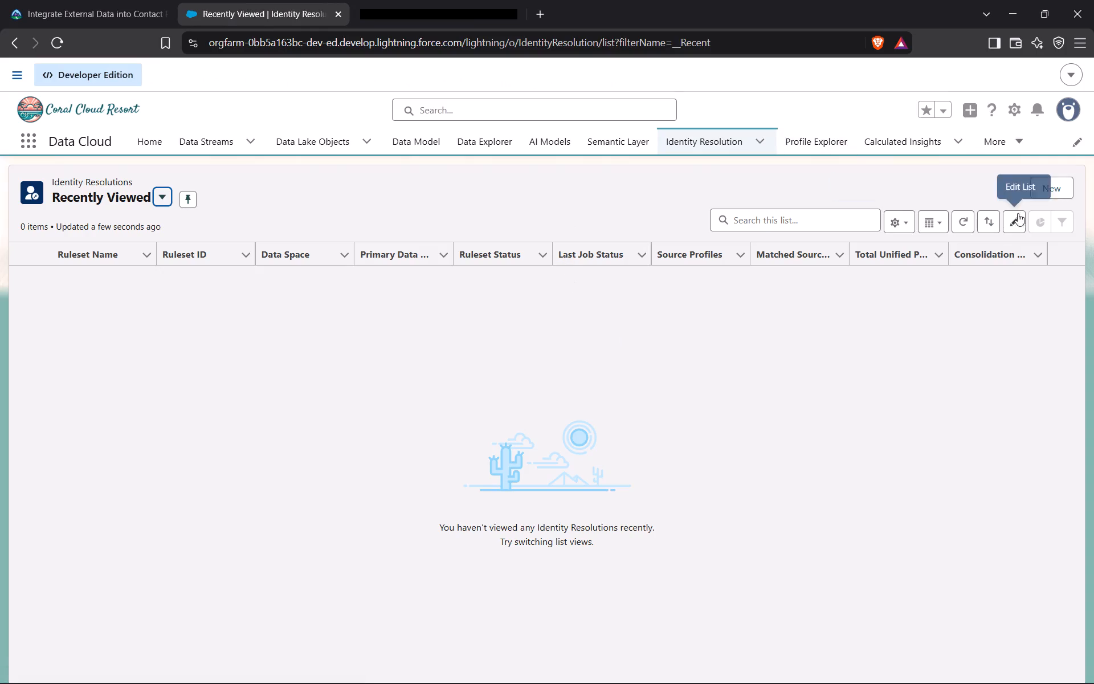
Start a new identity resolution ruleset using the Create New Ruleset option and advance to its data model object settings.
{"action": "left_click", "coordinate": [1052, 190]}
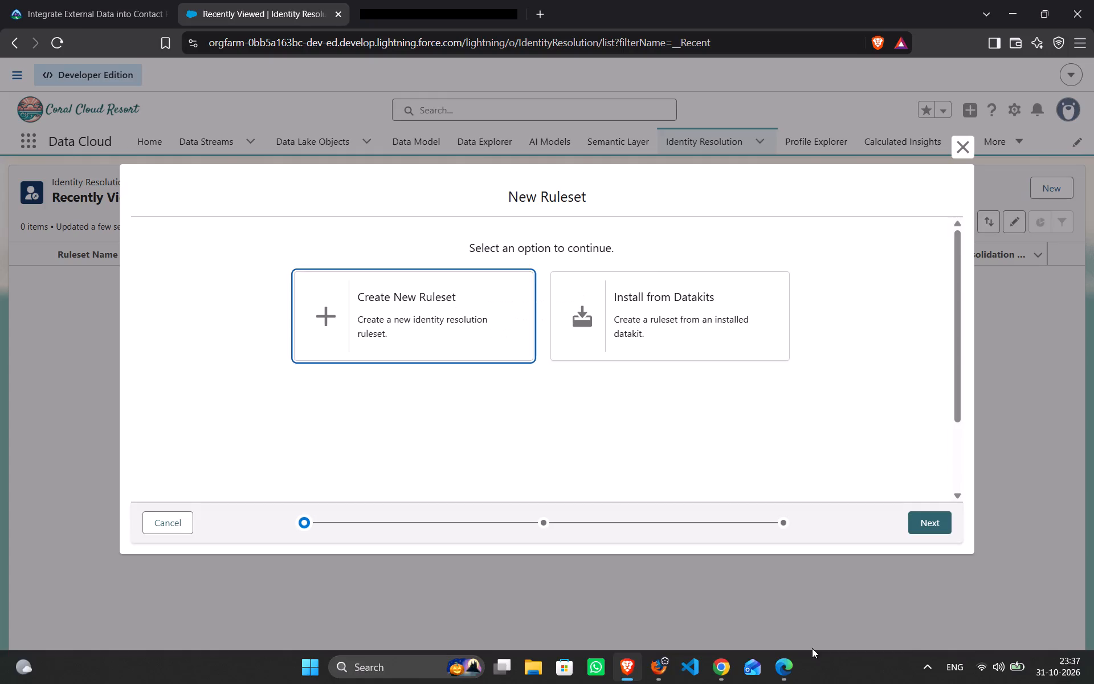
{"action": "left_click", "coordinate": [109, 0]}
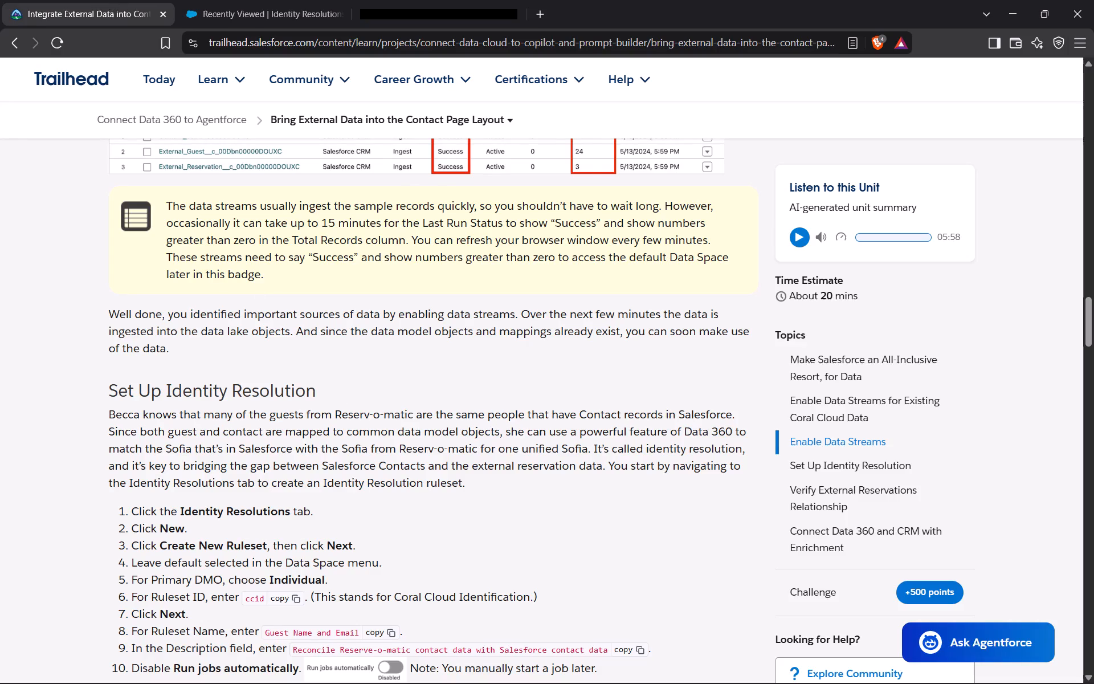
{"action": "left_click", "coordinate": [285, 0]}
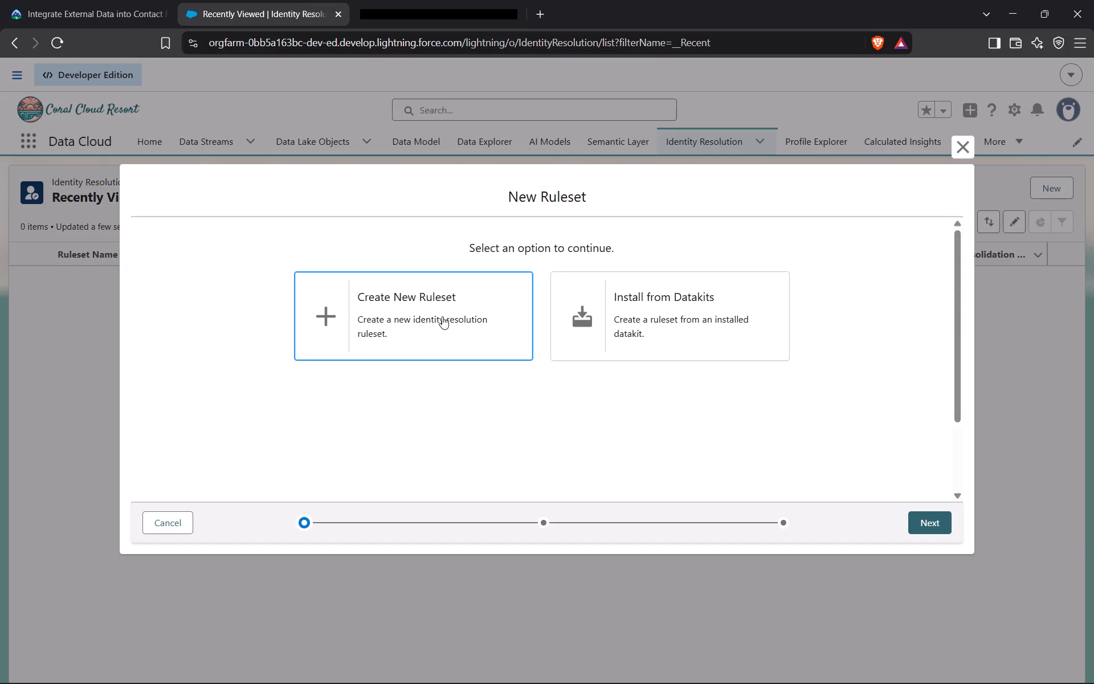
{"action": "left_click", "coordinate": [442, 316]}
{"action": "left_click", "coordinate": [937, 518]}
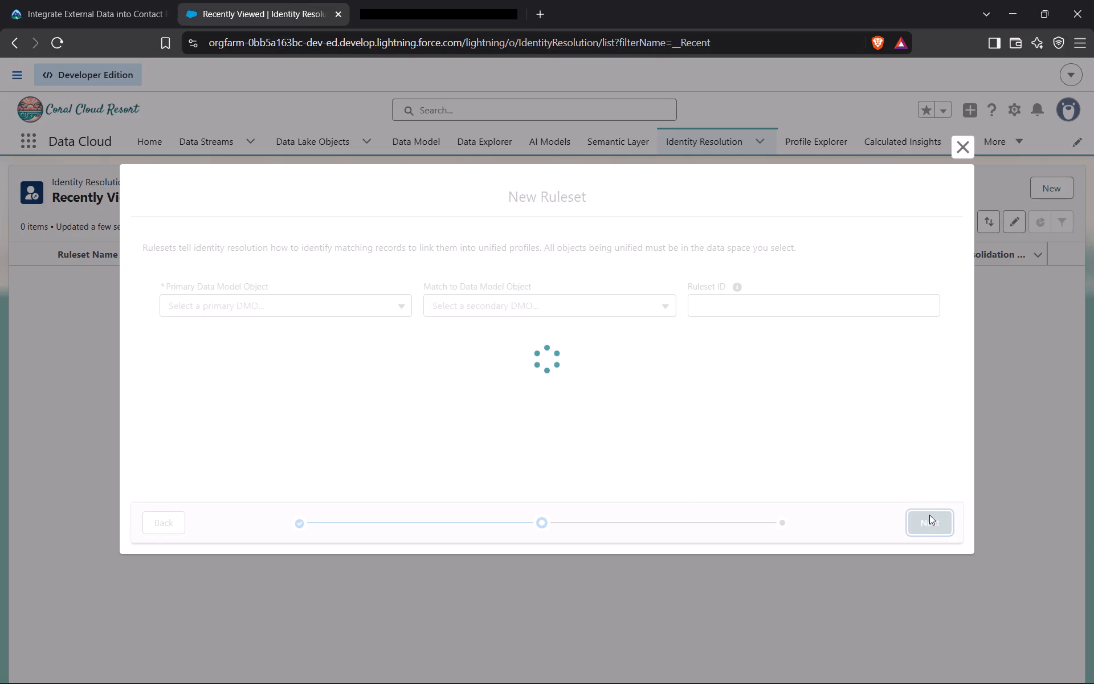
Choose Individual as the new ruleset's primary data model object, checking the Trailhead instructions for the required selection.
{"action": "left_click", "coordinate": [25, 0]}
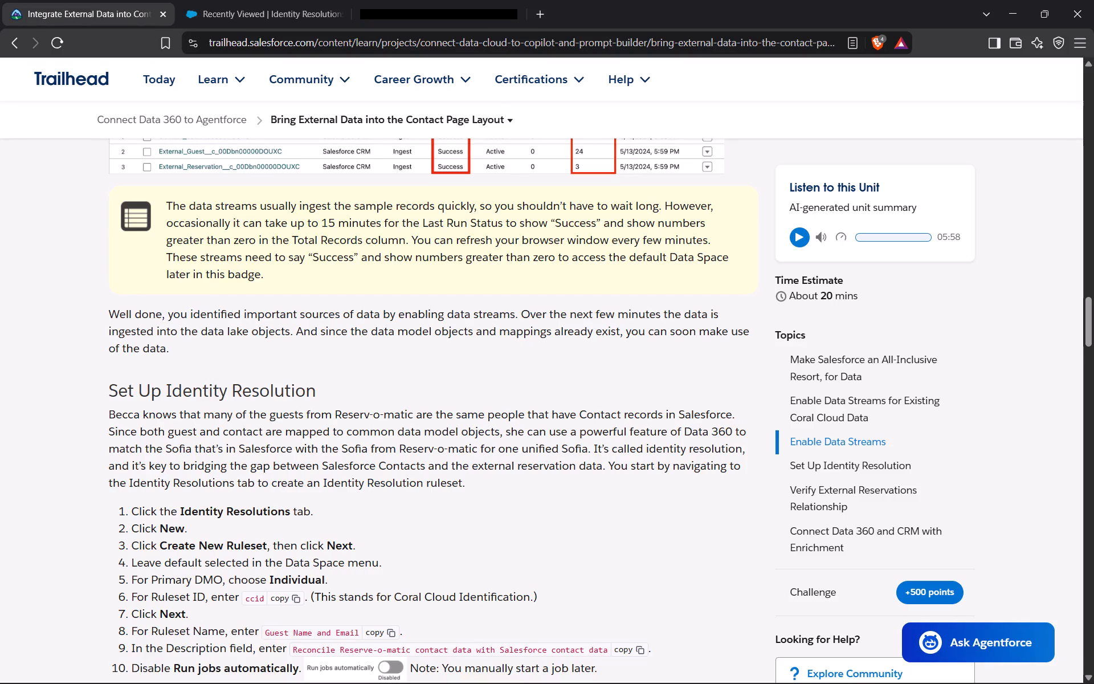
{"action": "left_click", "coordinate": [262, 8]}
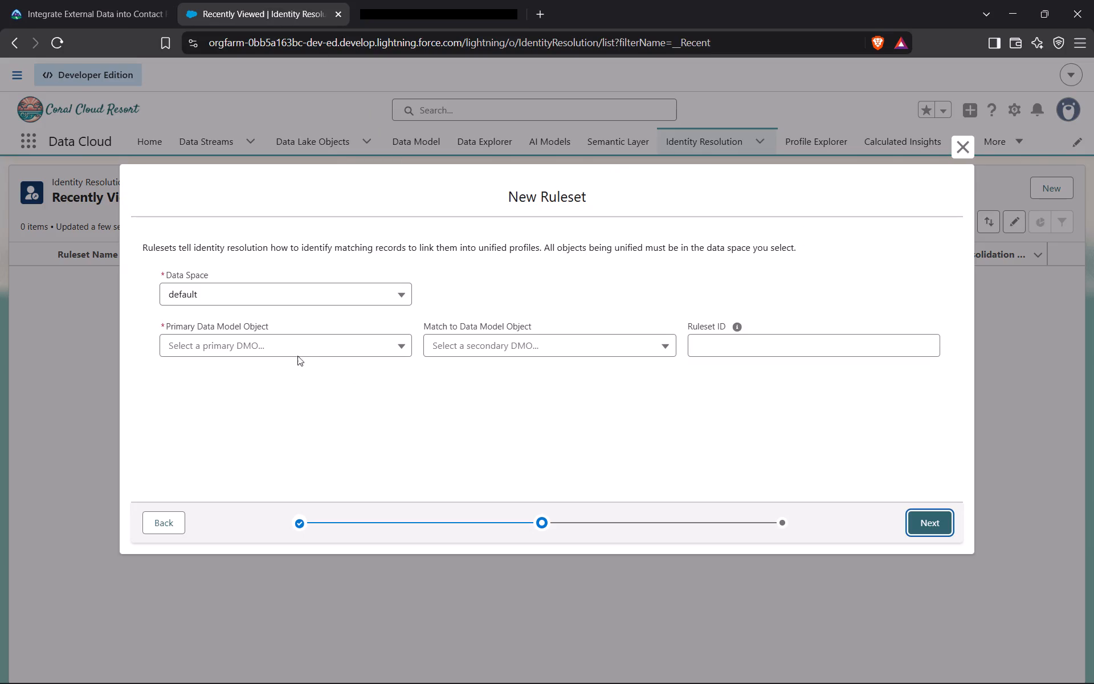
{"action": "left_click", "coordinate": [297, 343]}
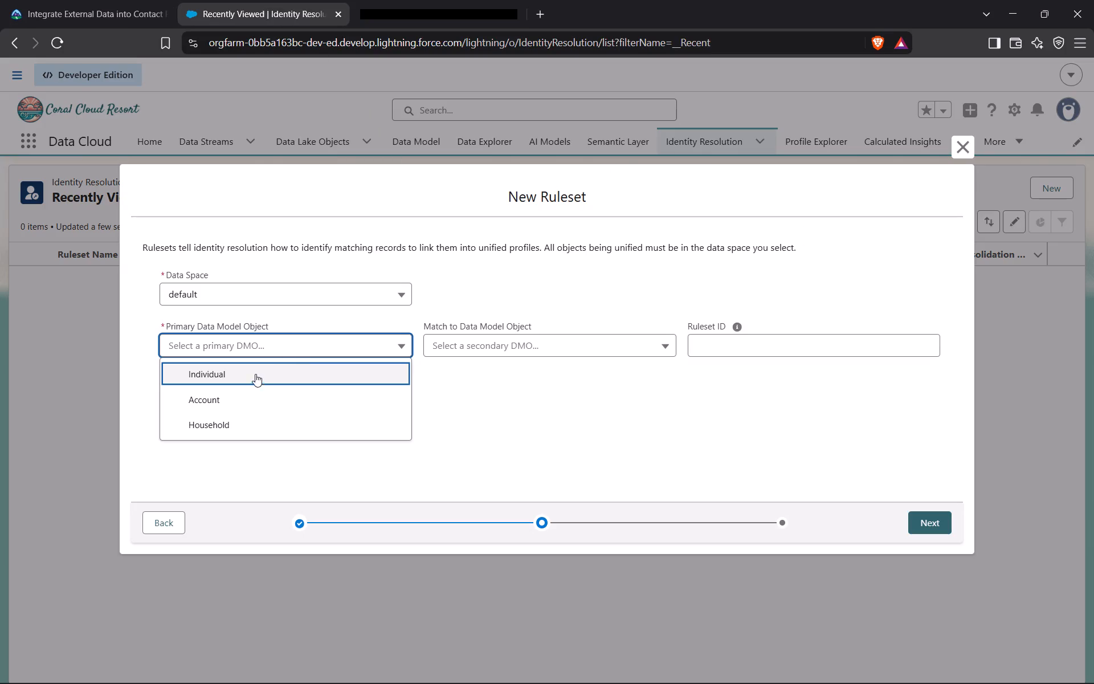
{"action": "left_click", "coordinate": [81, 0]}
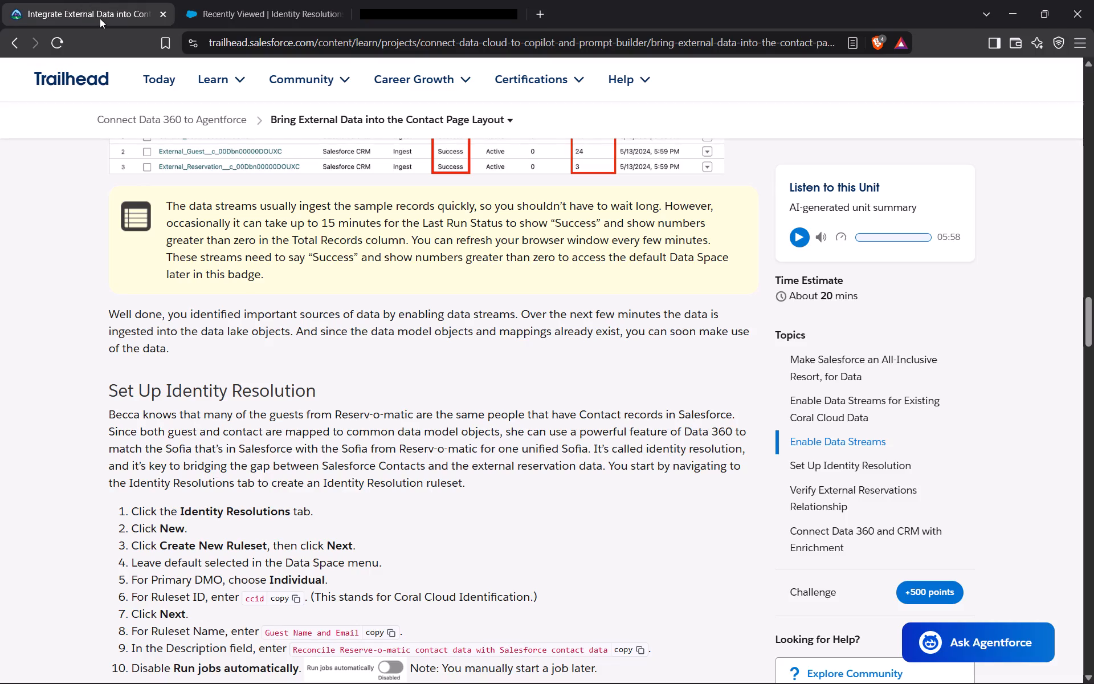
{"action": "left_click", "coordinate": [284, 0]}
{"action": "left_click", "coordinate": [371, 352]}
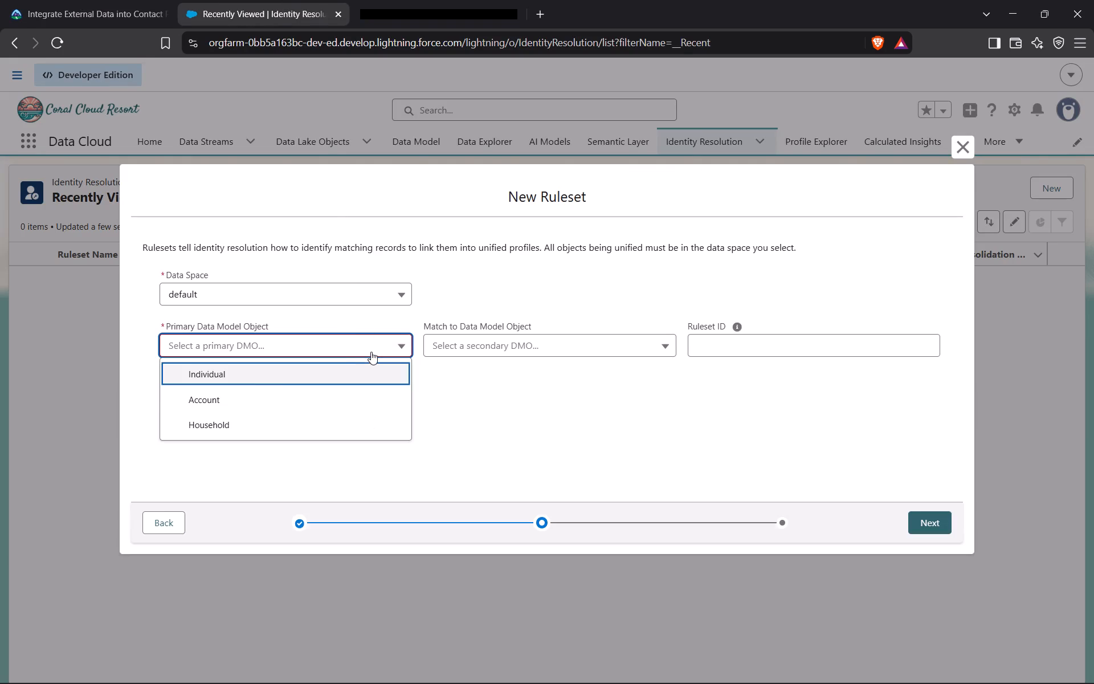
{"action": "left_click", "coordinate": [260, 372]}
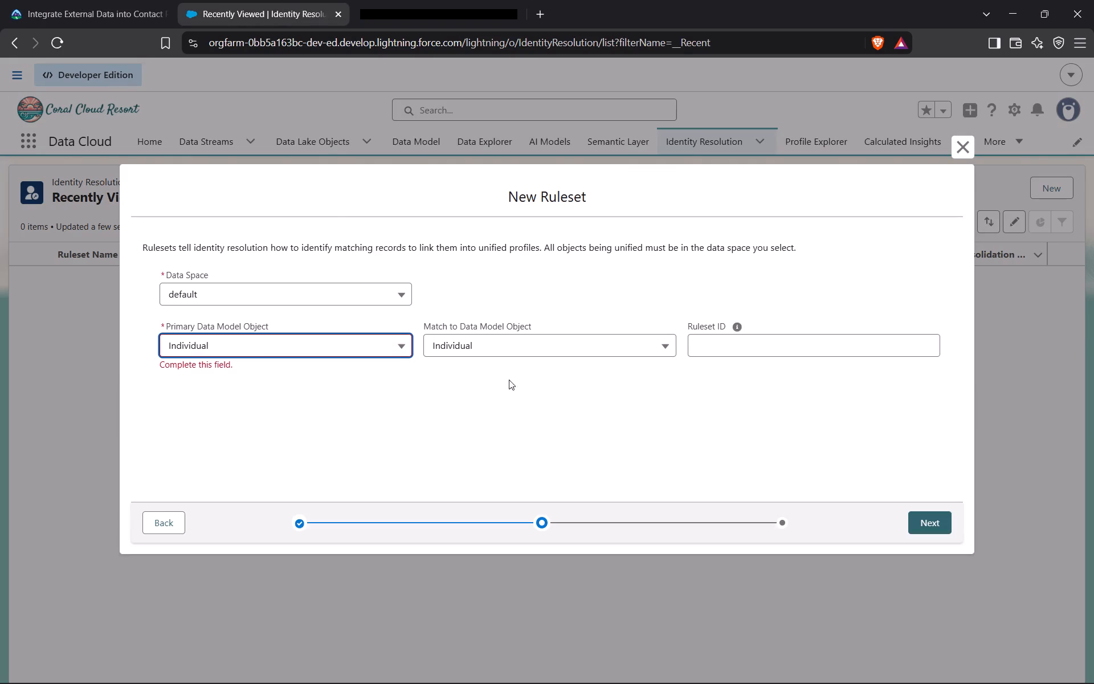
Copy the ruleset ID ccid from the Trailhead instructions and enter it as the new ruleset's Ruleset ID.
{"action": "left_click", "coordinate": [110, 11]}
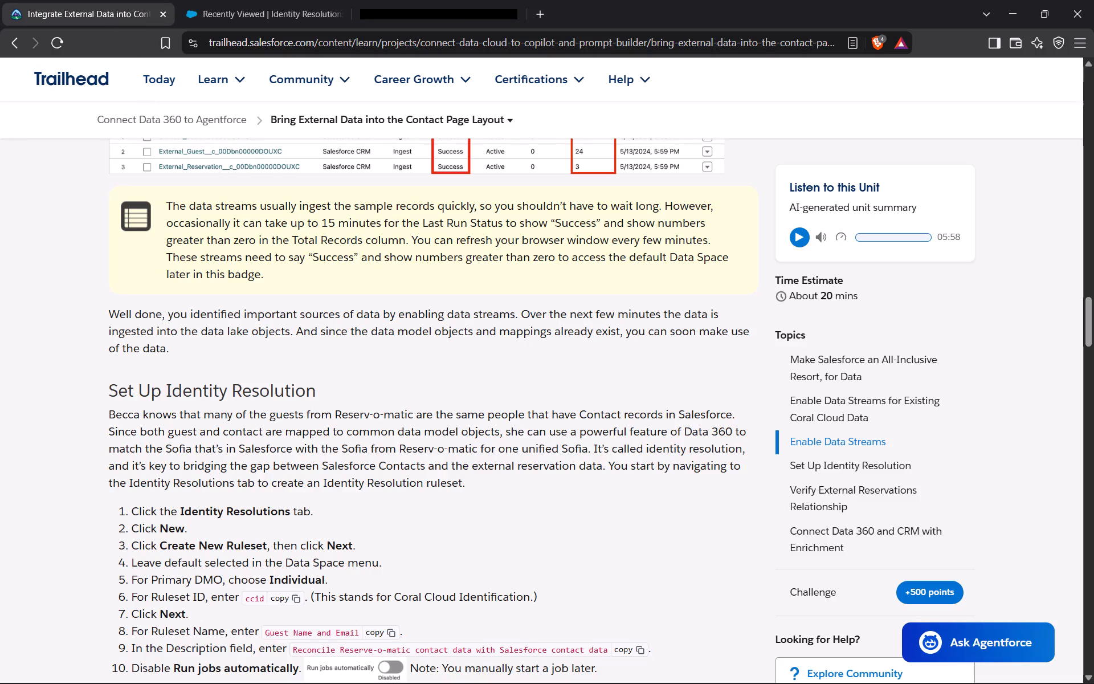
{"action": "left_click", "coordinate": [298, 595]}
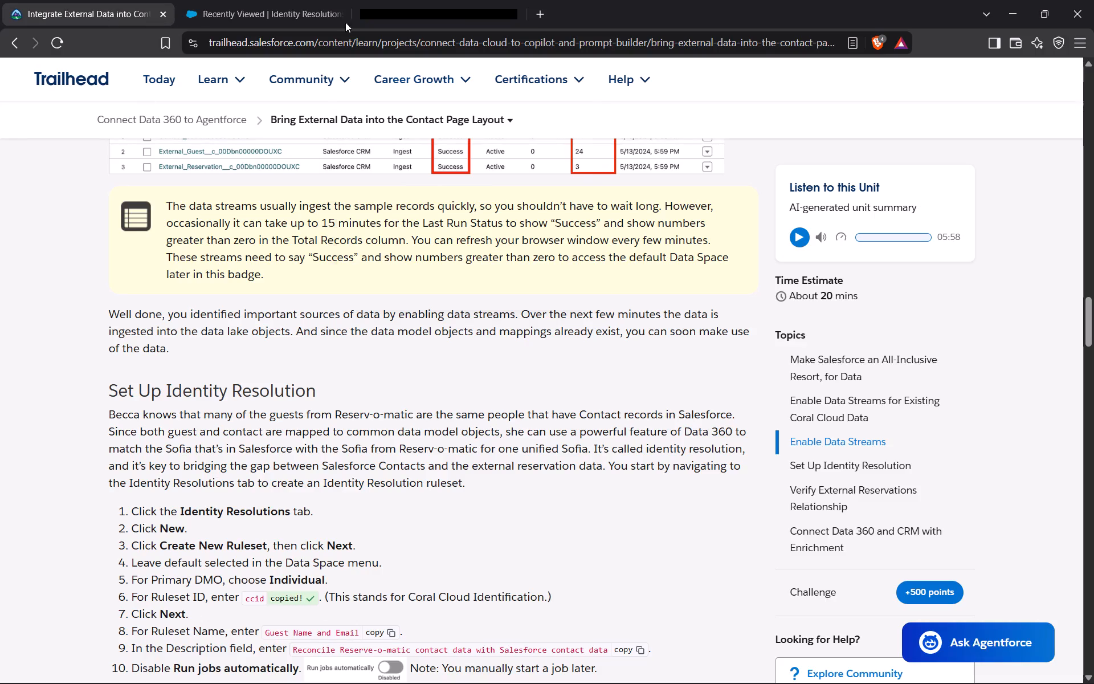
{"action": "left_click", "coordinate": [297, 0]}
{"action": "left_click", "coordinate": [717, 351]}
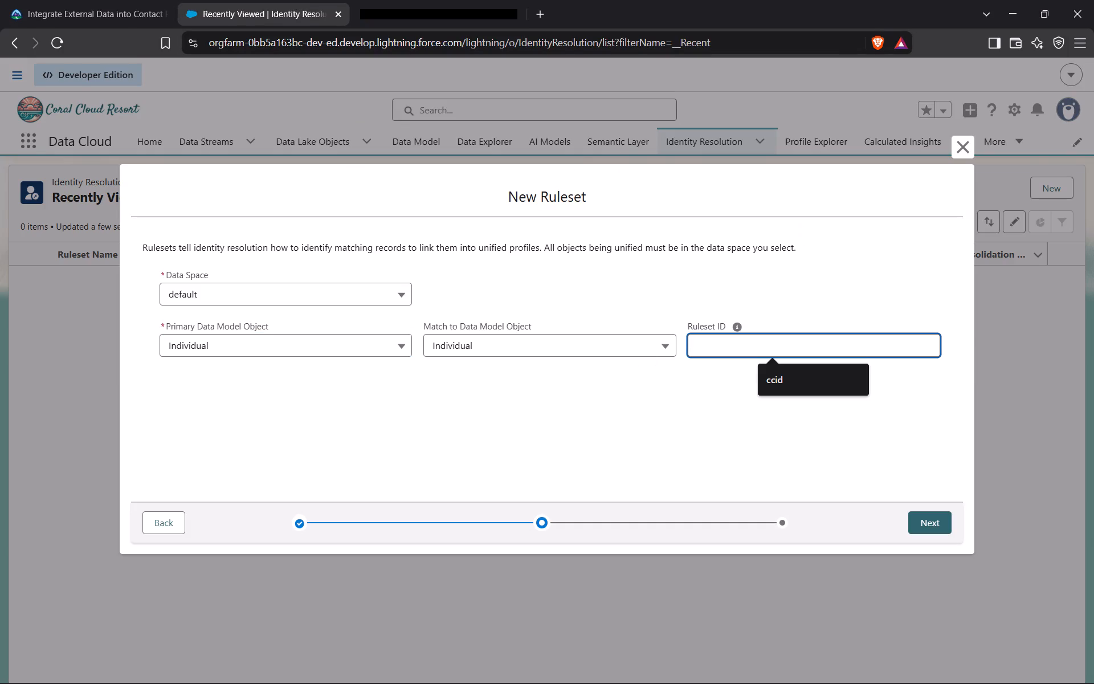
{"action": "key", "text": "ctrl+v"}
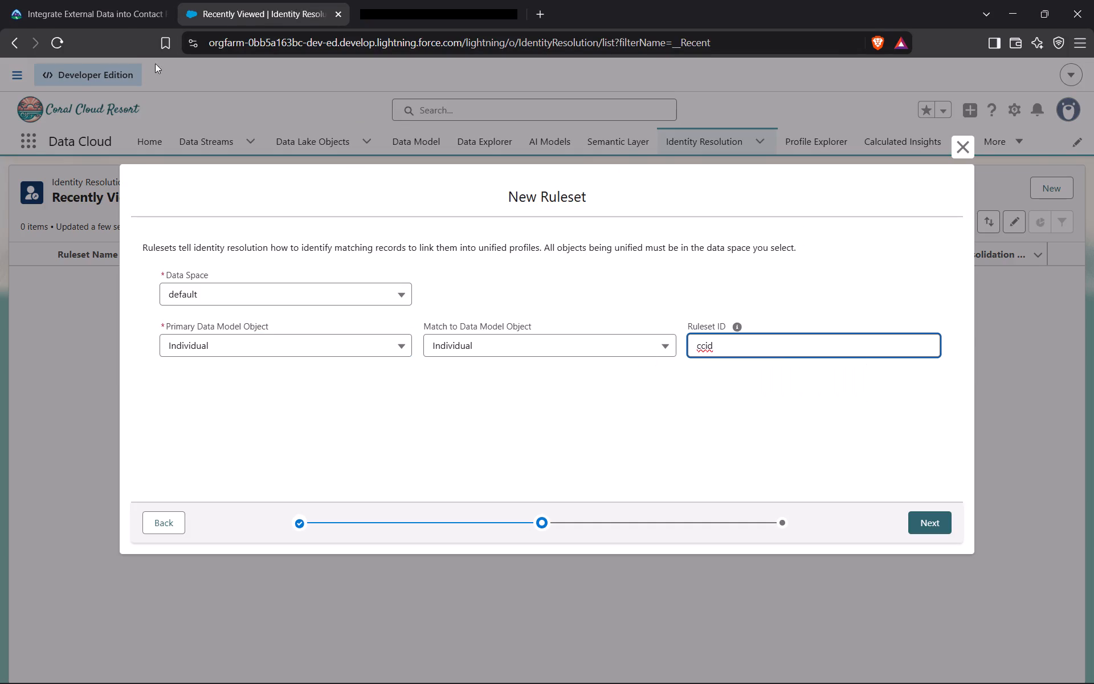
Recheck the Trailhead instructions and advance the new ruleset to its name and description settings.
{"action": "left_click", "coordinate": [77, 6]}
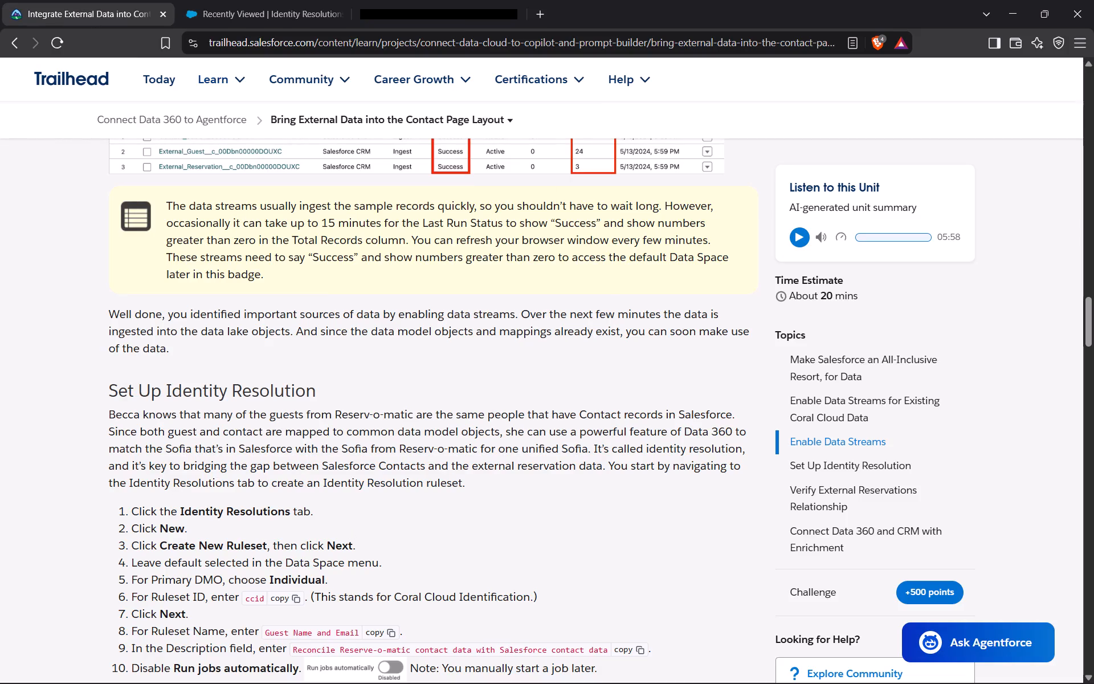
{"action": "left_click", "coordinate": [84, 0]}
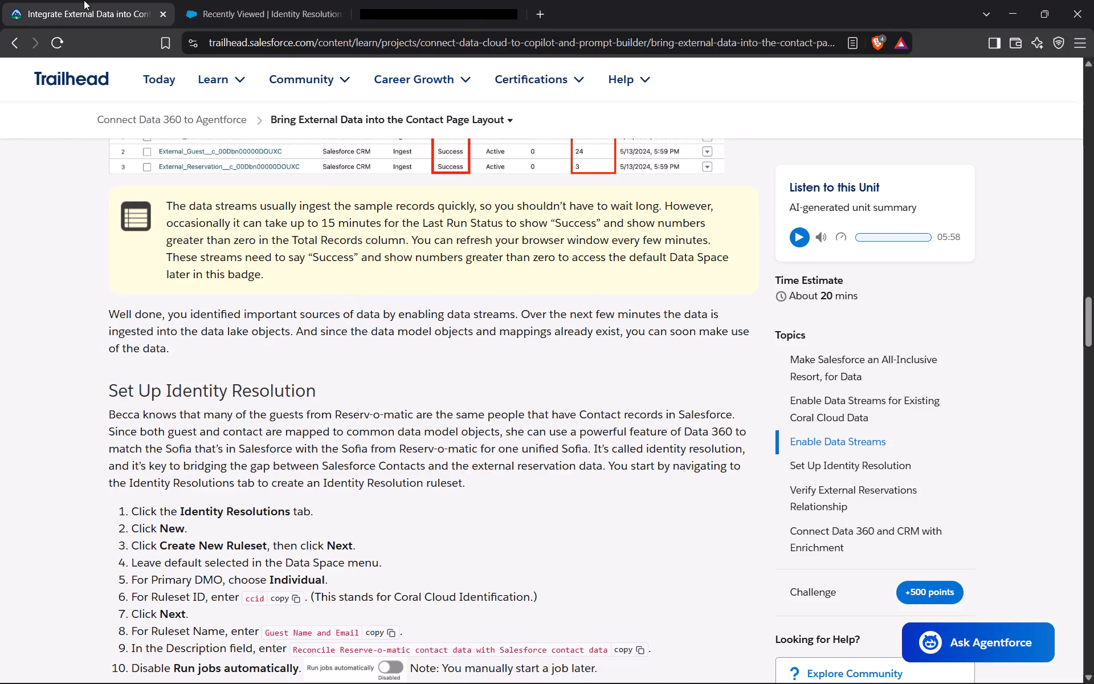
{"action": "left_click", "coordinate": [211, 0]}
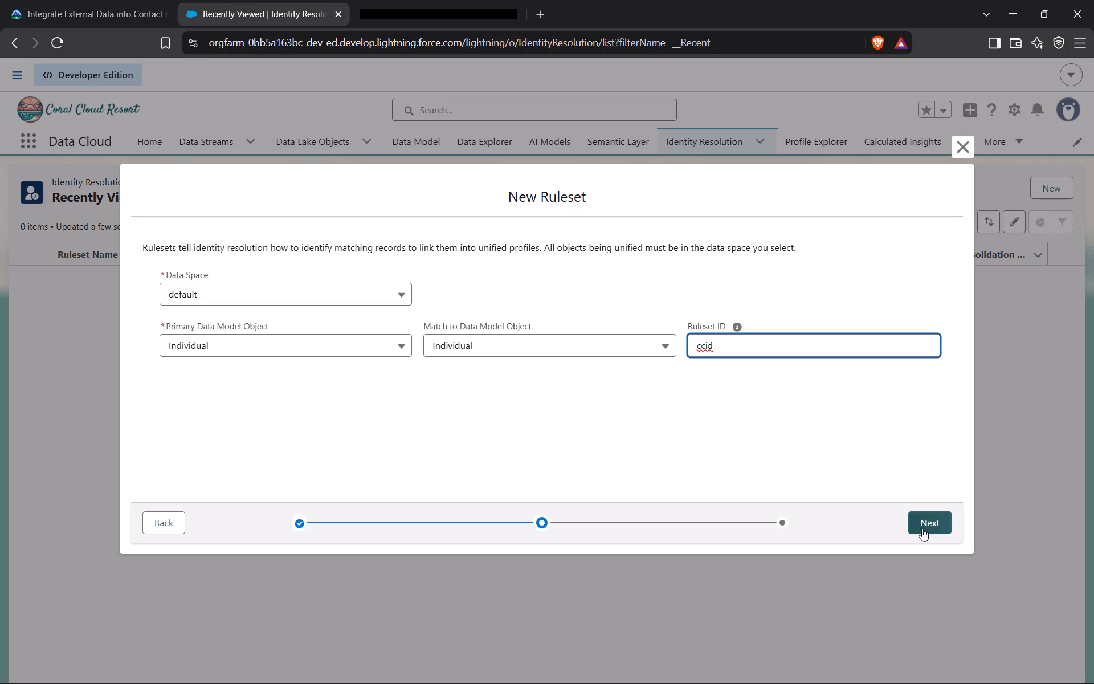
{"action": "left_click", "coordinate": [920, 524]}
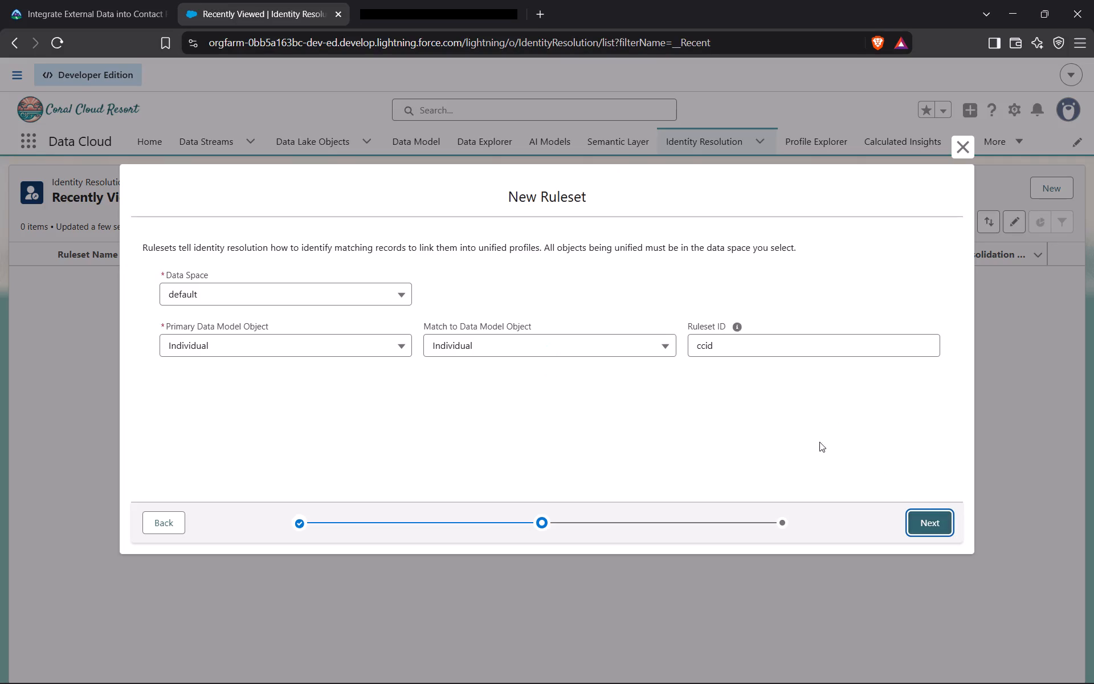
Copy the ruleset name Guest Name and Email from the Trailhead instructions and enter it as the new ruleset's name.
{"action": "left_click", "coordinate": [112, 0]}
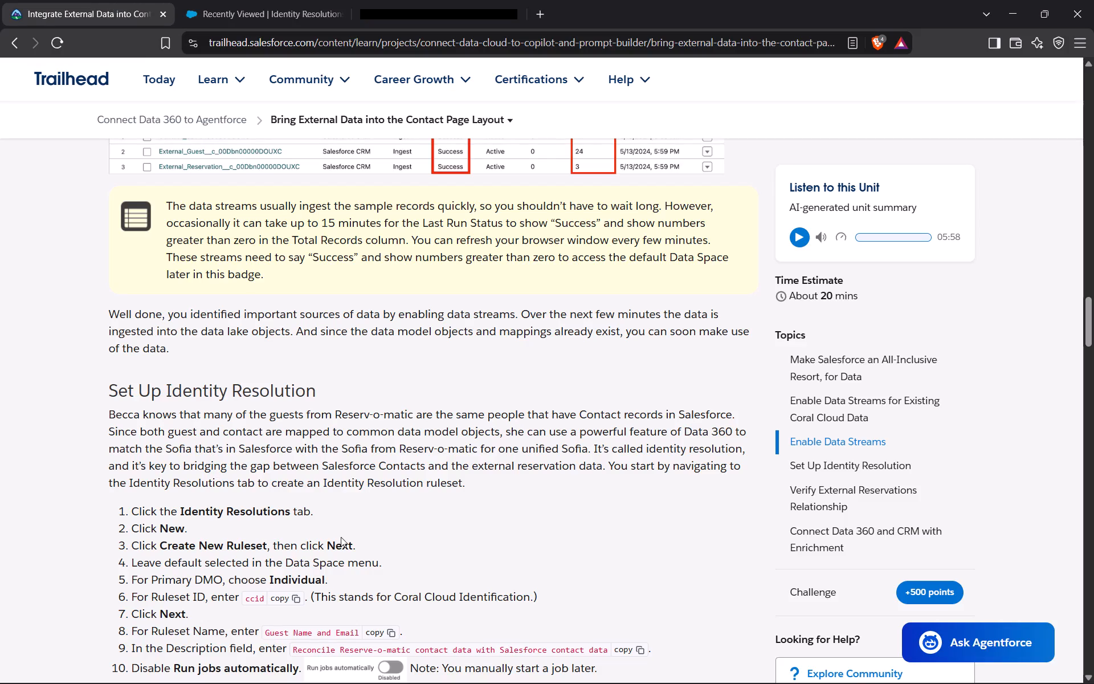
{"action": "left_click", "coordinate": [386, 634]}
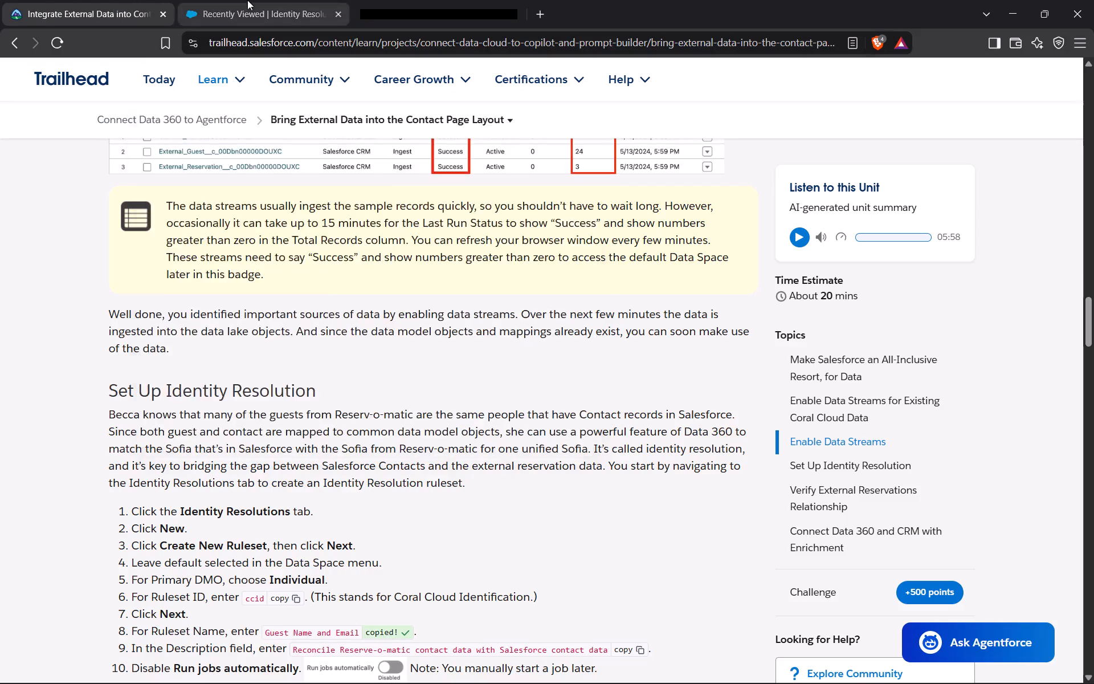
{"action": "left_click", "coordinate": [247, 0]}
{"action": "left_click", "coordinate": [218, 254]}
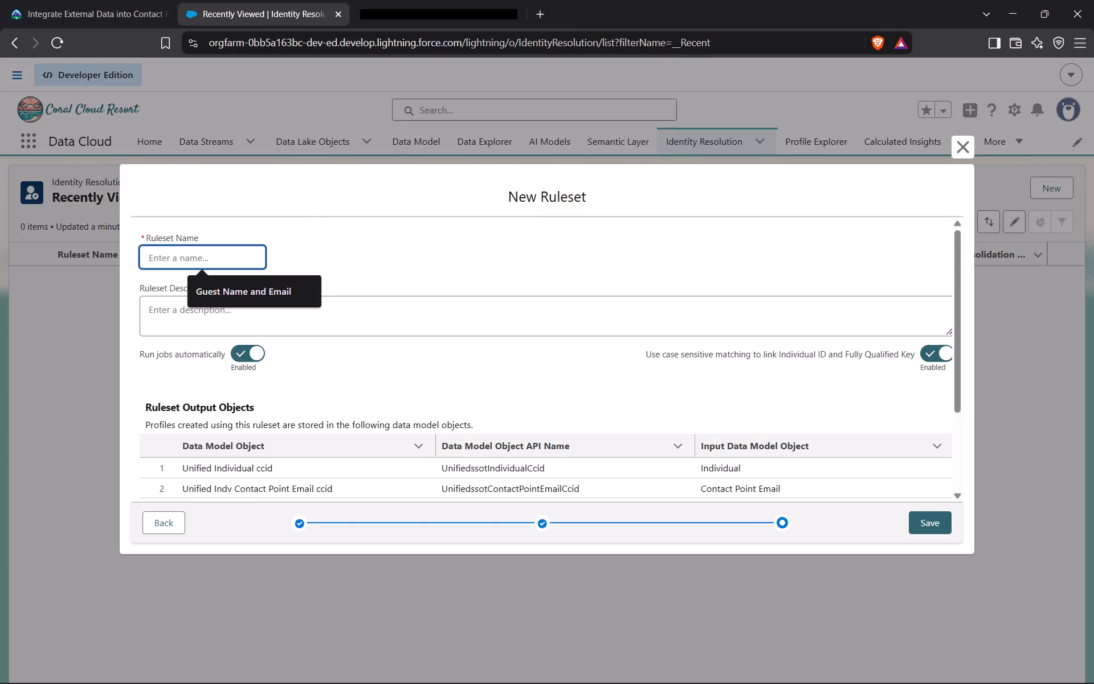
{"action": "key", "text": "ctrl+v"}
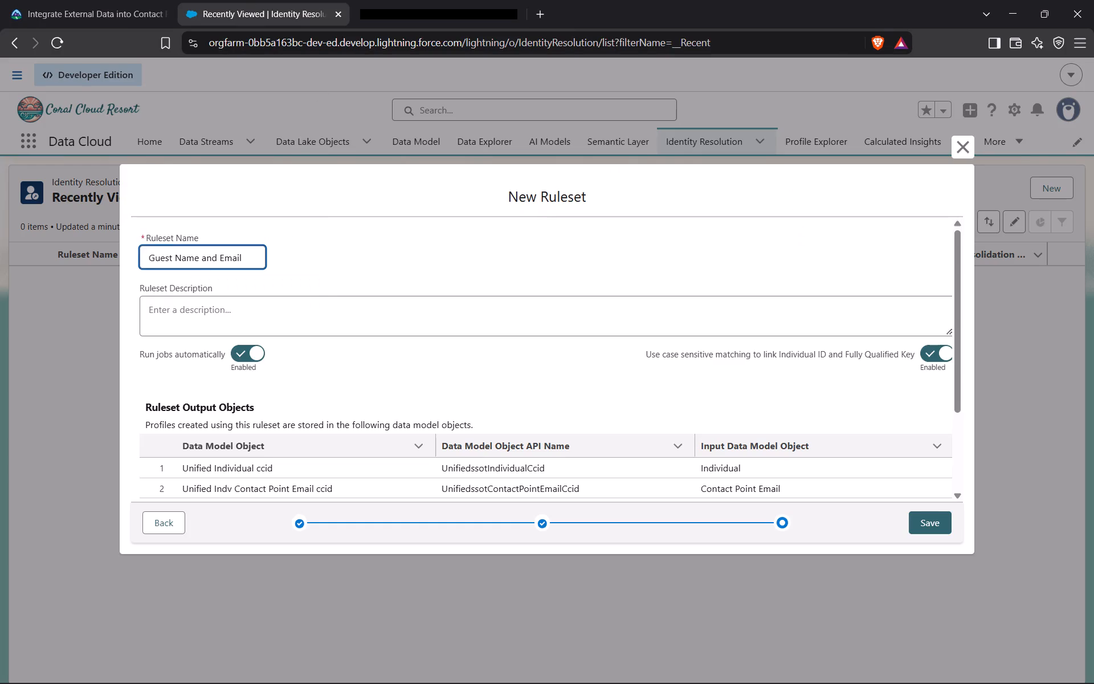
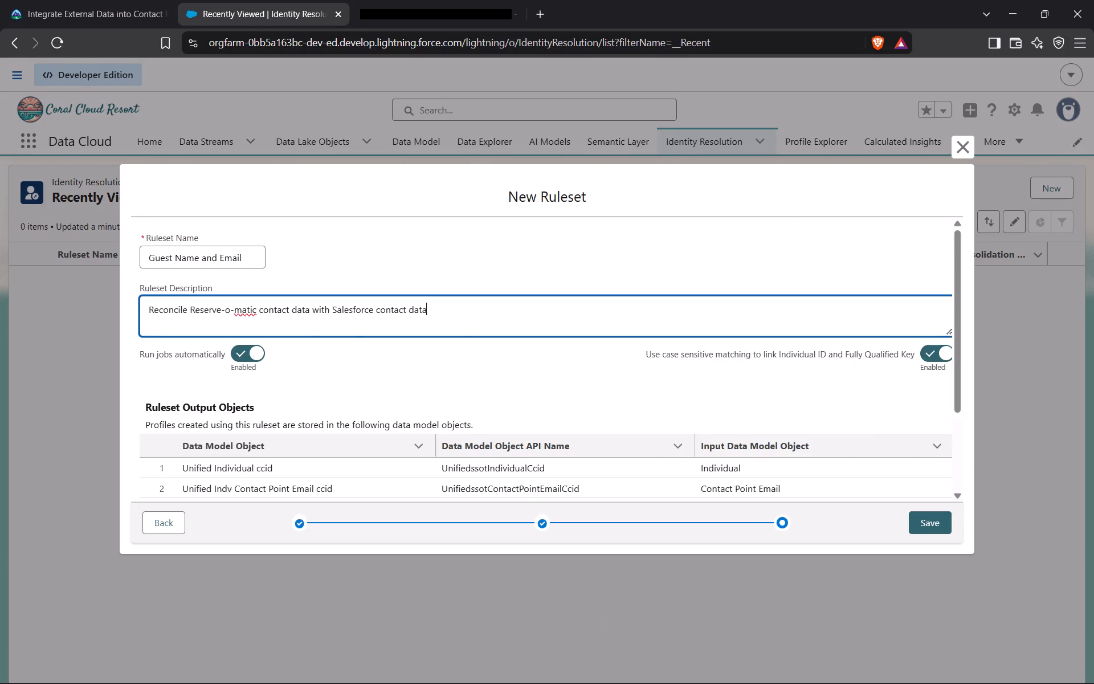
Return to the Trailhead instructions to check the remaining settings for the new ruleset after its name and description.
{"action": "left_click", "coordinate": [54, 0]}
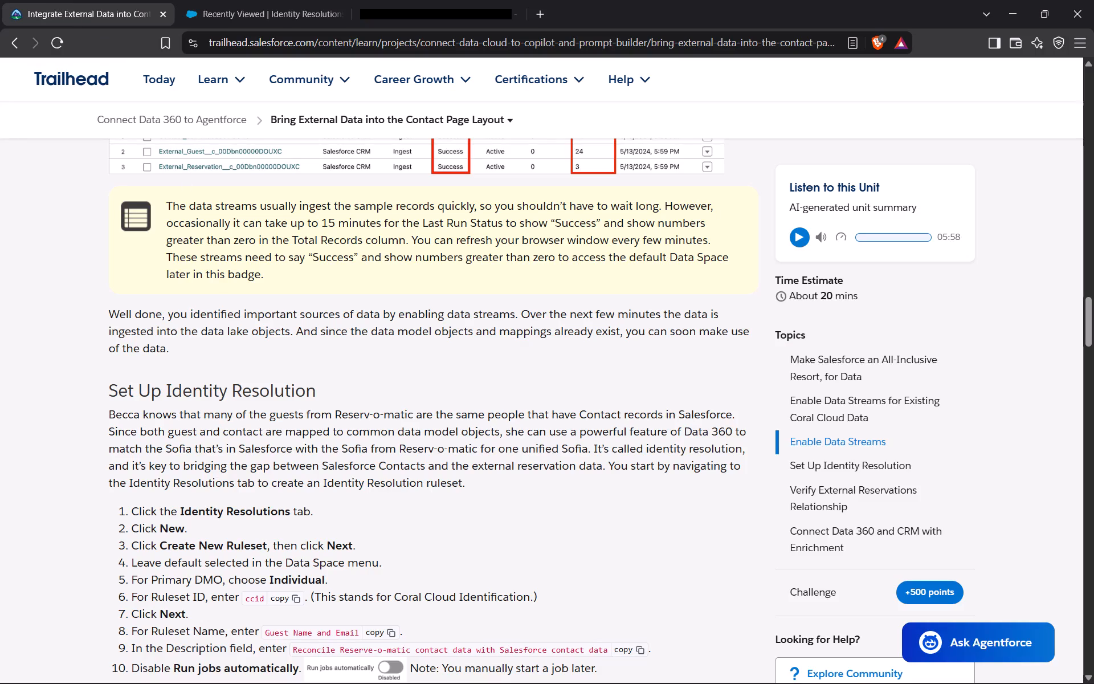
Disable automatic job runs for the new Guest Name and Email ruleset and save it, following the Trailhead instructions.
{"action": "scroll", "coordinate": [256, 589], "scroll_direction": "down", "scroll_amount": 5}
{"action": "scroll", "coordinate": [256, 589], "scroll_direction": "up", "scroll_amount": 2}
{"action": "scroll", "coordinate": [258, 536], "scroll_direction": "down", "scroll_amount": 1}
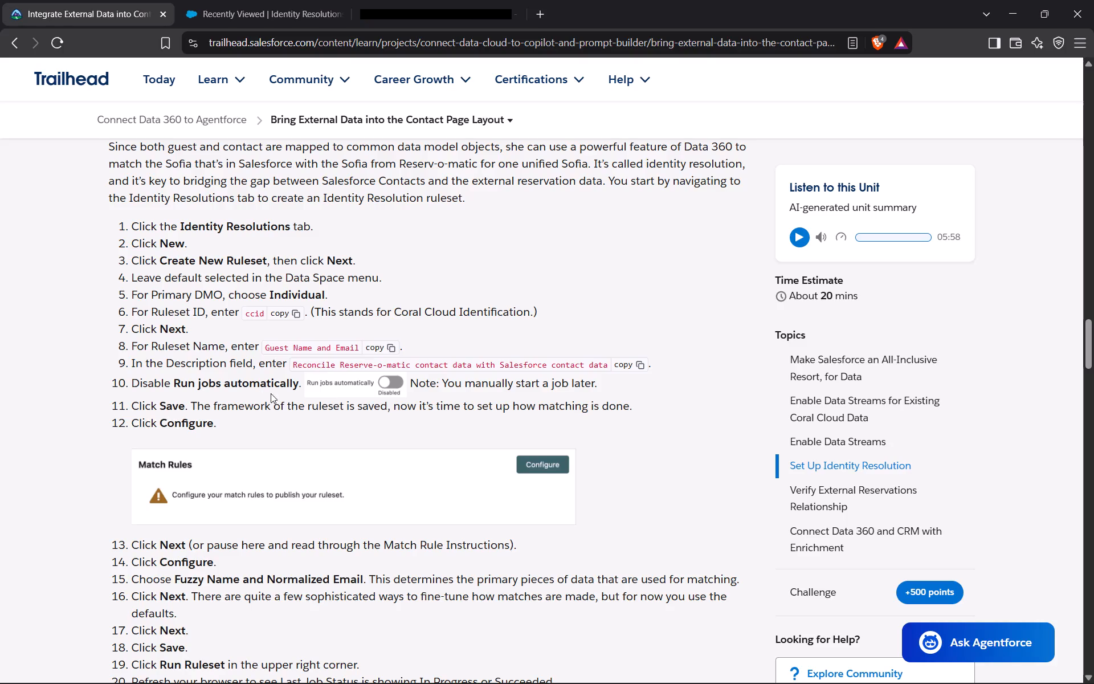
{"action": "left_click", "coordinate": [284, 0]}
{"action": "left_click", "coordinate": [249, 349]}
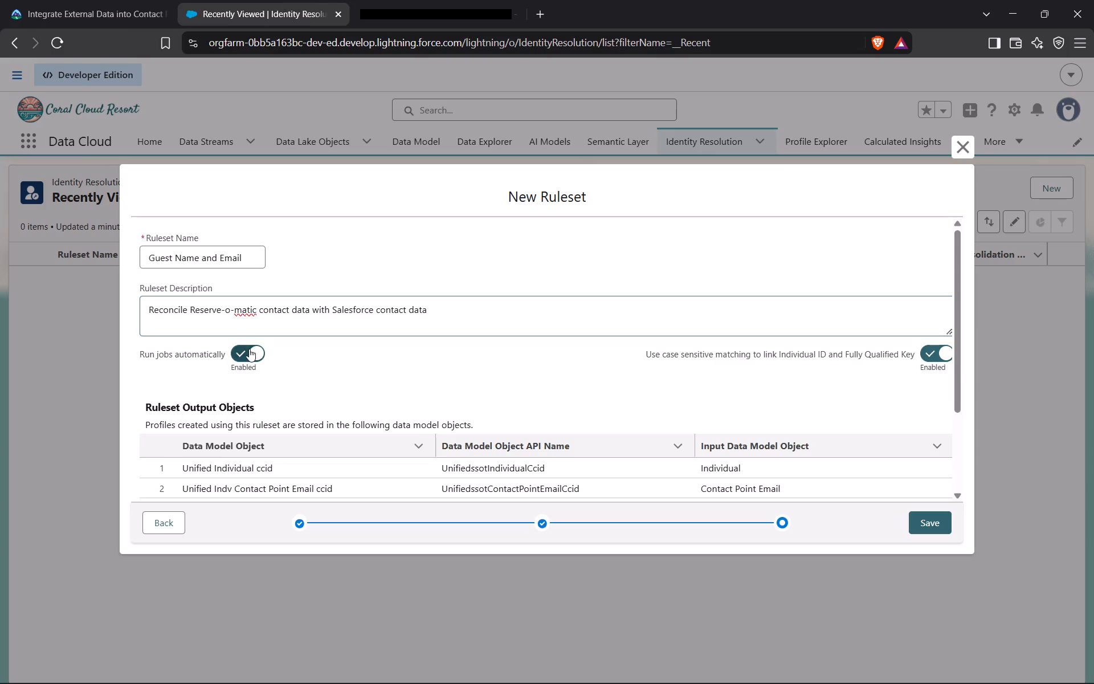
{"action": "left_click", "coordinate": [89, 2]}
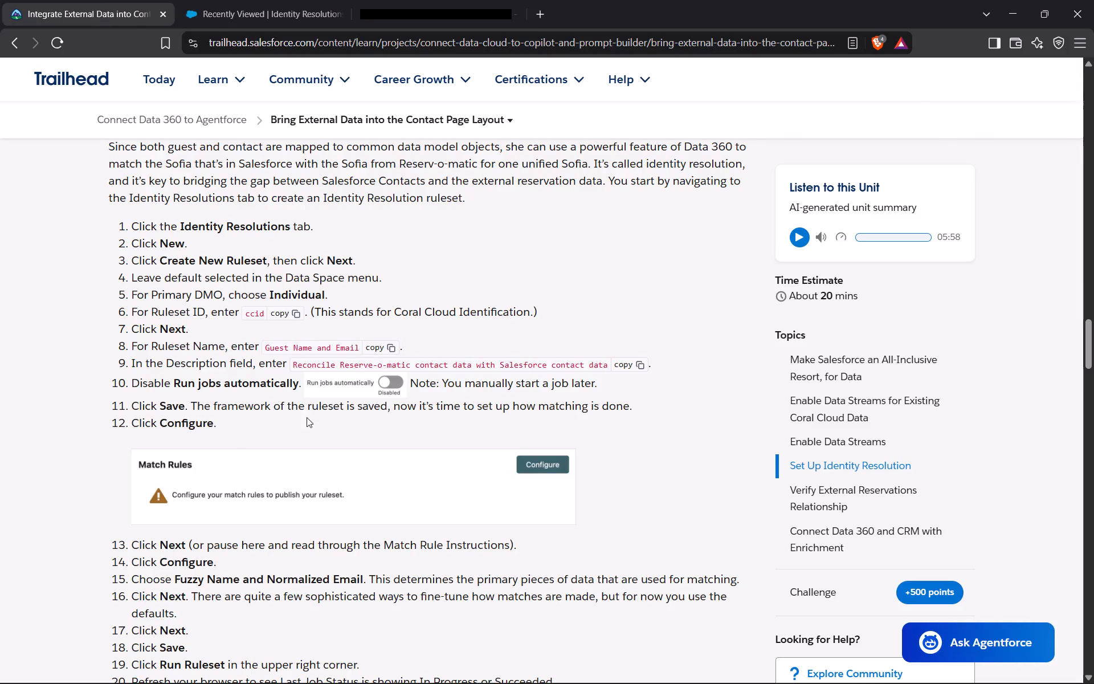
{"action": "left_click", "coordinate": [238, 0]}
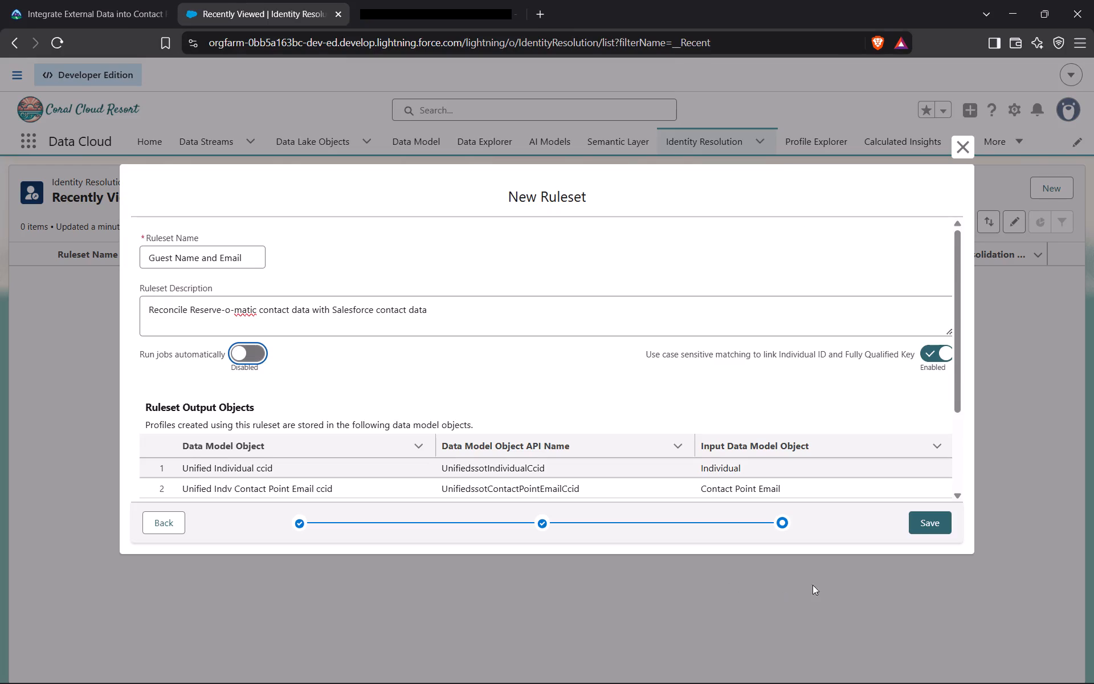
{"action": "left_click", "coordinate": [925, 524]}
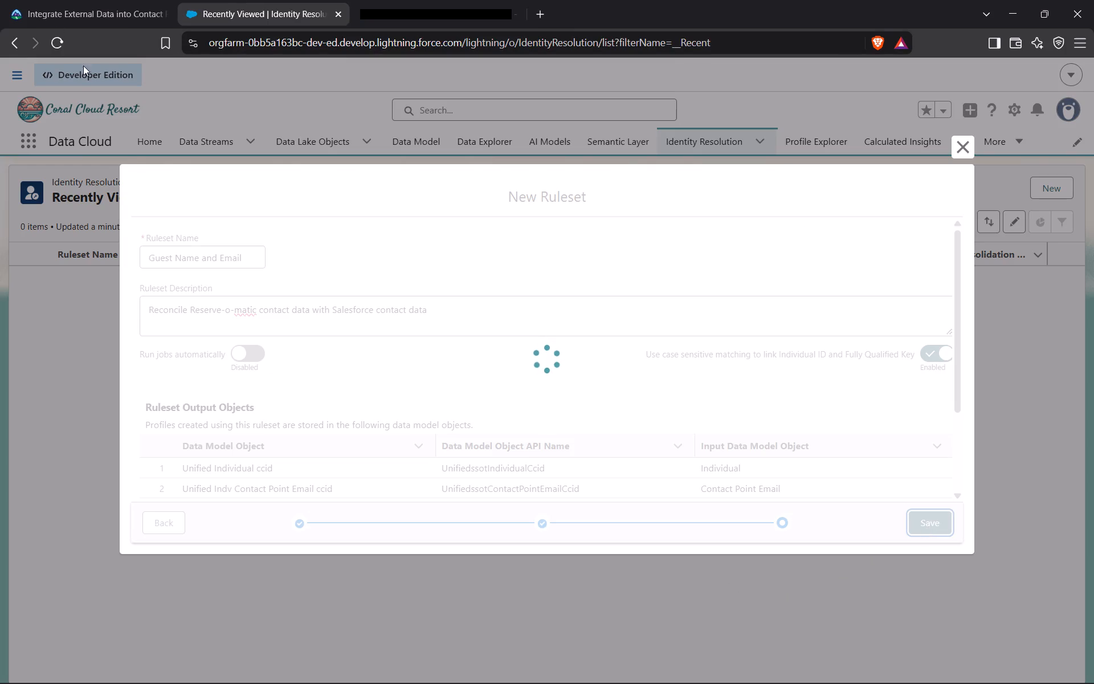
{"action": "left_click", "coordinate": [39, 0]}
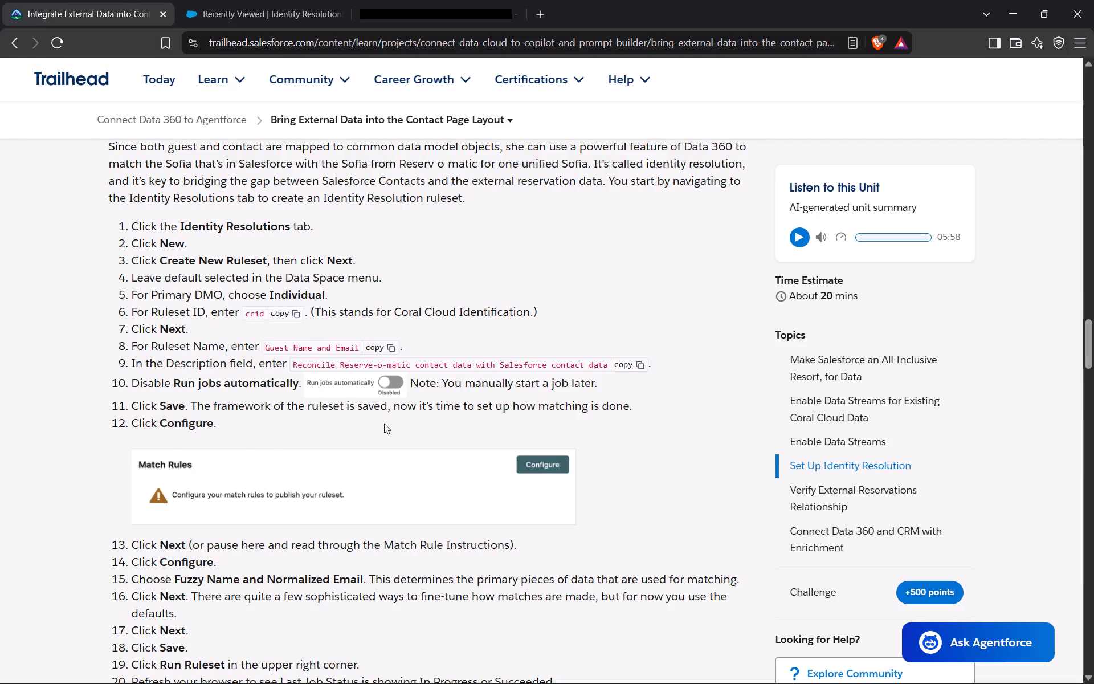
{"action": "left_click", "coordinate": [230, 0]}
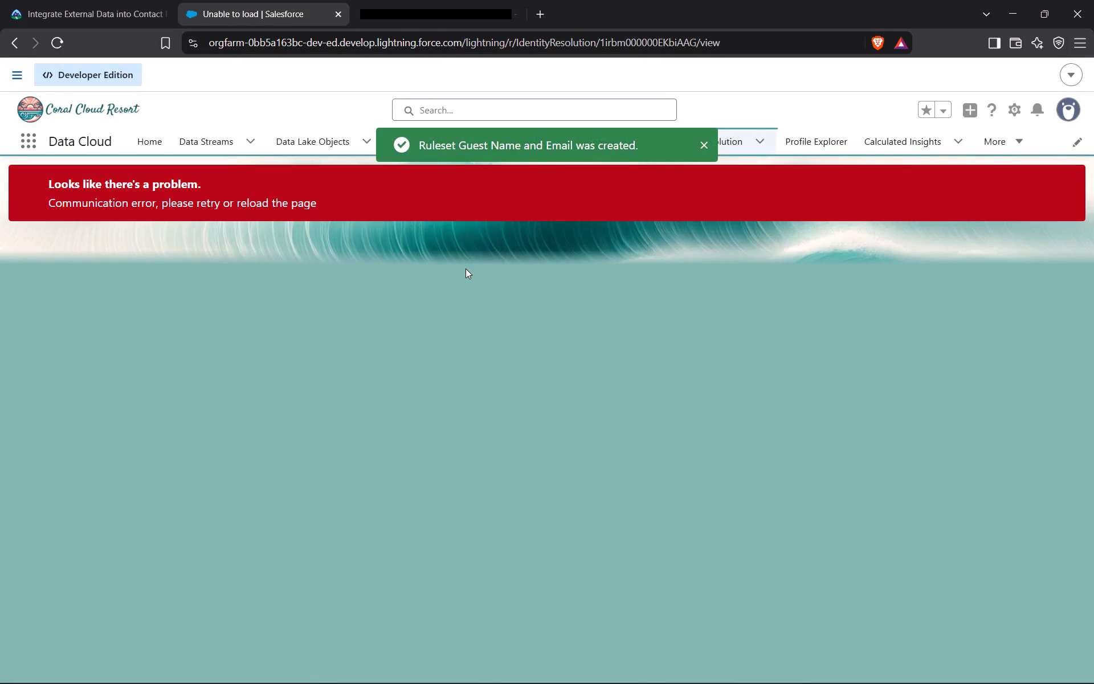
Open the Guest Name and Email ruleset's record from the Identity Resolution list.
{"action": "key", "text": "alt+Tab"}
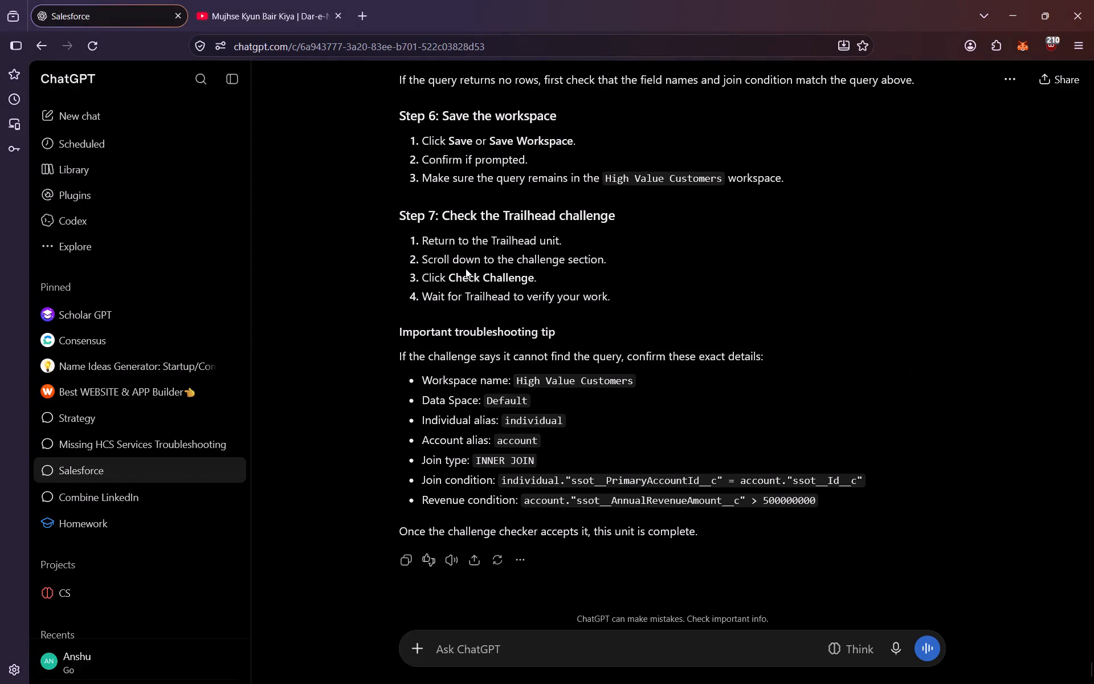
{"action": "key", "text": "alt+Tab"}
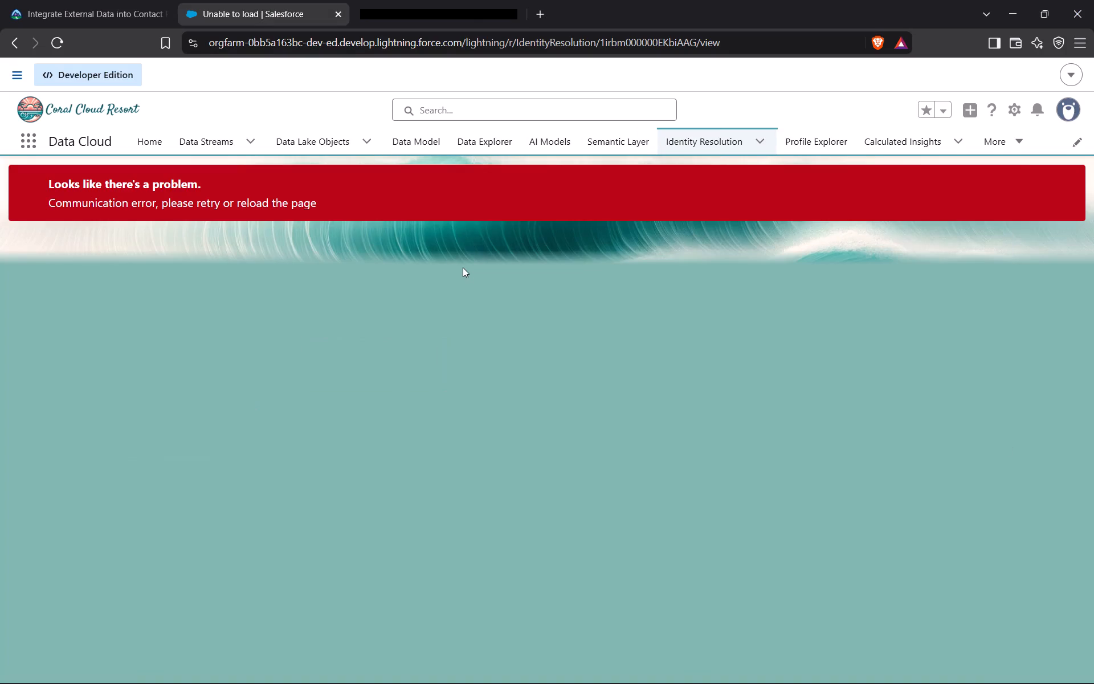
{"action": "left_click", "coordinate": [102, 3]}
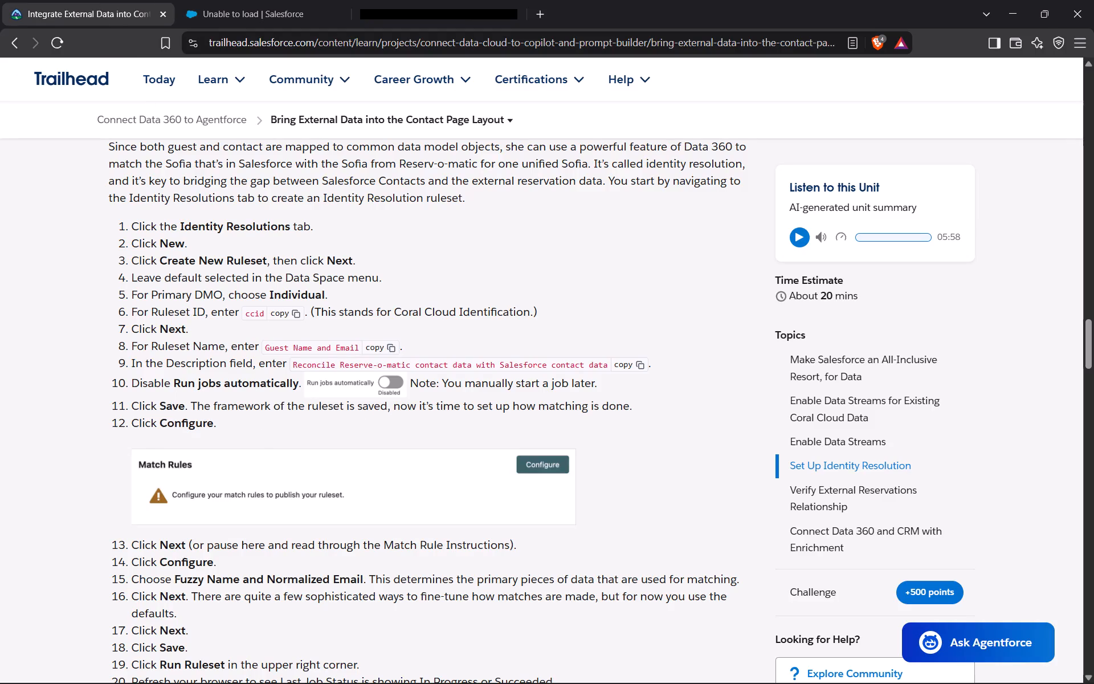
{"action": "left_click", "coordinate": [260, 0]}
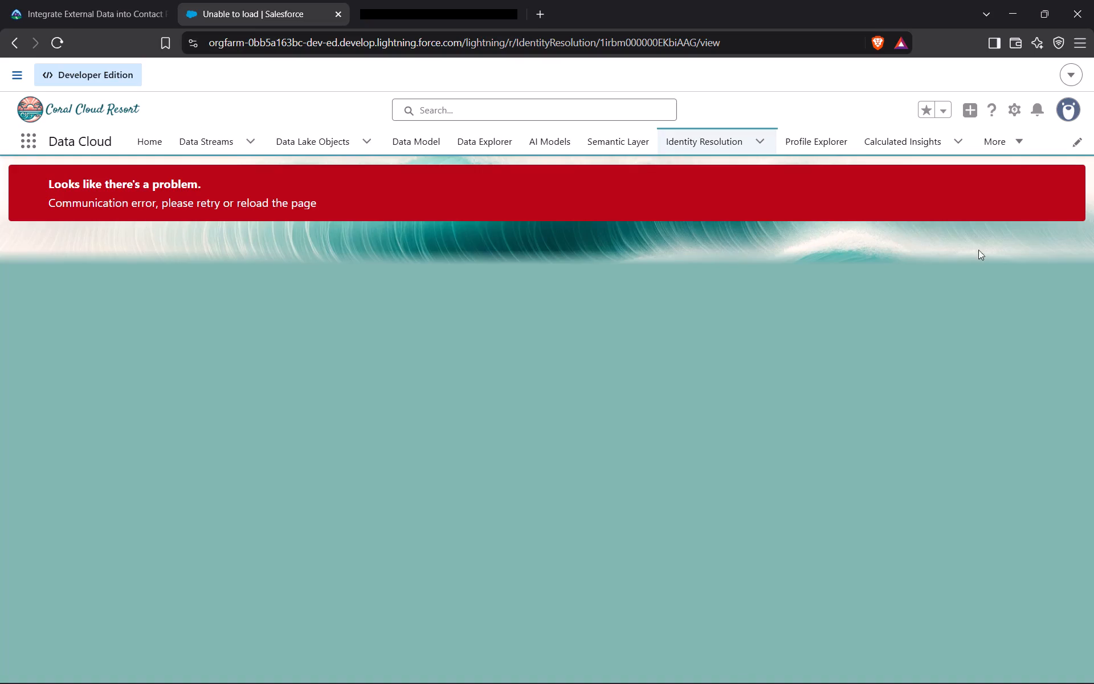
{"action": "left_click", "coordinate": [688, 141]}
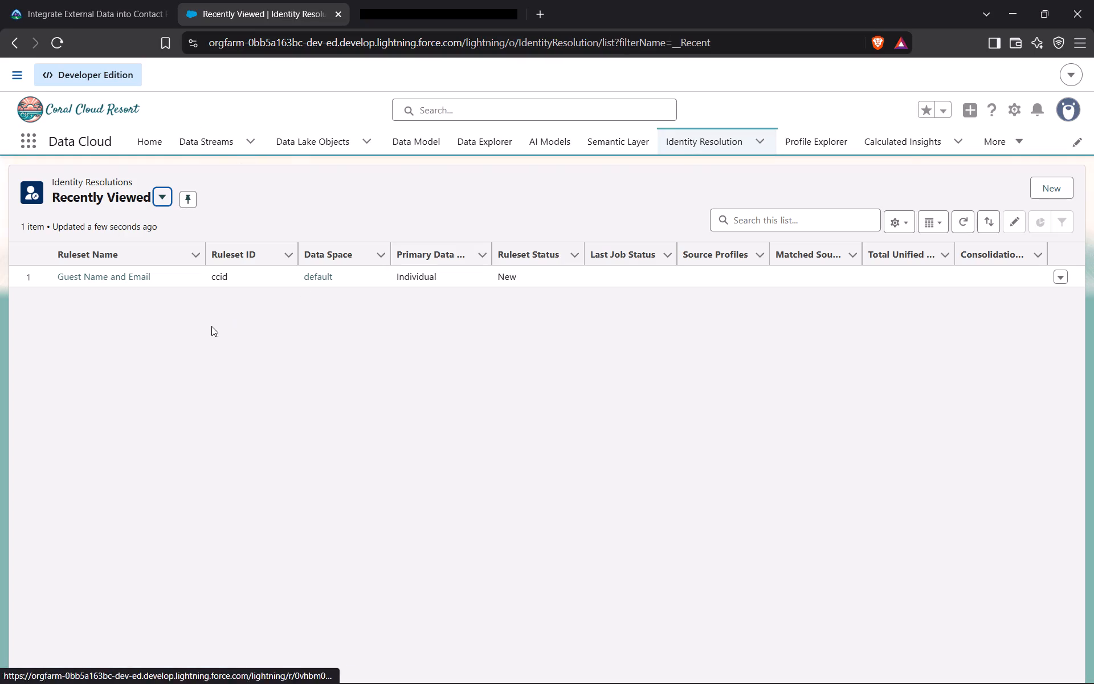
{"action": "left_click", "coordinate": [130, 275]}
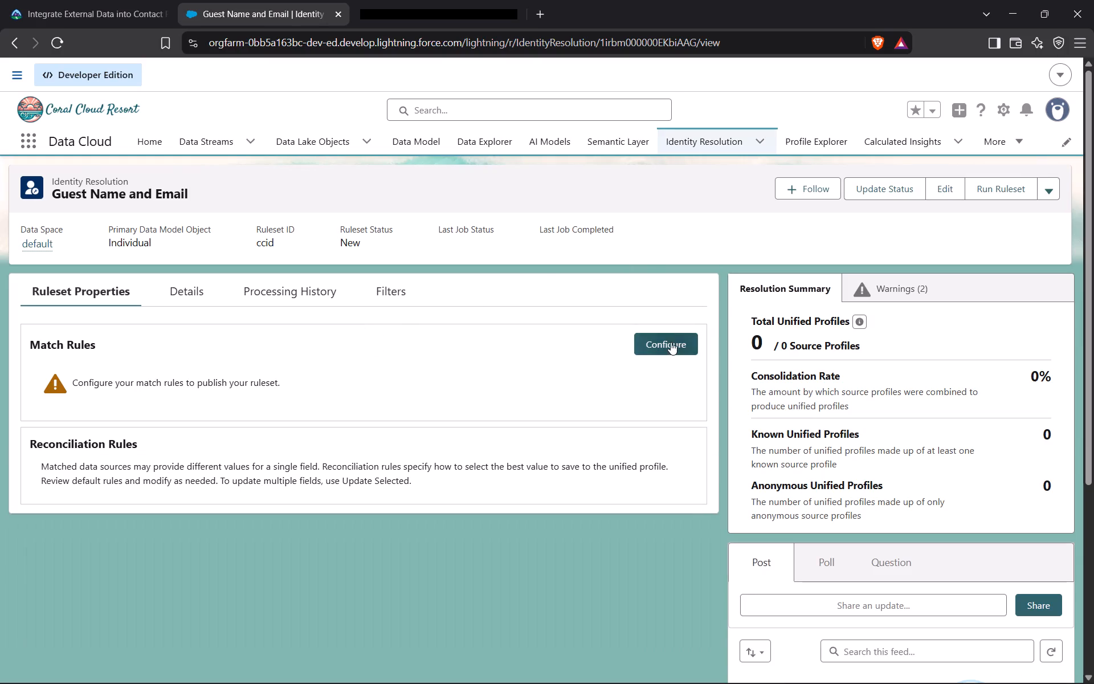
Start configuring the ruleset's match rules and open the setup of Match Rule 1, checking the Trailhead instructions.
{"action": "left_click", "coordinate": [671, 342]}
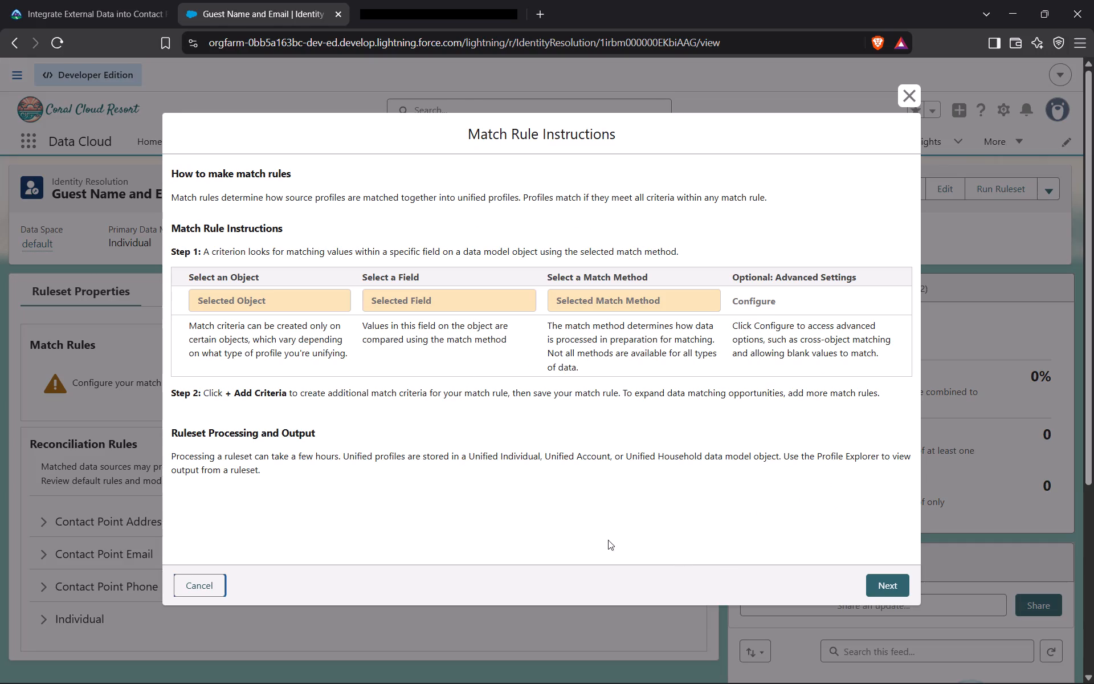
{"action": "left_click", "coordinate": [79, 6]}
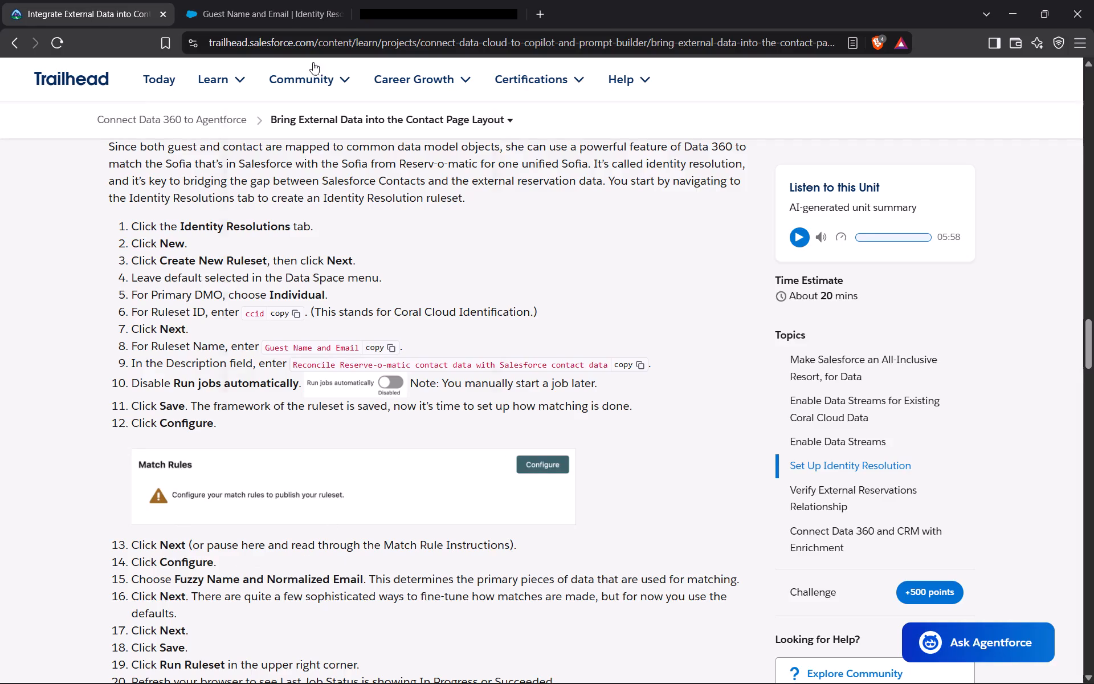
{"action": "left_click", "coordinate": [226, 0]}
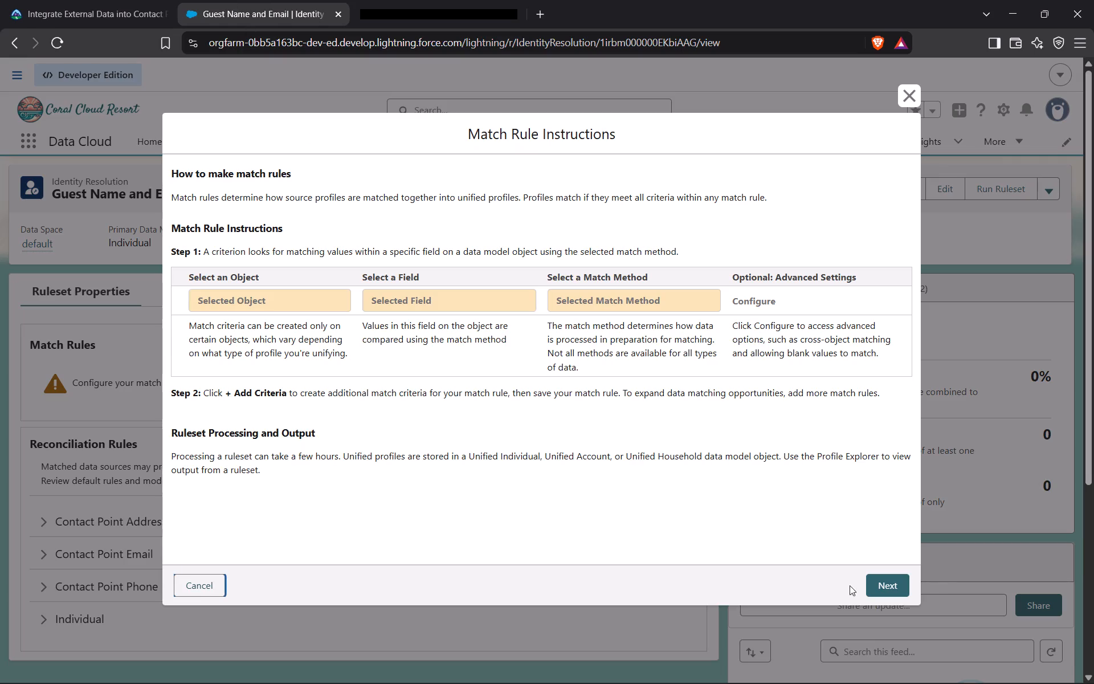
{"action": "left_click", "coordinate": [888, 584]}
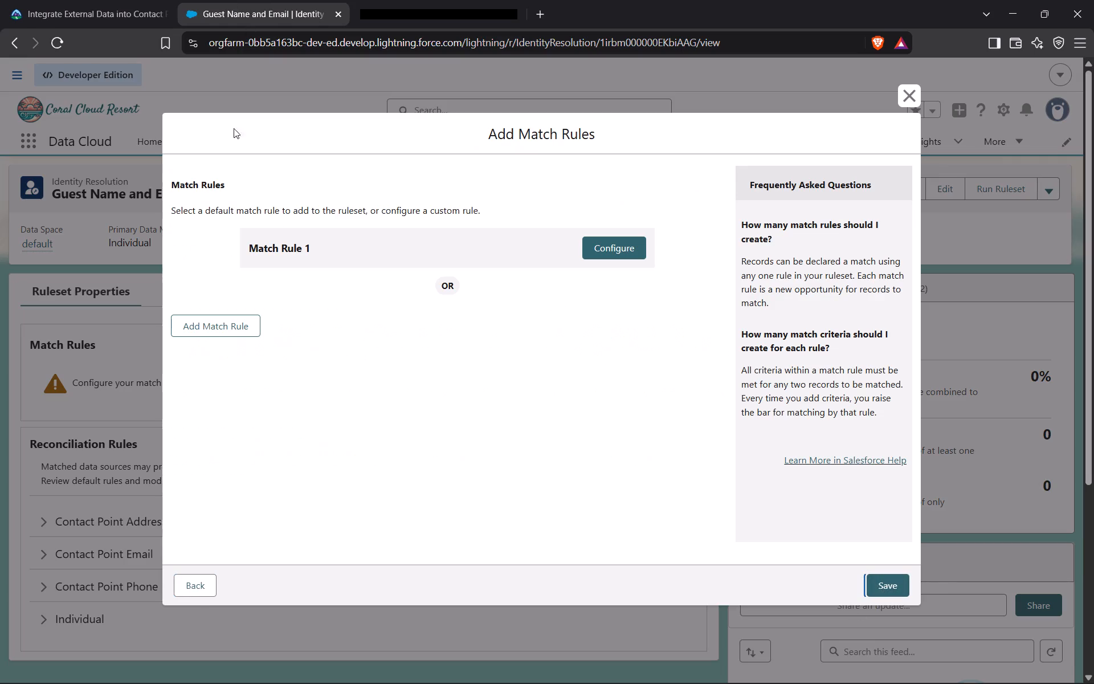
{"action": "left_click", "coordinate": [49, 0]}
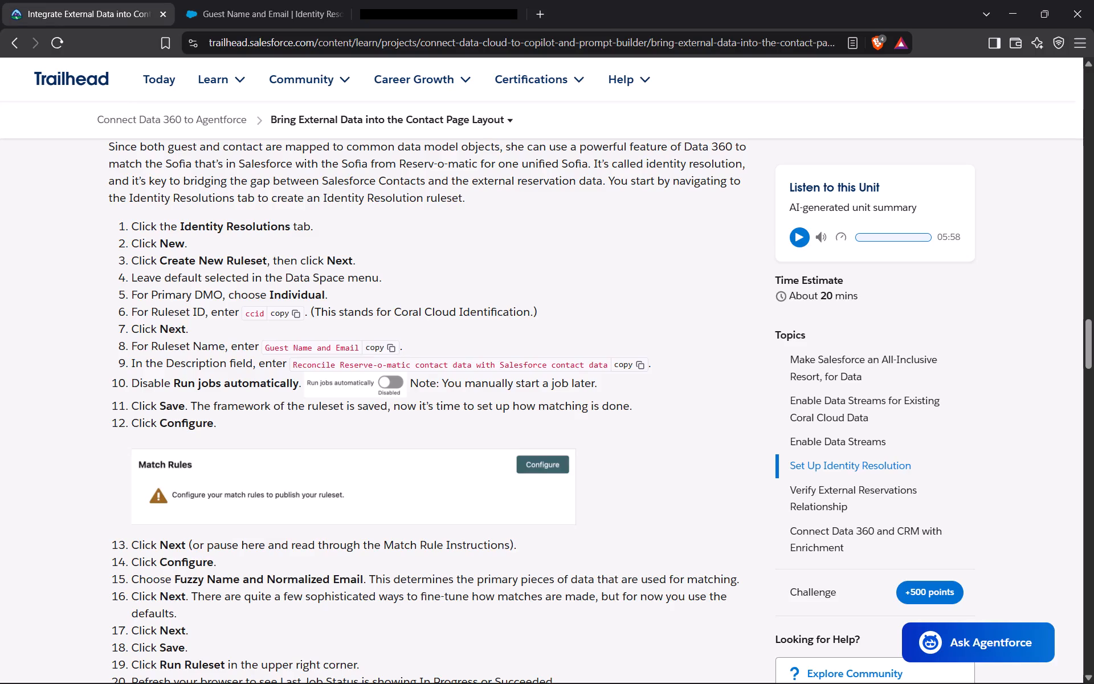
{"action": "left_click", "coordinate": [254, 1]}
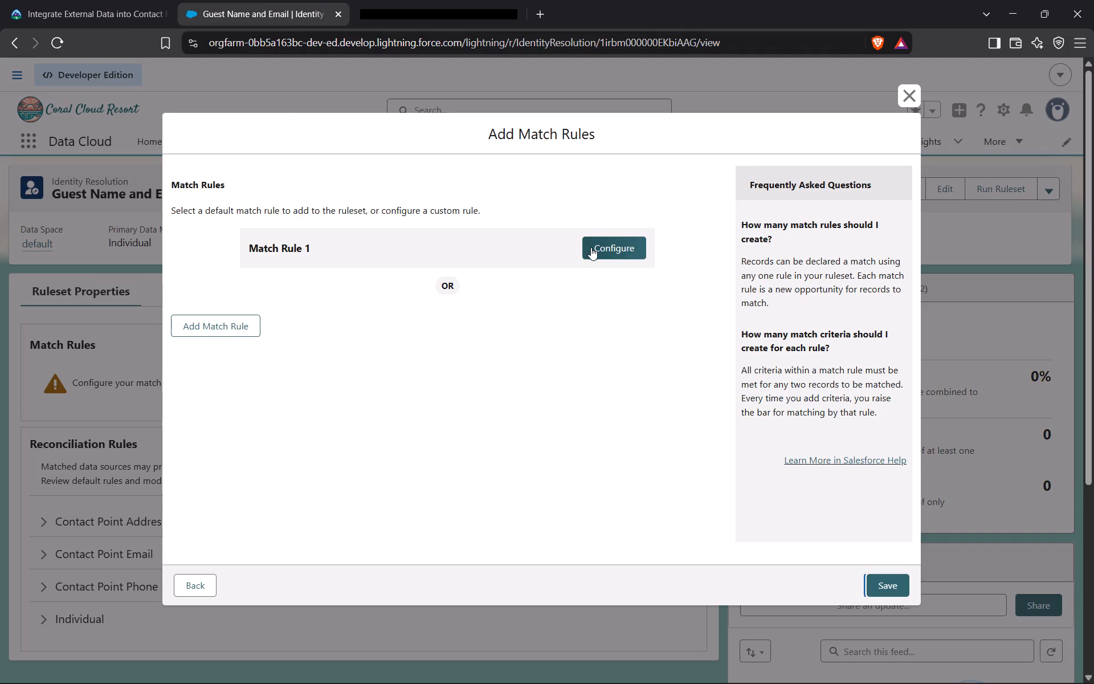
{"action": "left_click", "coordinate": [591, 247]}
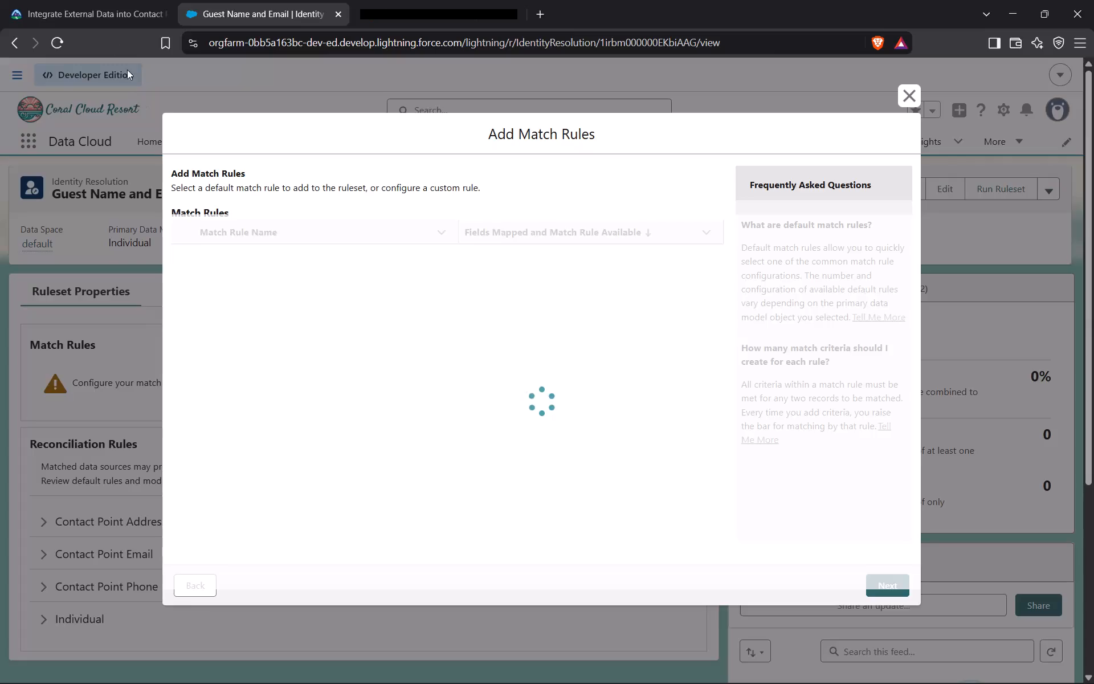
Choose Fuzzy Name and Normalized Email for Match Rule 1, as Trailhead instructs, and advance to its match criteria.
{"action": "left_click", "coordinate": [99, 0]}
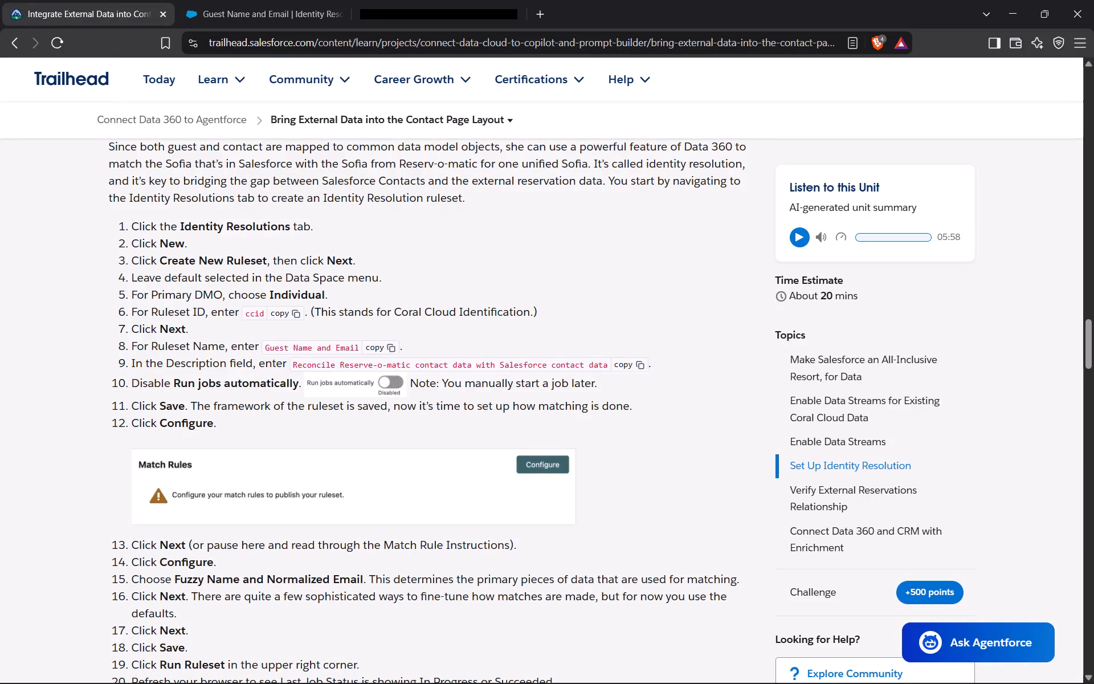
{"action": "left_click", "coordinate": [266, 0]}
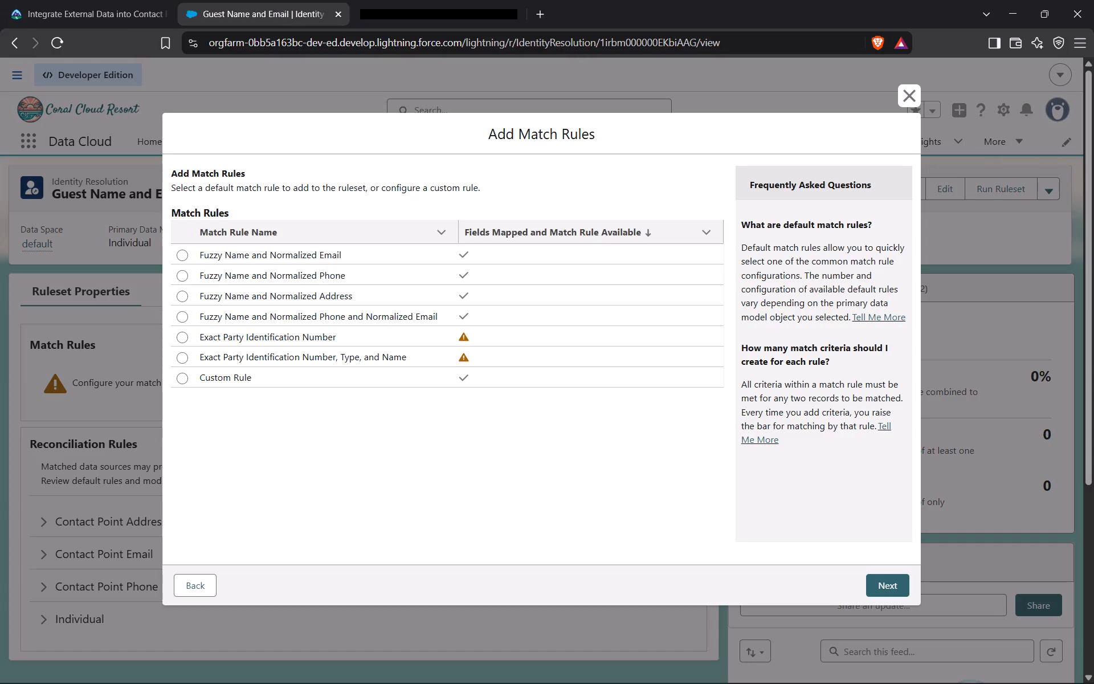
{"action": "left_click", "coordinate": [187, 254]}
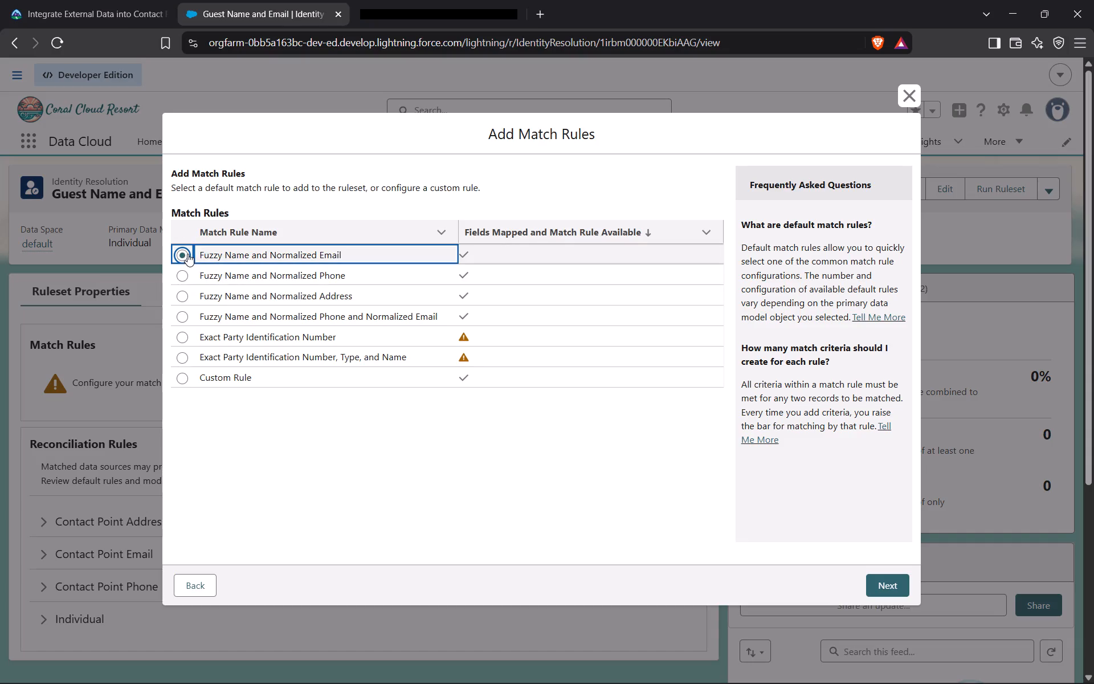
{"action": "left_click", "coordinate": [82, 0]}
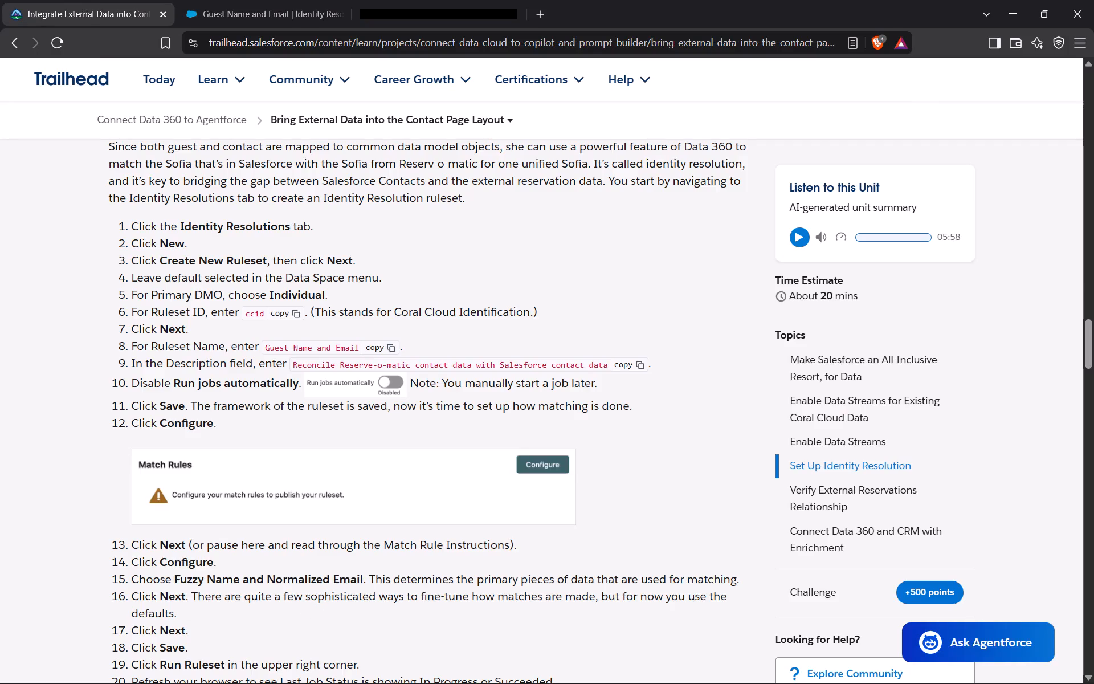
{"action": "left_click", "coordinate": [214, 2]}
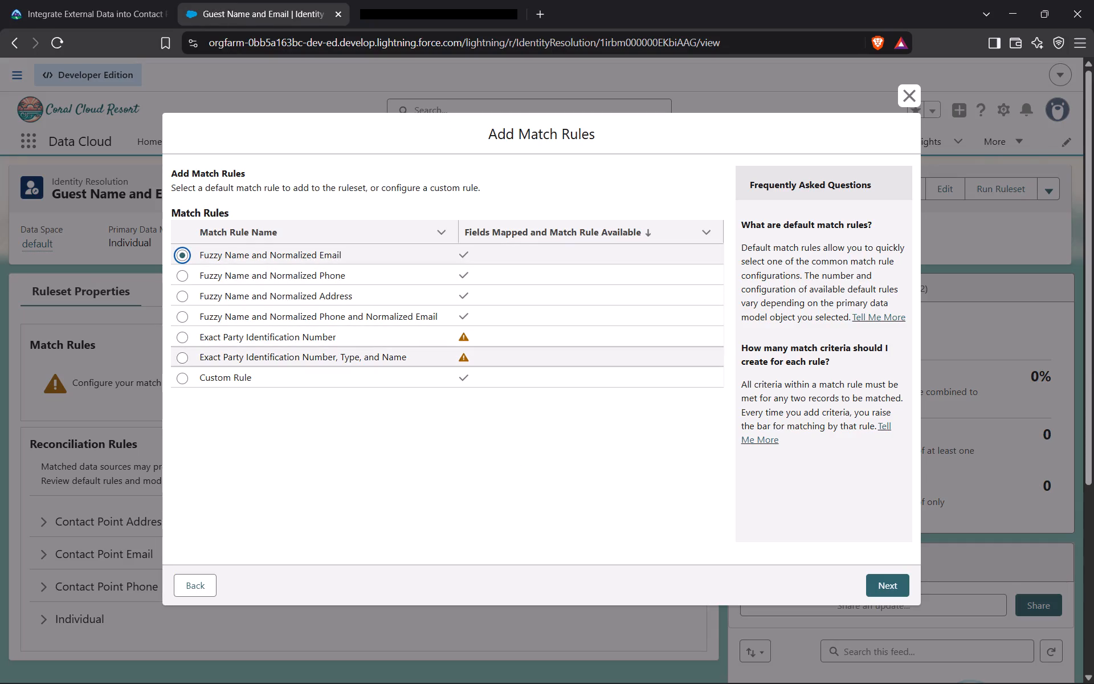
{"action": "left_click", "coordinate": [888, 586]}
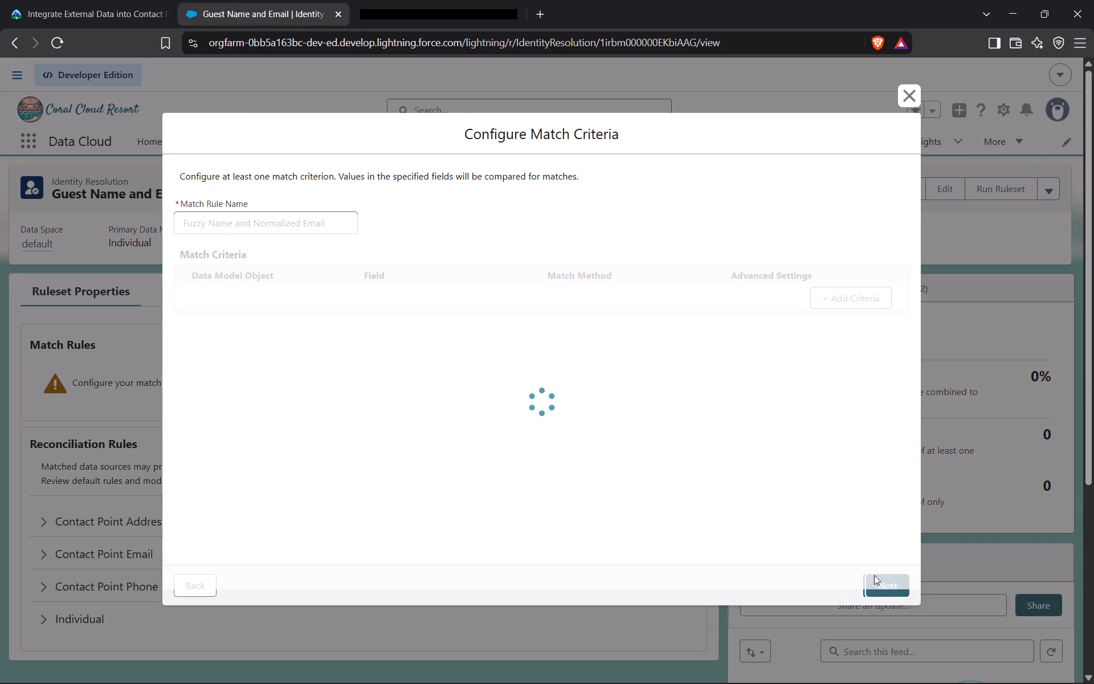
Accept the default match criteria for the Fuzzy Name and Normalized Email rule and save the match rules.
{"action": "left_click", "coordinate": [104, 0]}
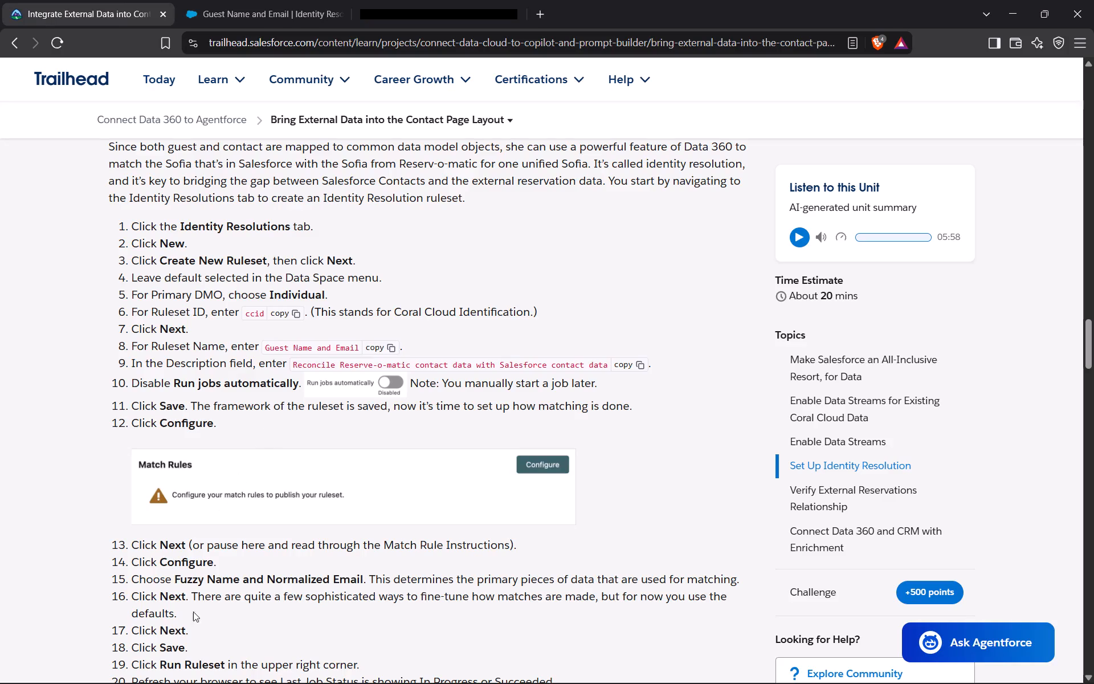
{"action": "left_click", "coordinate": [227, 0]}
{"action": "left_click", "coordinate": [879, 584]}
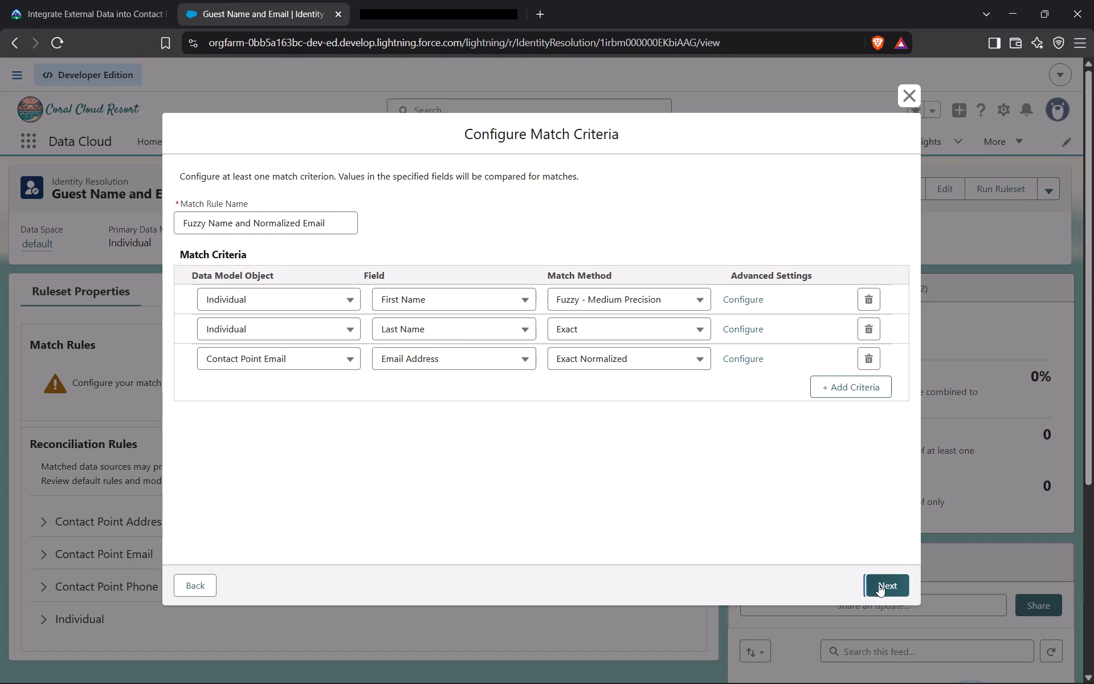
{"action": "left_click", "coordinate": [891, 581]}
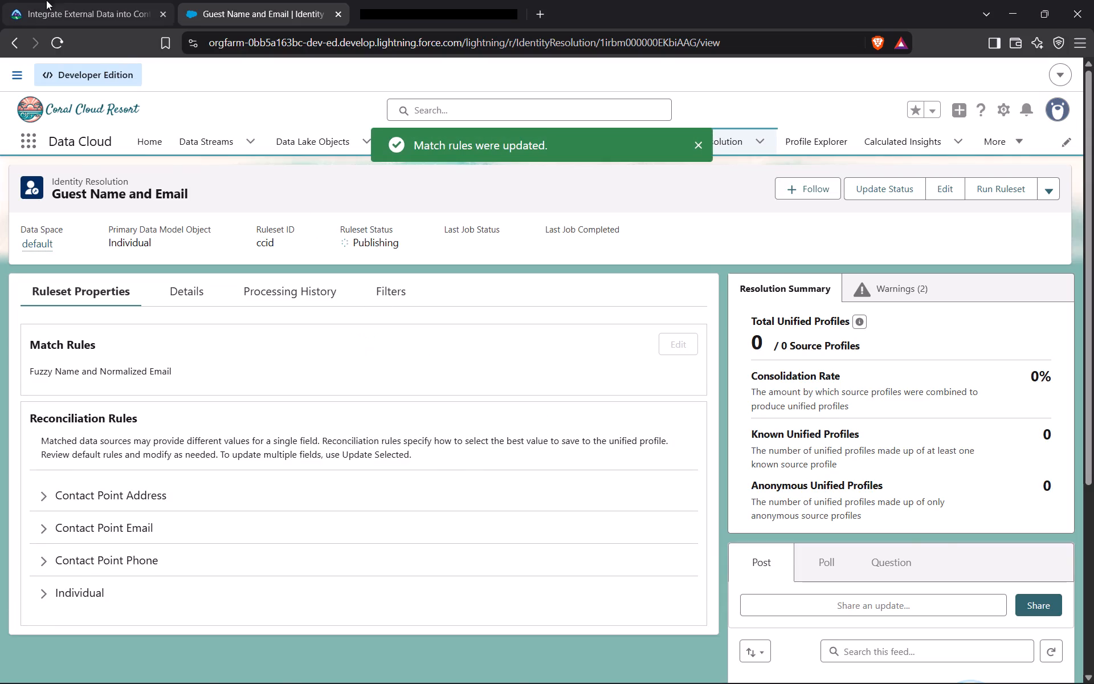
Check the Guest Name and Email ruleset's saved match rules against Trailhead's identity resolution instructions, leaving the rules unedited.
{"action": "left_click", "coordinate": [73, 0]}
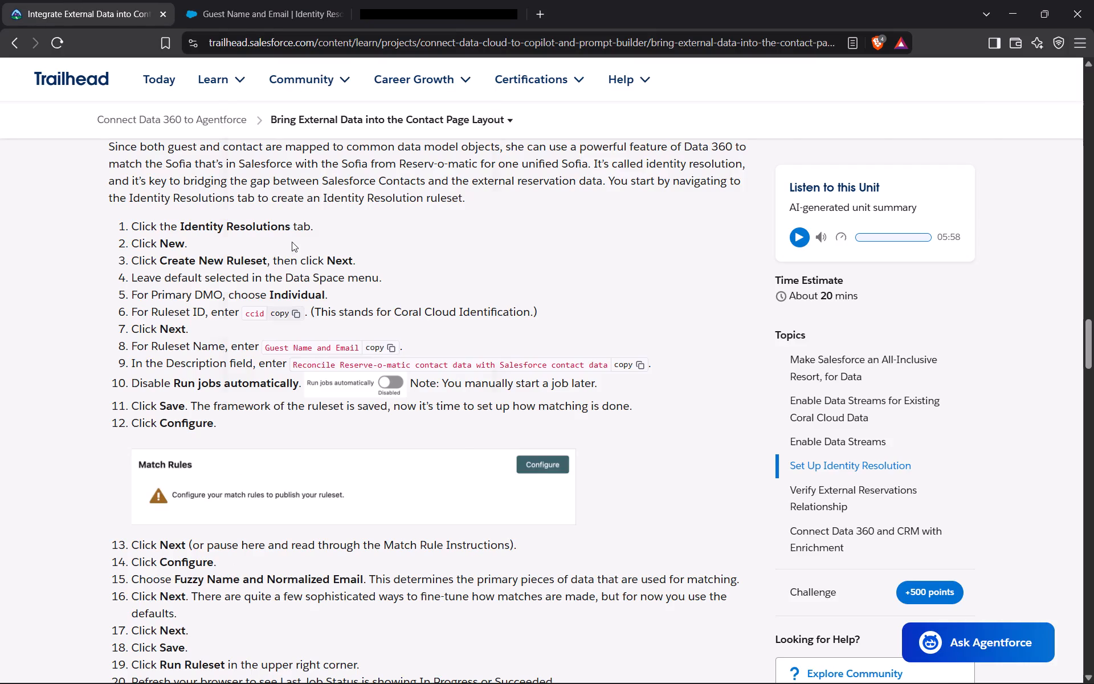
{"action": "left_click", "coordinate": [245, 0]}
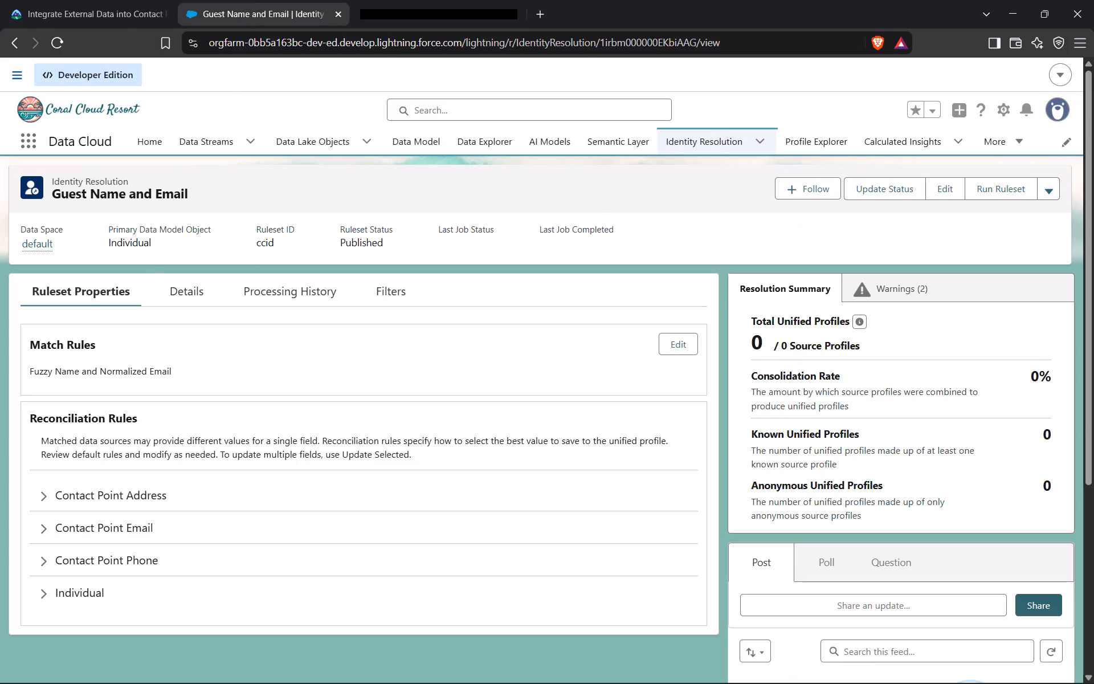
{"action": "left_click", "coordinate": [64, 360]}
{"action": "left_click", "coordinate": [78, 0]}
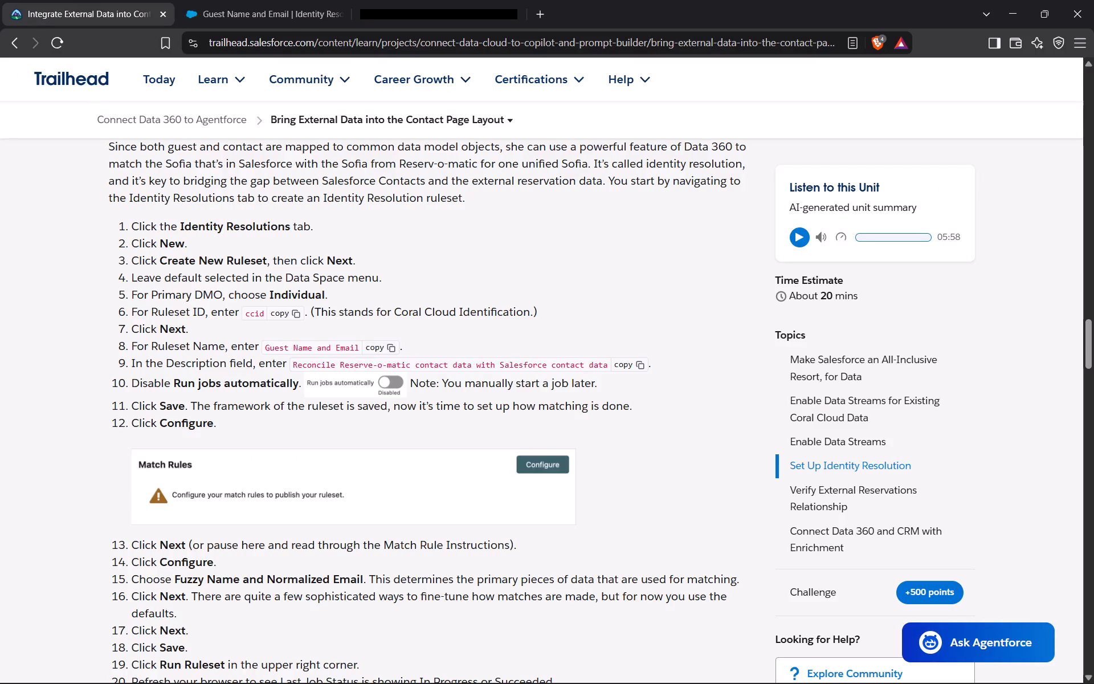
{"action": "left_click", "coordinate": [245, 0]}
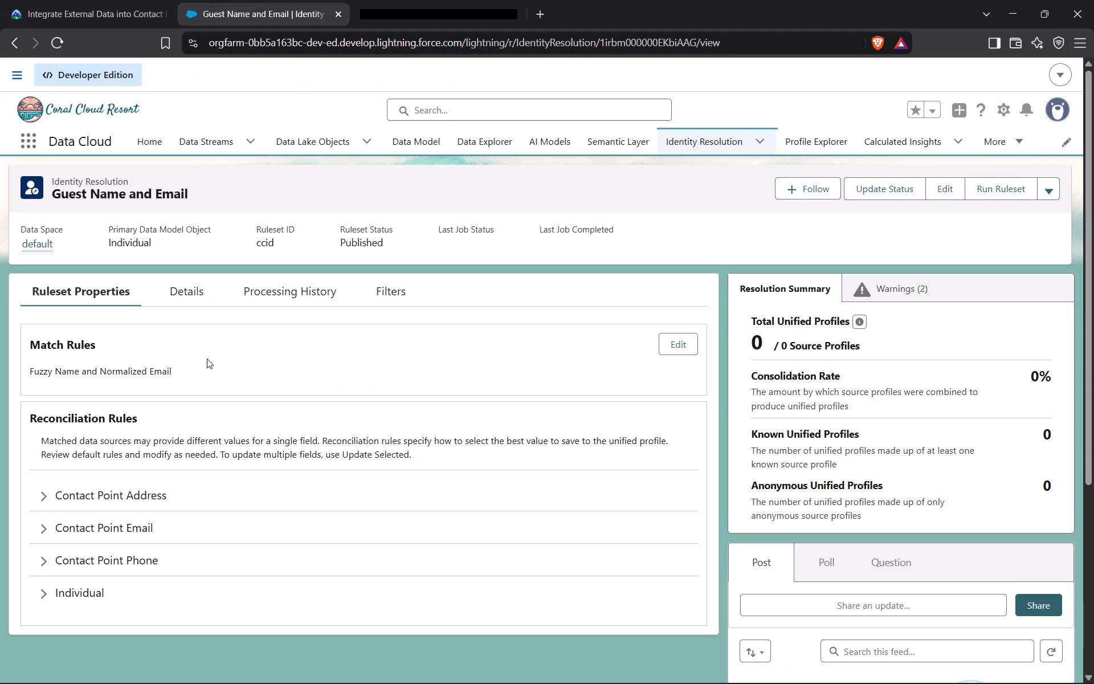
{"action": "left_click", "coordinate": [205, 361]}
{"action": "left_click", "coordinate": [666, 343]}
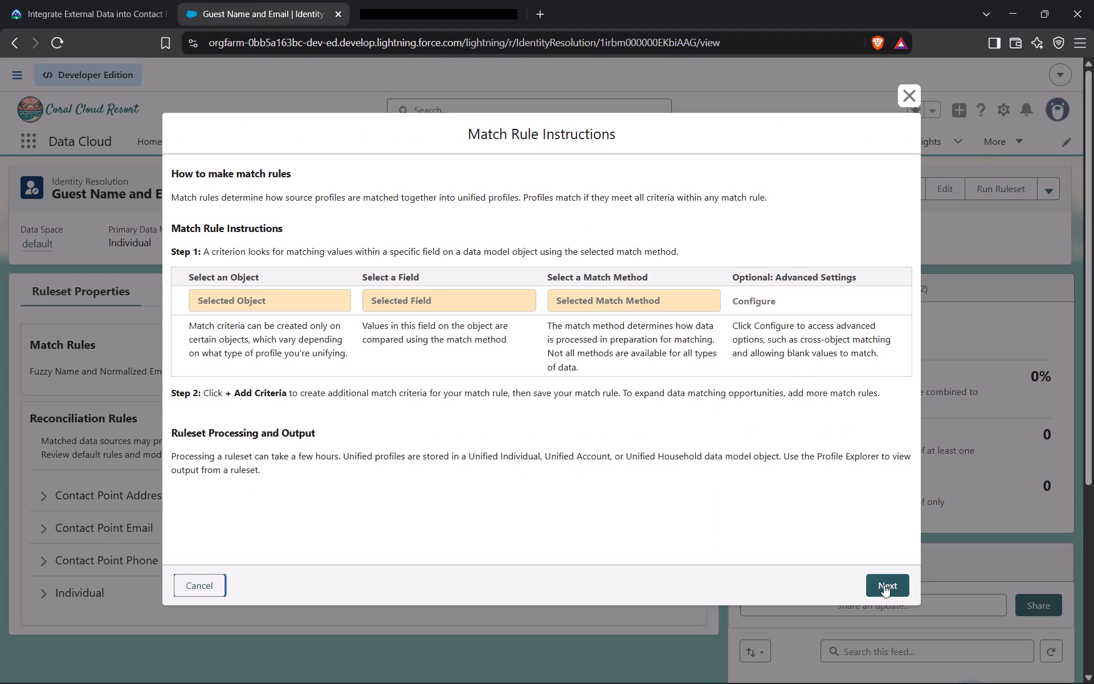
{"action": "left_click", "coordinate": [884, 585]}
{"action": "left_click", "coordinate": [120, 0]}
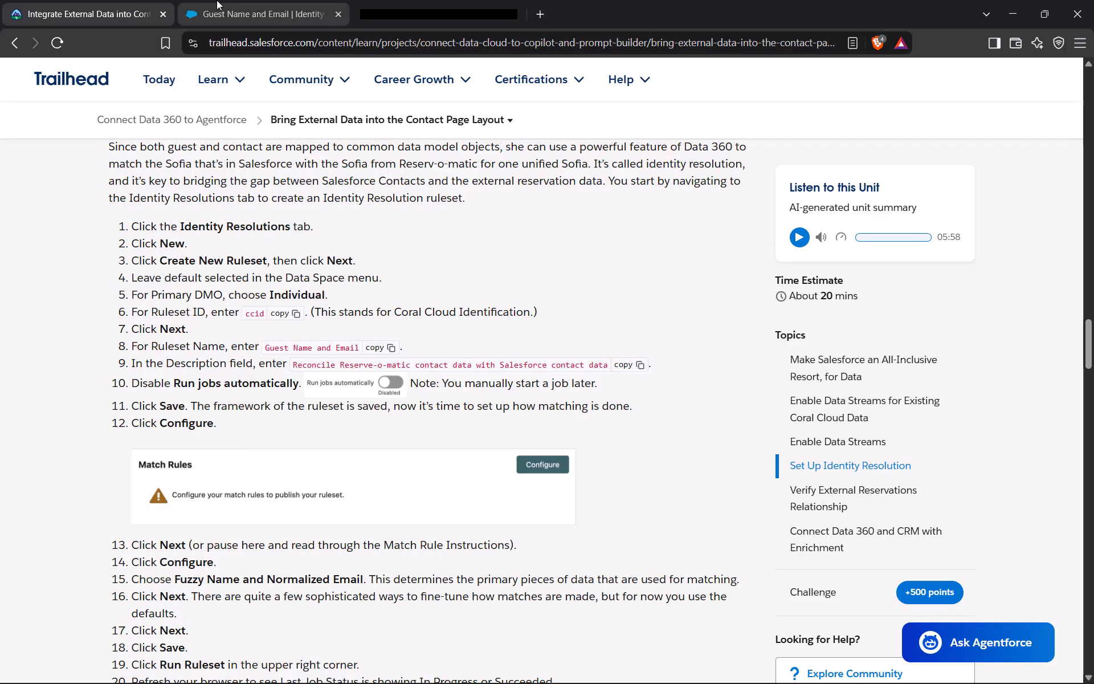
{"action": "scroll", "coordinate": [247, 533], "scroll_direction": "down", "scroll_amount": 1}
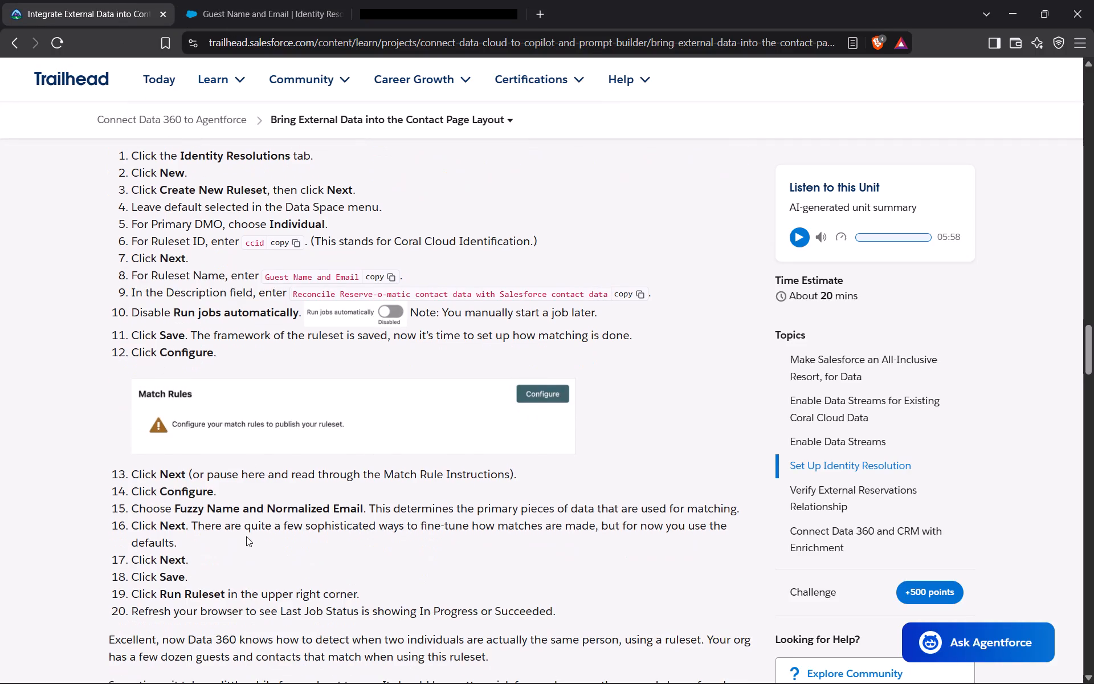
{"action": "left_click", "coordinate": [236, 0]}
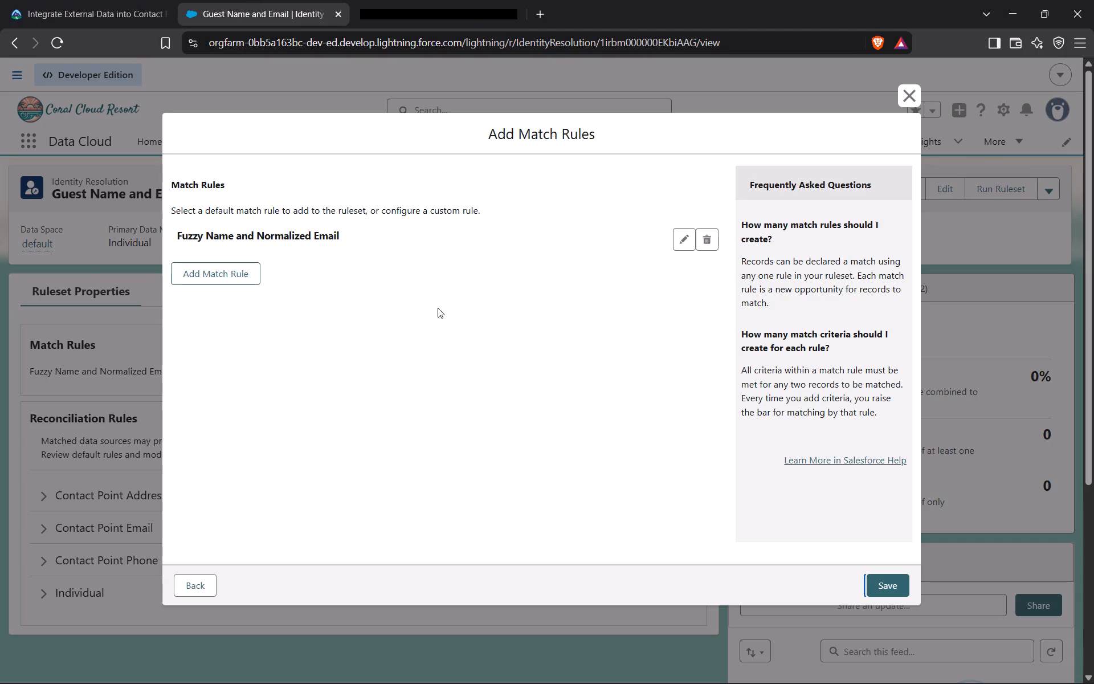
{"action": "left_click", "coordinate": [913, 95]}
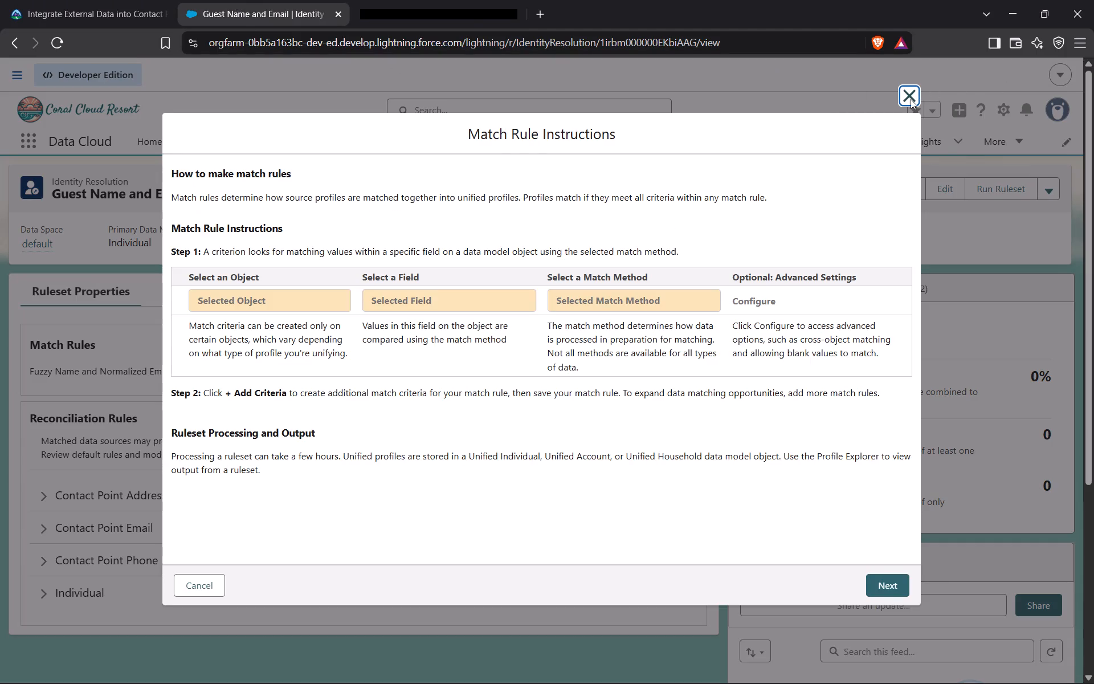
{"action": "left_click", "coordinate": [903, 92]}
Run the Guest Name and Email ruleset as Trailhead instructs, and refresh its record to check the Last Job Status.
{"action": "left_click", "coordinate": [129, 0]}
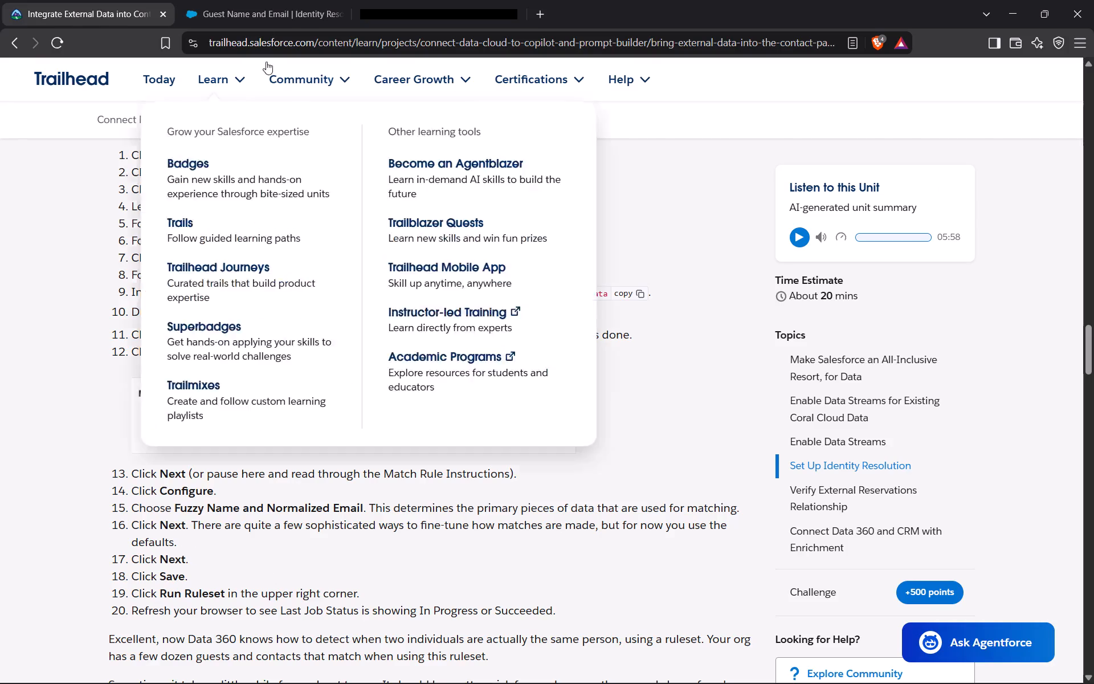
{"action": "left_click", "coordinate": [256, 13]}
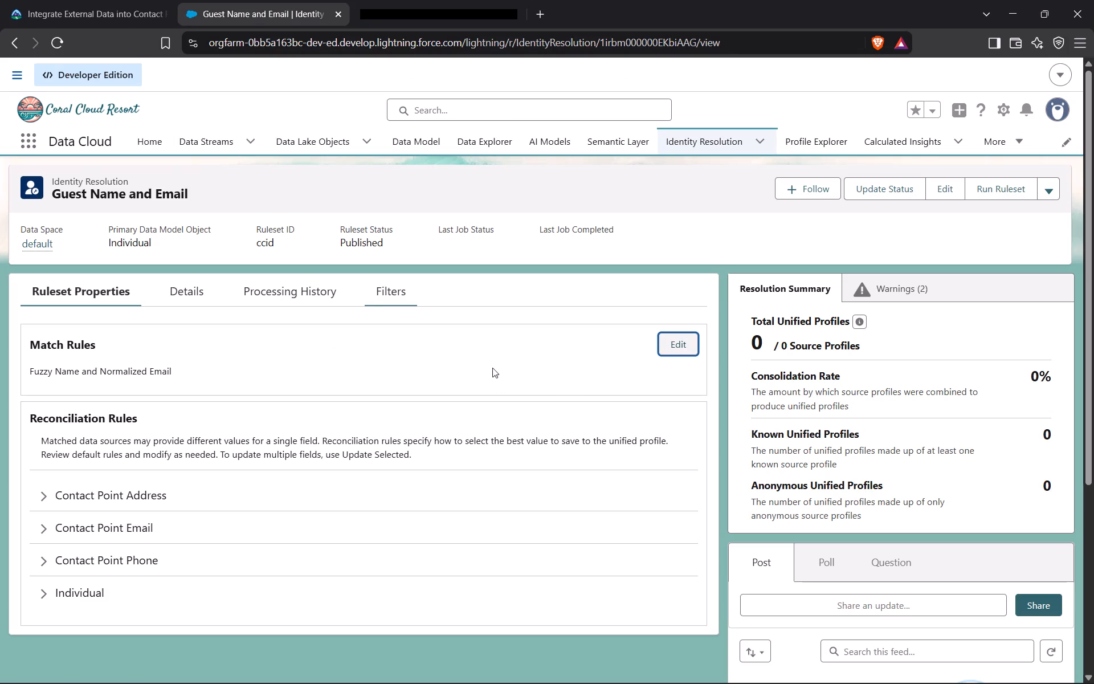
{"action": "left_click", "coordinate": [1006, 181]}
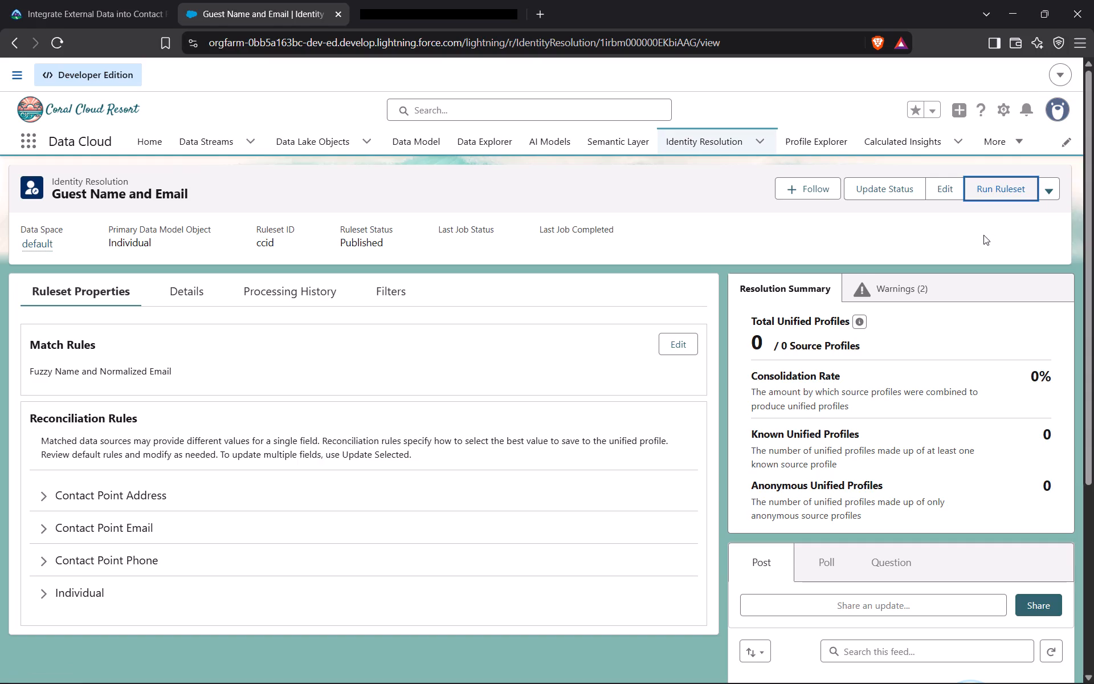
{"action": "left_click", "coordinate": [70, 0]}
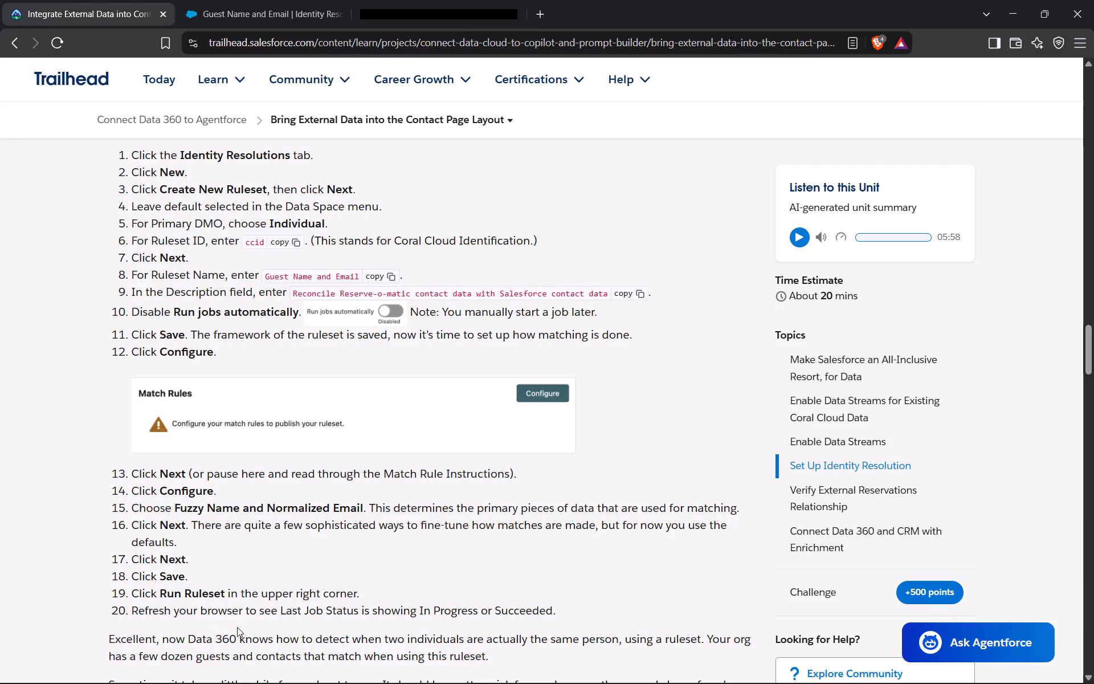
{"action": "left_click", "coordinate": [251, 0]}
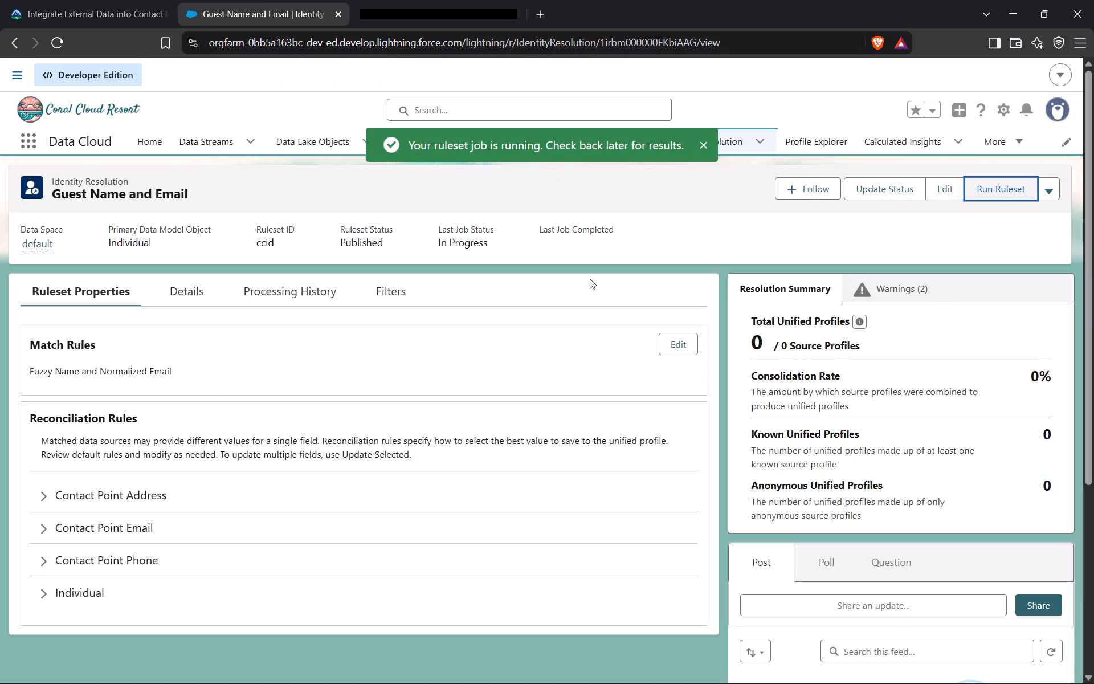
{"action": "key", "text": "ctrl+r"}
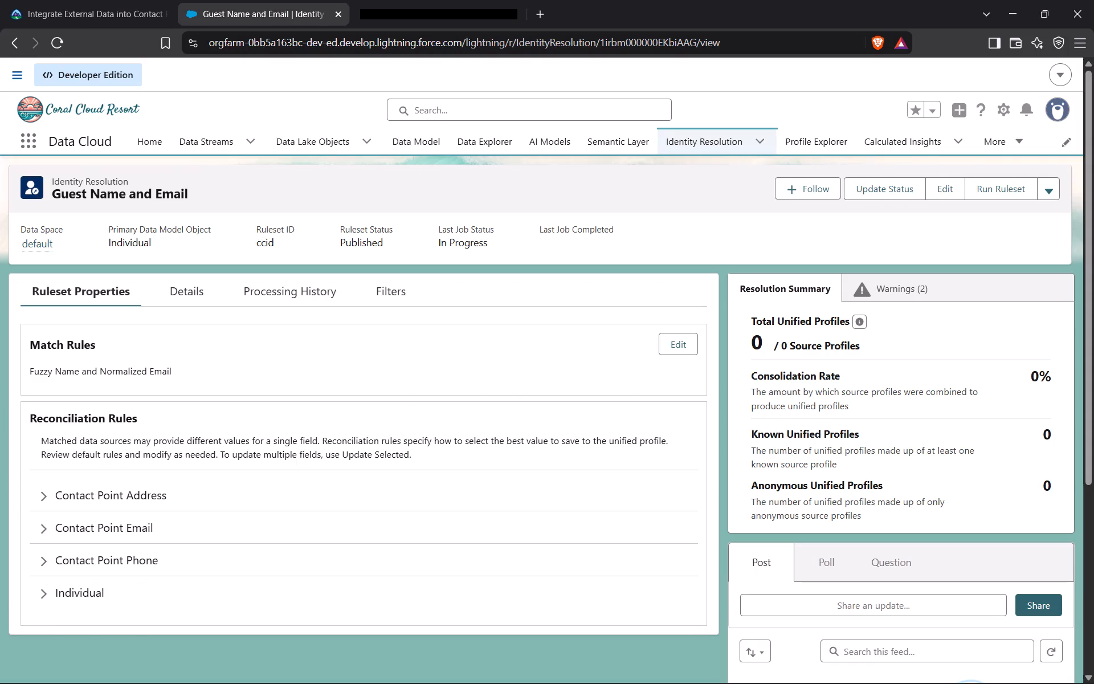
Read Trailhead's instructions on verifying the External Reservations relationship.
{"action": "left_click", "coordinate": [117, 0]}
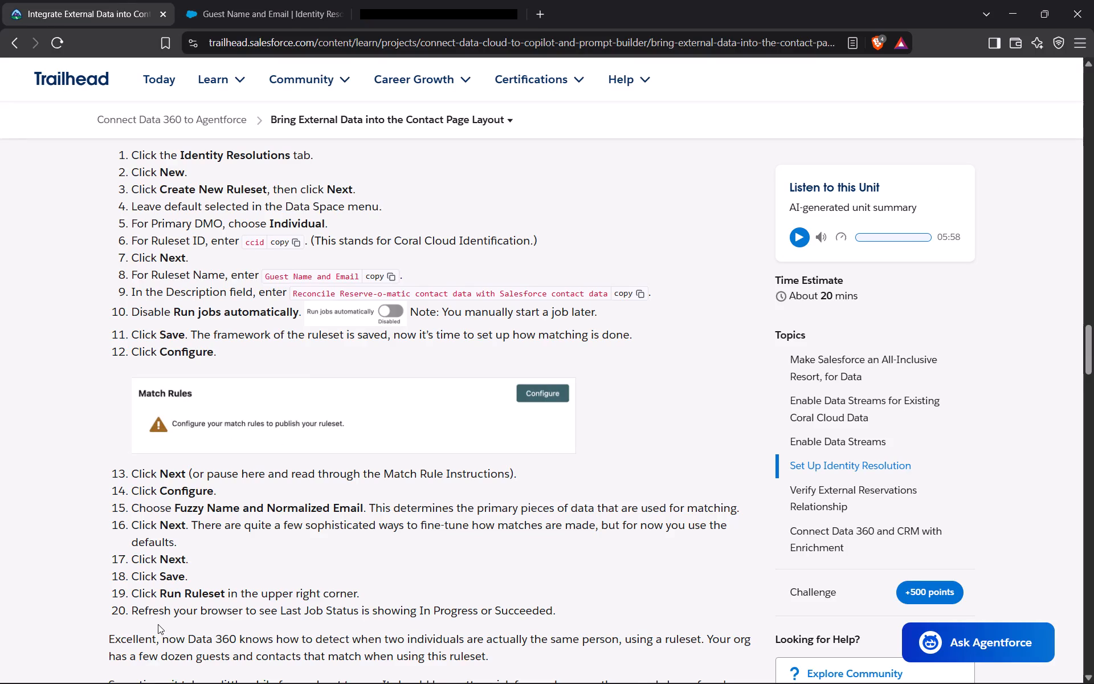
{"action": "scroll", "coordinate": [158, 626], "scroll_direction": "down", "scroll_amount": 1}
{"action": "scroll", "coordinate": [158, 626], "scroll_direction": "up", "scroll_amount": 1}
{"action": "scroll", "coordinate": [158, 626], "scroll_direction": "down", "scroll_amount": 2}
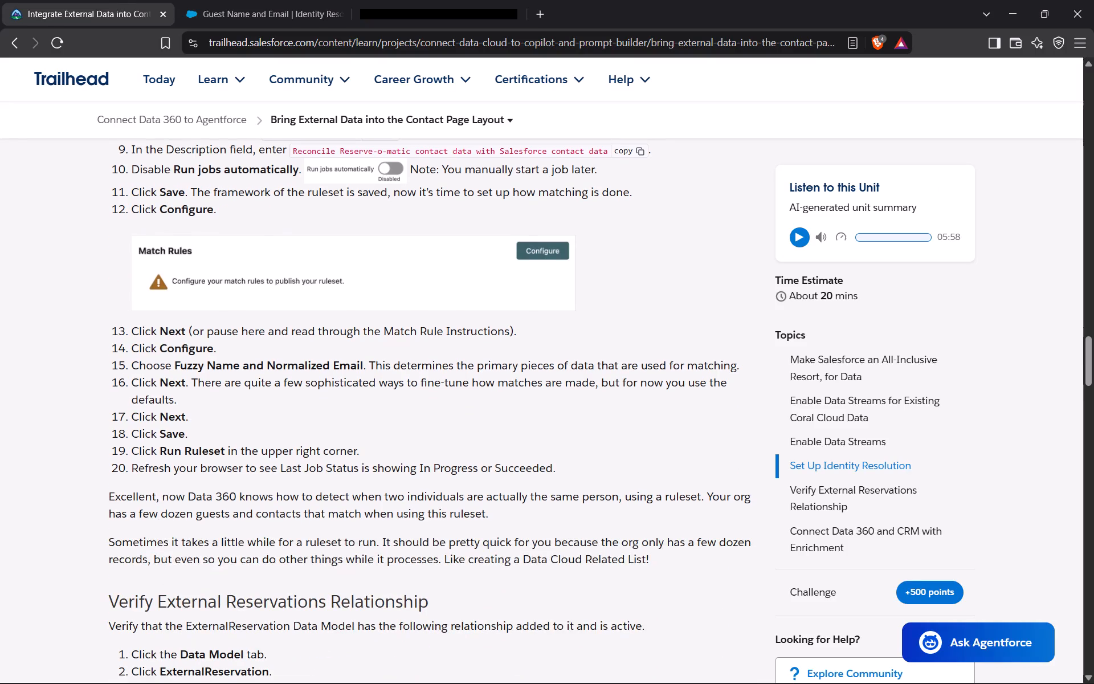
{"action": "scroll", "coordinate": [136, 561], "scroll_direction": "down", "scroll_amount": 1}
{"action": "scroll", "coordinate": [136, 562], "scroll_direction": "up", "scroll_amount": 1}
{"action": "scroll", "coordinate": [138, 564], "scroll_direction": "down", "scroll_amount": 3}
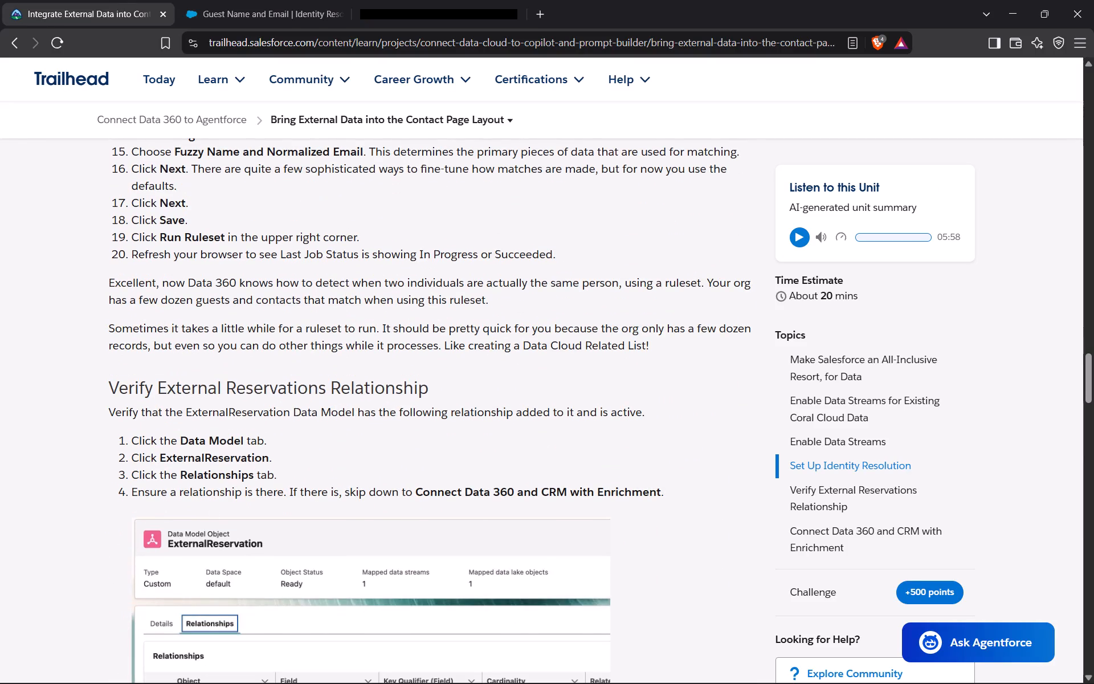
{"action": "scroll", "coordinate": [248, 467], "scroll_direction": "down", "scroll_amount": 1}
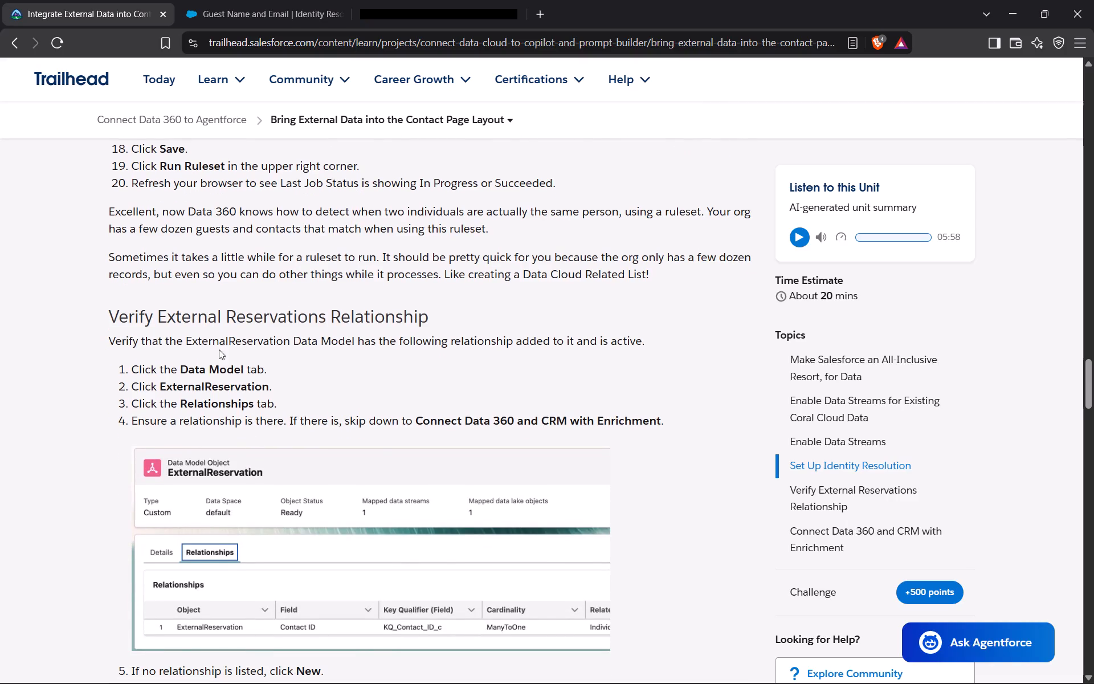
{"action": "left_click", "coordinate": [281, 0]}
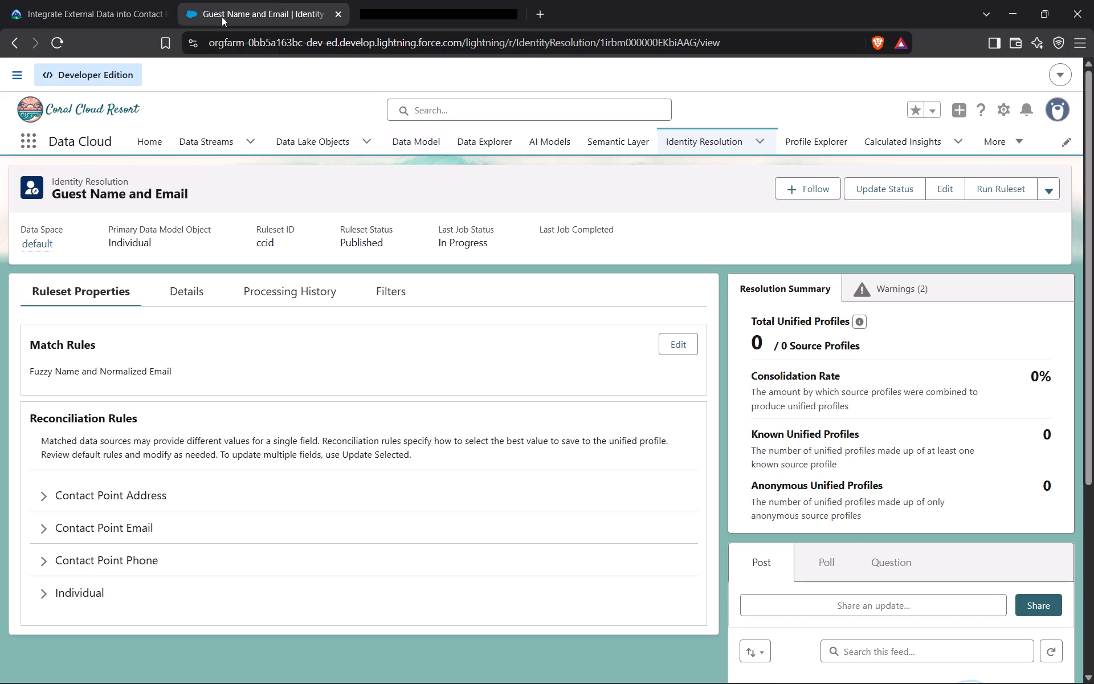
{"action": "left_click", "coordinate": [112, 17]}
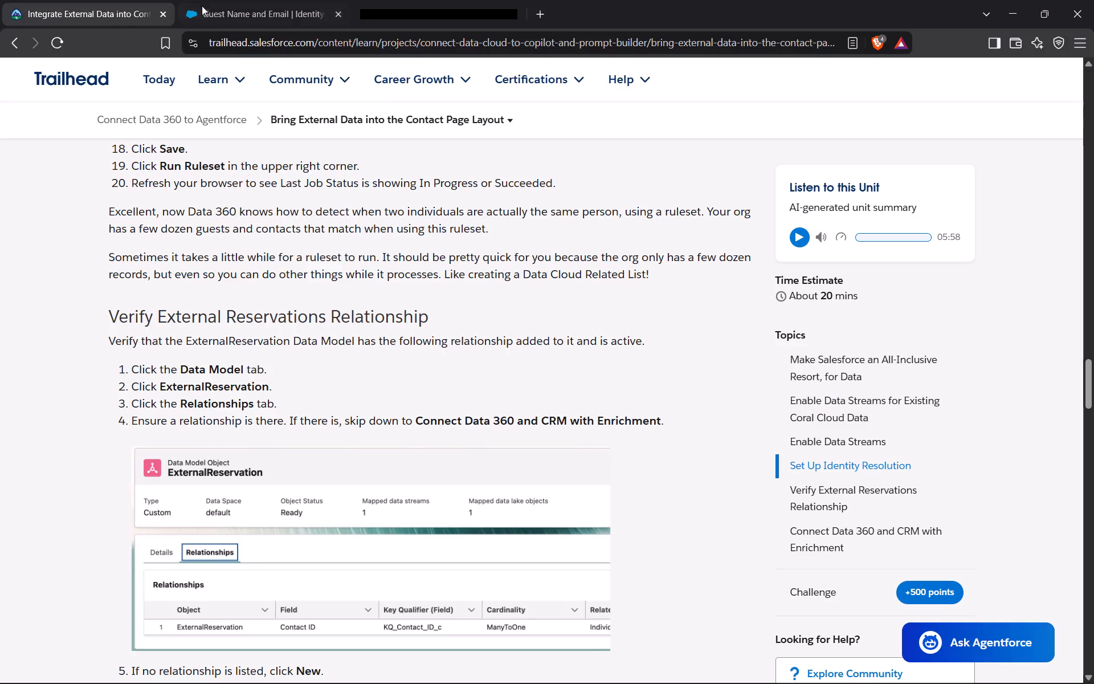
Open the ExternalReservation object from Data Cloud's mapped data model objects, following the Trailhead instructions.
{"action": "left_click", "coordinate": [256, 0]}
{"action": "left_click", "coordinate": [406, 144]}
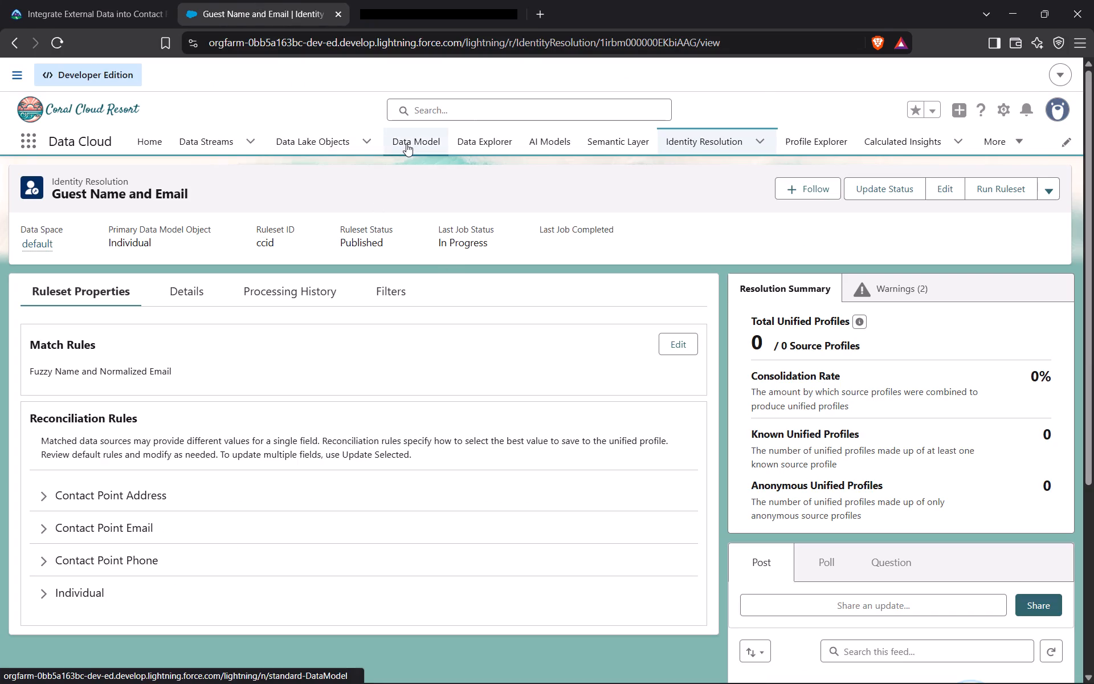
{"action": "left_click", "coordinate": [80, 0]}
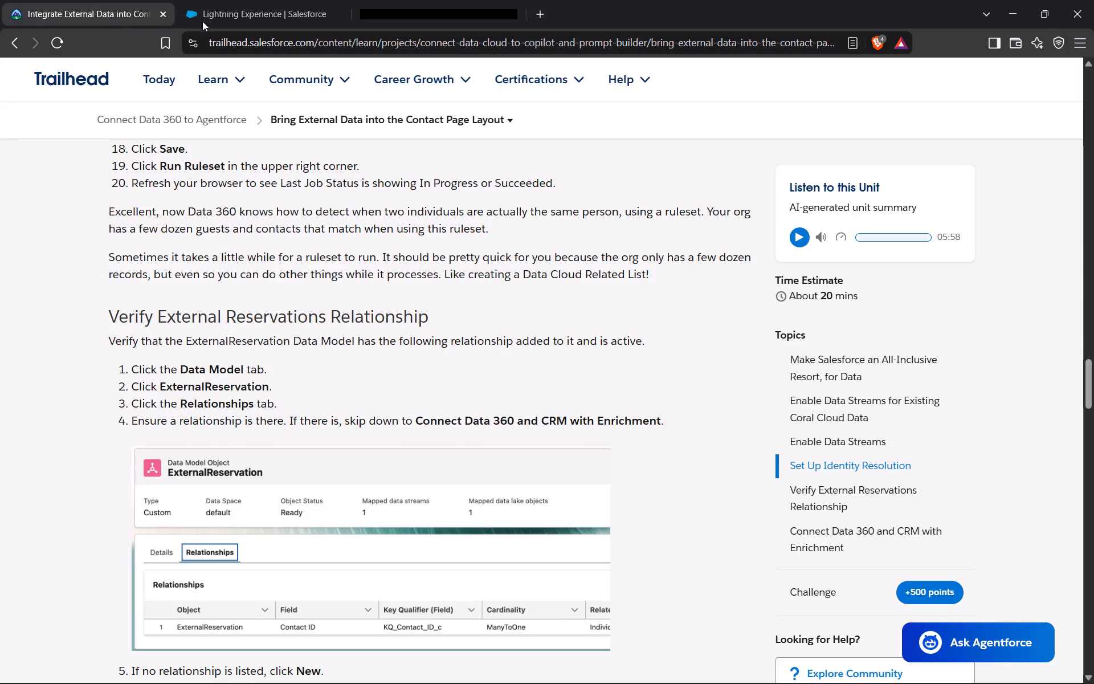
{"action": "left_click", "coordinate": [276, 3]}
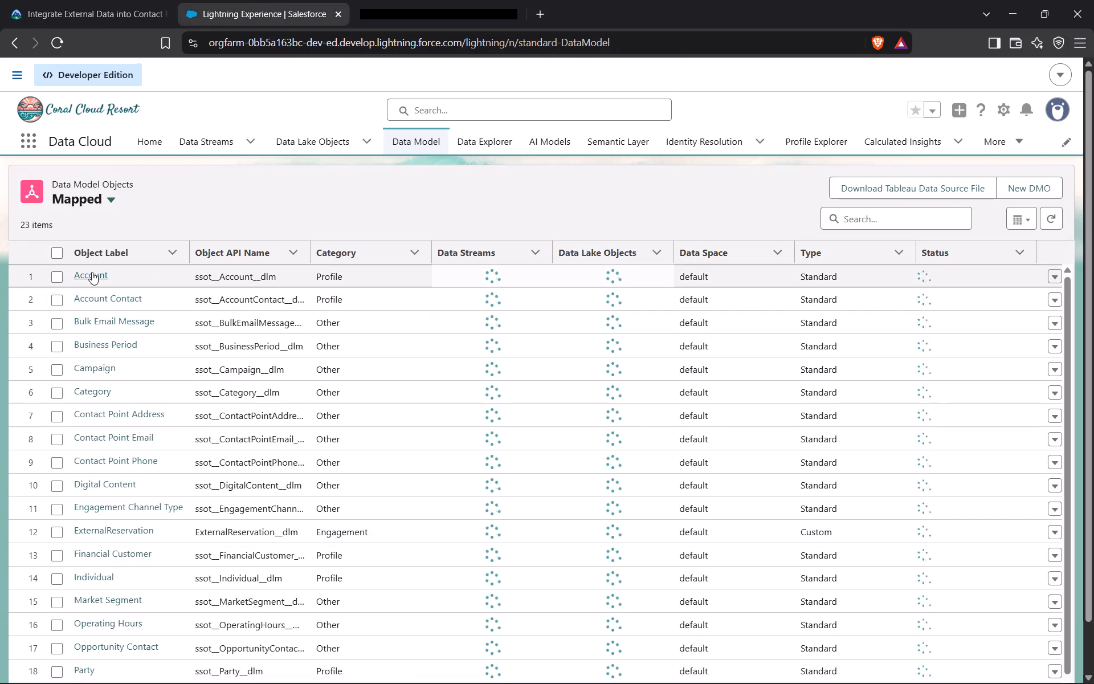
{"action": "left_click", "coordinate": [91, 0]}
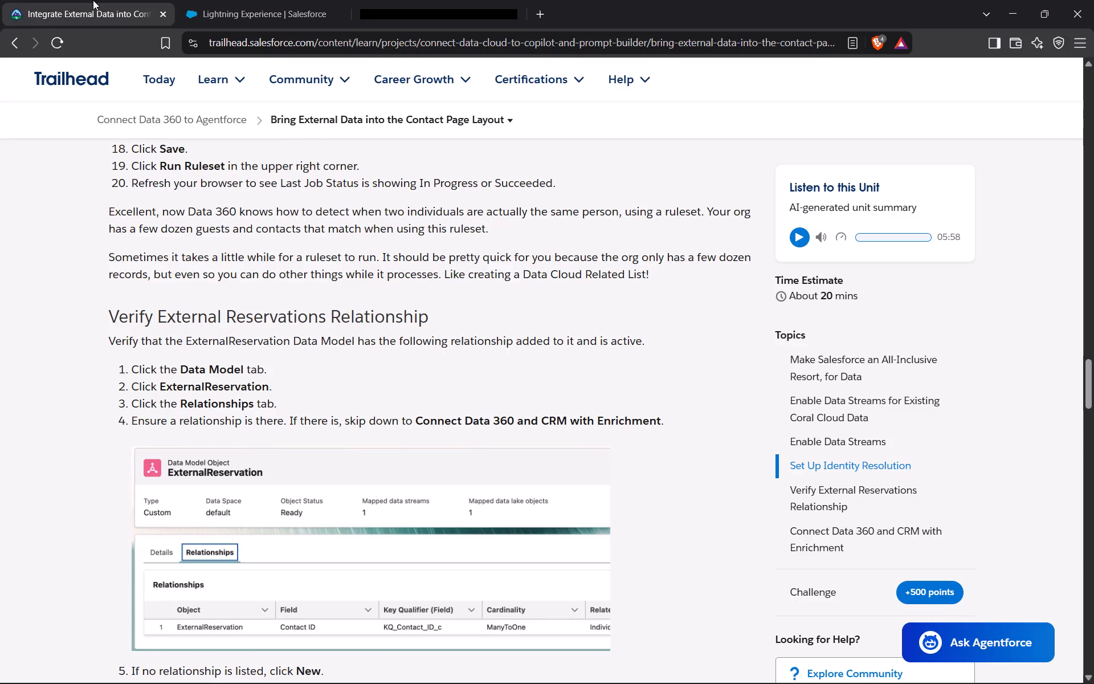
{"action": "left_click", "coordinate": [275, 6]}
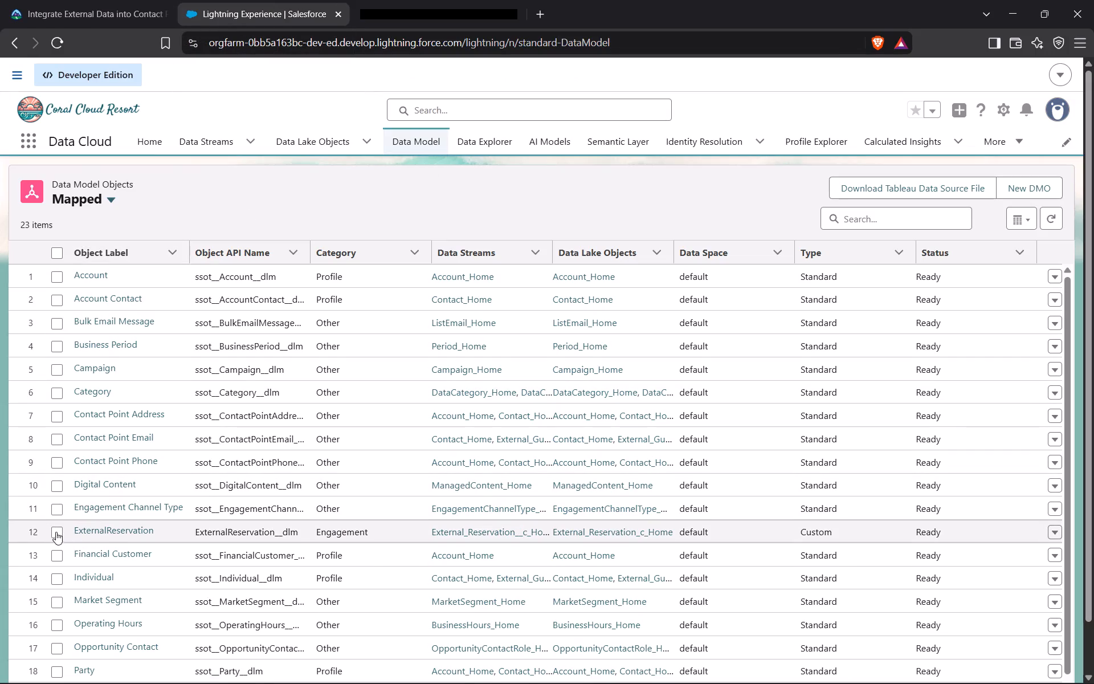
{"action": "left_click", "coordinate": [71, 0]}
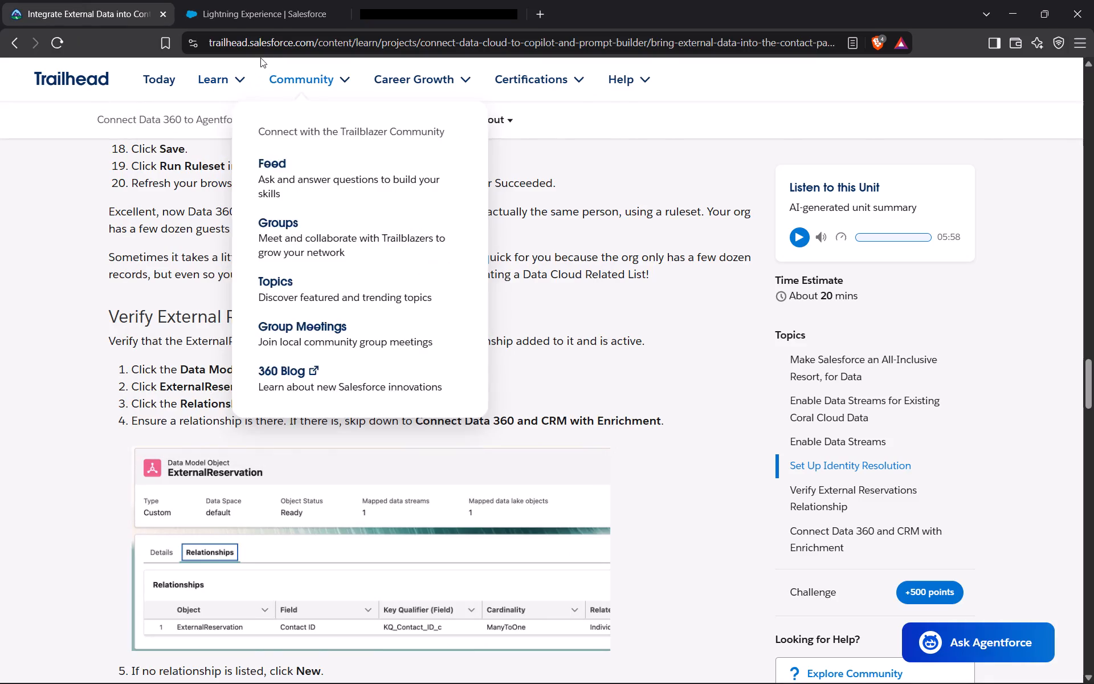
{"action": "left_click", "coordinate": [271, 0]}
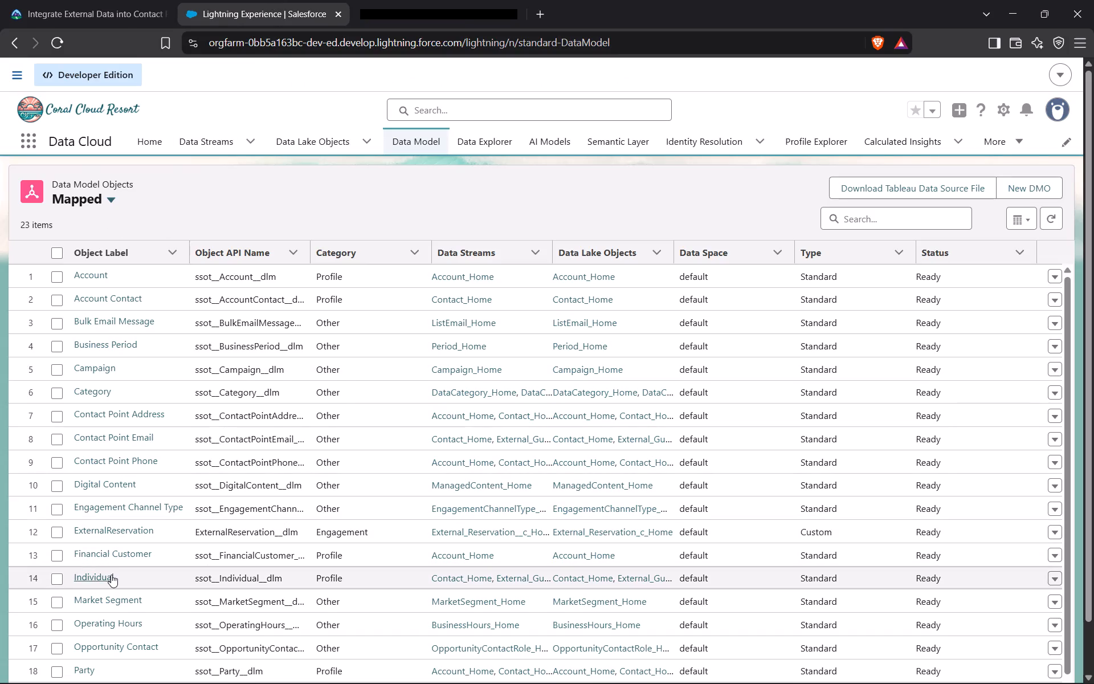
{"action": "left_click", "coordinate": [126, 532]}
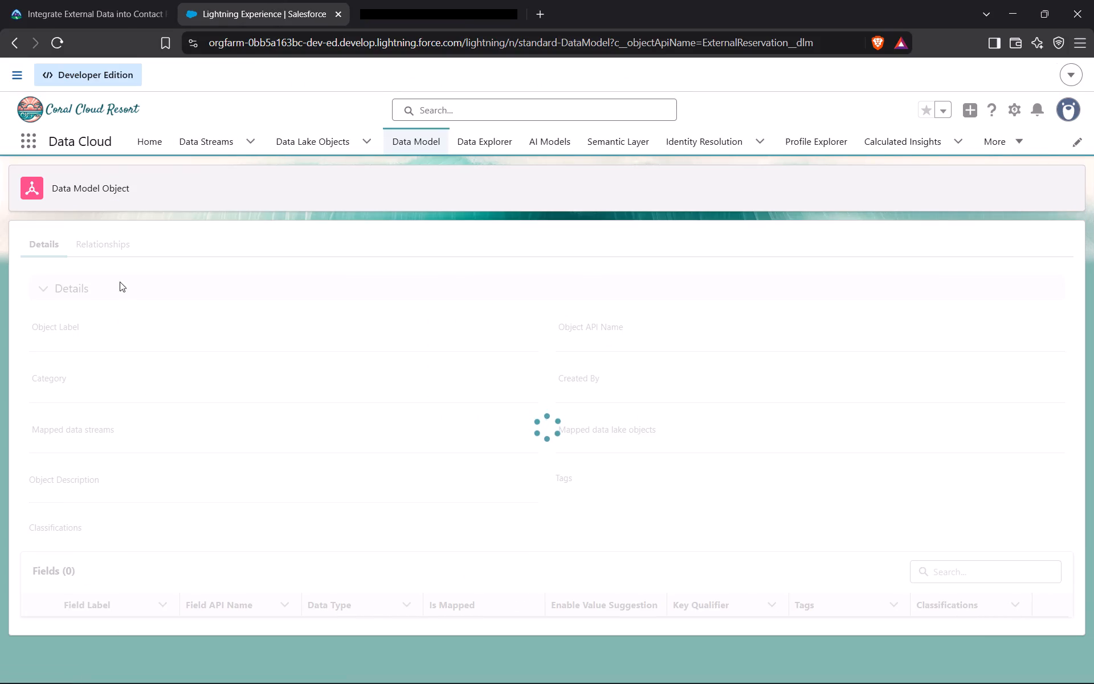
Examine the ExternalReservation object's relationships and compare them with the relationship shown in Trailhead.
{"action": "left_click", "coordinate": [44, 0]}
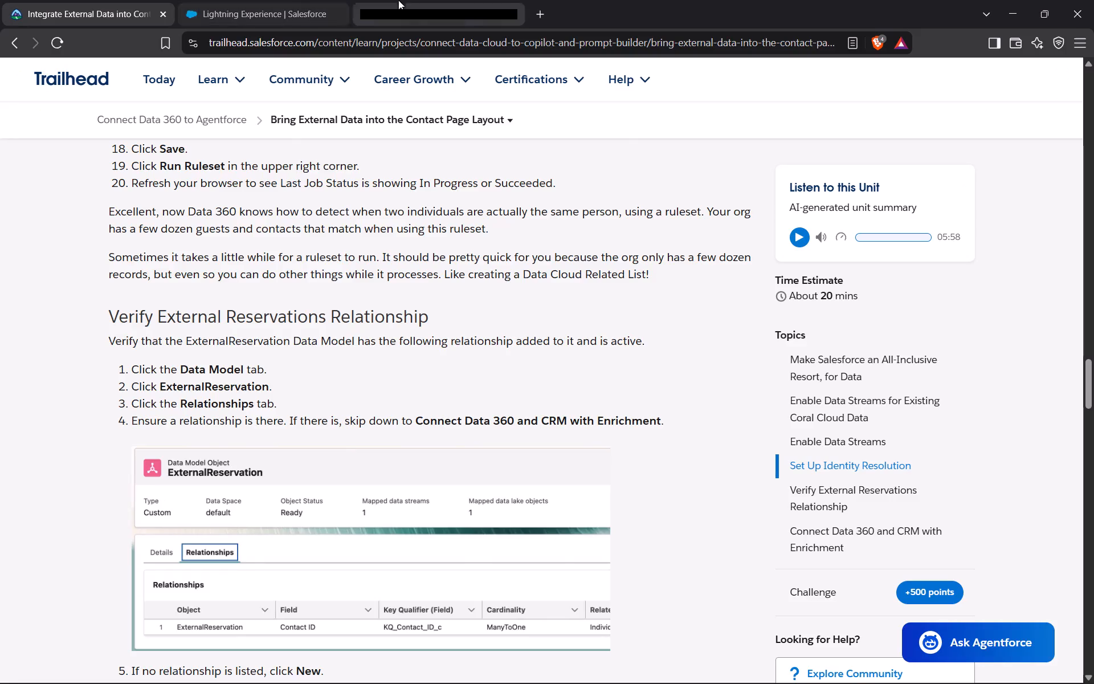
{"action": "left_click", "coordinate": [275, 0]}
{"action": "left_click", "coordinate": [81, 308]}
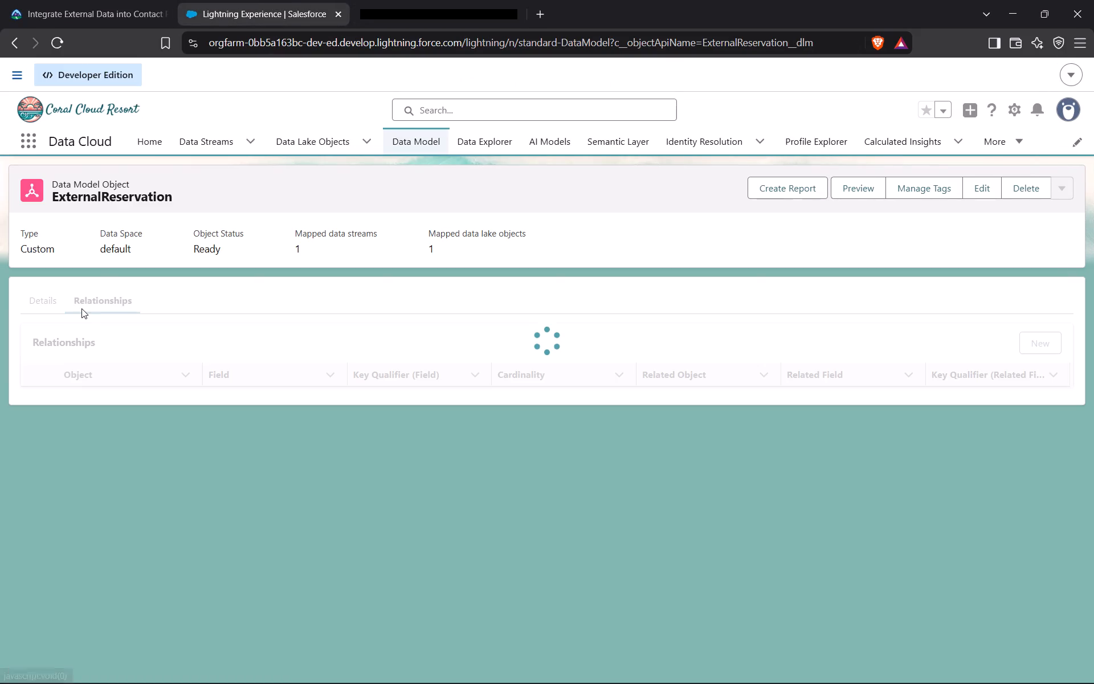
{"action": "left_click", "coordinate": [62, 0]}
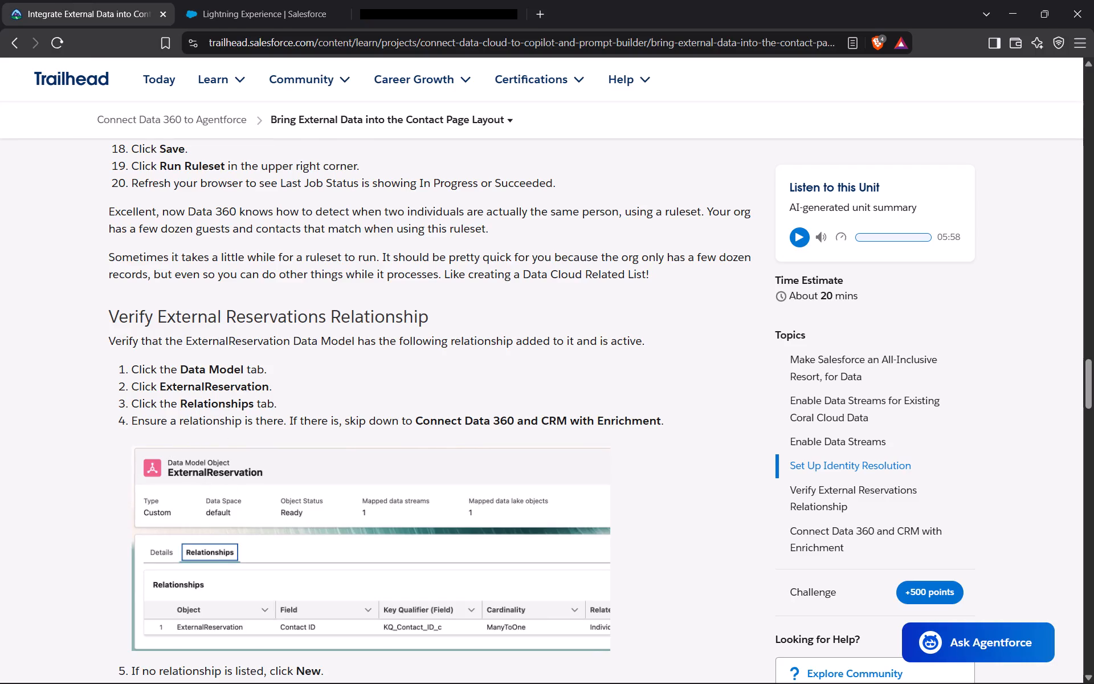
{"action": "left_click", "coordinate": [245, 0]}
{"action": "left_click", "coordinate": [95, 0]}
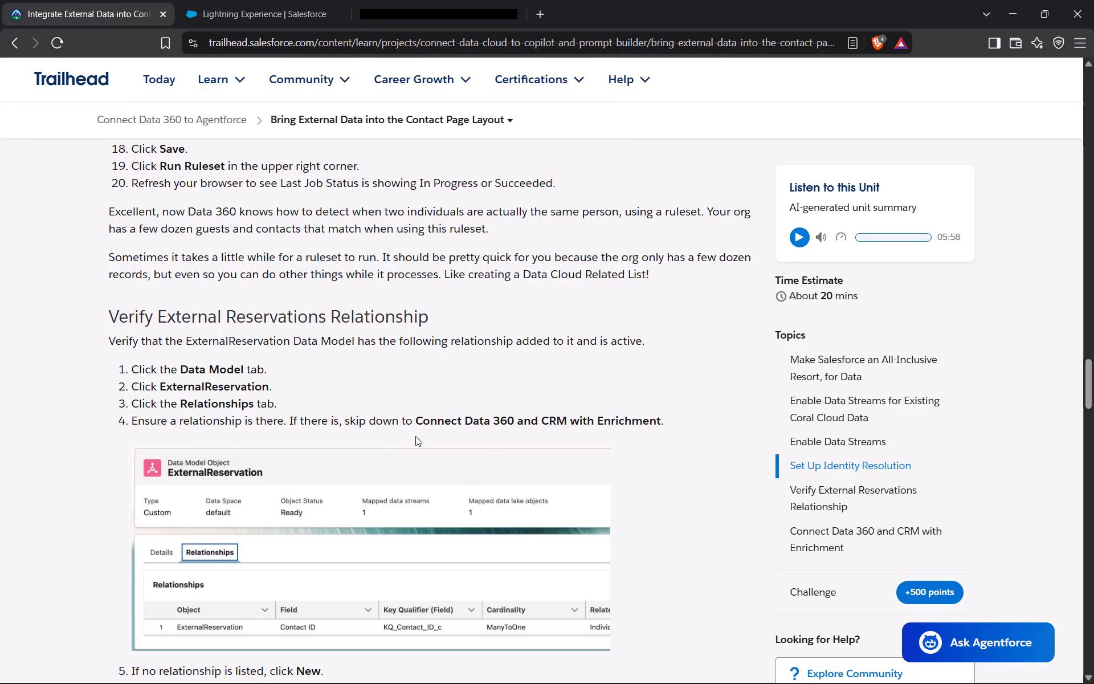
Recheck the ExternalReservation relationship in Data Cloud against Trailhead's reference image and read the remaining relationship verification instructions.
{"action": "scroll", "coordinate": [421, 458], "scroll_direction": "up", "scroll_amount": 2}
{"action": "scroll", "coordinate": [419, 461], "scroll_direction": "down", "scroll_amount": 5}
{"action": "scroll", "coordinate": [419, 462], "scroll_direction": "up", "scroll_amount": 2}
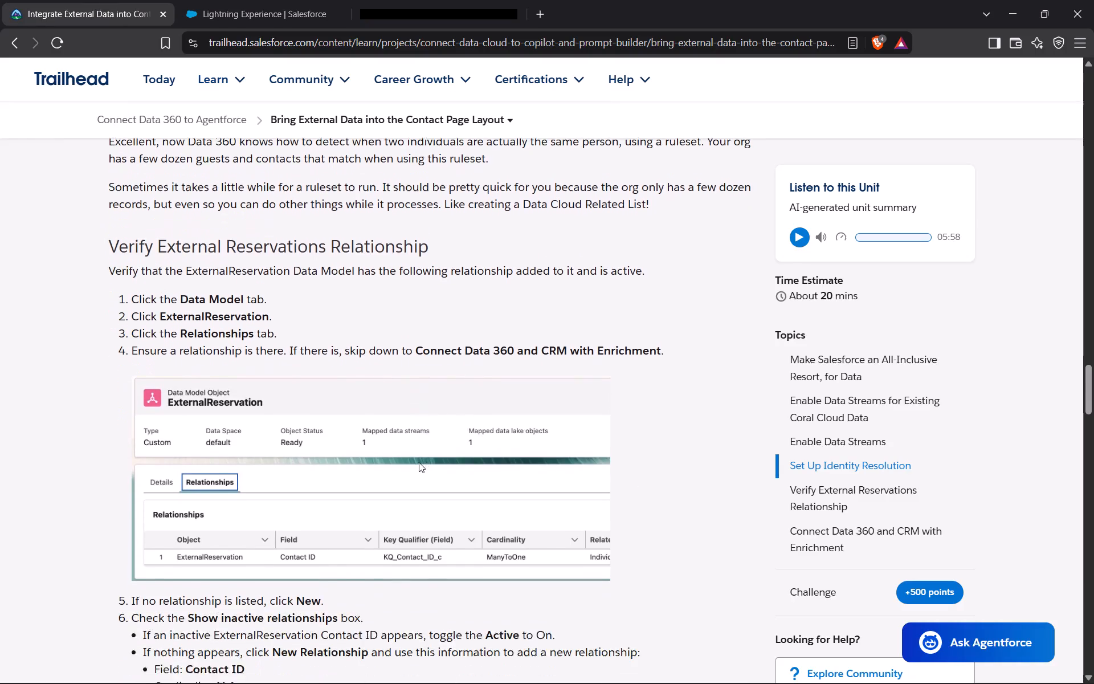
{"action": "scroll", "coordinate": [419, 462], "scroll_direction": "up", "scroll_amount": 1}
{"action": "scroll", "coordinate": [419, 462], "scroll_direction": "down", "scroll_amount": 1}
{"action": "scroll", "coordinate": [417, 462], "scroll_direction": "up", "scroll_amount": 5}
{"action": "left_click", "coordinate": [276, 0]}
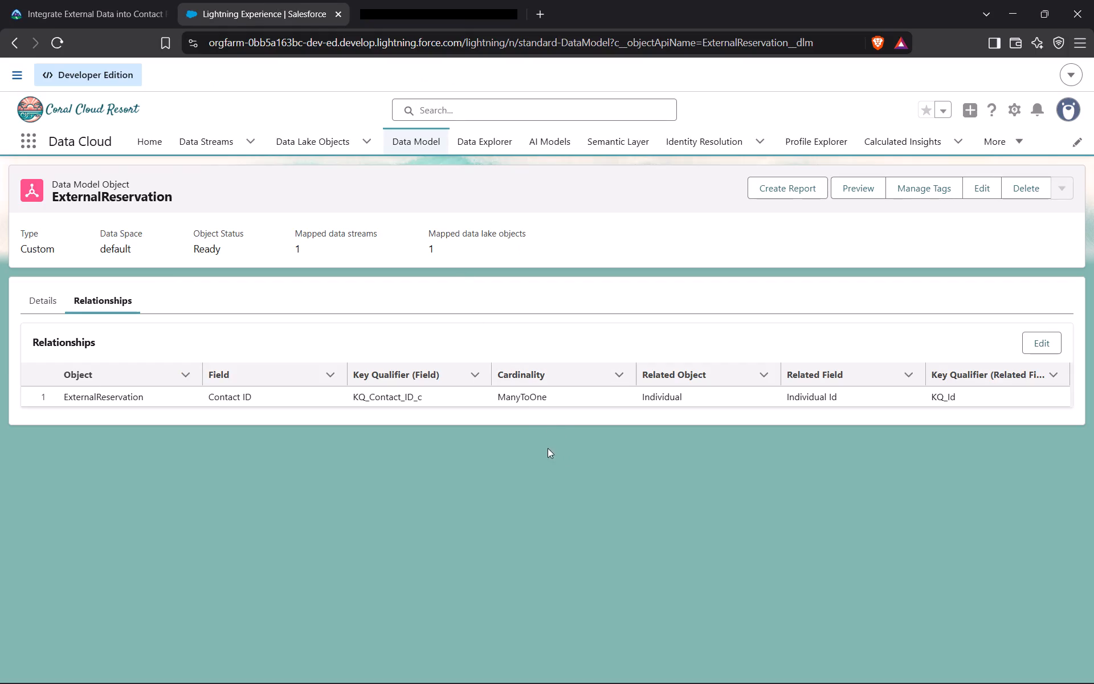
{"action": "scroll", "coordinate": [533, 467], "scroll_direction": "down", "scroll_amount": 2}
{"action": "left_click", "coordinate": [43, 0]}
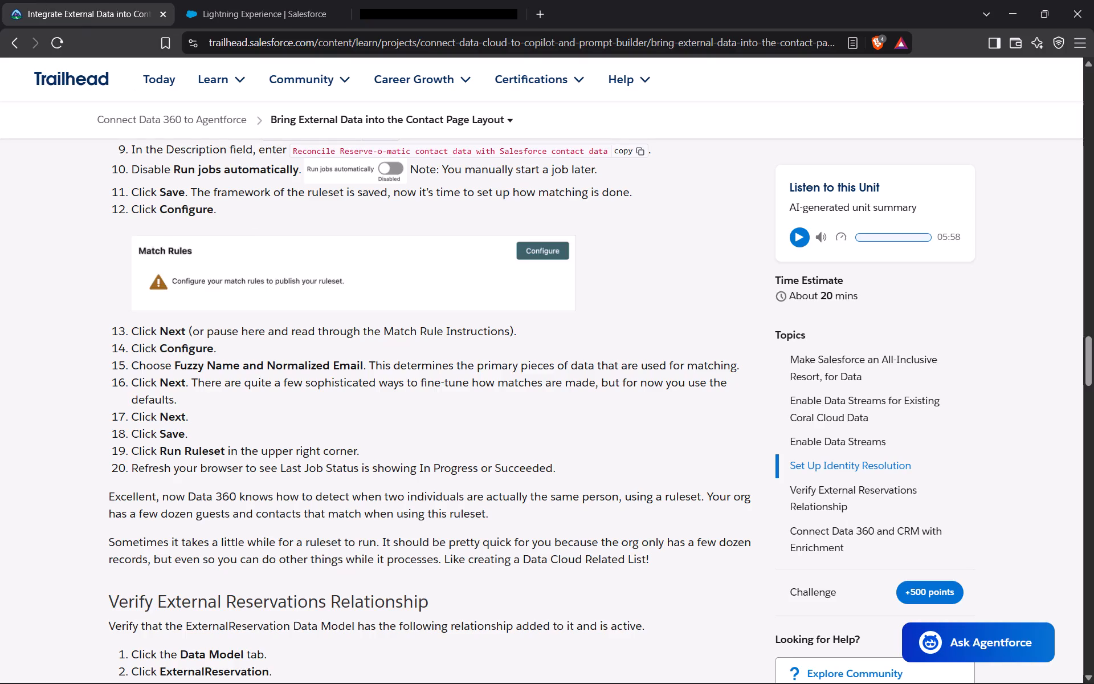
{"action": "scroll", "coordinate": [309, 430], "scroll_direction": "down", "scroll_amount": 1}
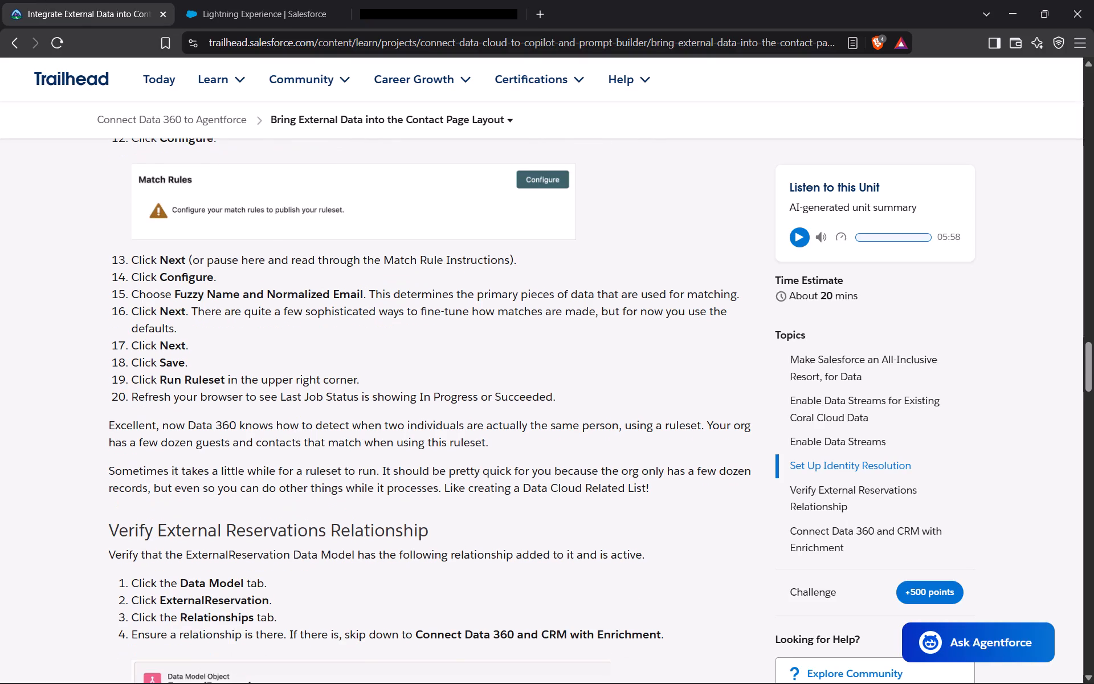
{"action": "scroll", "coordinate": [256, 433], "scroll_direction": "down", "scroll_amount": 1}
{"action": "scroll", "coordinate": [254, 438], "scroll_direction": "up", "scroll_amount": 2}
{"action": "scroll", "coordinate": [254, 438], "scroll_direction": "down", "scroll_amount": 9}
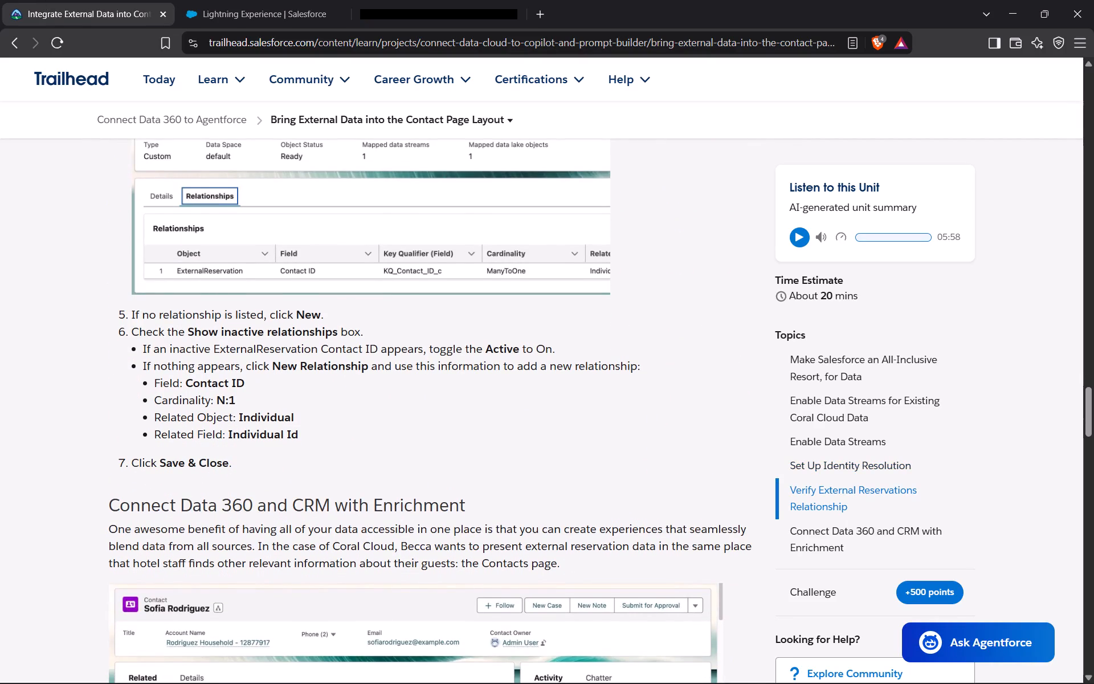
{"action": "scroll", "coordinate": [207, 351], "scroll_direction": "up", "scroll_amount": 4}
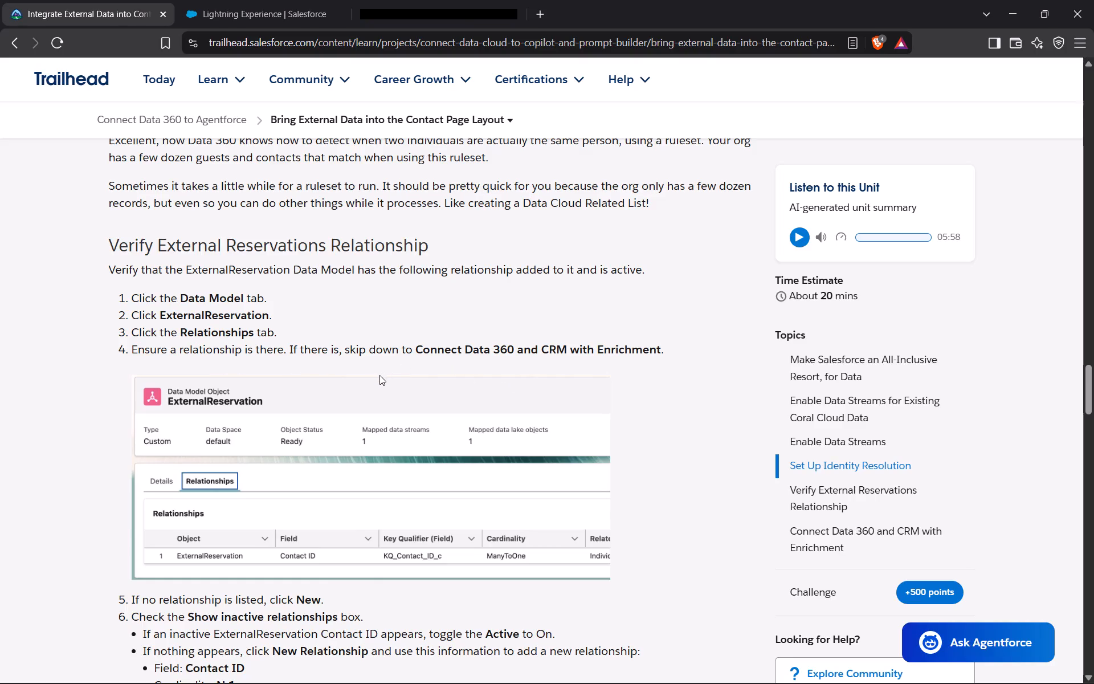
{"action": "scroll", "coordinate": [386, 377], "scroll_direction": "up", "scroll_amount": 1}
{"action": "scroll", "coordinate": [386, 377], "scroll_direction": "down", "scroll_amount": 5}
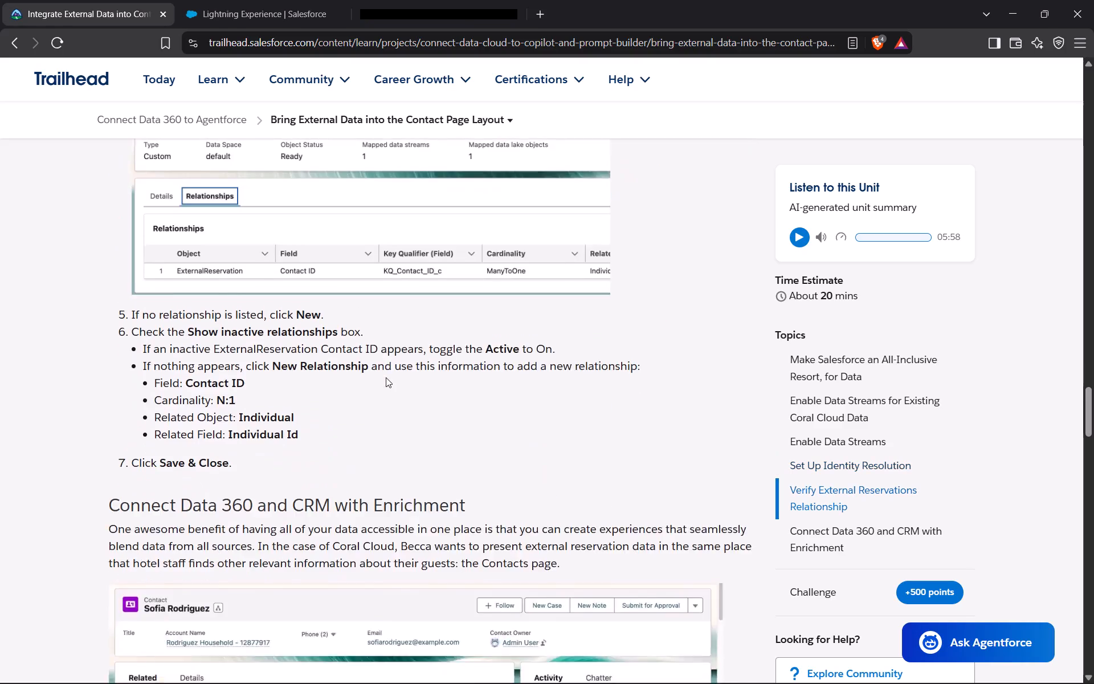
{"action": "scroll", "coordinate": [386, 377], "scroll_direction": "up", "scroll_amount": 1}
{"action": "scroll", "coordinate": [386, 377], "scroll_direction": "down", "scroll_amount": 1}
{"action": "scroll", "coordinate": [386, 377], "scroll_direction": "up", "scroll_amount": 1}
{"action": "scroll", "coordinate": [386, 377], "scroll_direction": "down", "scroll_amount": 1}
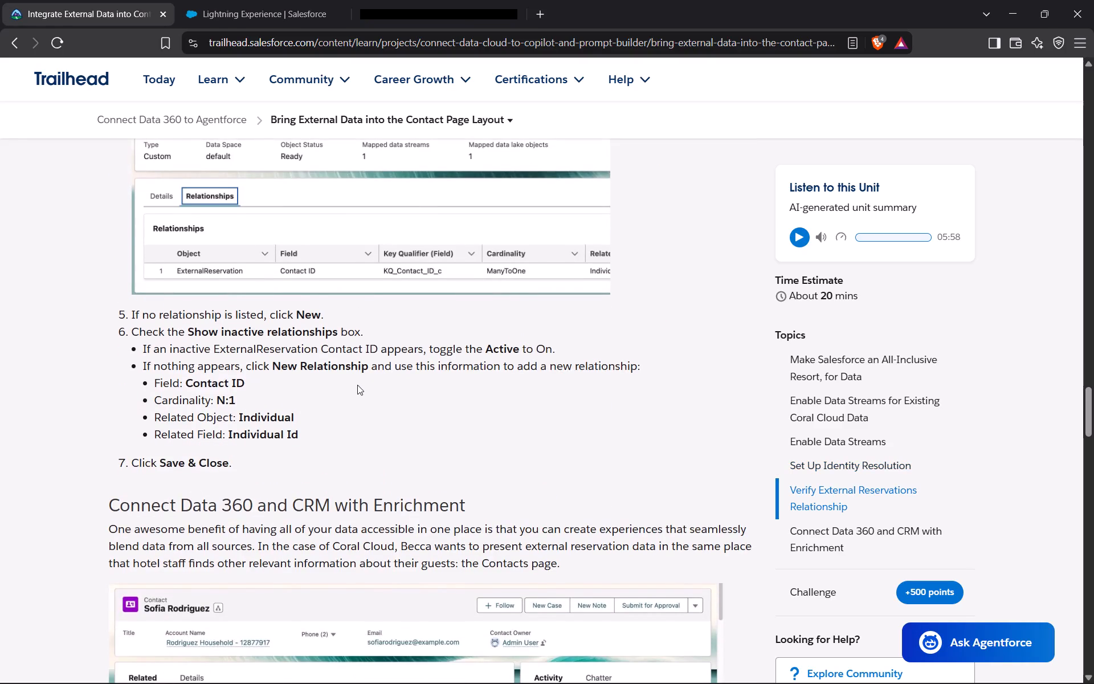
Open Object Manager in Salesforce Setup, following Trailhead's Connect Data 360 and CRM with Enrichment instructions.
{"action": "scroll", "coordinate": [337, 373], "scroll_direction": "down", "scroll_amount": 3}
{"action": "scroll", "coordinate": [337, 373], "scroll_direction": "up", "scroll_amount": 1}
{"action": "scroll", "coordinate": [337, 373], "scroll_direction": "down", "scroll_amount": 1}
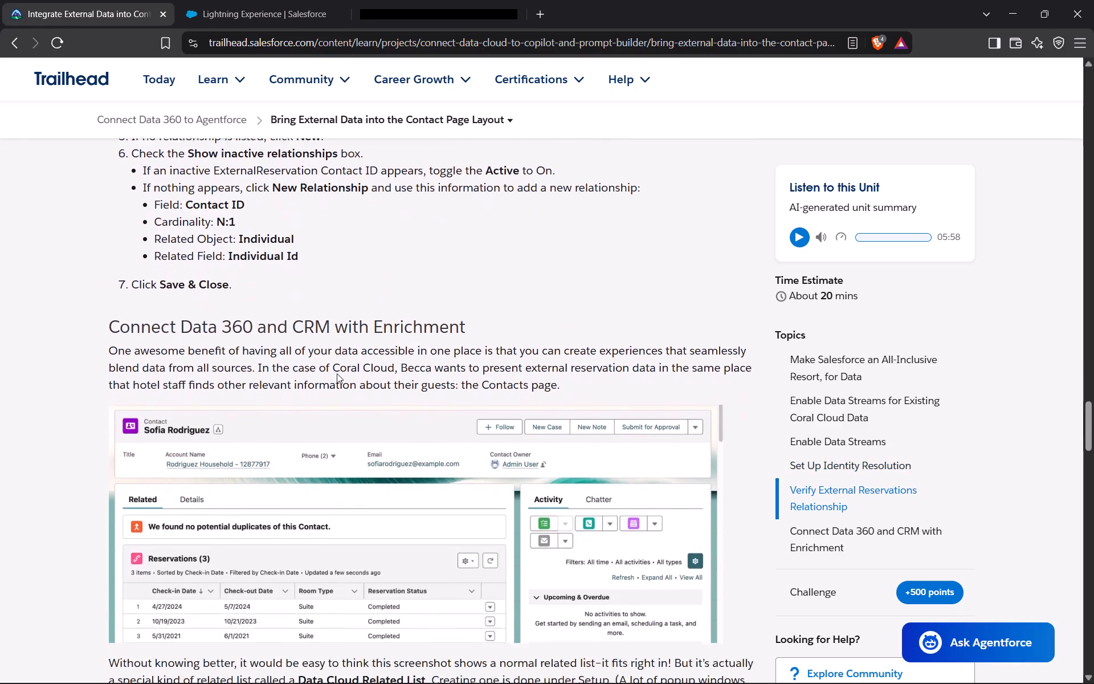
{"action": "scroll", "coordinate": [336, 373], "scroll_direction": "down", "scroll_amount": 2}
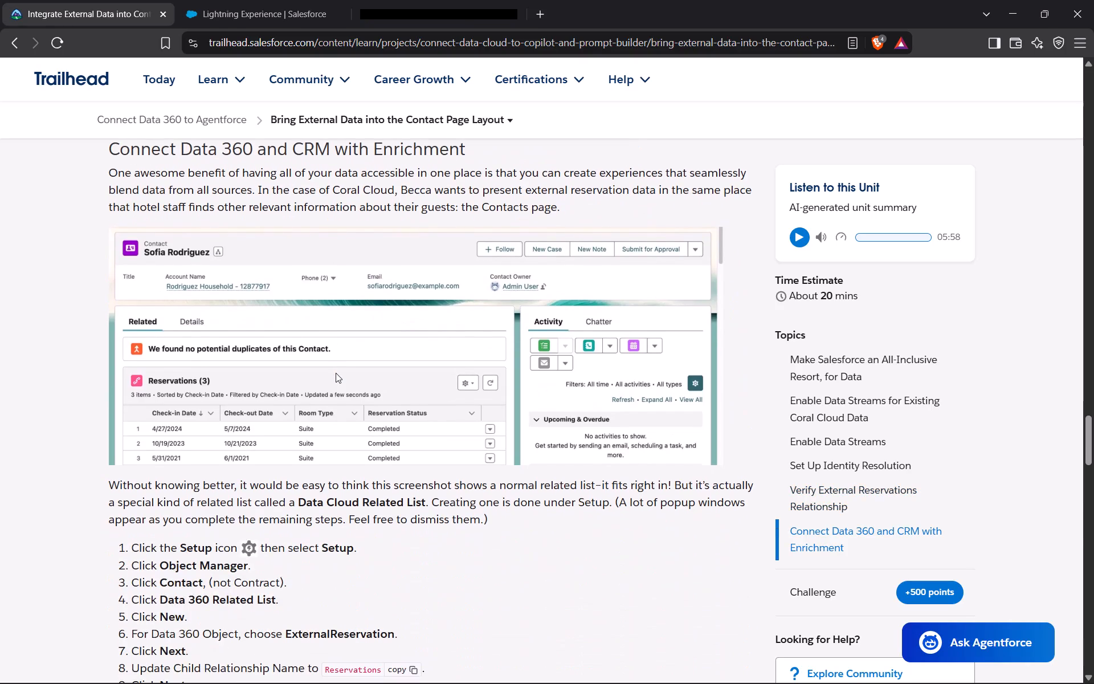
{"action": "left_click", "coordinate": [274, 0]}
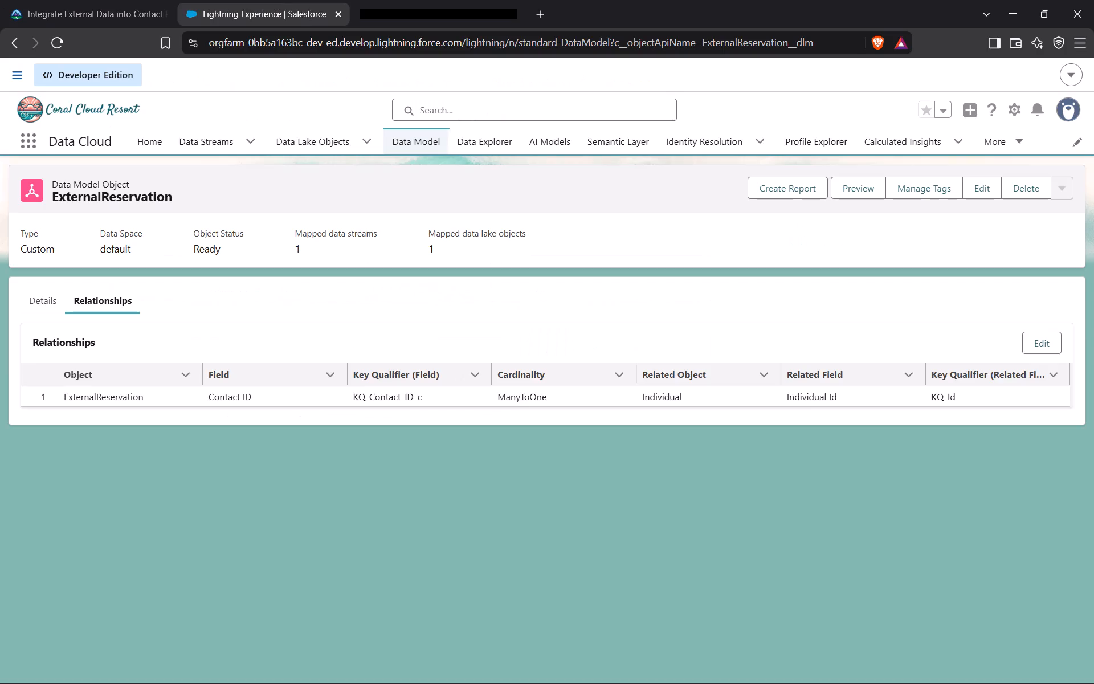
{"action": "left_click", "coordinate": [1007, 113]}
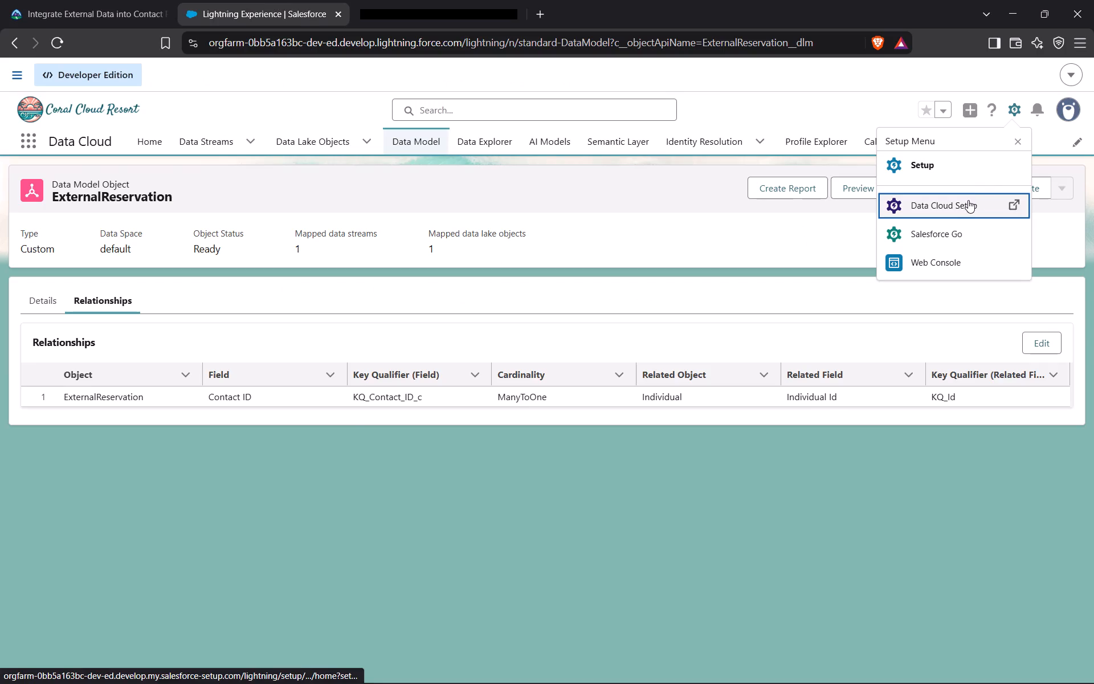
{"action": "left_click", "coordinate": [935, 164]}
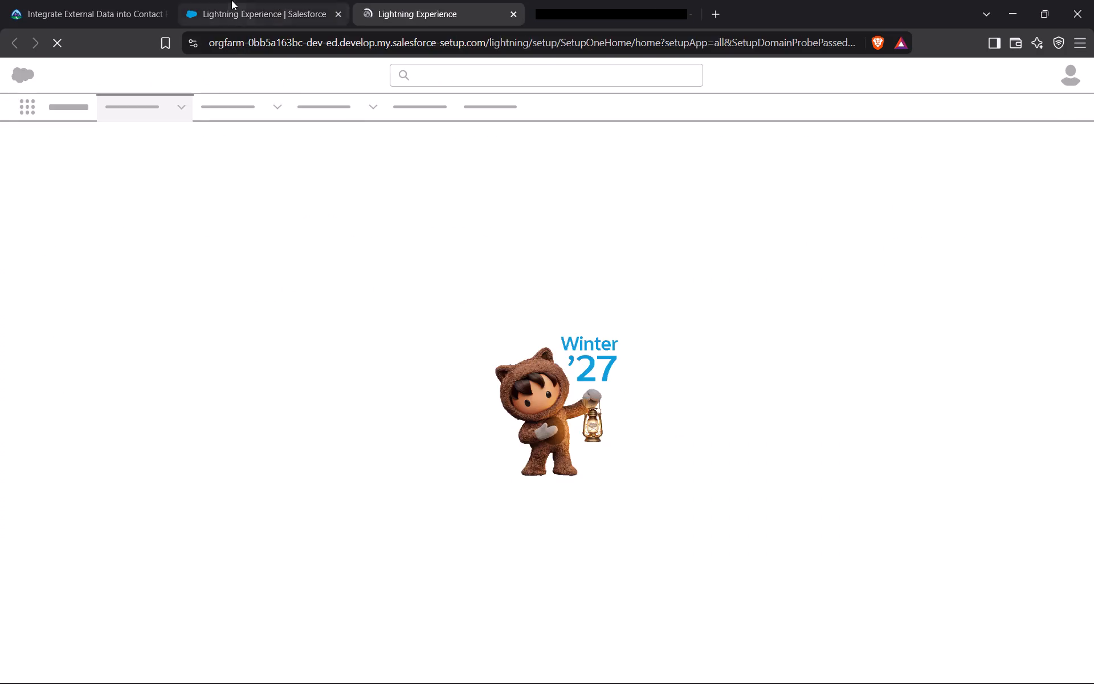
{"action": "left_click", "coordinate": [231, 0]}
{"action": "left_click", "coordinate": [104, 0]}
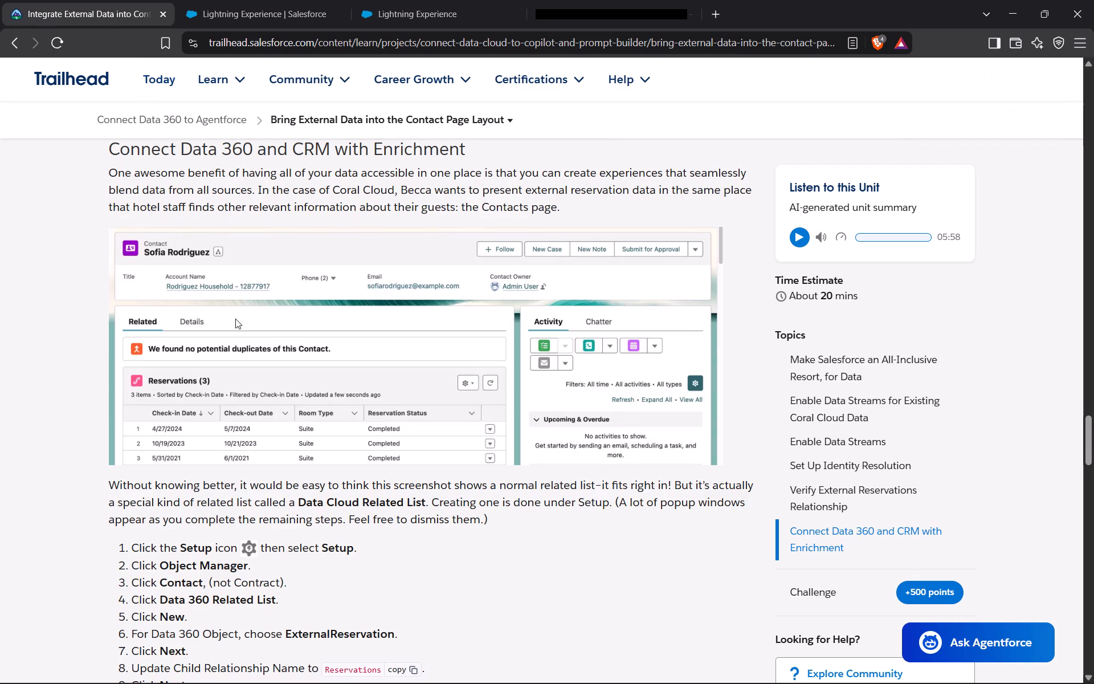
{"action": "left_click", "coordinate": [422, 10]}
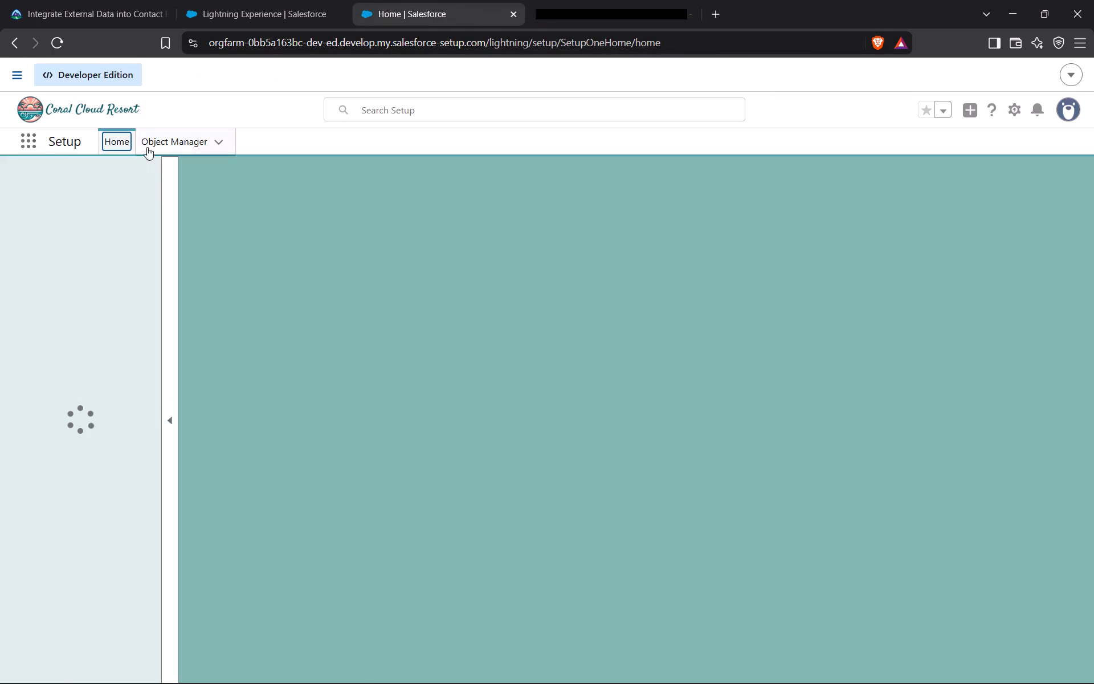
{"action": "left_click", "coordinate": [166, 139]}
{"action": "left_click", "coordinate": [118, 0]}
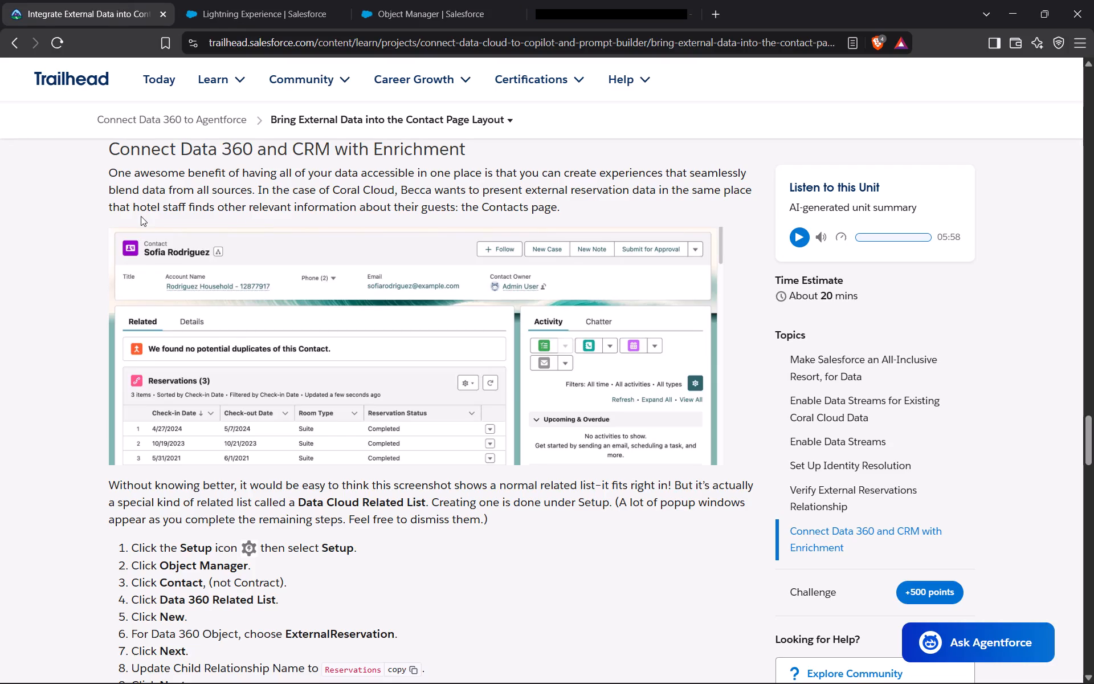
{"action": "left_click", "coordinate": [452, 6]}
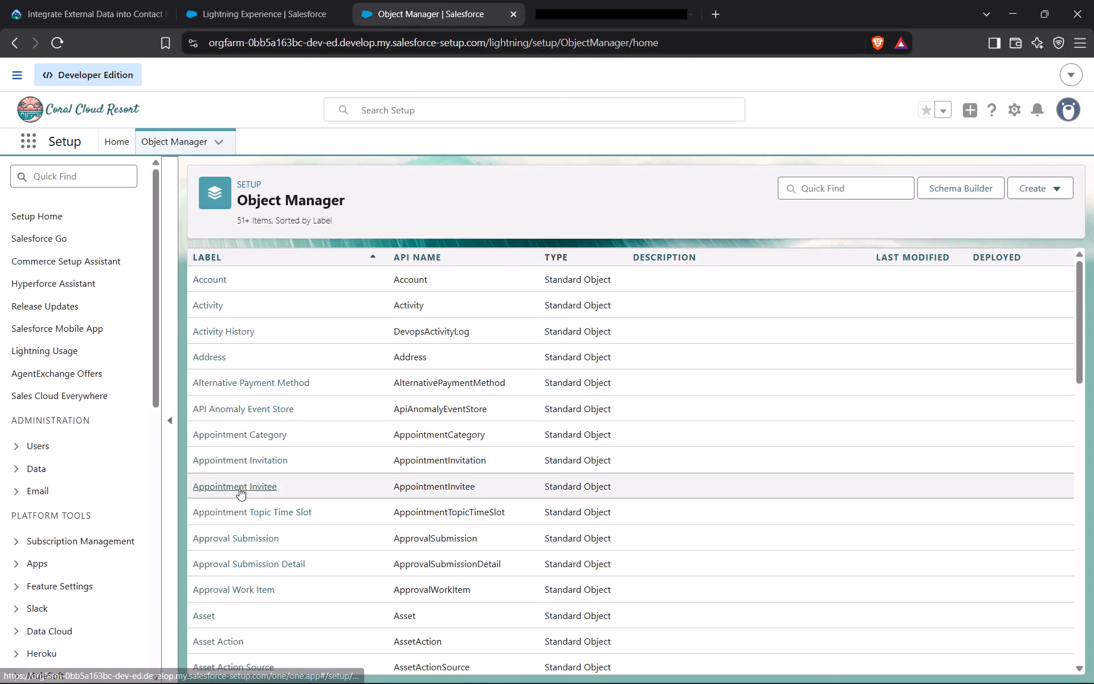
Dismiss the Guidance Center introduction and close the Guidance Center over the Object Manager list.
{"action": "scroll", "coordinate": [242, 492], "scroll_direction": "down", "scroll_amount": 6}
{"action": "scroll", "coordinate": [242, 494], "scroll_direction": "up", "scroll_amount": 2}
{"action": "scroll", "coordinate": [242, 494], "scroll_direction": "down", "scroll_amount": 2}
{"action": "scroll", "coordinate": [242, 494], "scroll_direction": "up", "scroll_amount": 1}
{"action": "scroll", "coordinate": [242, 495], "scroll_direction": "down", "scroll_amount": 5}
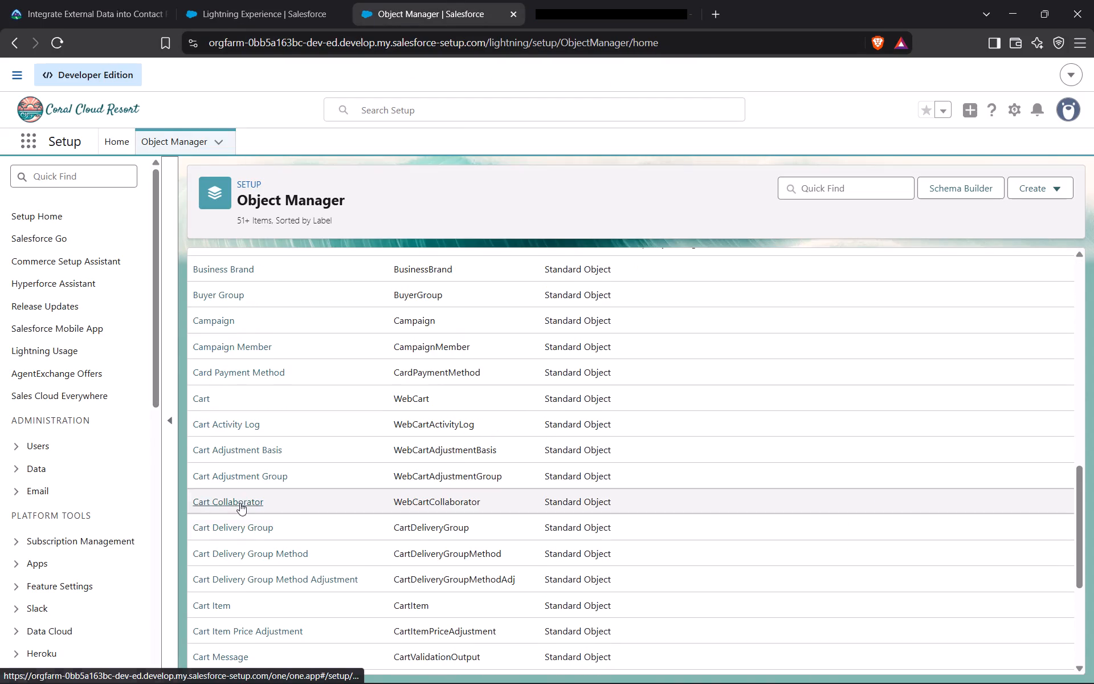
{"action": "scroll", "coordinate": [218, 562], "scroll_direction": "down", "scroll_amount": 2}
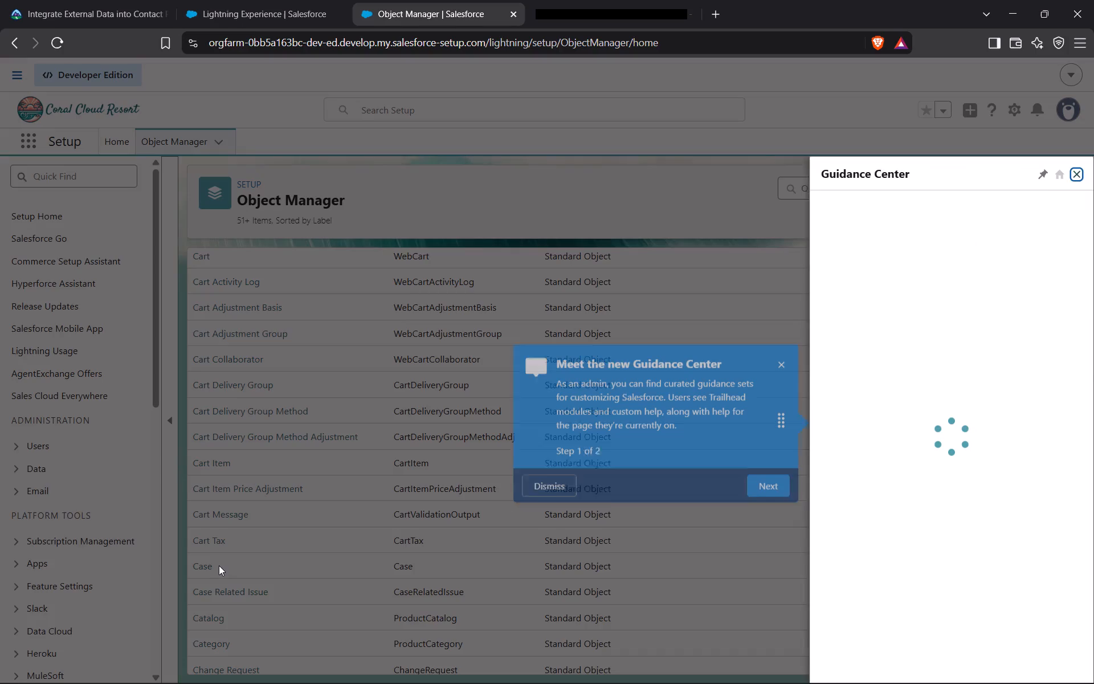
{"action": "scroll", "coordinate": [219, 568], "scroll_direction": "down", "scroll_amount": 2}
{"action": "scroll", "coordinate": [219, 569], "scroll_direction": "up", "scroll_amount": 1}
{"action": "scroll", "coordinate": [220, 569], "scroll_direction": "down", "scroll_amount": 2}
{"action": "left_click", "coordinate": [545, 480]}
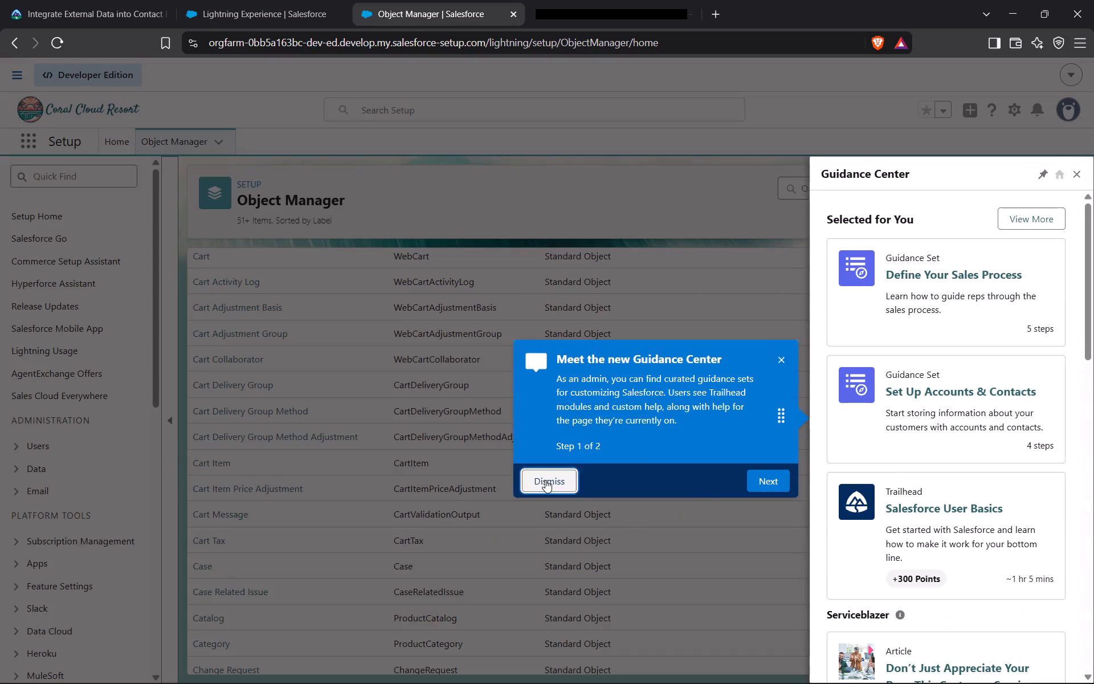
{"action": "left_click", "coordinate": [1074, 173]}
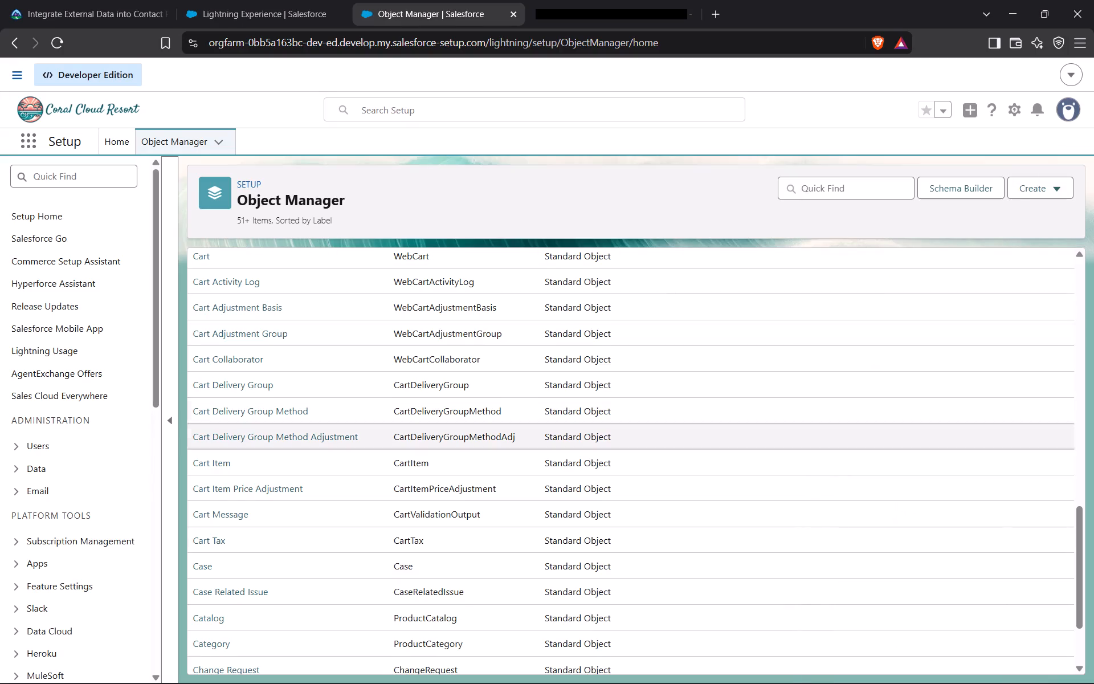
Open the Contract object from the Object Manager list.
{"action": "scroll", "coordinate": [320, 531], "scroll_direction": "down", "scroll_amount": 6}
{"action": "scroll", "coordinate": [317, 534], "scroll_direction": "up", "scroll_amount": 2}
{"action": "scroll", "coordinate": [317, 534], "scroll_direction": "down", "scroll_amount": 3}
{"action": "scroll", "coordinate": [317, 534], "scroll_direction": "up", "scroll_amount": 3}
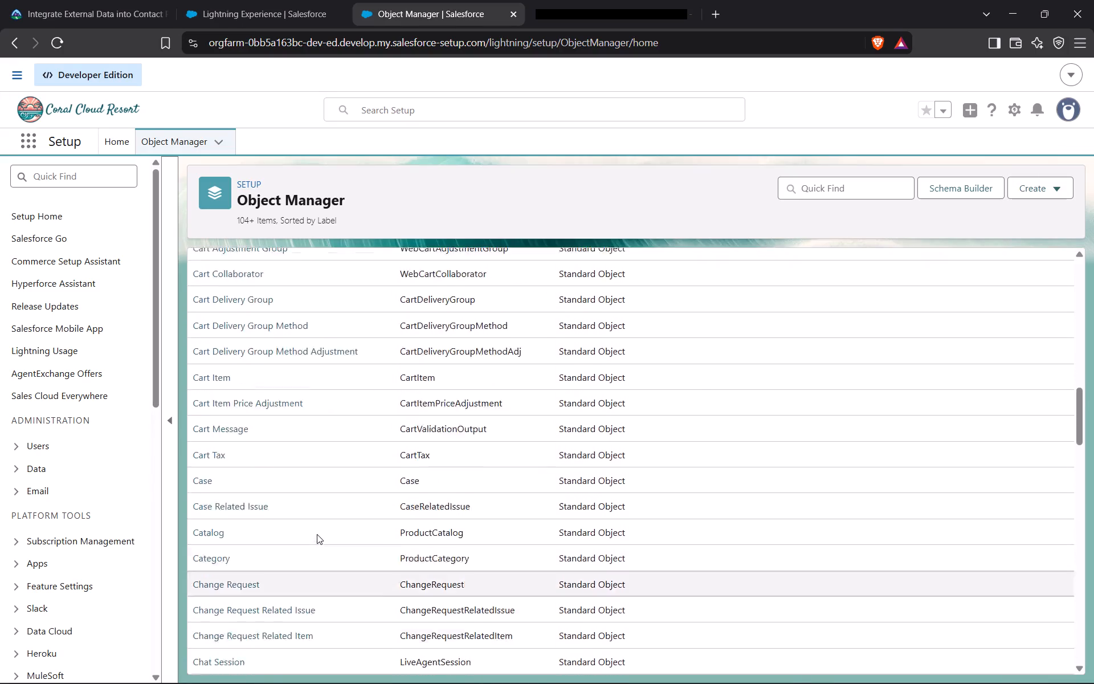
{"action": "scroll", "coordinate": [316, 534], "scroll_direction": "down", "scroll_amount": 1}
{"action": "scroll", "coordinate": [316, 534], "scroll_direction": "up", "scroll_amount": 2}
{"action": "scroll", "coordinate": [316, 534], "scroll_direction": "down", "scroll_amount": 2}
{"action": "scroll", "coordinate": [316, 534], "scroll_direction": "up", "scroll_amount": 2}
{"action": "scroll", "coordinate": [316, 534], "scroll_direction": "down", "scroll_amount": 4}
{"action": "scroll", "coordinate": [315, 530], "scroll_direction": "up", "scroll_amount": 1}
{"action": "scroll", "coordinate": [315, 530], "scroll_direction": "down", "scroll_amount": 2}
{"action": "scroll", "coordinate": [315, 530], "scroll_direction": "up", "scroll_amount": 3}
{"action": "scroll", "coordinate": [315, 530], "scroll_direction": "down", "scroll_amount": 1}
{"action": "scroll", "coordinate": [315, 532], "scroll_direction": "up", "scroll_amount": 5}
{"action": "scroll", "coordinate": [315, 532], "scroll_direction": "down", "scroll_amount": 2}
{"action": "scroll", "coordinate": [313, 532], "scroll_direction": "up", "scroll_amount": 3}
{"action": "scroll", "coordinate": [313, 532], "scroll_direction": "down", "scroll_amount": 2}
{"action": "scroll", "coordinate": [313, 532], "scroll_direction": "up", "scroll_amount": 1}
{"action": "scroll", "coordinate": [313, 532], "scroll_direction": "down", "scroll_amount": 5}
{"action": "scroll", "coordinate": [313, 532], "scroll_direction": "up", "scroll_amount": 1}
{"action": "scroll", "coordinate": [313, 532], "scroll_direction": "down", "scroll_amount": 6}
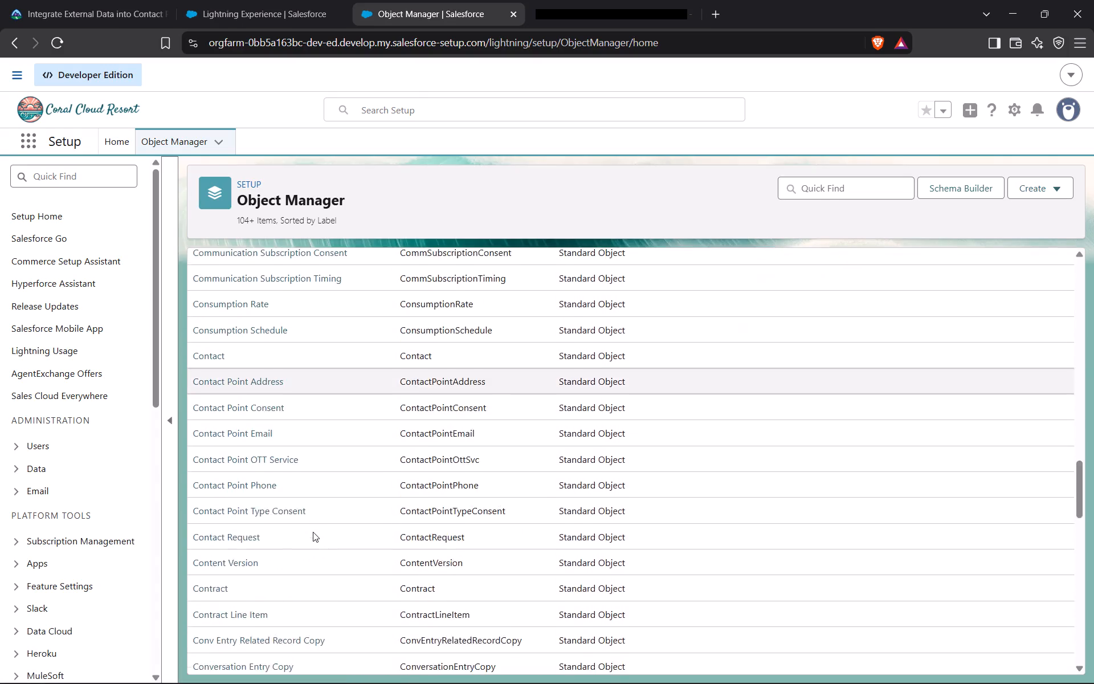
{"action": "scroll", "coordinate": [313, 532], "scroll_direction": "down", "scroll_amount": 3}
{"action": "scroll", "coordinate": [313, 532], "scroll_direction": "up", "scroll_amount": 1}
{"action": "left_click", "coordinate": [215, 587]}
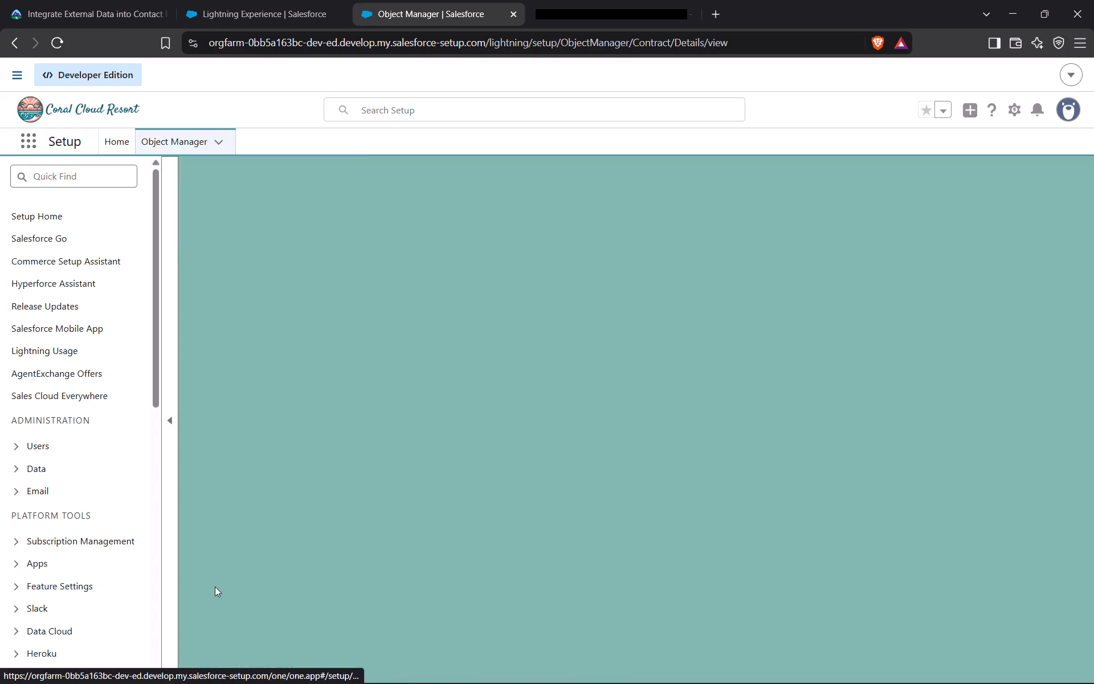
Check Trailhead's instructions for which object to open in Object Manager, and return to Setup.
{"action": "left_click", "coordinate": [64, 0]}
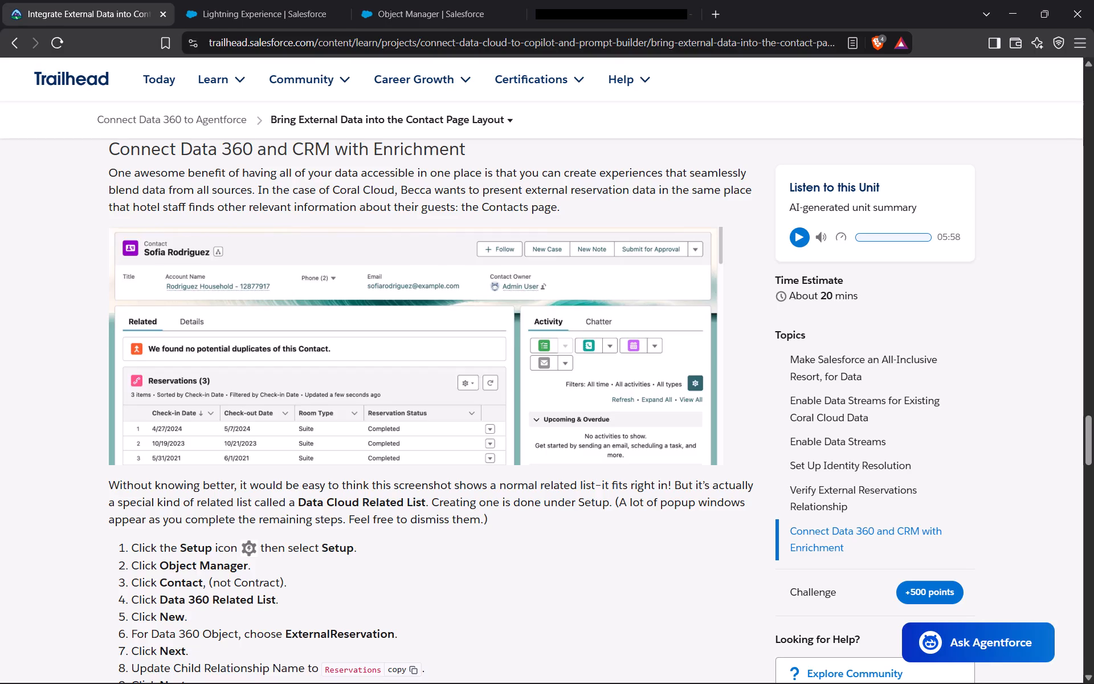
{"action": "left_click", "coordinate": [444, 0]}
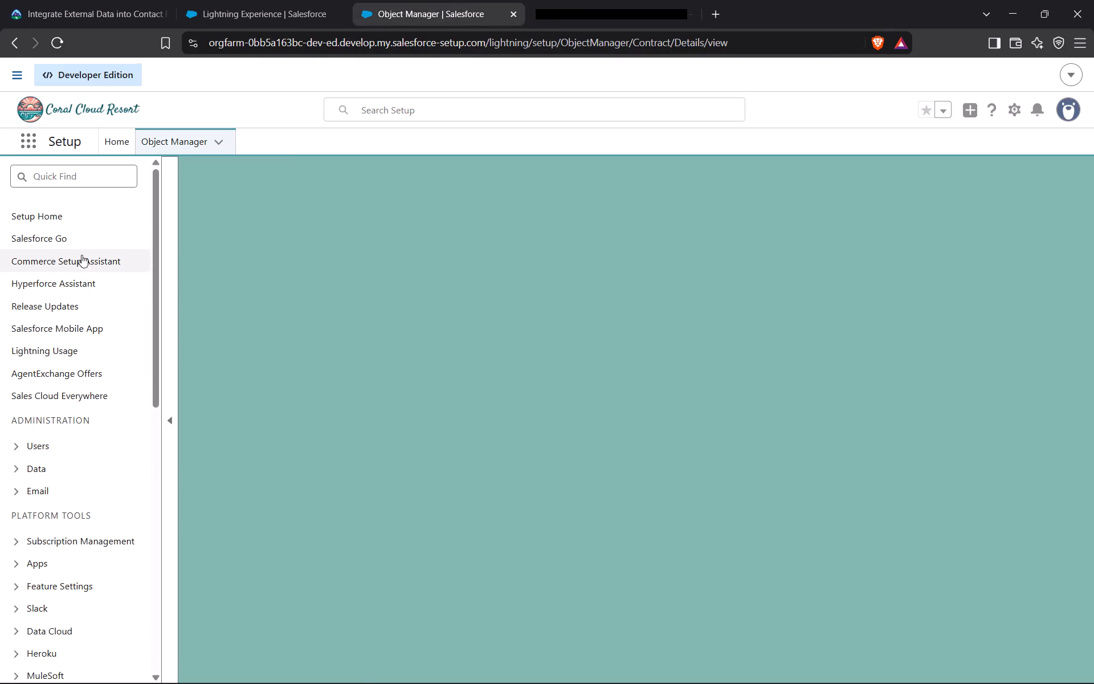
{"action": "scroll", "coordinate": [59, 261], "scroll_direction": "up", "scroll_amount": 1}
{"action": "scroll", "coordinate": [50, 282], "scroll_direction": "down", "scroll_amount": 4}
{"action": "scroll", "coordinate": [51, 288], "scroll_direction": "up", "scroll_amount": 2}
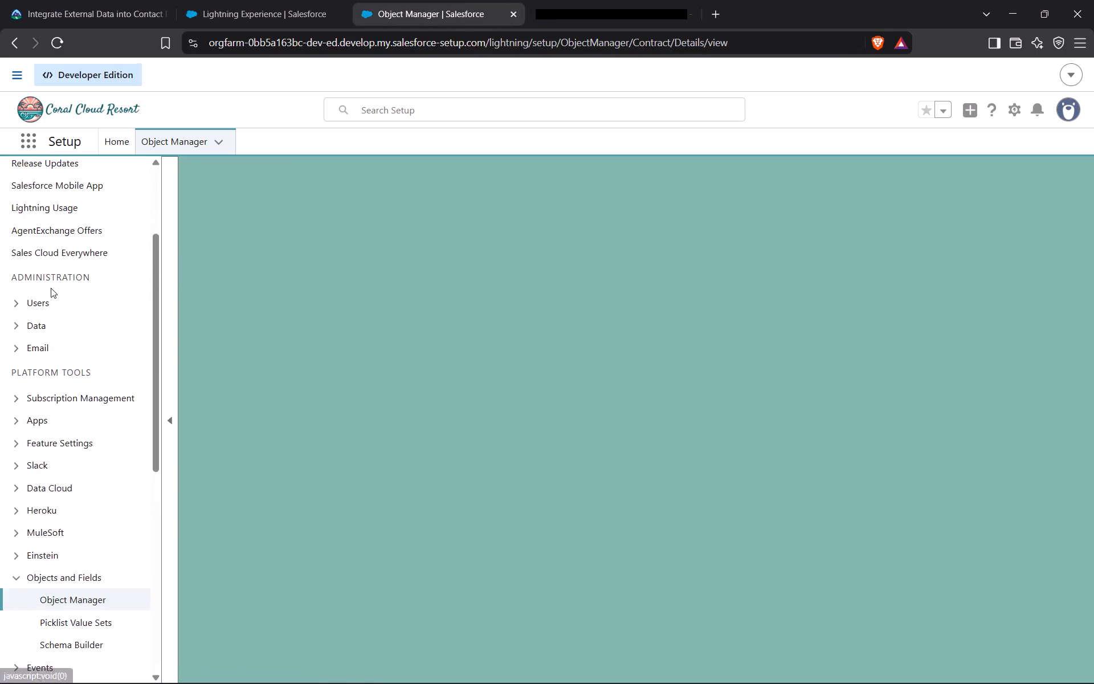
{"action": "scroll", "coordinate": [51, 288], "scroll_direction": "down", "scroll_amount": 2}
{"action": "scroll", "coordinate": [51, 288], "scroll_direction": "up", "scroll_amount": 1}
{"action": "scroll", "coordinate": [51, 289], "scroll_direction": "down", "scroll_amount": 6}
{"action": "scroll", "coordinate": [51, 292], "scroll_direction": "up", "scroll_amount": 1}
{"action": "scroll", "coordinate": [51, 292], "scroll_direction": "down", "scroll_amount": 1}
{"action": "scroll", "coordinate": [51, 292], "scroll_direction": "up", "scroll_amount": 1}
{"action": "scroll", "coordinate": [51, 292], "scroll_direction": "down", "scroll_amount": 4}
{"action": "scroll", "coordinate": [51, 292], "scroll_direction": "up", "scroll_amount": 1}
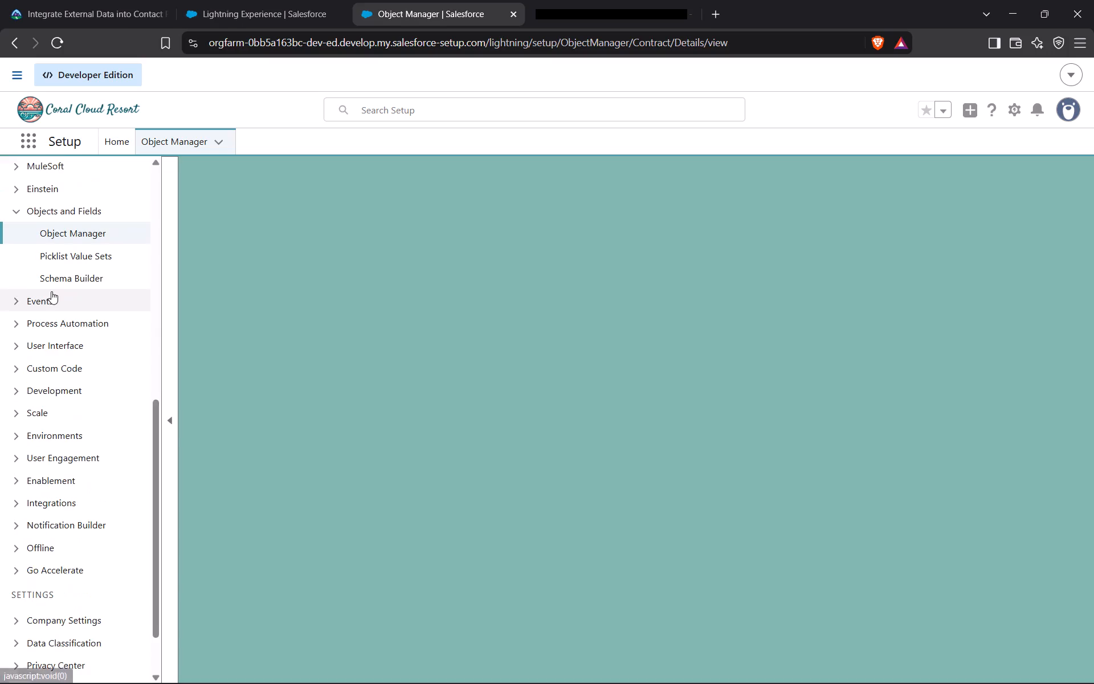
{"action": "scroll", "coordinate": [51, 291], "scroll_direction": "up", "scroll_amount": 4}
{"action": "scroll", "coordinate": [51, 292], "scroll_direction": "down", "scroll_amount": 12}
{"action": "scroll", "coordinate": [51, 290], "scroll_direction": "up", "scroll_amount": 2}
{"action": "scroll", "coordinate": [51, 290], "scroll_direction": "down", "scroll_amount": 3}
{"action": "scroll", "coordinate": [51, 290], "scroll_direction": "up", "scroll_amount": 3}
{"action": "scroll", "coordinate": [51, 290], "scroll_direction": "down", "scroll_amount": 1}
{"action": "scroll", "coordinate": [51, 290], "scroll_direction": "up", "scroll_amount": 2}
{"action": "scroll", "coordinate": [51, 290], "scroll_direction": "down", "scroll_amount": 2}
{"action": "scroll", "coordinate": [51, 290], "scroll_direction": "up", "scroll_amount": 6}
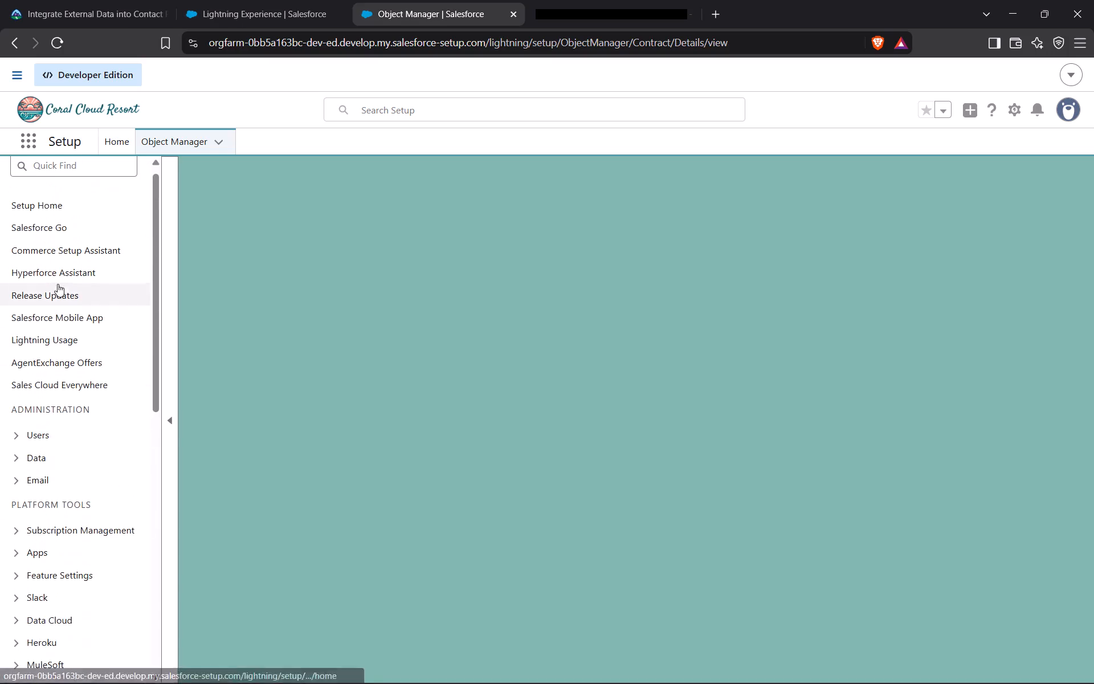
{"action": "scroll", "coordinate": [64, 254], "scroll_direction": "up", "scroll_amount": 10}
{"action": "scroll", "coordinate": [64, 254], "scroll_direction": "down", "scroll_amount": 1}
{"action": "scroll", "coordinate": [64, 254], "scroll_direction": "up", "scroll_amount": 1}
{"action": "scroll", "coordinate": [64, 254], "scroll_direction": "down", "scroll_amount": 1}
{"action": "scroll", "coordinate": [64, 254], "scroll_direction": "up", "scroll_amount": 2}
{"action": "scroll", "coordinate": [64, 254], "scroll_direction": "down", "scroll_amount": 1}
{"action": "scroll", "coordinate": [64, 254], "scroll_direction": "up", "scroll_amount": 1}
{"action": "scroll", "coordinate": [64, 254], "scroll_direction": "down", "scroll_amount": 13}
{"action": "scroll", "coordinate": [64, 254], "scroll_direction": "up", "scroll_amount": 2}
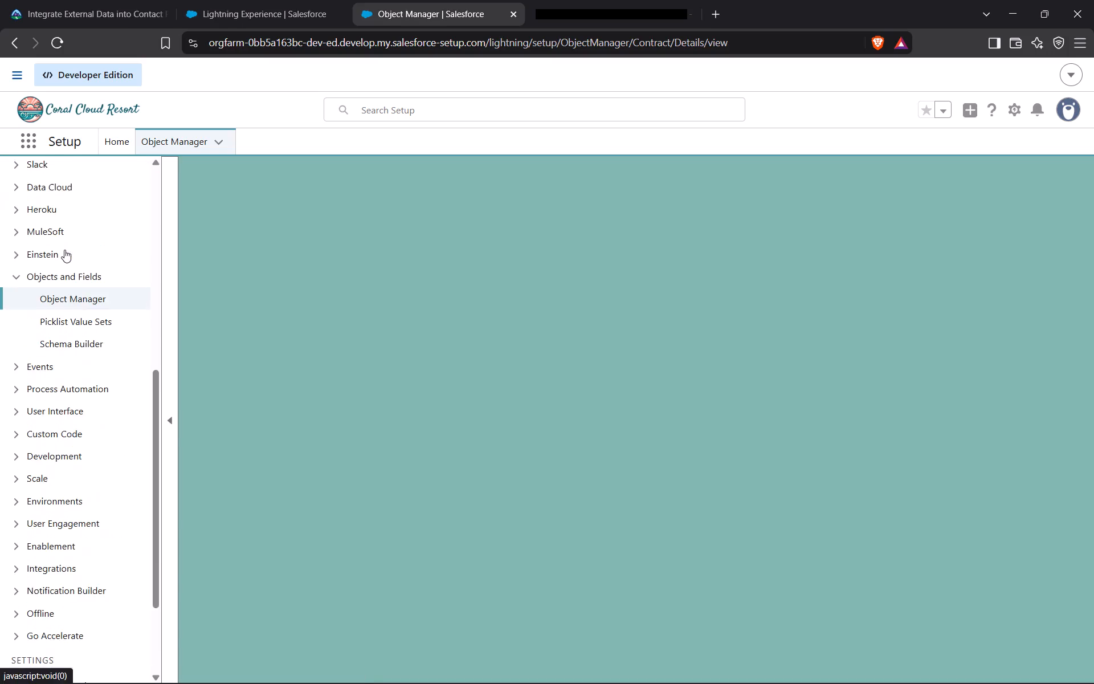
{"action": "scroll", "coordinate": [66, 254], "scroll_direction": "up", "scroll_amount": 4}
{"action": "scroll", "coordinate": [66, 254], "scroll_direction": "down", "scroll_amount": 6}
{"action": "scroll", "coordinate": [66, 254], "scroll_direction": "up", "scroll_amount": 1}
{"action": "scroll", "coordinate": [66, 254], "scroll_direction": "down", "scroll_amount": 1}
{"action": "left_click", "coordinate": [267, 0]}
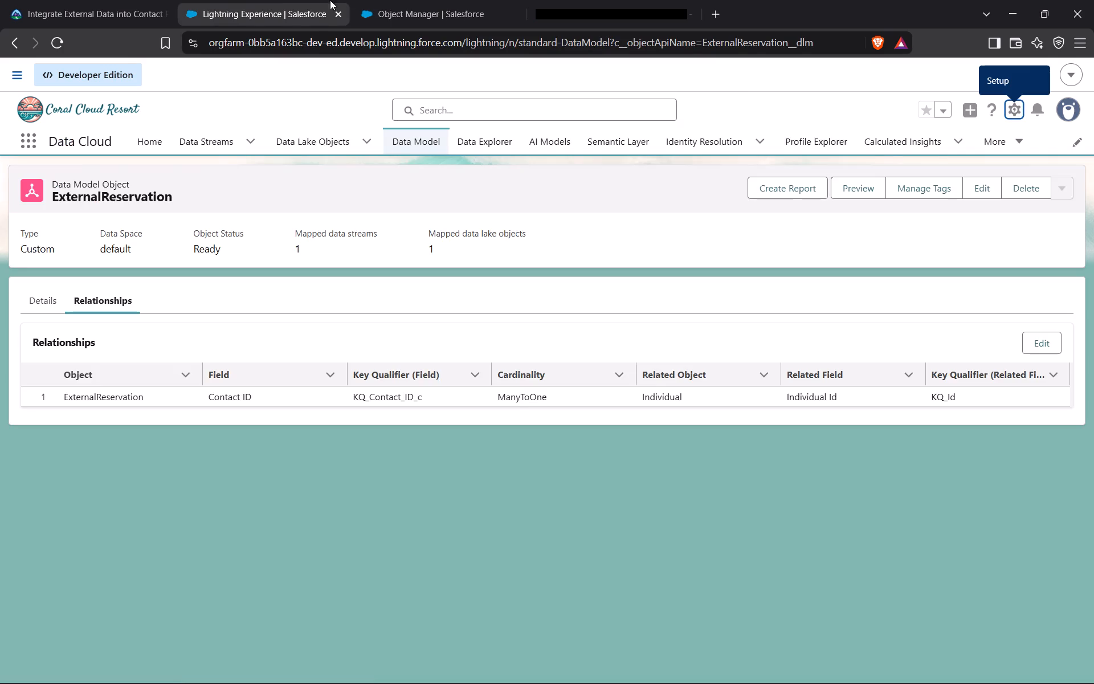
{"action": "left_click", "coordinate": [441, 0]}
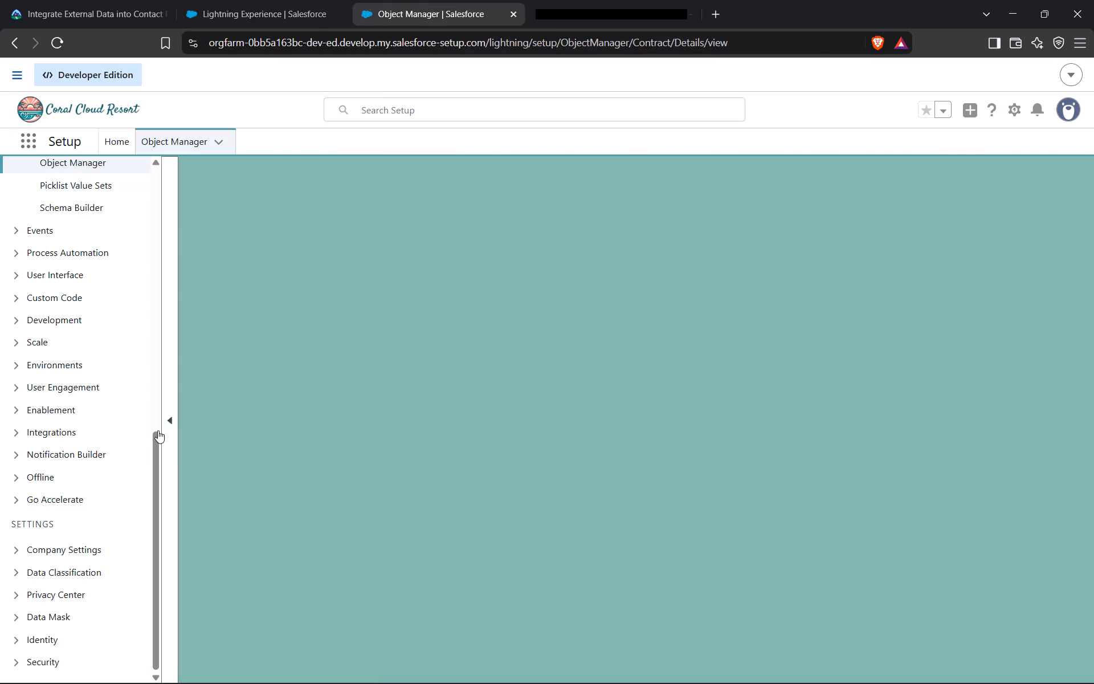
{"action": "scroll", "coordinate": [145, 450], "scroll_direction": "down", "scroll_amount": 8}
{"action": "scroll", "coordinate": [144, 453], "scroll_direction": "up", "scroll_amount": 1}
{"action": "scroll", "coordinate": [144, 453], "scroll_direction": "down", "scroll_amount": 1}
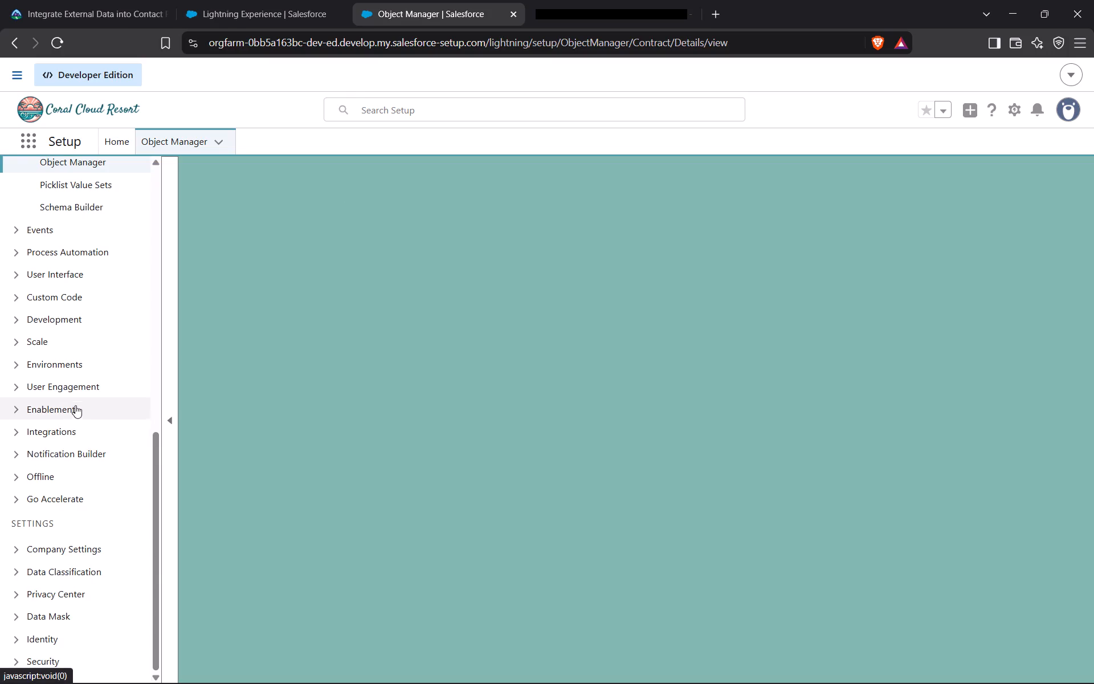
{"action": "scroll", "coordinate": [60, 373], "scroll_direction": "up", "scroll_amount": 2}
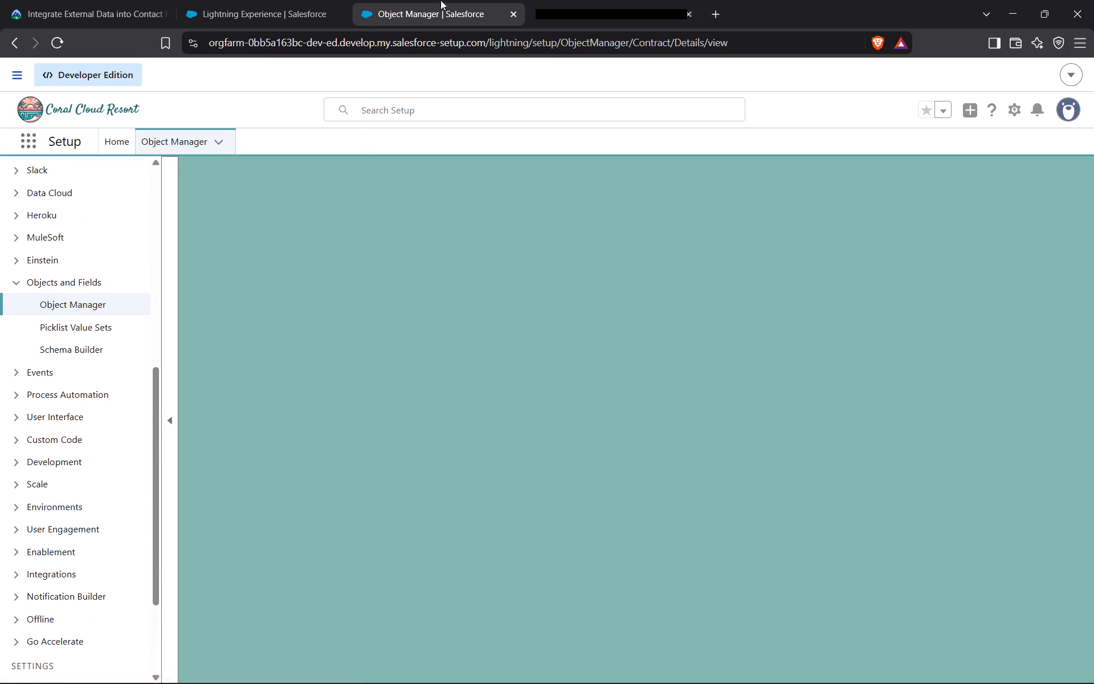
Return to Trailhead's instructions for creating the Data Cloud Related List.
{"action": "left_click", "coordinate": [210, 0]}
{"action": "left_click", "coordinate": [103, 18]}
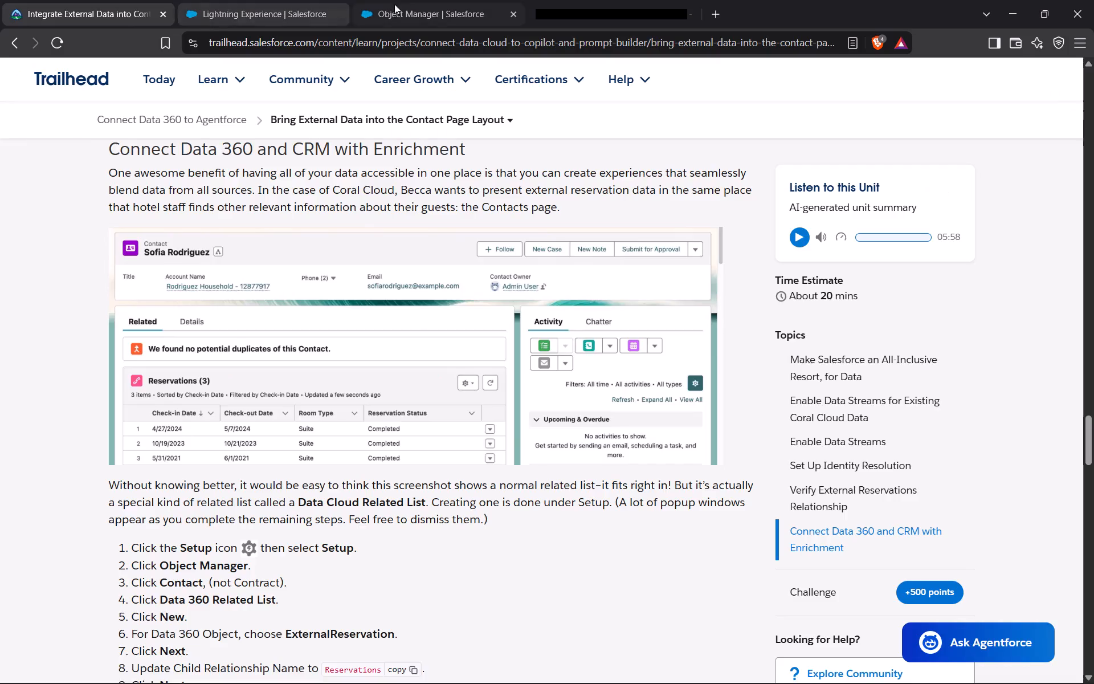
Look through the Contract object's settings in Setup for the Data 360 Related List section named in Trailhead's instructions.
{"action": "left_click", "coordinate": [415, 0]}
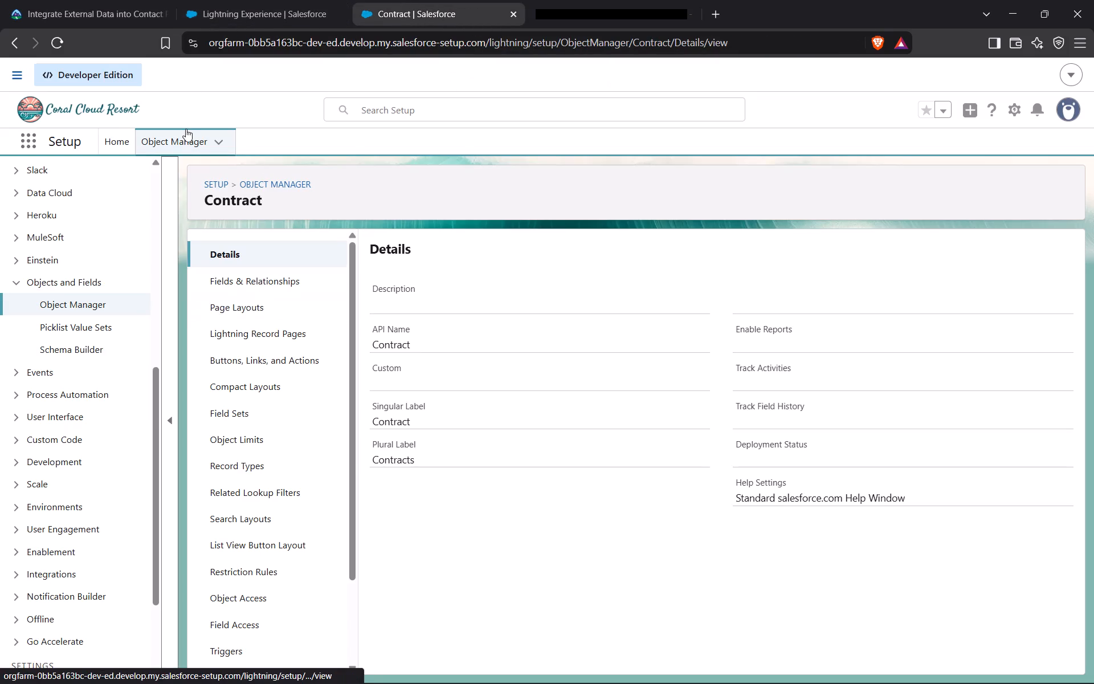
{"action": "left_click", "coordinate": [95, 0]}
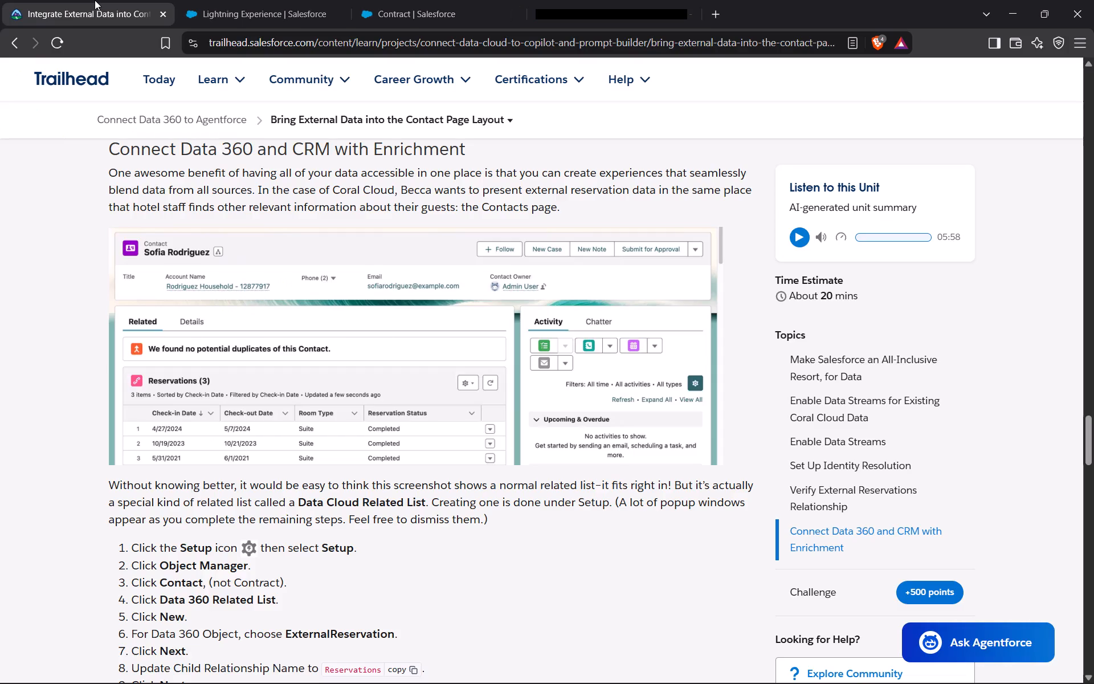
{"action": "left_click", "coordinate": [409, 0]}
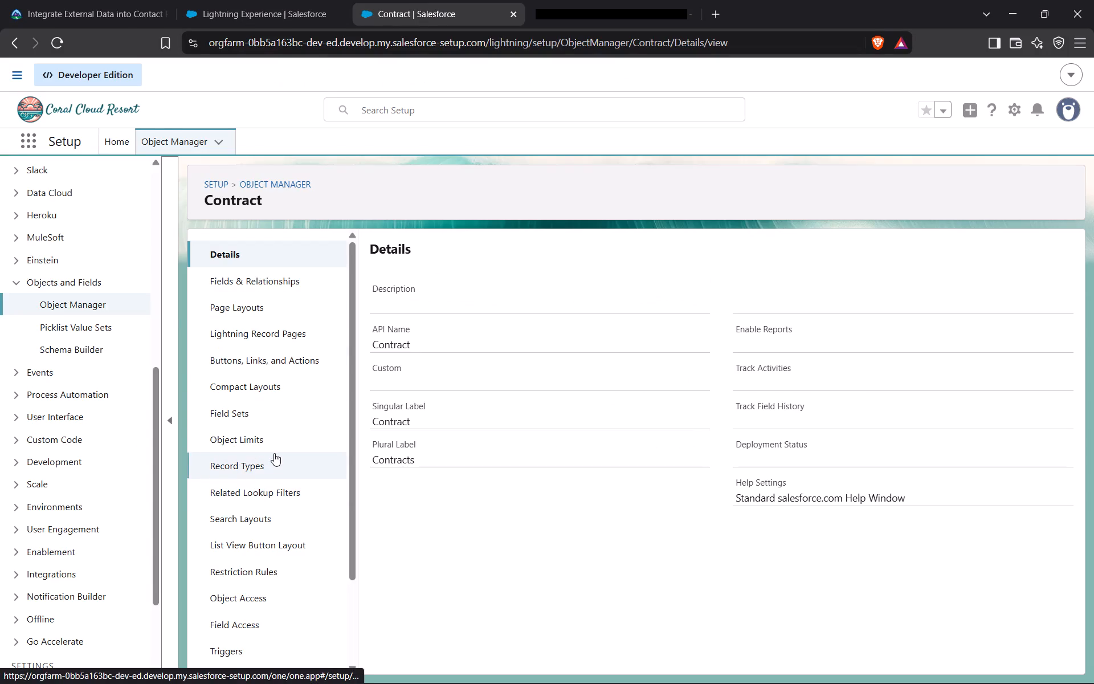
{"action": "scroll", "coordinate": [264, 437], "scroll_direction": "down", "scroll_amount": 2}
{"action": "scroll", "coordinate": [264, 437], "scroll_direction": "up", "scroll_amount": 2}
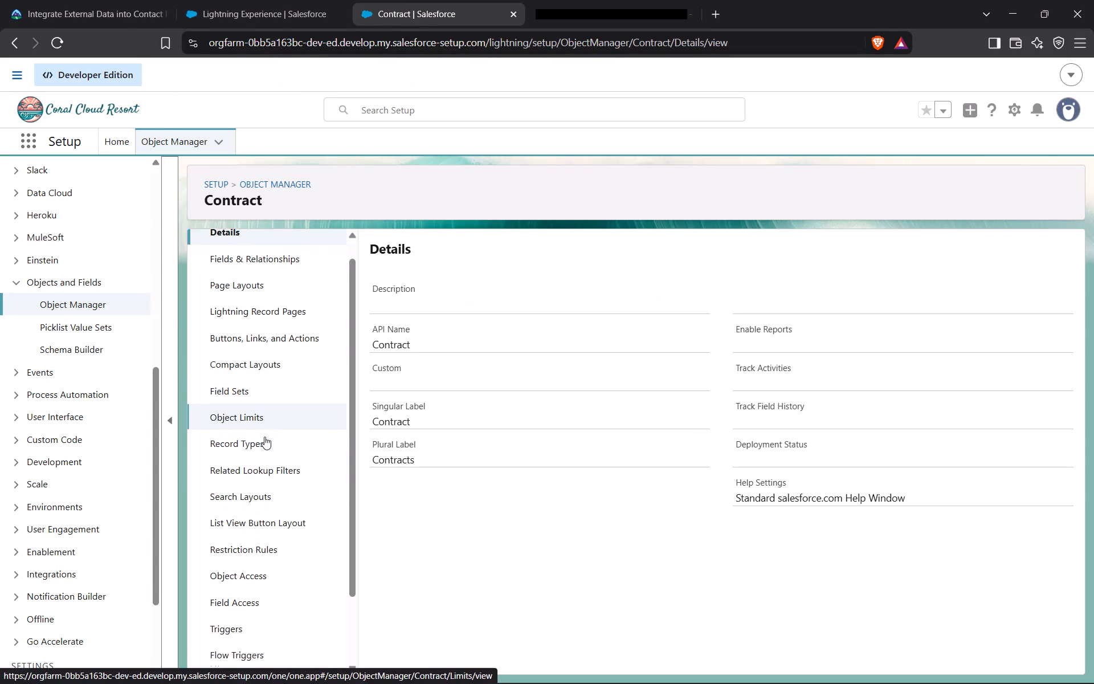
{"action": "scroll", "coordinate": [264, 437], "scroll_direction": "up", "scroll_amount": 1}
{"action": "scroll", "coordinate": [264, 437], "scroll_direction": "down", "scroll_amount": 2}
{"action": "scroll", "coordinate": [264, 437], "scroll_direction": "up", "scroll_amount": 1}
{"action": "scroll", "coordinate": [264, 437], "scroll_direction": "down", "scroll_amount": 1}
{"action": "scroll", "coordinate": [264, 437], "scroll_direction": "up", "scroll_amount": 1}
{"action": "scroll", "coordinate": [264, 437], "scroll_direction": "down", "scroll_amount": 4}
{"action": "scroll", "coordinate": [263, 443], "scroll_direction": "up", "scroll_amount": 2}
{"action": "scroll", "coordinate": [263, 443], "scroll_direction": "down", "scroll_amount": 3}
{"action": "scroll", "coordinate": [263, 443], "scroll_direction": "up", "scroll_amount": 2}
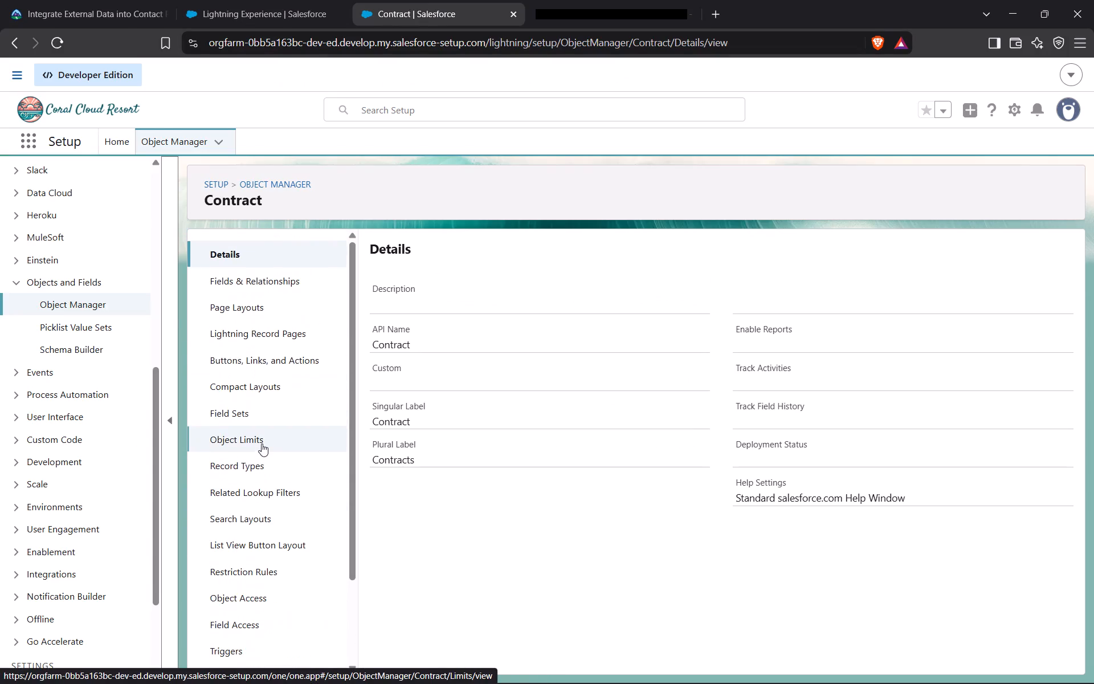
{"action": "scroll", "coordinate": [261, 439], "scroll_direction": "up", "scroll_amount": 1}
{"action": "scroll", "coordinate": [261, 439], "scroll_direction": "down", "scroll_amount": 1}
{"action": "scroll", "coordinate": [261, 439], "scroll_direction": "up", "scroll_amount": 5}
{"action": "scroll", "coordinate": [260, 438], "scroll_direction": "down", "scroll_amount": 3}
{"action": "scroll", "coordinate": [260, 438], "scroll_direction": "up", "scroll_amount": 2}
{"action": "scroll", "coordinate": [260, 438], "scroll_direction": "down", "scroll_amount": 1}
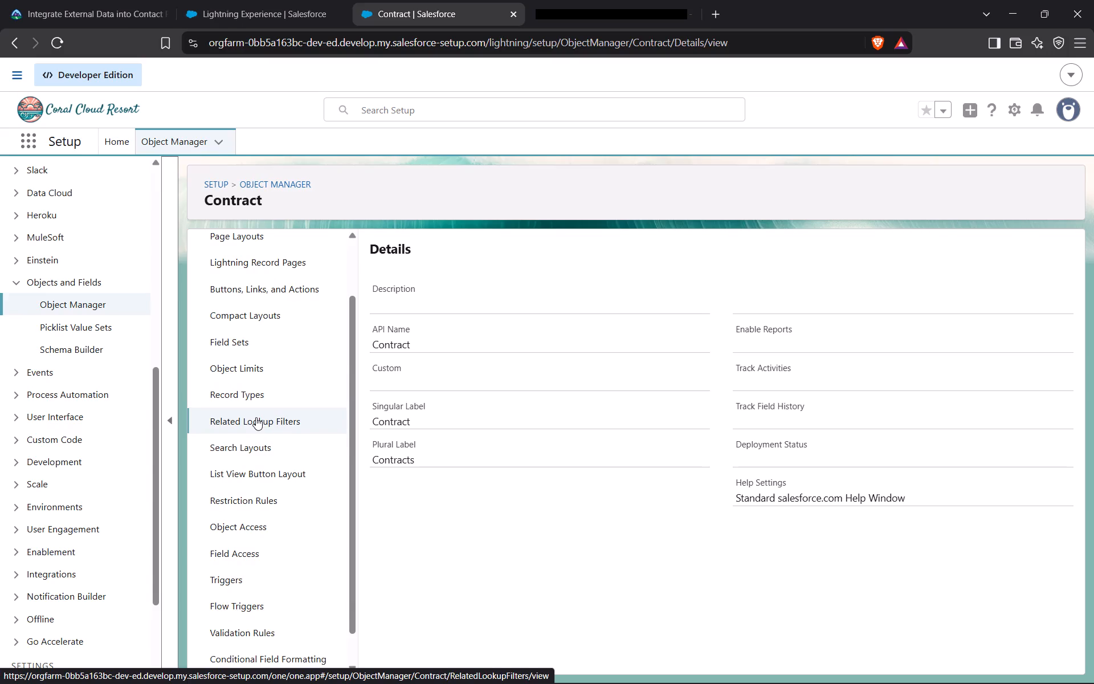
{"action": "left_click_drag", "start_coordinate": [352, 430], "coordinate": [352, 462]}
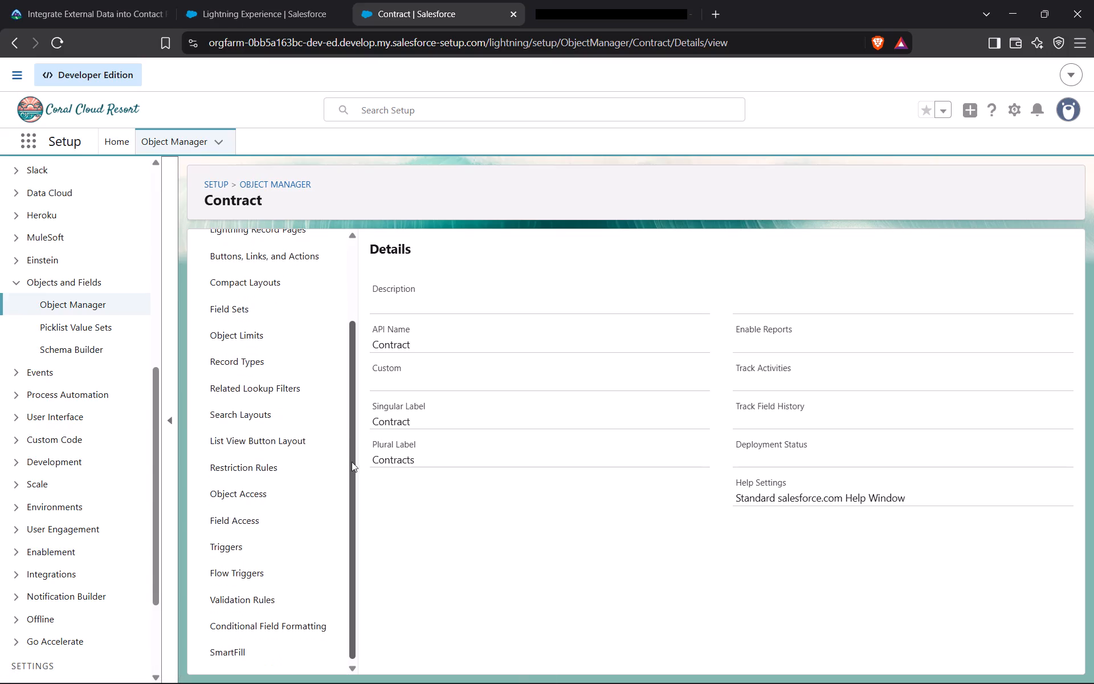
{"action": "left_click_drag", "start_coordinate": [352, 462], "coordinate": [358, 368]}
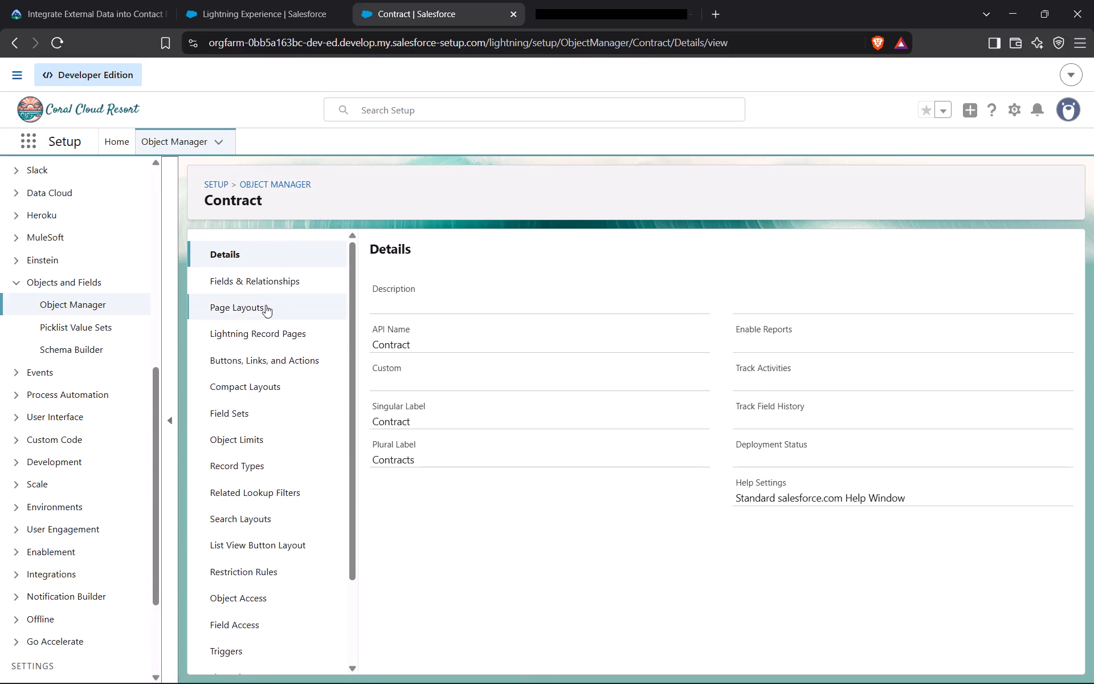
Read Trailhead's instructions for creating the Data 360 Related List and placing it on the Contact record page.
{"action": "left_click", "coordinate": [56, 0]}
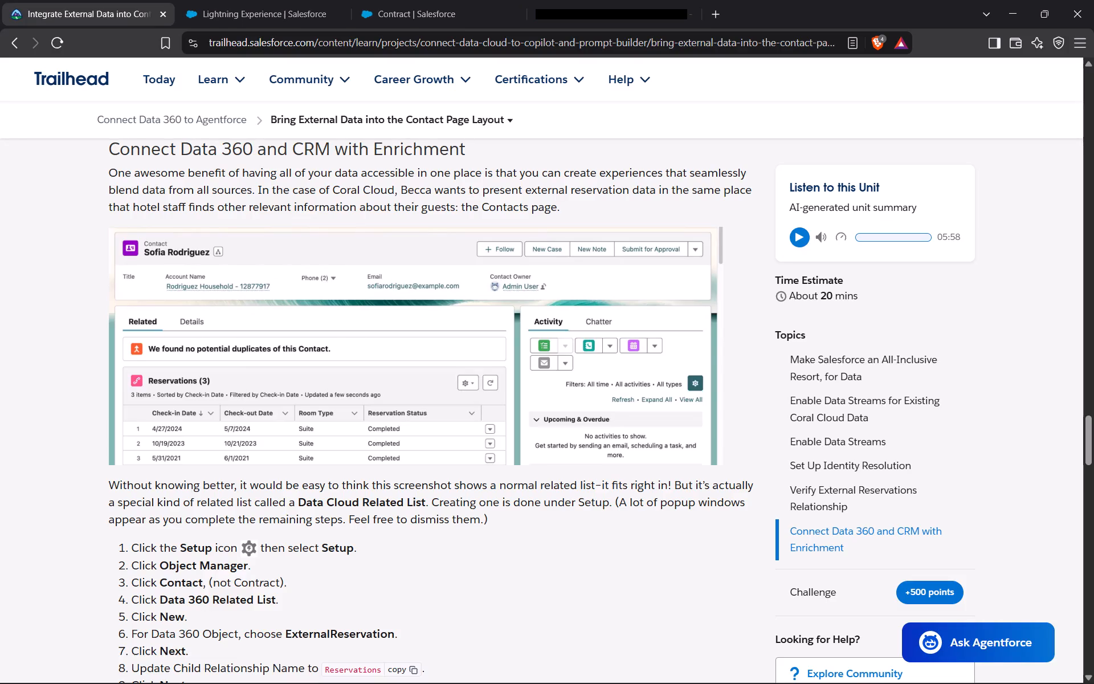
{"action": "scroll", "coordinate": [186, 605], "scroll_direction": "down", "scroll_amount": 3}
{"action": "scroll", "coordinate": [186, 605], "scroll_direction": "up", "scroll_amount": 1}
{"action": "scroll", "coordinate": [186, 605], "scroll_direction": "down", "scroll_amount": 1}
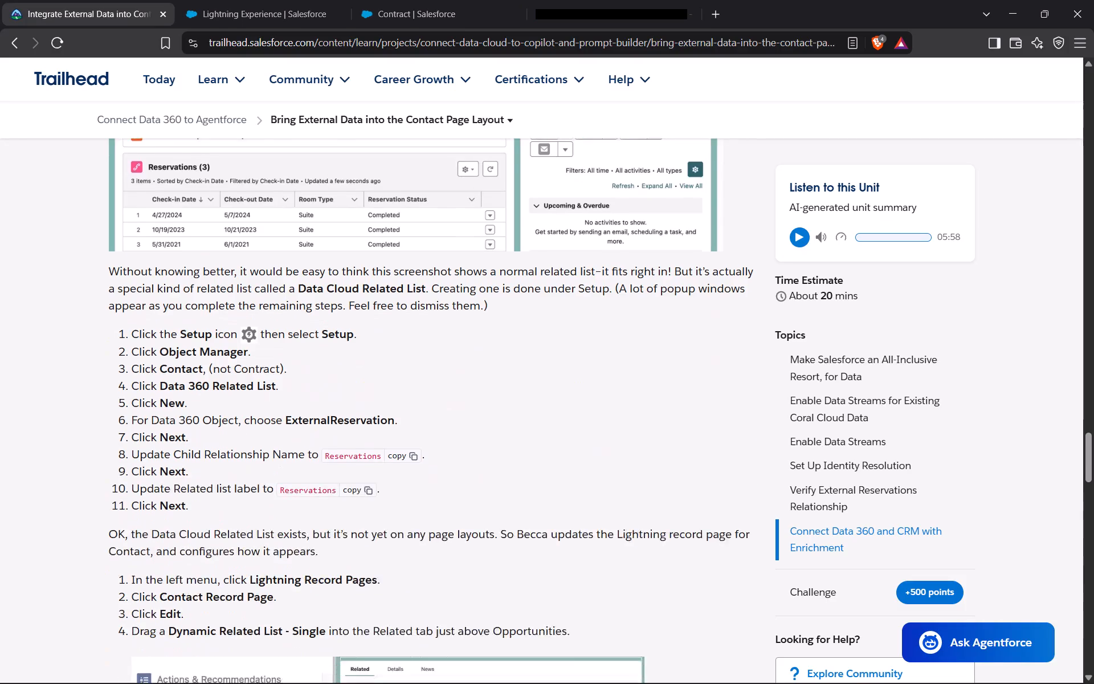
{"action": "scroll", "coordinate": [186, 605], "scroll_direction": "up", "scroll_amount": 6}
{"action": "scroll", "coordinate": [182, 603], "scroll_direction": "down", "scroll_amount": 1}
{"action": "scroll", "coordinate": [181, 604], "scroll_direction": "up", "scroll_amount": 1}
{"action": "scroll", "coordinate": [180, 606], "scroll_direction": "down", "scroll_amount": 3}
{"action": "scroll", "coordinate": [180, 606], "scroll_direction": "up", "scroll_amount": 2}
{"action": "scroll", "coordinate": [180, 606], "scroll_direction": "down", "scroll_amount": 1}
{"action": "scroll", "coordinate": [180, 606], "scroll_direction": "up", "scroll_amount": 1}
{"action": "scroll", "coordinate": [180, 606], "scroll_direction": "down", "scroll_amount": 4}
{"action": "scroll", "coordinate": [174, 604], "scroll_direction": "up", "scroll_amount": 2}
{"action": "scroll", "coordinate": [174, 604], "scroll_direction": "down", "scroll_amount": 7}
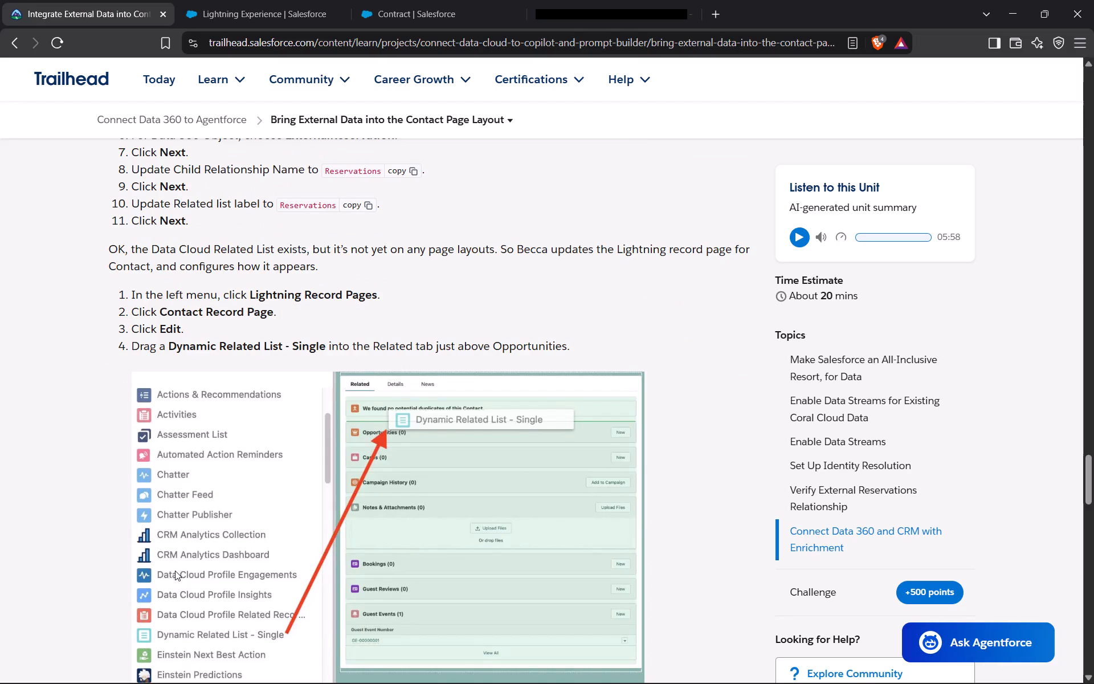
{"action": "scroll", "coordinate": [175, 572], "scroll_direction": "down", "scroll_amount": 2}
{"action": "scroll", "coordinate": [175, 572], "scroll_direction": "up", "scroll_amount": 1}
{"action": "scroll", "coordinate": [175, 572], "scroll_direction": "down", "scroll_amount": 3}
{"action": "scroll", "coordinate": [175, 572], "scroll_direction": "up", "scroll_amount": 3}
{"action": "scroll", "coordinate": [175, 572], "scroll_direction": "down", "scroll_amount": 2}
{"action": "scroll", "coordinate": [175, 572], "scroll_direction": "up", "scroll_amount": 1}
{"action": "scroll", "coordinate": [175, 572], "scroll_direction": "down", "scroll_amount": 2}
{"action": "scroll", "coordinate": [175, 572], "scroll_direction": "up", "scroll_amount": 9}
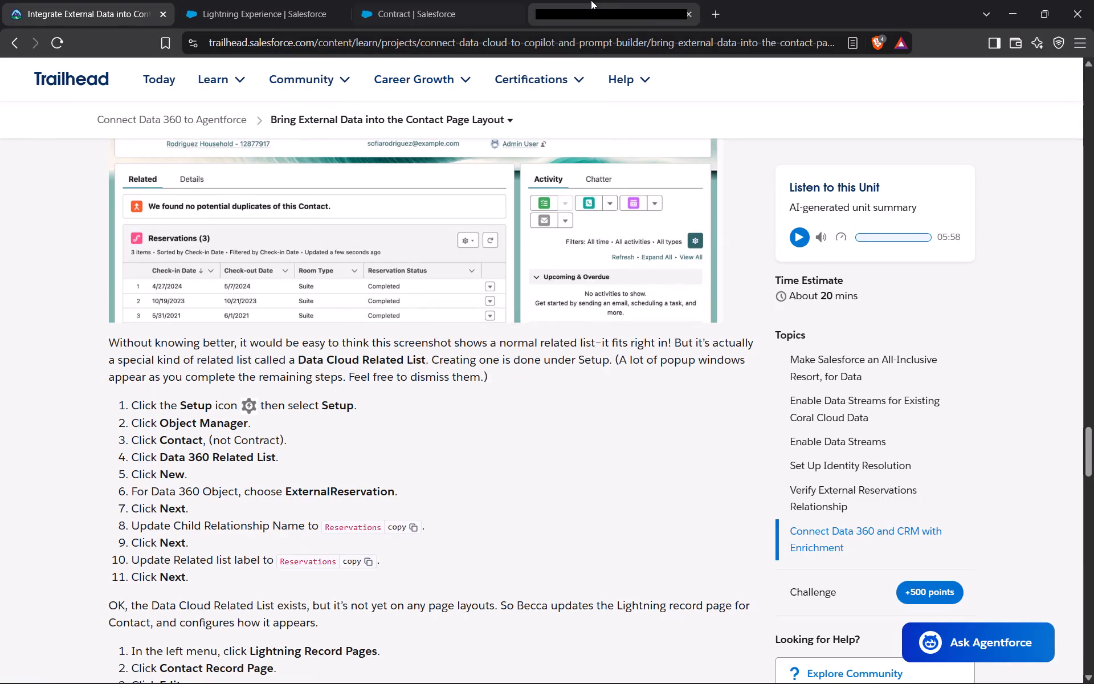
Recheck the Contract object's remaining settings sections against Trailhead's instructions for the Data 360 Related List.
{"action": "left_click", "coordinate": [434, 1]}
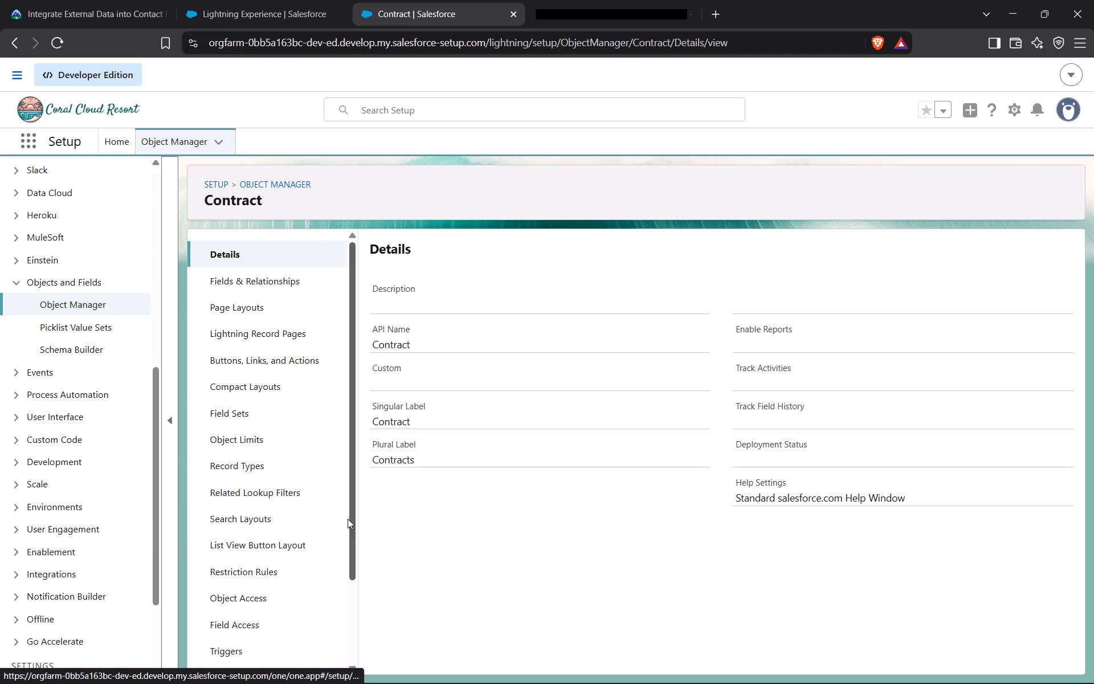
{"action": "left_click_drag", "start_coordinate": [351, 518], "coordinate": [359, 613]}
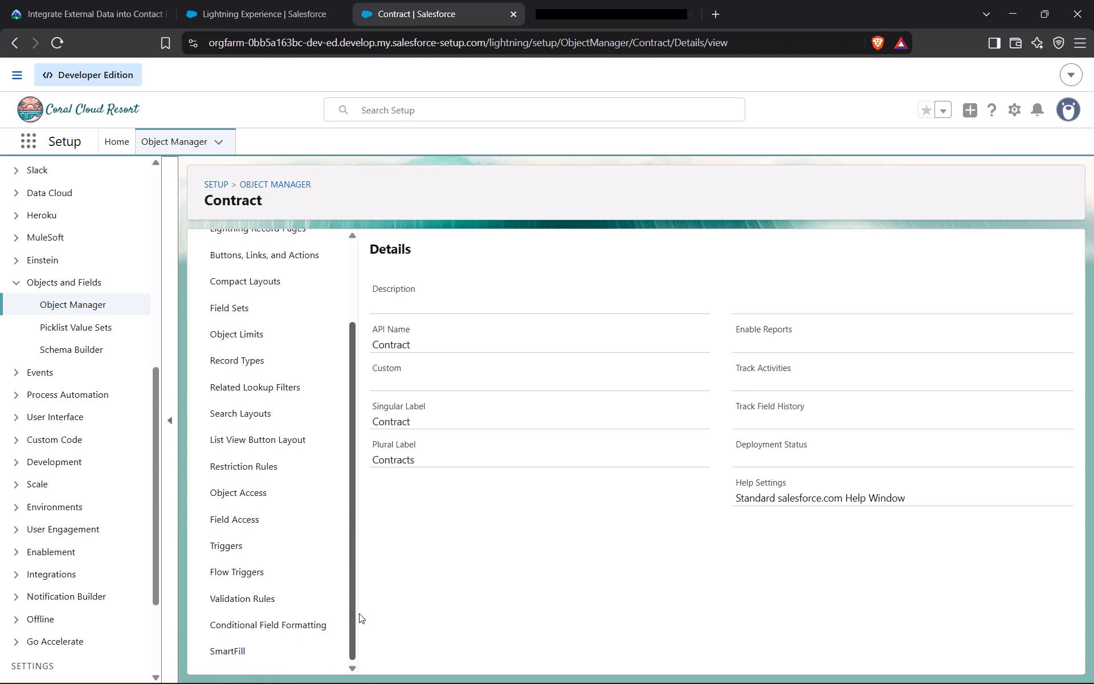
{"action": "left_click_drag", "start_coordinate": [359, 613], "coordinate": [357, 622]}
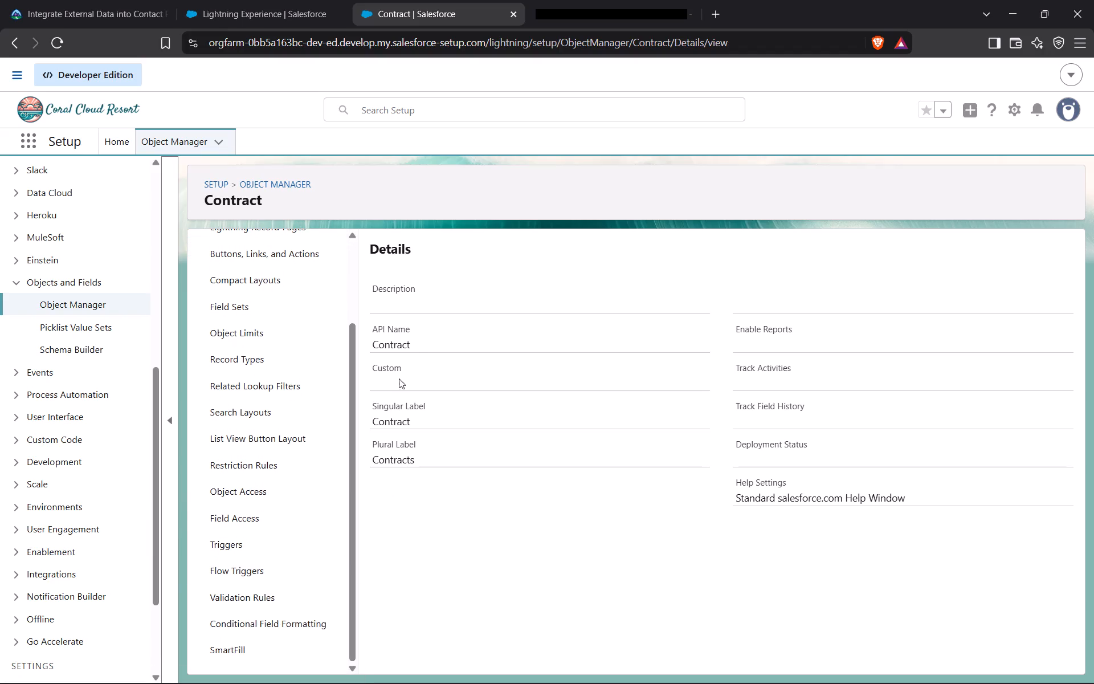
{"action": "left_click", "coordinate": [232, 0]}
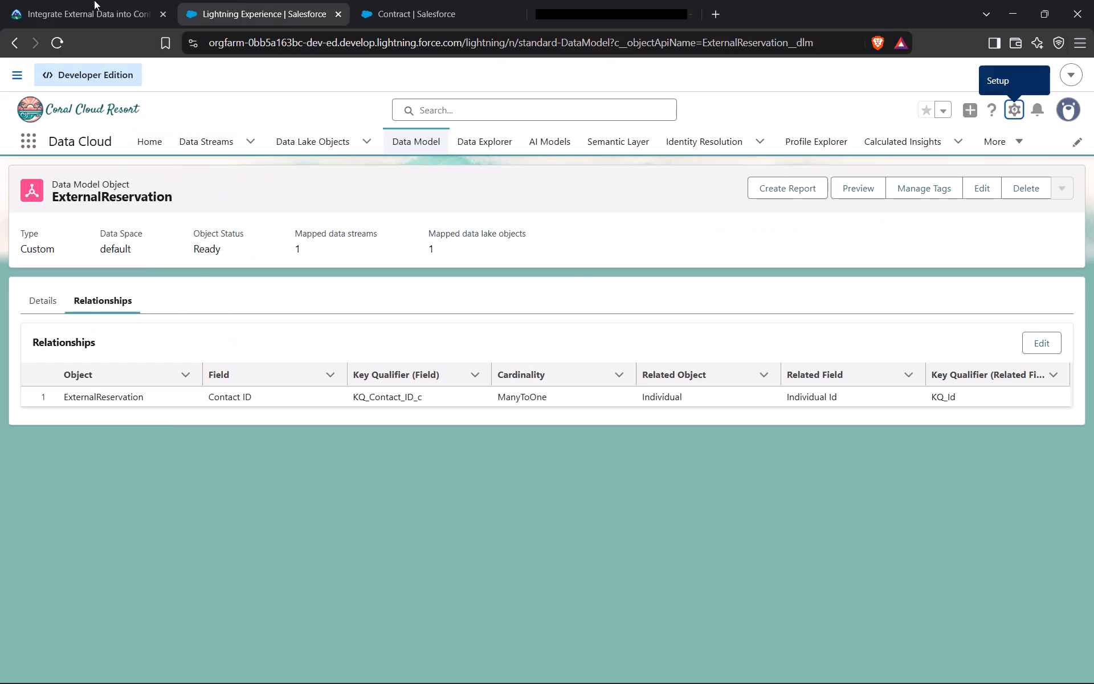
{"action": "left_click", "coordinate": [85, 0]}
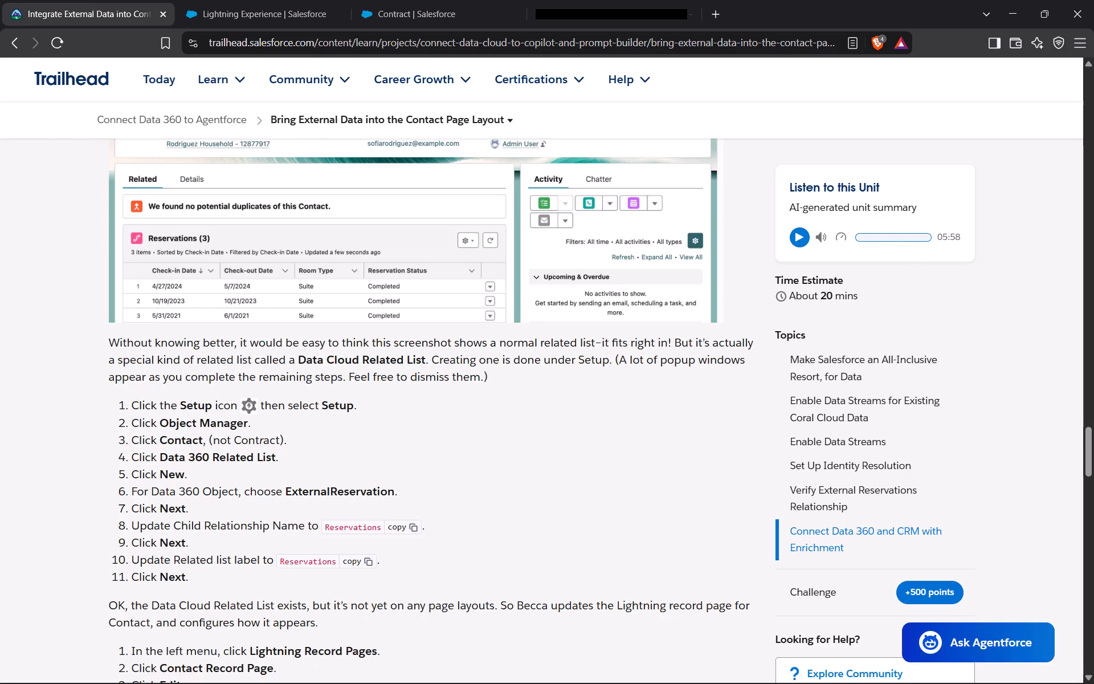
Go back to the Object Manager list in Setup and open the Contact object.
{"action": "left_click", "coordinate": [462, 0]}
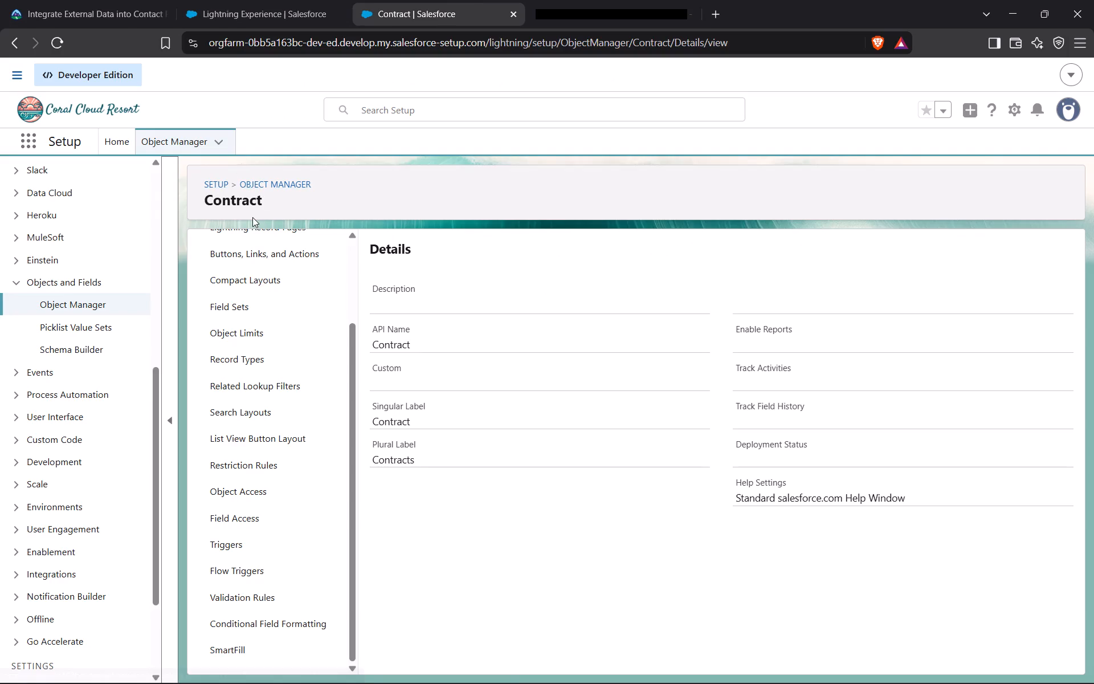
{"action": "left_click", "coordinate": [263, 184]}
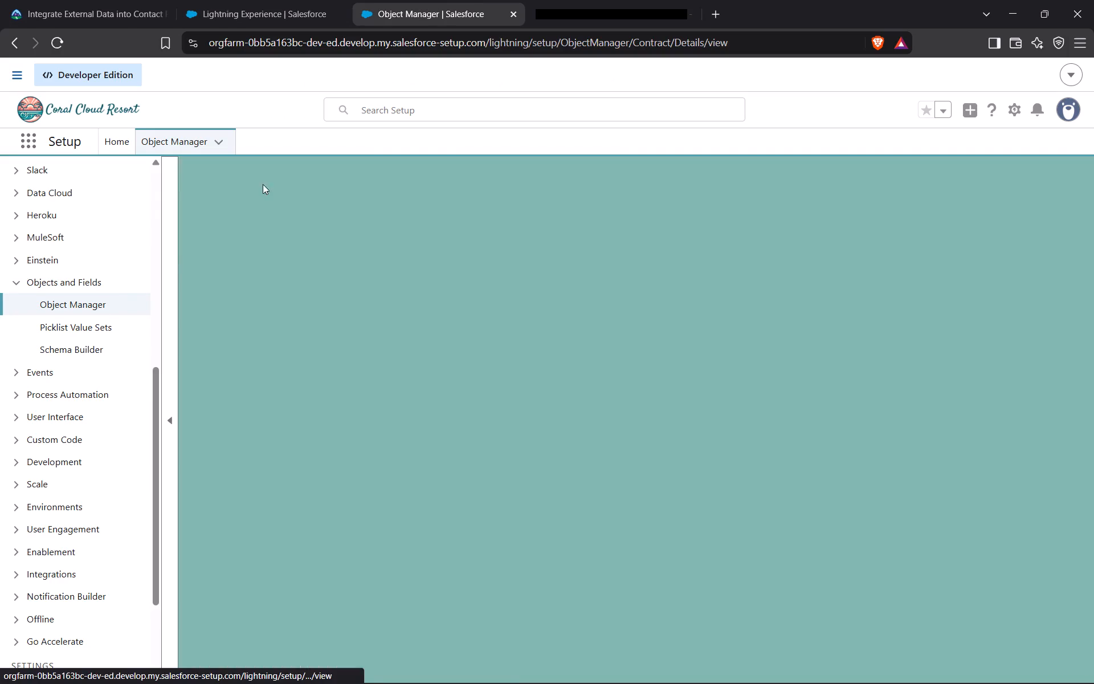
{"action": "scroll", "coordinate": [300, 485], "scroll_direction": "down", "scroll_amount": 1}
{"action": "scroll", "coordinate": [300, 485], "scroll_direction": "up", "scroll_amount": 1}
{"action": "scroll", "coordinate": [300, 485], "scroll_direction": "down", "scroll_amount": 7}
{"action": "scroll", "coordinate": [300, 485], "scroll_direction": "up", "scroll_amount": 4}
{"action": "scroll", "coordinate": [300, 485], "scroll_direction": "down", "scroll_amount": 3}
{"action": "scroll", "coordinate": [294, 486], "scroll_direction": "up", "scroll_amount": 1}
{"action": "scroll", "coordinate": [294, 486], "scroll_direction": "down", "scroll_amount": 1}
{"action": "scroll", "coordinate": [294, 487], "scroll_direction": "up", "scroll_amount": 2}
{"action": "scroll", "coordinate": [294, 487], "scroll_direction": "down", "scroll_amount": 3}
{"action": "scroll", "coordinate": [294, 487], "scroll_direction": "up", "scroll_amount": 3}
{"action": "scroll", "coordinate": [292, 485], "scroll_direction": "down", "scroll_amount": 5}
{"action": "scroll", "coordinate": [292, 485], "scroll_direction": "up", "scroll_amount": 10}
{"action": "scroll", "coordinate": [289, 485], "scroll_direction": "down", "scroll_amount": 1}
{"action": "scroll", "coordinate": [289, 485], "scroll_direction": "up", "scroll_amount": 2}
{"action": "scroll", "coordinate": [289, 485], "scroll_direction": "down", "scroll_amount": 1}
{"action": "scroll", "coordinate": [289, 485], "scroll_direction": "up", "scroll_amount": 5}
{"action": "scroll", "coordinate": [289, 485], "scroll_direction": "down", "scroll_amount": 14}
{"action": "scroll", "coordinate": [287, 483], "scroll_direction": "up", "scroll_amount": 1}
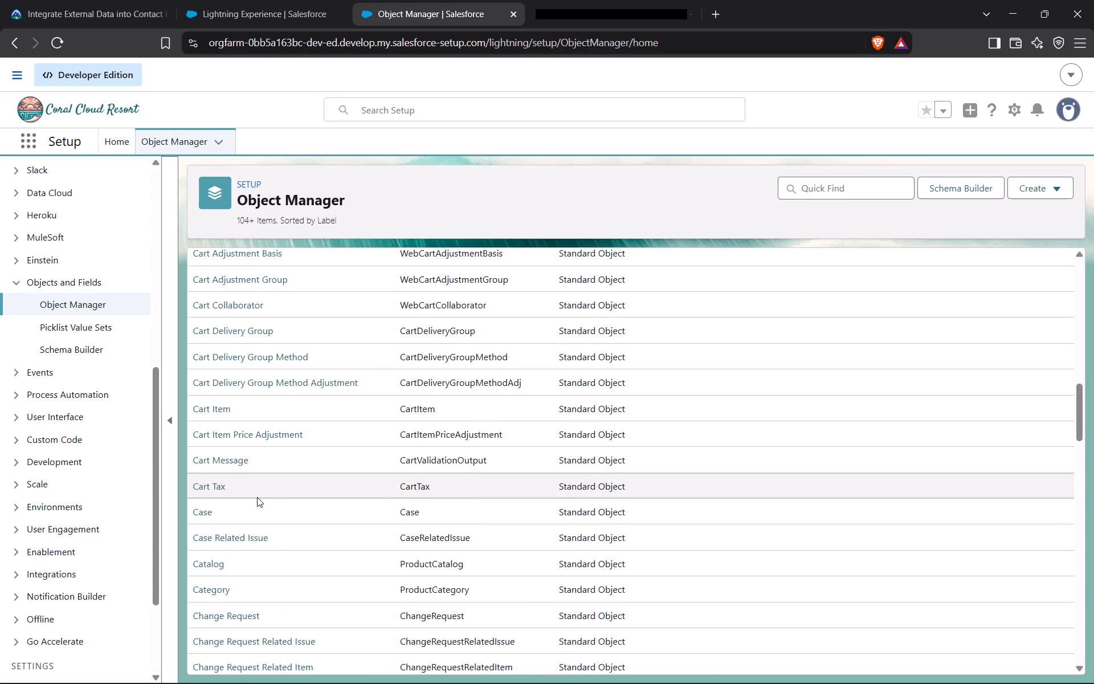
{"action": "scroll", "coordinate": [255, 500], "scroll_direction": "down", "scroll_amount": 4}
{"action": "scroll", "coordinate": [254, 500], "scroll_direction": "up", "scroll_amount": 1}
{"action": "scroll", "coordinate": [254, 500], "scroll_direction": "down", "scroll_amount": 1}
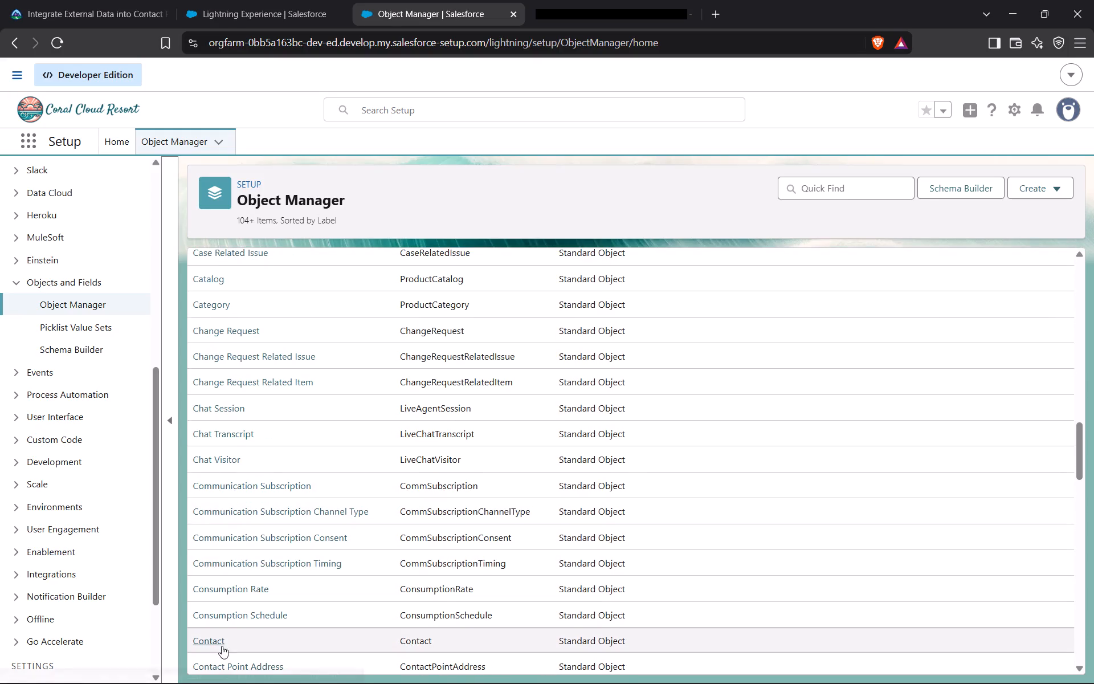
{"action": "left_click", "coordinate": [212, 639]}
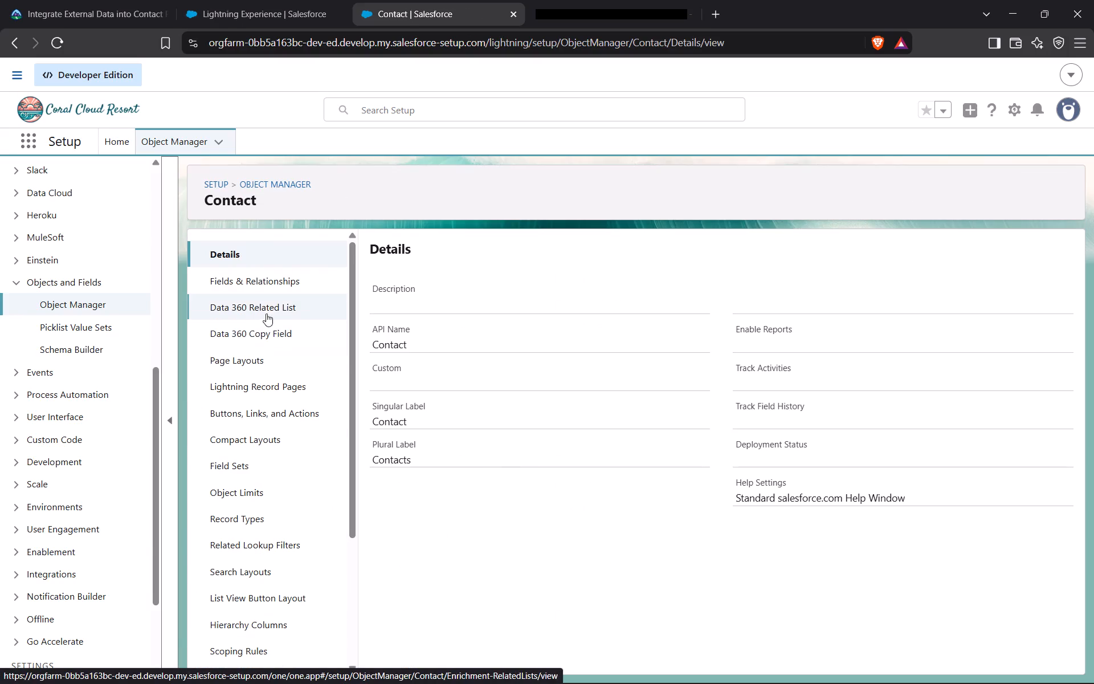
Open the Contact object's Data 360 Related List section and check Trailhead for the instruction that follows it.
{"action": "left_click", "coordinate": [266, 308]}
{"action": "left_click", "coordinate": [96, 0]}
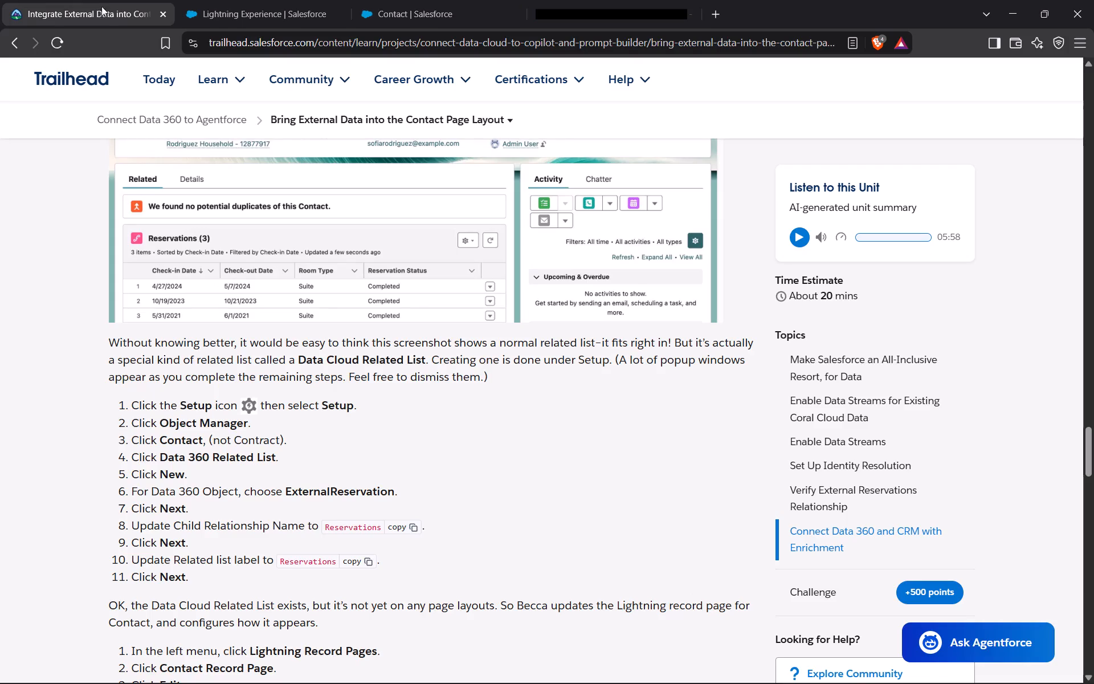
{"action": "left_click", "coordinate": [446, 3]}
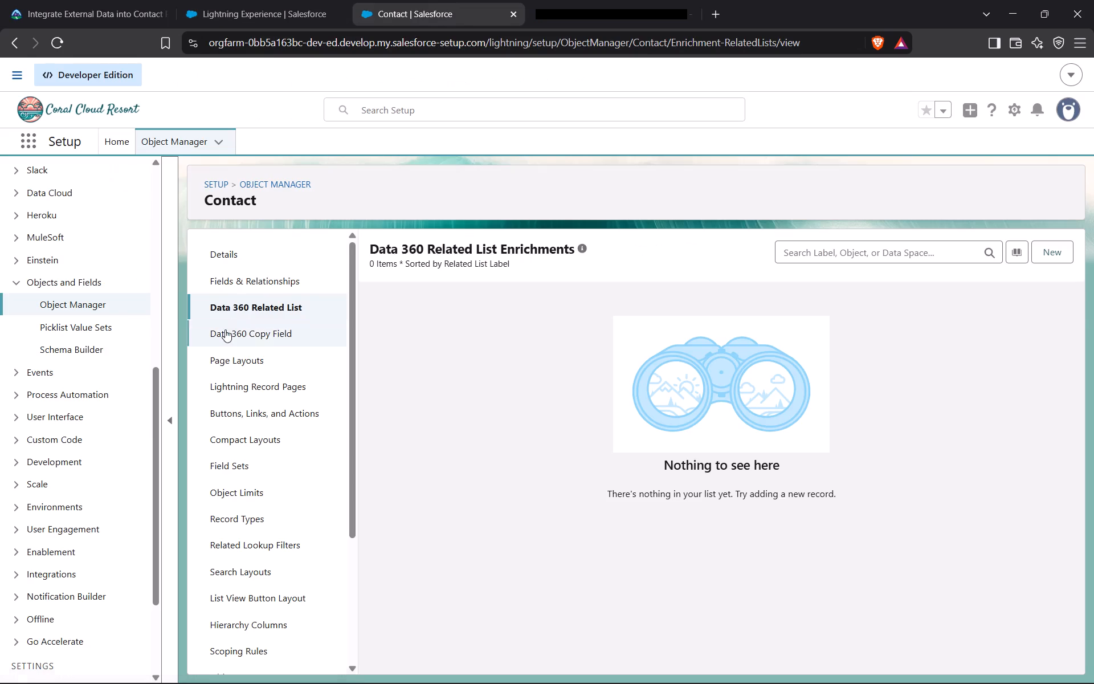
{"action": "left_click", "coordinate": [92, 0]}
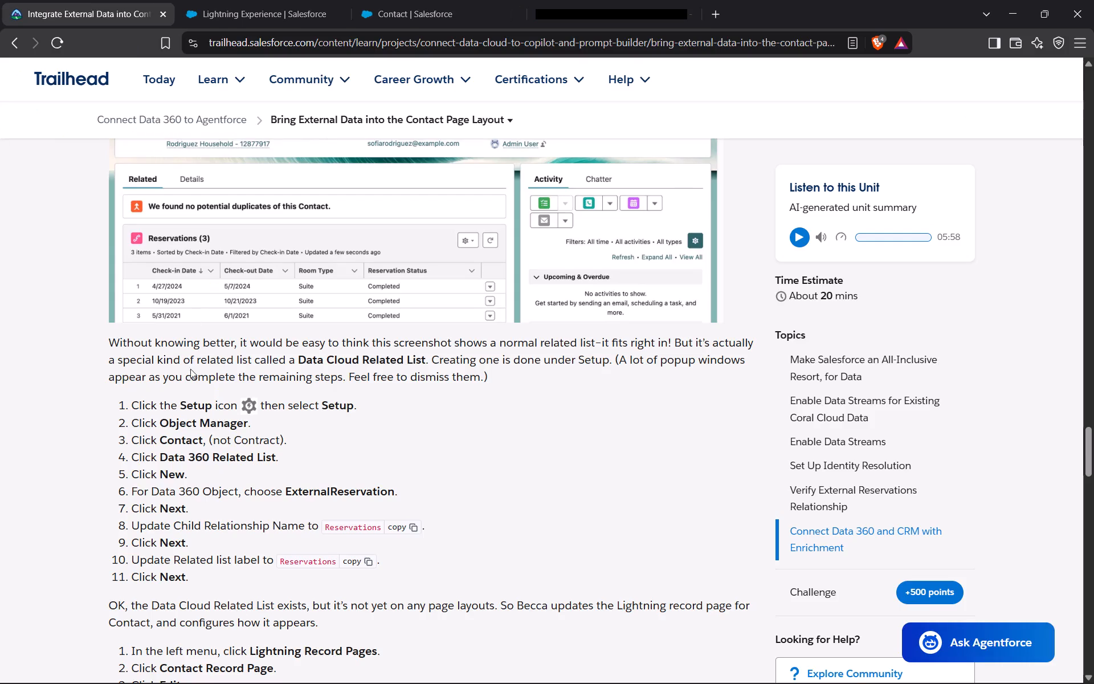
{"action": "left_click", "coordinate": [435, 0]}
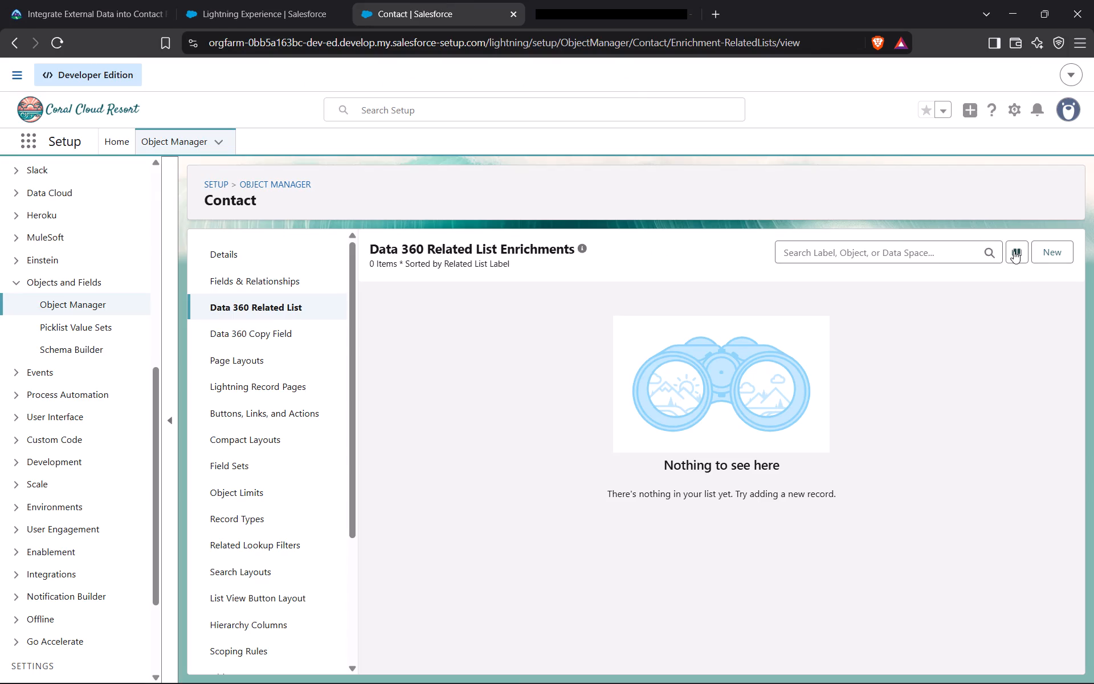
Start a new Data 360 Related List on Contact in the default data space with ExternalReservation as the Data 360 Object.
{"action": "left_click", "coordinate": [1038, 250]}
{"action": "left_click", "coordinate": [101, 0]}
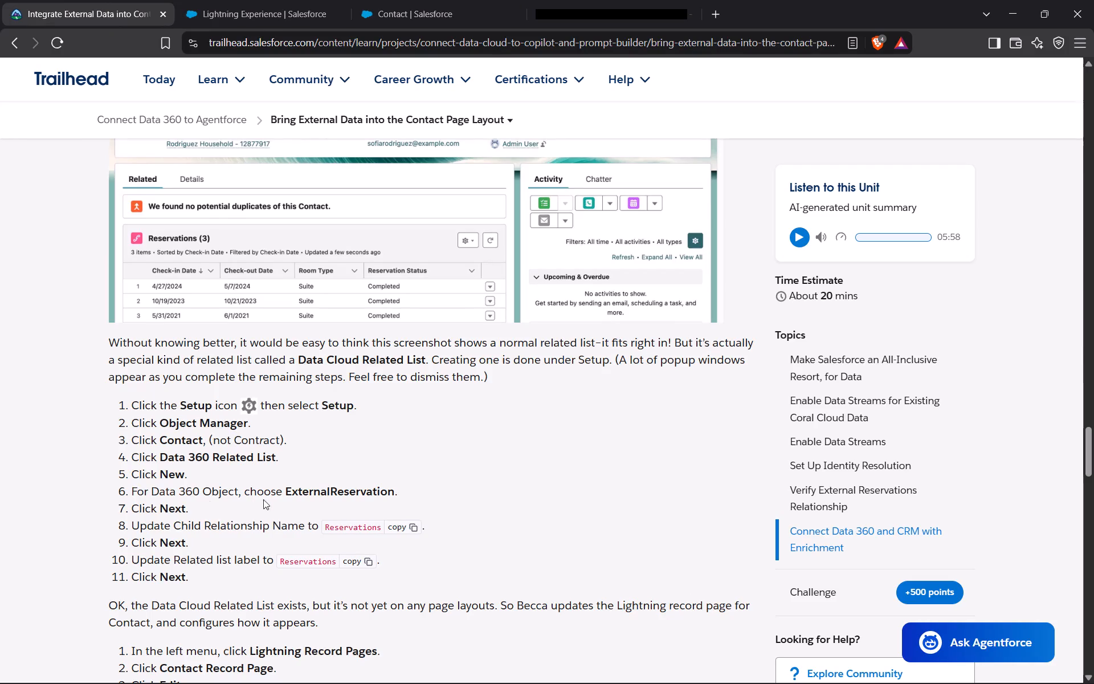
{"action": "left_click", "coordinate": [424, 0]}
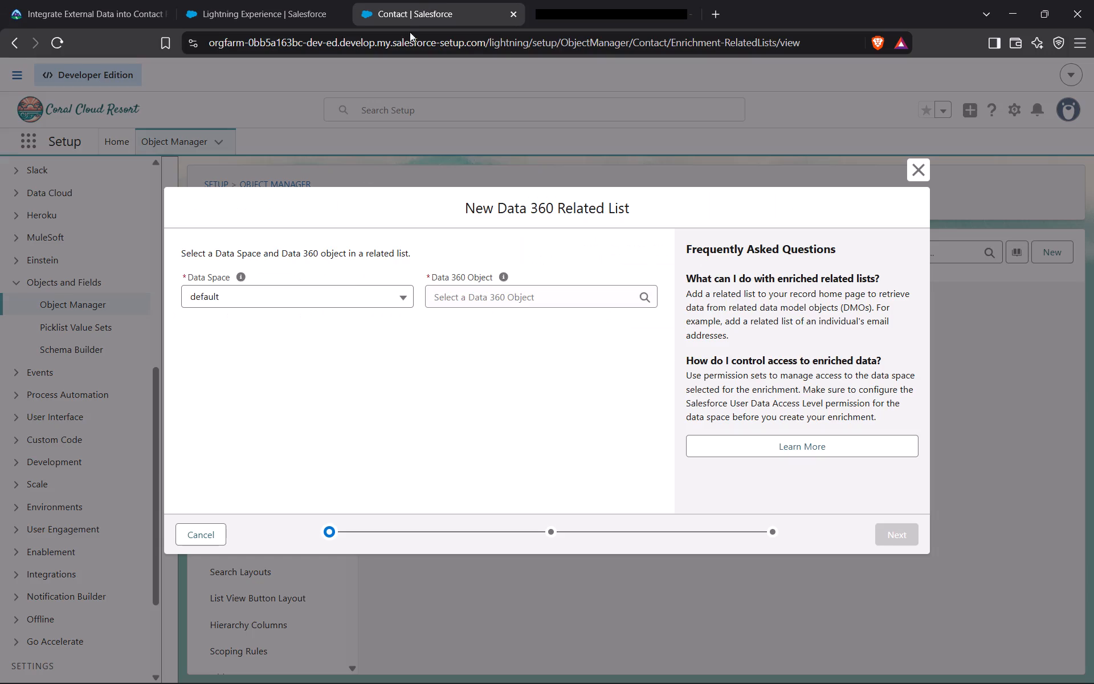
{"action": "left_click", "coordinate": [349, 284]}
{"action": "left_click", "coordinate": [346, 294]}
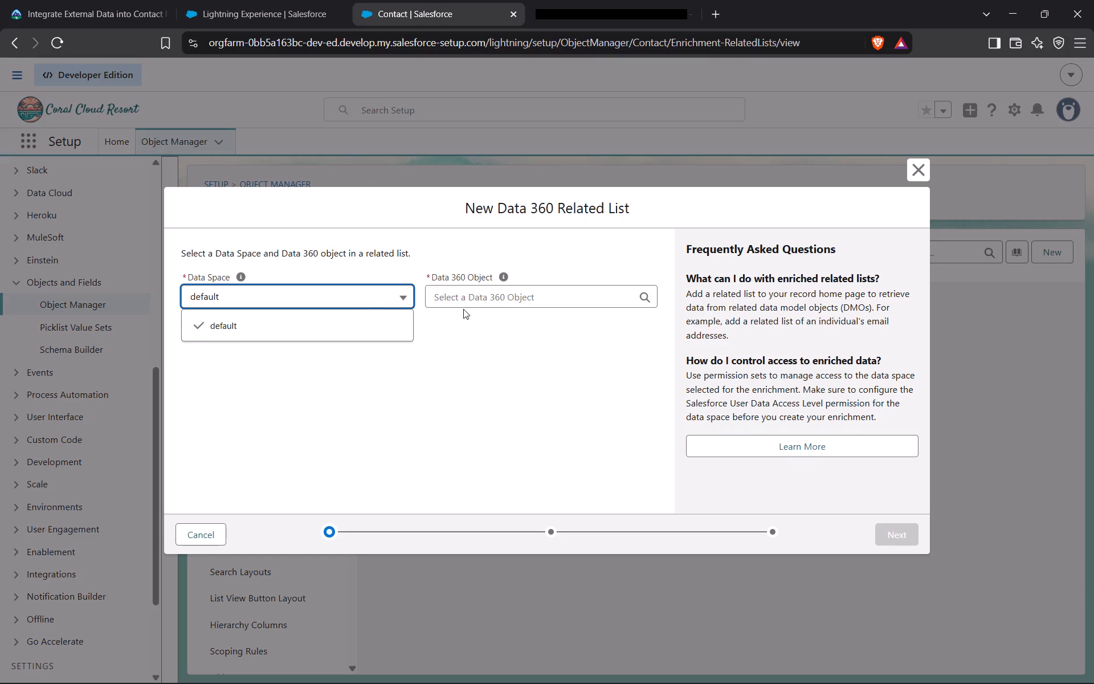
{"action": "left_click", "coordinate": [474, 301]}
{"action": "scroll", "coordinate": [479, 367], "scroll_direction": "down", "scroll_amount": 4}
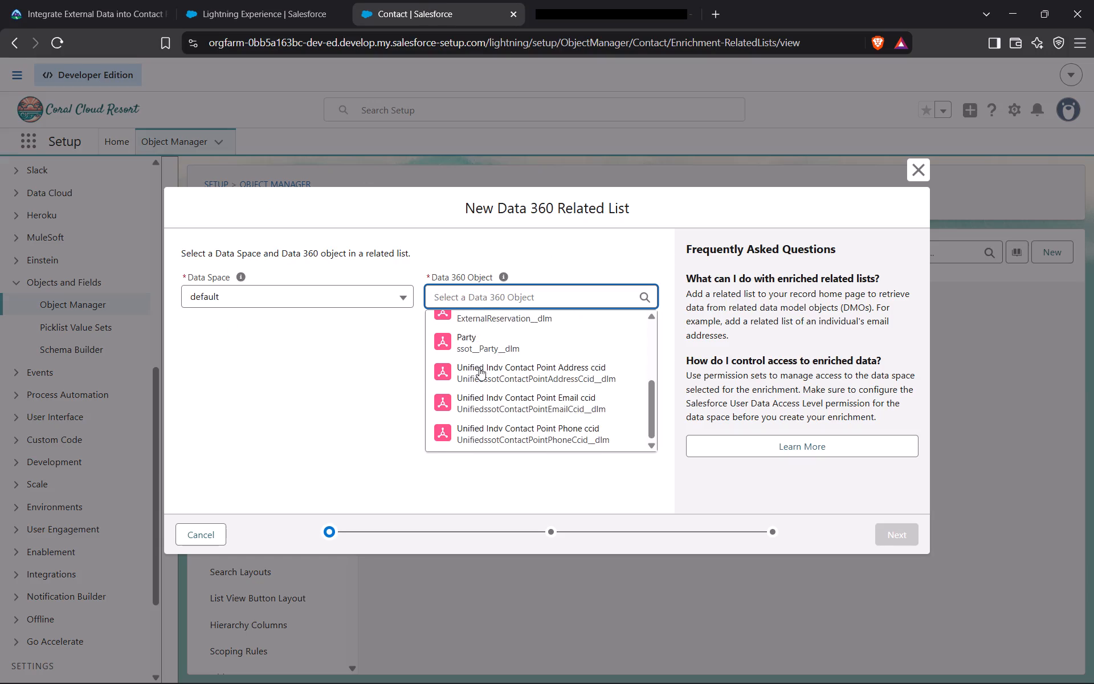
{"action": "scroll", "coordinate": [482, 353], "scroll_direction": "up", "scroll_amount": 1}
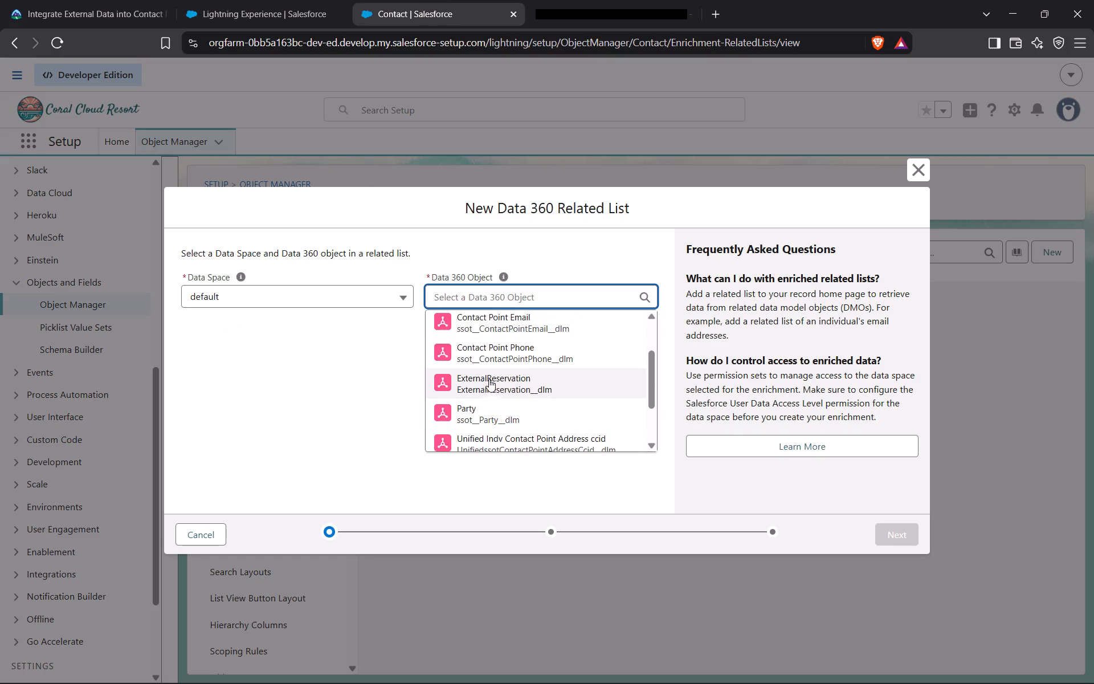
{"action": "left_click", "coordinate": [489, 379]}
Copy the Child Relationship Name value Reservations from Trailhead's instructions.
{"action": "left_click", "coordinate": [95, 0]}
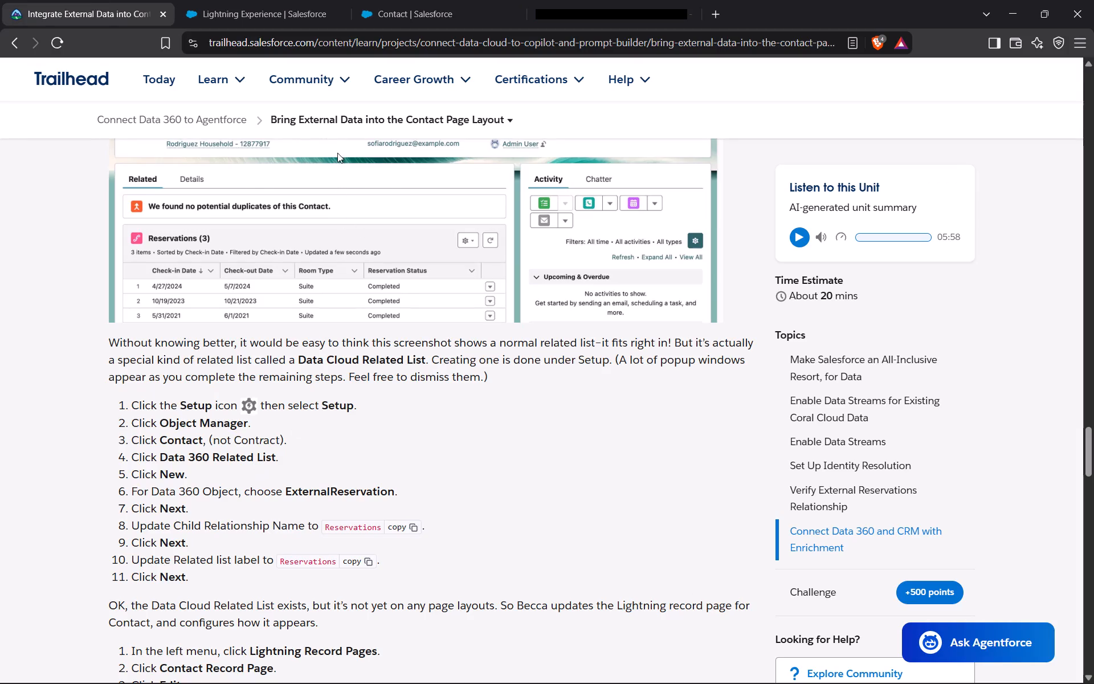
{"action": "left_click", "coordinate": [412, 526]}
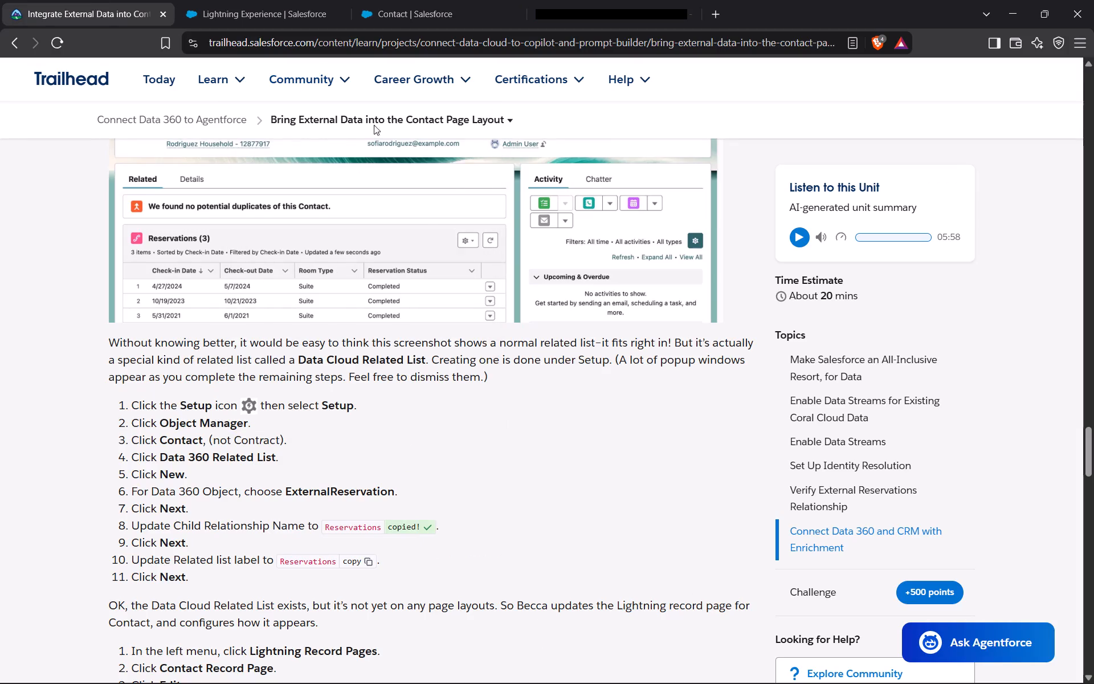
Return to the Contact setup in Salesforce and dismiss the "What is a Data 360 Enrichment?" introduction.
{"action": "left_click", "coordinate": [398, 0]}
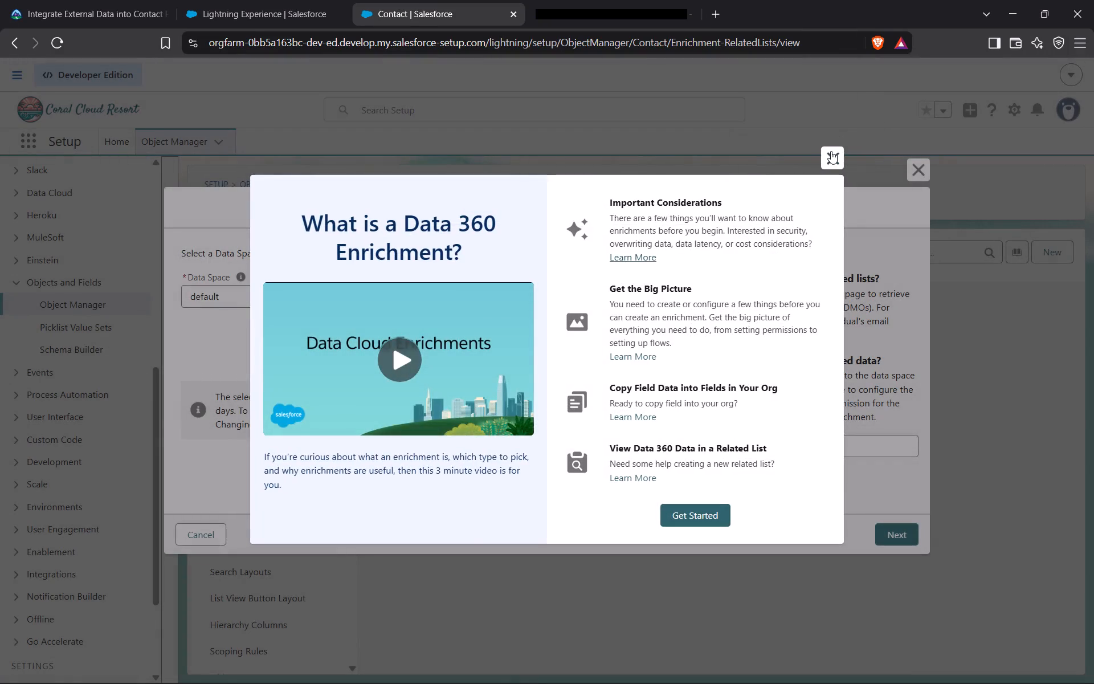
{"action": "left_click", "coordinate": [831, 151]}
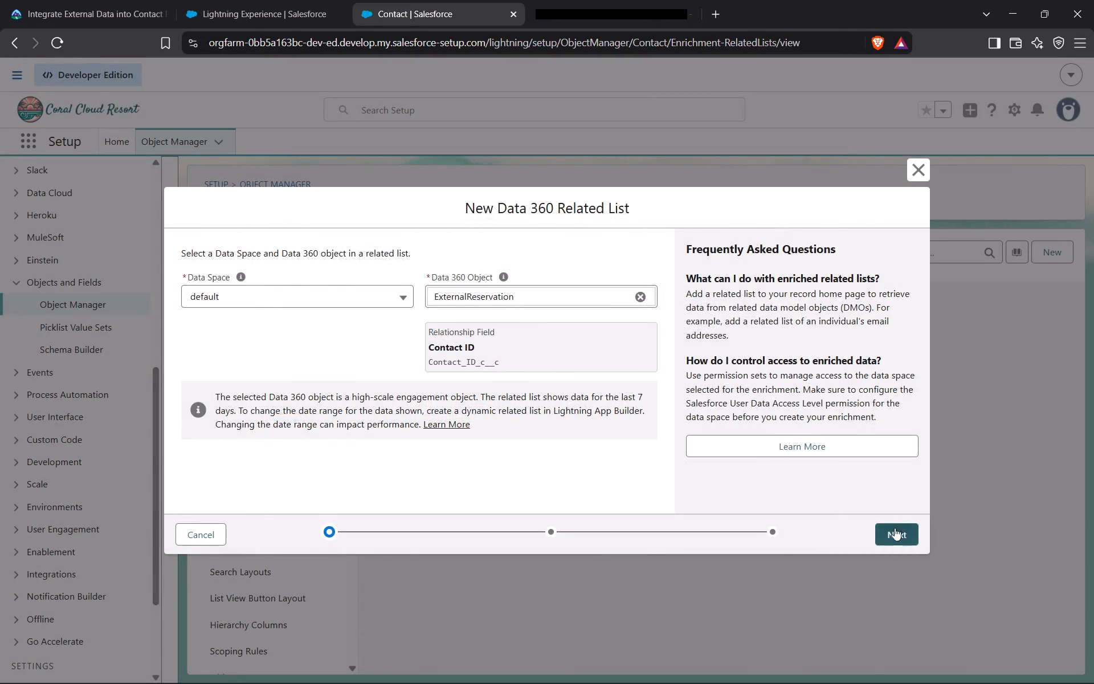
Advance past the ExternalReservation object selection, set the Child Relationship Name to Reservations, and continue to the related list definition.
{"action": "left_click", "coordinate": [895, 529]}
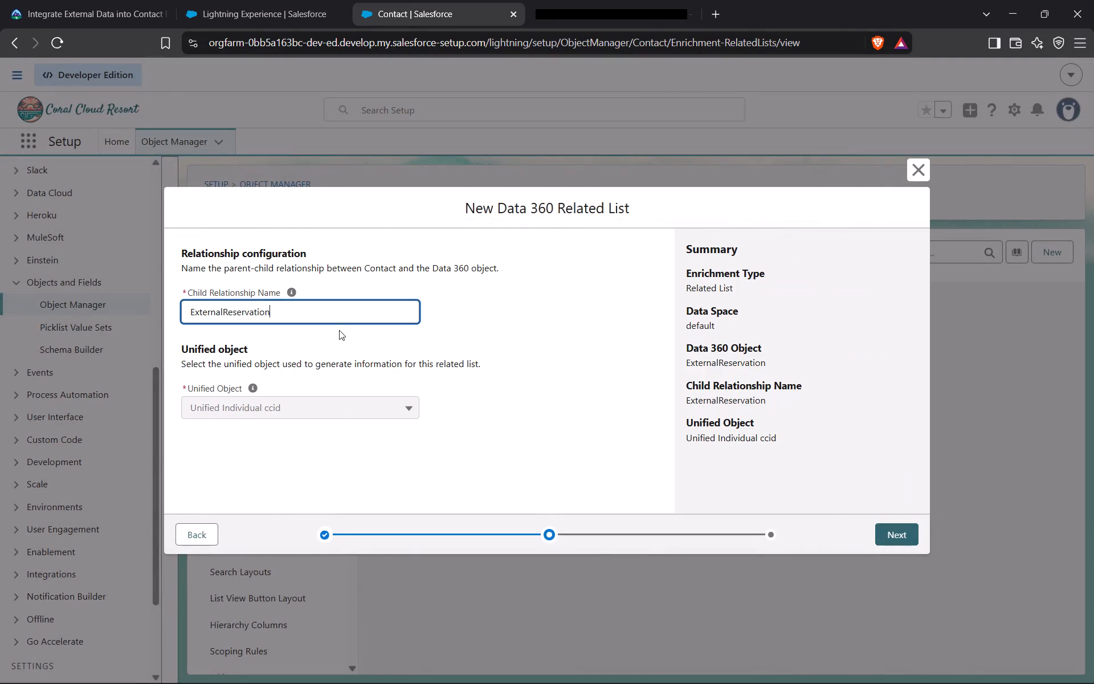
{"action": "left_click", "coordinate": [73, 0]}
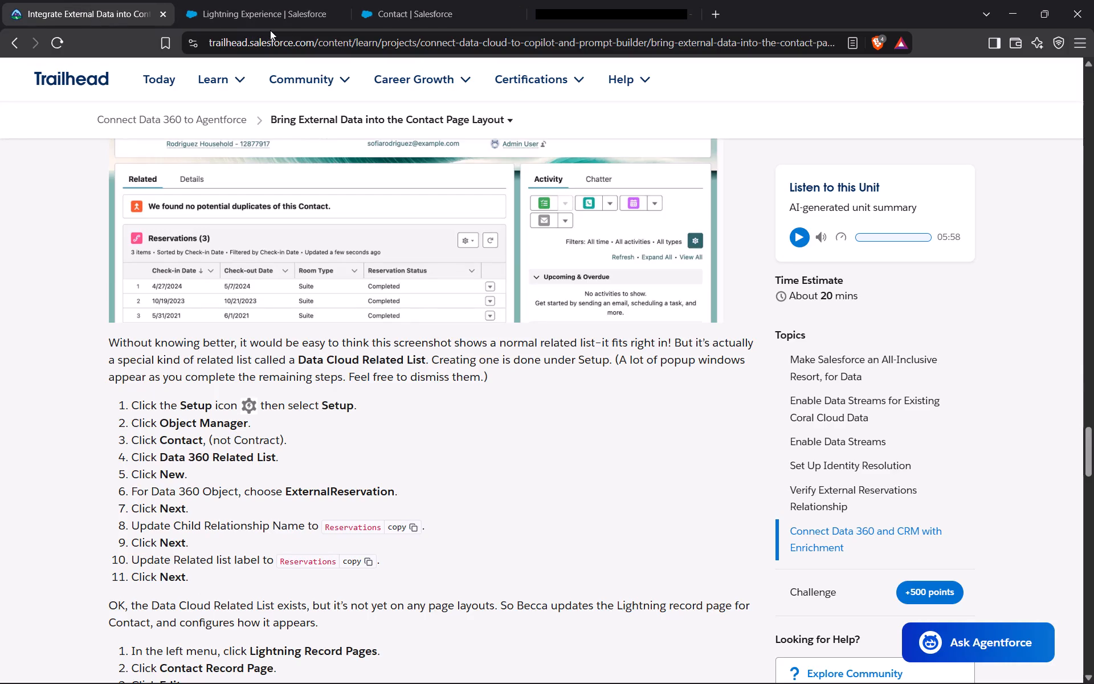
{"action": "left_click", "coordinate": [443, 0]}
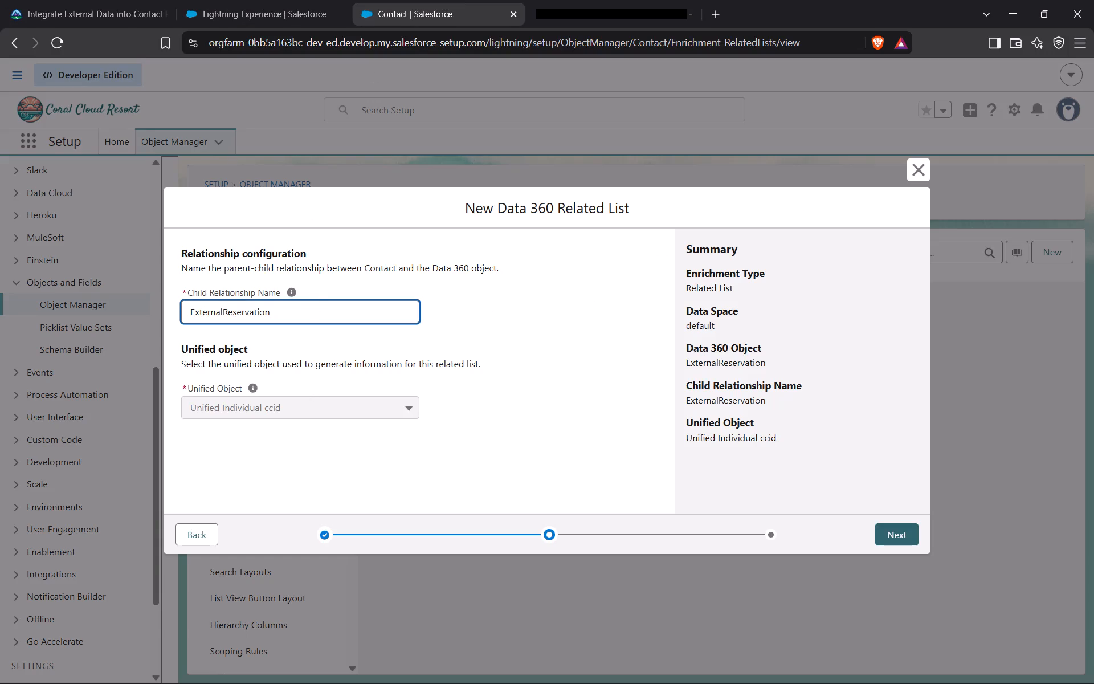
{"action": "key", "text": "ctrl+a"}
{"action": "key", "text": "ctrl+v"}
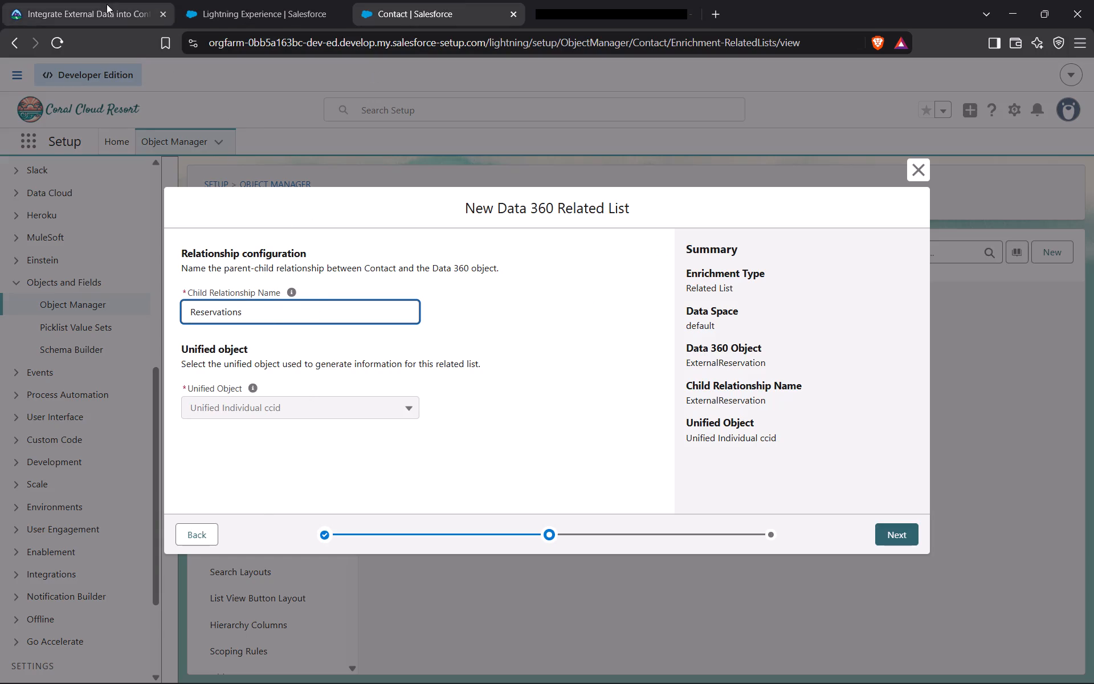
{"action": "left_click", "coordinate": [107, 4]}
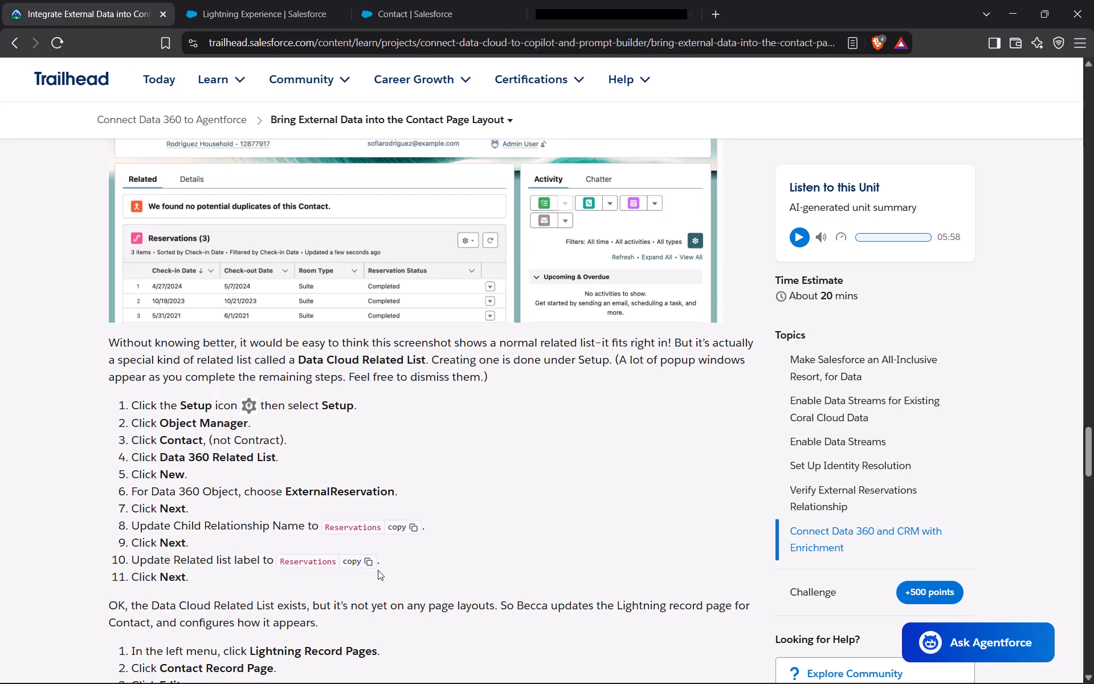
{"action": "left_click", "coordinate": [405, 9]}
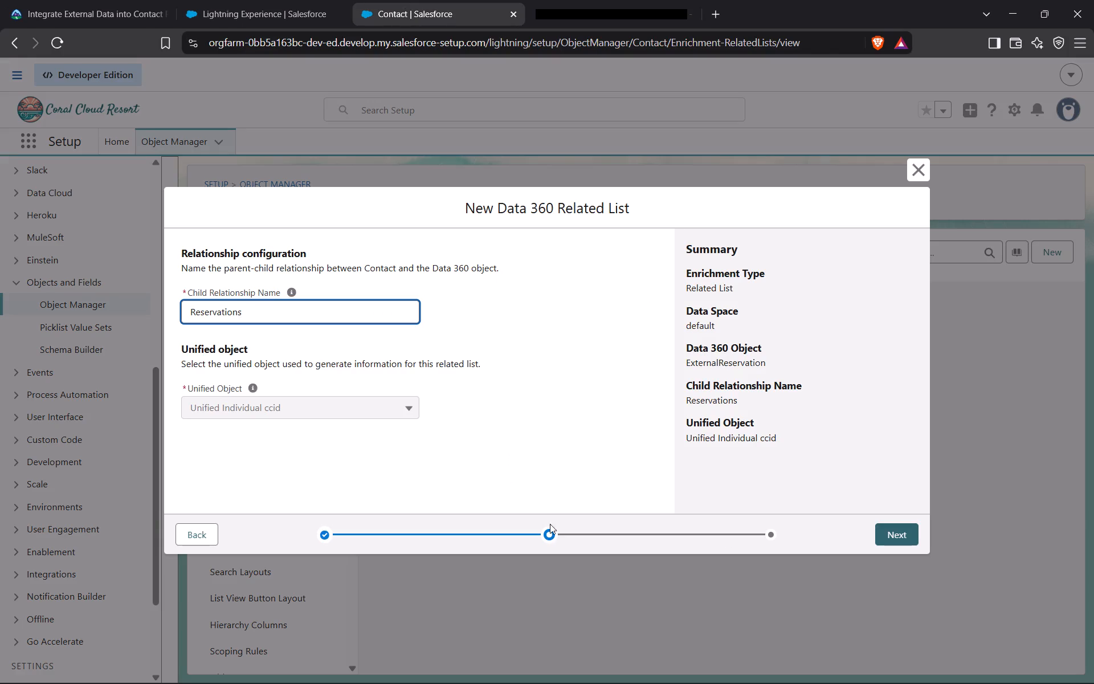
{"action": "left_click", "coordinate": [886, 532]}
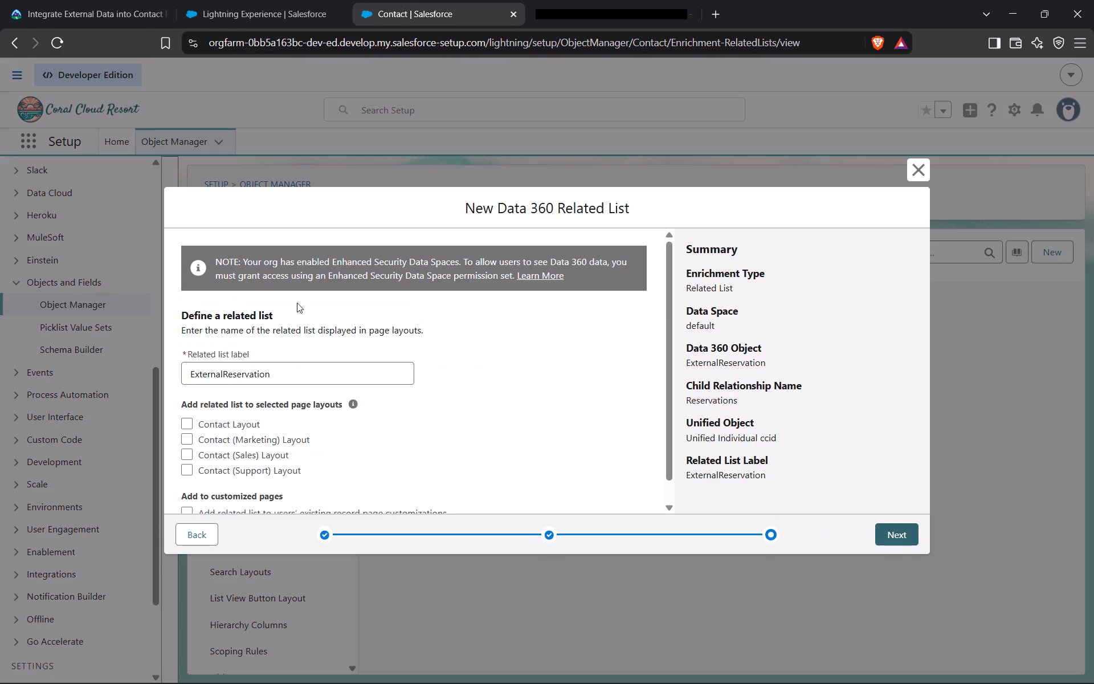
Copy the label Reservations from Trailhead, set it as the Related list label, and finish creating the Data 360 Related List.
{"action": "left_click", "coordinate": [217, 0]}
{"action": "left_click", "coordinate": [166, 1]}
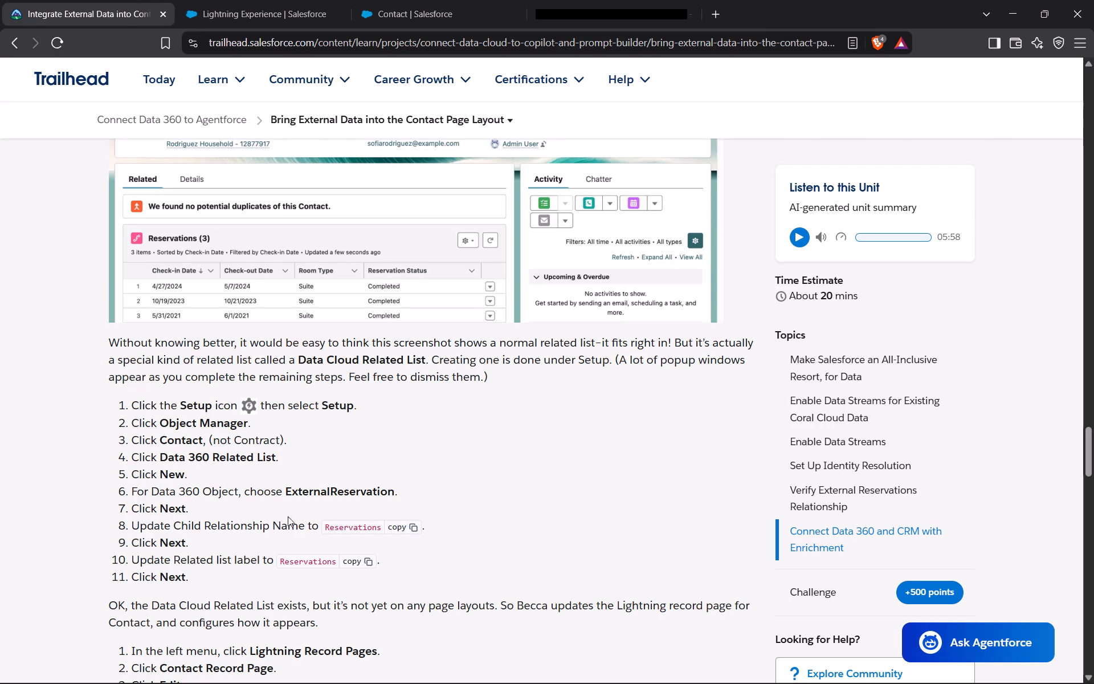
{"action": "left_click", "coordinate": [359, 556]}
{"action": "left_click", "coordinate": [394, 2]}
{"action": "left_click", "coordinate": [300, 377]}
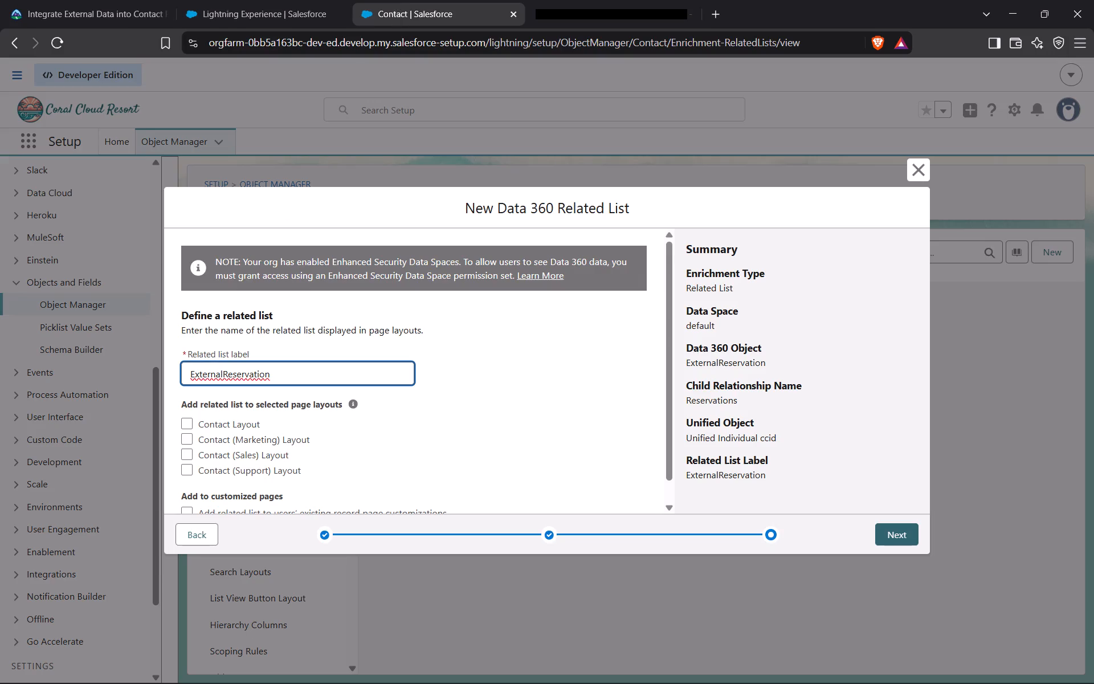
{"action": "key", "text": "ctrl+a"}
{"action": "key", "text": "ctrl+v"}
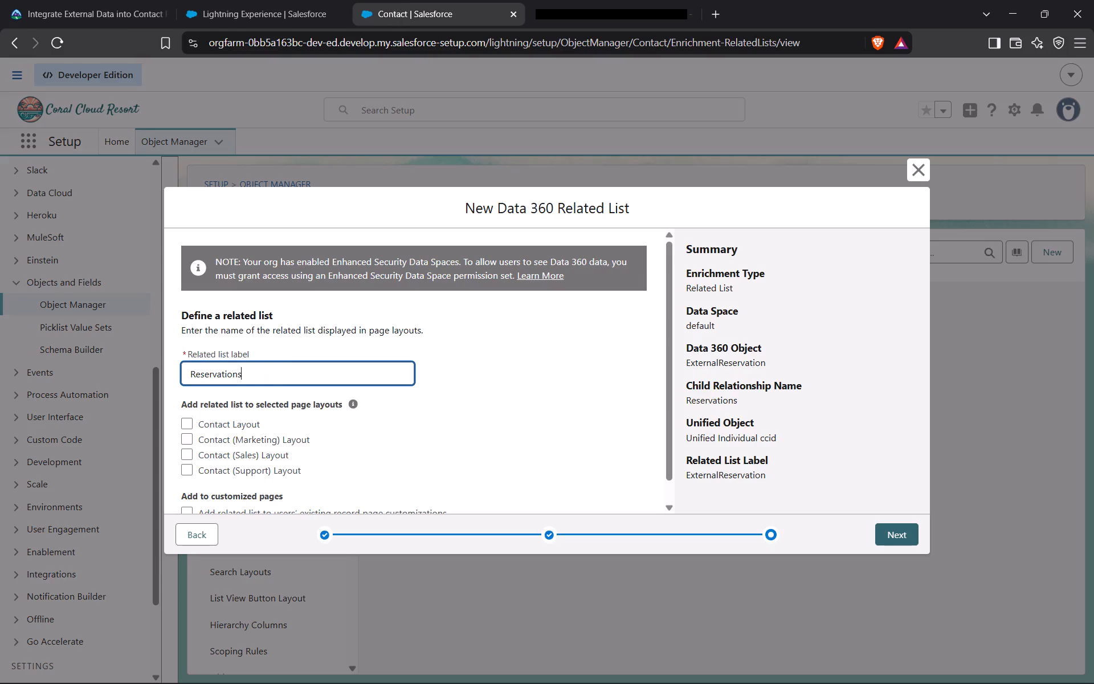
{"action": "left_click", "coordinate": [70, 0]}
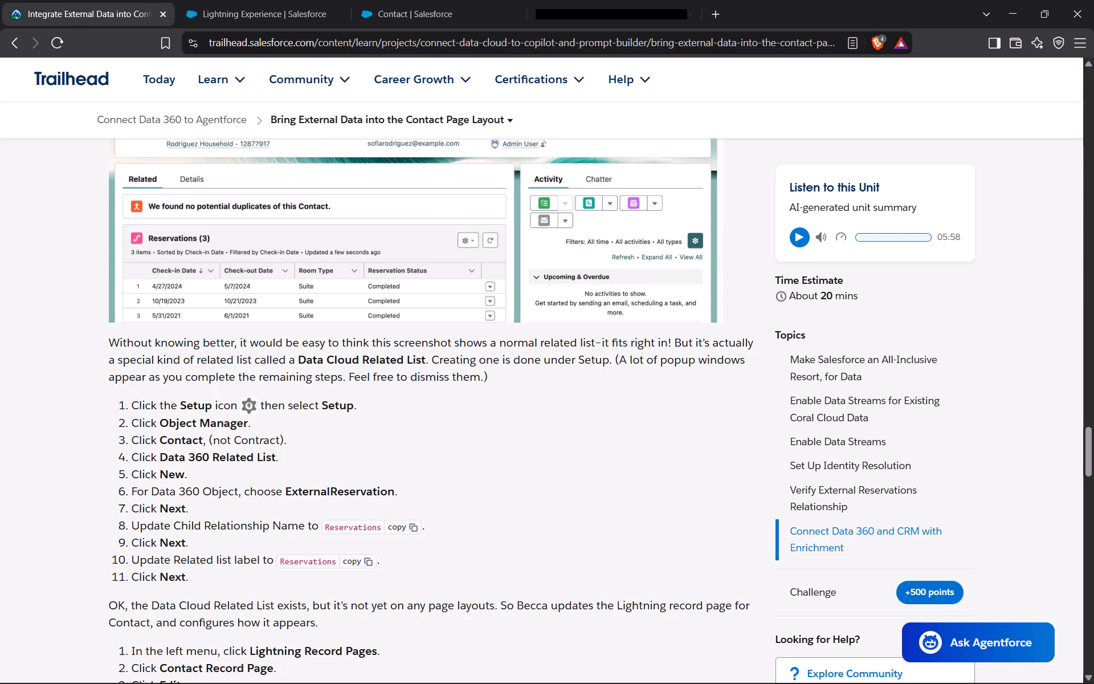
{"action": "left_click", "coordinate": [393, 3]}
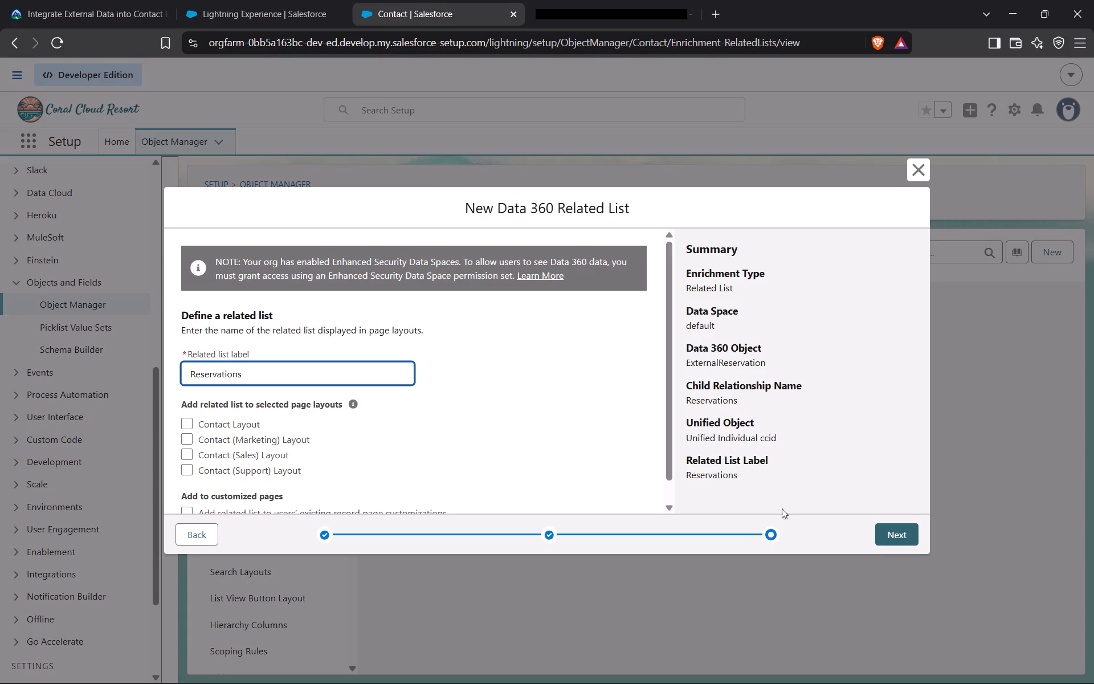
{"action": "left_click", "coordinate": [889, 539]}
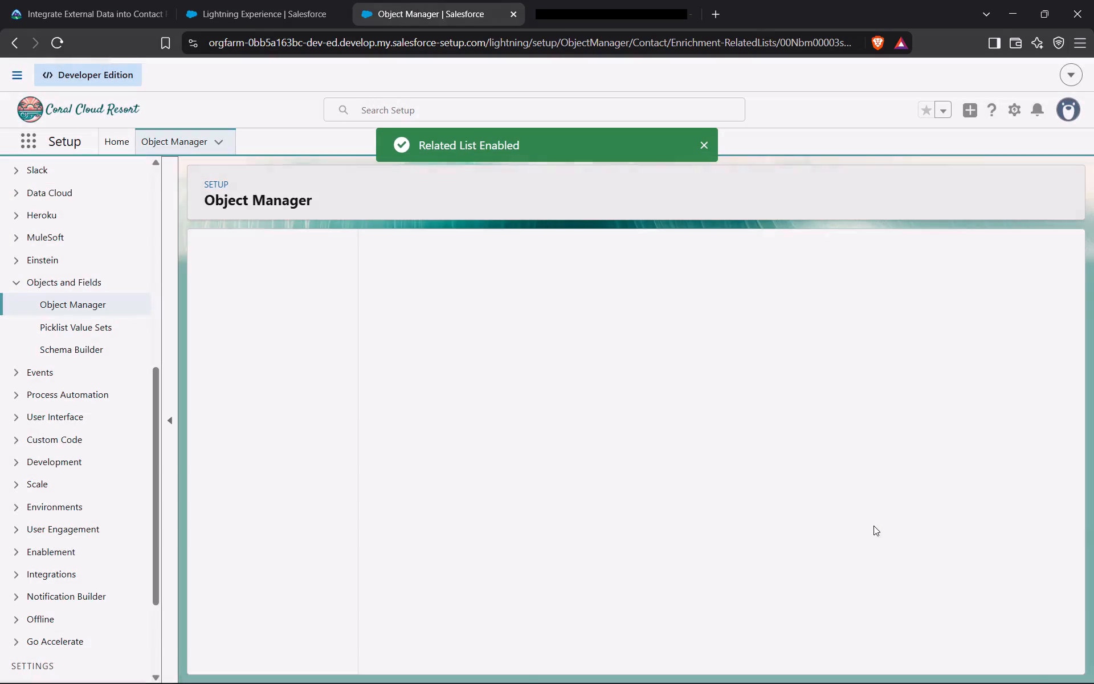
Check Trailhead's page layout instructions and open the Contact object's Lightning Record Pages in Salesforce setup.
{"action": "left_click", "coordinate": [60, 0]}
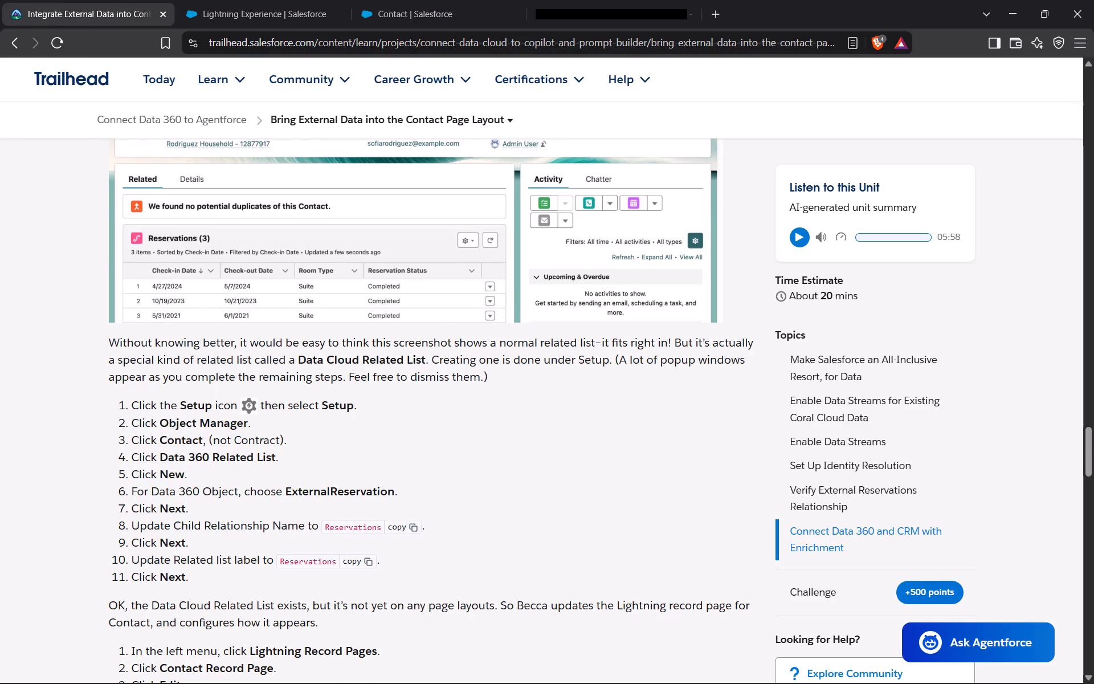
{"action": "scroll", "coordinate": [631, 607], "scroll_direction": "down", "scroll_amount": 1}
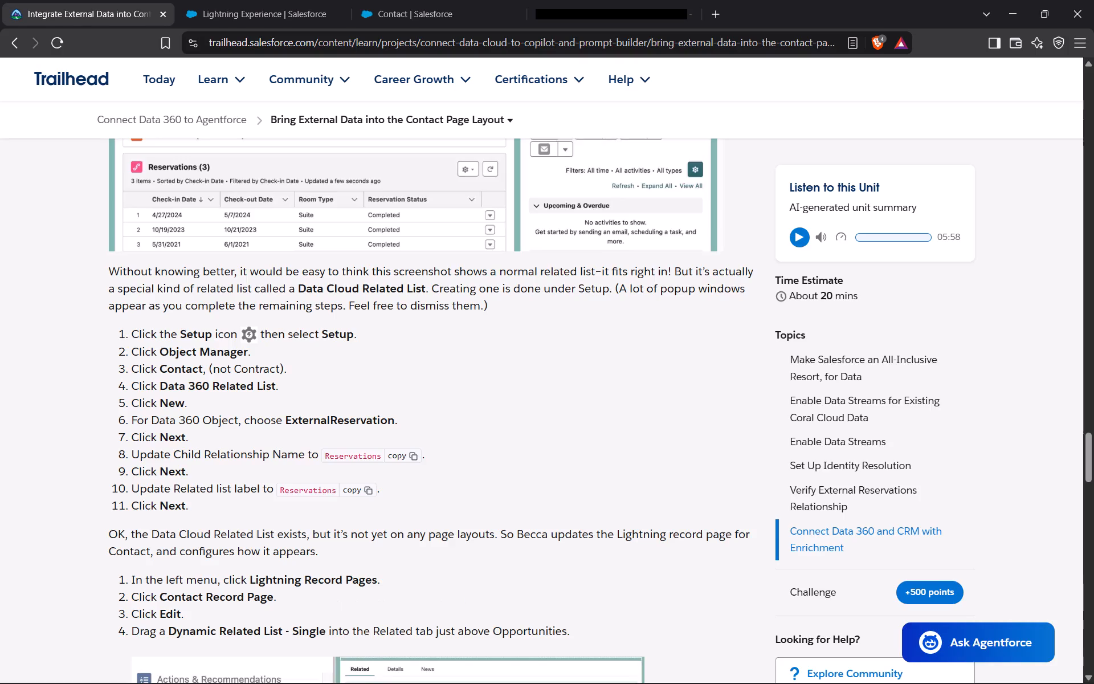
{"action": "scroll", "coordinate": [270, 593], "scroll_direction": "down", "scroll_amount": 1}
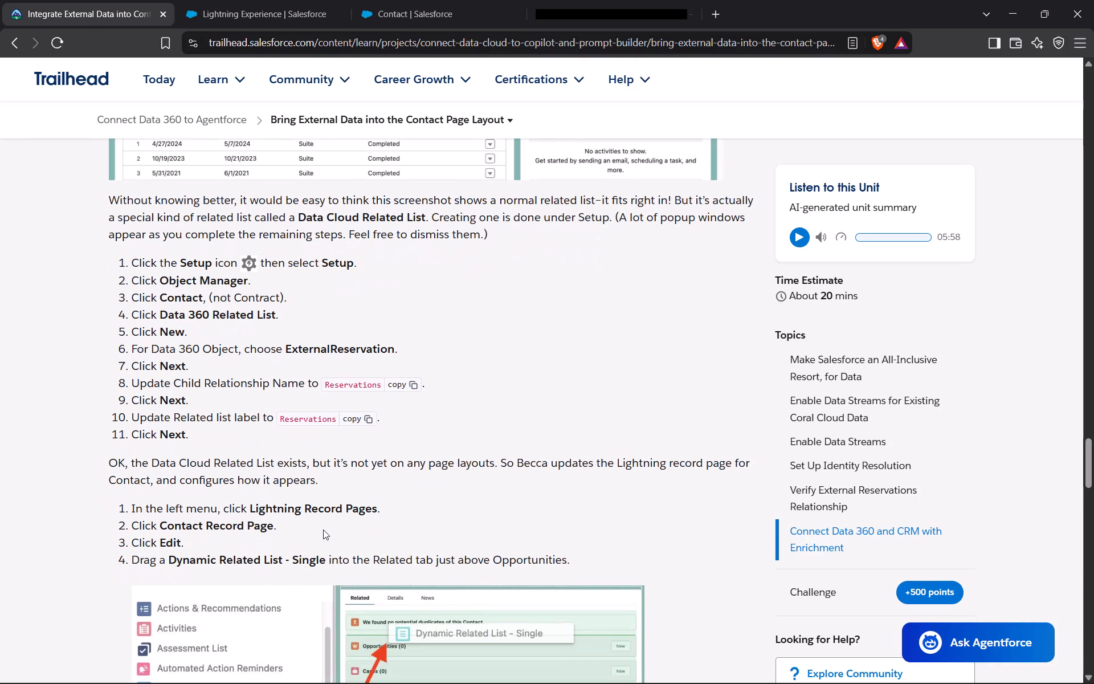
{"action": "left_click", "coordinate": [438, 0]}
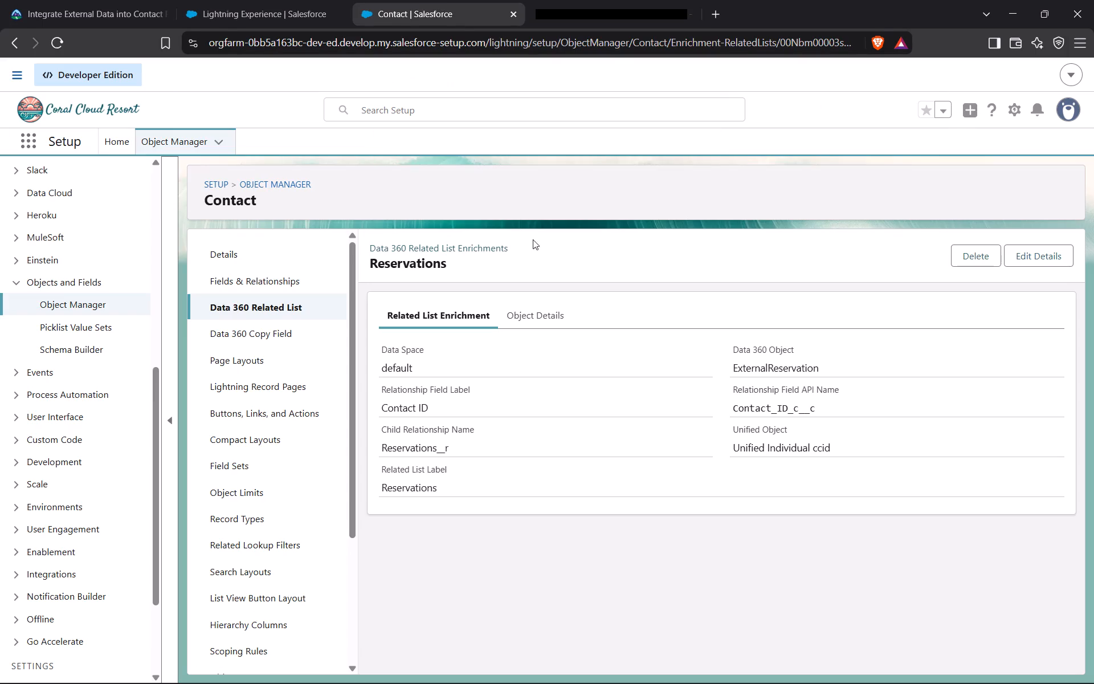
{"action": "left_click", "coordinate": [87, 0]}
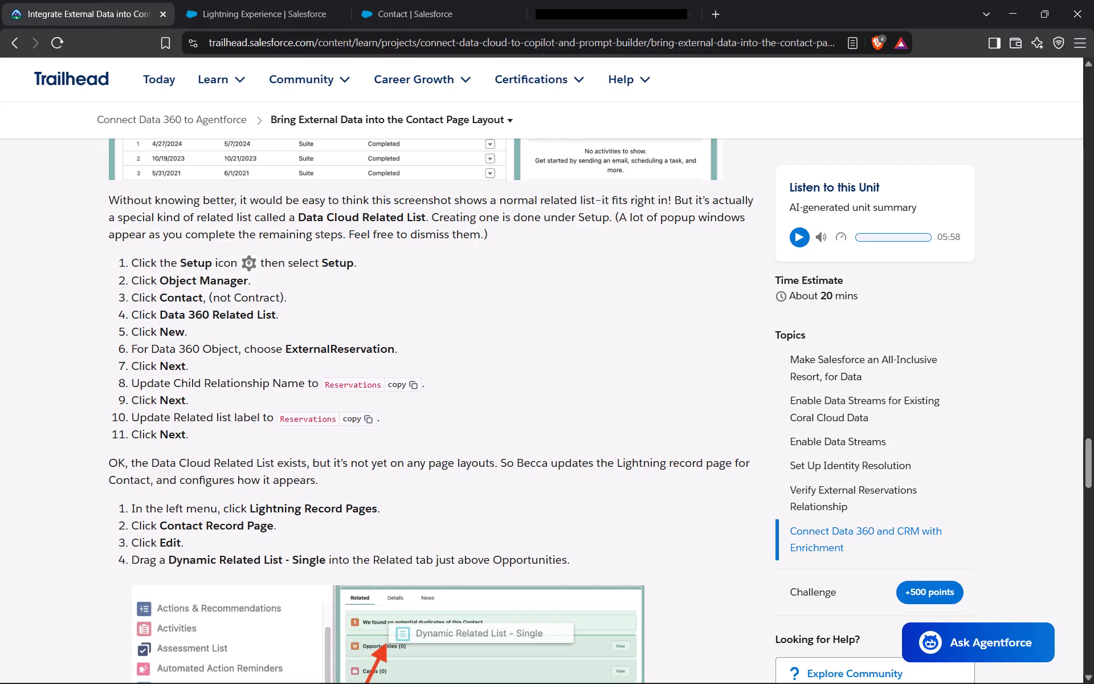
{"action": "left_click", "coordinate": [431, 0]}
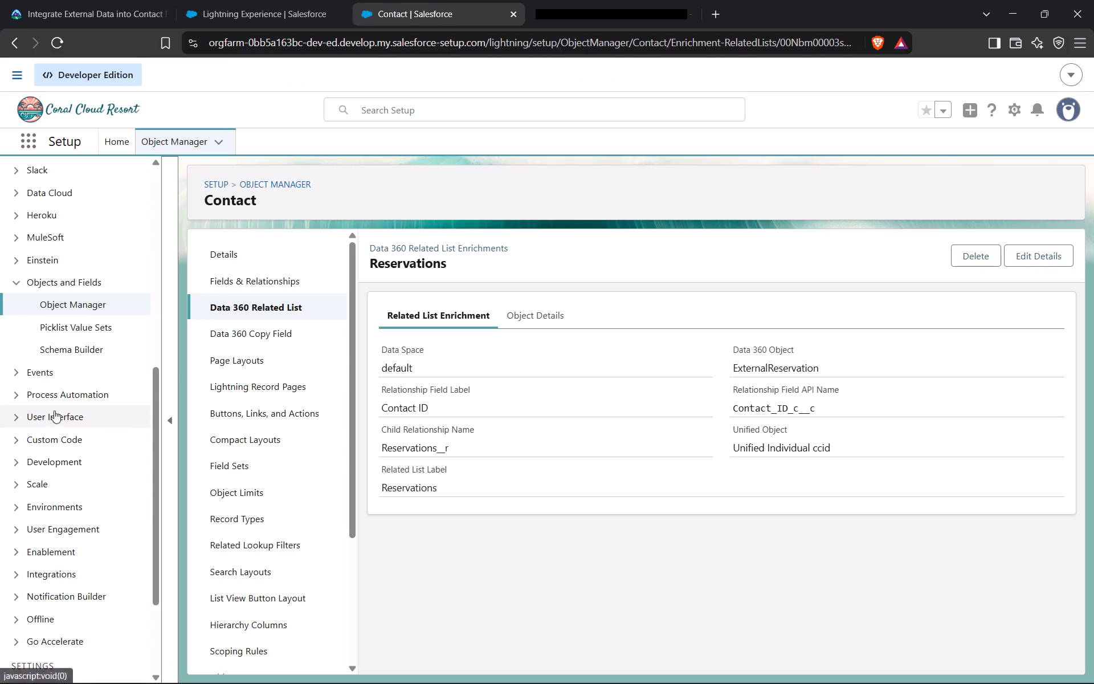
{"action": "left_click", "coordinate": [248, 388]}
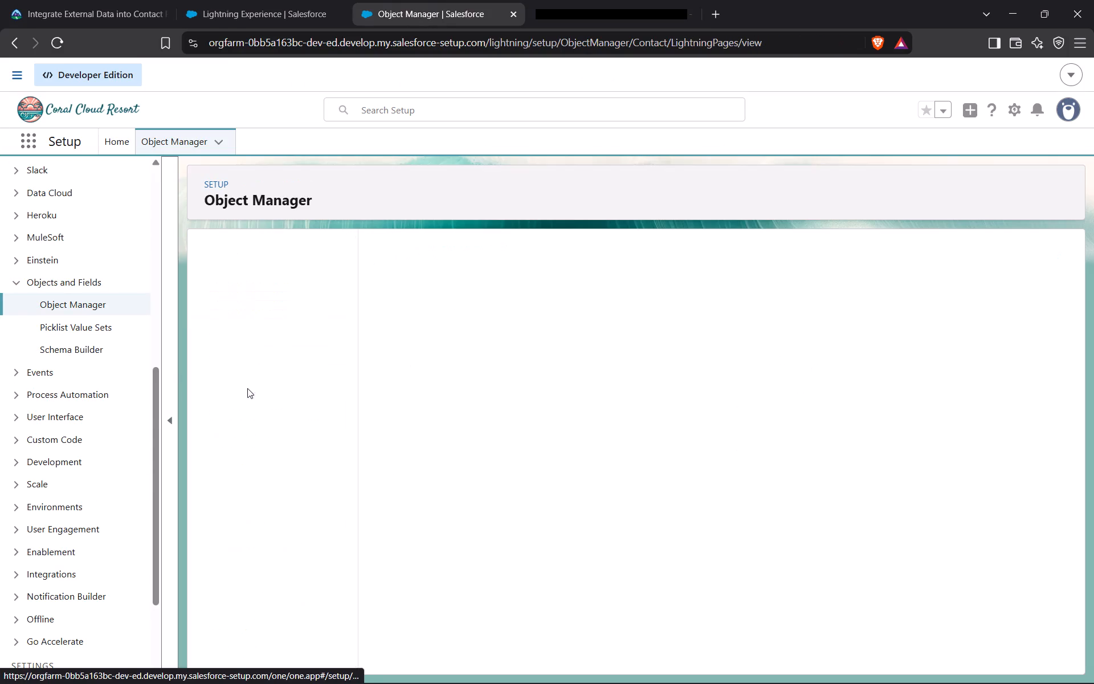
Open the Contact Record Page for editing in Lightning App Builder, checking Trailhead's instructions along the way.
{"action": "left_click", "coordinate": [84, 0]}
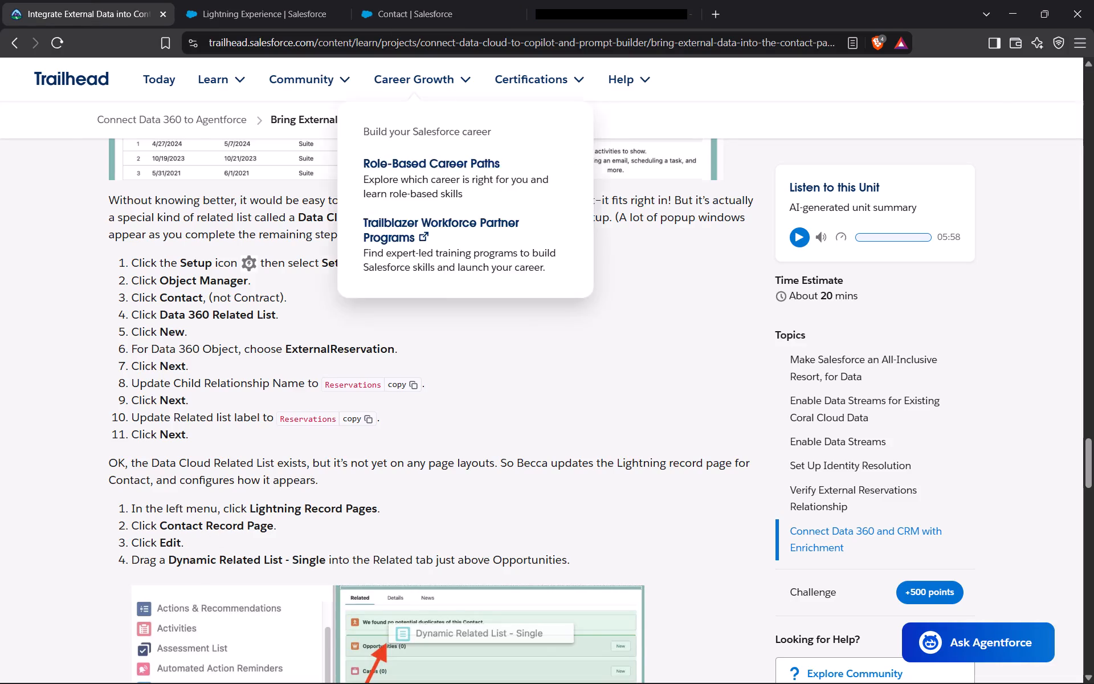
{"action": "left_click", "coordinate": [399, 0]}
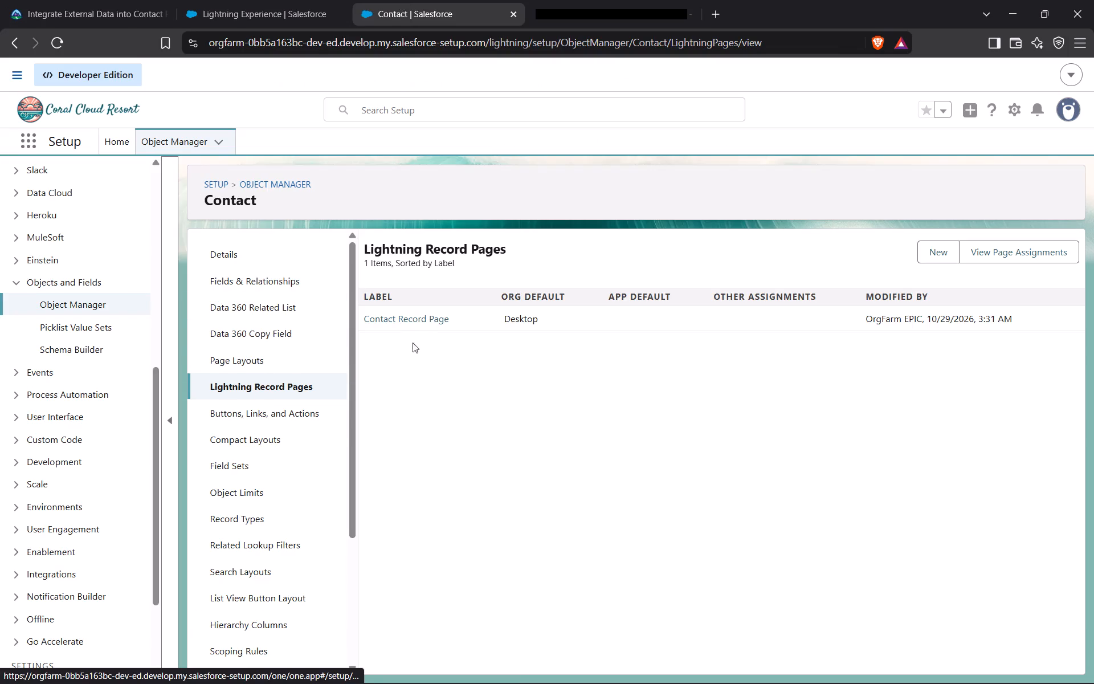
{"action": "left_click", "coordinate": [410, 319]}
{"action": "left_click", "coordinate": [32, 0]}
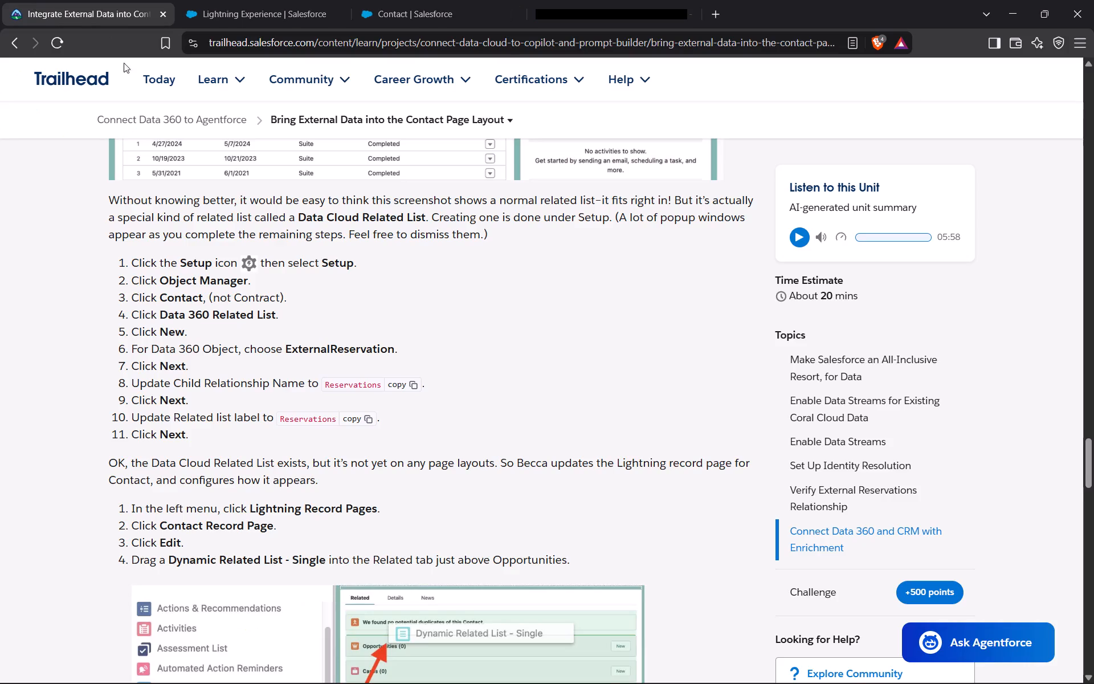
{"action": "left_click", "coordinate": [394, 0]}
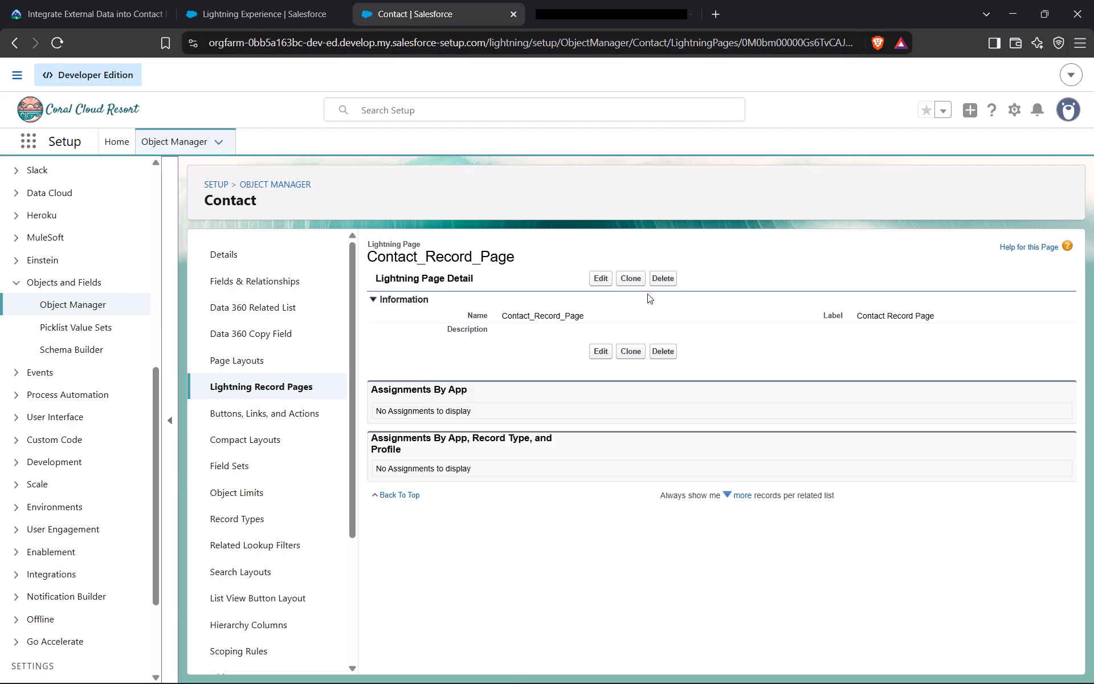
{"action": "left_click", "coordinate": [599, 278]}
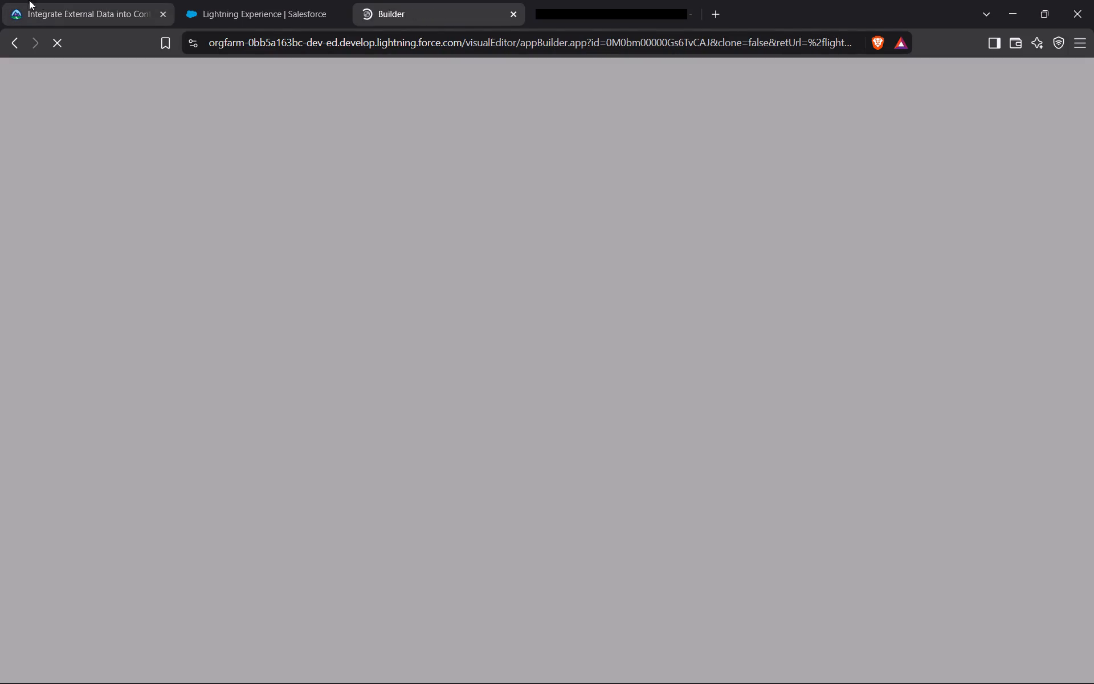
Following Trailhead's illustration, place a Dynamic Related List - Single component in the Related tab just above Opportunities on the Contact Record Page.
{"action": "left_click", "coordinate": [54, 0]}
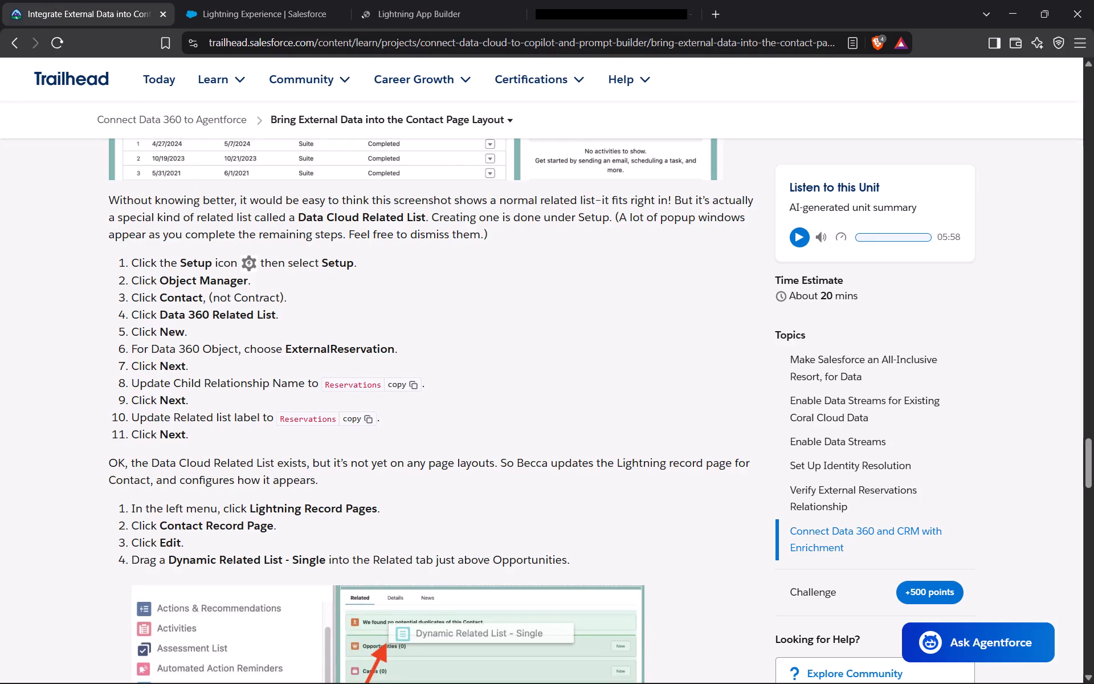
{"action": "scroll", "coordinate": [231, 535], "scroll_direction": "down", "scroll_amount": 1}
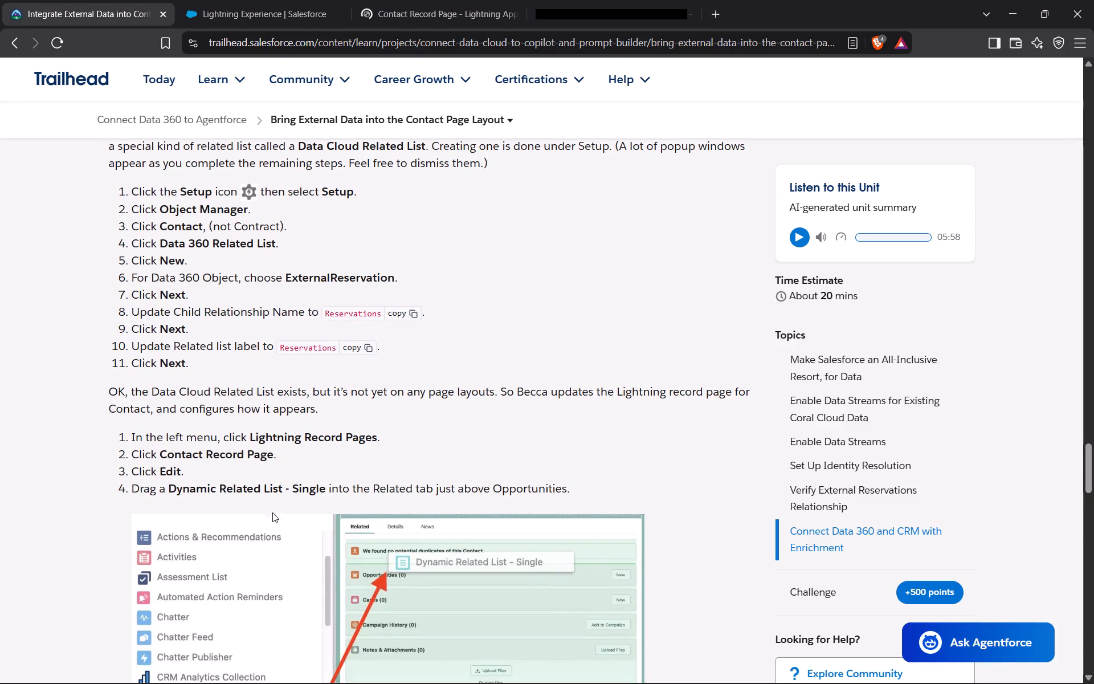
{"action": "scroll", "coordinate": [350, 498], "scroll_direction": "down", "scroll_amount": 2}
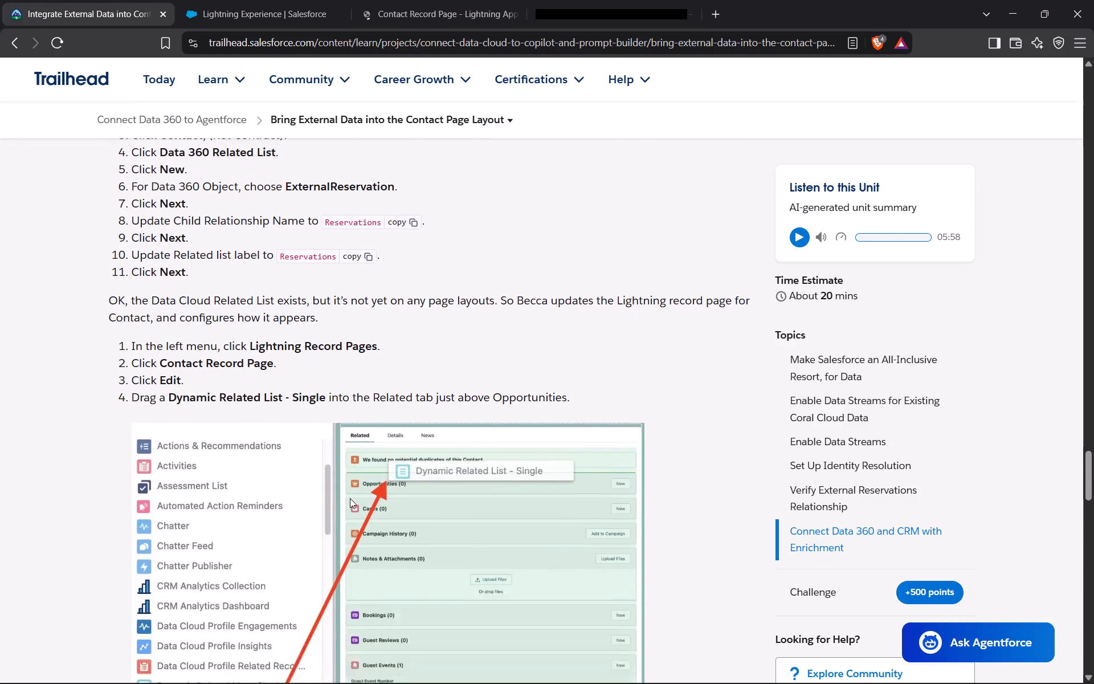
{"action": "left_click", "coordinate": [458, 9]}
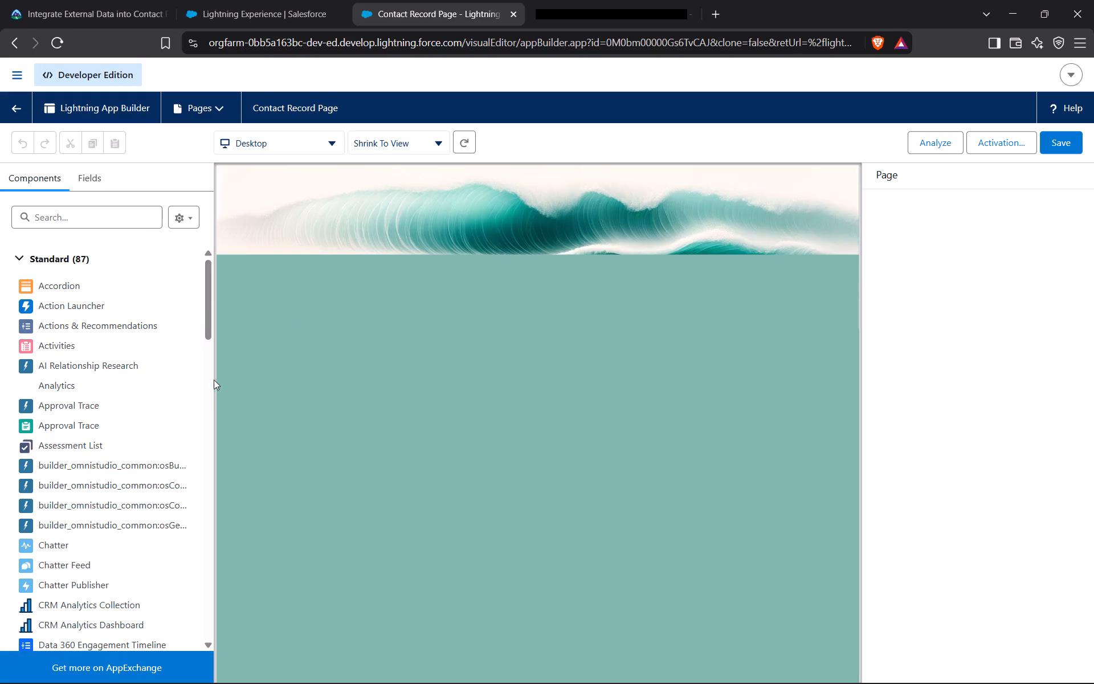
{"action": "left_click", "coordinate": [66, 0]}
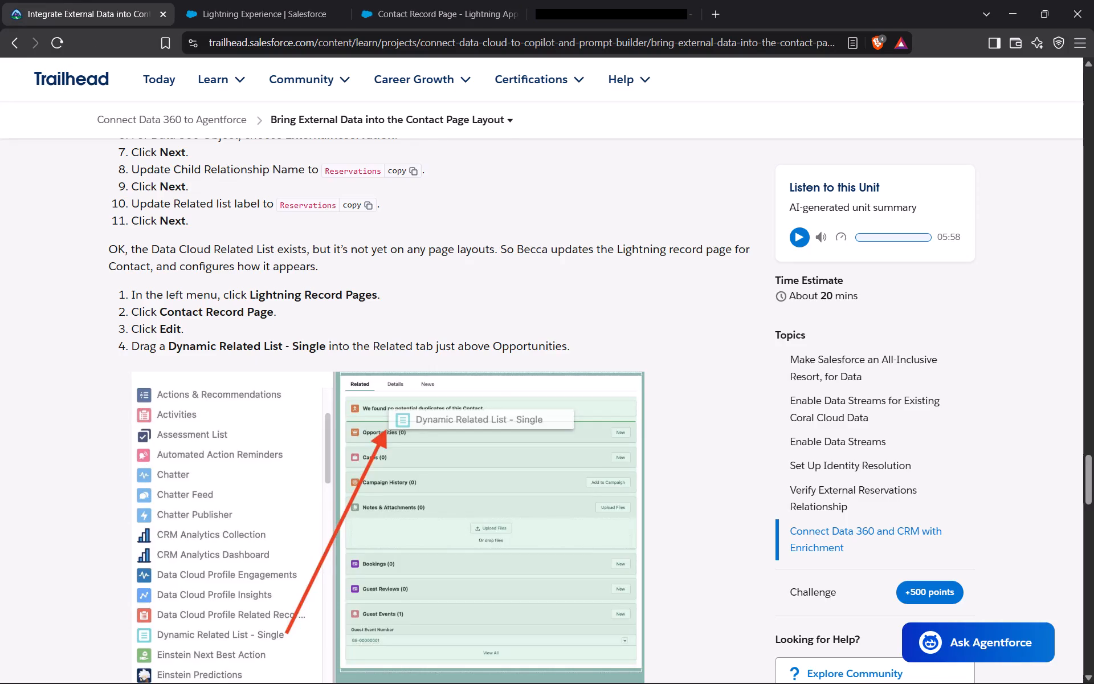
{"action": "left_click", "coordinate": [395, 5]}
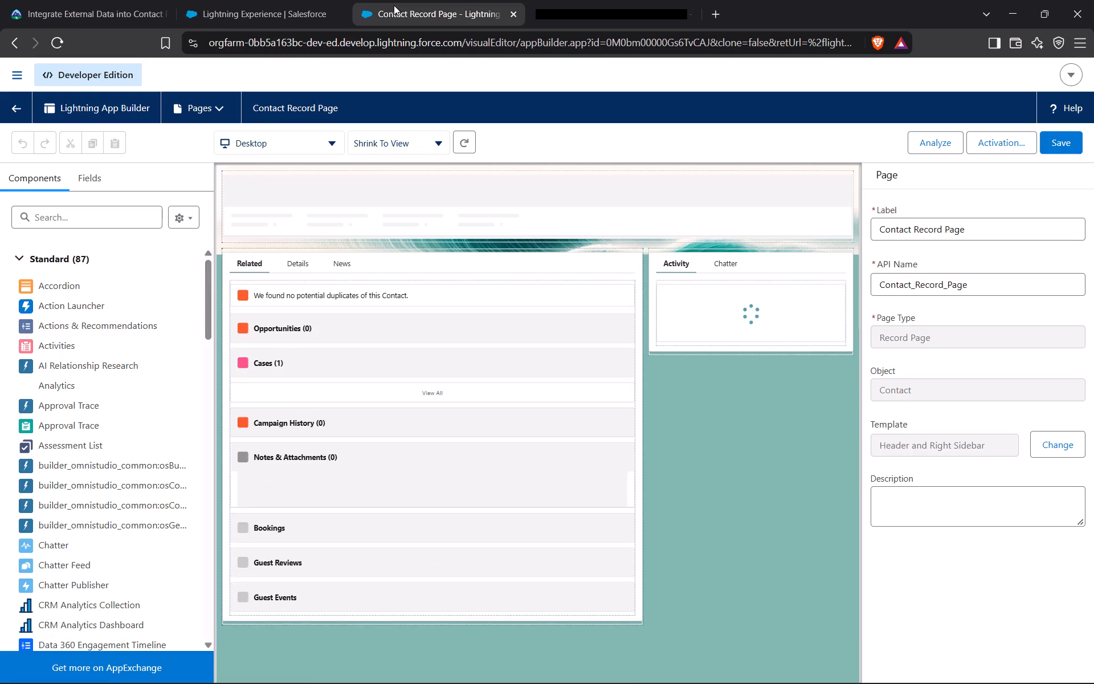
{"action": "scroll", "coordinate": [59, 480], "scroll_direction": "down", "scroll_amount": 2}
{"action": "scroll", "coordinate": [59, 480], "scroll_direction": "up", "scroll_amount": 2}
{"action": "scroll", "coordinate": [61, 482], "scroll_direction": "down", "scroll_amount": 1}
{"action": "scroll", "coordinate": [67, 486], "scroll_direction": "up", "scroll_amount": 6}
{"action": "scroll", "coordinate": [70, 488], "scroll_direction": "down", "scroll_amount": 1}
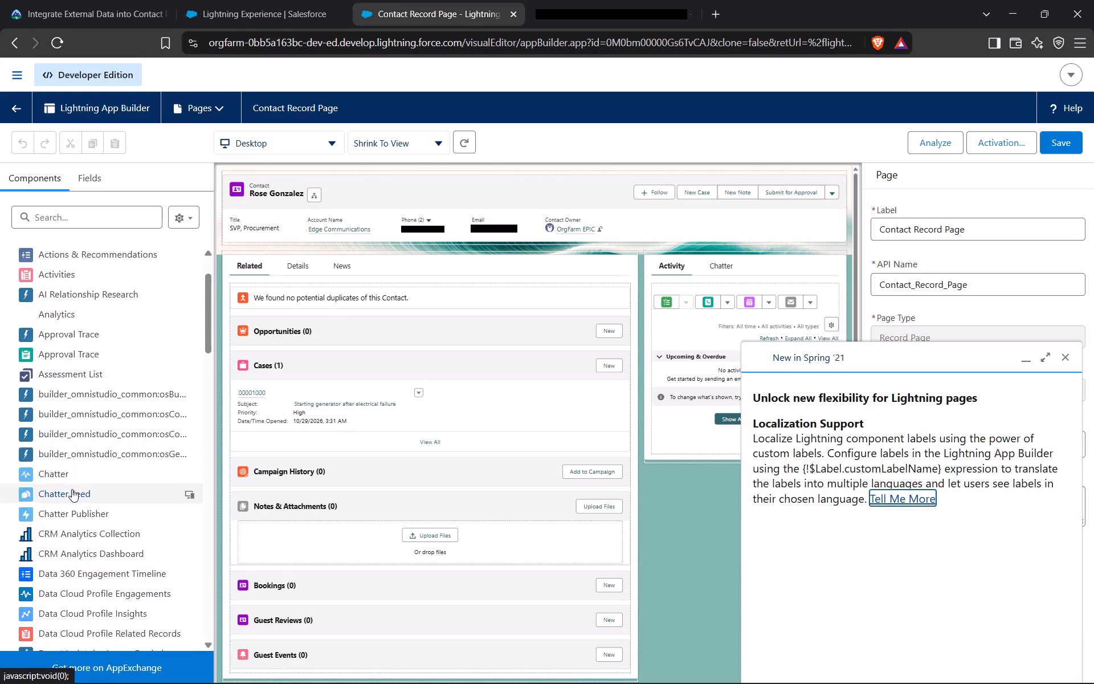
{"action": "scroll", "coordinate": [81, 507], "scroll_direction": "down", "scroll_amount": 4}
{"action": "scroll", "coordinate": [81, 508], "scroll_direction": "up", "scroll_amount": 1}
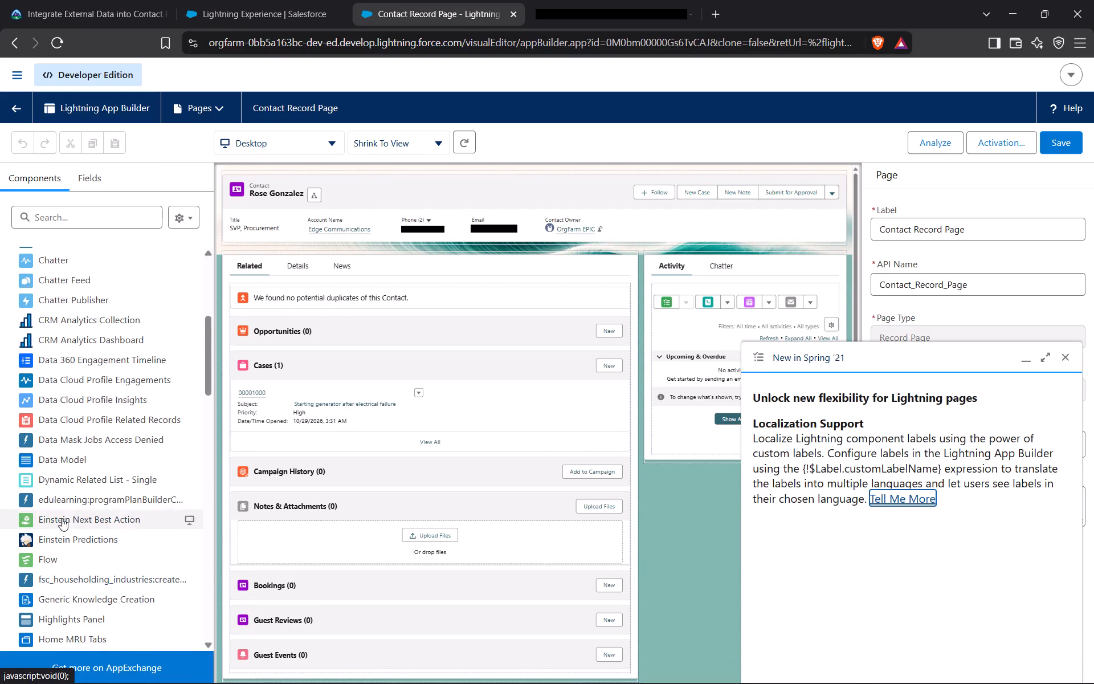
{"action": "left_click_drag", "start_coordinate": [80, 478], "coordinate": [286, 309]}
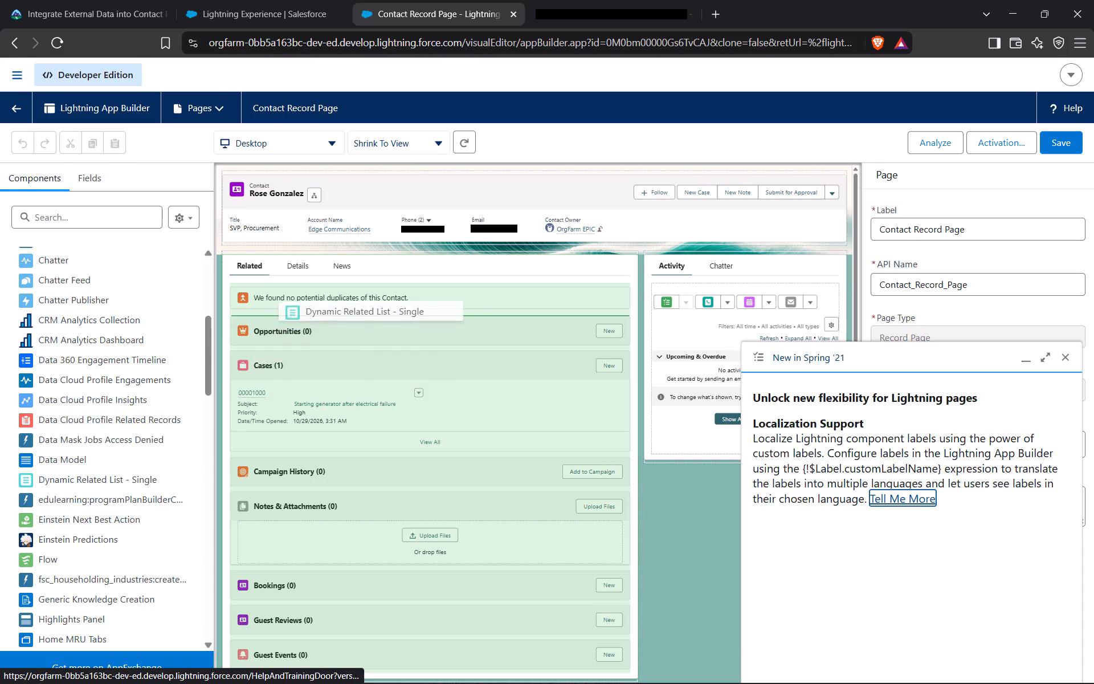
Drop the Dynamic Related List - Single component at the top of the Related tab, above the potential duplicates component.
{"action": "left_click_drag", "start_coordinate": [286, 309], "coordinate": [293, 292]}
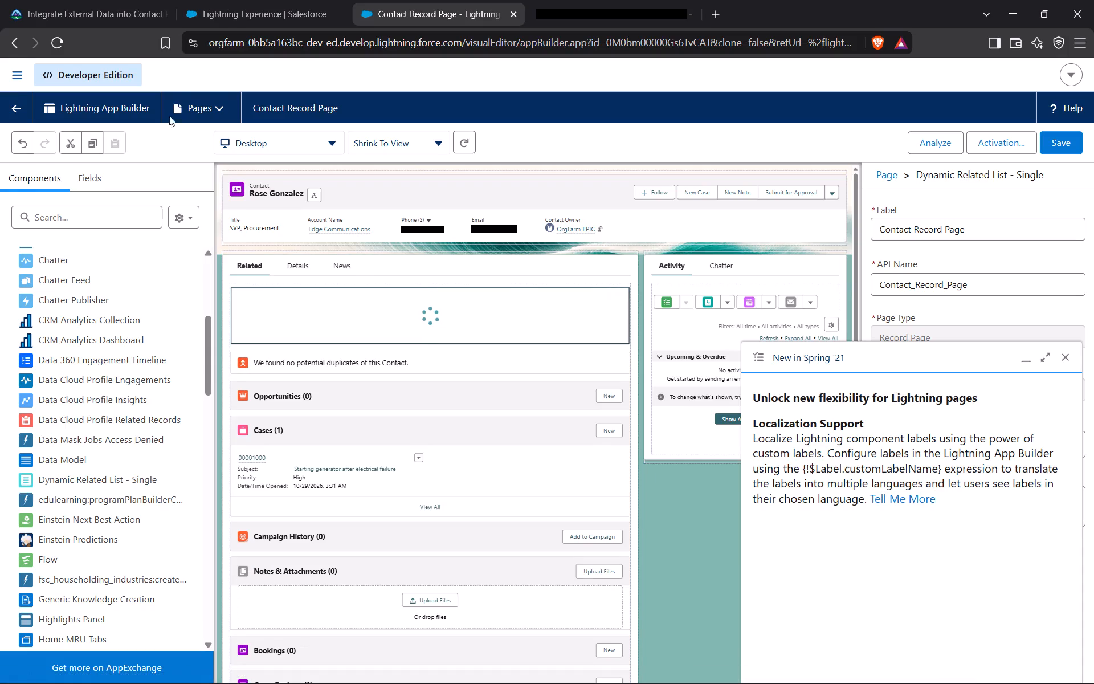
Check the component placement illustration and the following instruction in Trailhead against the Contact Record Page.
{"action": "left_click", "coordinate": [126, 0]}
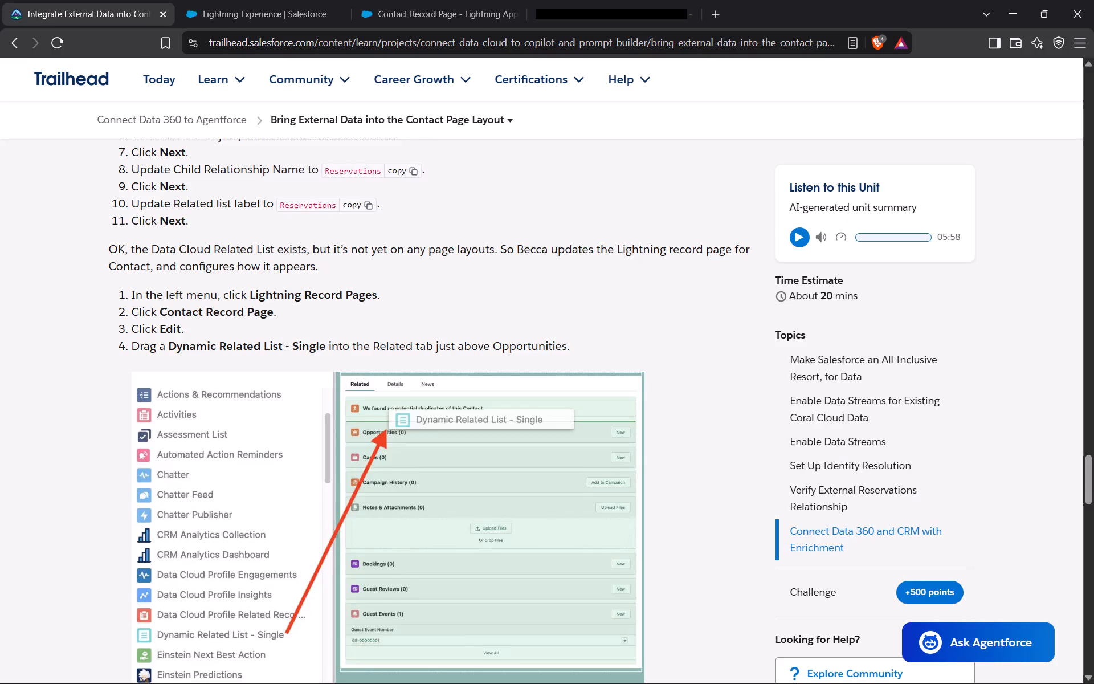
{"action": "scroll", "coordinate": [163, 320], "scroll_direction": "down", "scroll_amount": 1}
{"action": "scroll", "coordinate": [166, 327], "scroll_direction": "up", "scroll_amount": 4}
{"action": "scroll", "coordinate": [170, 336], "scroll_direction": "down", "scroll_amount": 1}
{"action": "scroll", "coordinate": [170, 337], "scroll_direction": "up", "scroll_amount": 1}
{"action": "scroll", "coordinate": [172, 339], "scroll_direction": "down", "scroll_amount": 2}
{"action": "scroll", "coordinate": [173, 342], "scroll_direction": "up", "scroll_amount": 1}
{"action": "scroll", "coordinate": [173, 342], "scroll_direction": "down", "scroll_amount": 3}
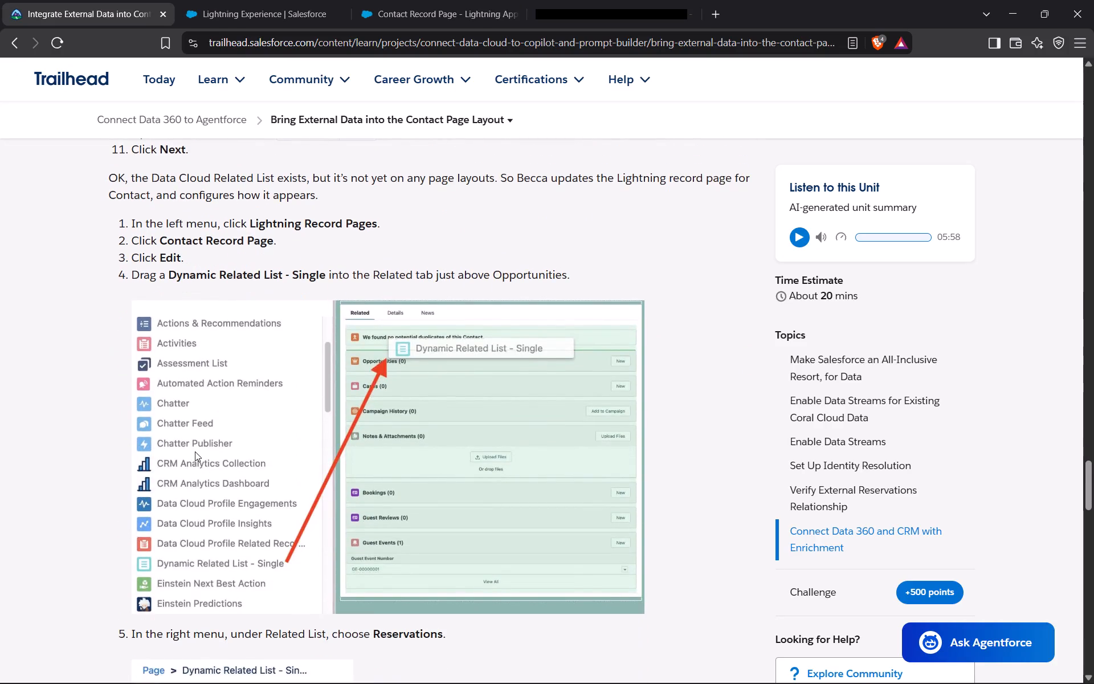
{"action": "left_click", "coordinate": [402, 0]}
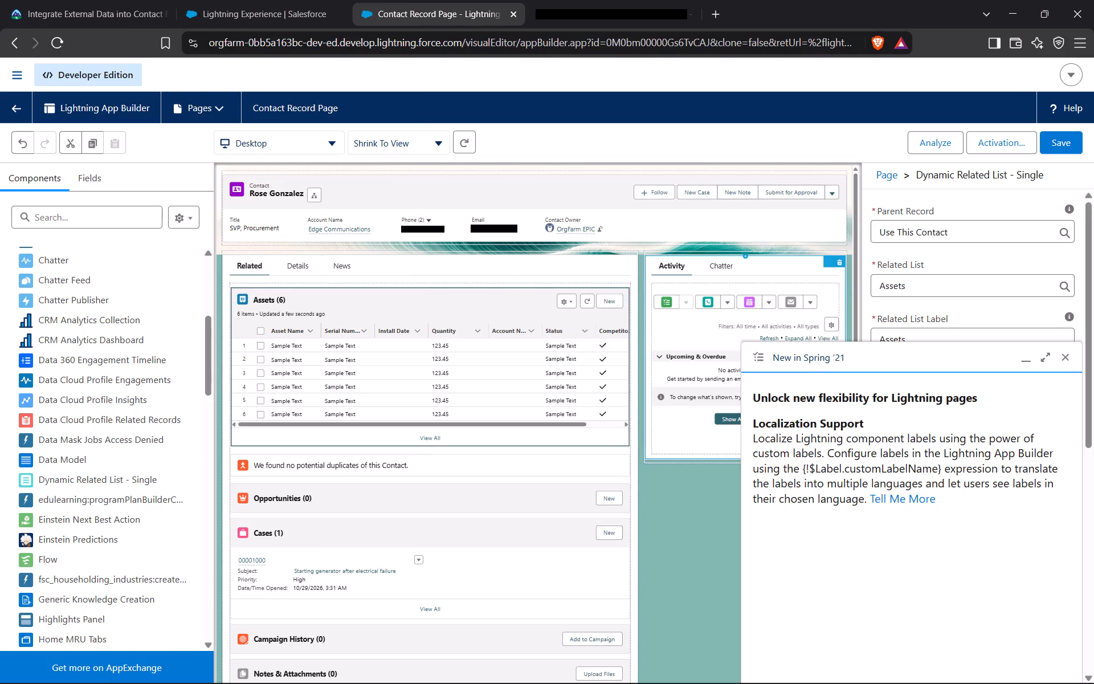
Close the New in Spring '21 window covering the Dynamic Related List - Single properties.
{"action": "left_click", "coordinate": [1066, 359]}
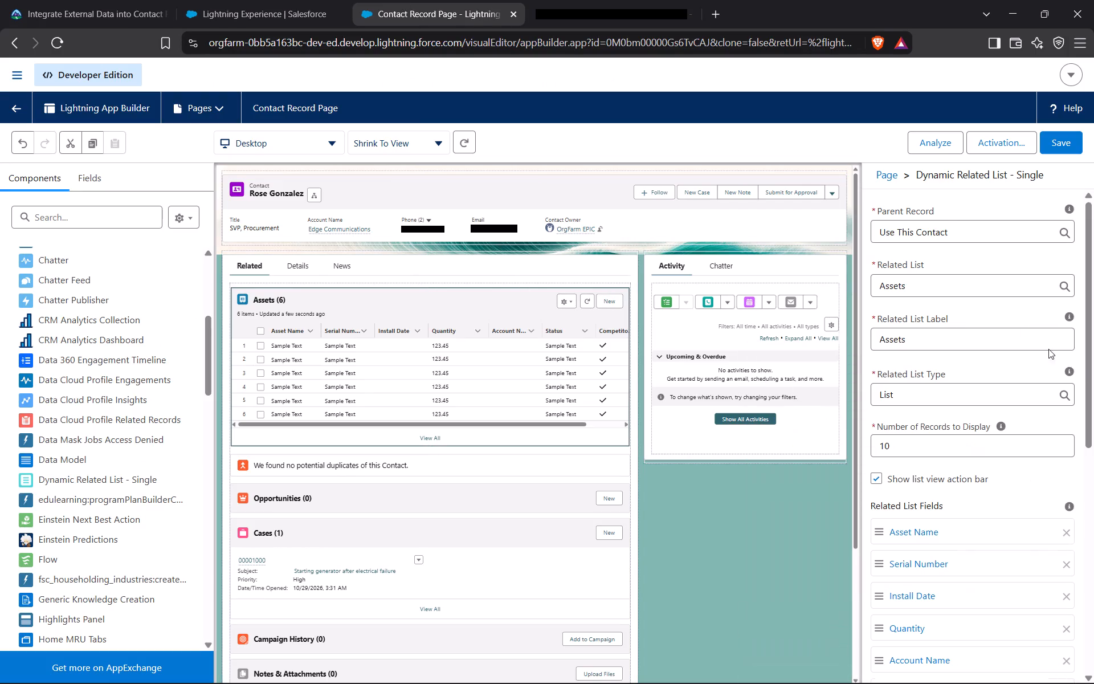
Compare Trailhead's placement illustration and its Related List selection instruction with the component on the Contact Record Page.
{"action": "left_click", "coordinate": [81, 0]}
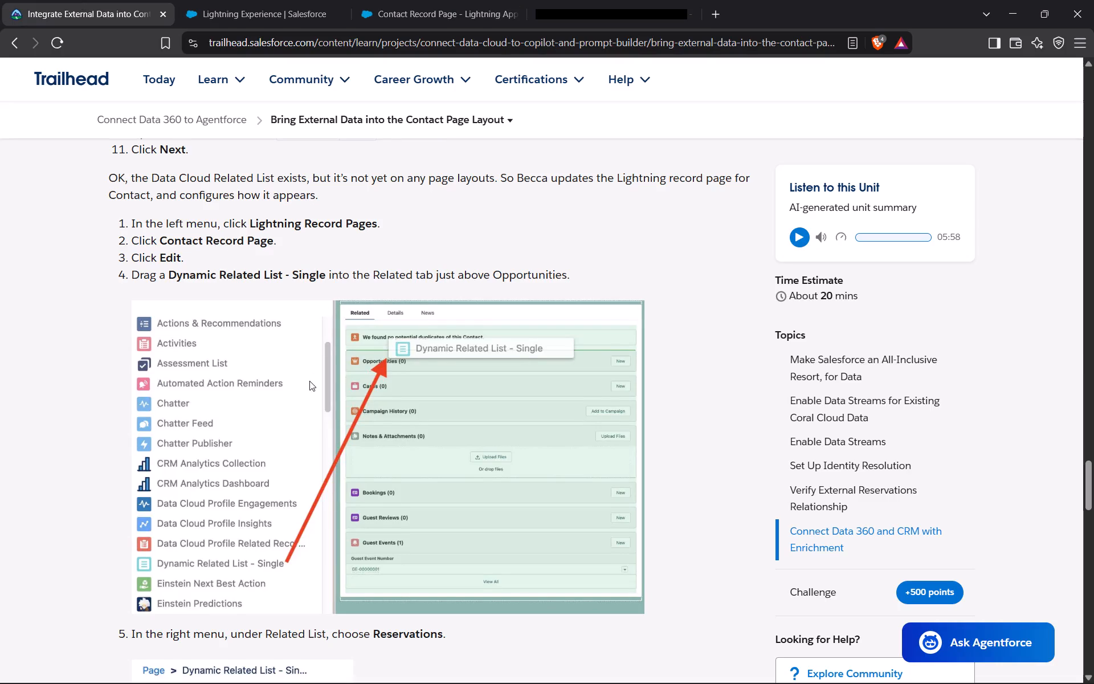
{"action": "scroll", "coordinate": [309, 381], "scroll_direction": "down", "scroll_amount": 1}
{"action": "scroll", "coordinate": [309, 381], "scroll_direction": "up", "scroll_amount": 2}
{"action": "scroll", "coordinate": [309, 383], "scroll_direction": "down", "scroll_amount": 5}
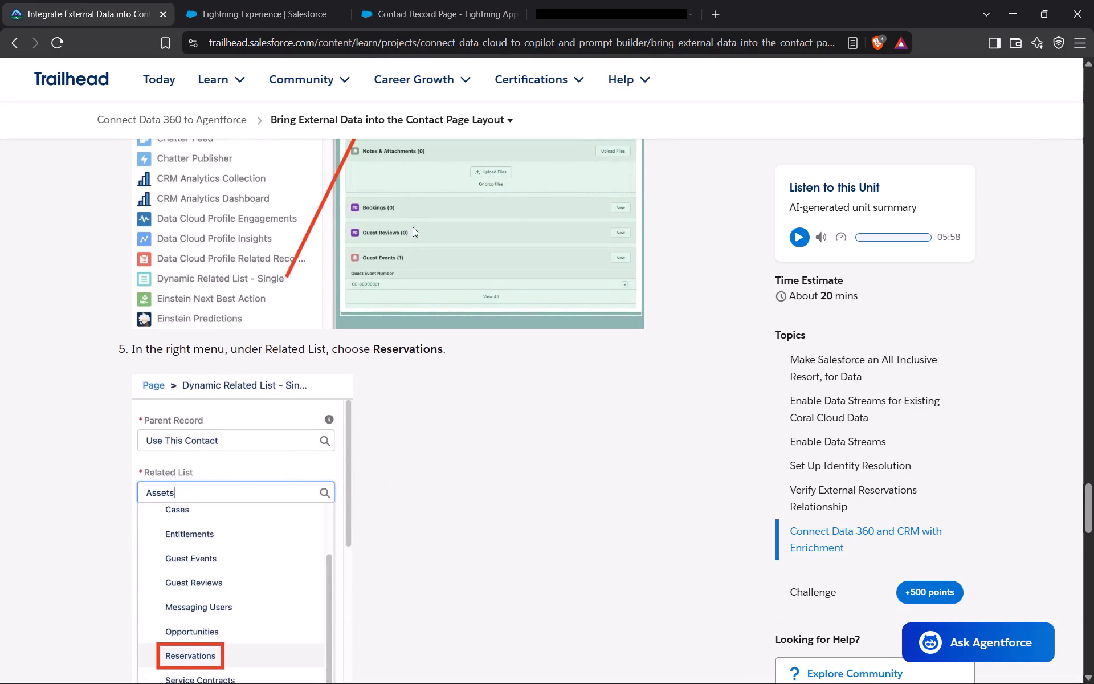
{"action": "left_click", "coordinate": [407, 0]}
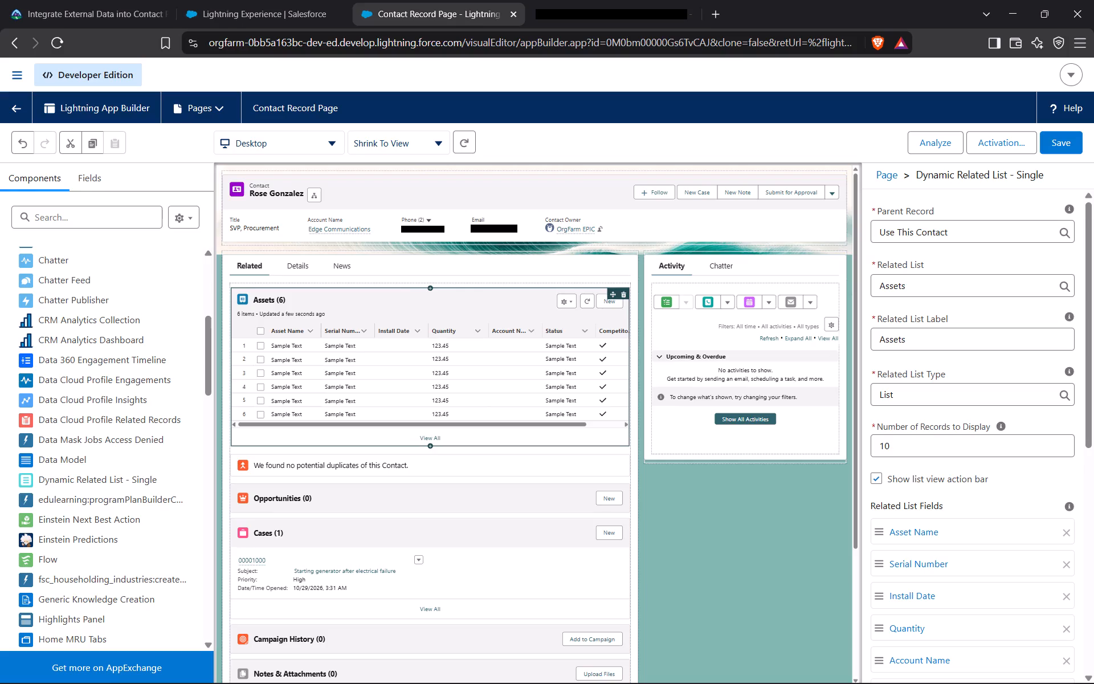
{"action": "left_click", "coordinate": [54, 0]}
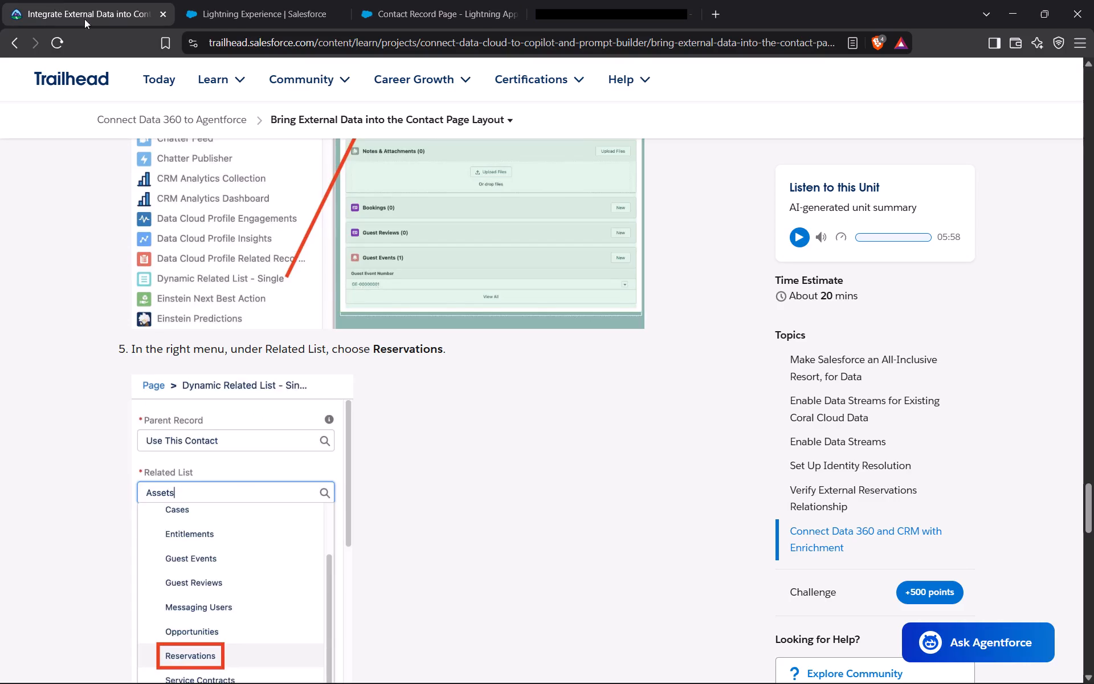
{"action": "scroll", "coordinate": [347, 291], "scroll_direction": "up", "scroll_amount": 2}
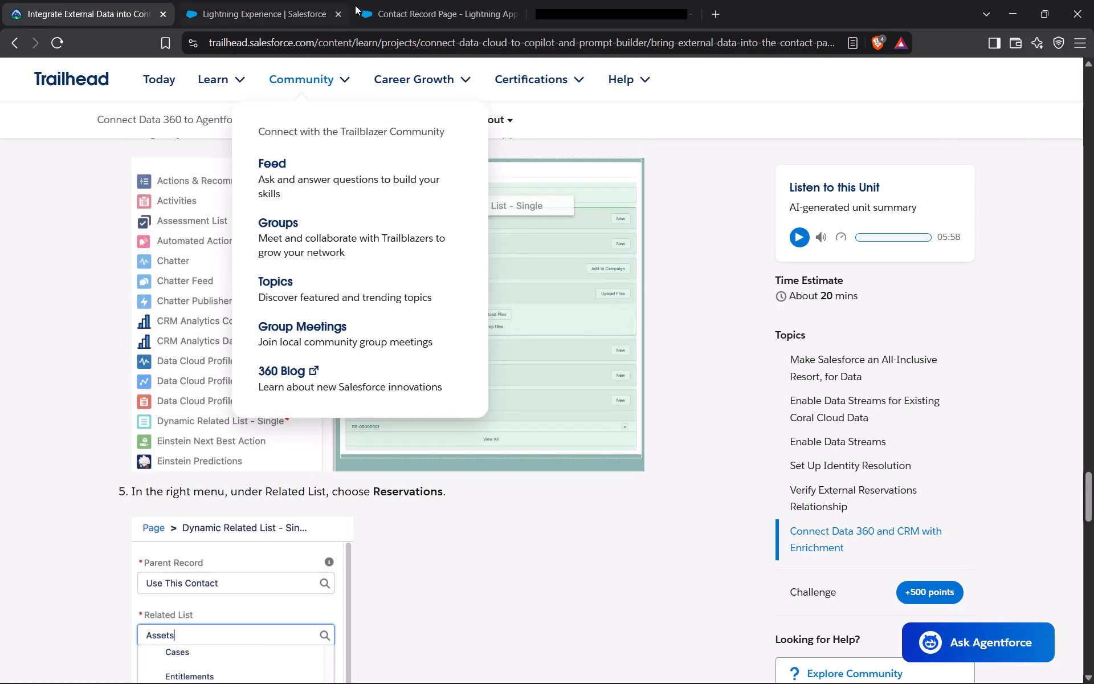
{"action": "left_click", "coordinate": [401, 0]}
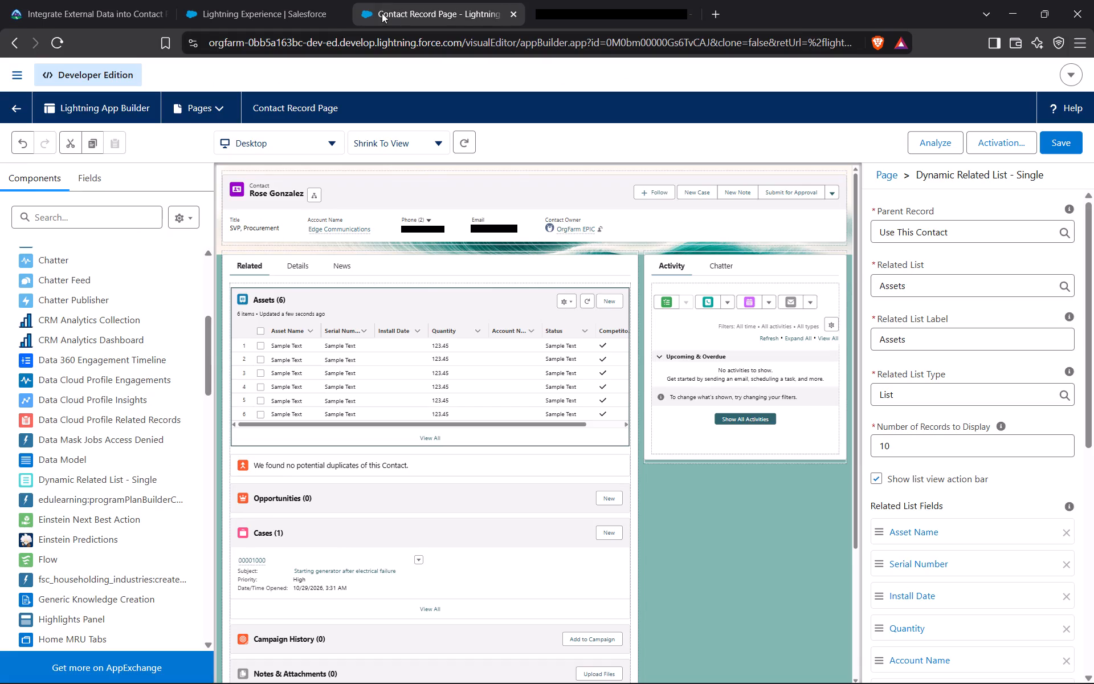
{"action": "left_click", "coordinate": [101, 10]}
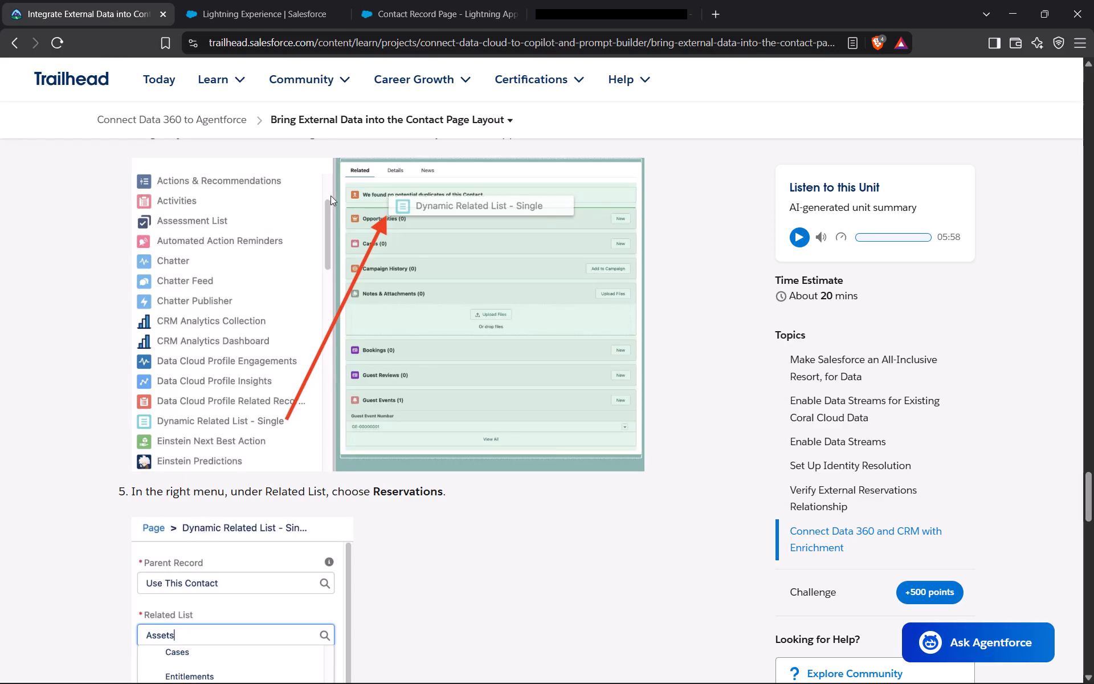
{"action": "left_click", "coordinate": [436, 5]}
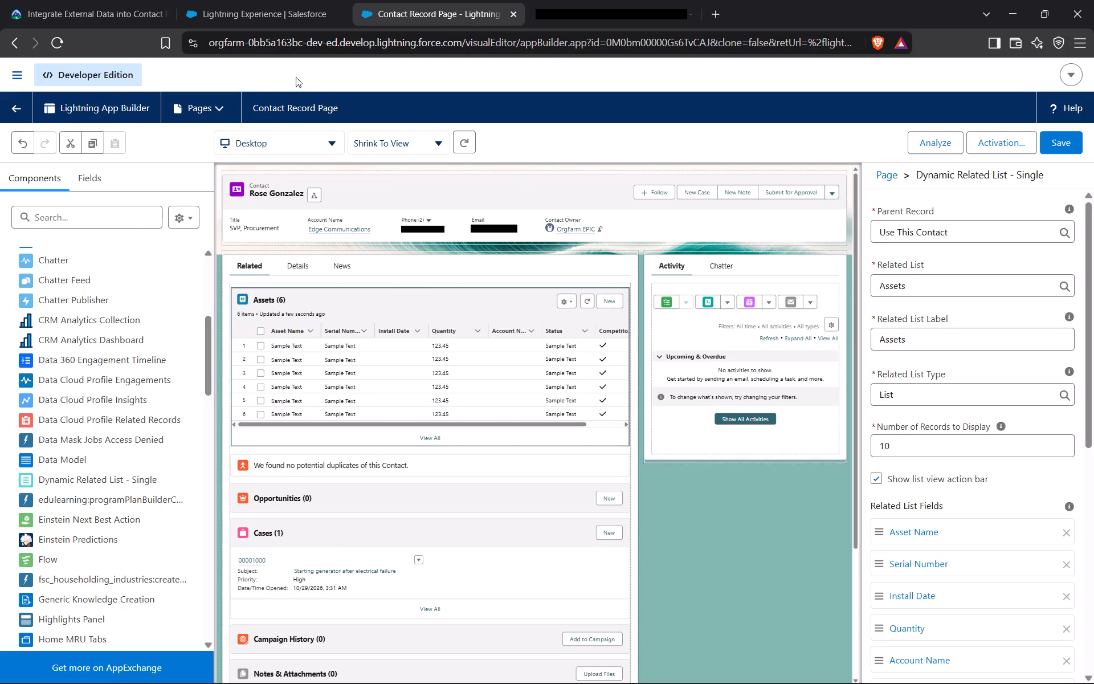
{"action": "left_click", "coordinate": [233, 3]}
{"action": "left_click", "coordinate": [66, 1]}
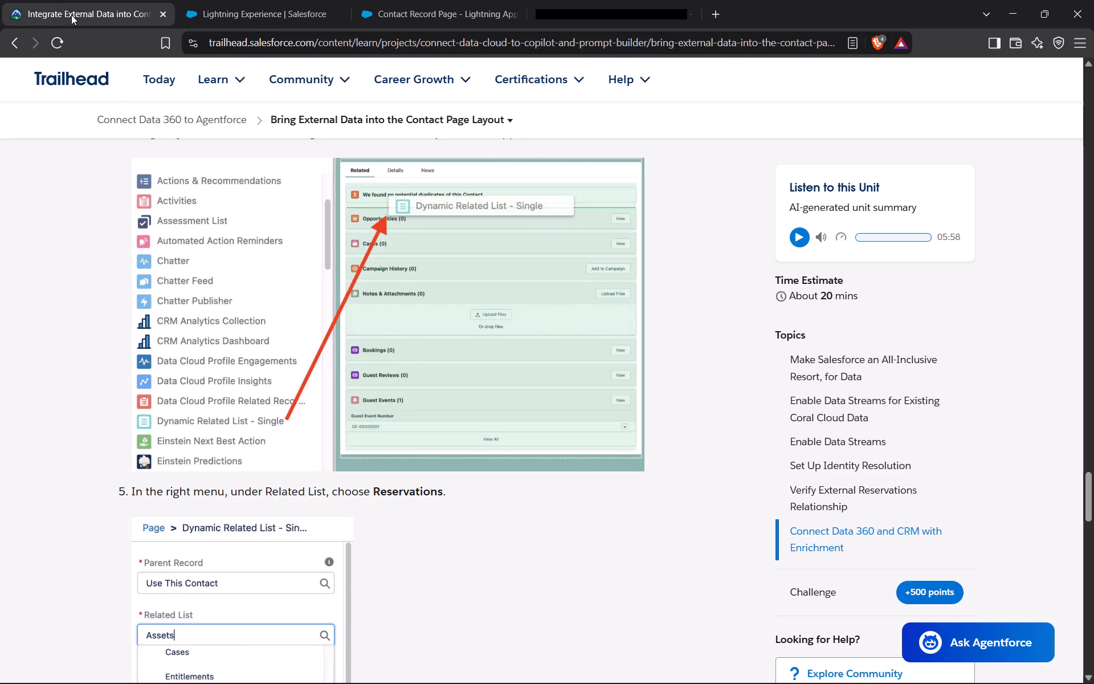
{"action": "left_click", "coordinate": [438, 0]}
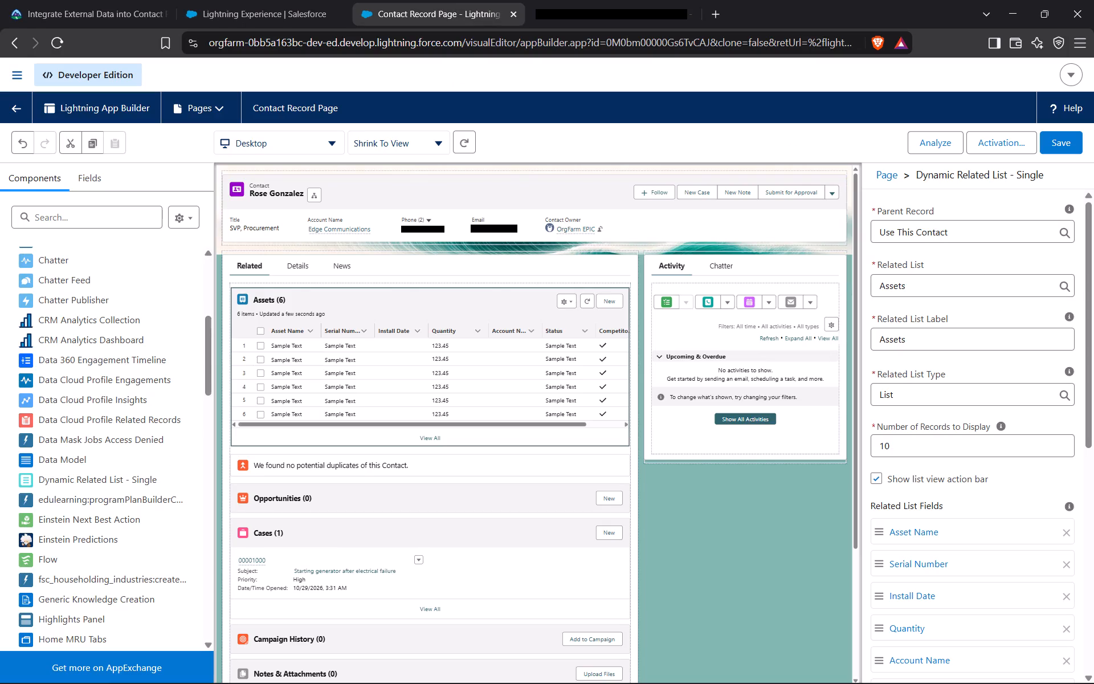
Set the Dynamic Related List - Single component's Related List to Reservations.
{"action": "left_click", "coordinate": [977, 282]}
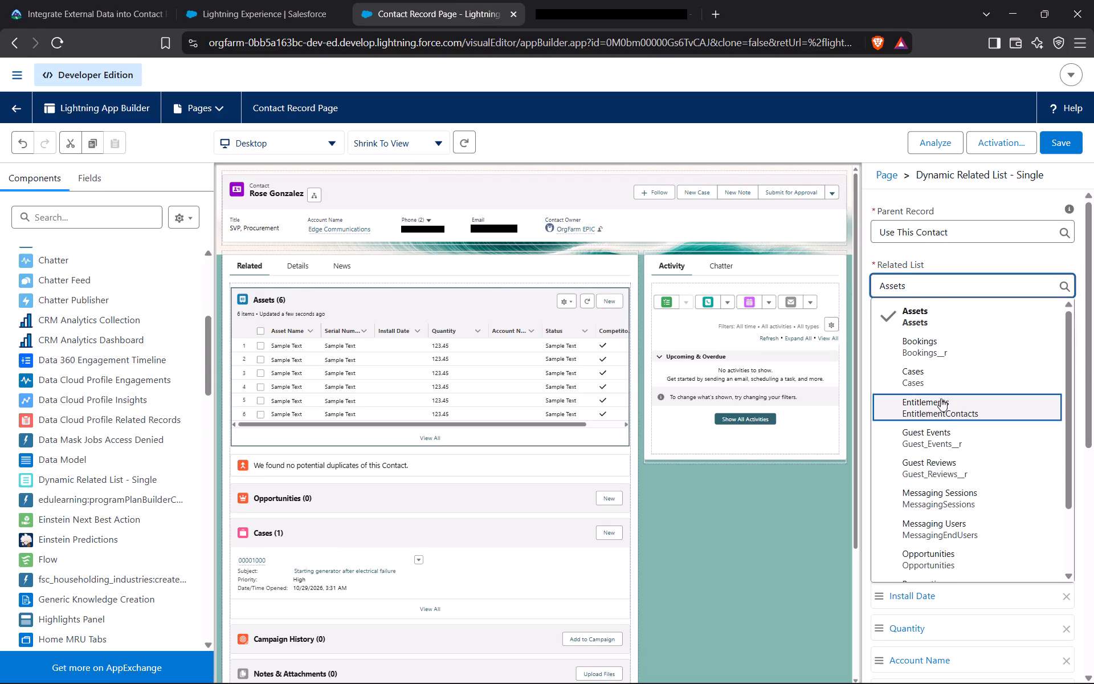
{"action": "scroll", "coordinate": [947, 469], "scroll_direction": "down", "scroll_amount": 1}
{"action": "scroll", "coordinate": [947, 469], "scroll_direction": "up", "scroll_amount": 3}
{"action": "scroll", "coordinate": [948, 474], "scroll_direction": "down", "scroll_amount": 2}
{"action": "left_click", "coordinate": [938, 503]}
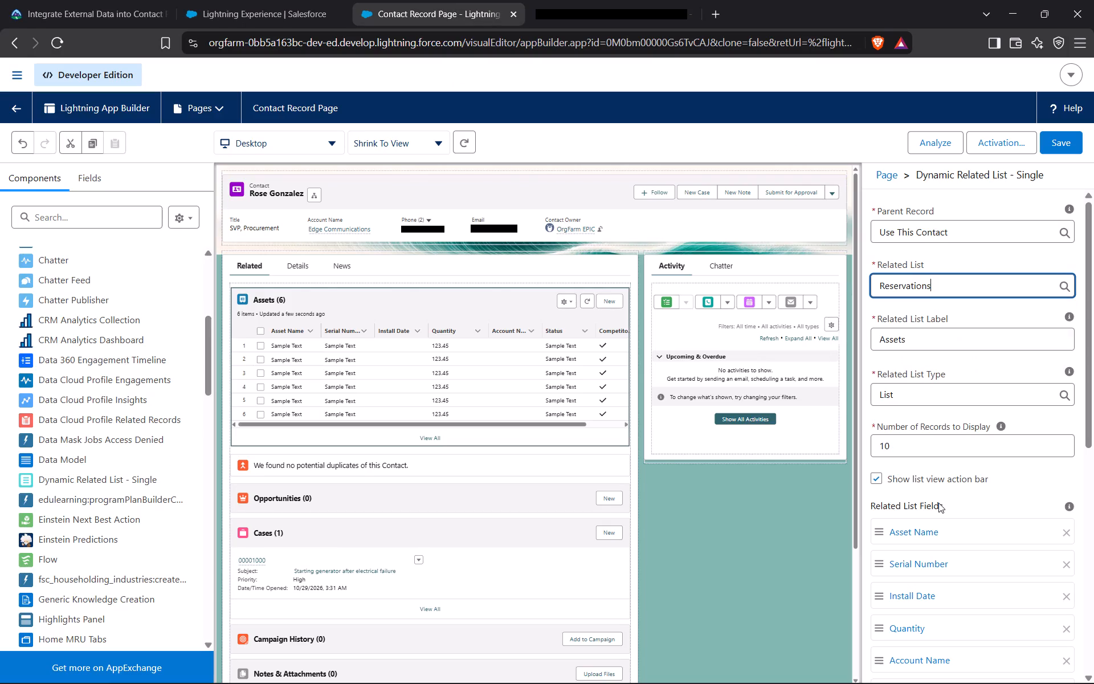
Read Trailhead's instructions for configuring the Reservations list's related list fields and filters.
{"action": "left_click", "coordinate": [48, 0]}
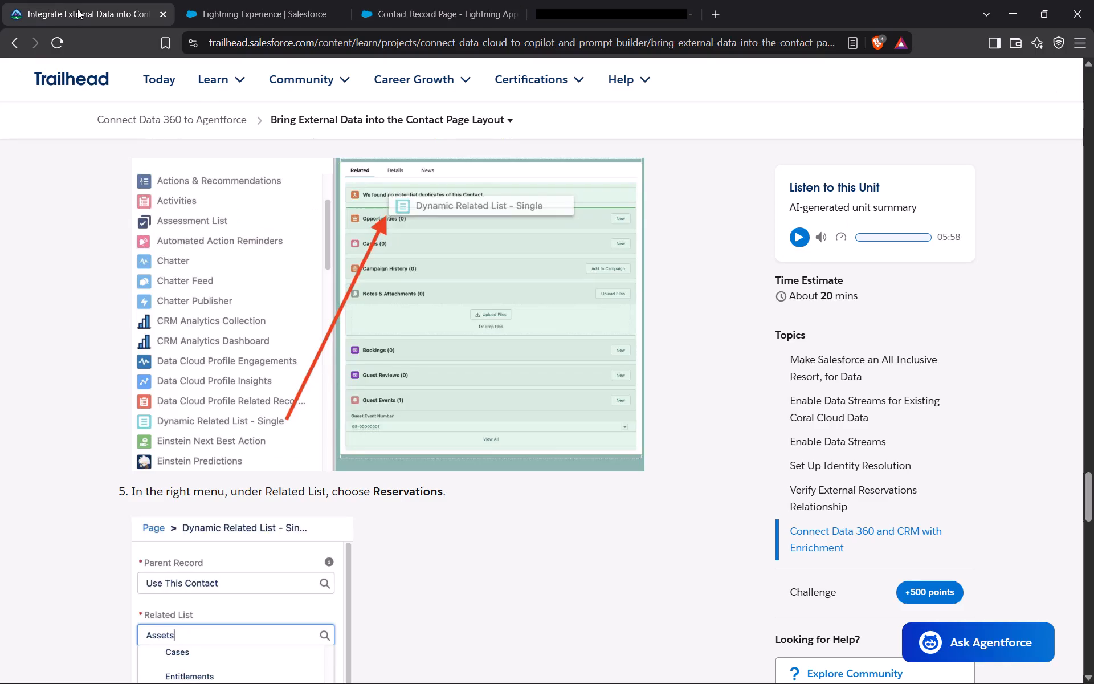
{"action": "scroll", "coordinate": [303, 321], "scroll_direction": "down", "scroll_amount": 1}
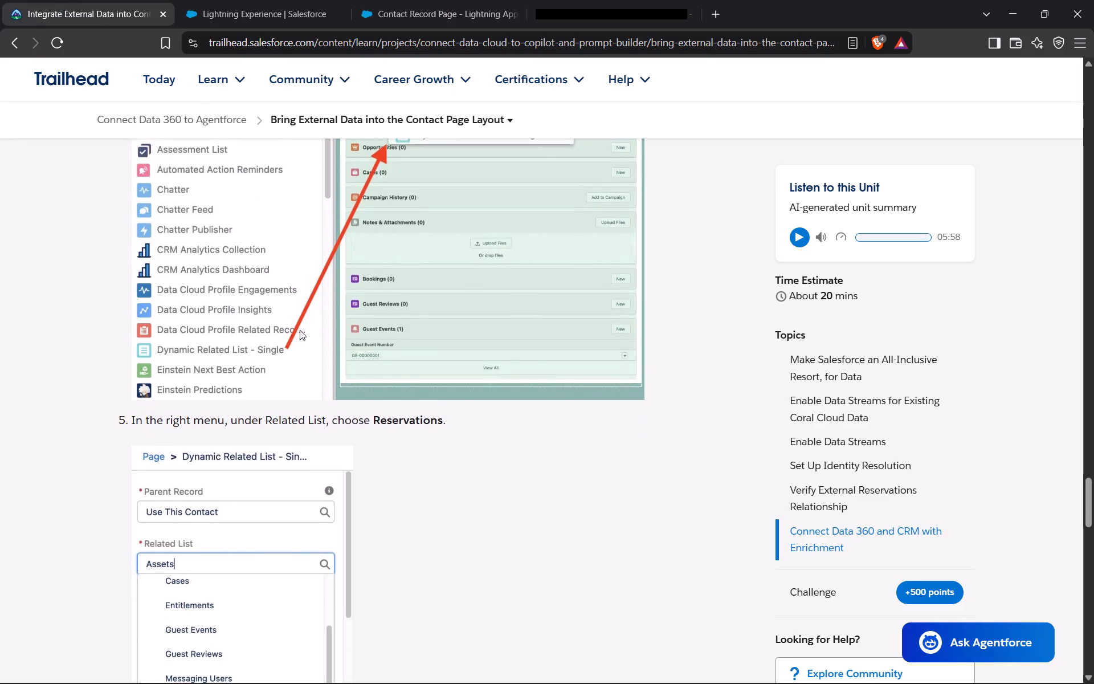
{"action": "scroll", "coordinate": [298, 332], "scroll_direction": "up", "scroll_amount": 1}
{"action": "scroll", "coordinate": [298, 332], "scroll_direction": "down", "scroll_amount": 2}
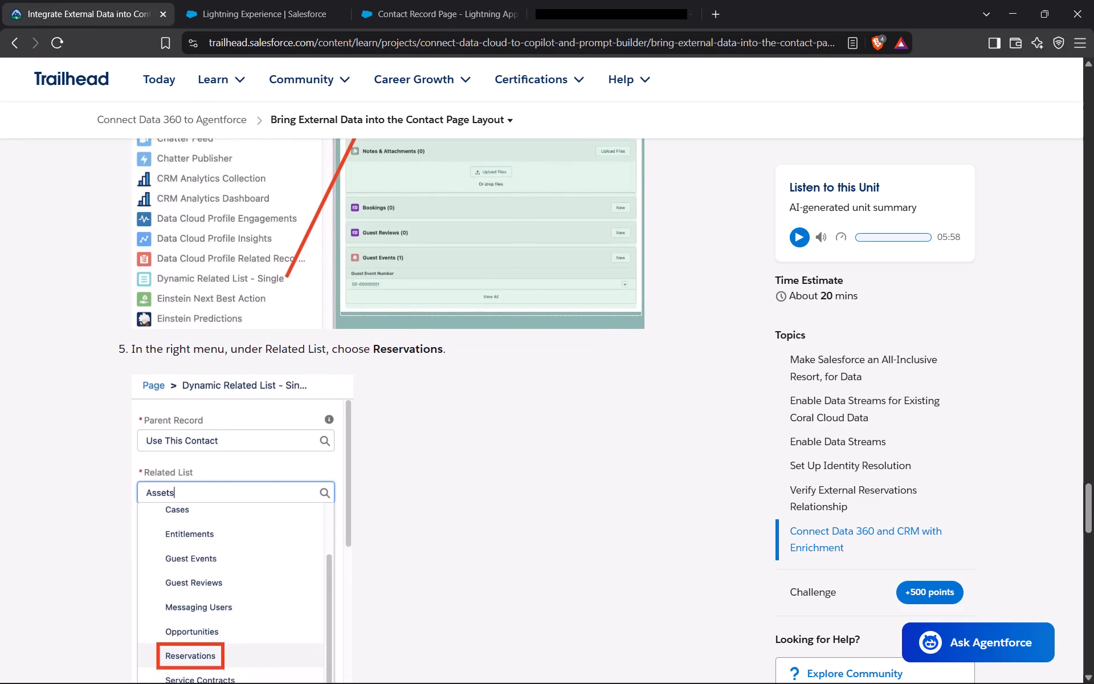
{"action": "scroll", "coordinate": [275, 347], "scroll_direction": "down", "scroll_amount": 1}
{"action": "scroll", "coordinate": [275, 348], "scroll_direction": "up", "scroll_amount": 1}
{"action": "scroll", "coordinate": [275, 348], "scroll_direction": "down", "scroll_amount": 2}
{"action": "scroll", "coordinate": [275, 348], "scroll_direction": "up", "scroll_amount": 1}
{"action": "scroll", "coordinate": [275, 349], "scroll_direction": "down", "scroll_amount": 2}
{"action": "scroll", "coordinate": [273, 351], "scroll_direction": "up", "scroll_amount": 2}
{"action": "scroll", "coordinate": [273, 351], "scroll_direction": "down", "scroll_amount": 1}
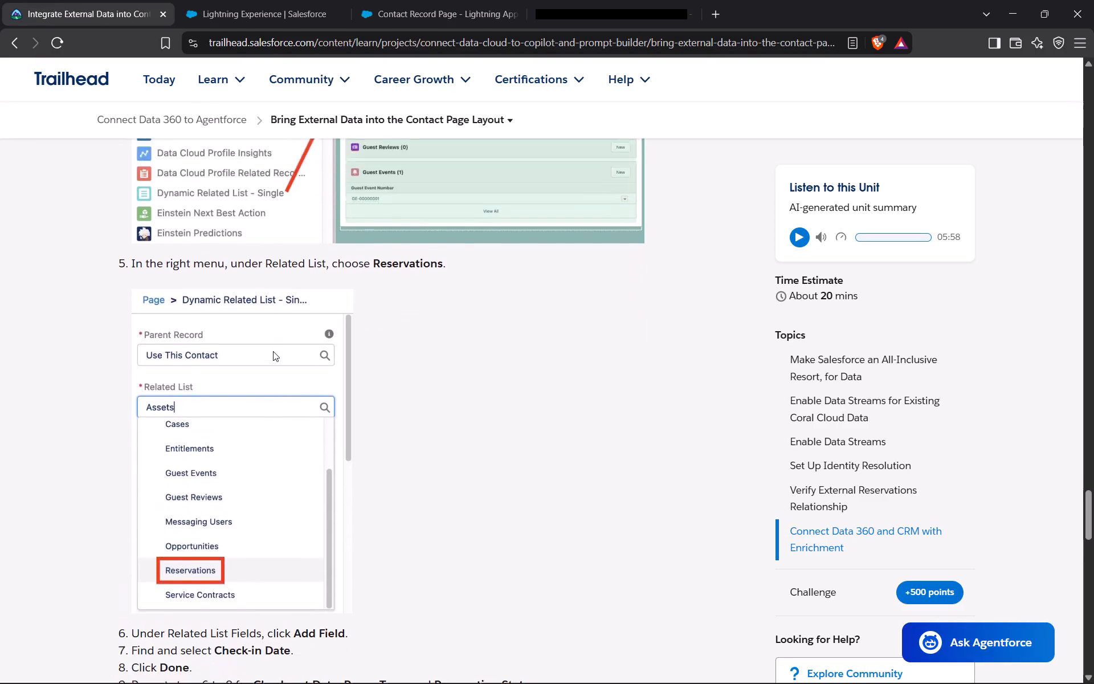
{"action": "scroll", "coordinate": [273, 351], "scroll_direction": "up", "scroll_amount": 1}
{"action": "scroll", "coordinate": [272, 351], "scroll_direction": "down", "scroll_amount": 1}
{"action": "scroll", "coordinate": [272, 351], "scroll_direction": "up", "scroll_amount": 1}
{"action": "scroll", "coordinate": [272, 351], "scroll_direction": "down", "scroll_amount": 2}
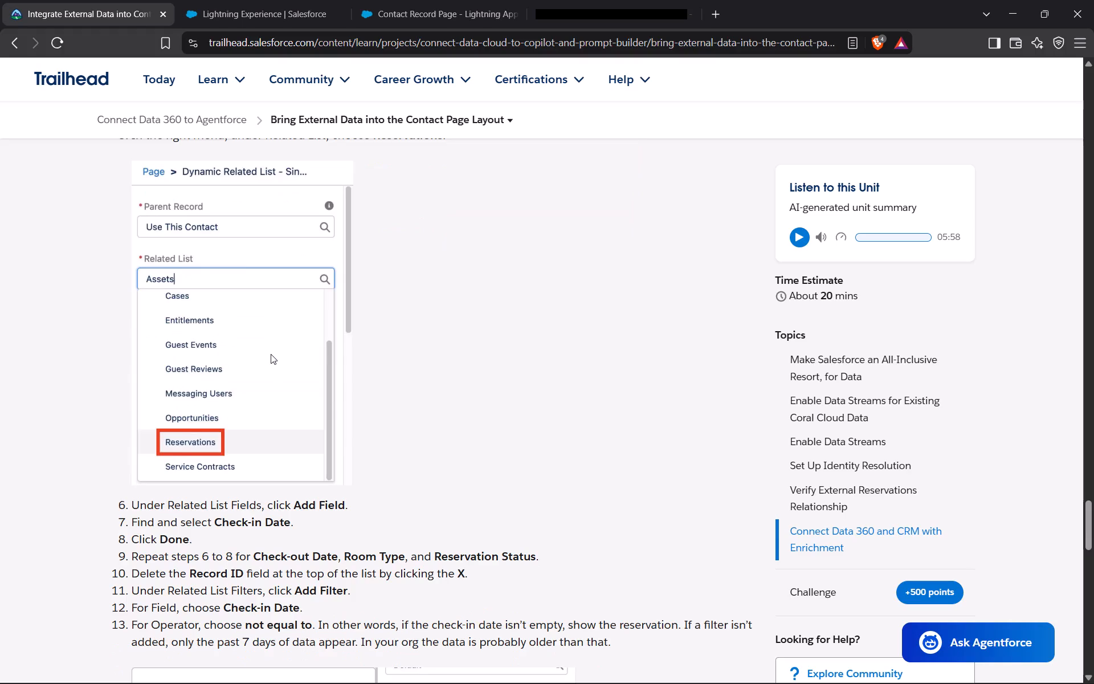
Add the Check-in Date field to the Reservations component's Related List Fields, following Trailhead's instructions.
{"action": "left_click", "coordinate": [430, 0]}
{"action": "left_click", "coordinate": [967, 345]}
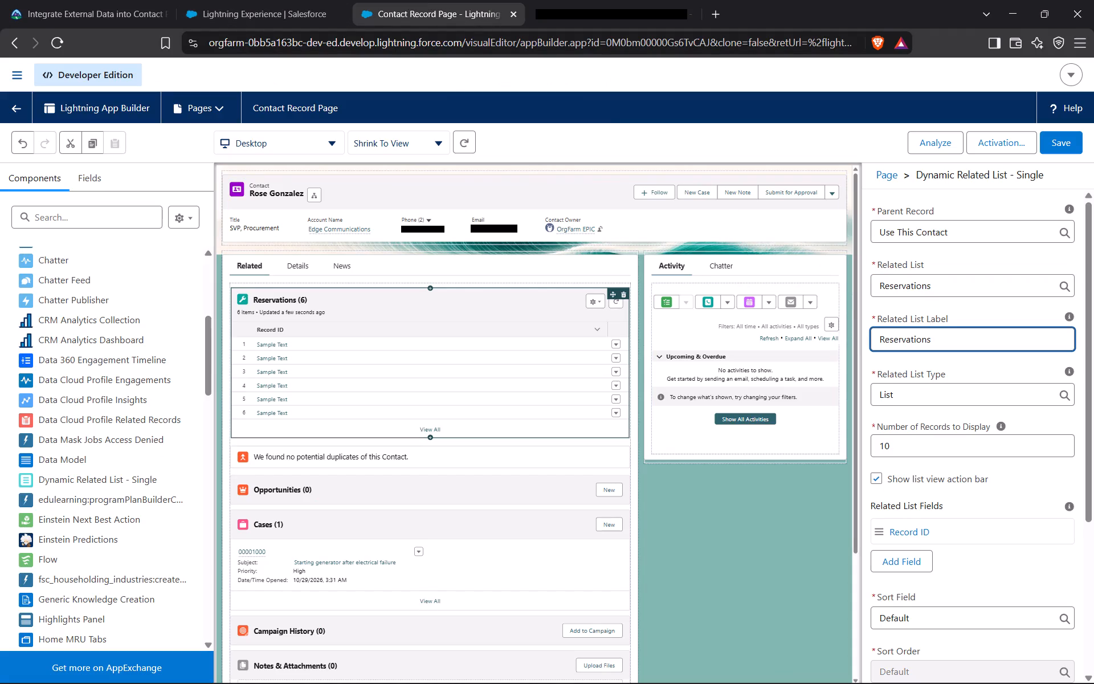
{"action": "left_click", "coordinate": [920, 565]}
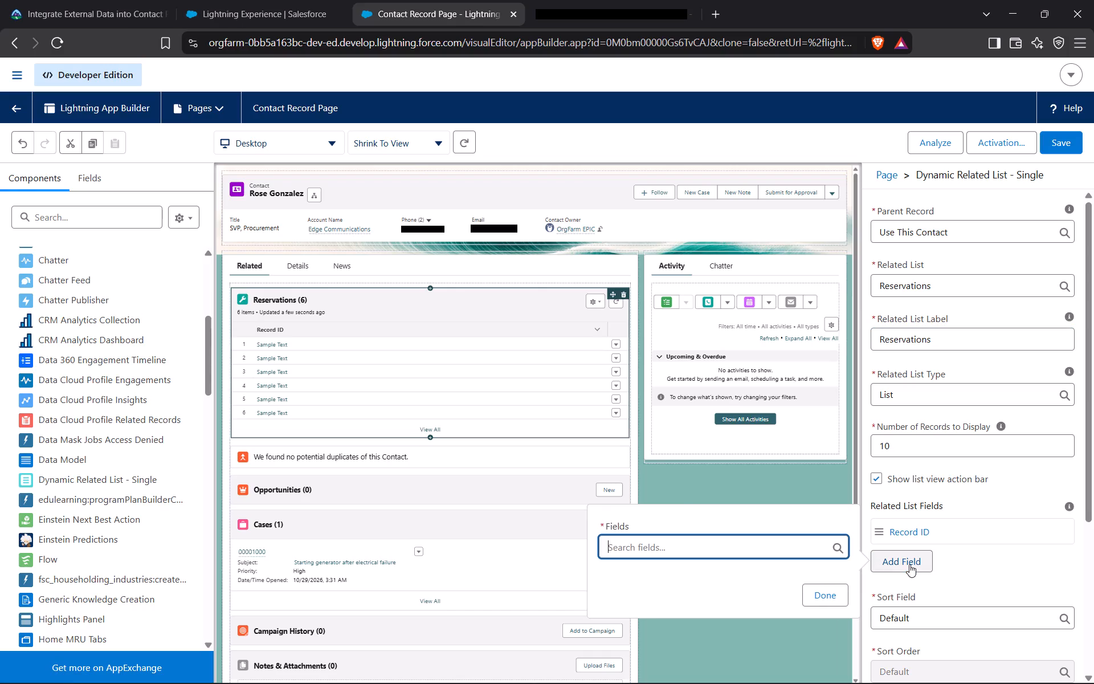
{"action": "left_click", "coordinate": [103, 0]}
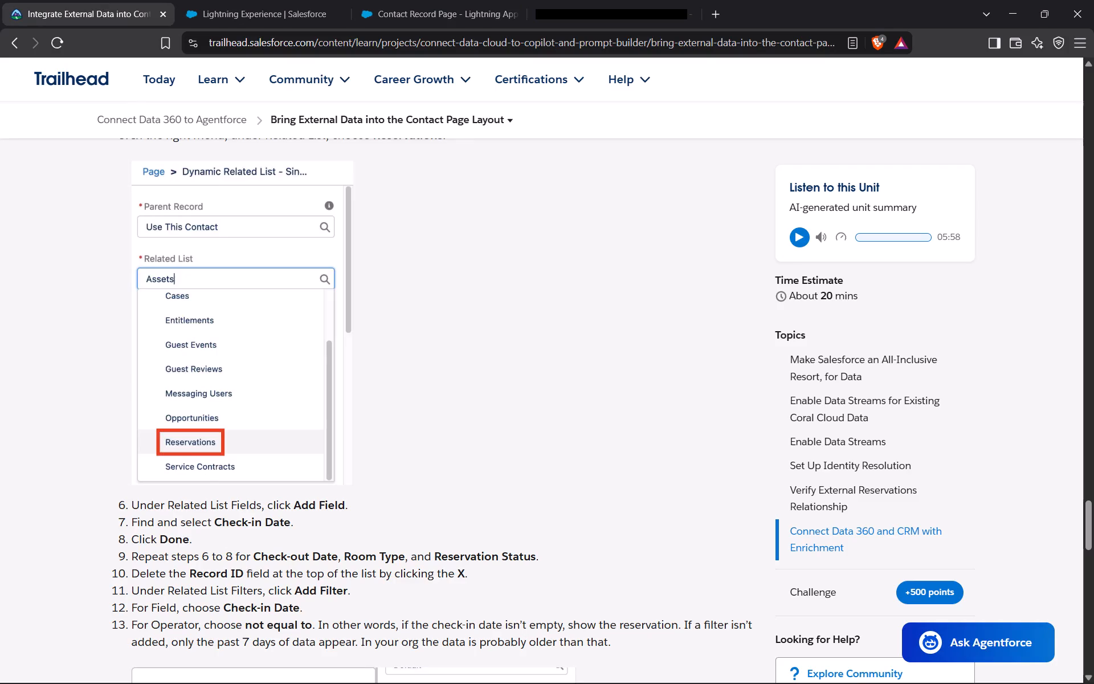
{"action": "left_click", "coordinate": [447, 0]}
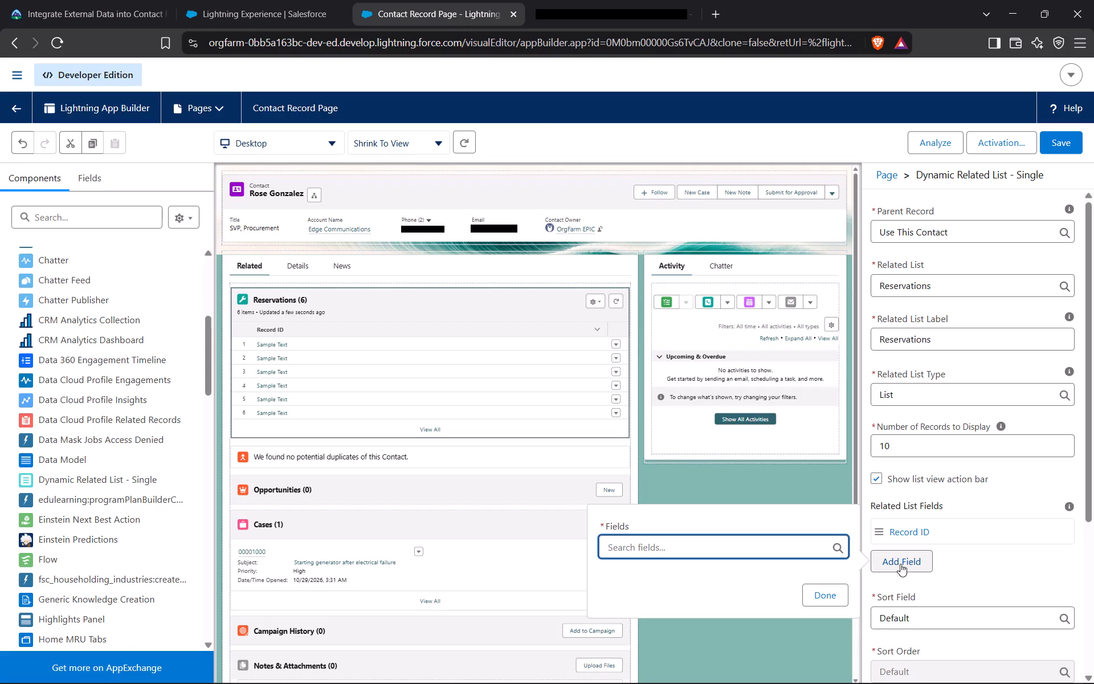
{"action": "left_click", "coordinate": [761, 541]}
{"action": "type", "text": "check"}
{"action": "key", "text": "space"}
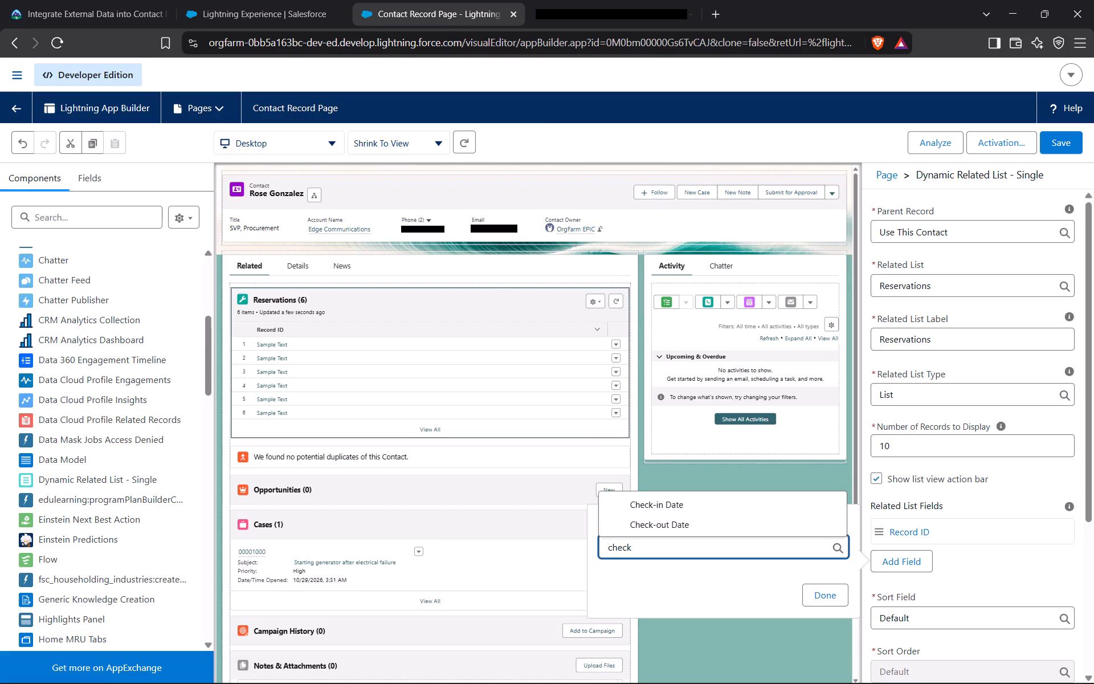
{"action": "left_click", "coordinate": [707, 505]}
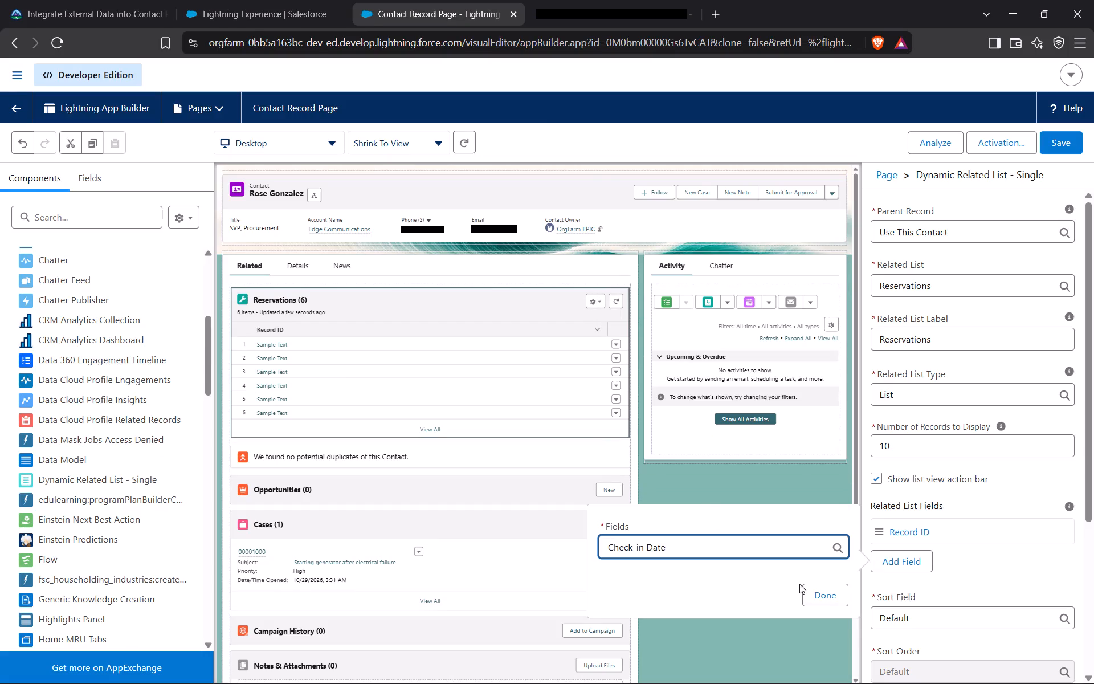
{"action": "left_click", "coordinate": [824, 591]}
Check Trailhead for the remaining fields and add Room Type to the Reservations component's Related List Fields.
{"action": "left_click", "coordinate": [107, 0]}
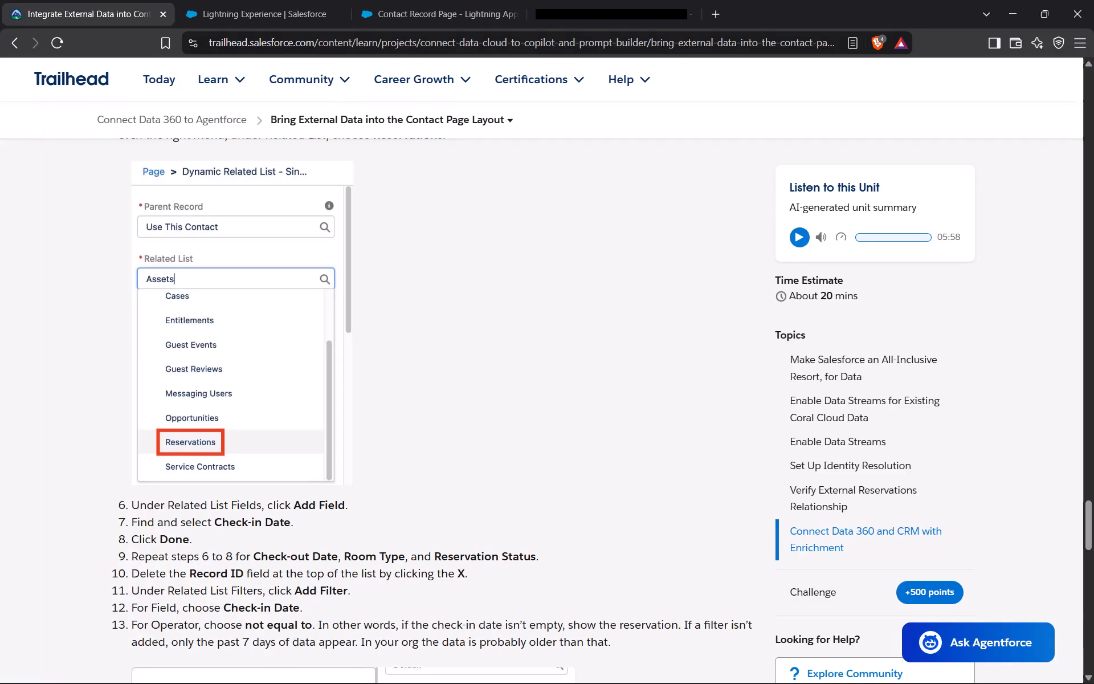
{"action": "left_click", "coordinate": [469, 0]}
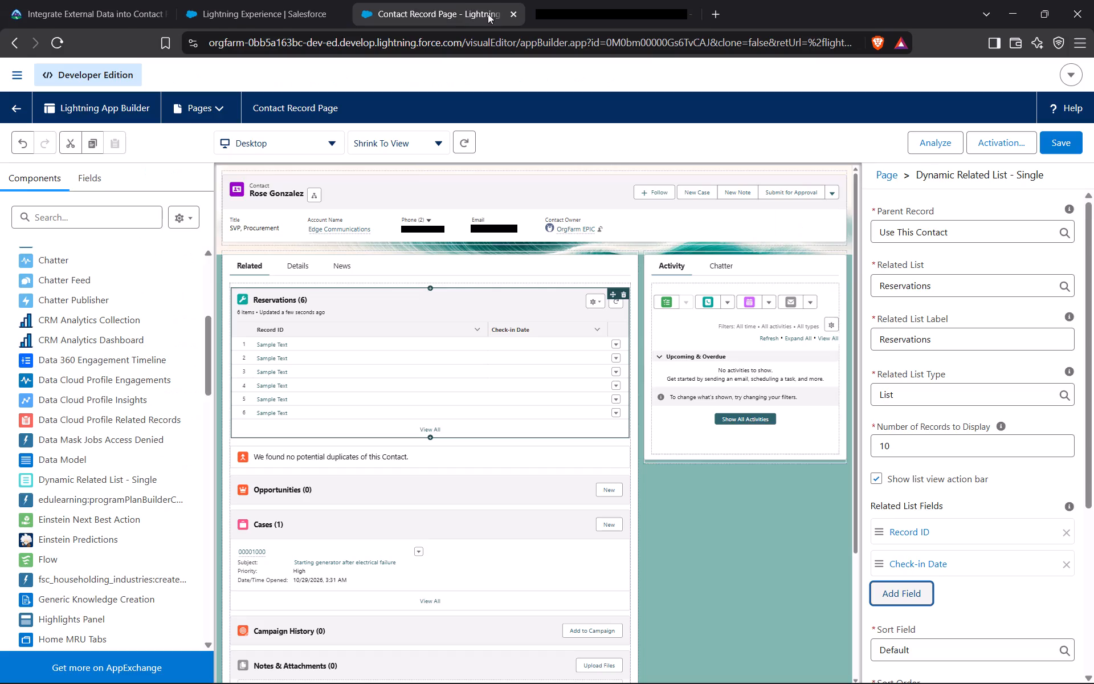
{"action": "left_click", "coordinate": [911, 598]}
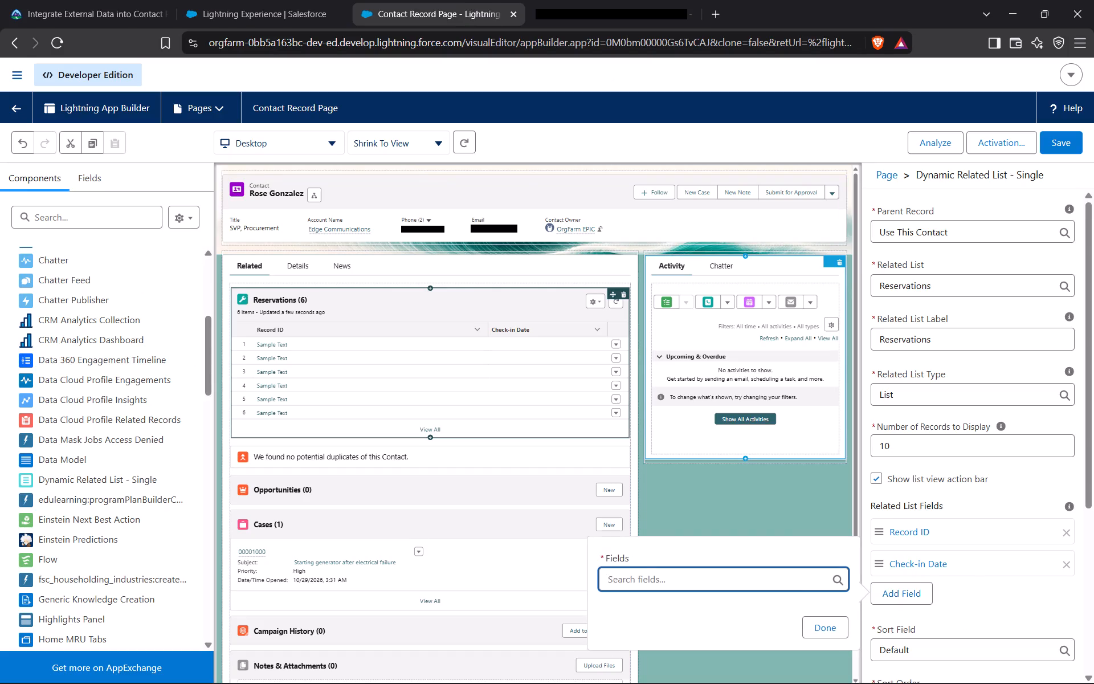
{"action": "type", "text": "roo"}
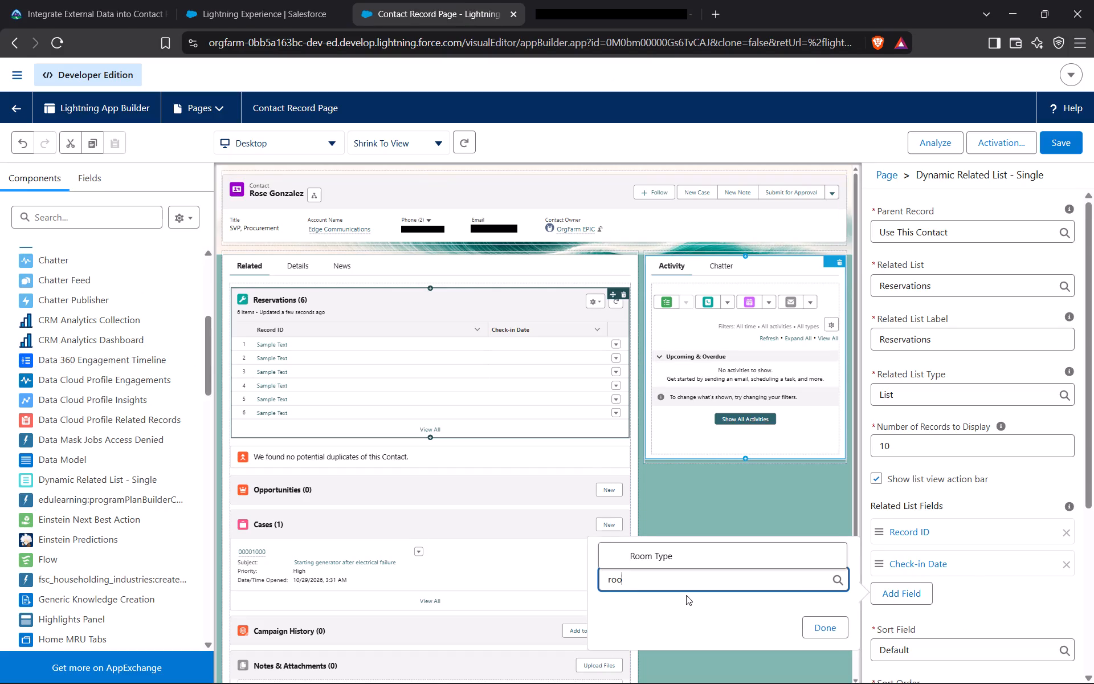
{"action": "left_click", "coordinate": [691, 557]}
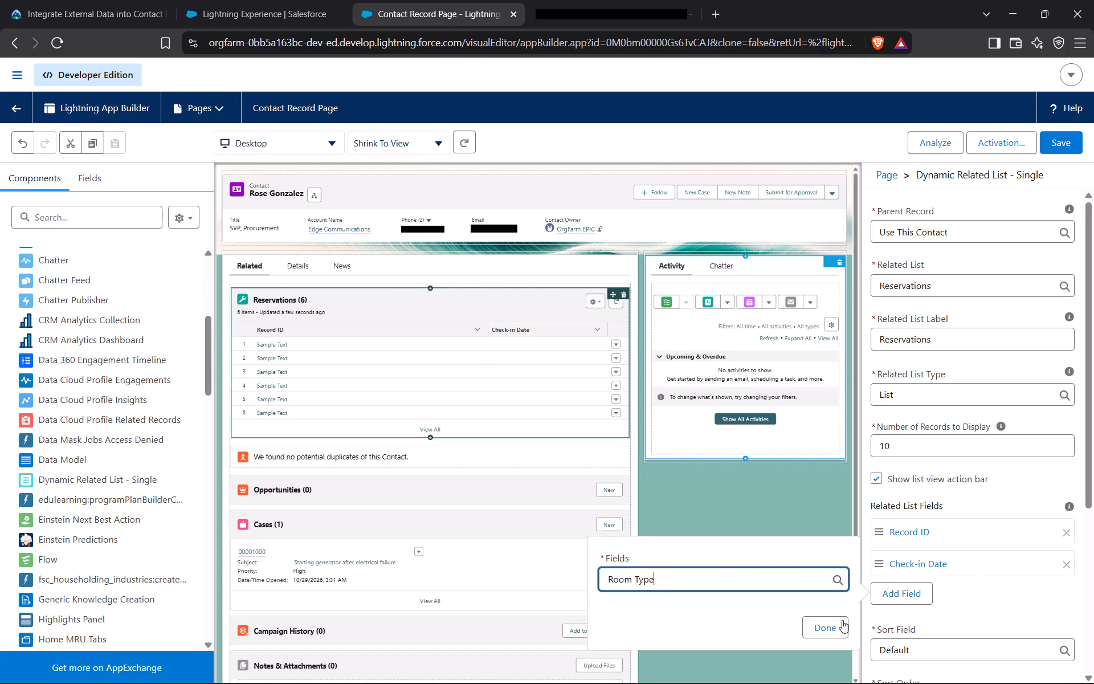
{"action": "left_click", "coordinate": [836, 621]}
Add the Check-out Date field to the Reservations component's Related List Fields, staying on the page.
{"action": "left_click", "coordinate": [895, 629]}
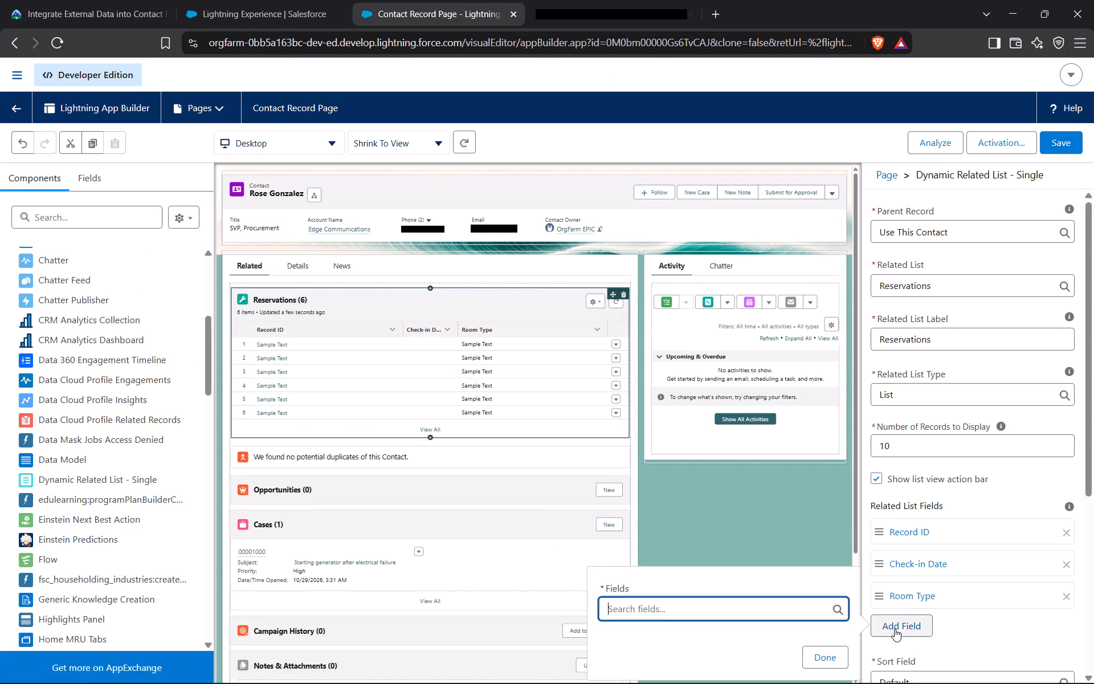
{"action": "type", "text": "check"}
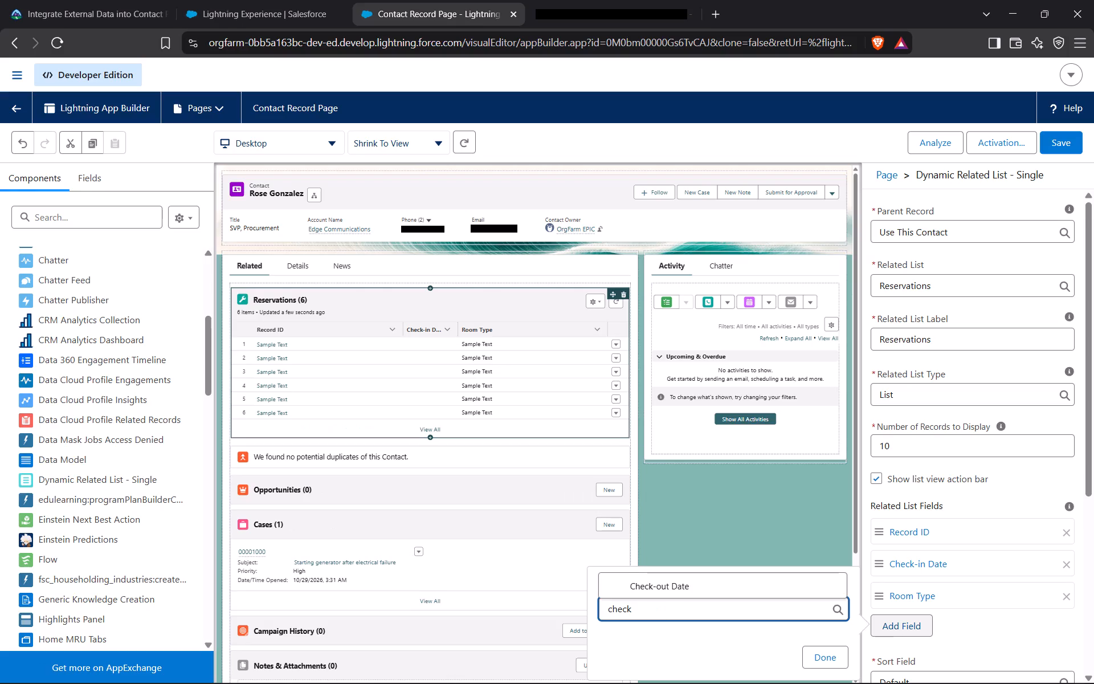
{"action": "left_click", "coordinate": [750, 579]}
{"action": "left_click", "coordinate": [914, 627]}
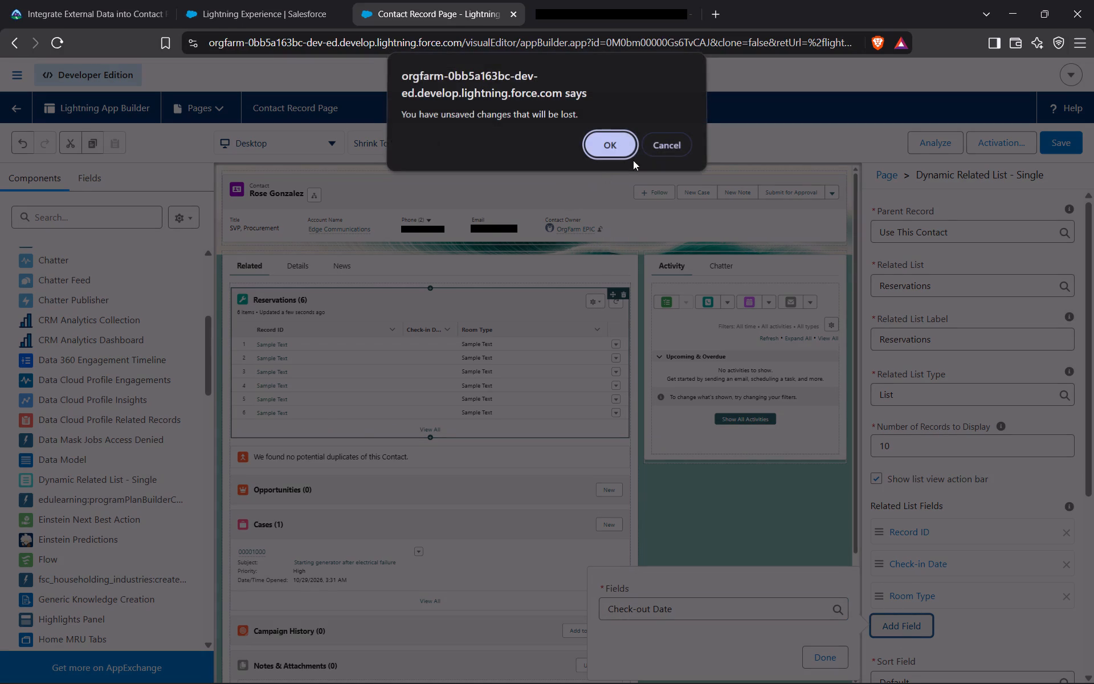
{"action": "left_click", "coordinate": [671, 150]}
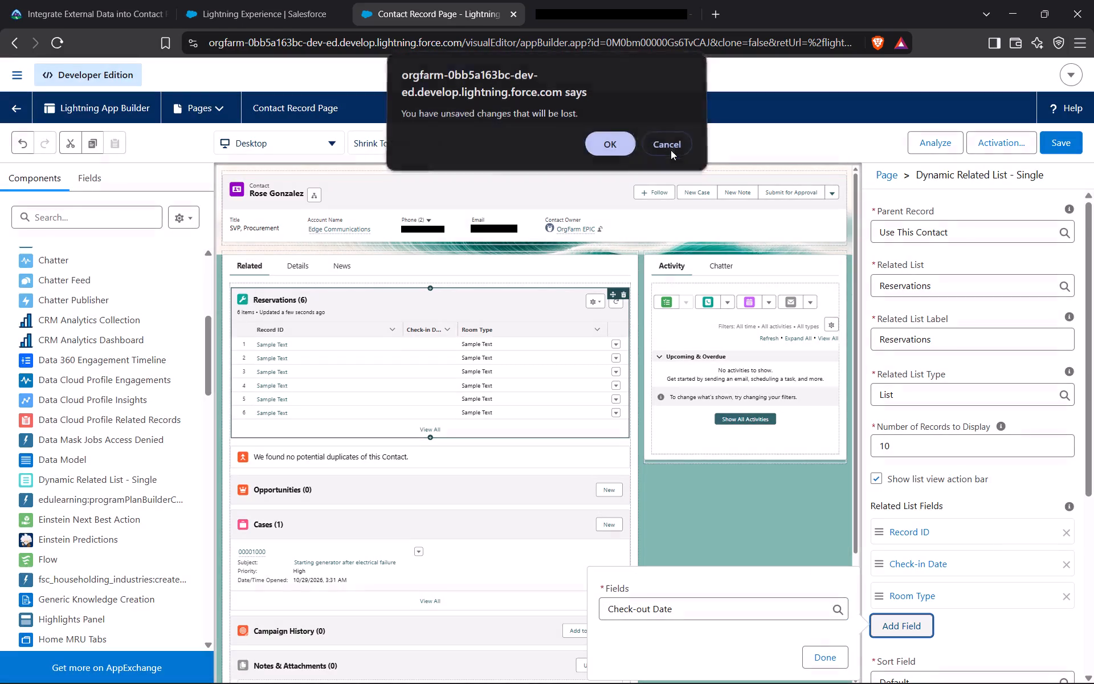
{"action": "left_click", "coordinate": [824, 652]}
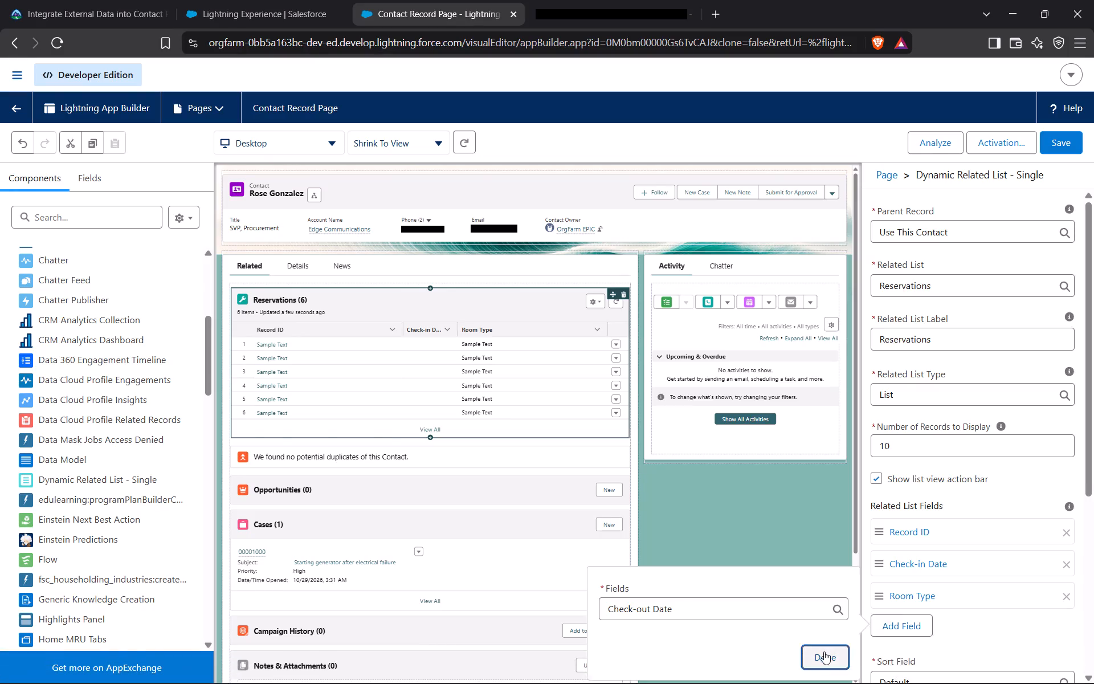
Check Trailhead for the last required field and add Reservation Status to the Reservations component's Related List Fields.
{"action": "left_click", "coordinate": [114, 0]}
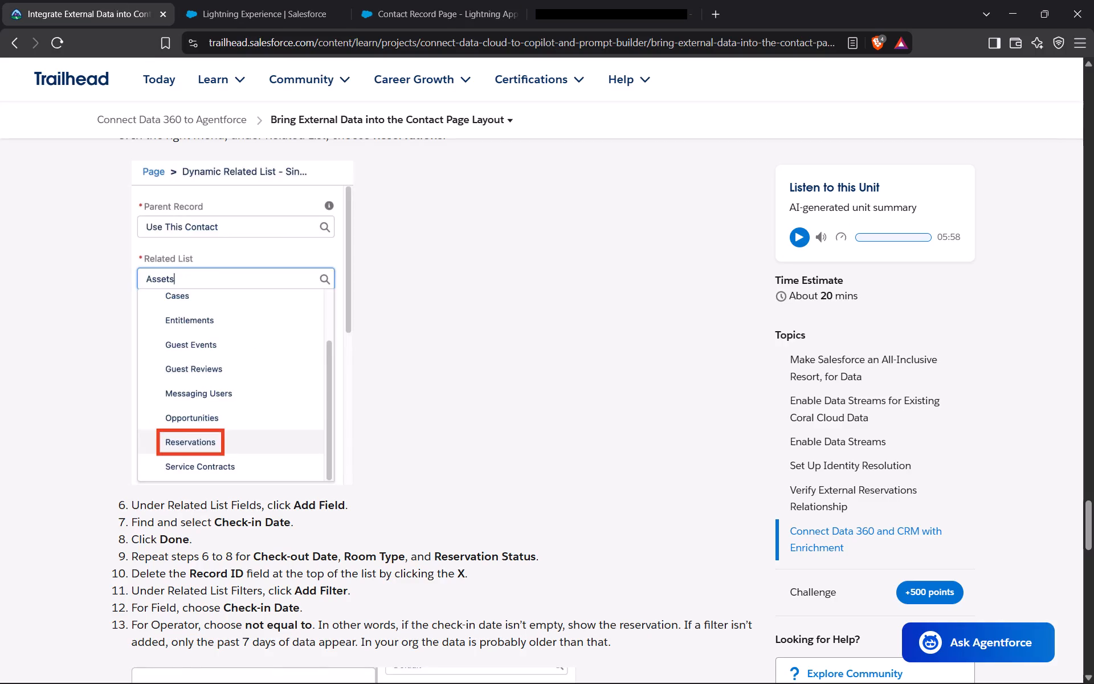
{"action": "left_click", "coordinate": [414, 0]}
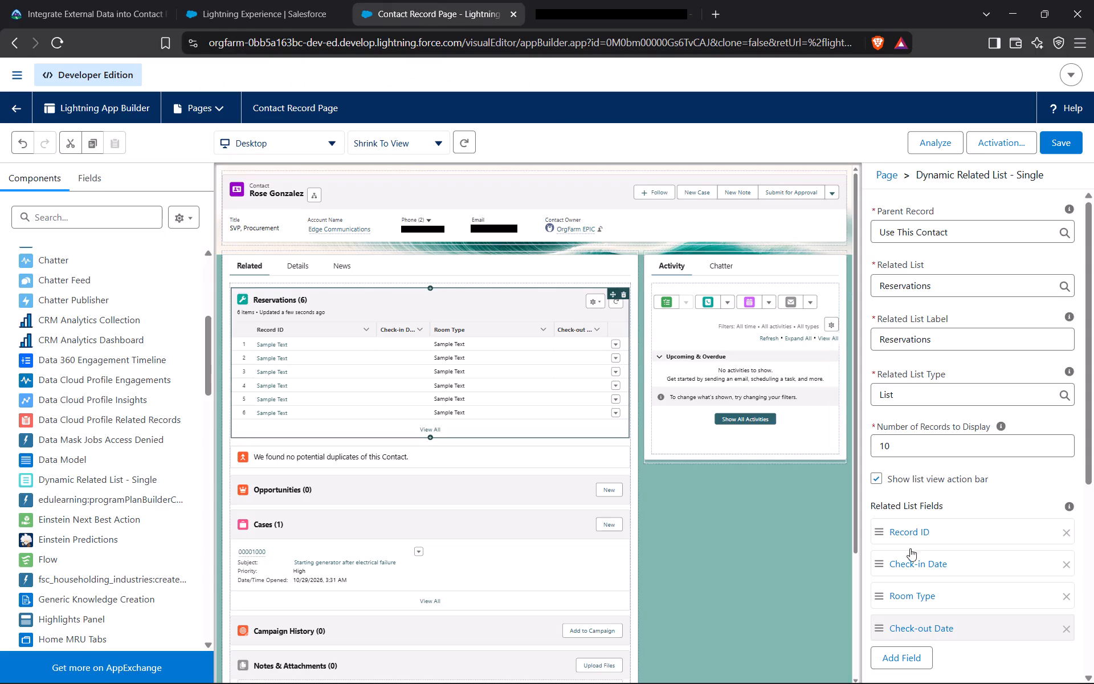
{"action": "left_click", "coordinate": [900, 650]}
{"action": "type", "text": "re"}
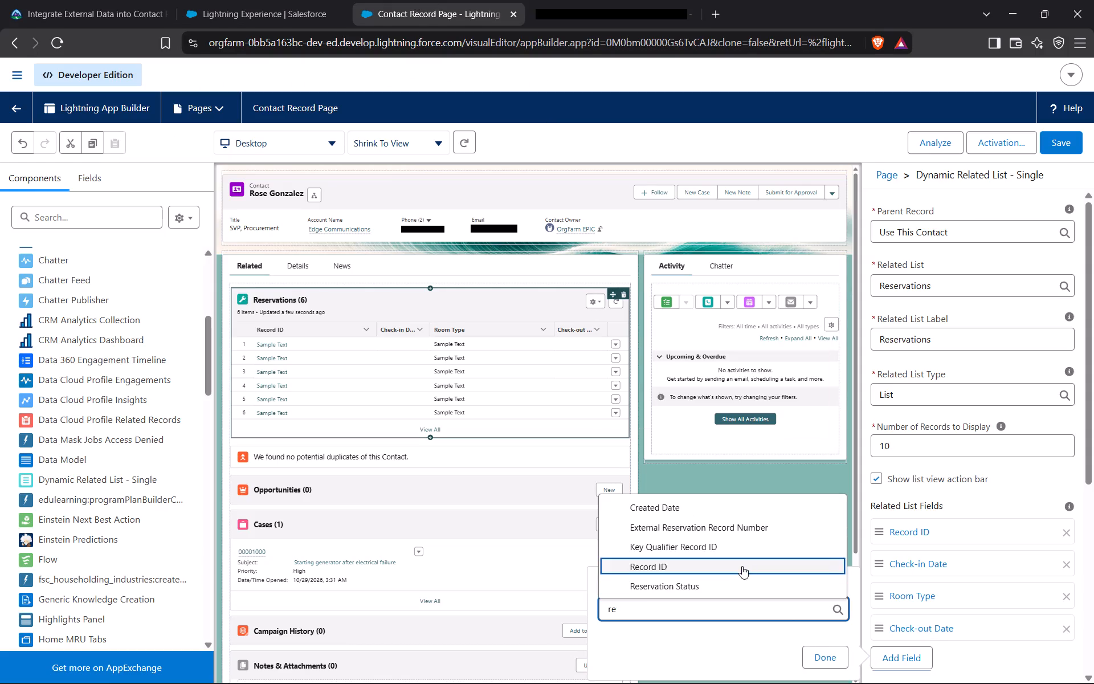
{"action": "left_click", "coordinate": [720, 588]}
{"action": "left_click", "coordinate": [822, 653]}
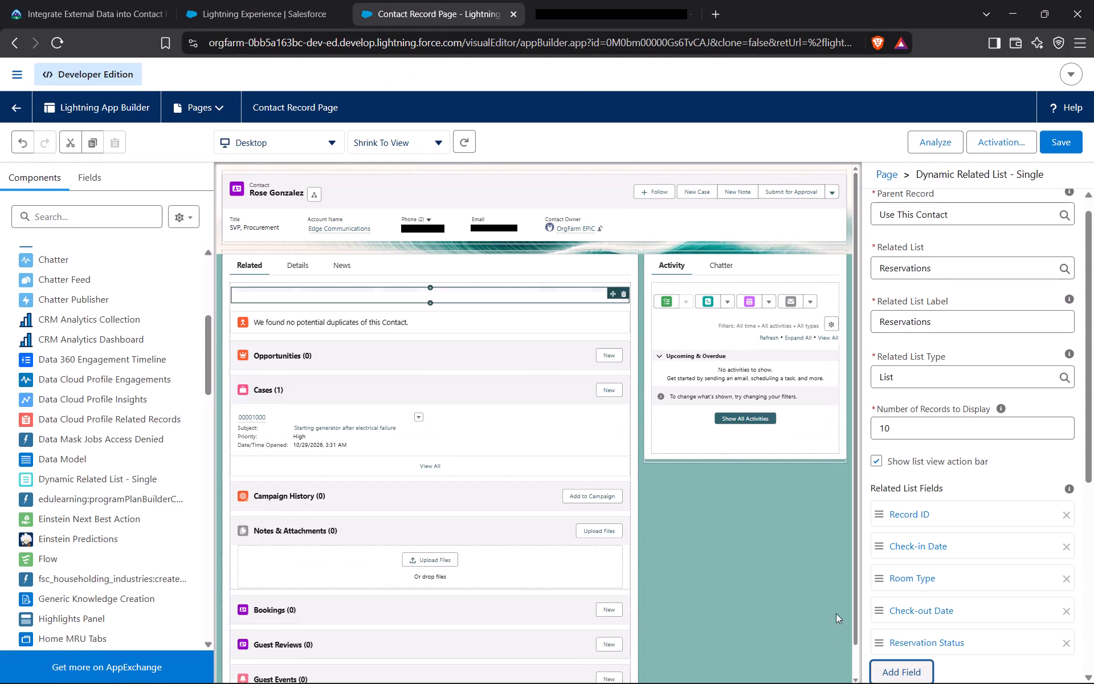
Check Trailhead's next instruction and delete the Record ID field from the Reservations component's Related List Fields.
{"action": "left_click", "coordinate": [107, 0]}
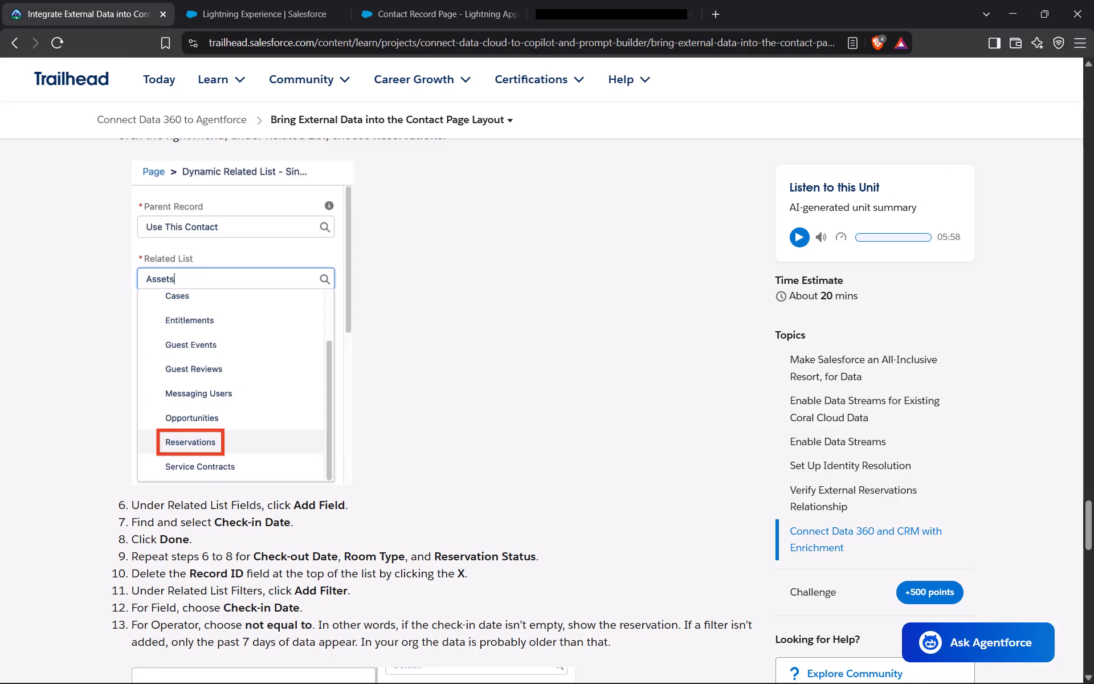
{"action": "scroll", "coordinate": [188, 581], "scroll_direction": "down", "scroll_amount": 1}
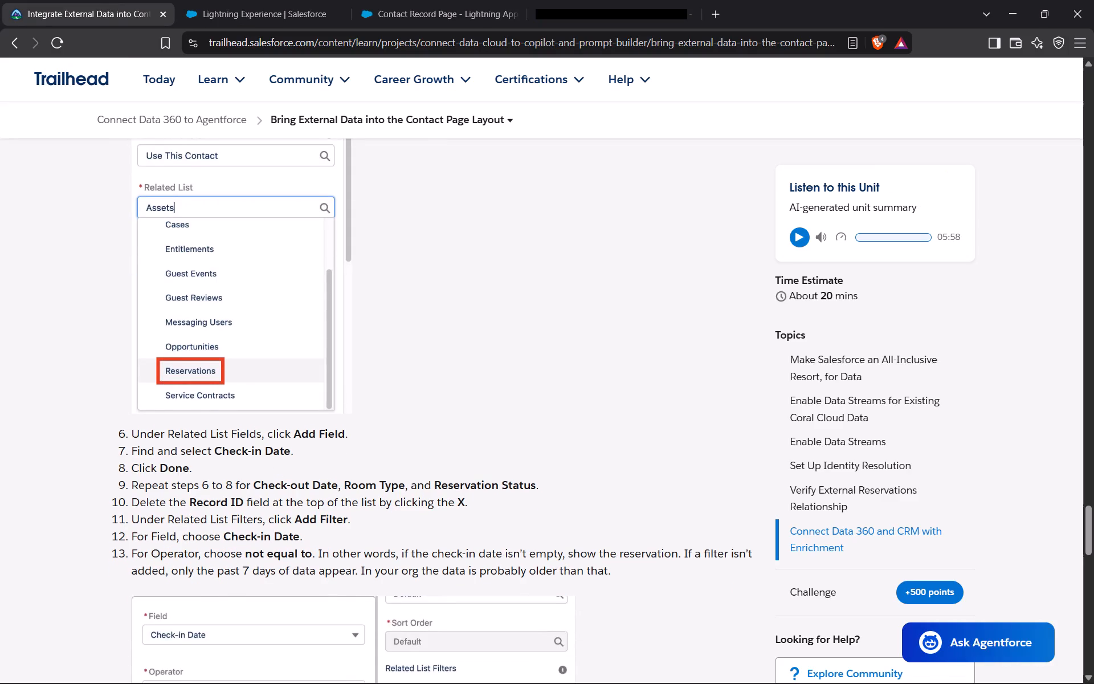
{"action": "left_click", "coordinate": [445, 0]}
{"action": "scroll", "coordinate": [898, 284], "scroll_direction": "up", "scroll_amount": 8}
{"action": "scroll", "coordinate": [898, 284], "scroll_direction": "down", "scroll_amount": 7}
{"action": "scroll", "coordinate": [924, 284], "scroll_direction": "up", "scroll_amount": 11}
{"action": "scroll", "coordinate": [924, 284], "scroll_direction": "down", "scroll_amount": 2}
{"action": "scroll", "coordinate": [924, 284], "scroll_direction": "up", "scroll_amount": 1}
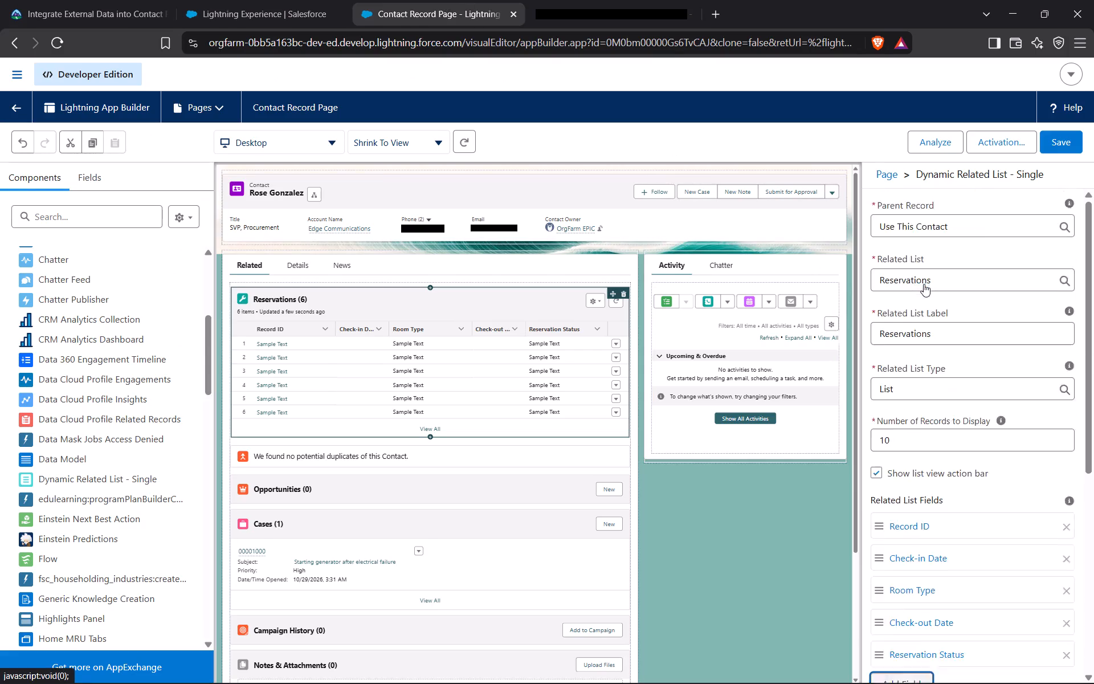
{"action": "scroll", "coordinate": [924, 284], "scroll_direction": "up", "scroll_amount": 4}
{"action": "scroll", "coordinate": [924, 283], "scroll_direction": "down", "scroll_amount": 2}
{"action": "scroll", "coordinate": [924, 283], "scroll_direction": "up", "scroll_amount": 2}
{"action": "scroll", "coordinate": [924, 283], "scroll_direction": "down", "scroll_amount": 1}
{"action": "scroll", "coordinate": [924, 283], "scroll_direction": "up", "scroll_amount": 1}
{"action": "scroll", "coordinate": [924, 283], "scroll_direction": "down", "scroll_amount": 3}
{"action": "scroll", "coordinate": [924, 283], "scroll_direction": "up", "scroll_amount": 7}
{"action": "scroll", "coordinate": [924, 283], "scroll_direction": "down", "scroll_amount": 1}
{"action": "scroll", "coordinate": [924, 283], "scroll_direction": "up", "scroll_amount": 1}
{"action": "scroll", "coordinate": [924, 283], "scroll_direction": "down", "scroll_amount": 2}
{"action": "scroll", "coordinate": [924, 283], "scroll_direction": "up", "scroll_amount": 3}
{"action": "scroll", "coordinate": [924, 283], "scroll_direction": "down", "scroll_amount": 1}
{"action": "scroll", "coordinate": [924, 283], "scroll_direction": "up", "scroll_amount": 1}
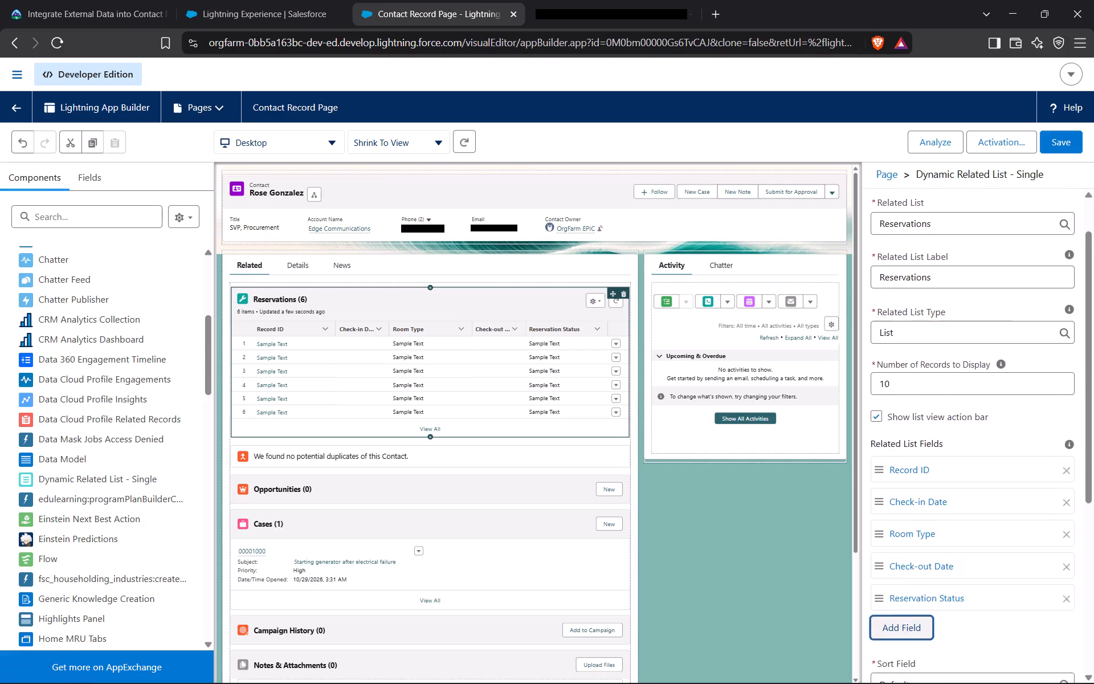
{"action": "left_click", "coordinate": [1066, 527]}
Following Trailhead, start a Related List Filter for Reservations with field Check-in Date and operator not equal to.
{"action": "left_click", "coordinate": [117, 0]}
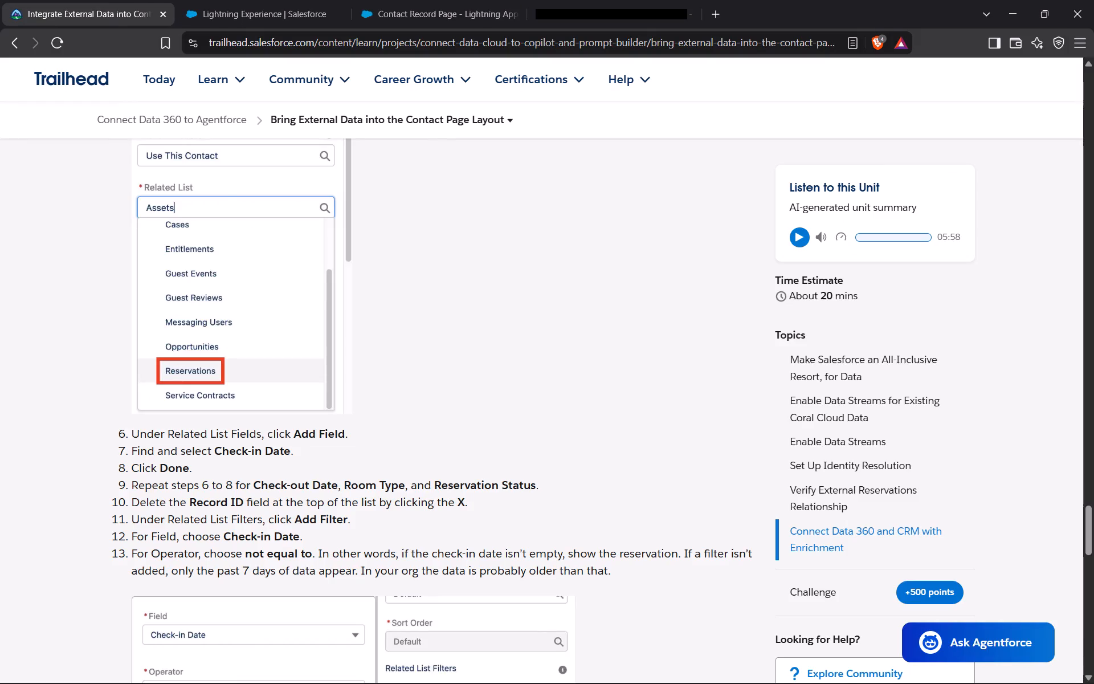
{"action": "left_click", "coordinate": [437, 0]}
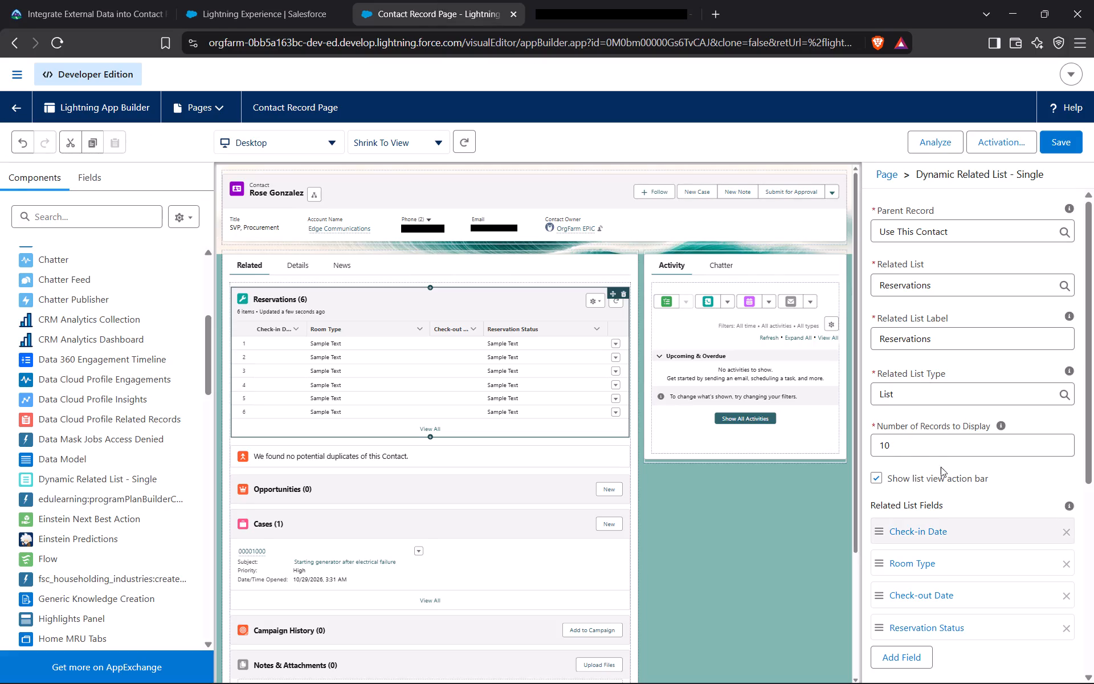
{"action": "scroll", "coordinate": [937, 396], "scroll_direction": "up", "scroll_amount": 2}
{"action": "scroll", "coordinate": [937, 396], "scroll_direction": "down", "scroll_amount": 2}
{"action": "scroll", "coordinate": [937, 396], "scroll_direction": "up", "scroll_amount": 3}
{"action": "scroll", "coordinate": [937, 396], "scroll_direction": "down", "scroll_amount": 2}
{"action": "scroll", "coordinate": [937, 396], "scroll_direction": "up", "scroll_amount": 2}
{"action": "scroll", "coordinate": [937, 396], "scroll_direction": "down", "scroll_amount": 2}
{"action": "scroll", "coordinate": [937, 396], "scroll_direction": "up", "scroll_amount": 2}
{"action": "scroll", "coordinate": [942, 401], "scroll_direction": "down", "scroll_amount": 2}
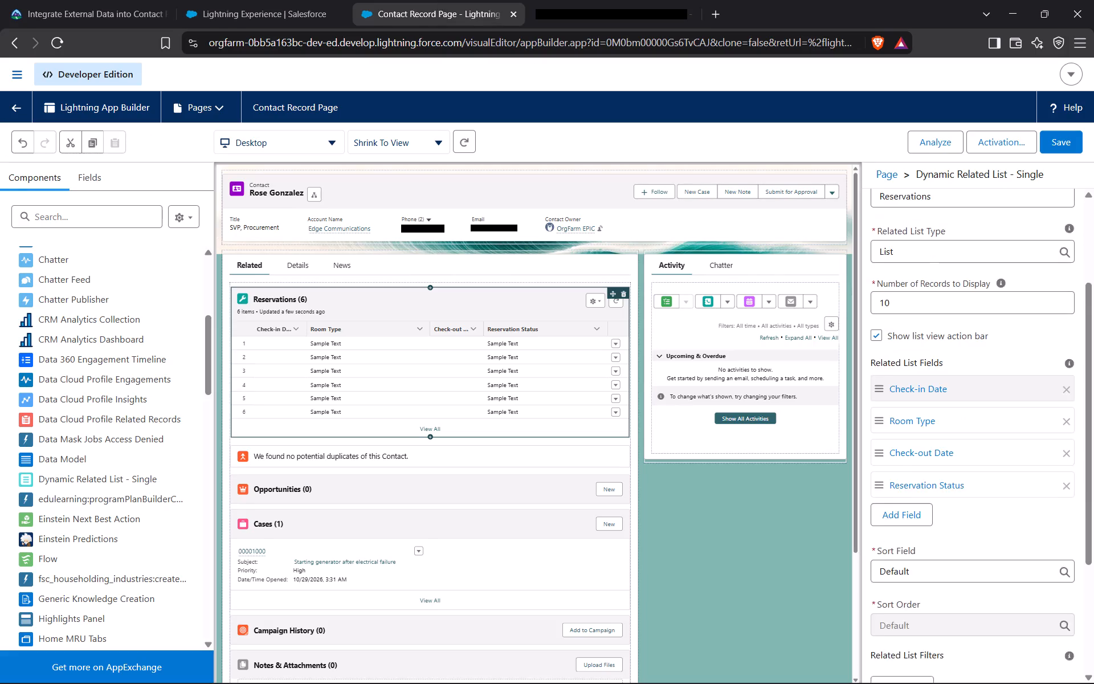
{"action": "scroll", "coordinate": [942, 401], "scroll_direction": "up", "scroll_amount": 1}
{"action": "scroll", "coordinate": [942, 401], "scroll_direction": "down", "scroll_amount": 8}
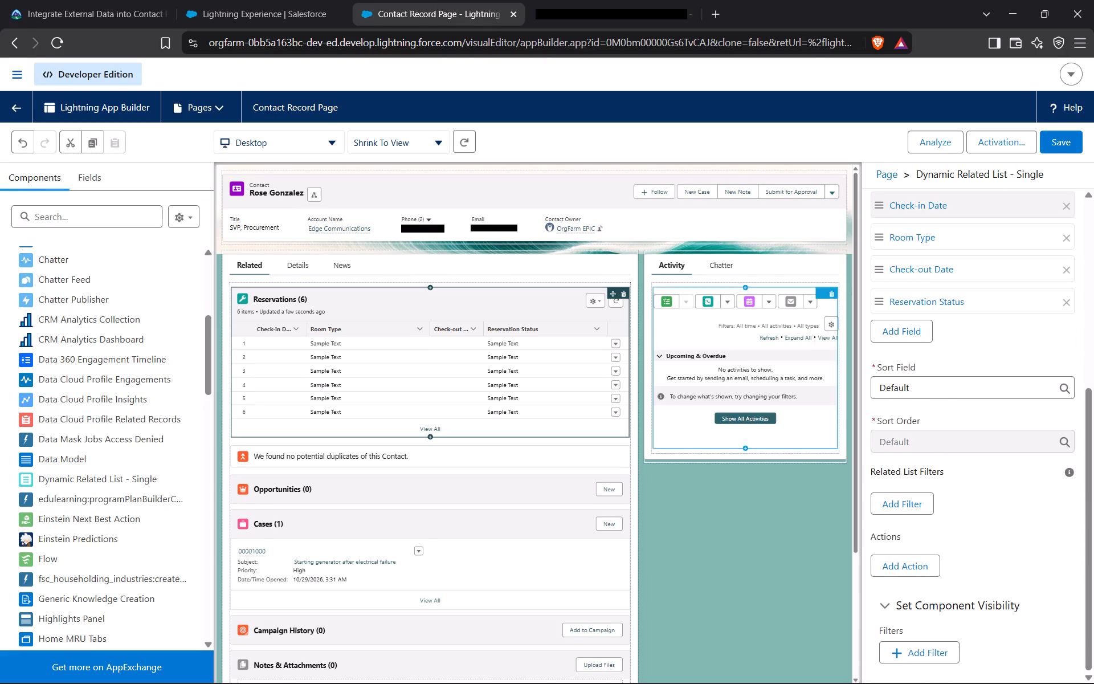
{"action": "left_click", "coordinate": [92, 0]}
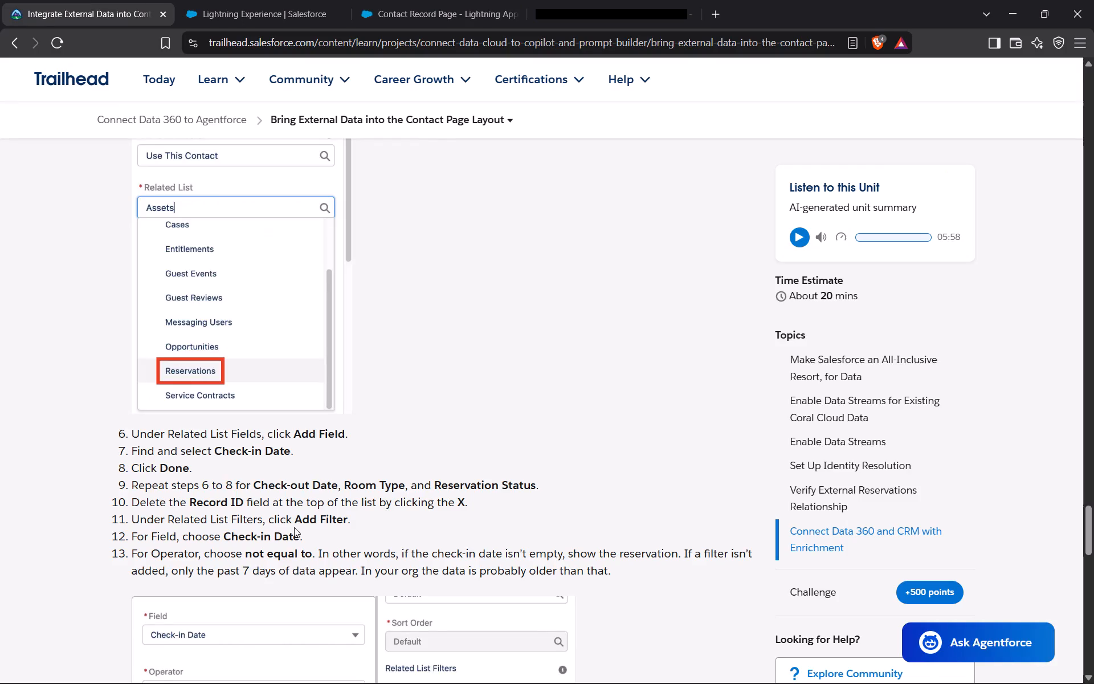
{"action": "left_click", "coordinate": [397, 0]}
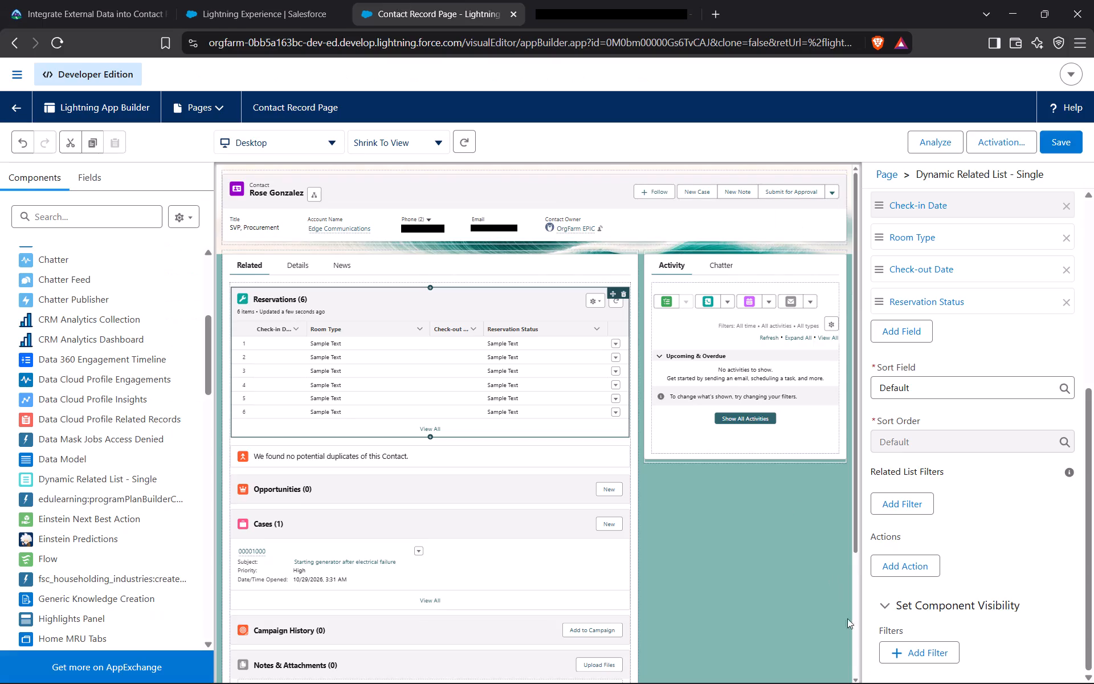
{"action": "left_click", "coordinate": [901, 499]}
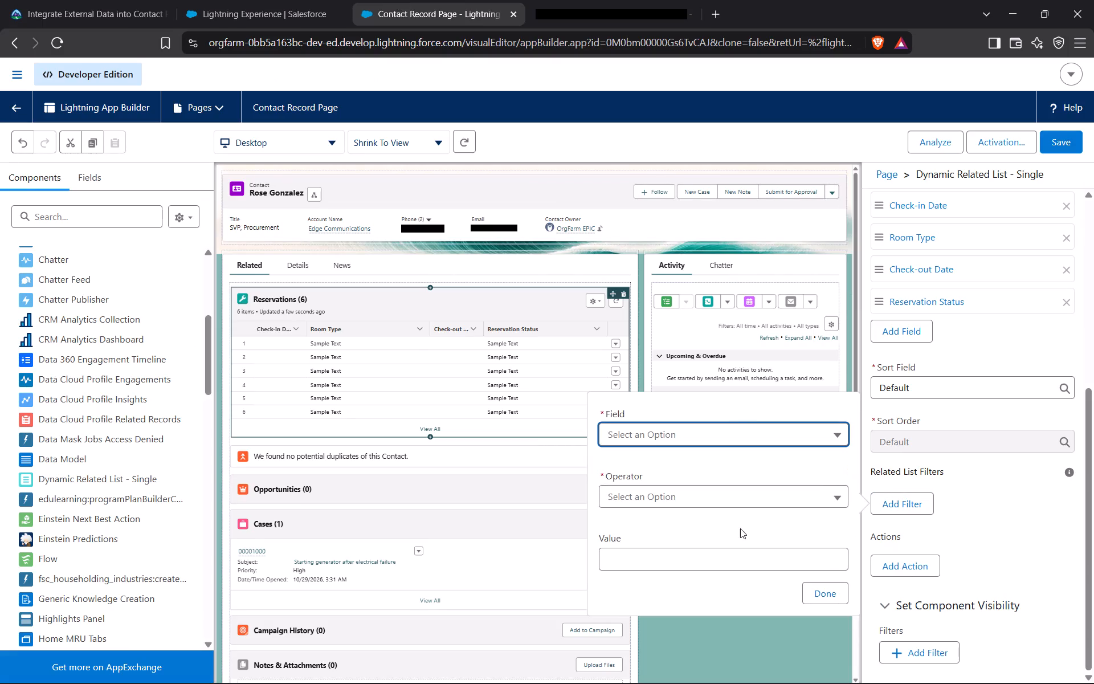
{"action": "left_click", "coordinate": [84, 1]}
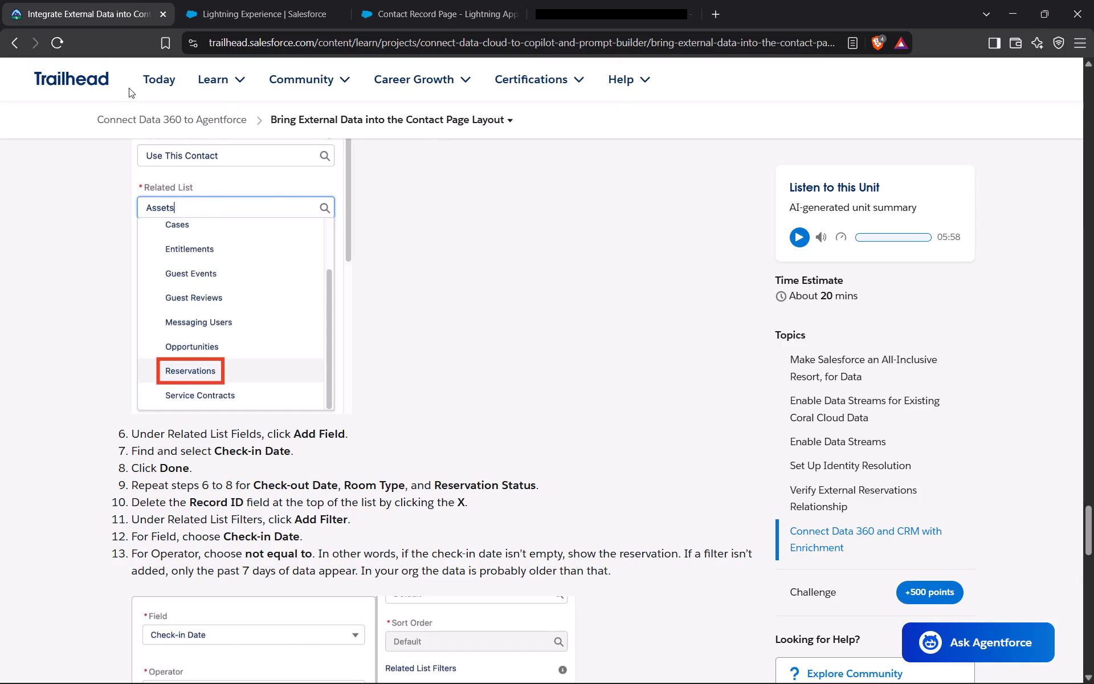
{"action": "left_click", "coordinate": [418, 0]}
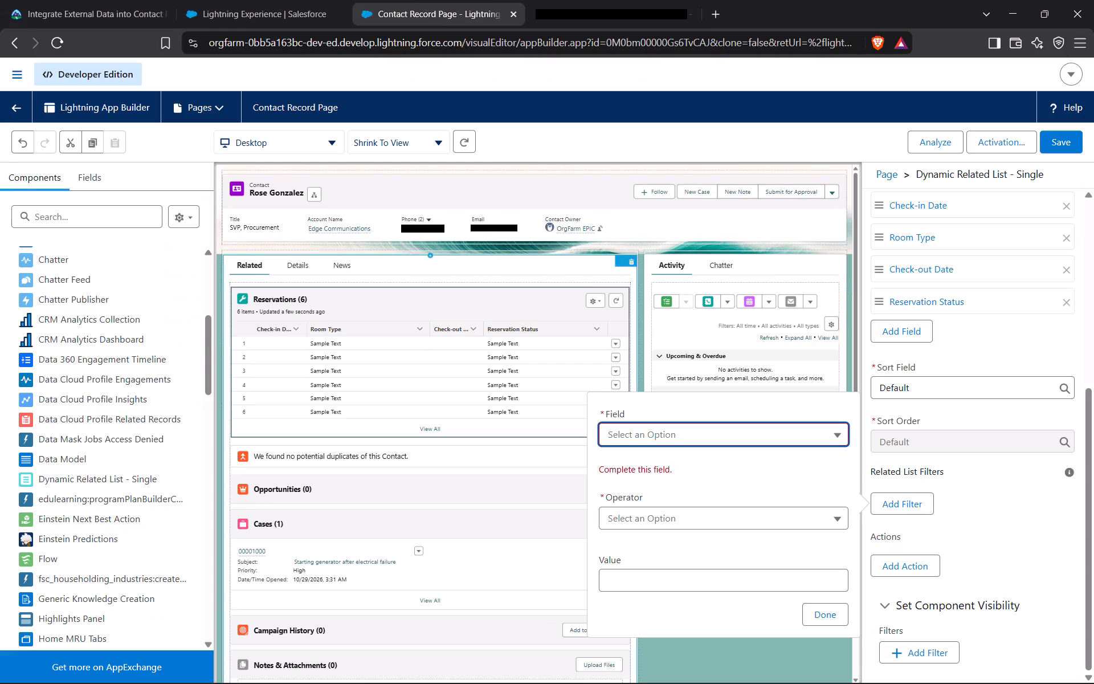
{"action": "left_click", "coordinate": [619, 435]}
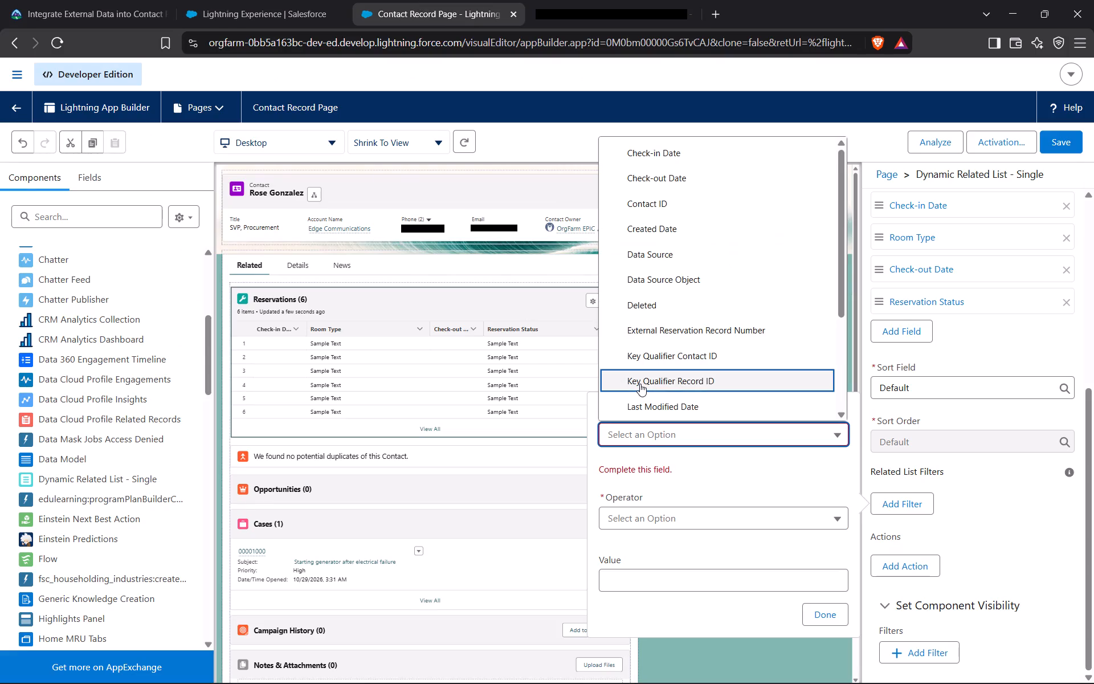
{"action": "key", "text": "c"}
{"action": "key", "text": "h"}
{"action": "left_click", "coordinate": [678, 152]}
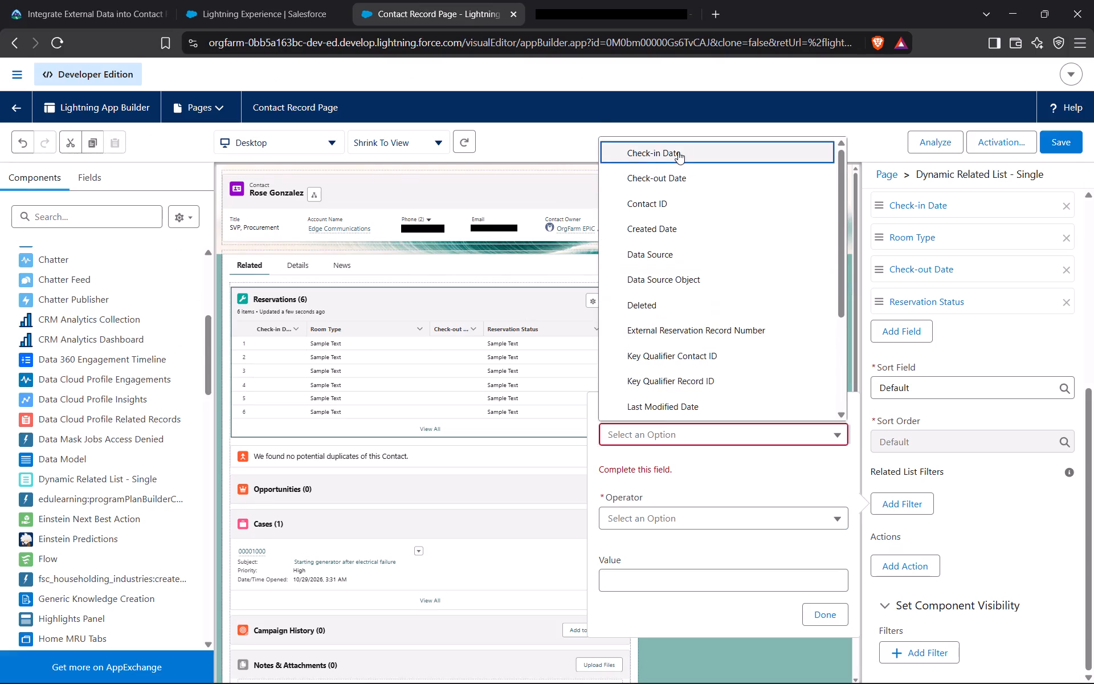
{"action": "left_click", "coordinate": [108, 0]}
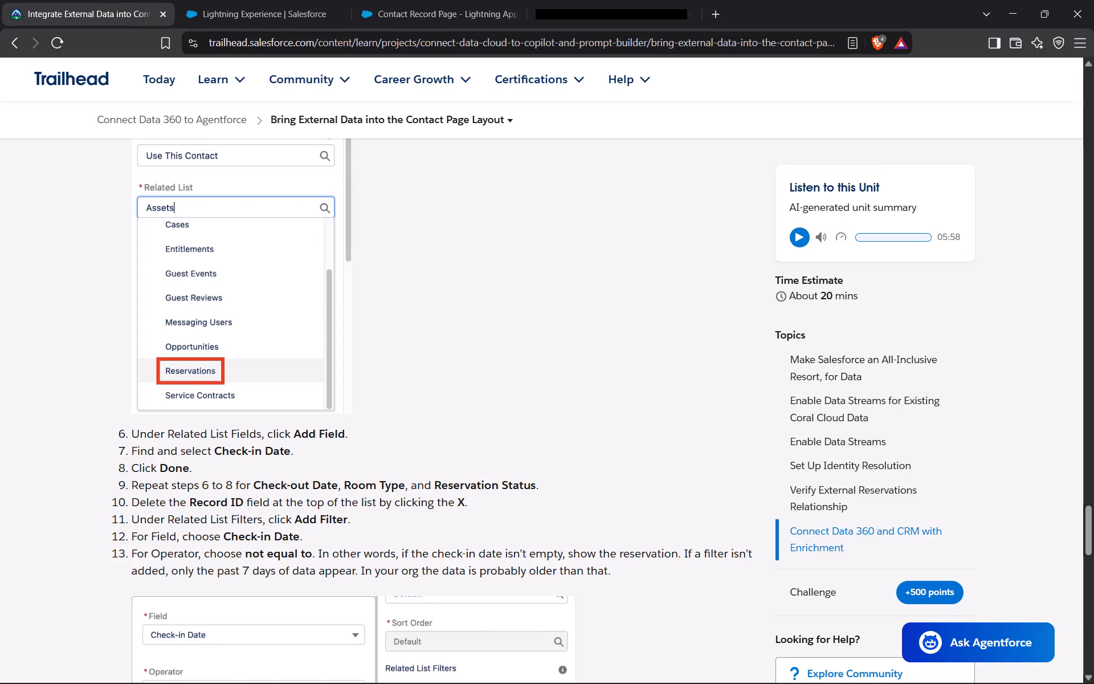
{"action": "left_click", "coordinate": [435, 0]}
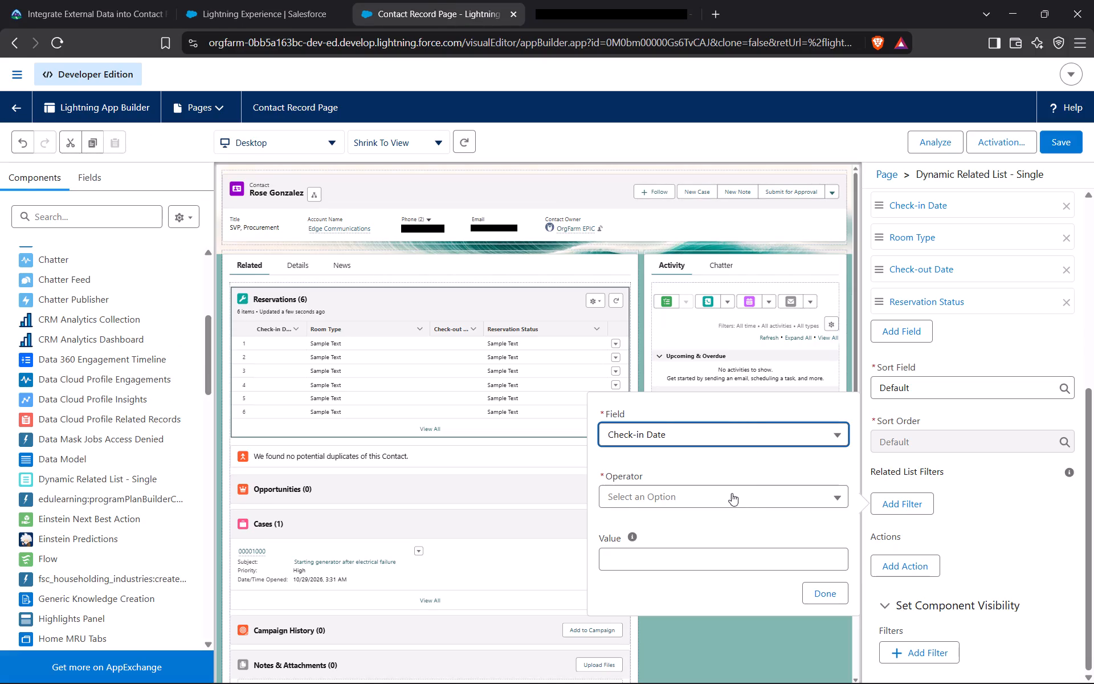
{"action": "left_click", "coordinate": [732, 493]}
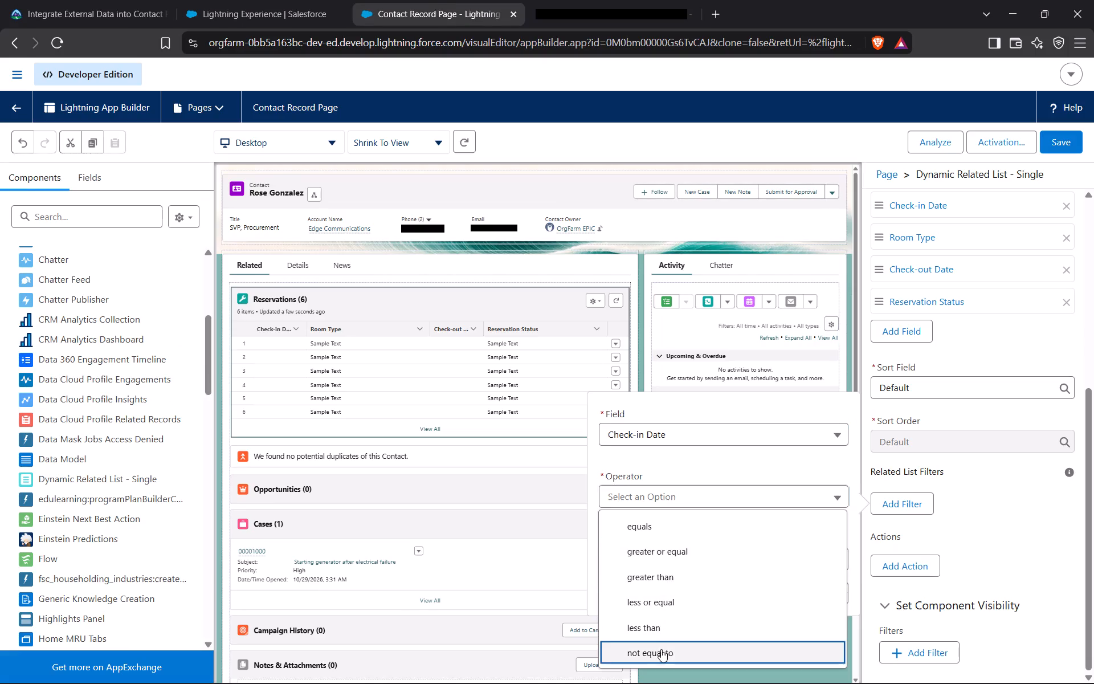
{"action": "left_click", "coordinate": [661, 649]}
Read Trailhead's instructions and example image for the filter's value and for finishing the related list setup.
{"action": "left_click", "coordinate": [79, 0]}
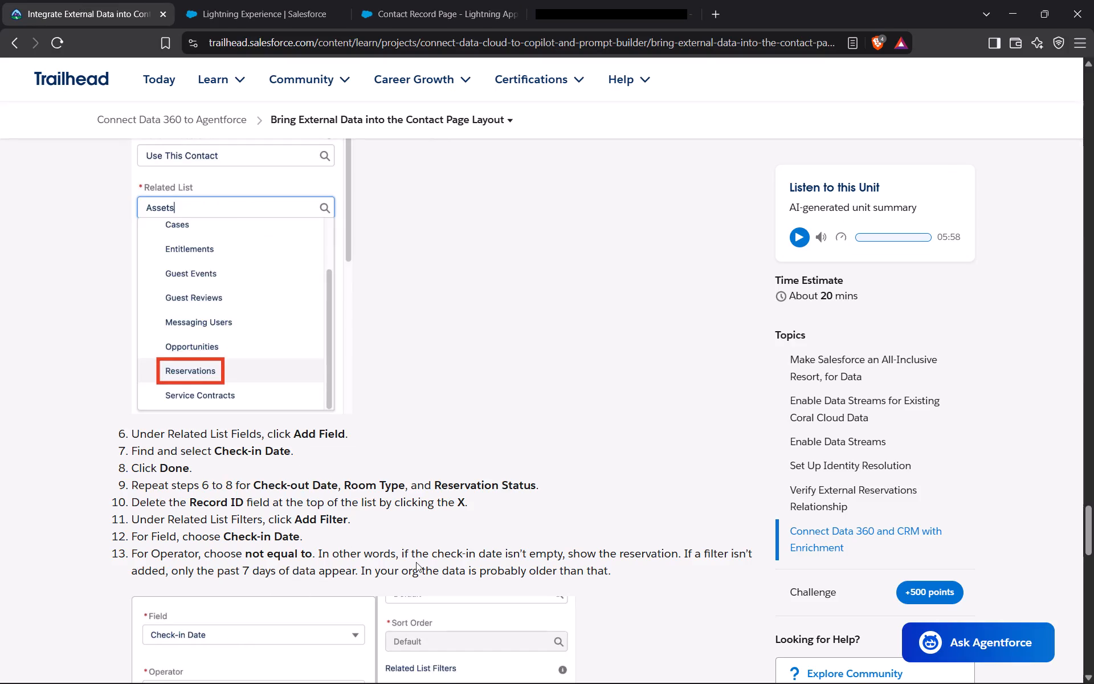
{"action": "scroll", "coordinate": [564, 577], "scroll_direction": "down", "scroll_amount": 1}
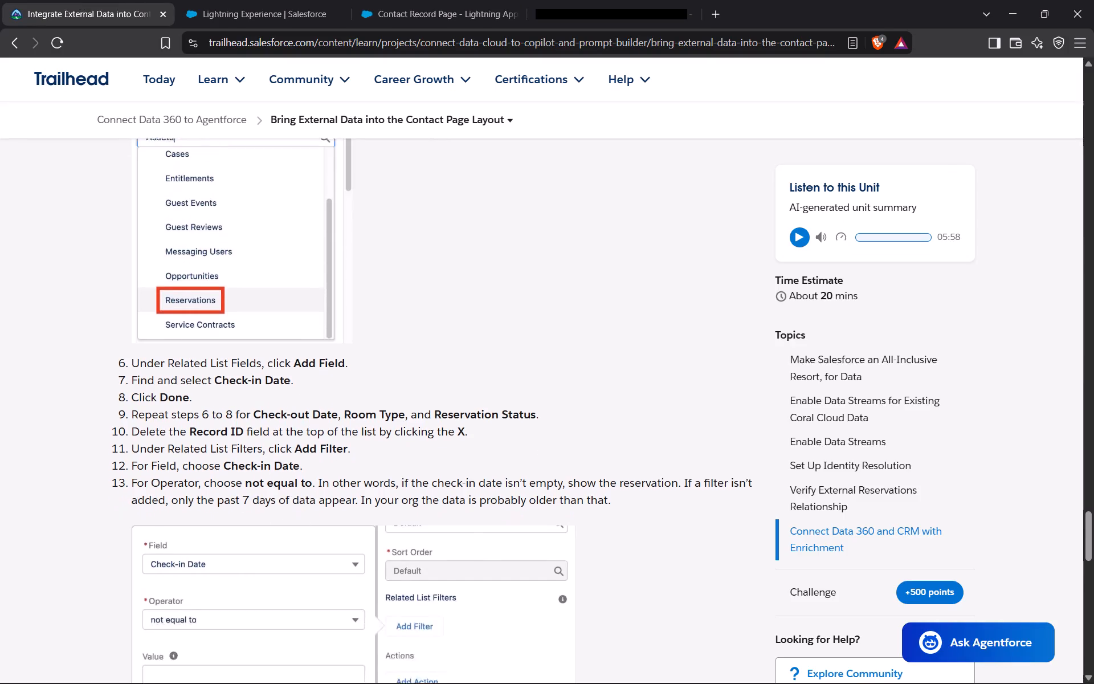
{"action": "scroll", "coordinate": [564, 577], "scroll_direction": "up", "scroll_amount": 3}
{"action": "scroll", "coordinate": [607, 577], "scroll_direction": "down", "scroll_amount": 6}
{"action": "scroll", "coordinate": [607, 577], "scroll_direction": "up", "scroll_amount": 6}
{"action": "scroll", "coordinate": [607, 577], "scroll_direction": "down", "scroll_amount": 3}
{"action": "scroll", "coordinate": [570, 579], "scroll_direction": "up", "scroll_amount": 1}
{"action": "scroll", "coordinate": [570, 577], "scroll_direction": "down", "scroll_amount": 1}
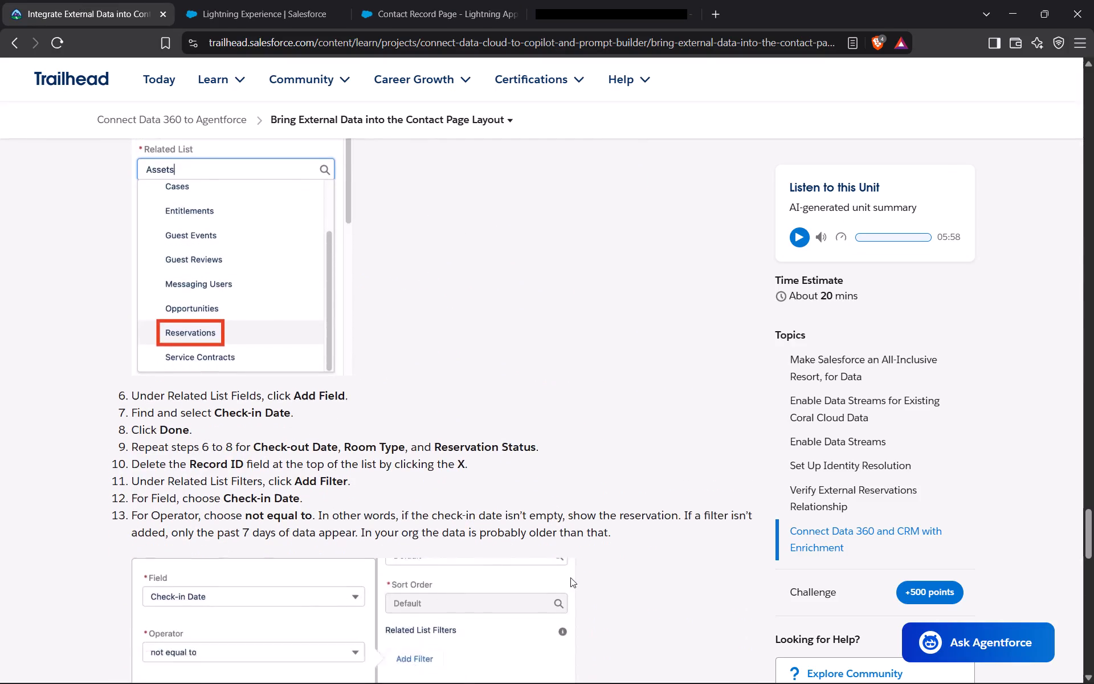
{"action": "scroll", "coordinate": [570, 577], "scroll_direction": "up", "scroll_amount": 2}
{"action": "scroll", "coordinate": [570, 577], "scroll_direction": "down", "scroll_amount": 2}
{"action": "scroll", "coordinate": [570, 577], "scroll_direction": "up", "scroll_amount": 3}
{"action": "scroll", "coordinate": [582, 565], "scroll_direction": "down", "scroll_amount": 4}
{"action": "scroll", "coordinate": [582, 565], "scroll_direction": "up", "scroll_amount": 2}
{"action": "scroll", "coordinate": [583, 564], "scroll_direction": "down", "scroll_amount": 3}
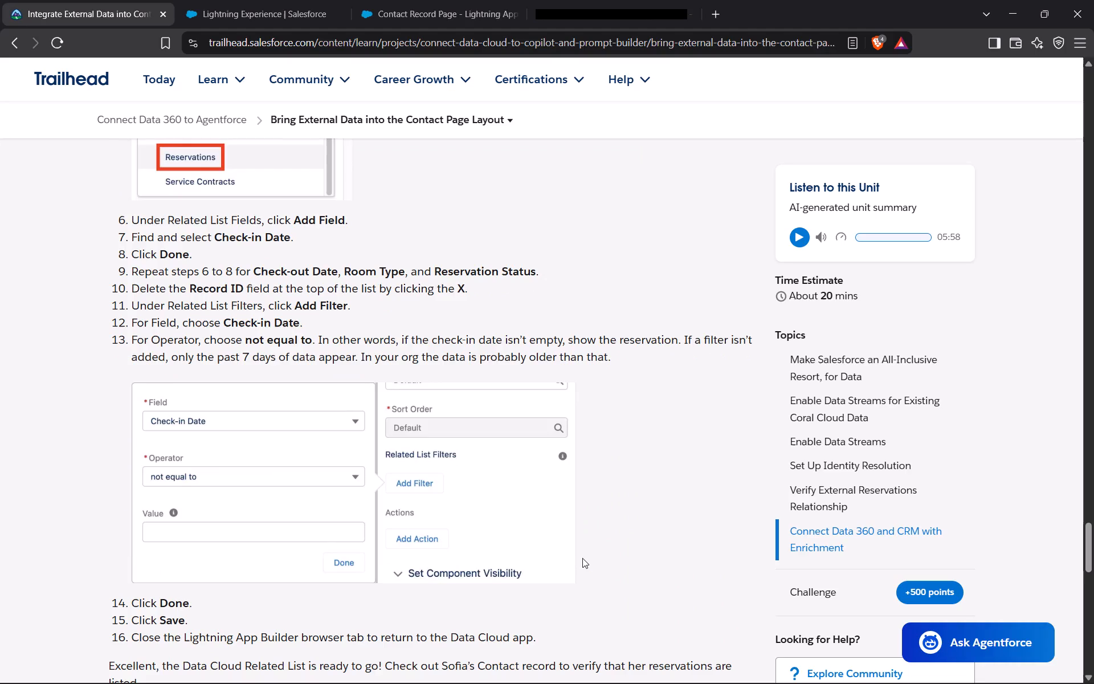
{"action": "scroll", "coordinate": [581, 558], "scroll_direction": "down", "scroll_amount": 1}
{"action": "scroll", "coordinate": [580, 557], "scroll_direction": "up", "scroll_amount": 1}
{"action": "scroll", "coordinate": [580, 557], "scroll_direction": "down", "scroll_amount": 1}
{"action": "scroll", "coordinate": [580, 557], "scroll_direction": "up", "scroll_amount": 1}
{"action": "scroll", "coordinate": [580, 557], "scroll_direction": "down", "scroll_amount": 1}
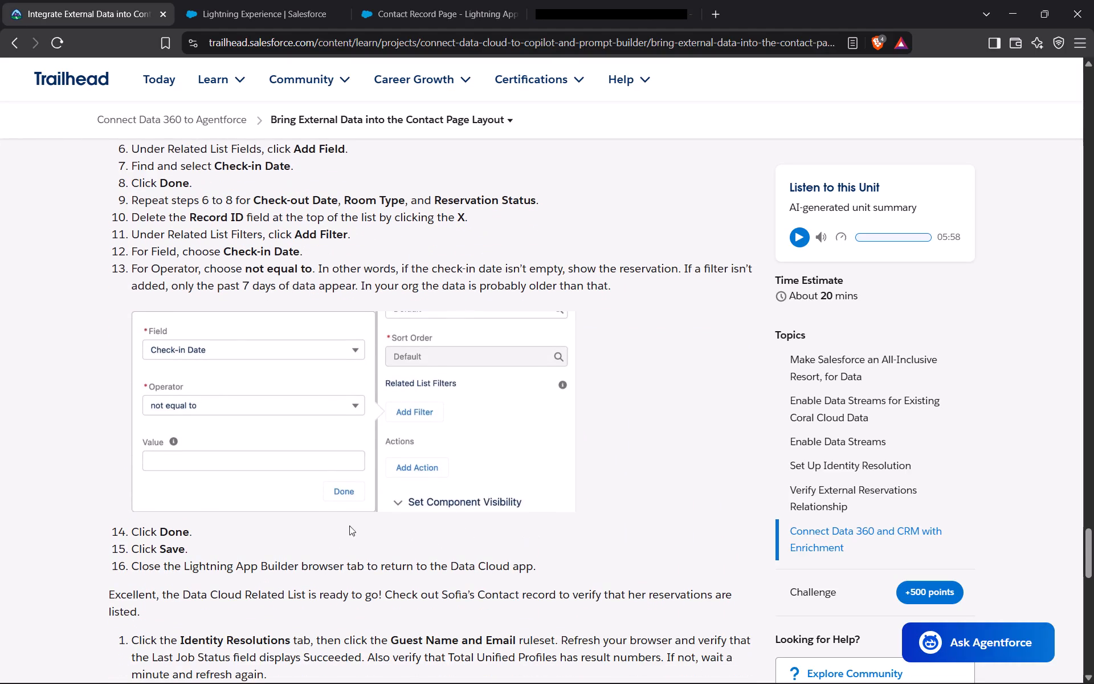
Finish adding the Check-in Date filter to the Reservations list with its value left empty.
{"action": "left_click", "coordinate": [398, 0]}
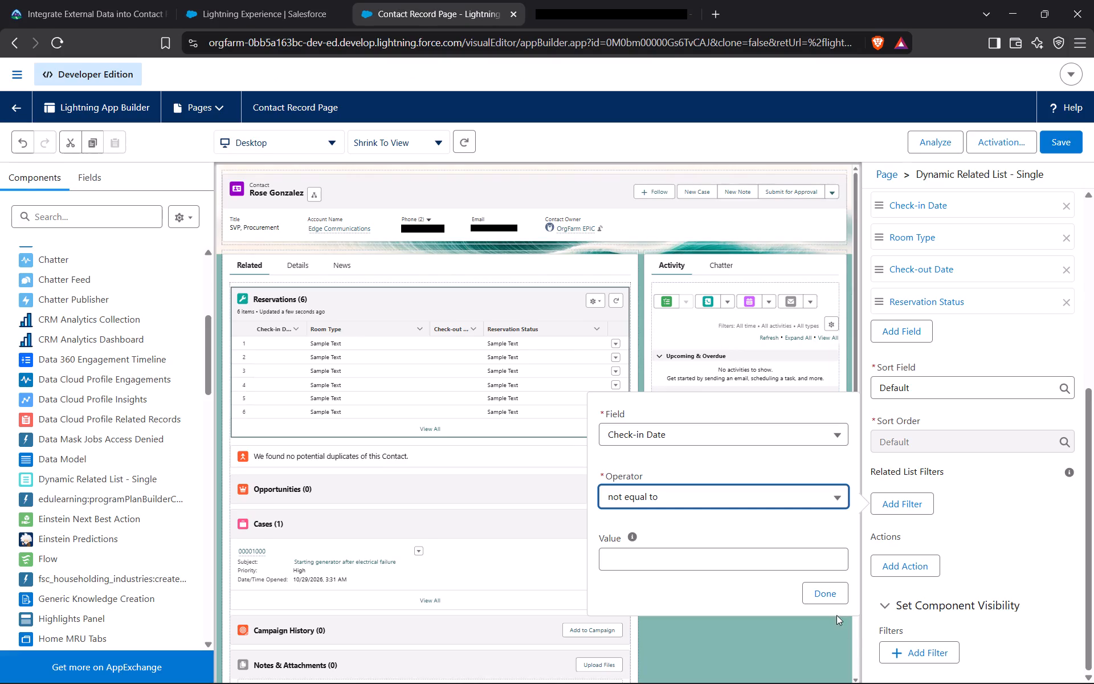
{"action": "left_click", "coordinate": [830, 593]}
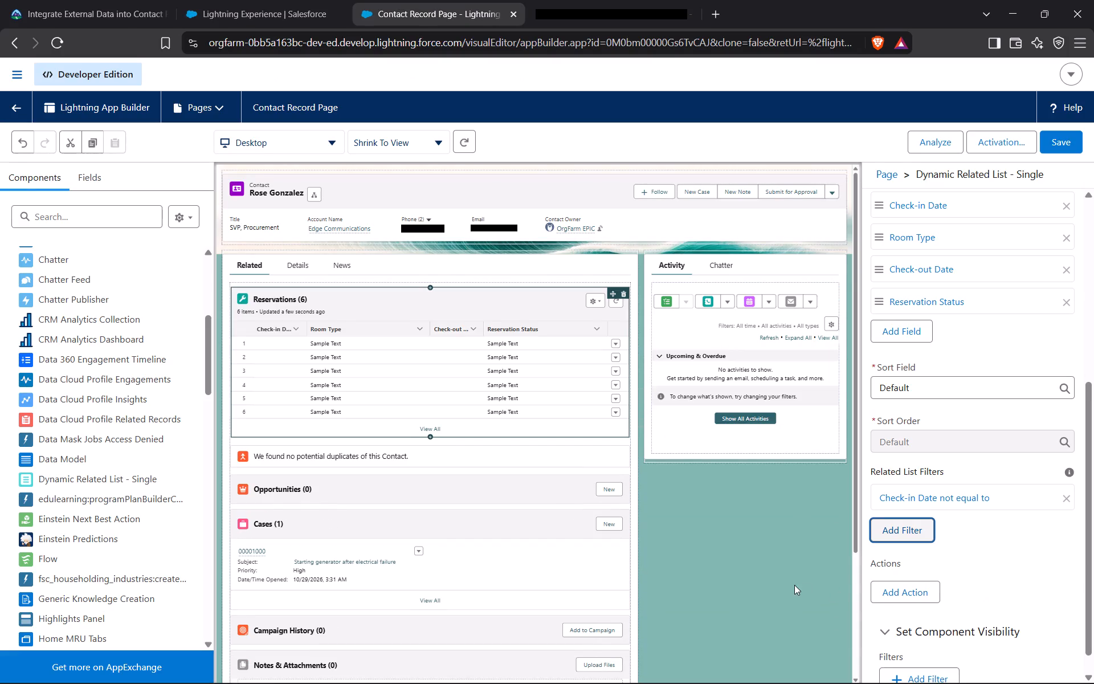
Check Trailhead's instructions after the filter setup and save the Contact Record Page, keeping the Record Detail - Mobile component.
{"action": "left_click", "coordinate": [68, 4]}
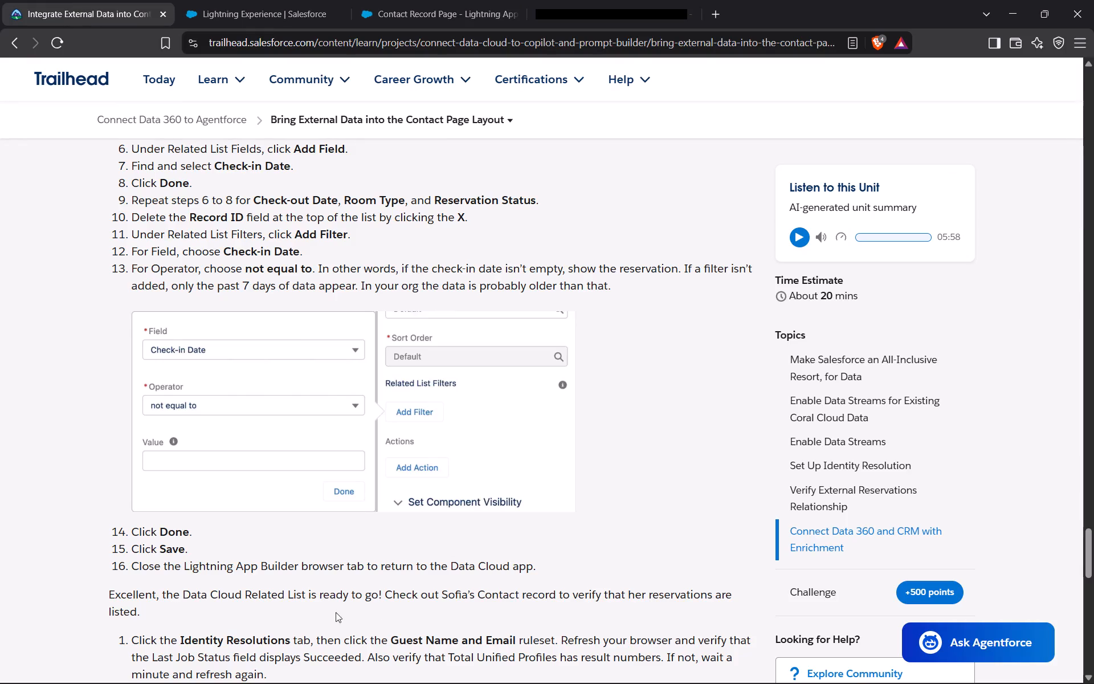
{"action": "scroll", "coordinate": [315, 604], "scroll_direction": "down", "scroll_amount": 1}
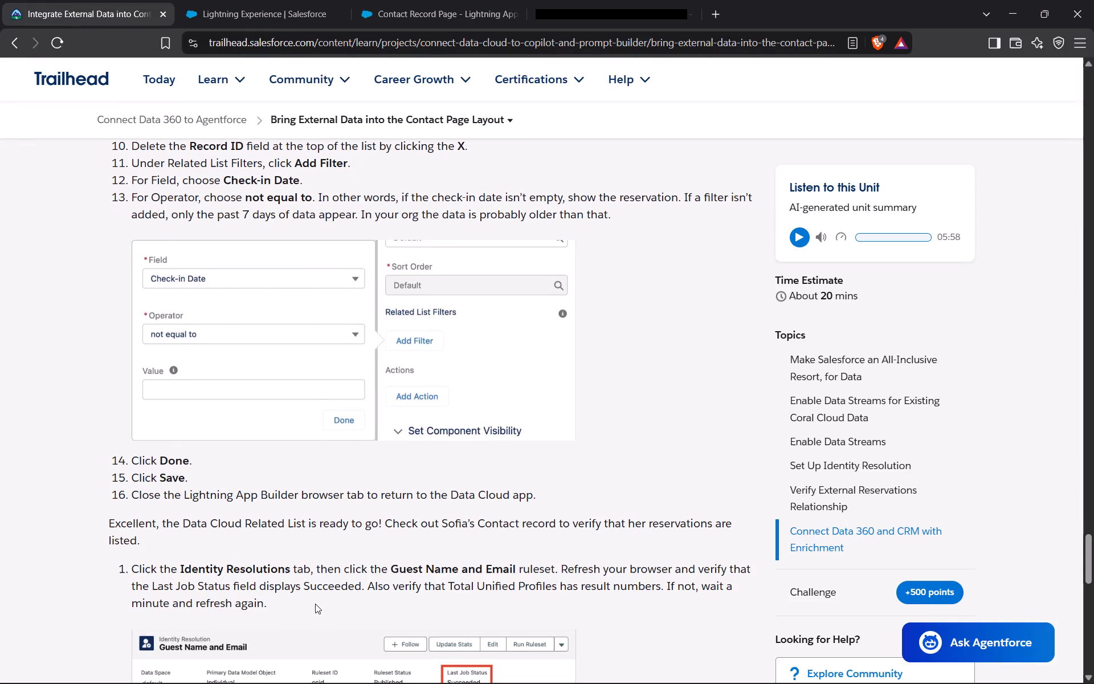
{"action": "scroll", "coordinate": [315, 604], "scroll_direction": "down", "scroll_amount": 6}
{"action": "scroll", "coordinate": [307, 614], "scroll_direction": "up", "scroll_amount": 1}
{"action": "left_click", "coordinate": [391, 0]}
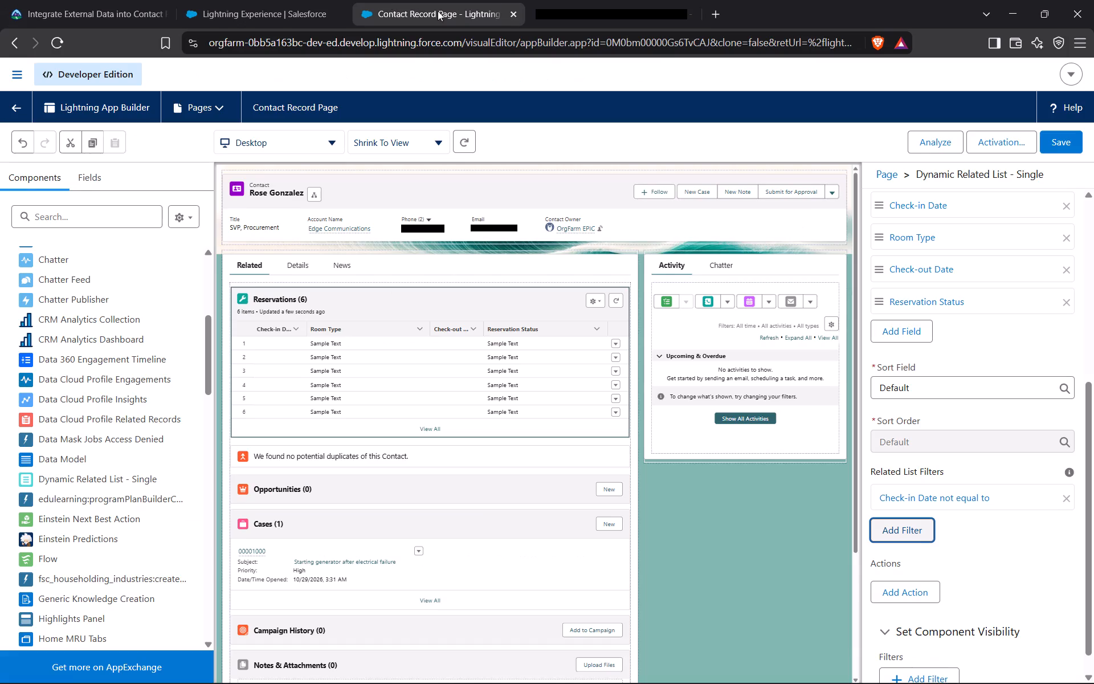
{"action": "left_click", "coordinate": [1056, 146]}
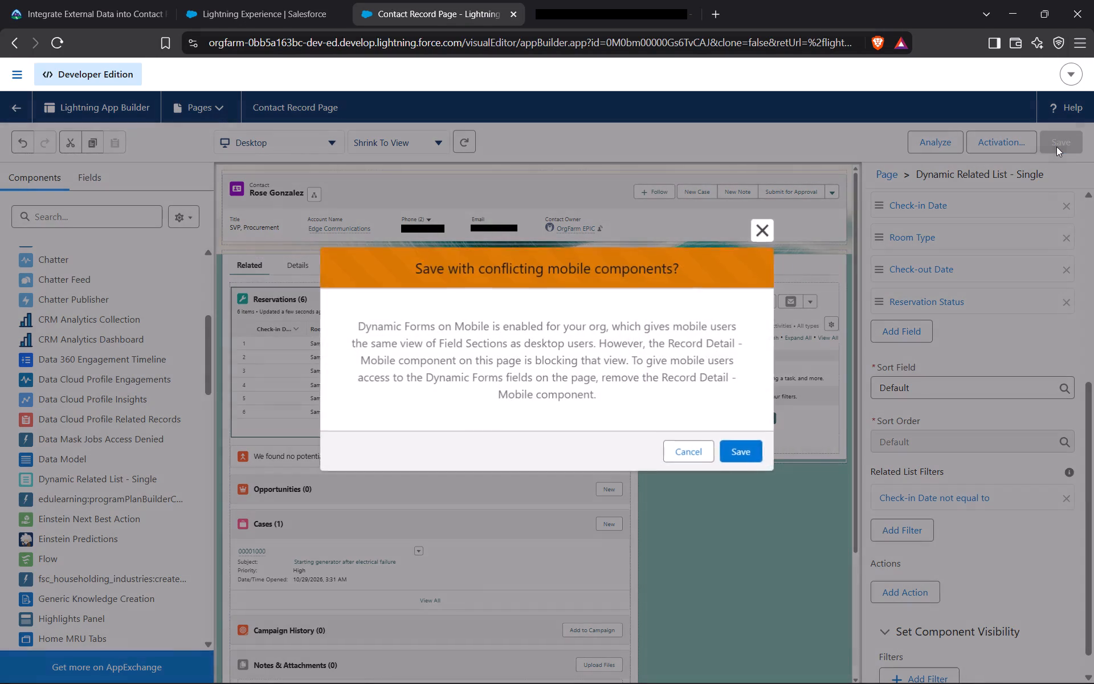
{"action": "left_click", "coordinate": [743, 451]}
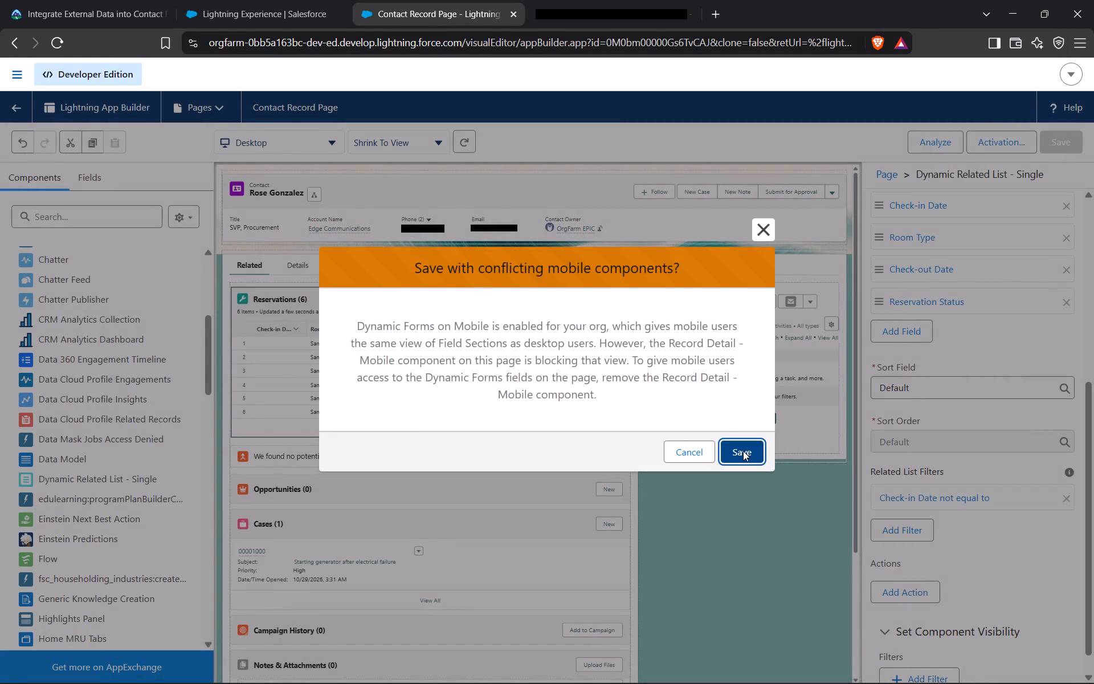
Switch to Firefox and browse the recommended videos on YouTube's home page.
{"action": "key", "text": "alt+Tab"}
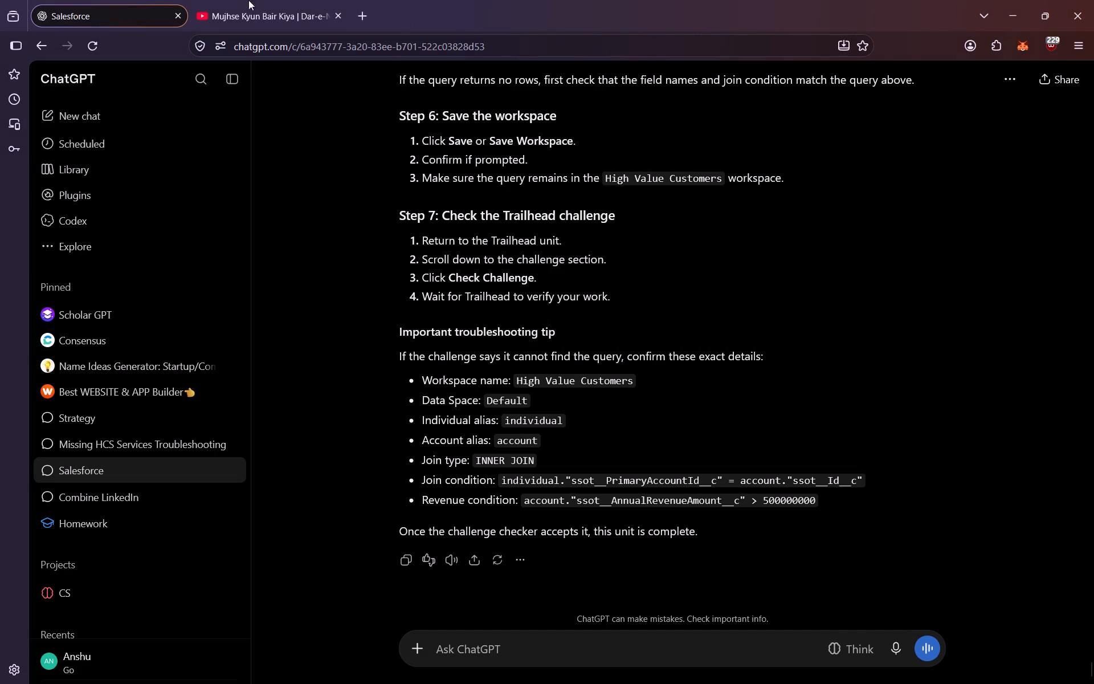
{"action": "left_click", "coordinate": [184, 0]}
{"action": "left_click", "coordinate": [263, 0]}
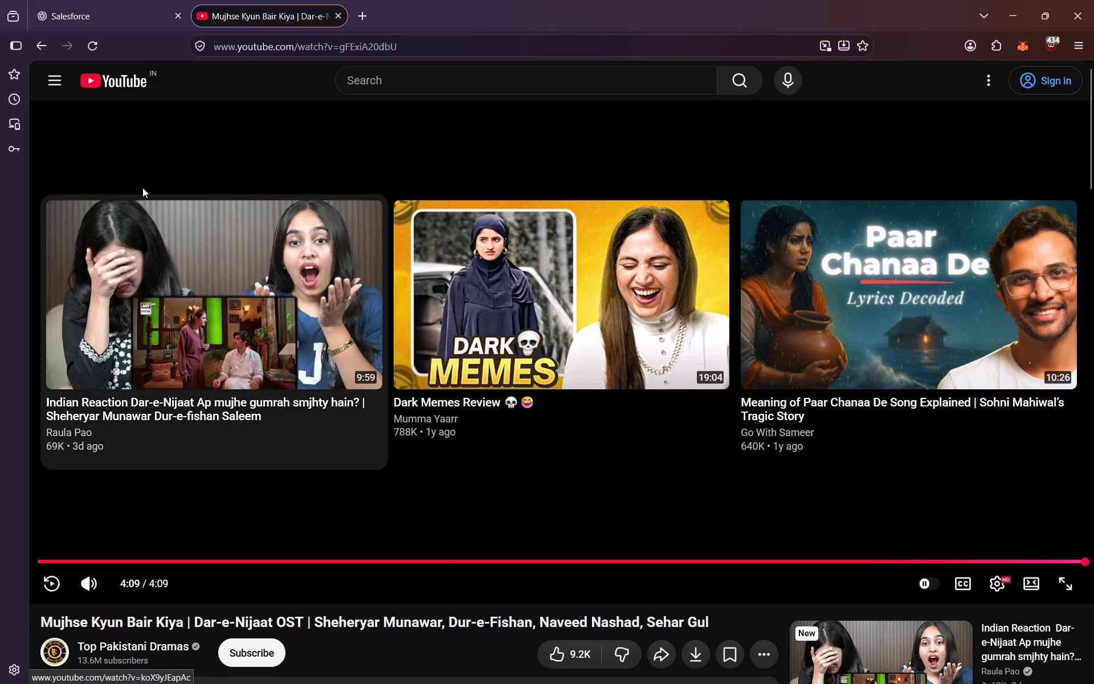
{"action": "left_click", "coordinate": [113, 82]}
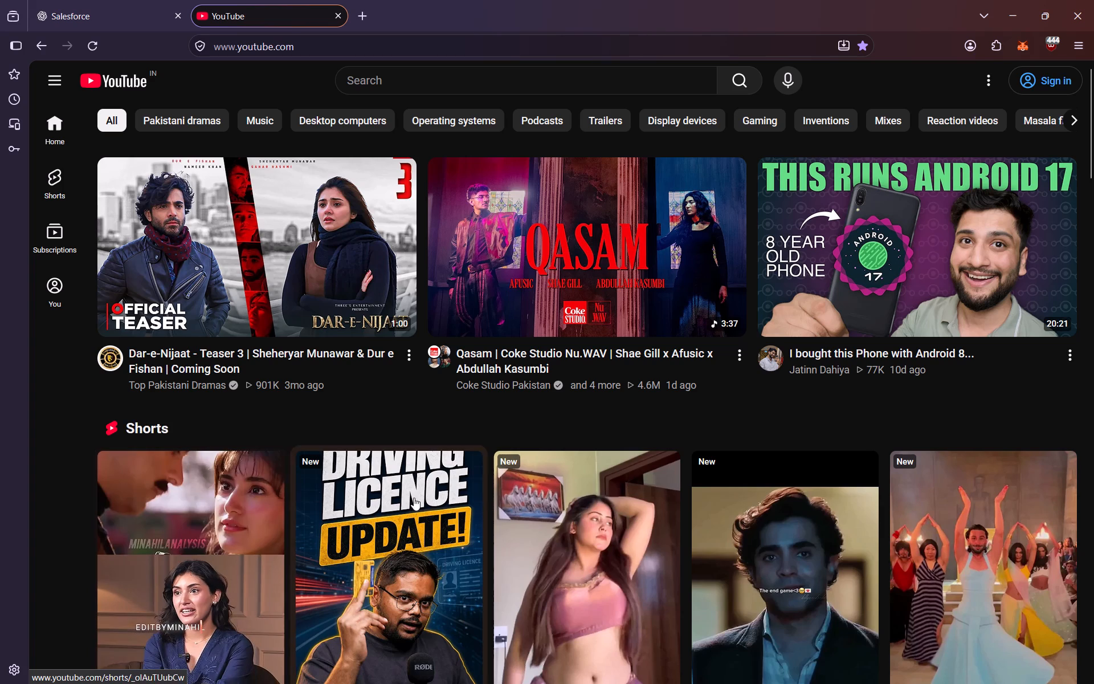
{"action": "scroll", "coordinate": [535, 597], "scroll_direction": "down", "scroll_amount": 2}
{"action": "scroll", "coordinate": [526, 587], "scroll_direction": "up", "scroll_amount": 2}
{"action": "scroll", "coordinate": [524, 585], "scroll_direction": "down", "scroll_amount": 1}
{"action": "scroll", "coordinate": [513, 576], "scroll_direction": "up", "scroll_amount": 1}
{"action": "scroll", "coordinate": [511, 576], "scroll_direction": "down", "scroll_amount": 1}
{"action": "scroll", "coordinate": [465, 551], "scroll_direction": "down", "scroll_amount": 5}
{"action": "scroll", "coordinate": [465, 551], "scroll_direction": "up", "scroll_amount": 2}
{"action": "scroll", "coordinate": [465, 551], "scroll_direction": "down", "scroll_amount": 2}
{"action": "scroll", "coordinate": [465, 550], "scroll_direction": "up", "scroll_amount": 9}
{"action": "scroll", "coordinate": [436, 545], "scroll_direction": "down", "scroll_amount": 3}
{"action": "scroll", "coordinate": [436, 545], "scroll_direction": "up", "scroll_amount": 1}
{"action": "scroll", "coordinate": [436, 545], "scroll_direction": "down", "scroll_amount": 2}
{"action": "scroll", "coordinate": [436, 545], "scroll_direction": "up", "scroll_amount": 1}
{"action": "scroll", "coordinate": [430, 543], "scroll_direction": "down", "scroll_amount": 9}
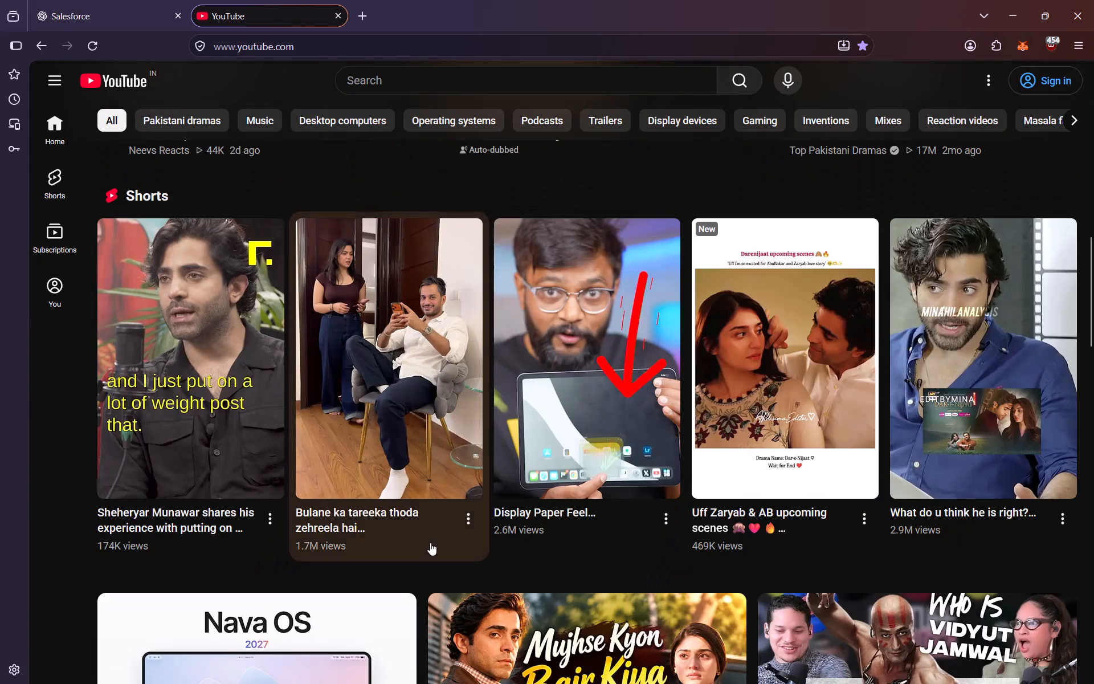
{"action": "scroll", "coordinate": [427, 541], "scroll_direction": "up", "scroll_amount": 4}
{"action": "scroll", "coordinate": [427, 541], "scroll_direction": "down", "scroll_amount": 5}
{"action": "scroll", "coordinate": [427, 541], "scroll_direction": "up", "scroll_amount": 1}
{"action": "scroll", "coordinate": [427, 540], "scroll_direction": "down", "scroll_amount": 1}
{"action": "scroll", "coordinate": [427, 540], "scroll_direction": "up", "scroll_amount": 7}
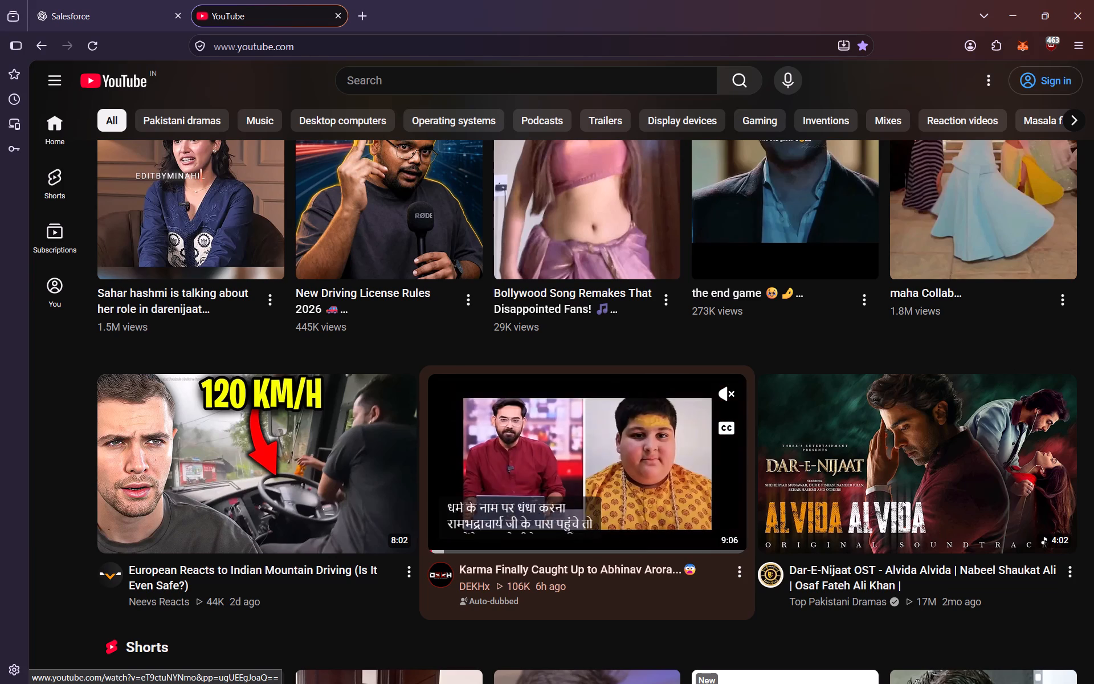
{"action": "scroll", "coordinate": [597, 504], "scroll_direction": "down", "scroll_amount": 4}
{"action": "scroll", "coordinate": [596, 504], "scroll_direction": "up", "scroll_amount": 1}
{"action": "scroll", "coordinate": [596, 504], "scroll_direction": "down", "scroll_amount": 1}
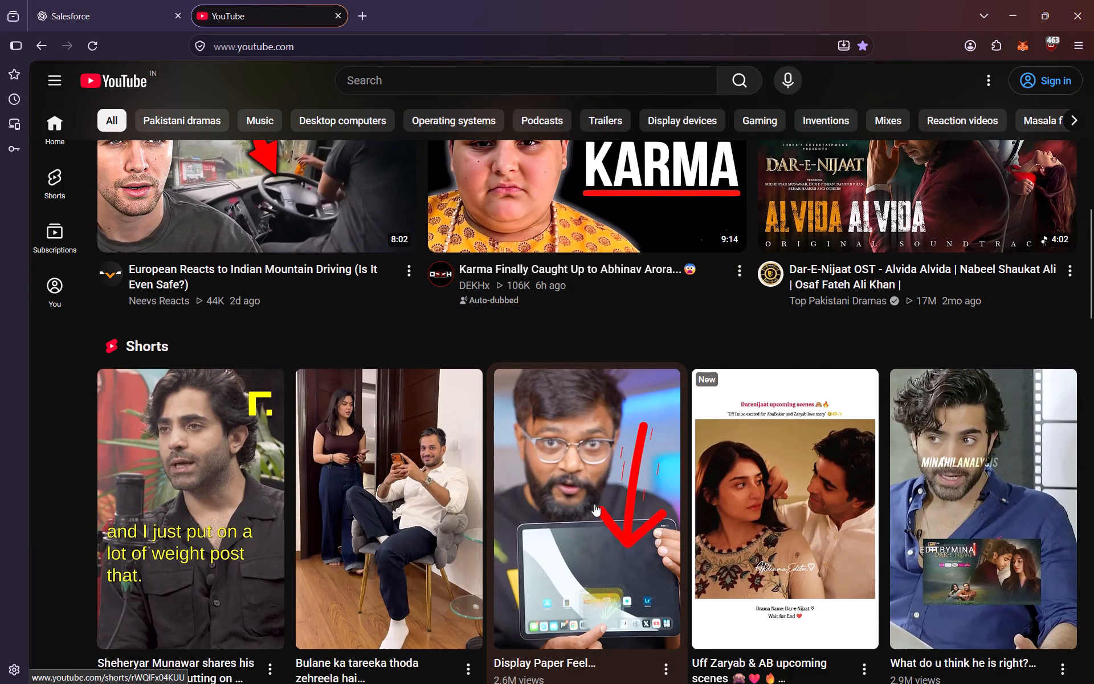
{"action": "scroll", "coordinate": [594, 504], "scroll_direction": "down", "scroll_amount": 2}
{"action": "scroll", "coordinate": [594, 504], "scroll_direction": "up", "scroll_amount": 1}
{"action": "scroll", "coordinate": [594, 504], "scroll_direction": "down", "scroll_amount": 1}
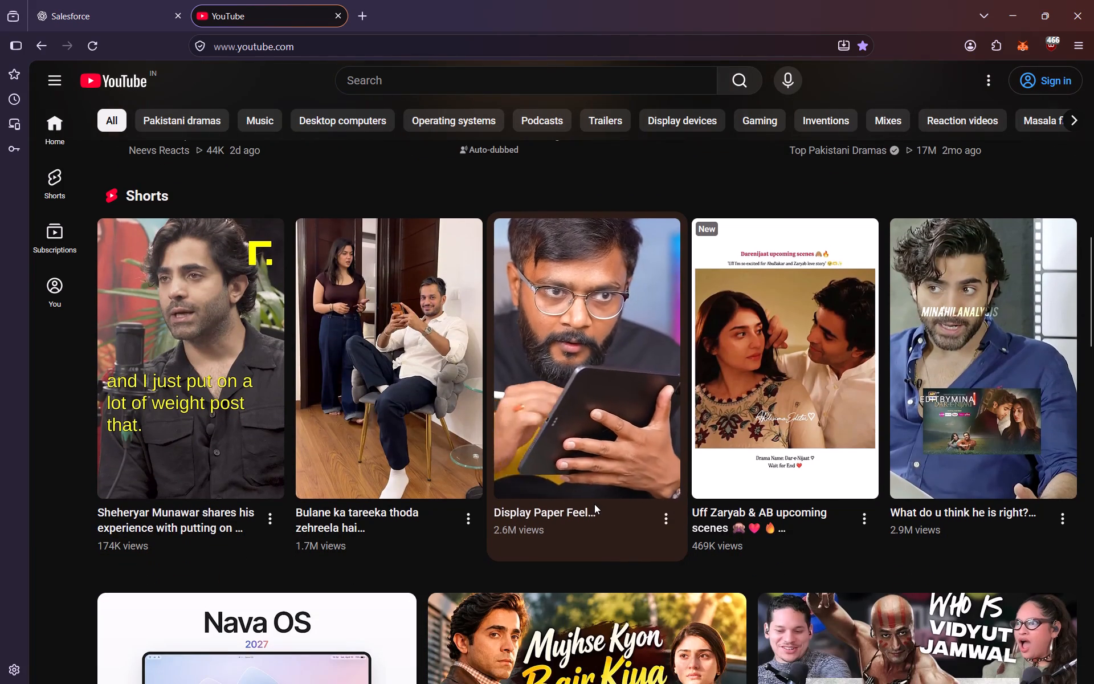
{"action": "scroll", "coordinate": [594, 504], "scroll_direction": "down", "scroll_amount": 3}
{"action": "scroll", "coordinate": [594, 504], "scroll_direction": "up", "scroll_amount": 1}
{"action": "scroll", "coordinate": [594, 504], "scroll_direction": "down", "scroll_amount": 1}
{"action": "scroll", "coordinate": [594, 504], "scroll_direction": "up", "scroll_amount": 1}
{"action": "scroll", "coordinate": [594, 504], "scroll_direction": "down", "scroll_amount": 1}
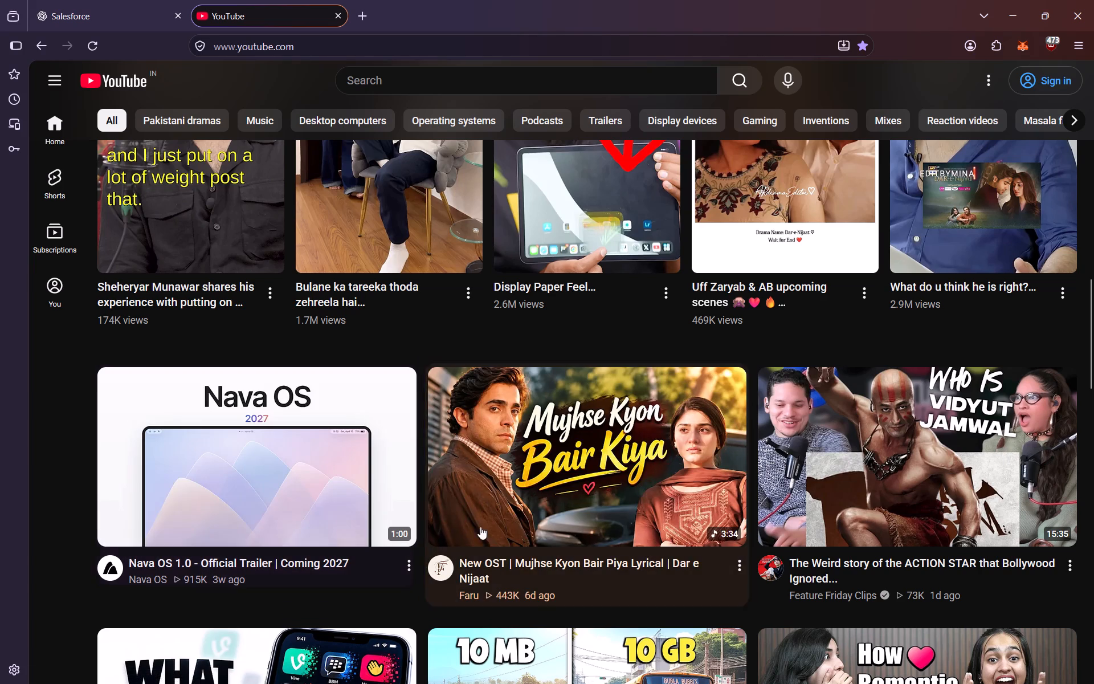
{"action": "scroll", "coordinate": [511, 522], "scroll_direction": "down", "scroll_amount": 3}
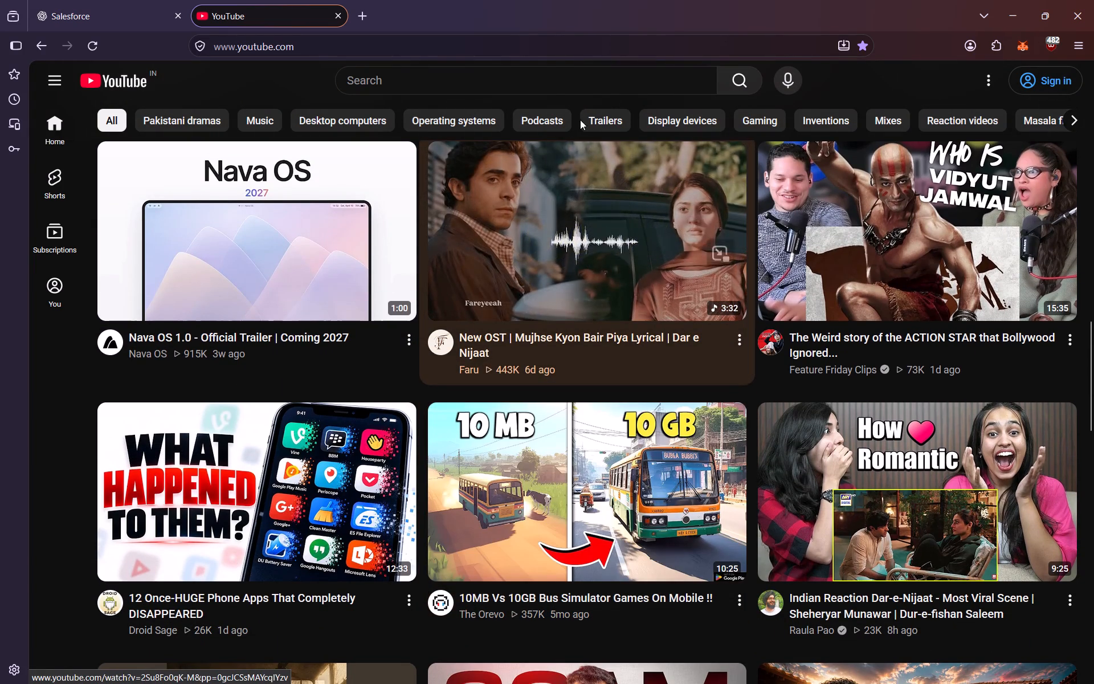
Search YouTube for "dar e nijaat songs", play the Dar-E-Nijaat OST - Alvida Alvida video, and turn on autoplay.
{"action": "left_click", "coordinate": [575, 75]}
{"action": "type", "text": "dar e nijaat songs"}
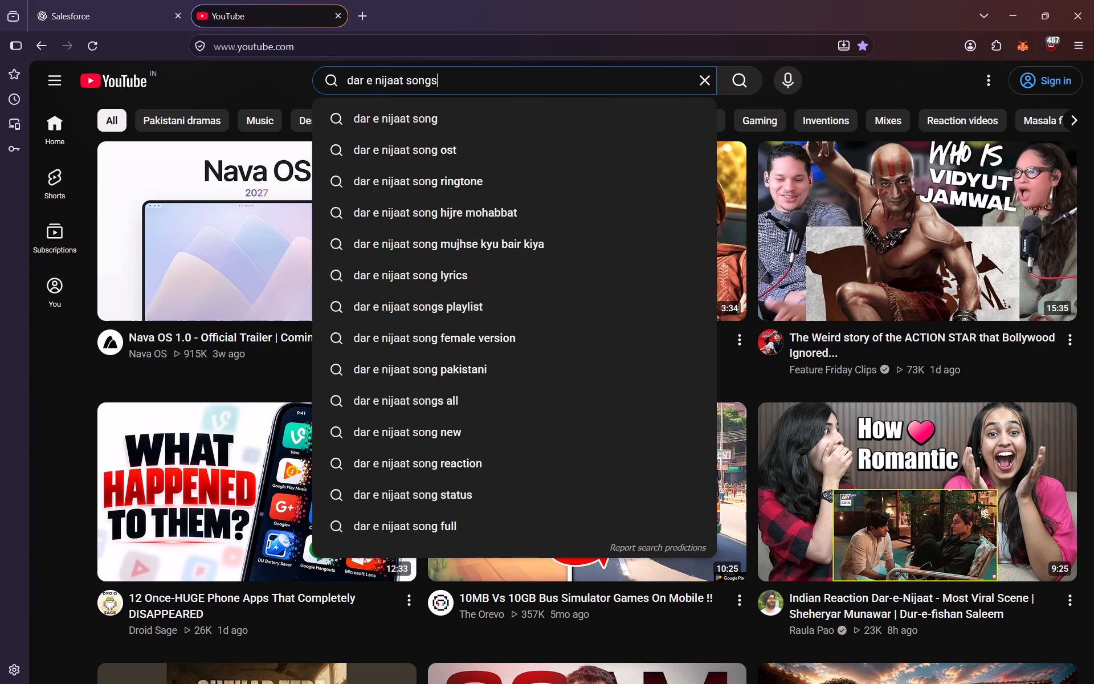
{"action": "key", "text": "Return"}
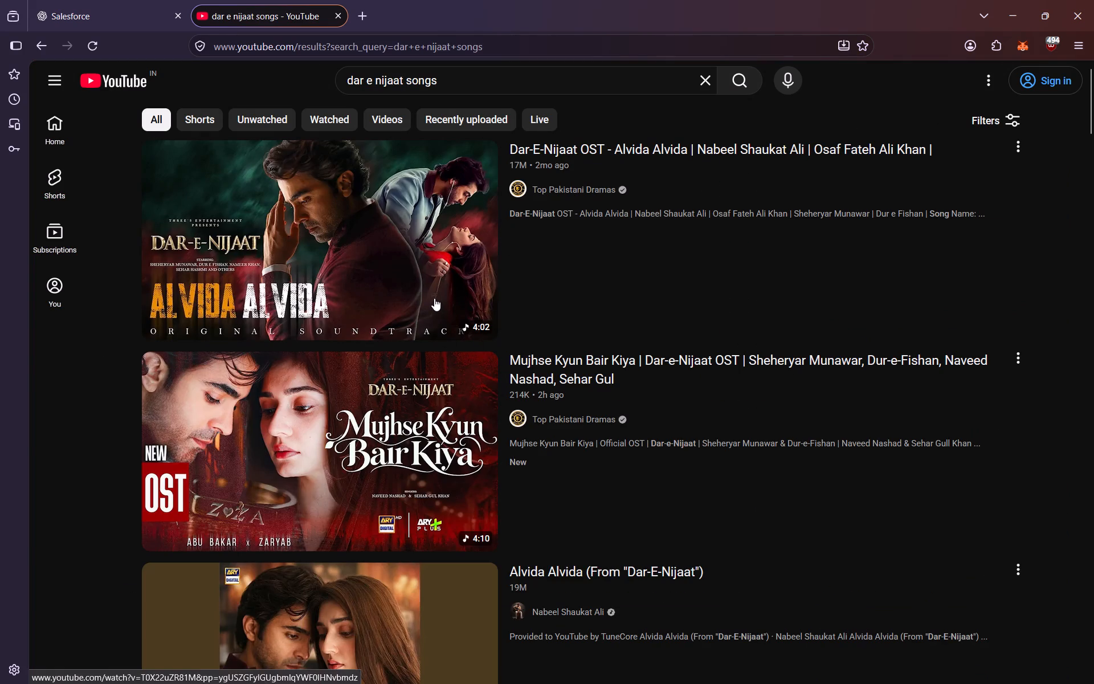
{"action": "left_click", "coordinate": [411, 280]}
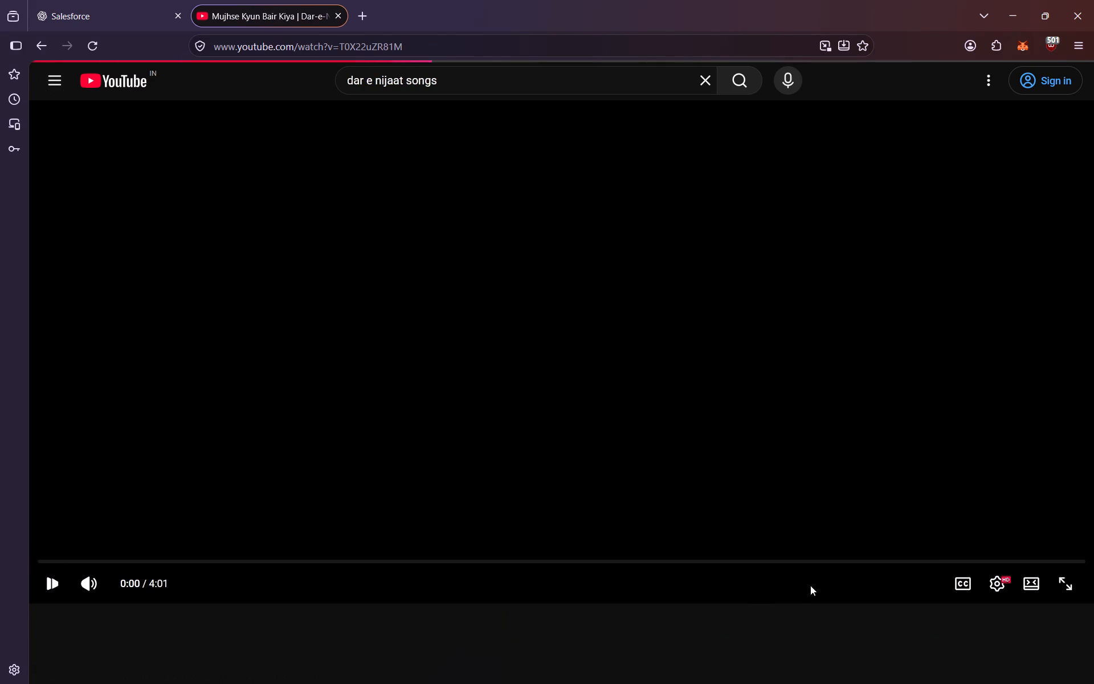
{"action": "scroll", "coordinate": [782, 563], "scroll_direction": "down", "scroll_amount": 1}
{"action": "scroll", "coordinate": [781, 564], "scroll_direction": "up", "scroll_amount": 2}
{"action": "scroll", "coordinate": [781, 564], "scroll_direction": "down", "scroll_amount": 2}
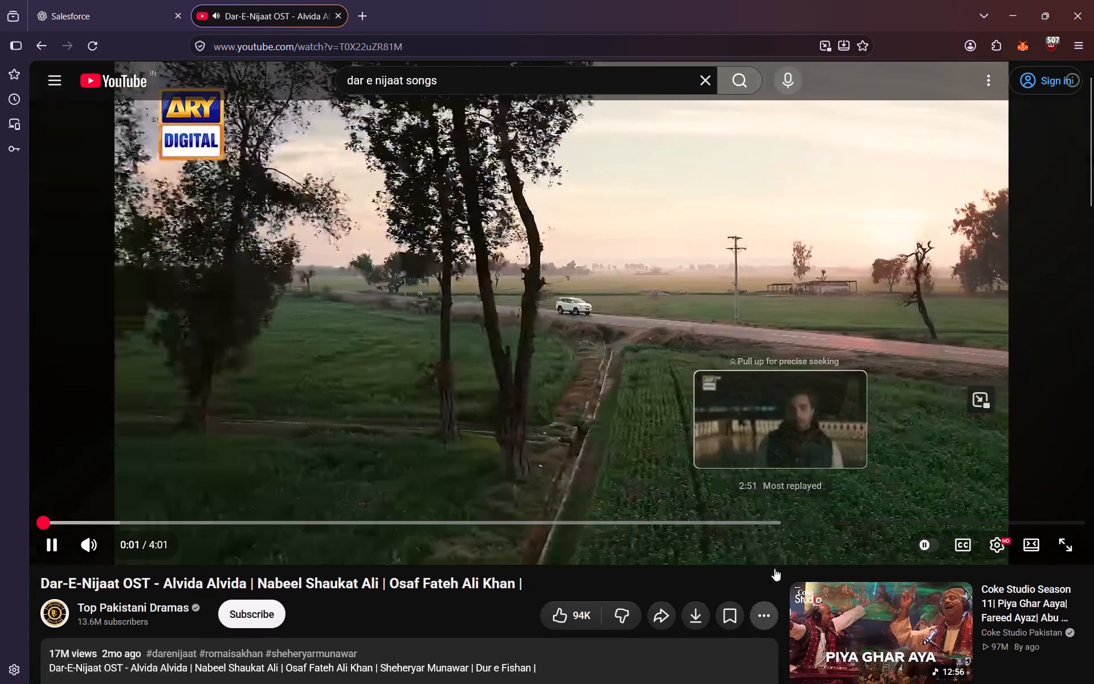
{"action": "scroll", "coordinate": [774, 568], "scroll_direction": "down", "scroll_amount": 1}
{"action": "scroll", "coordinate": [774, 568], "scroll_direction": "up", "scroll_amount": 1}
{"action": "scroll", "coordinate": [774, 568], "scroll_direction": "down", "scroll_amount": 1}
{"action": "scroll", "coordinate": [737, 433], "scroll_direction": "up", "scroll_amount": 7}
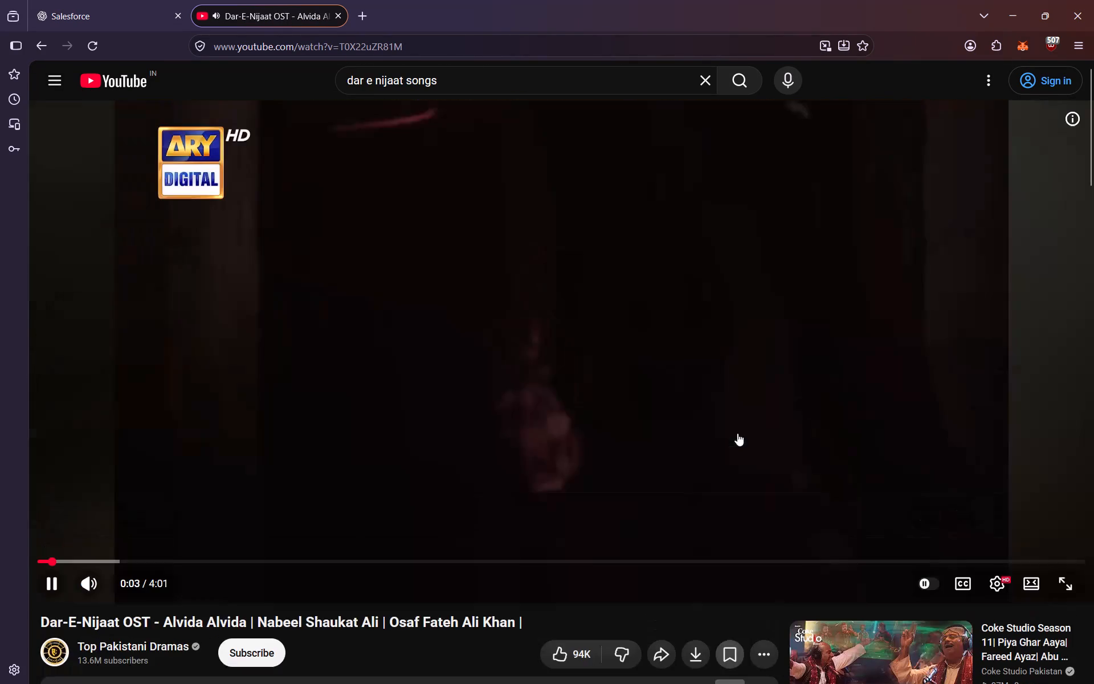
{"action": "left_click", "coordinate": [929, 587]}
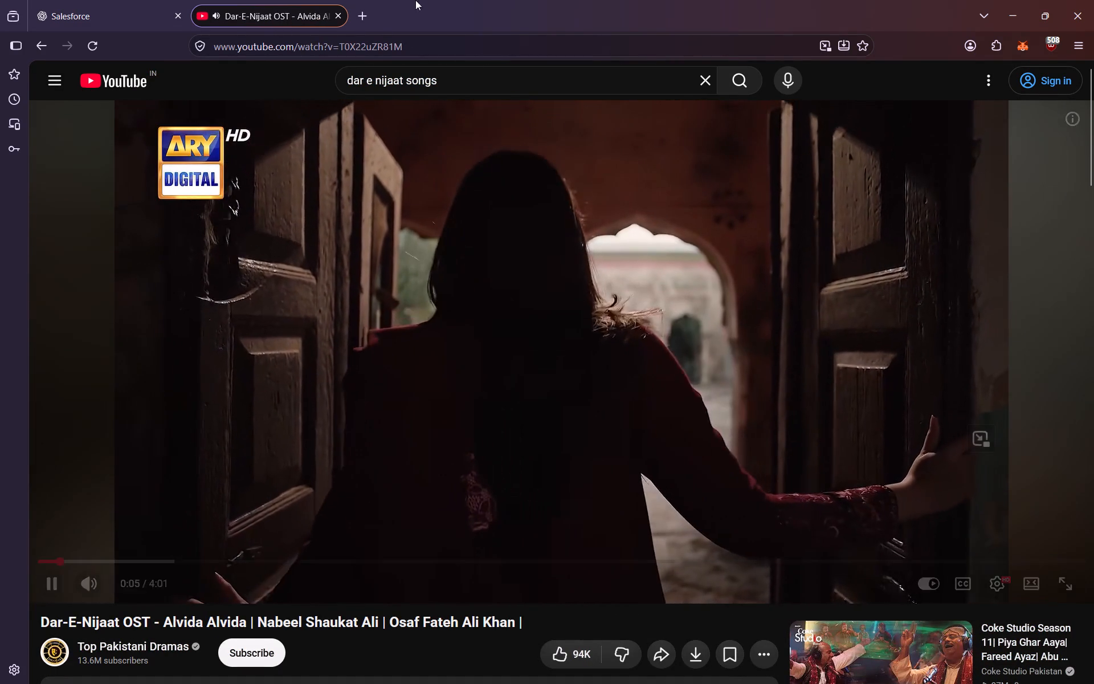
Switch back to Brave and read Trailhead's instructions for finishing the page and verifying Sofia's reservations.
{"action": "key", "text": "alt+Tab"}
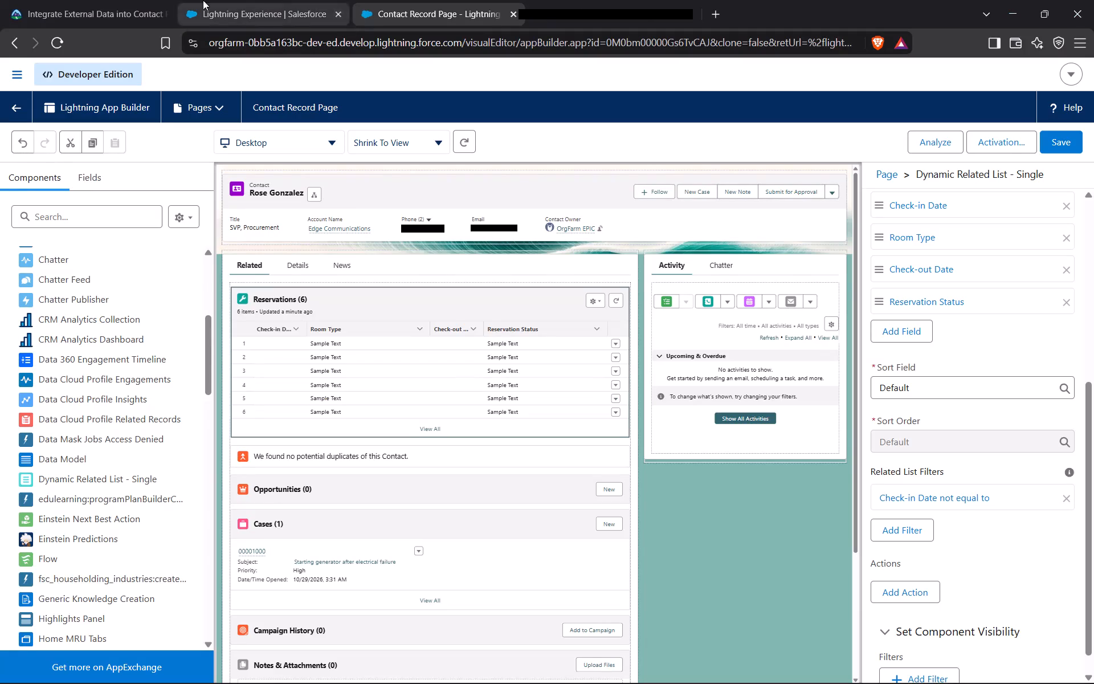
{"action": "left_click", "coordinate": [101, 0]}
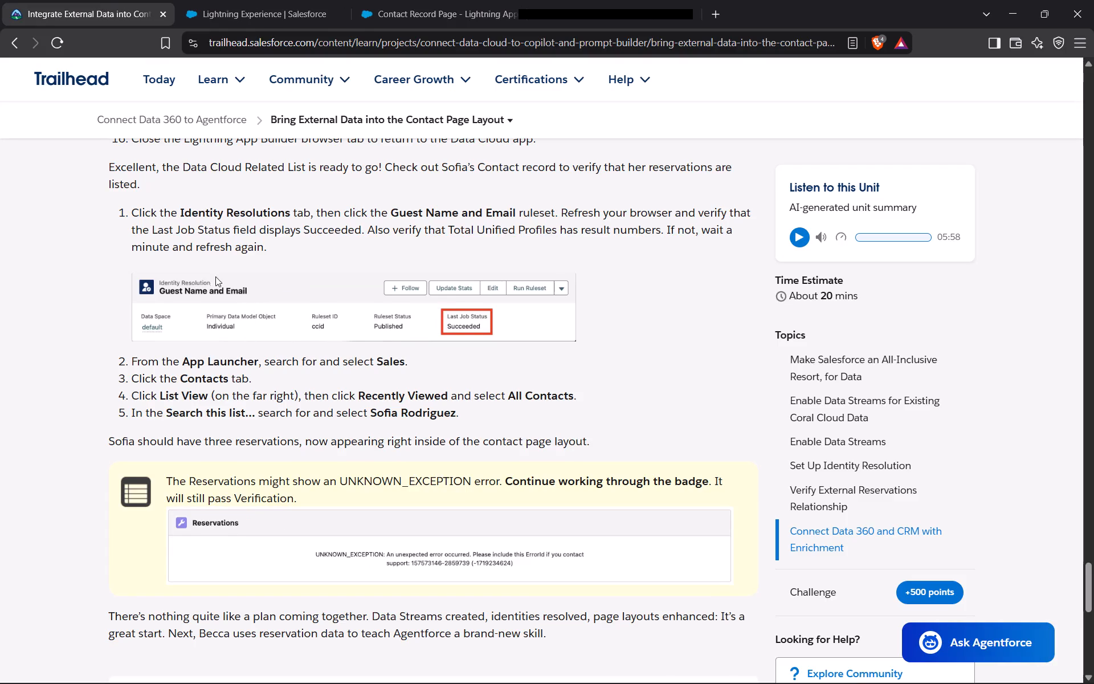
{"action": "scroll", "coordinate": [214, 275], "scroll_direction": "up", "scroll_amount": 1}
{"action": "scroll", "coordinate": [214, 275], "scroll_direction": "down", "scroll_amount": 2}
{"action": "scroll", "coordinate": [214, 275], "scroll_direction": "up", "scroll_amount": 1}
{"action": "scroll", "coordinate": [214, 275], "scroll_direction": "down", "scroll_amount": 1}
{"action": "scroll", "coordinate": [214, 275], "scroll_direction": "up", "scroll_amount": 3}
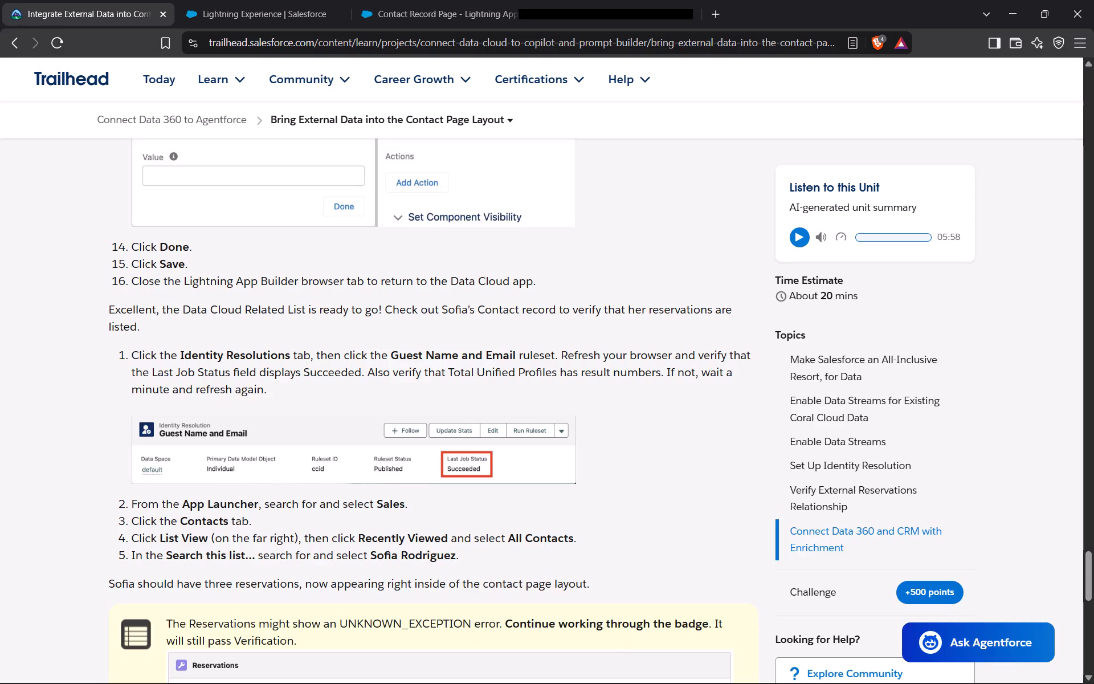
Look over the Contact Record Page with its Reservations related list in Lightning App Builder, and return to Trailhead's verification instructions.
{"action": "left_click", "coordinate": [461, 0]}
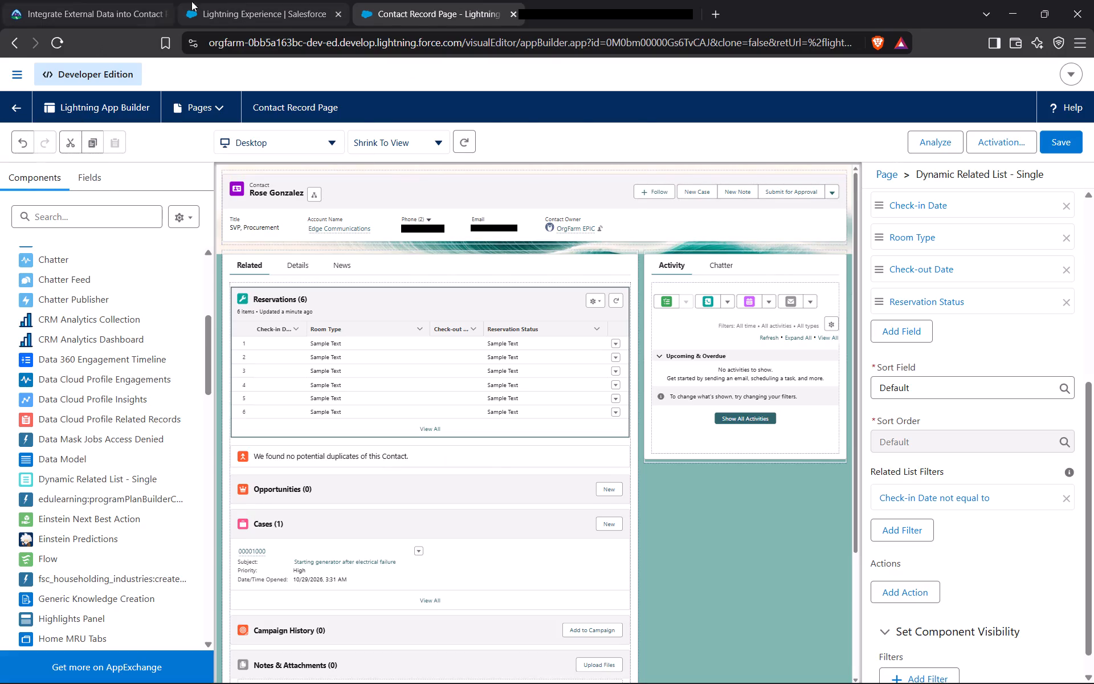
{"action": "left_click", "coordinate": [72, 0]}
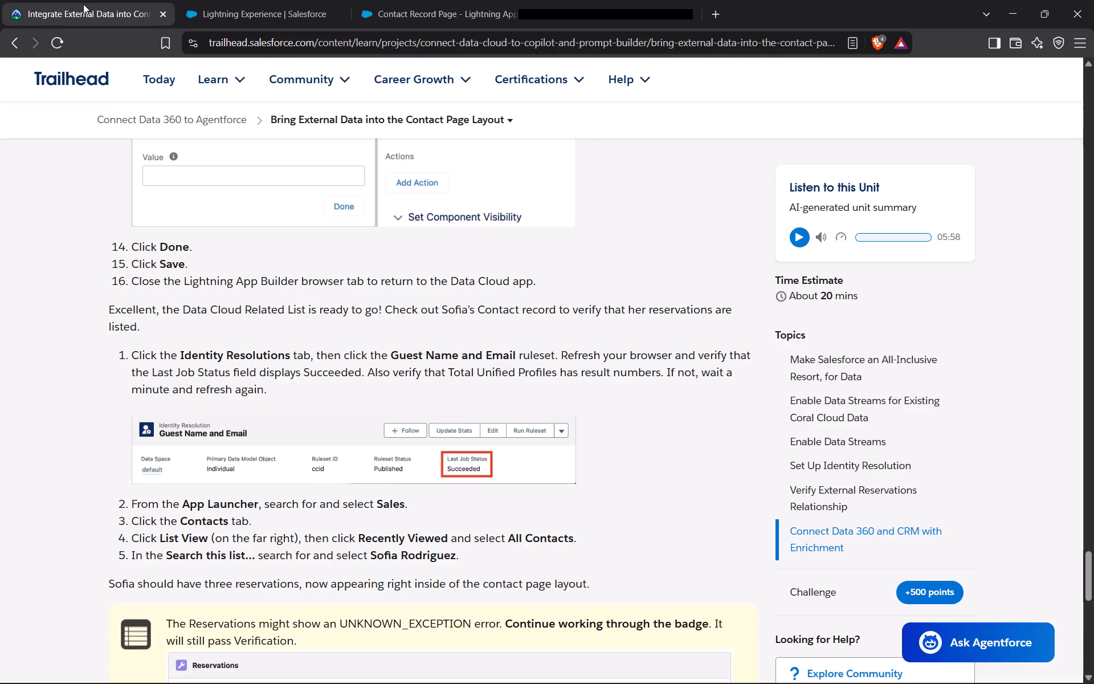
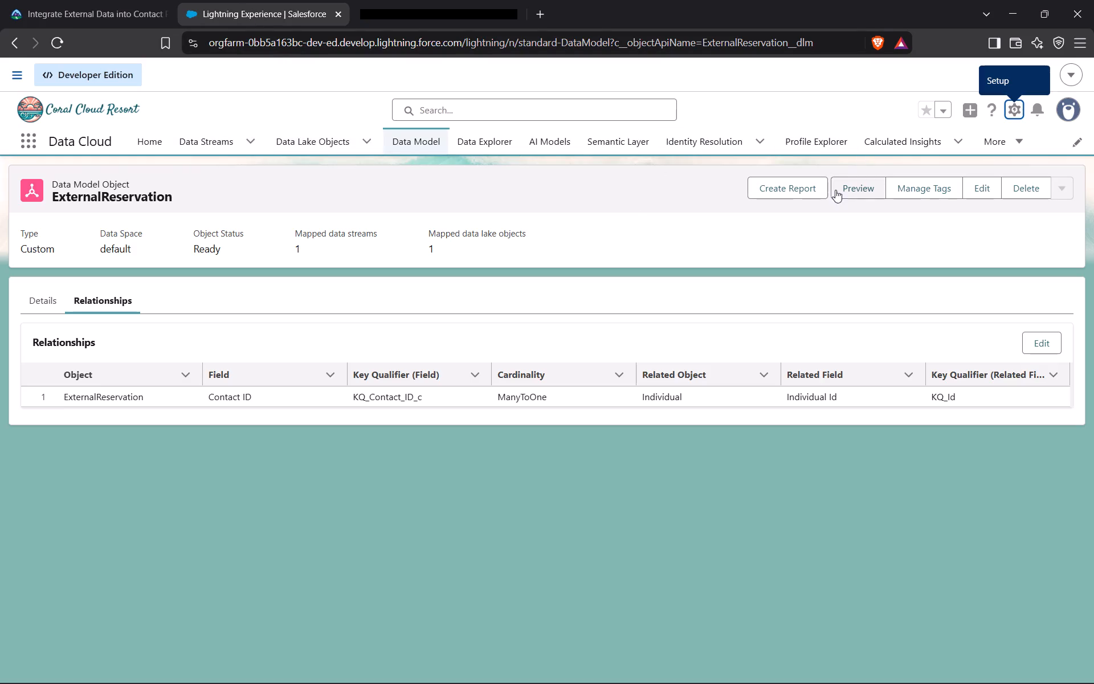
Recheck Trailhead's instructions for verifying the Guest Name and Email ruleset, and return to the Data Cloud app.
{"action": "left_click", "coordinate": [70, 0]}
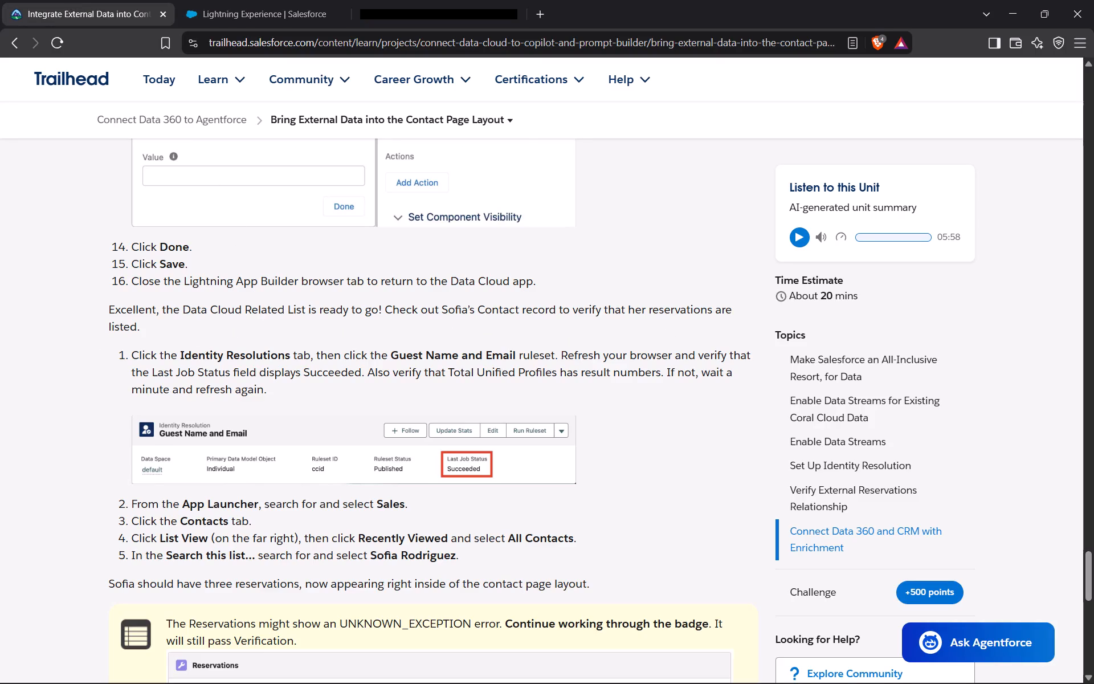
{"action": "left_click", "coordinate": [237, 2]}
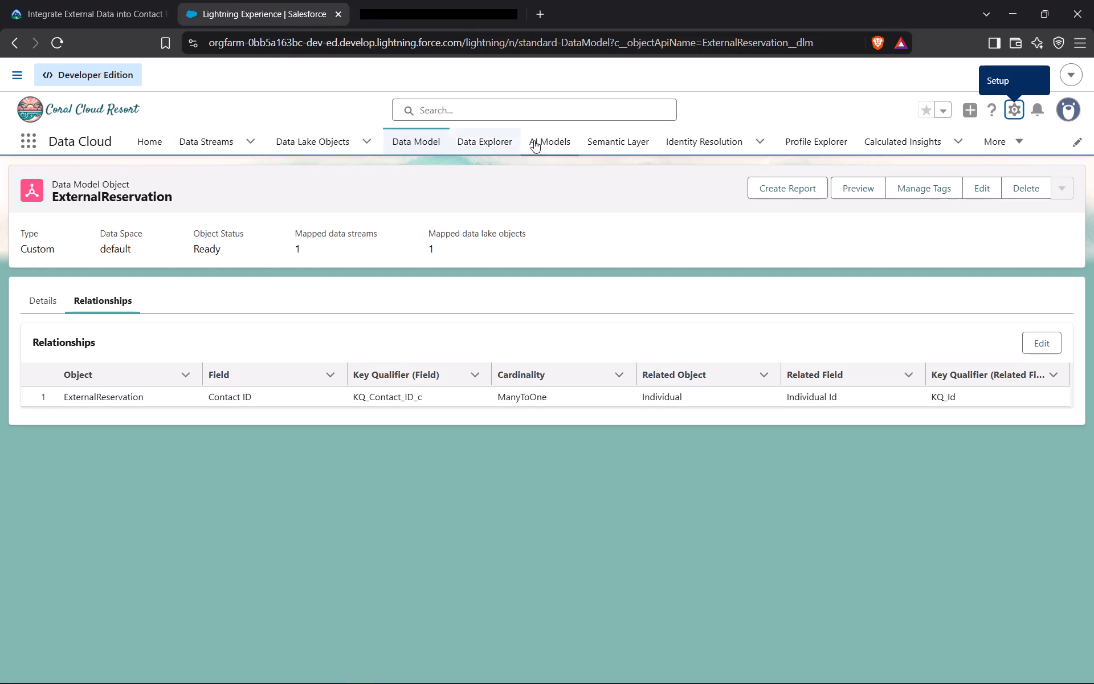
Open the Guest Name and Email identity resolution ruleset and check its Last Job Status and Total Unified Profiles against Trailhead's instructions.
{"action": "left_click", "coordinate": [704, 140]}
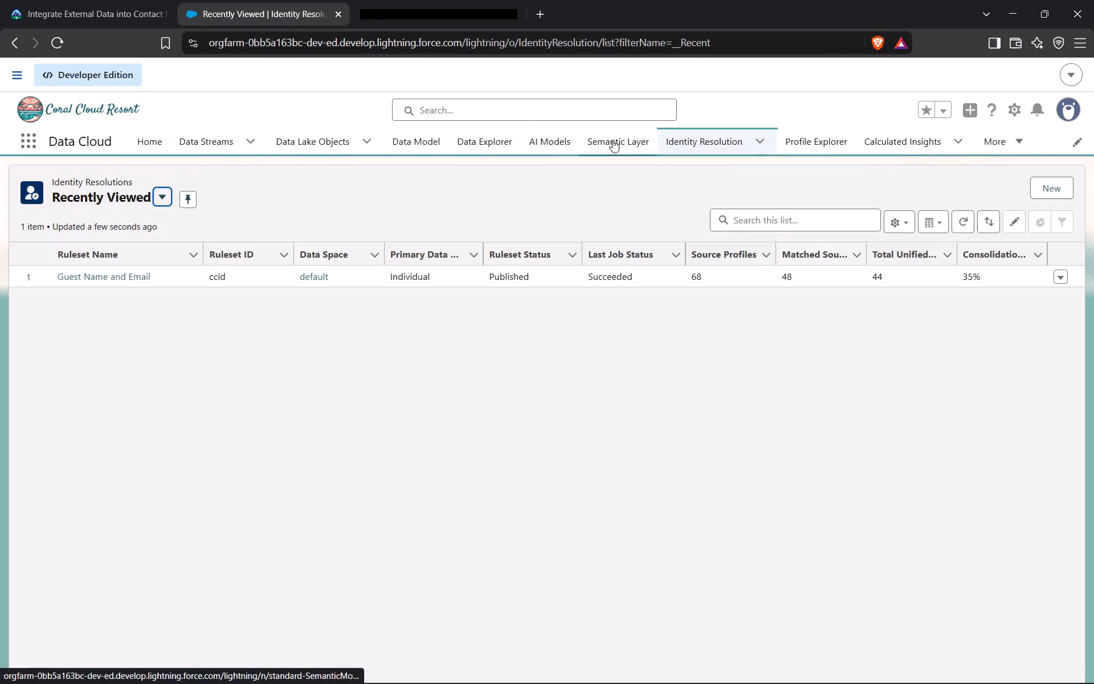
{"action": "left_click", "coordinate": [83, 0]}
{"action": "left_click", "coordinate": [289, 0]}
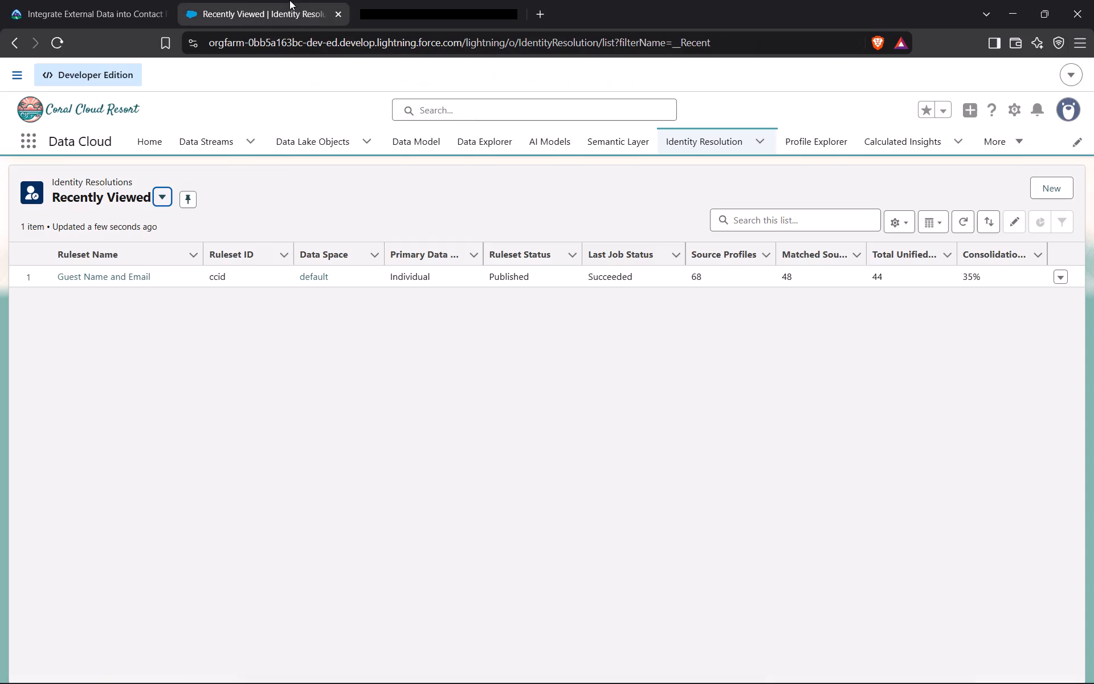
{"action": "left_click", "coordinate": [118, 272]}
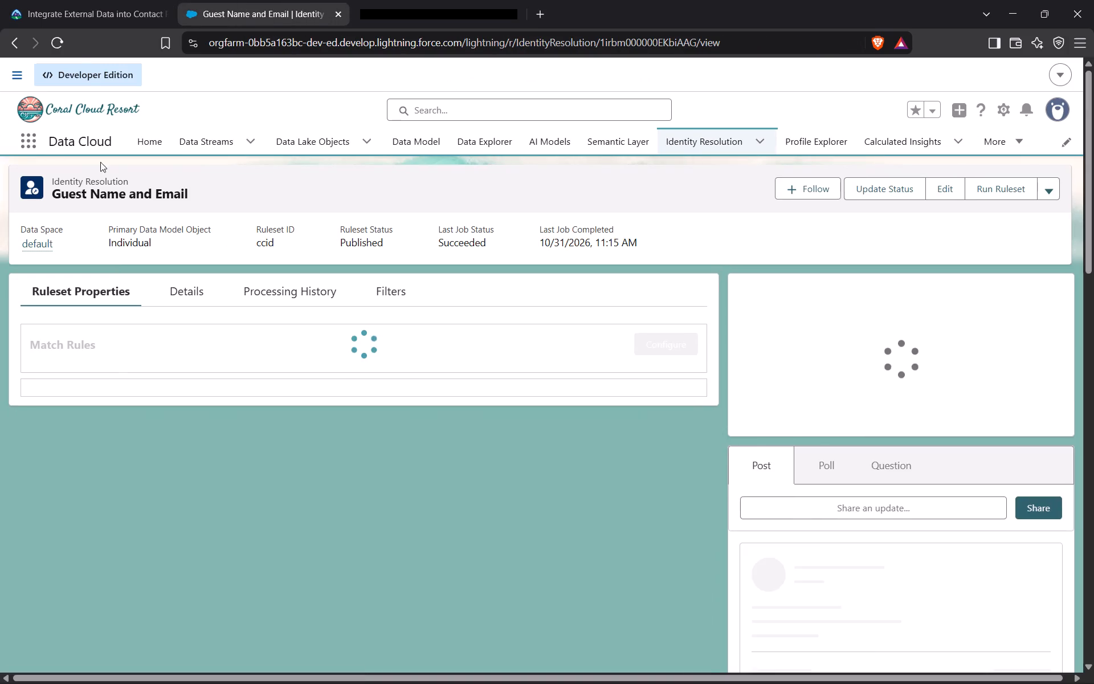
{"action": "left_click", "coordinate": [46, 0]}
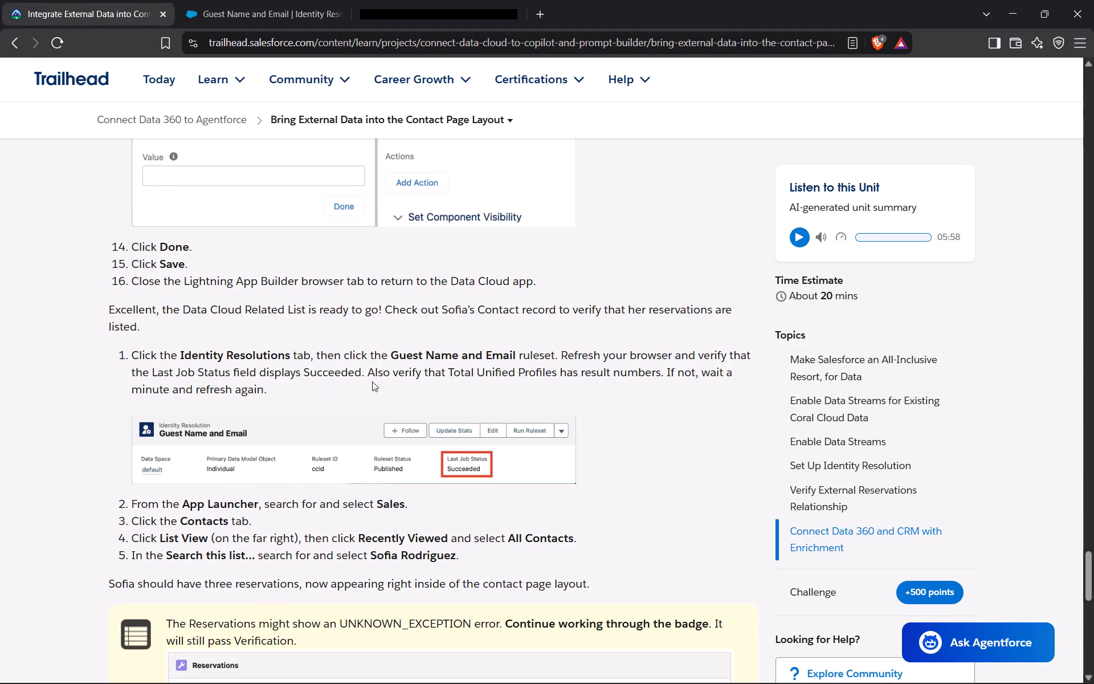
{"action": "left_click", "coordinate": [210, 6]}
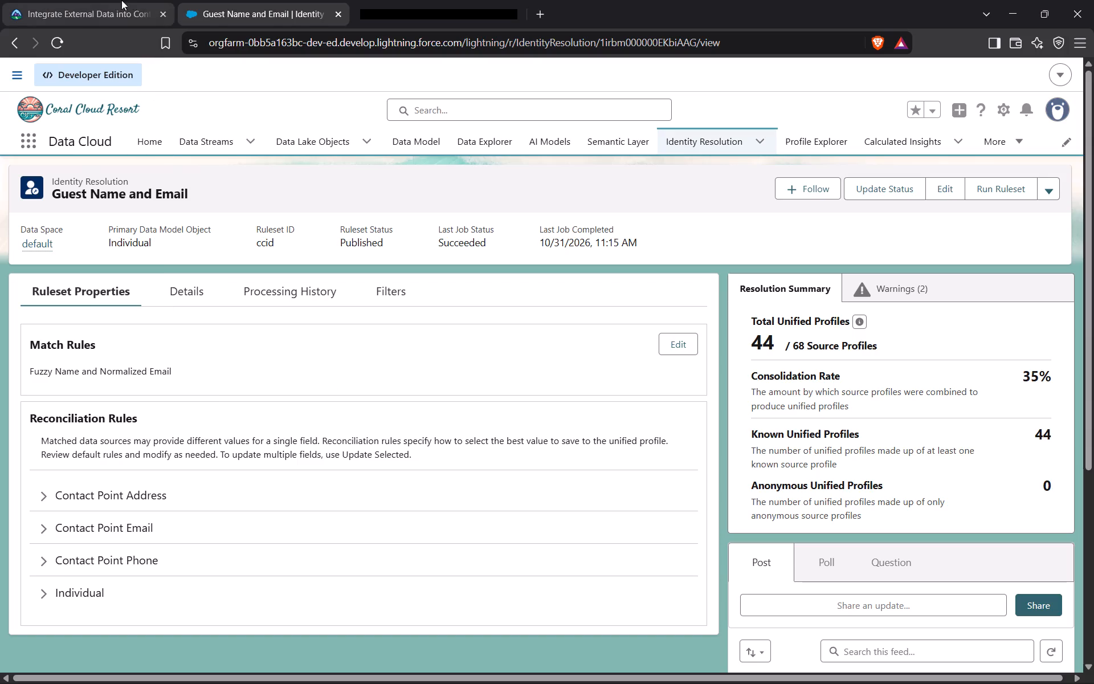
Check Trailhead's next instruction and switch the Salesforce org from Data Cloud to the Sales app.
{"action": "left_click", "coordinate": [95, 0]}
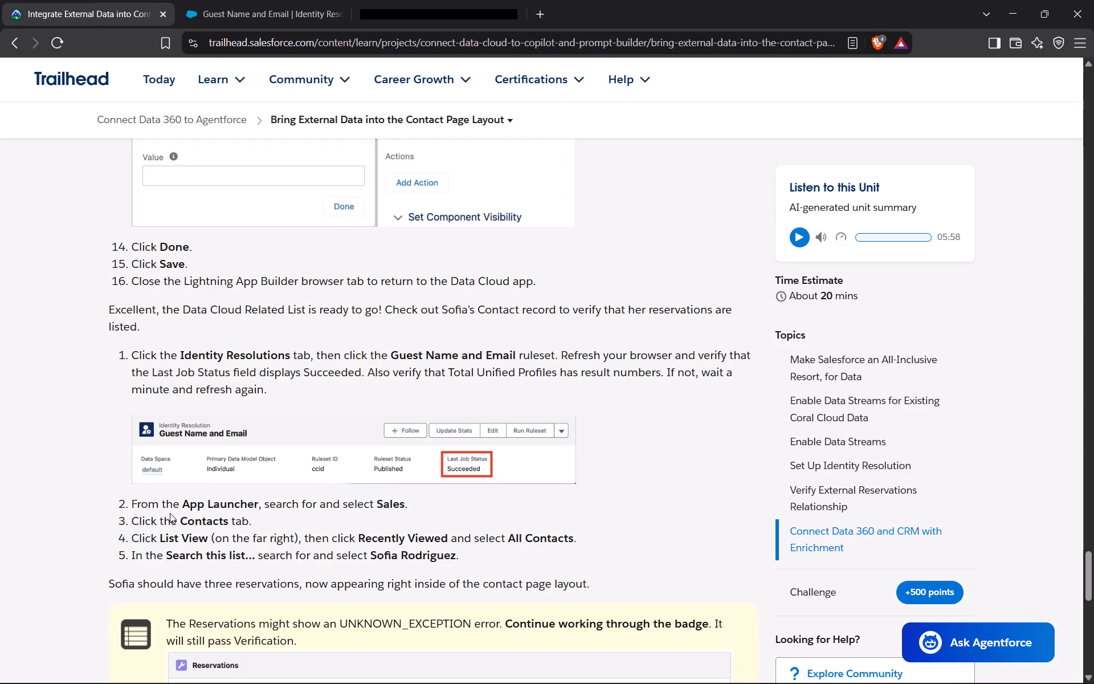
{"action": "left_click", "coordinate": [211, 0]}
{"action": "left_click", "coordinate": [28, 139]}
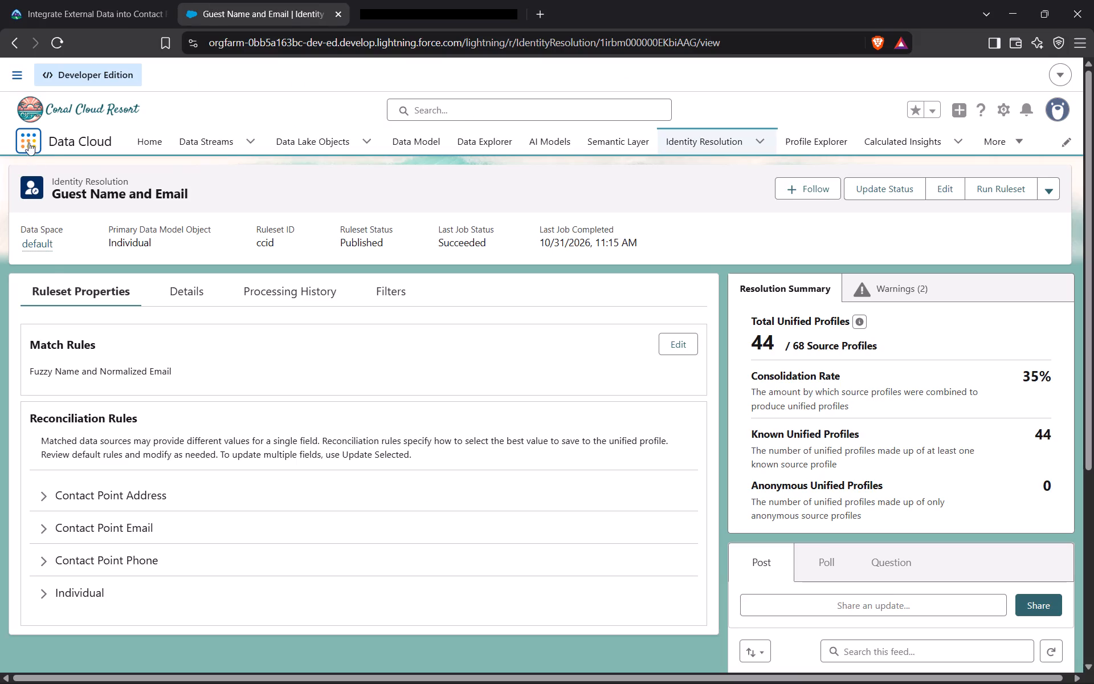
{"action": "left_click", "coordinate": [89, 280]}
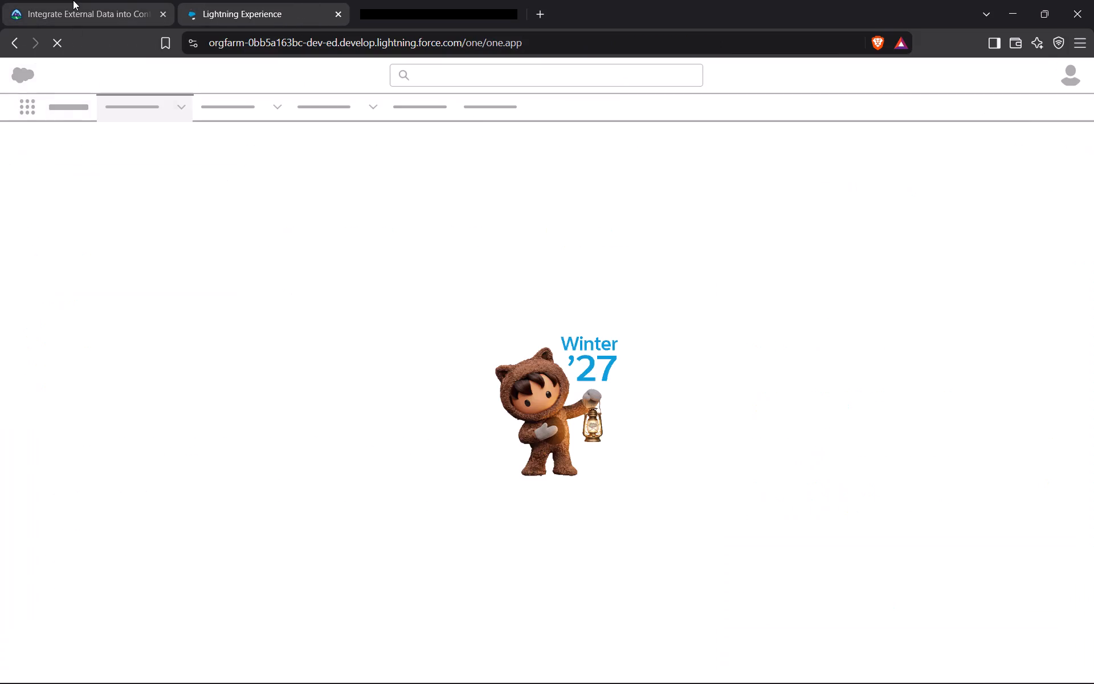
Check Trailhead's next instruction and open Contacts in the Sales app.
{"action": "left_click", "coordinate": [73, 0]}
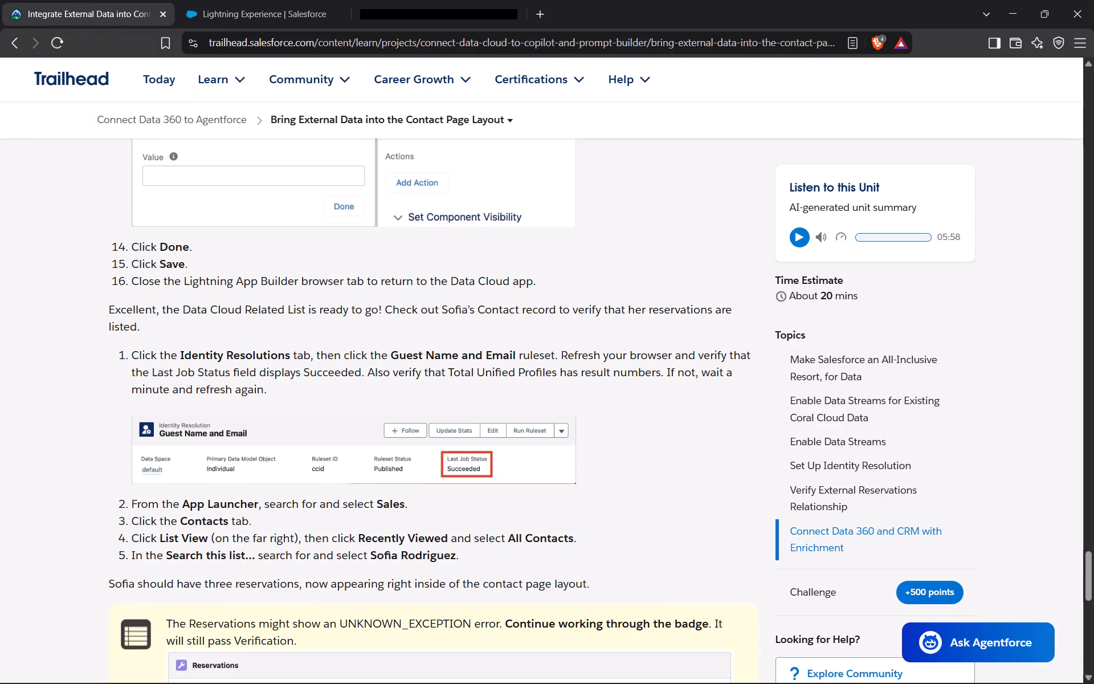
{"action": "left_click", "coordinate": [275, 5]}
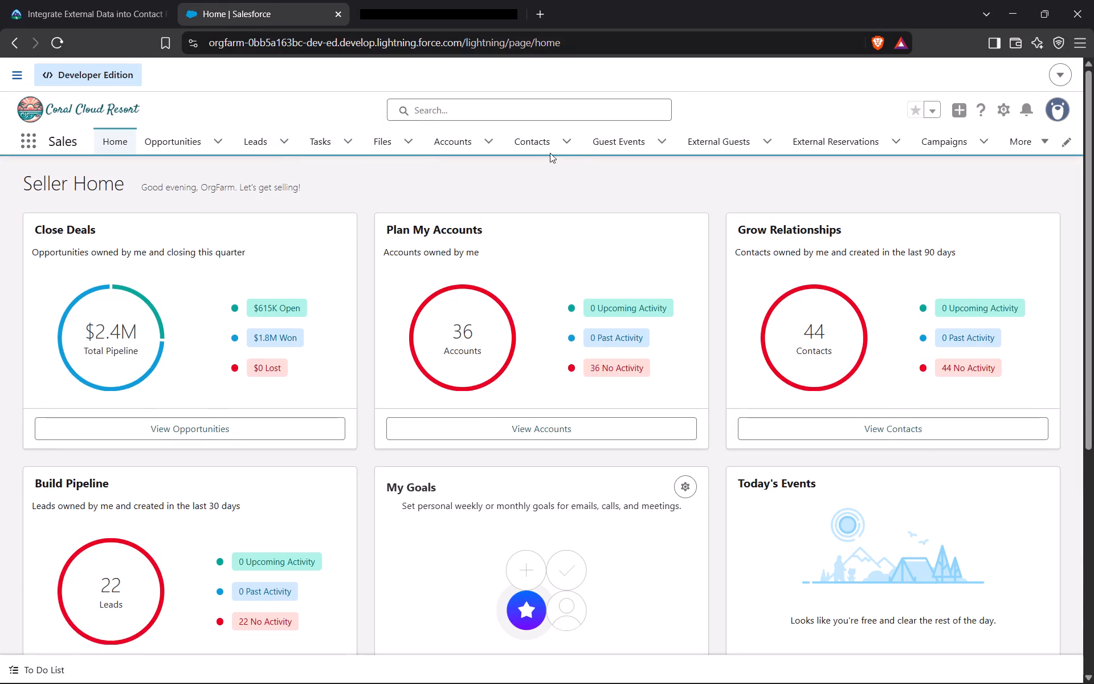
{"action": "left_click", "coordinate": [537, 140]}
Check Trailhead's next instruction, dismiss the new Salesforce Setup prompt, and switch the My Contacts page to List View.
{"action": "left_click", "coordinate": [105, 1]}
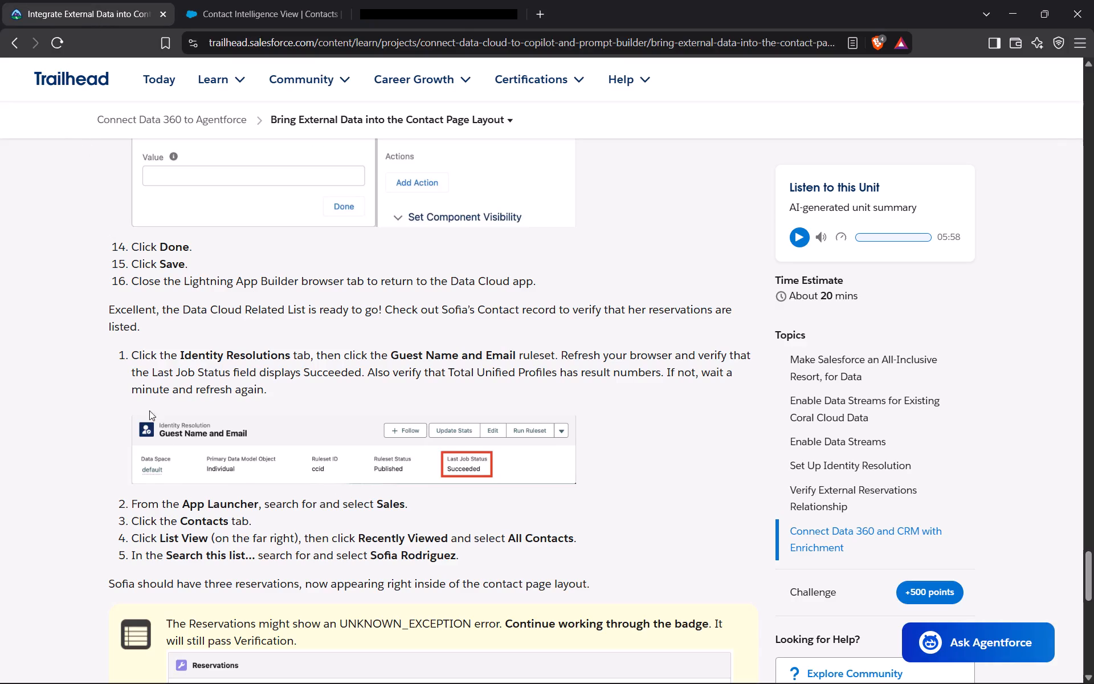
{"action": "left_click", "coordinate": [272, 0]}
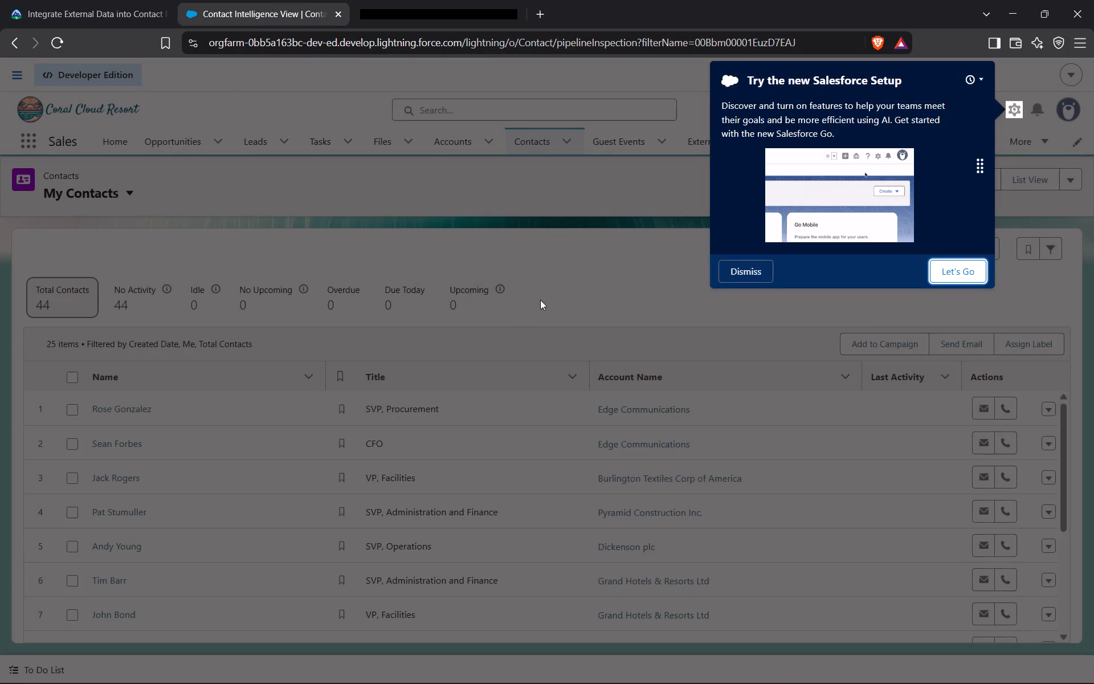
{"action": "left_click", "coordinate": [747, 267]}
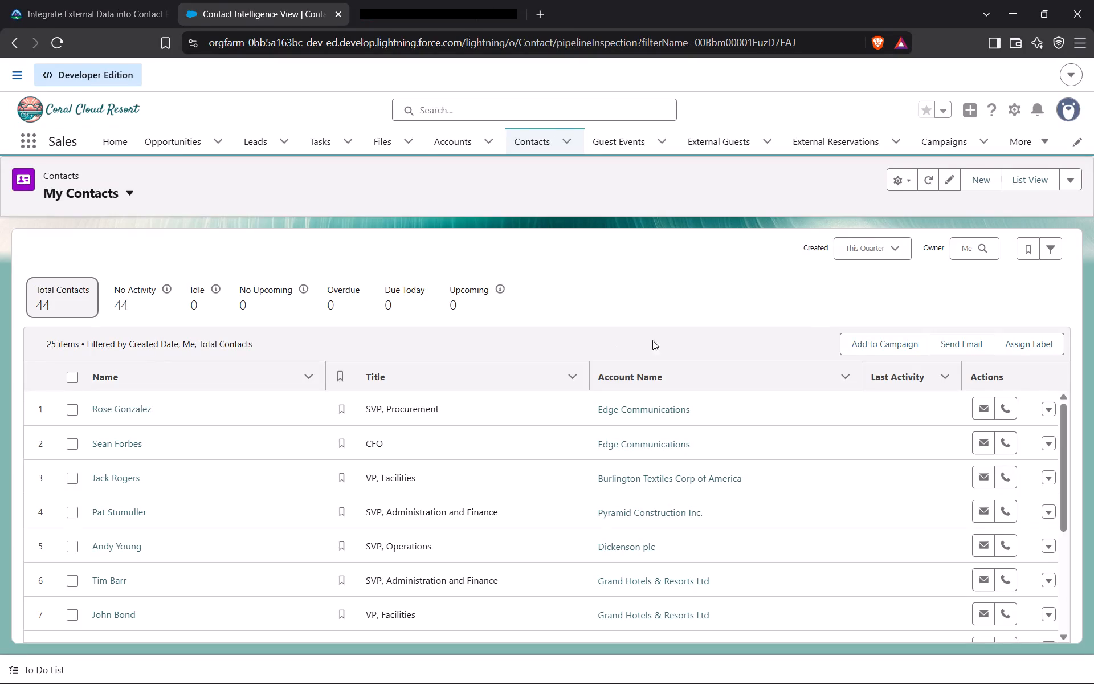
{"action": "left_click", "coordinate": [1022, 177]}
Check Trailhead's instructions for changing the contacts list view and finding Sofia's record.
{"action": "left_click", "coordinate": [104, 0]}
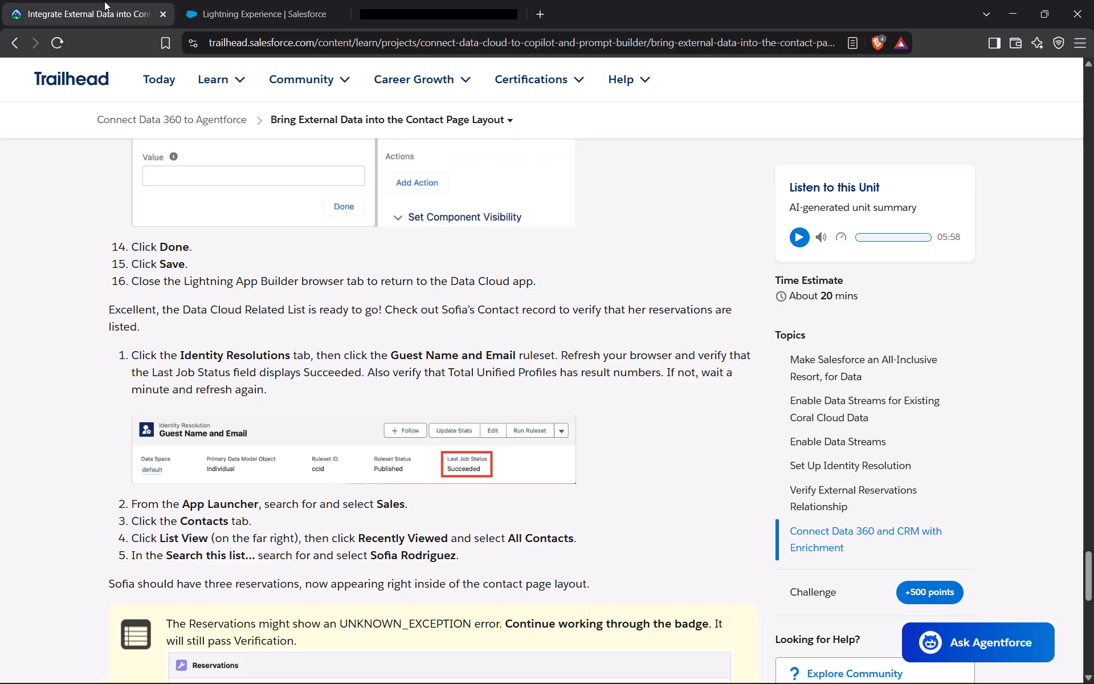
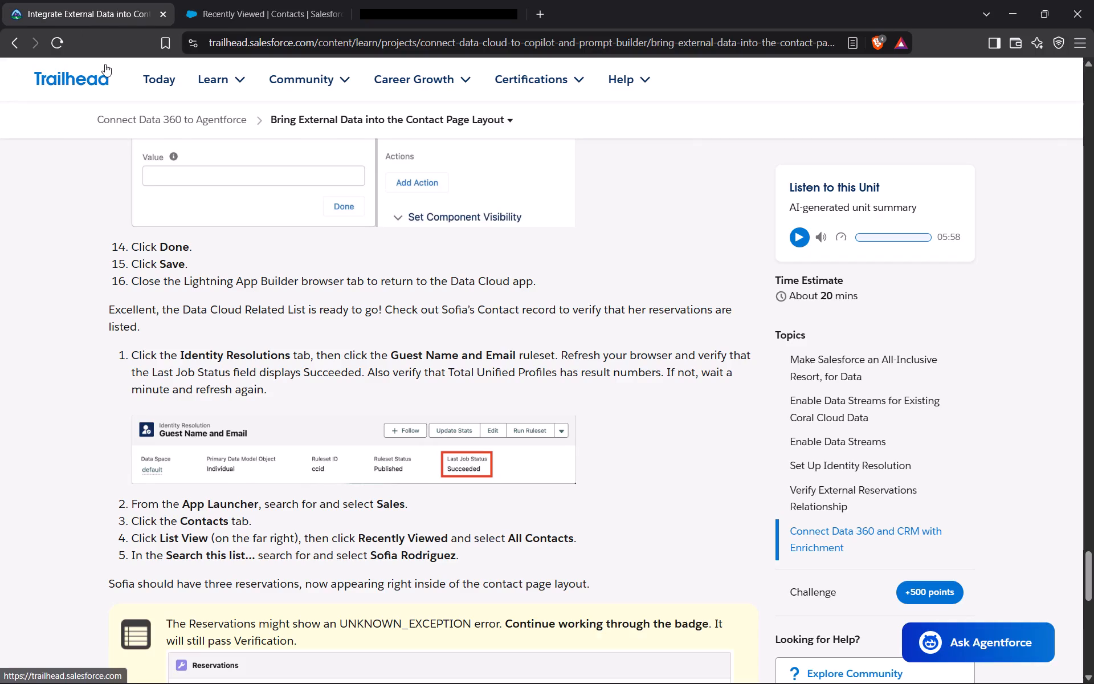
Switch the Sales app's Contacts list from Recently Viewed to the All Contacts list view.
{"action": "left_click", "coordinate": [207, 1]}
{"action": "left_click", "coordinate": [142, 199]}
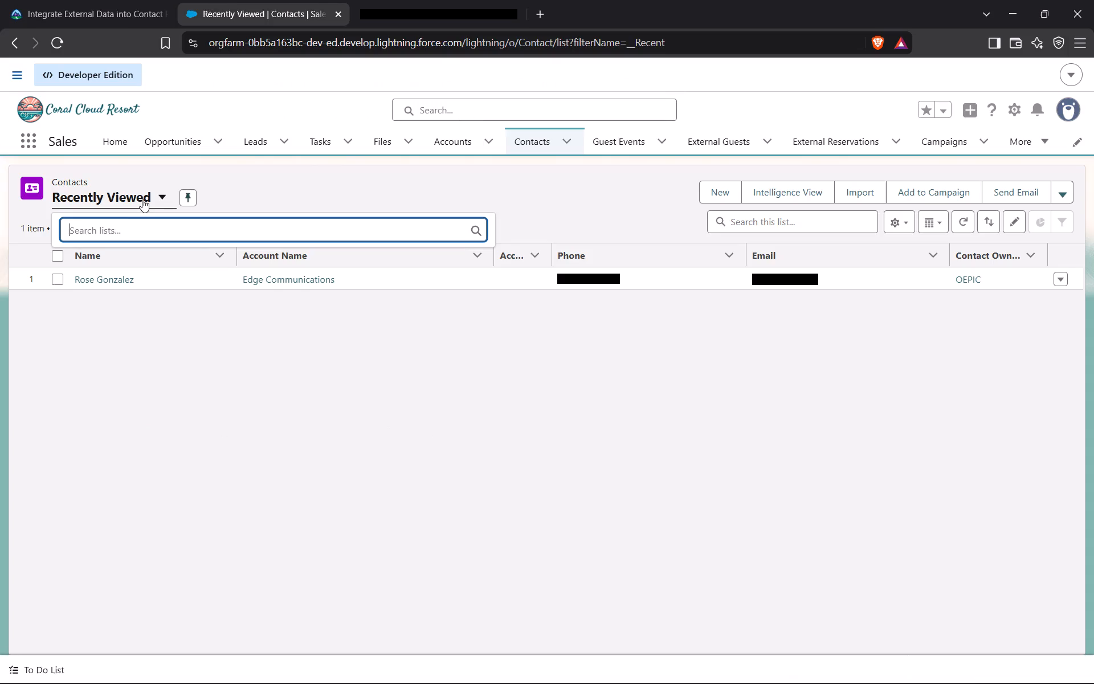
{"action": "left_click", "coordinate": [105, 284]}
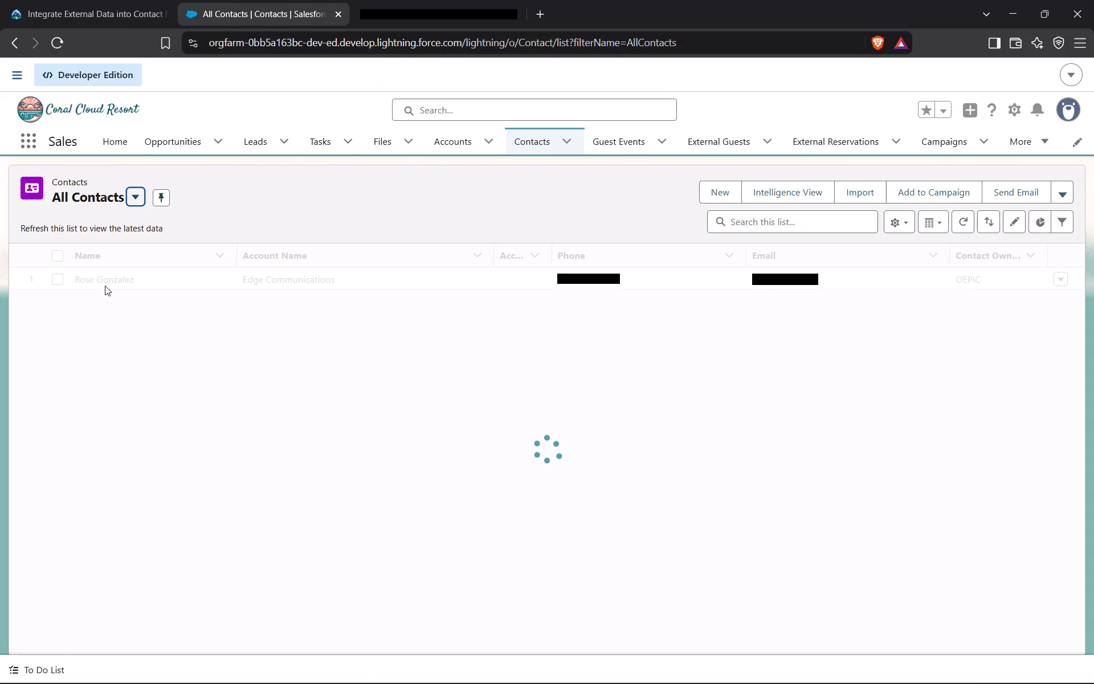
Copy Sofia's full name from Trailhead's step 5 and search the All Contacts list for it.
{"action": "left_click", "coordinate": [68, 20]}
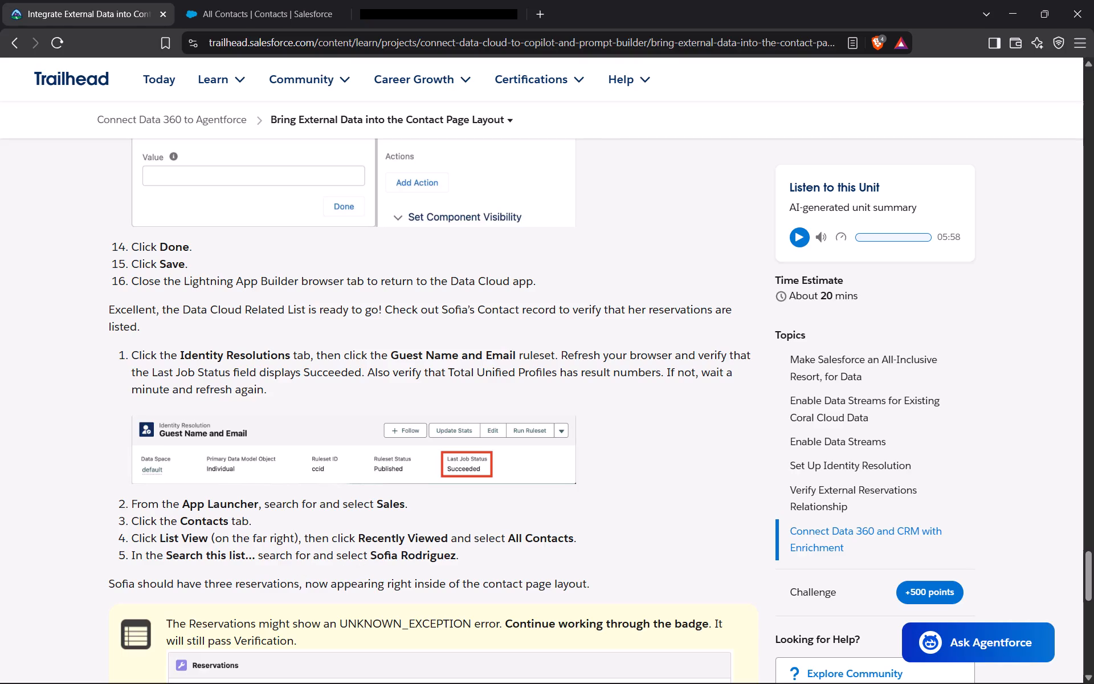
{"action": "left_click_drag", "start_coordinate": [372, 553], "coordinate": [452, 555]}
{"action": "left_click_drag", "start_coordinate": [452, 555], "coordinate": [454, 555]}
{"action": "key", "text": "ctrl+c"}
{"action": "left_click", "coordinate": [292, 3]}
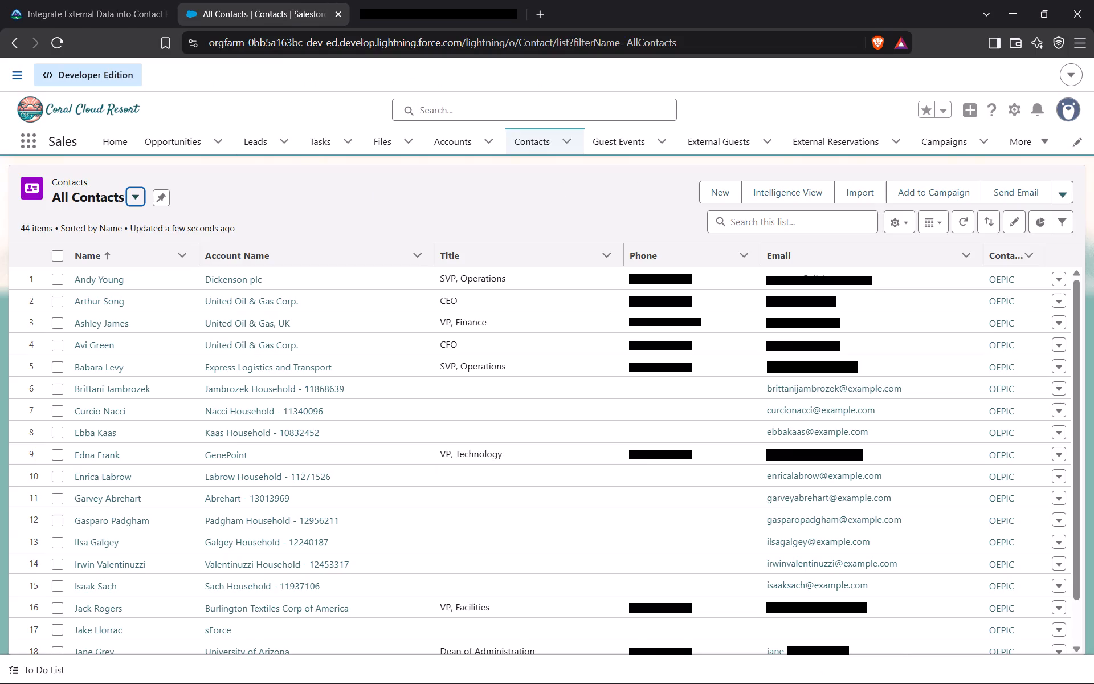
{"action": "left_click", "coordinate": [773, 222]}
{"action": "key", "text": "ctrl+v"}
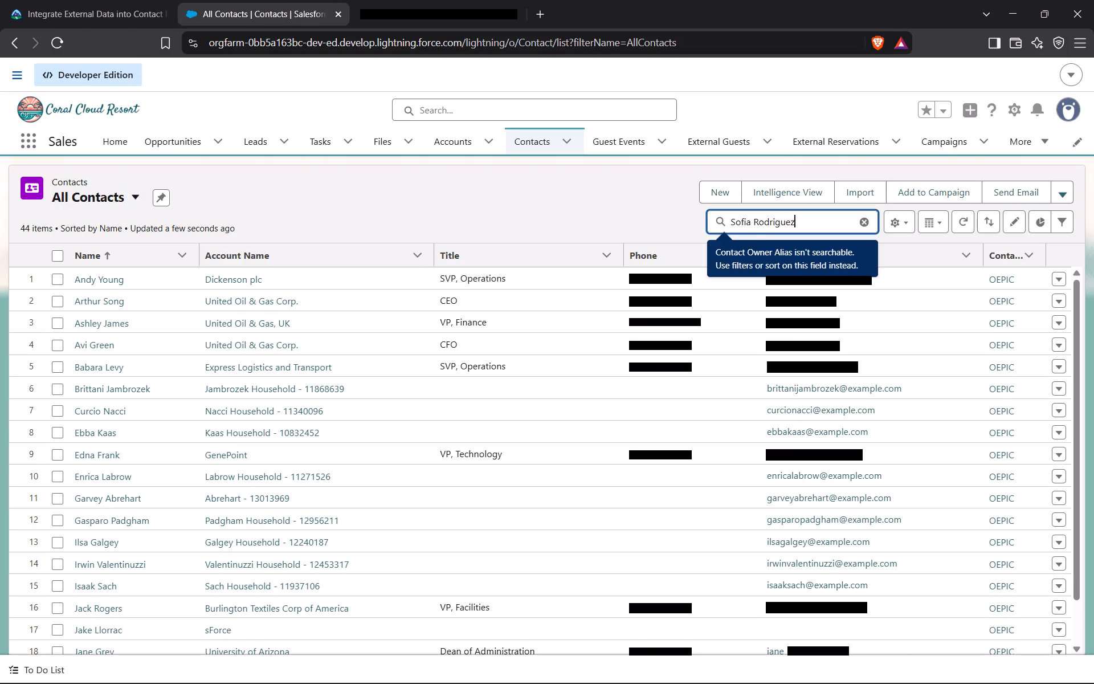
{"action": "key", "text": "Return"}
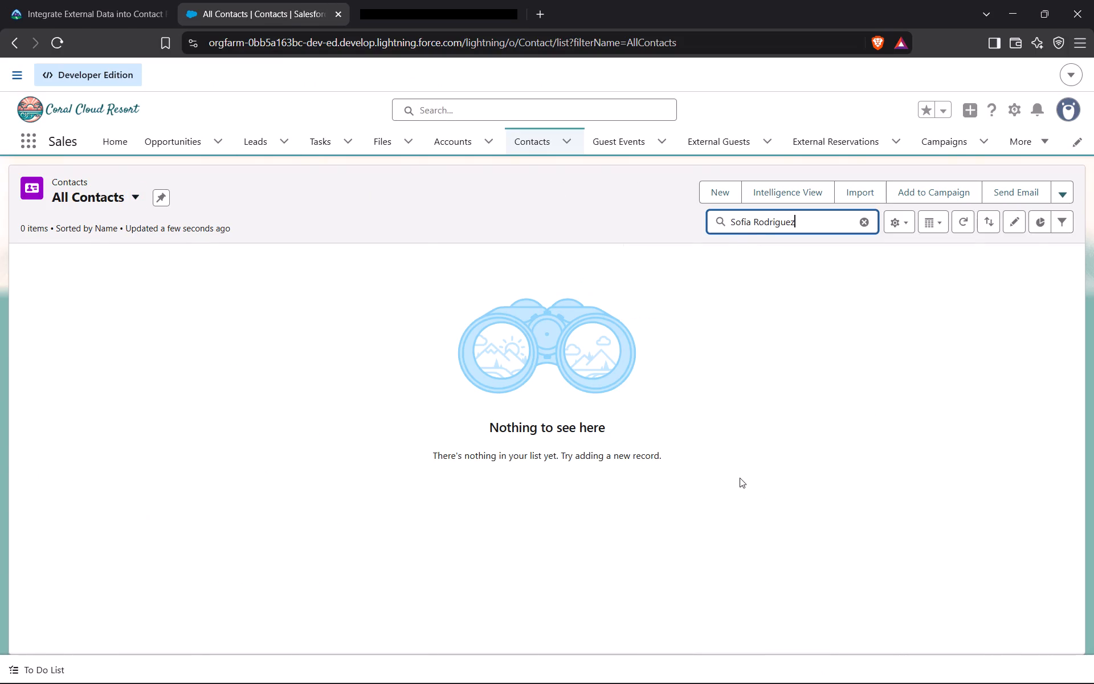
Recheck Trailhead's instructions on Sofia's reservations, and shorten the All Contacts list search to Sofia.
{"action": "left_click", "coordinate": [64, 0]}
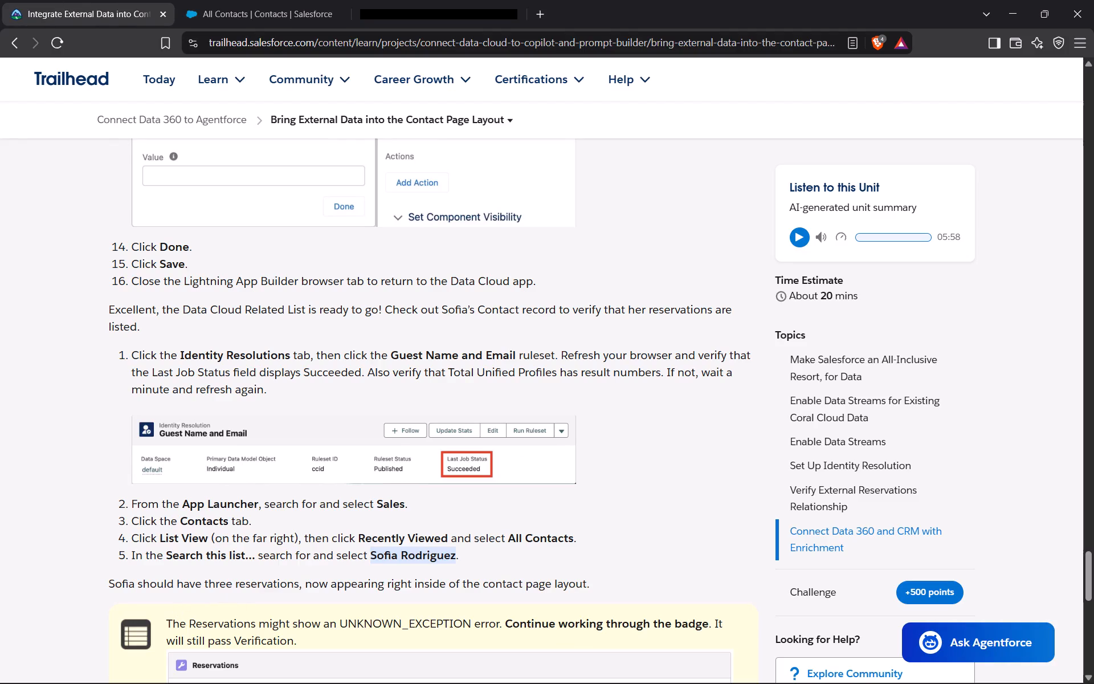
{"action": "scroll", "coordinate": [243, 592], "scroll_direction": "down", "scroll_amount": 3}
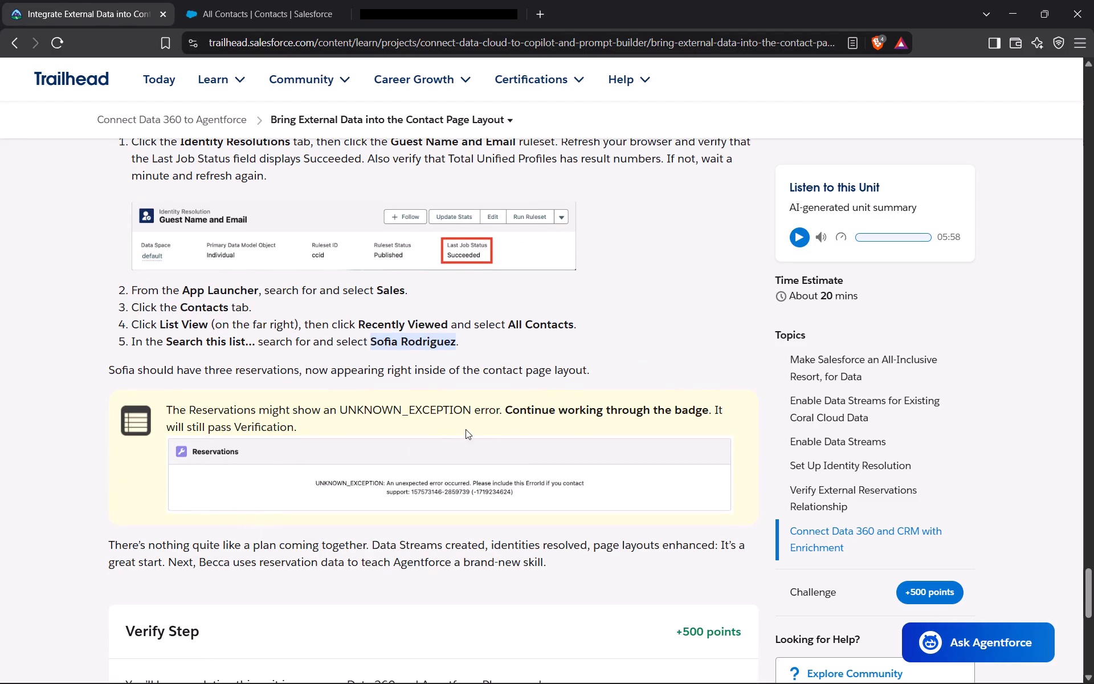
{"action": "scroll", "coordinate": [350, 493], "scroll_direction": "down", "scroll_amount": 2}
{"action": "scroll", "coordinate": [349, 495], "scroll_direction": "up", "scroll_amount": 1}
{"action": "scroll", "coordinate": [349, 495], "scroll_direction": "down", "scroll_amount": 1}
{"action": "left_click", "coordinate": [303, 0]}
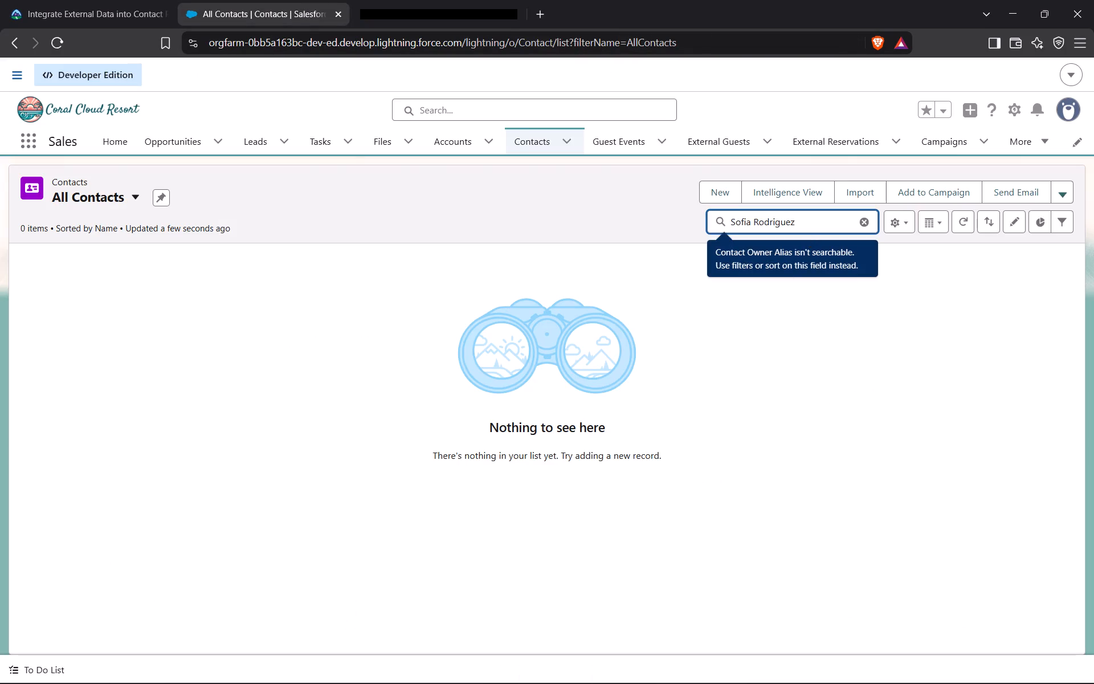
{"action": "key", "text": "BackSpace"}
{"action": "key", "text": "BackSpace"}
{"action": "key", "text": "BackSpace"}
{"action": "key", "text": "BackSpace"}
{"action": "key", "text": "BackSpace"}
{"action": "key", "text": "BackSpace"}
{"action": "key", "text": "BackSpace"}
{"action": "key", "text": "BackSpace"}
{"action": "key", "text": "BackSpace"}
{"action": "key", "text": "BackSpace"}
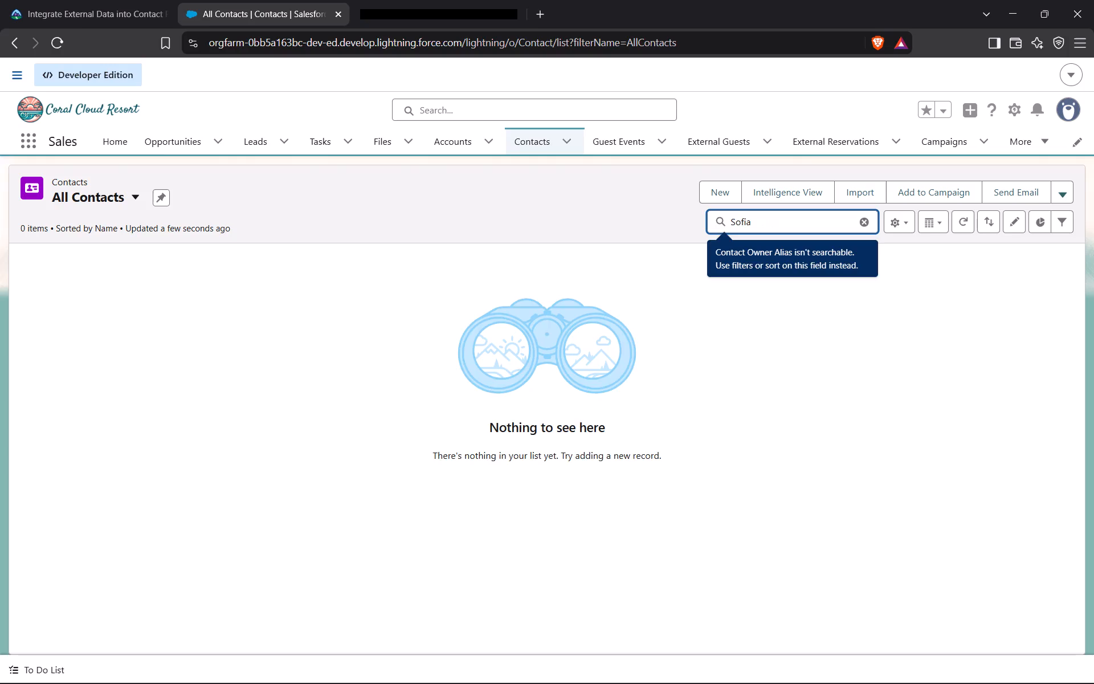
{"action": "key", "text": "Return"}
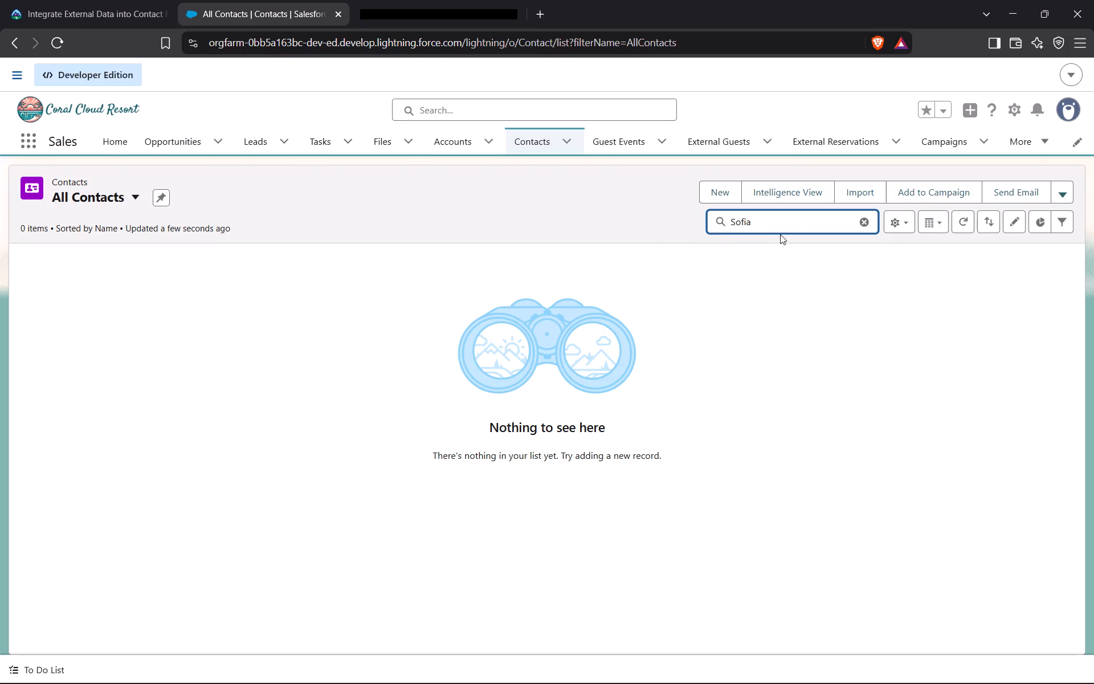
Clear the list search, find Sofia among all contacts, compare the name with Trailhead, and open her contact record.
{"action": "left_click", "coordinate": [862, 223]}
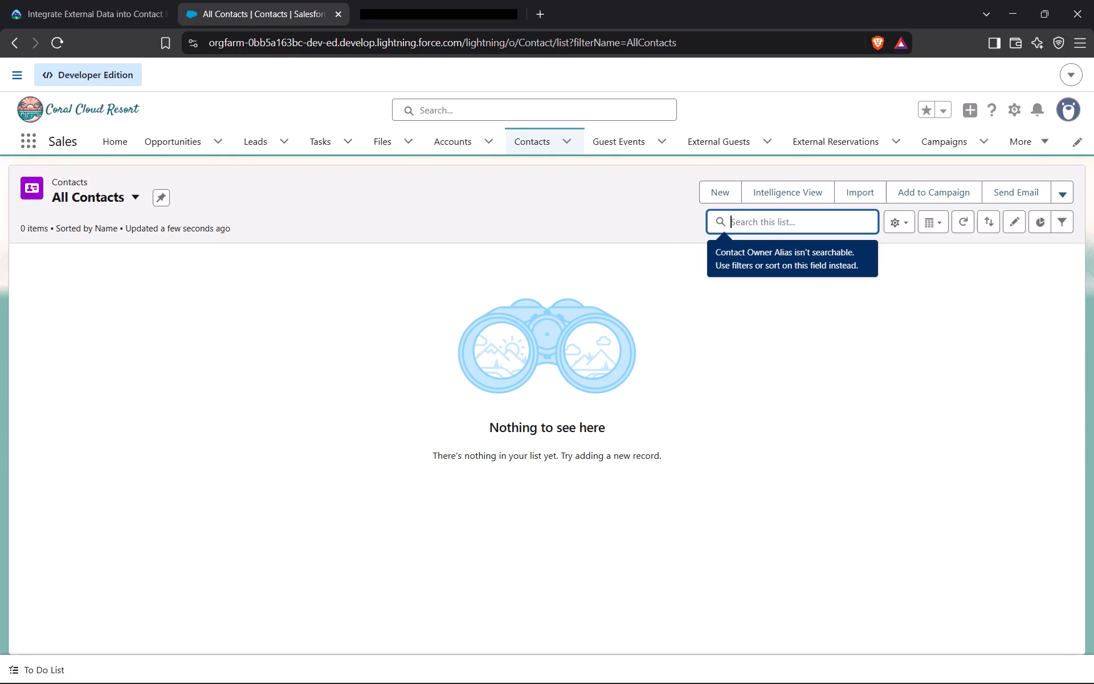
{"action": "left_click", "coordinate": [450, 238]}
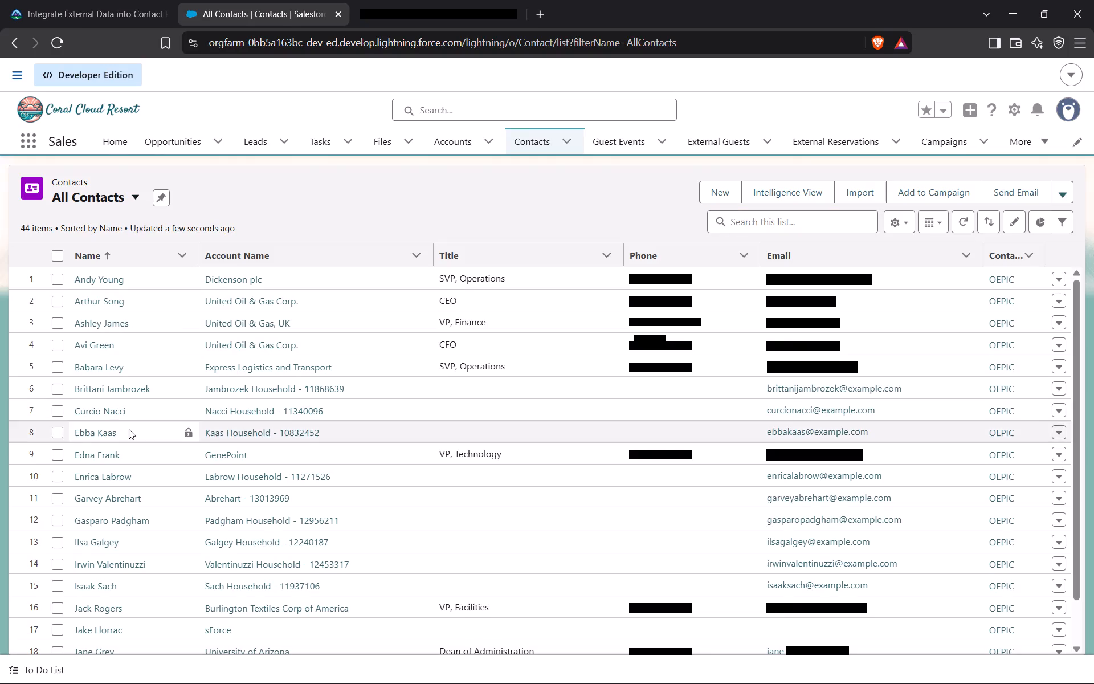
{"action": "scroll", "coordinate": [129, 429], "scroll_direction": "down", "scroll_amount": 15}
{"action": "scroll", "coordinate": [129, 430], "scroll_direction": "up", "scroll_amount": 2}
{"action": "scroll", "coordinate": [132, 437], "scroll_direction": "down", "scroll_amount": 6}
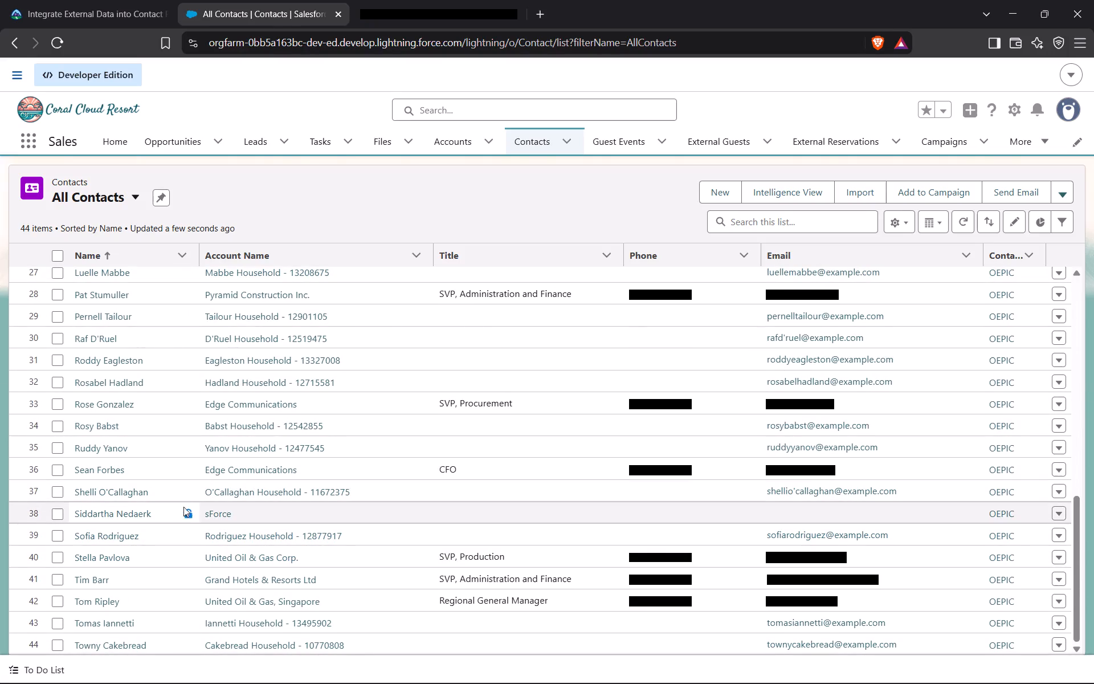
{"action": "left_click", "coordinate": [59, 0]}
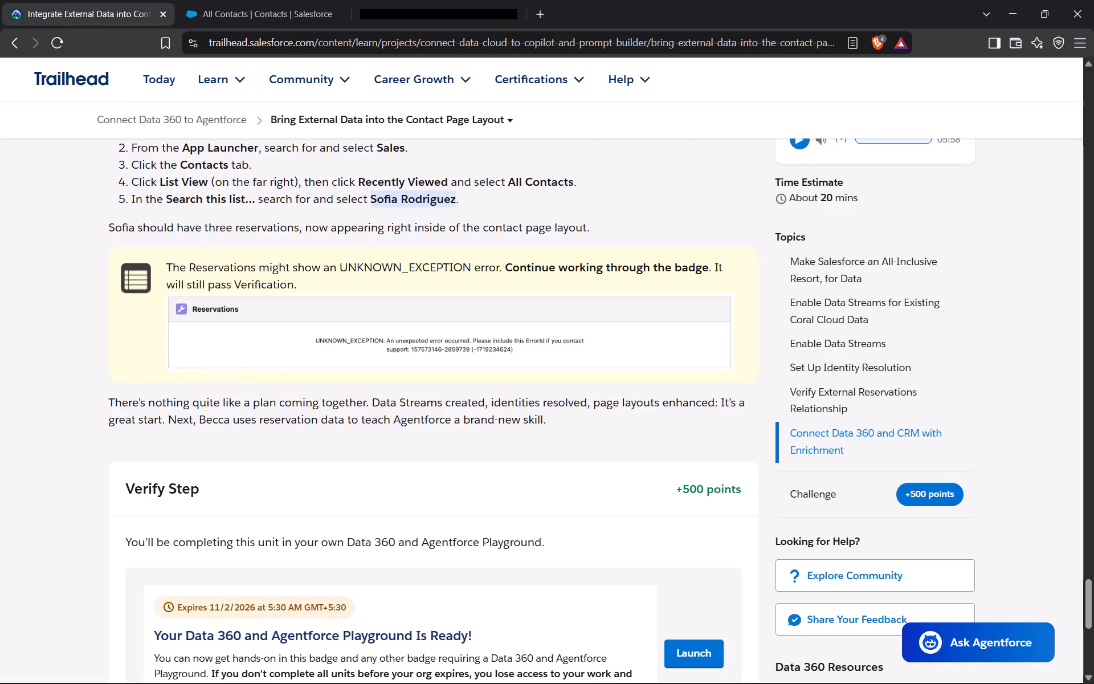
{"action": "left_click", "coordinate": [244, 0]}
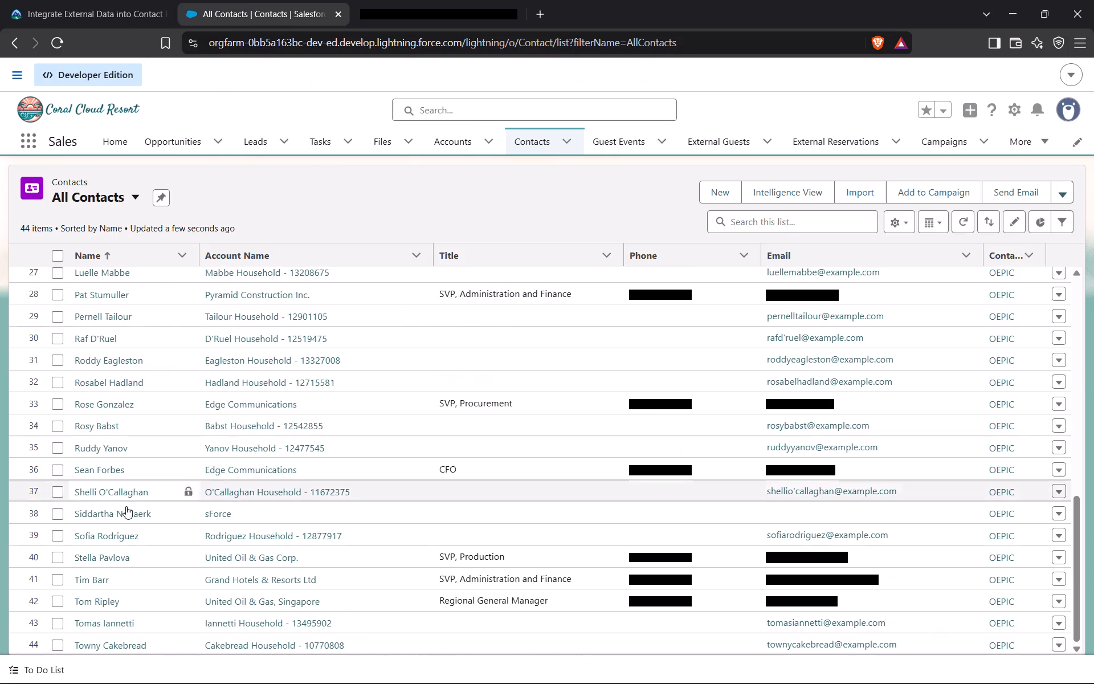
{"action": "left_click", "coordinate": [117, 532]}
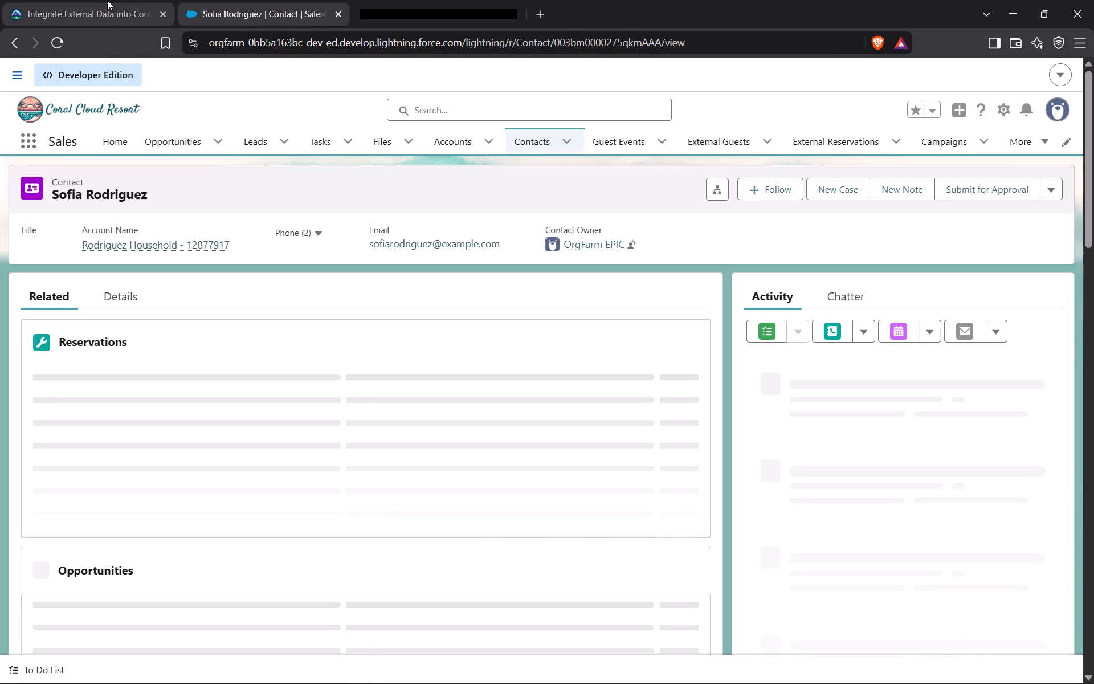
Return to Trailhead and check what it says about Sofia's reservations on the contact page layout.
{"action": "left_click", "coordinate": [104, 0]}
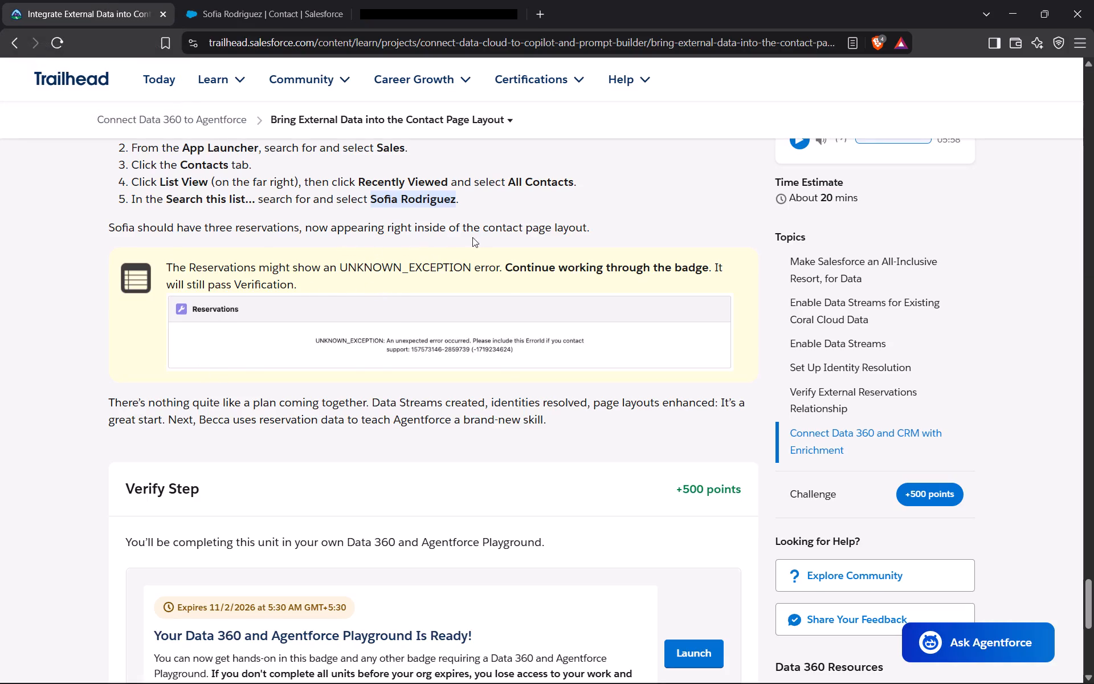
Switch to Sofia's contact record in Salesforce and check its Reservations section.
{"action": "left_click", "coordinate": [294, 0]}
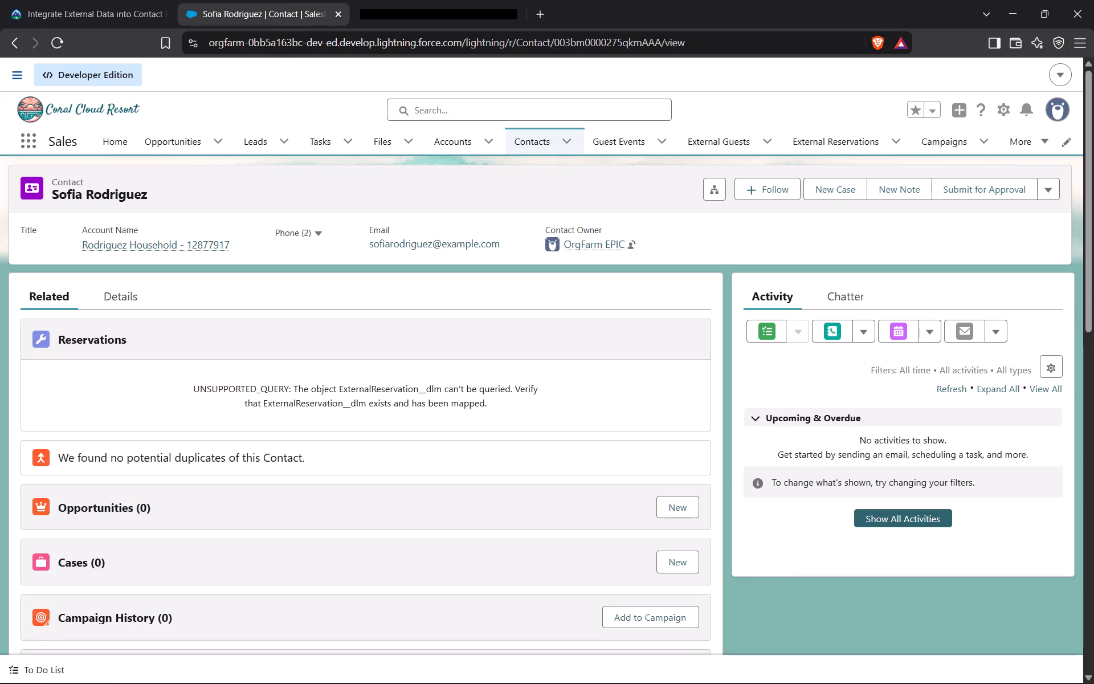
Return to the Trailhead unit and submit its Verify Step check to earn 500 points.
{"action": "left_click", "coordinate": [78, 0]}
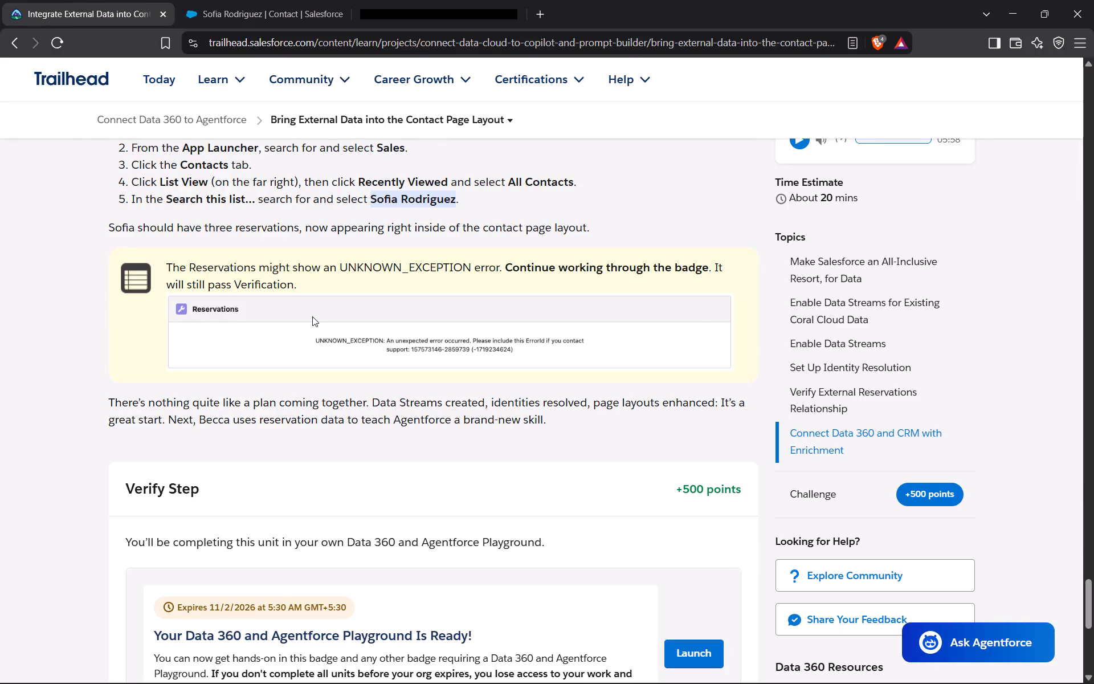
{"action": "scroll", "coordinate": [312, 316], "scroll_direction": "down", "scroll_amount": 2}
{"action": "scroll", "coordinate": [312, 316], "scroll_direction": "up", "scroll_amount": 1}
{"action": "scroll", "coordinate": [312, 316], "scroll_direction": "down", "scroll_amount": 2}
{"action": "scroll", "coordinate": [312, 326], "scroll_direction": "up", "scroll_amount": 1}
{"action": "scroll", "coordinate": [312, 326], "scroll_direction": "down", "scroll_amount": 3}
{"action": "scroll", "coordinate": [309, 333], "scroll_direction": "up", "scroll_amount": 1}
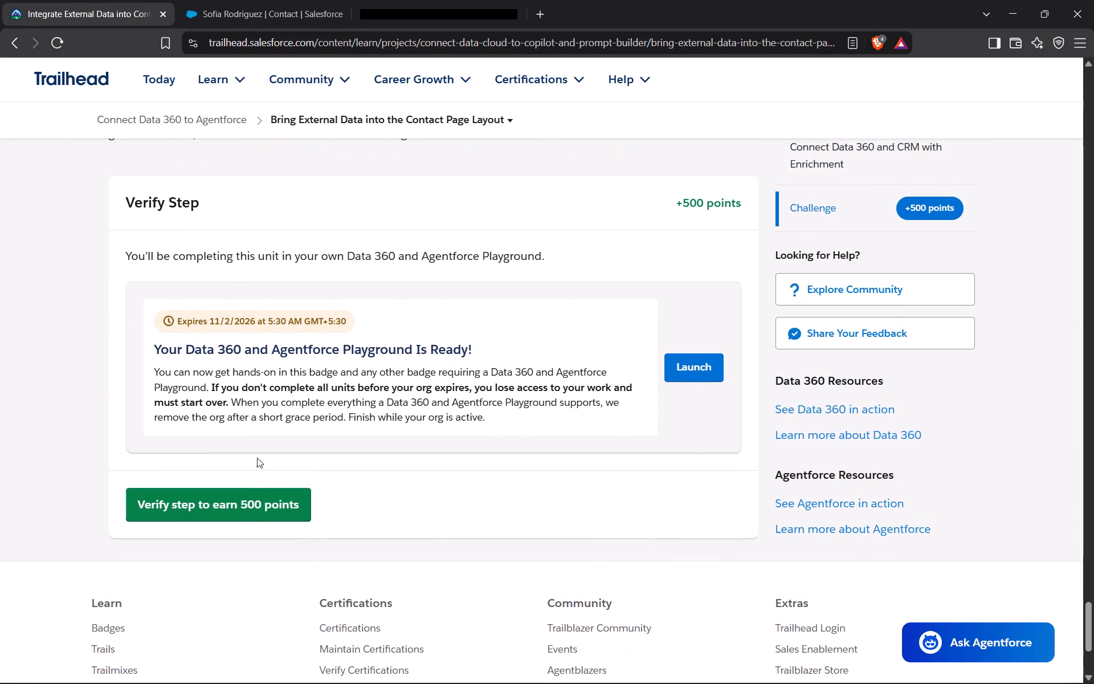
{"action": "left_click", "coordinate": [259, 494]}
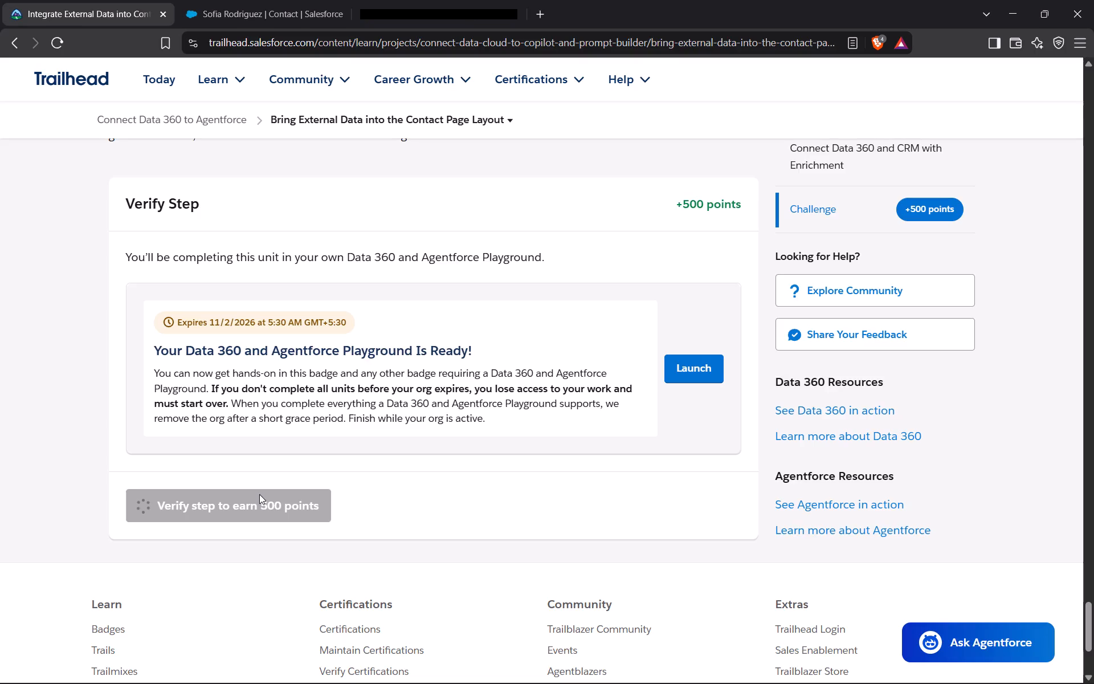
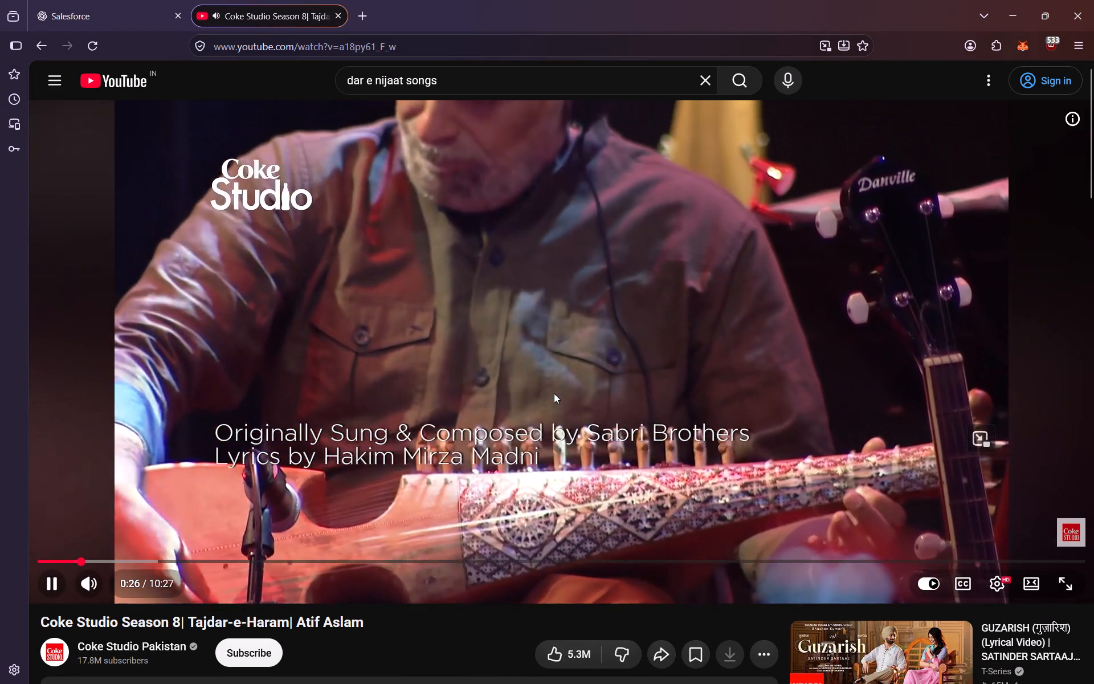
Skip ahead in the Tajdar-e-Haram video and switch to the suggested GUZARISH lyrical video by Satinder Sartaaj.
{"action": "key", "text": "Right"}
{"action": "key", "text": "Right"}
{"action": "key", "text": "Right"}
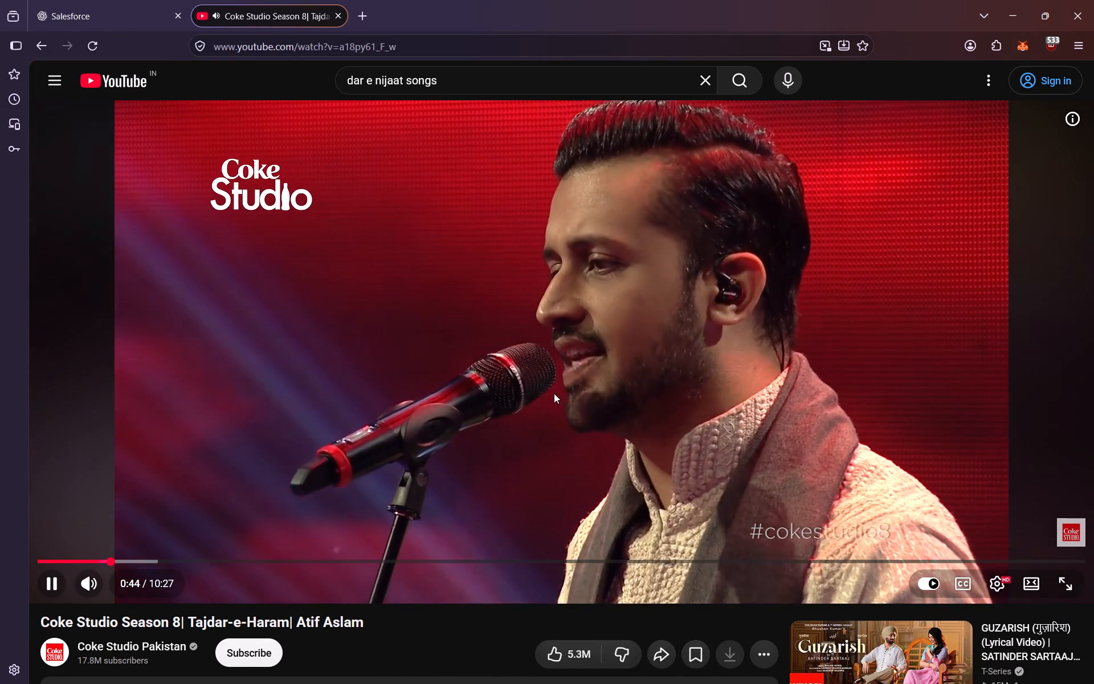
{"action": "left_click", "coordinate": [868, 655]}
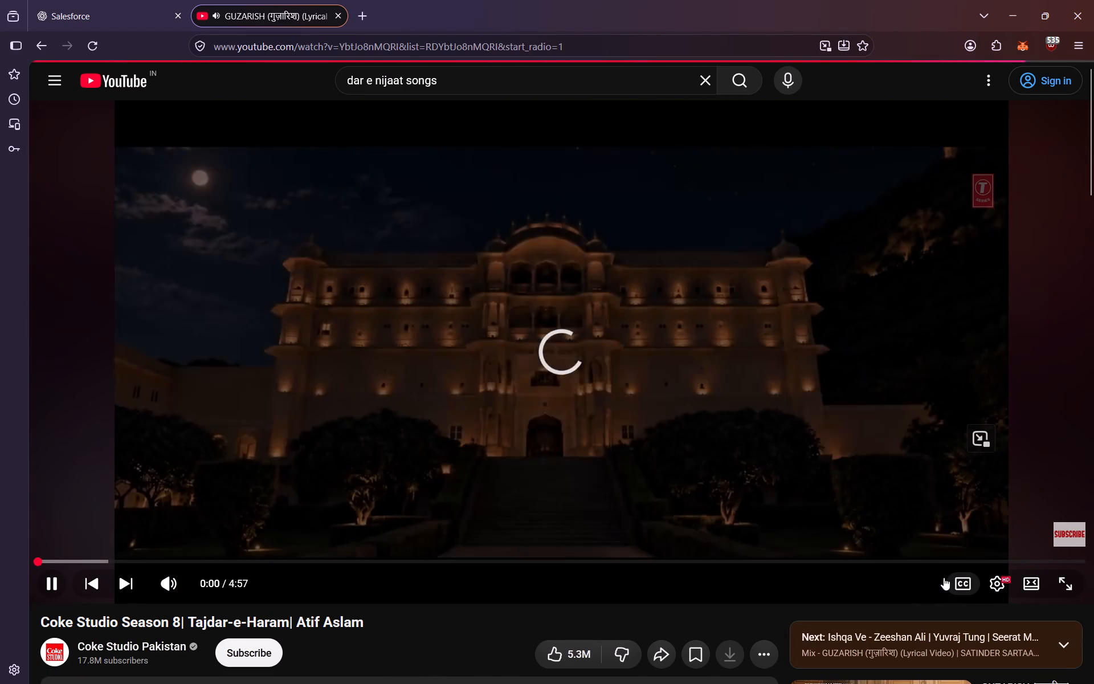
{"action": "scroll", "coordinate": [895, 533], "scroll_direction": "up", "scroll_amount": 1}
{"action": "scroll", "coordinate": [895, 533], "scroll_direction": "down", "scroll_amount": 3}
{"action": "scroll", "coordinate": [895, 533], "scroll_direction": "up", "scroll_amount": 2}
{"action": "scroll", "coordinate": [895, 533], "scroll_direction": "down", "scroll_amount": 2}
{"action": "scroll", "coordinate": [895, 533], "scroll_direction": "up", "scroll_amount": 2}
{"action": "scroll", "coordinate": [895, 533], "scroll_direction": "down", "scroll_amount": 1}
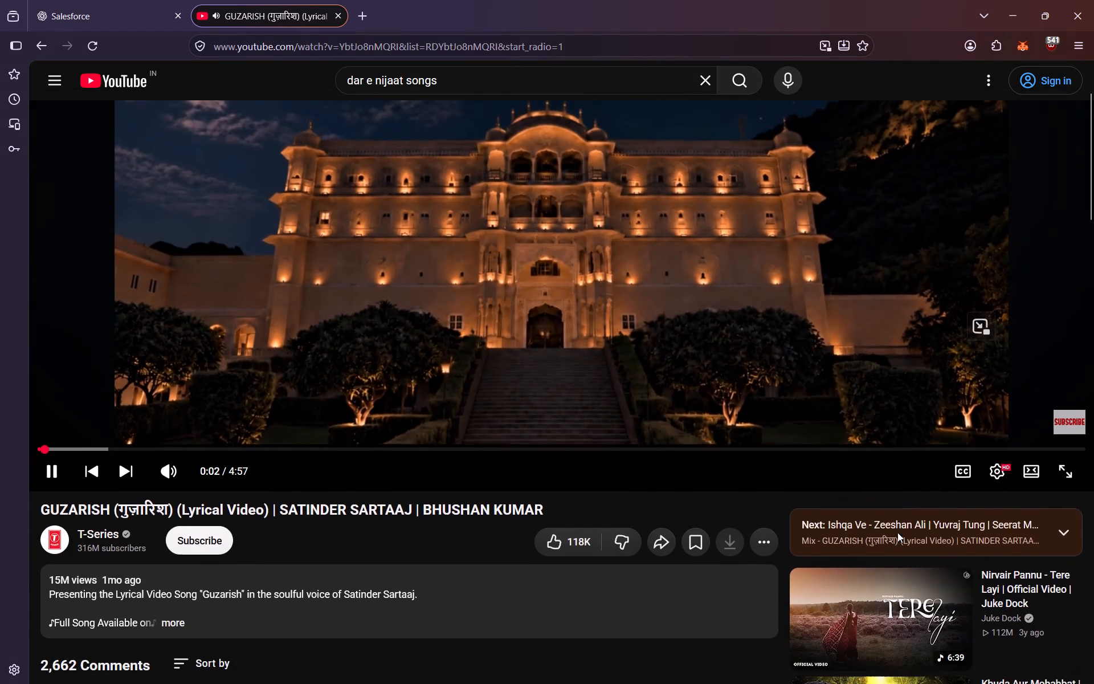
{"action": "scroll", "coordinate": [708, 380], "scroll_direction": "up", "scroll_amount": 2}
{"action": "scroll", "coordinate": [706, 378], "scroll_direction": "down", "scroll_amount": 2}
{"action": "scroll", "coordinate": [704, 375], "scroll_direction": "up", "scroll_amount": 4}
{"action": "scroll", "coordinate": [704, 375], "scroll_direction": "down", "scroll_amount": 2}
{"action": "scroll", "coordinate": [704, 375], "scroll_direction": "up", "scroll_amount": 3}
Leave YouTube playing in the background and return to the Trailhead assessment page.
{"action": "left_click", "coordinate": [1020, 0]}
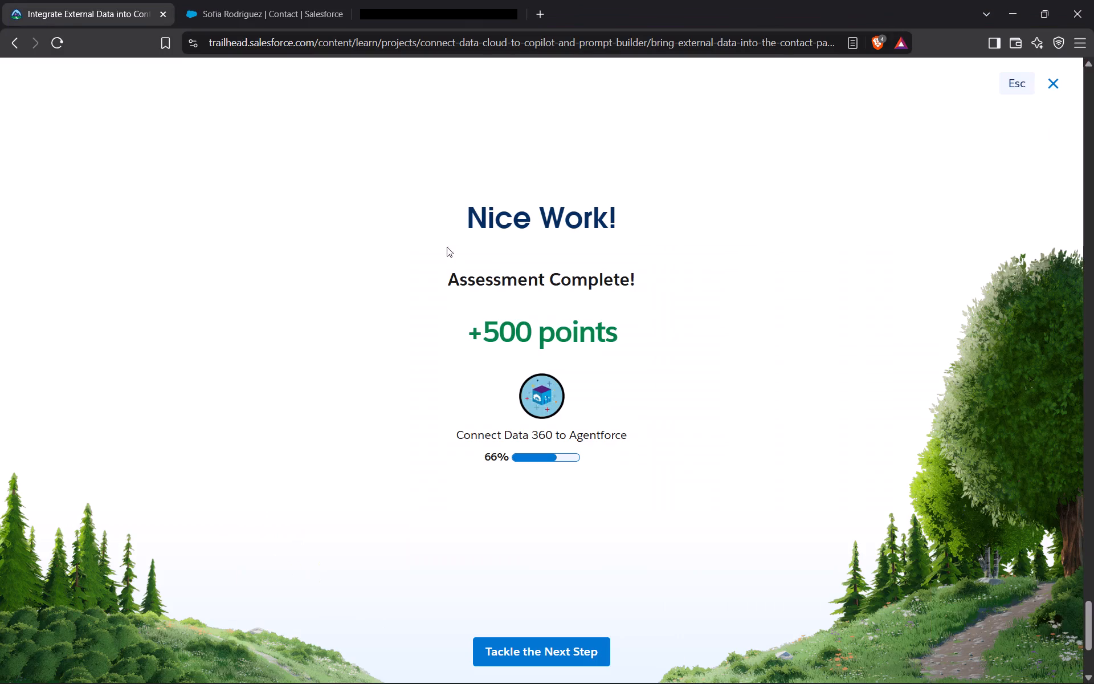
Continue from the completed assessment to the project's next Trailhead unit.
{"action": "left_click", "coordinate": [579, 651]}
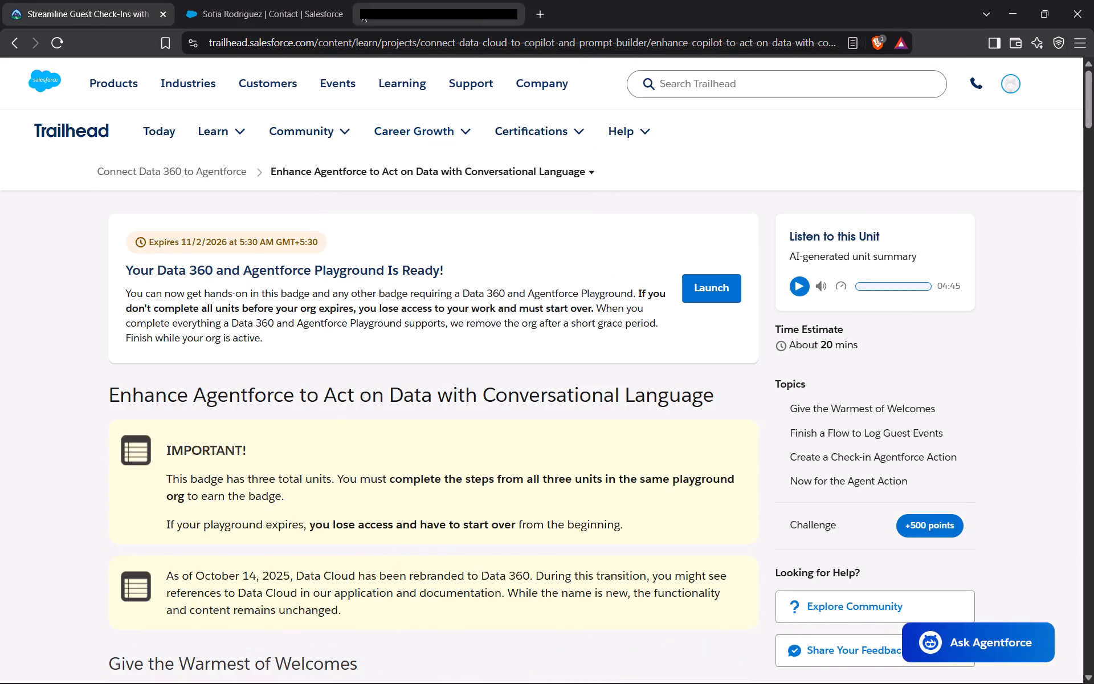
Read the unit's introduction, the guest ID and reservation tables, and the flow breakdown in "Finish a Flow to Log Guest Events".
{"action": "scroll", "coordinate": [120, 438], "scroll_direction": "down", "scroll_amount": 2}
{"action": "scroll", "coordinate": [120, 438], "scroll_direction": "up", "scroll_amount": 2}
{"action": "scroll", "coordinate": [120, 438], "scroll_direction": "down", "scroll_amount": 1}
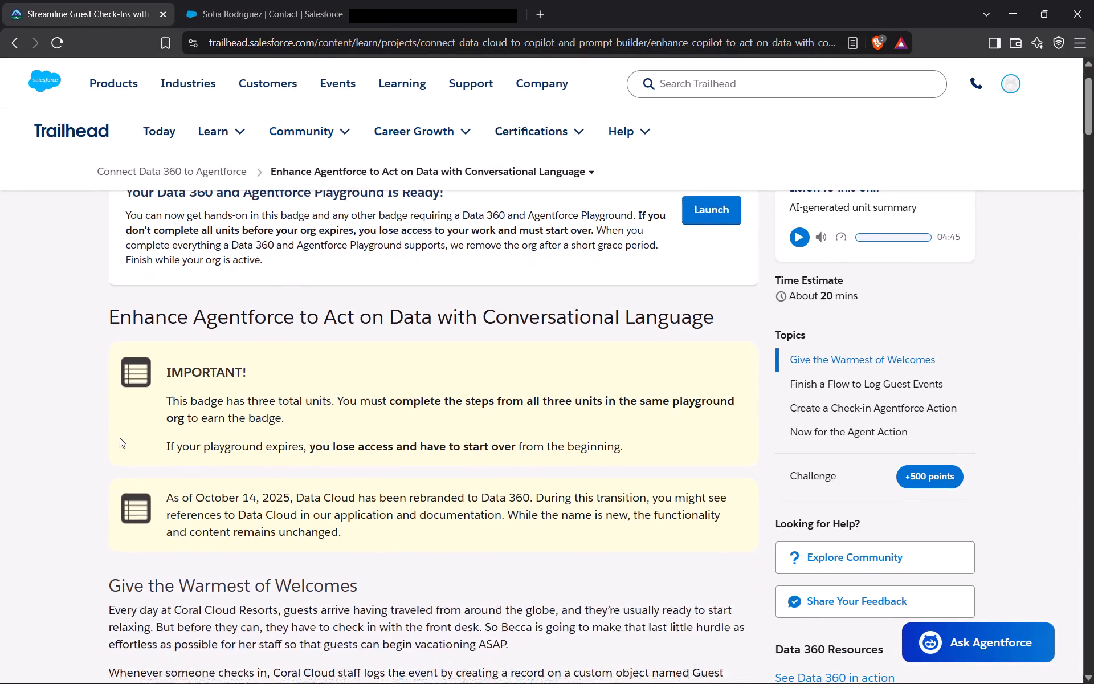
{"action": "scroll", "coordinate": [120, 438], "scroll_direction": "up", "scroll_amount": 1}
{"action": "scroll", "coordinate": [120, 438], "scroll_direction": "down", "scroll_amount": 2}
{"action": "scroll", "coordinate": [120, 438], "scroll_direction": "up", "scroll_amount": 1}
{"action": "scroll", "coordinate": [120, 435], "scroll_direction": "down", "scroll_amount": 2}
{"action": "scroll", "coordinate": [120, 435], "scroll_direction": "up", "scroll_amount": 1}
{"action": "scroll", "coordinate": [120, 435], "scroll_direction": "down", "scroll_amount": 4}
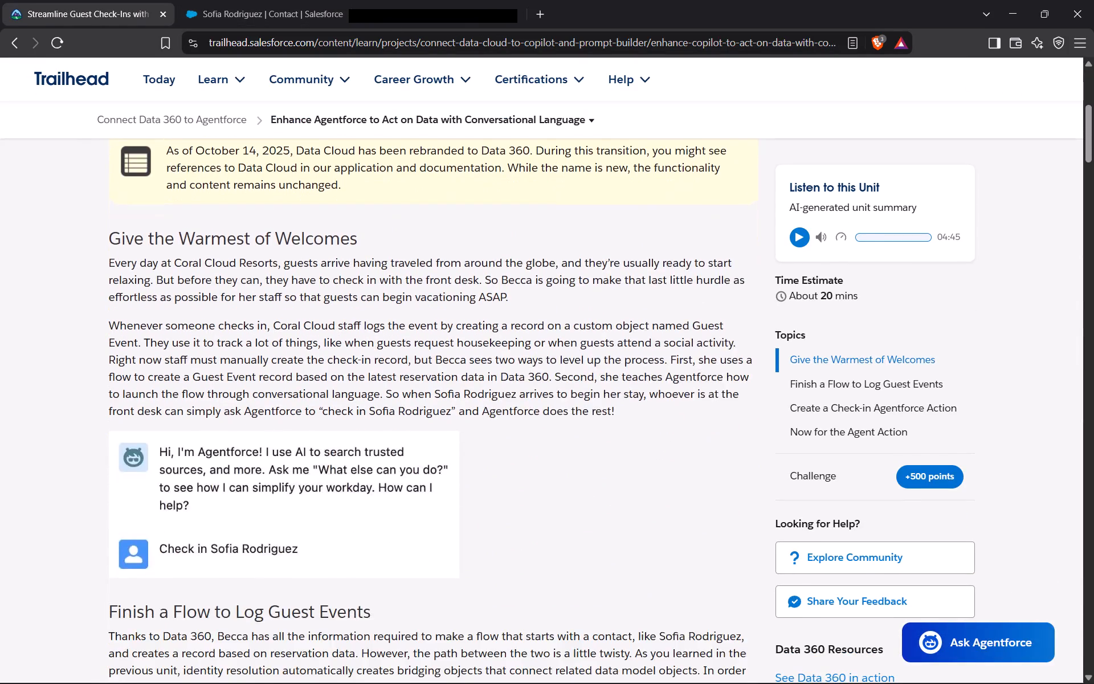
{"action": "scroll", "coordinate": [124, 436], "scroll_direction": "down", "scroll_amount": 1}
{"action": "scroll", "coordinate": [124, 436], "scroll_direction": "up", "scroll_amount": 1}
{"action": "scroll", "coordinate": [124, 436], "scroll_direction": "down", "scroll_amount": 4}
{"action": "scroll", "coordinate": [124, 436], "scroll_direction": "up", "scroll_amount": 1}
{"action": "scroll", "coordinate": [124, 436], "scroll_direction": "down", "scroll_amount": 3}
{"action": "scroll", "coordinate": [124, 435], "scroll_direction": "up", "scroll_amount": 2}
{"action": "scroll", "coordinate": [183, 389], "scroll_direction": "up", "scroll_amount": 3}
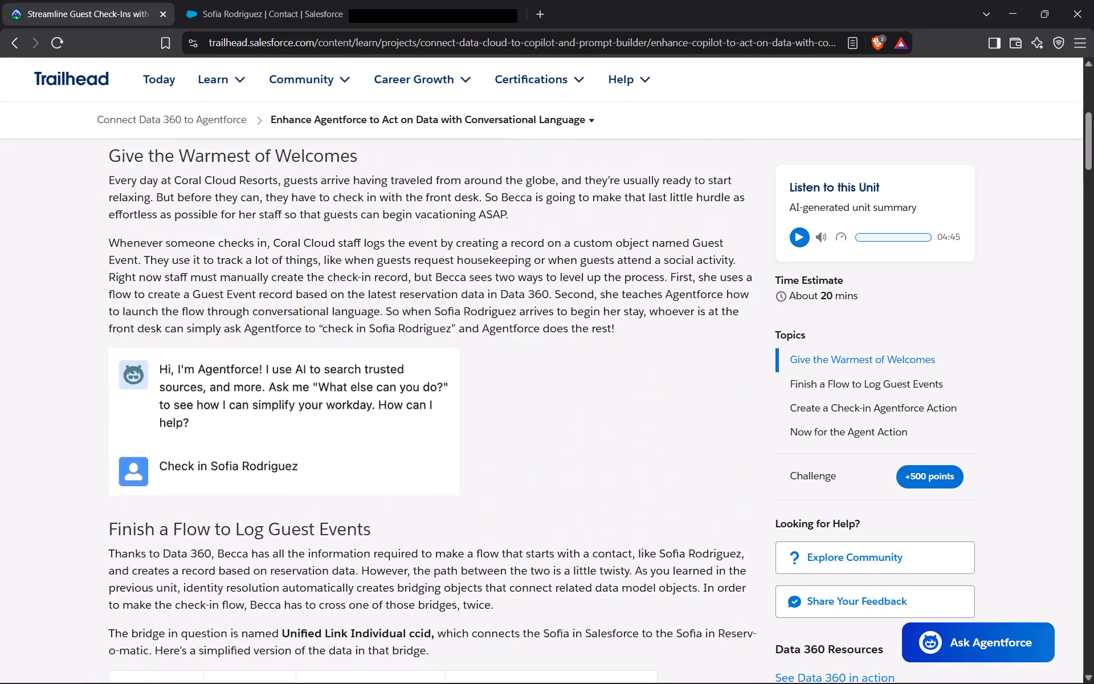
{"action": "scroll", "coordinate": [183, 389], "scroll_direction": "down", "scroll_amount": 4}
{"action": "scroll", "coordinate": [183, 389], "scroll_direction": "up", "scroll_amount": 2}
{"action": "scroll", "coordinate": [183, 389], "scroll_direction": "down", "scroll_amount": 1}
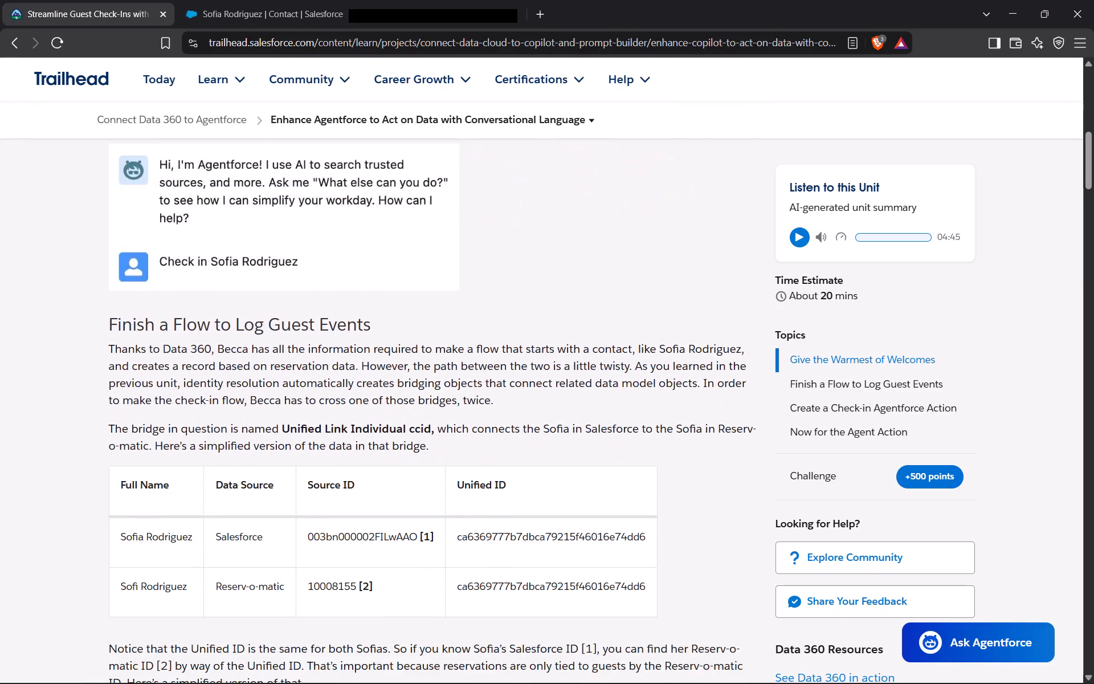
{"action": "scroll", "coordinate": [187, 380], "scroll_direction": "down", "scroll_amount": 4}
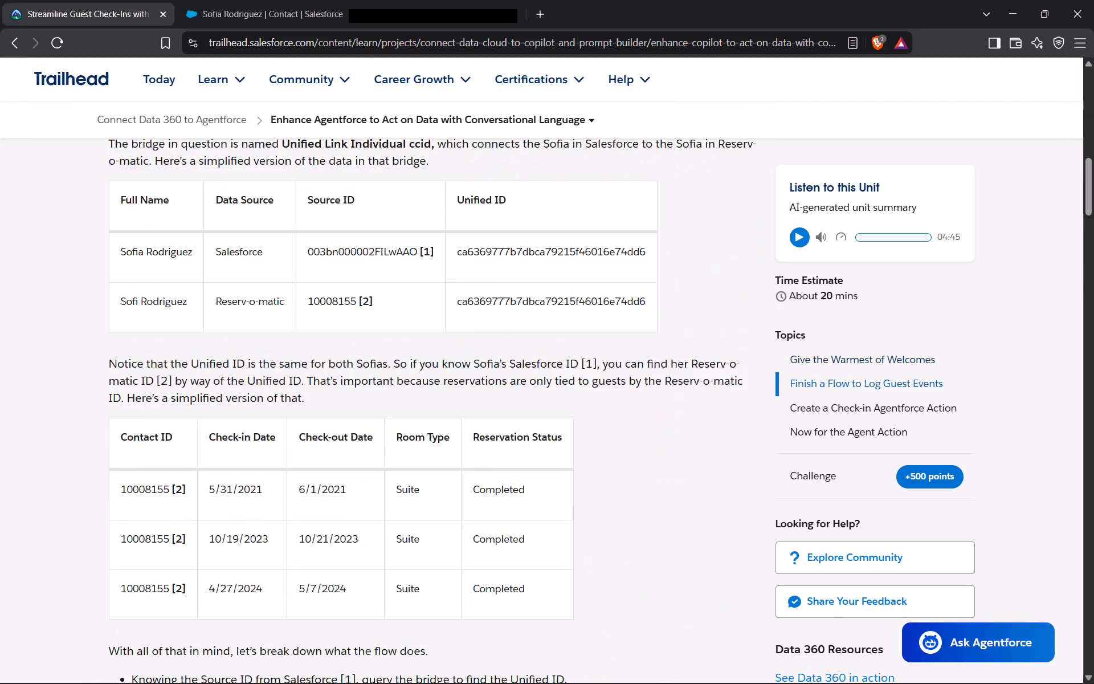
{"action": "scroll", "coordinate": [187, 383], "scroll_direction": "down", "scroll_amount": 1}
{"action": "scroll", "coordinate": [187, 383], "scroll_direction": "up", "scroll_amount": 2}
{"action": "scroll", "coordinate": [186, 384], "scroll_direction": "down", "scroll_amount": 5}
{"action": "scroll", "coordinate": [186, 384], "scroll_direction": "up", "scroll_amount": 1}
{"action": "scroll", "coordinate": [186, 384], "scroll_direction": "down", "scroll_amount": 3}
{"action": "scroll", "coordinate": [186, 384], "scroll_direction": "up", "scroll_amount": 1}
{"action": "scroll", "coordinate": [186, 384], "scroll_direction": "down", "scroll_amount": 2}
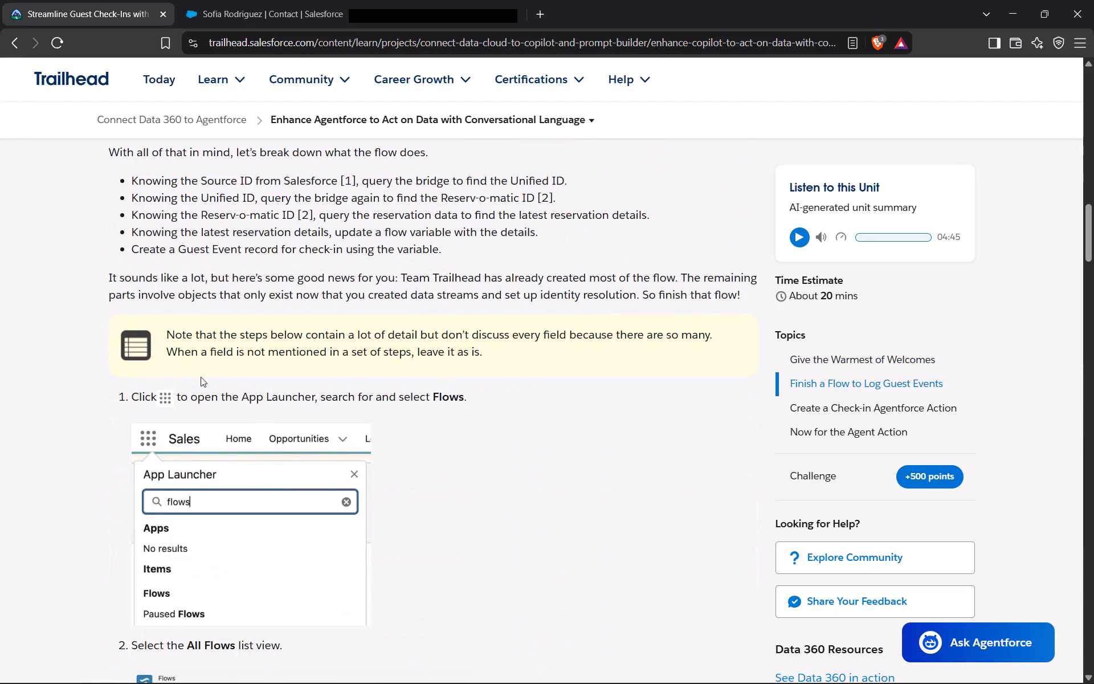
Switch to the Salesforce org, search the App Launcher for "flows", and open Flows.
{"action": "left_click", "coordinate": [296, 0]}
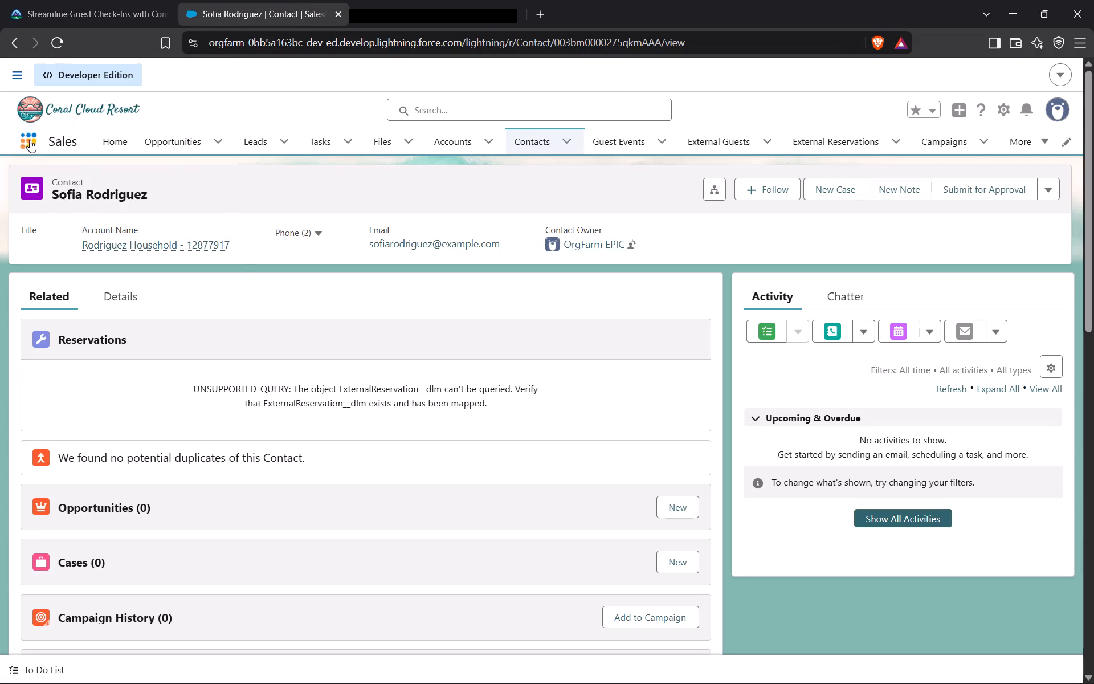
{"action": "left_click", "coordinate": [30, 140]}
{"action": "left_click", "coordinate": [76, 0]}
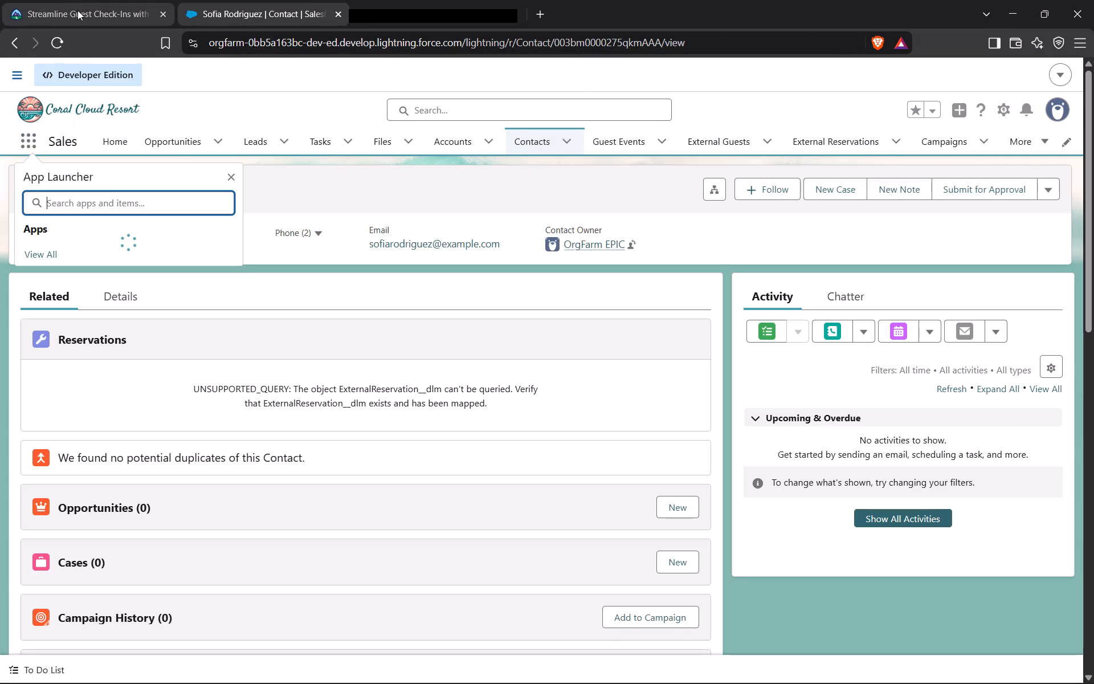
{"action": "left_click", "coordinate": [285, 4]}
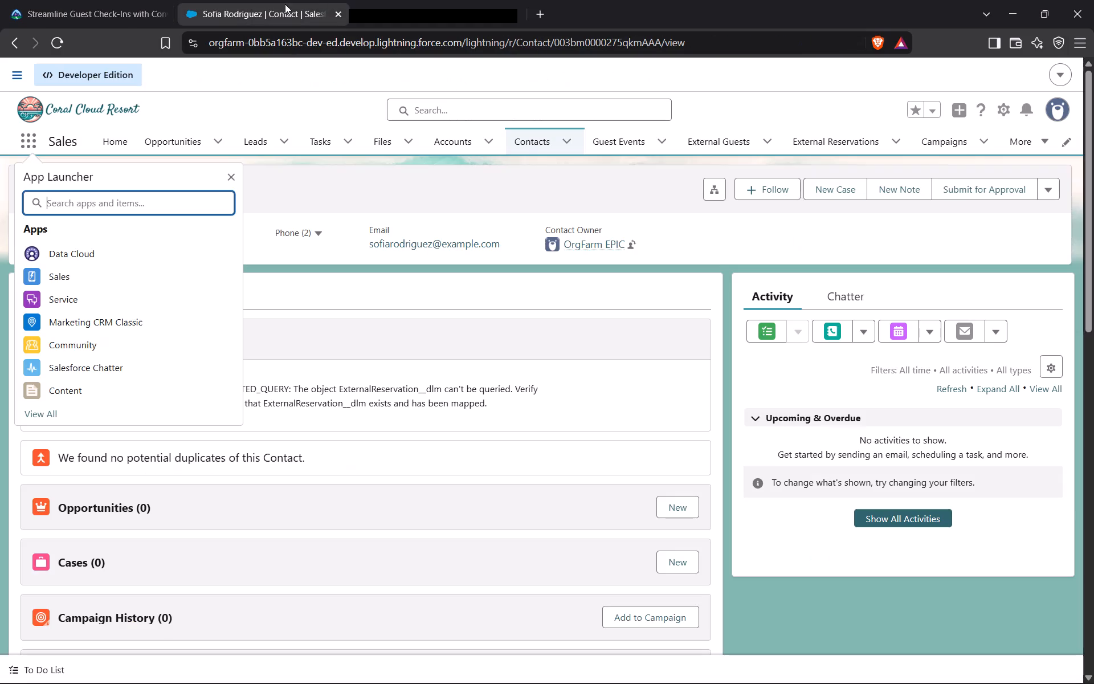
{"action": "left_click", "coordinate": [130, 200]}
{"action": "type", "text": "flows"}
{"action": "key", "text": "Return"}
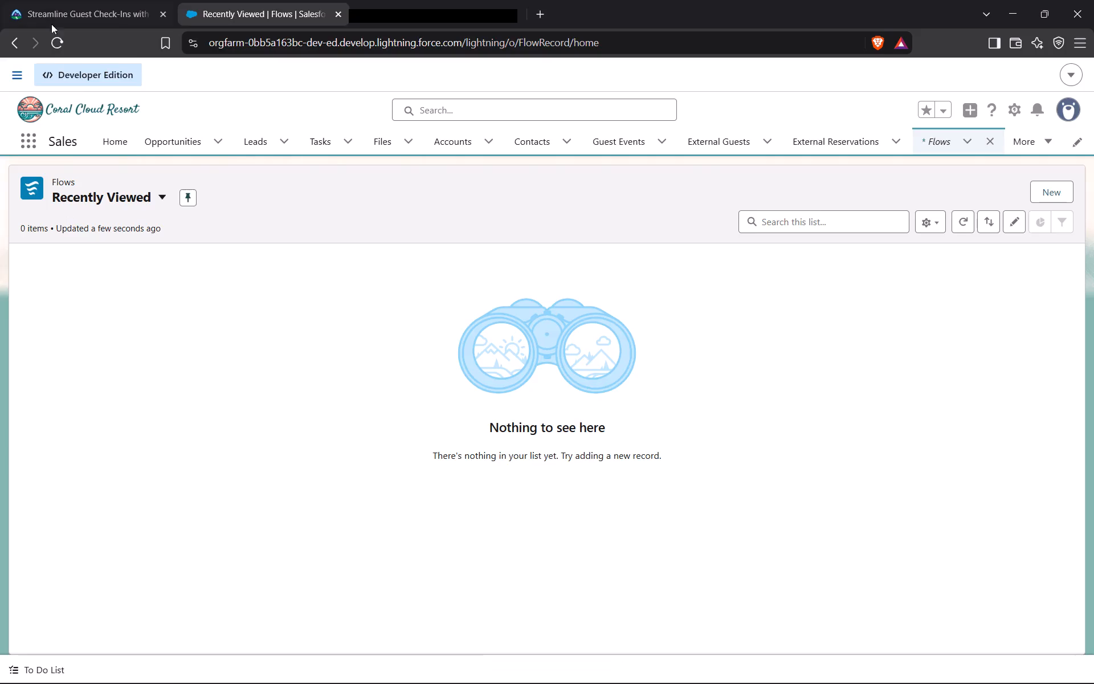
Check Trailhead's step 2 and switch the Flows page to the All Flows list view.
{"action": "left_click", "coordinate": [48, 0]}
{"action": "scroll", "coordinate": [381, 529], "scroll_direction": "down", "scroll_amount": 2}
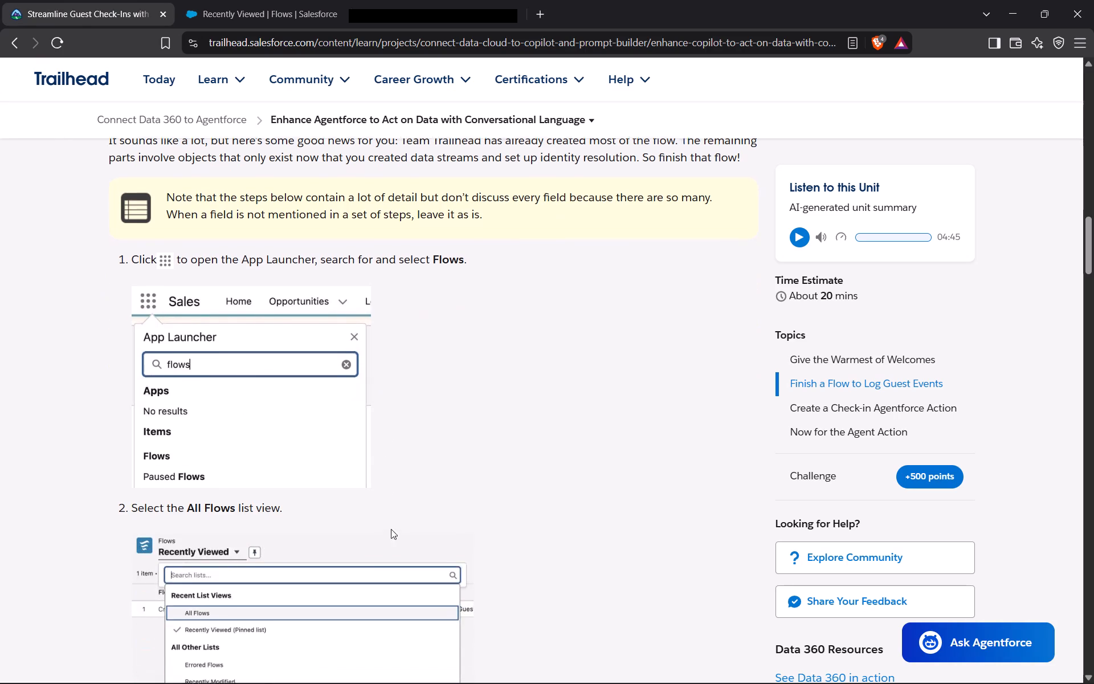
{"action": "left_click", "coordinate": [276, 0]}
{"action": "left_click", "coordinate": [121, 197]}
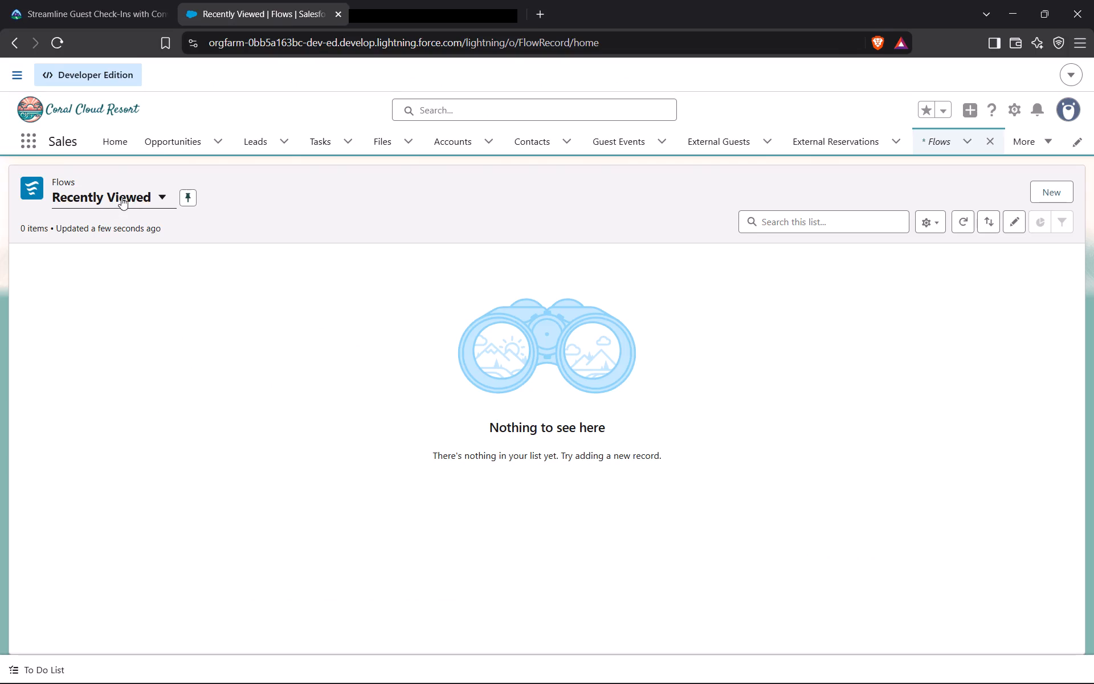
{"action": "left_click", "coordinate": [118, 333]}
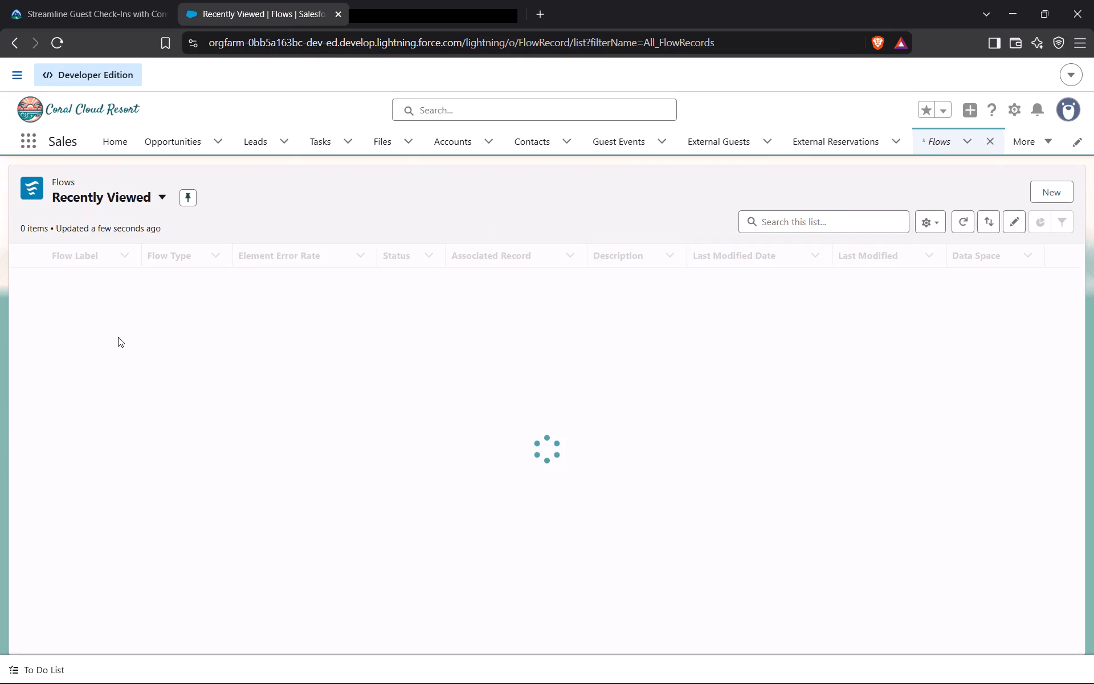
Check Trailhead's step 3, find Create Check-in Guest Event in the All Flows list, and open its record.
{"action": "left_click", "coordinate": [96, 0]}
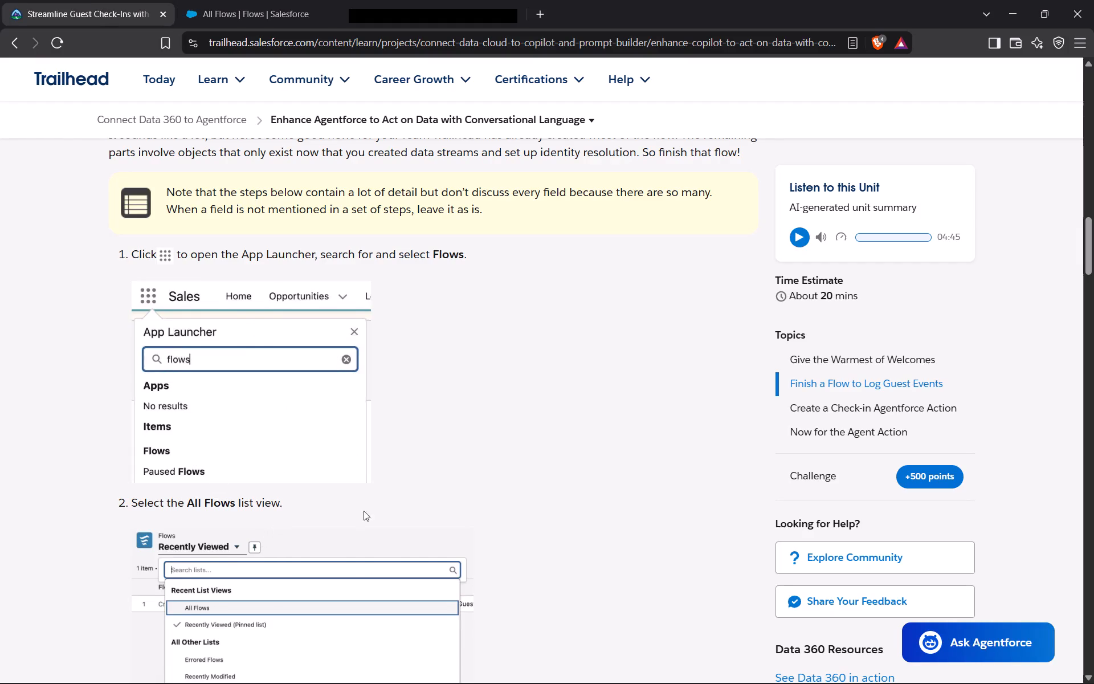
{"action": "scroll", "coordinate": [382, 508], "scroll_direction": "down", "scroll_amount": 3}
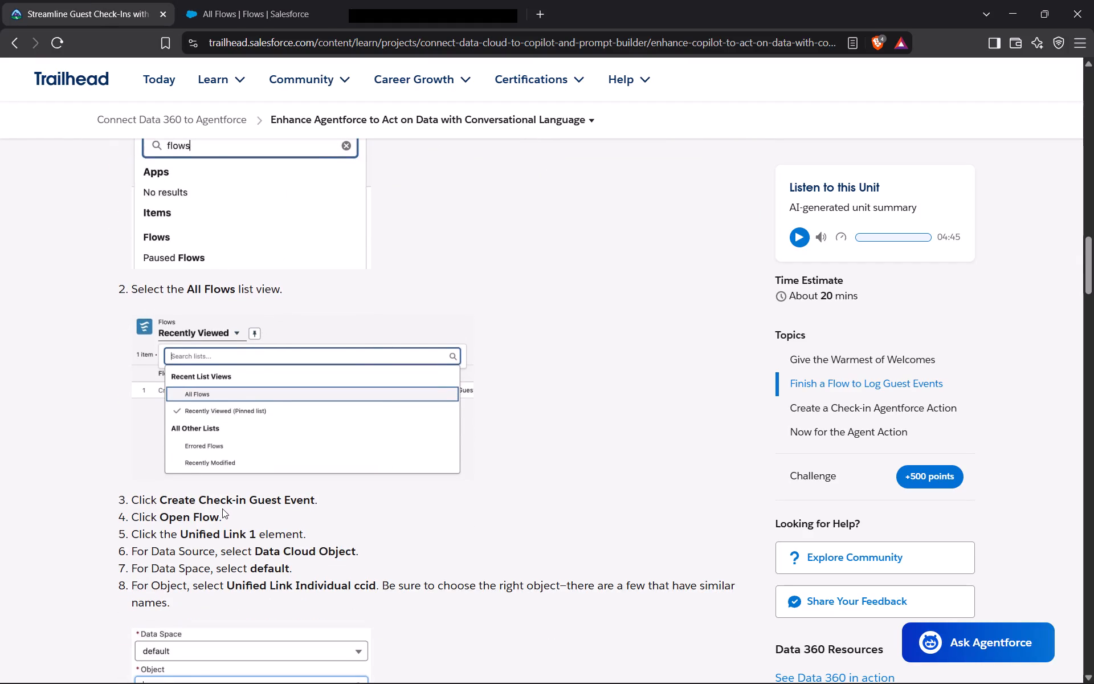
{"action": "left_click", "coordinate": [270, 5]}
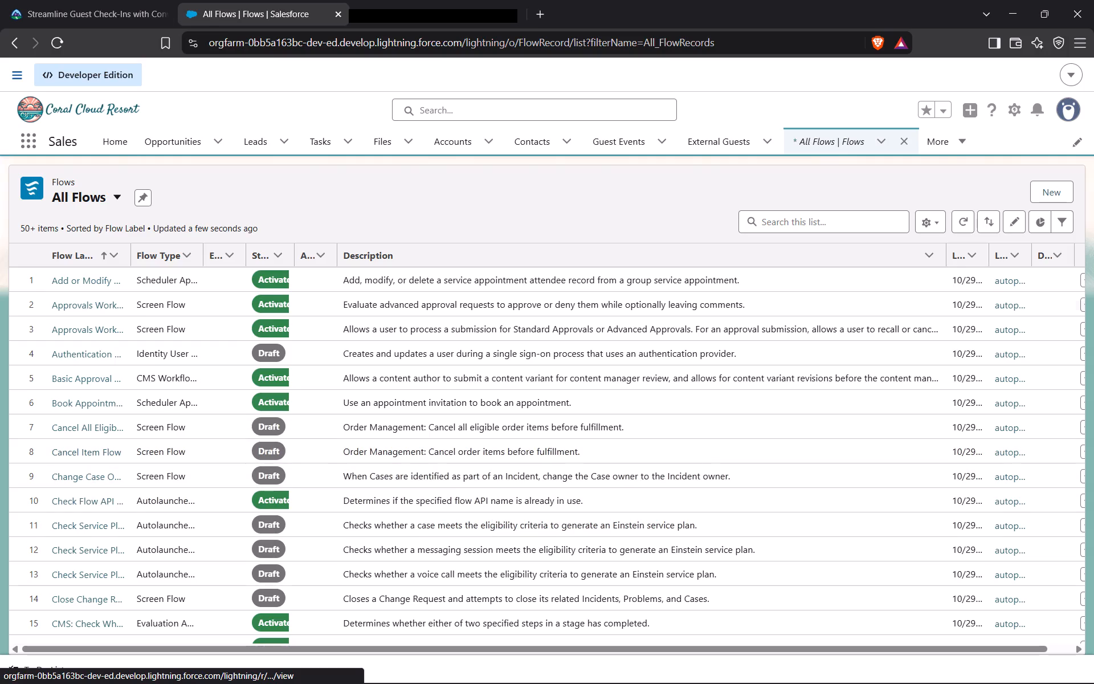
{"action": "left_click", "coordinate": [93, 0]}
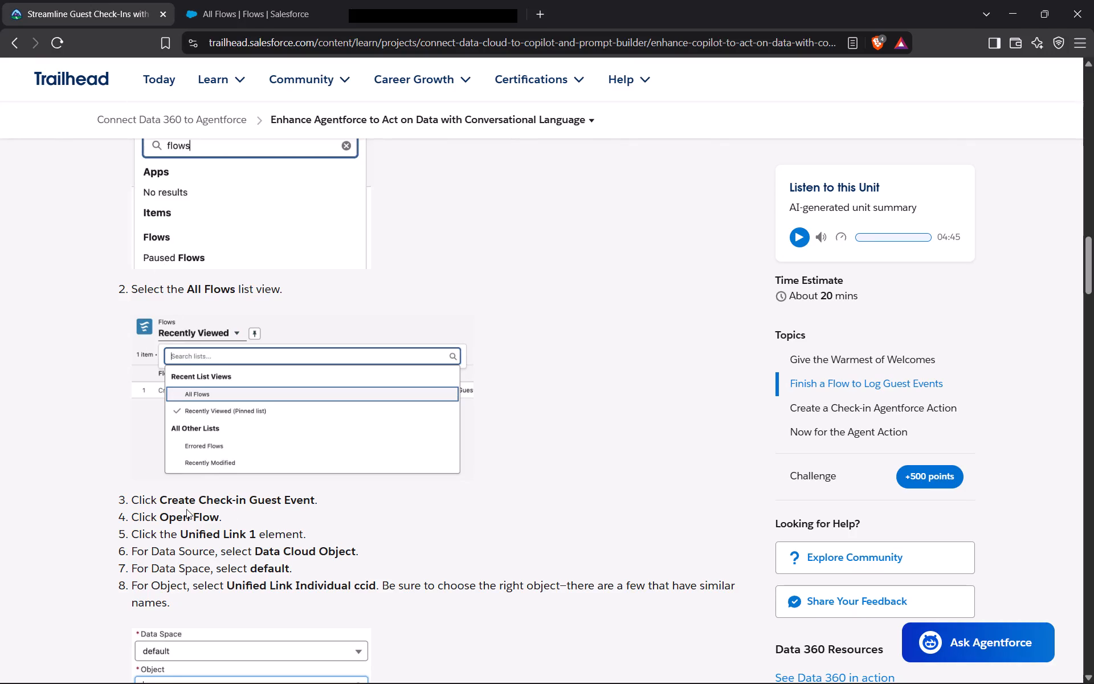
{"action": "left_click", "coordinate": [281, 0]}
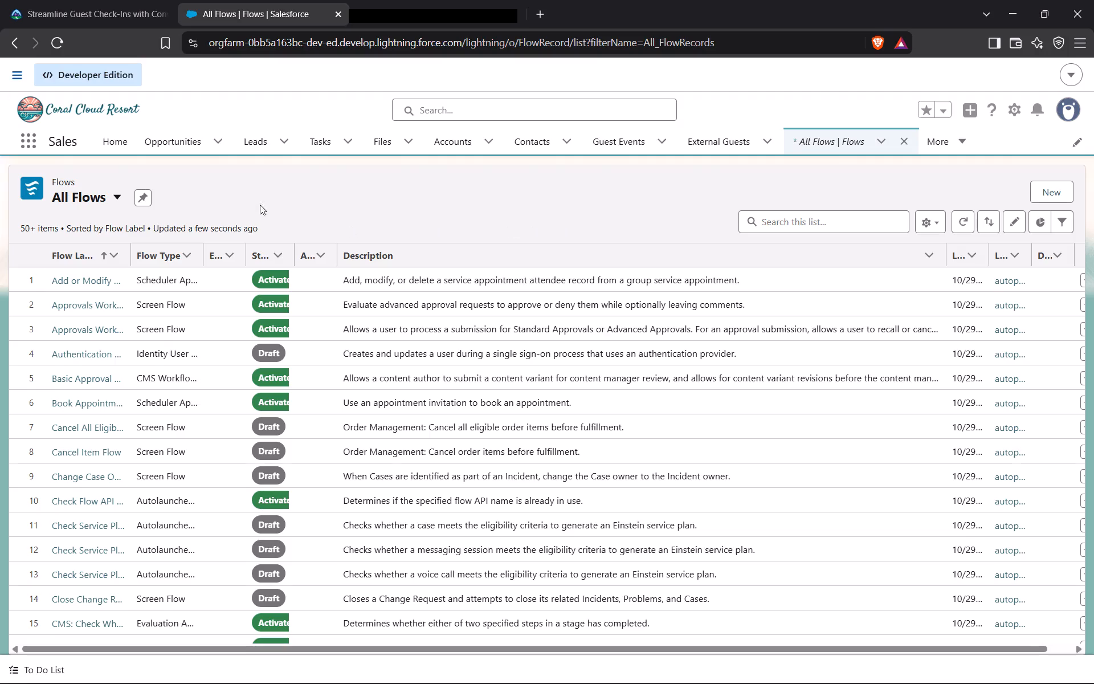
{"action": "left_click", "coordinate": [115, 202]}
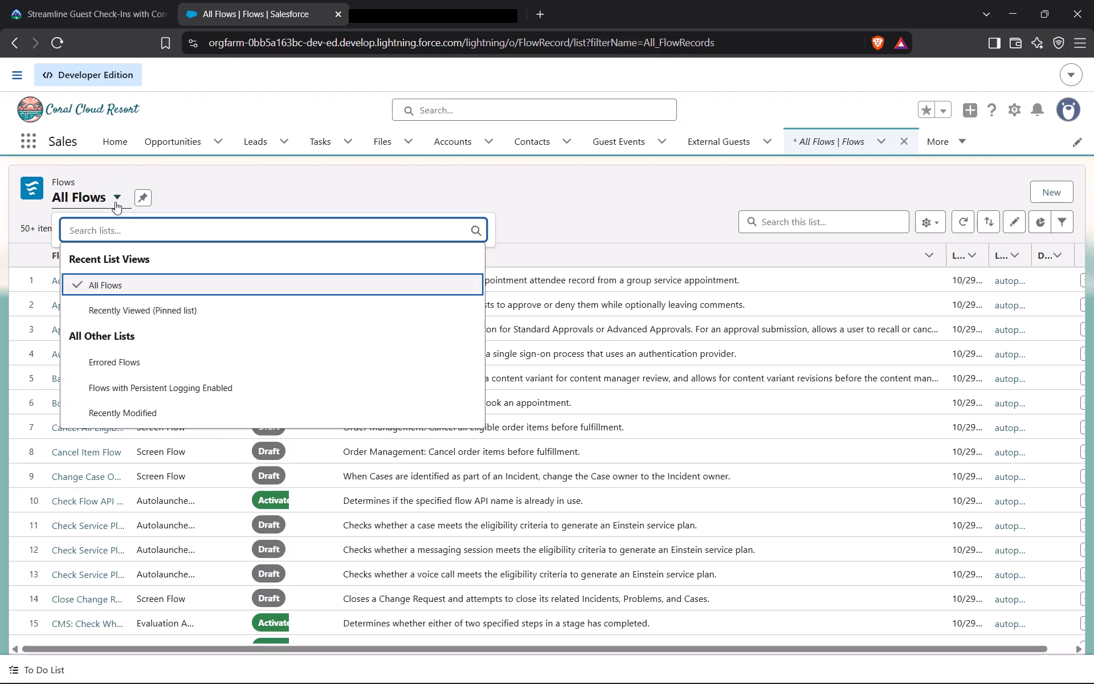
{"action": "left_click", "coordinate": [193, 181]}
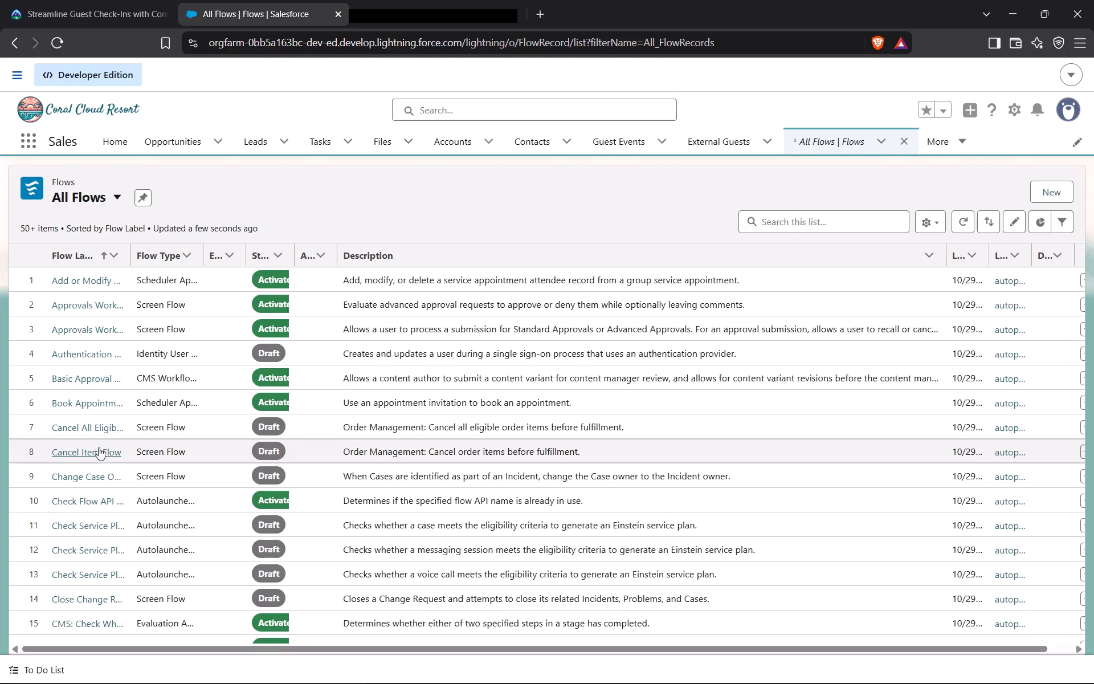
{"action": "scroll", "coordinate": [95, 451], "scroll_direction": "down", "scroll_amount": 2}
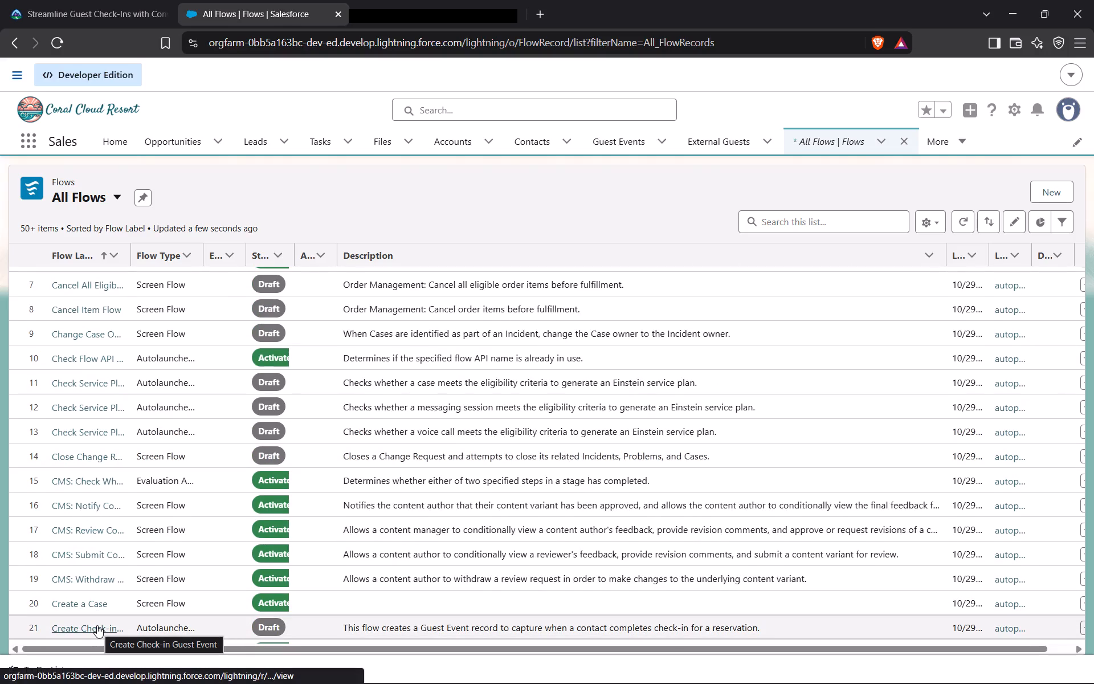
{"action": "left_click", "coordinate": [90, 0]}
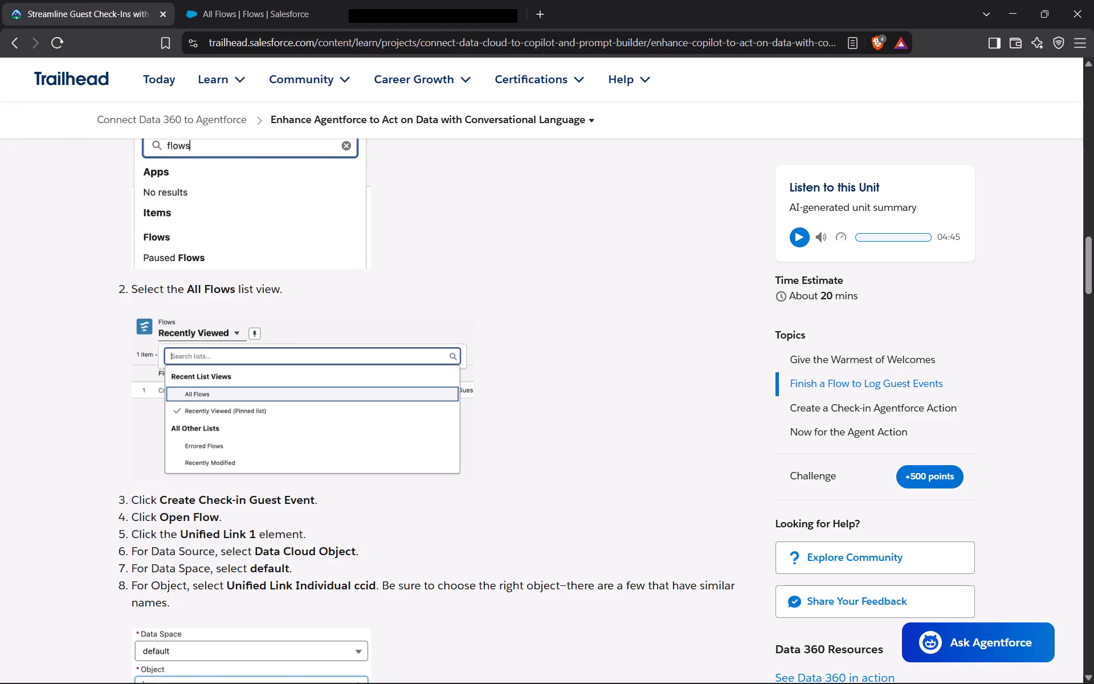
{"action": "left_click", "coordinate": [252, 0]}
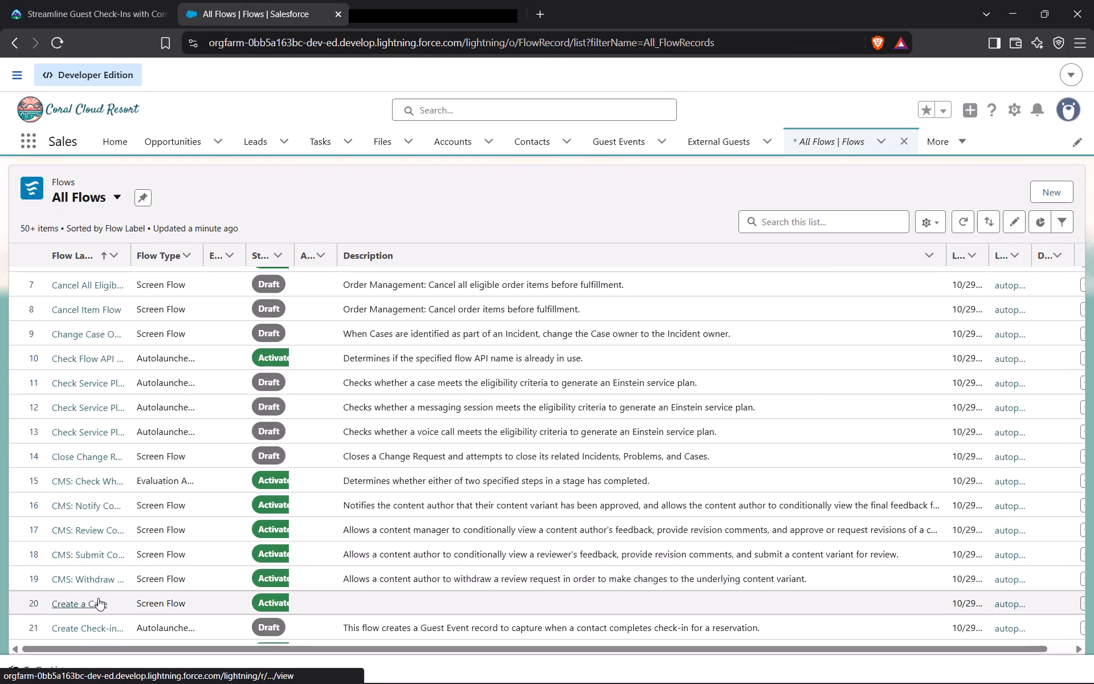
{"action": "left_click", "coordinate": [99, 624]}
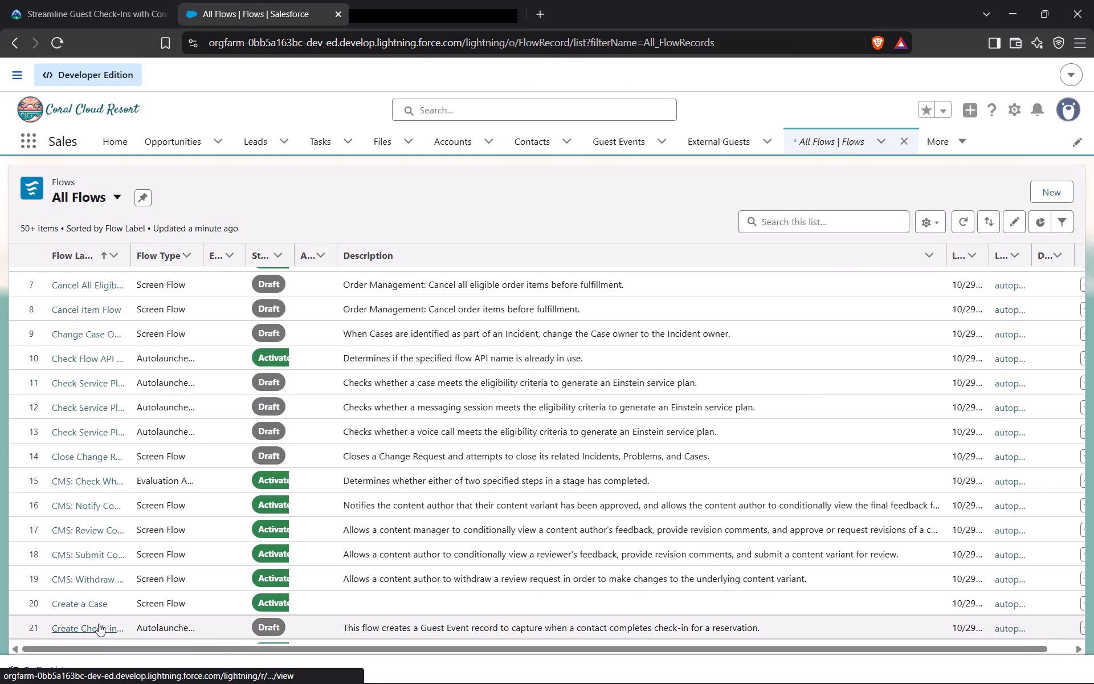
Check Trailhead's step 4 and open the Create Check-in Guest Event flow in Flow Builder.
{"action": "left_click", "coordinate": [107, 0]}
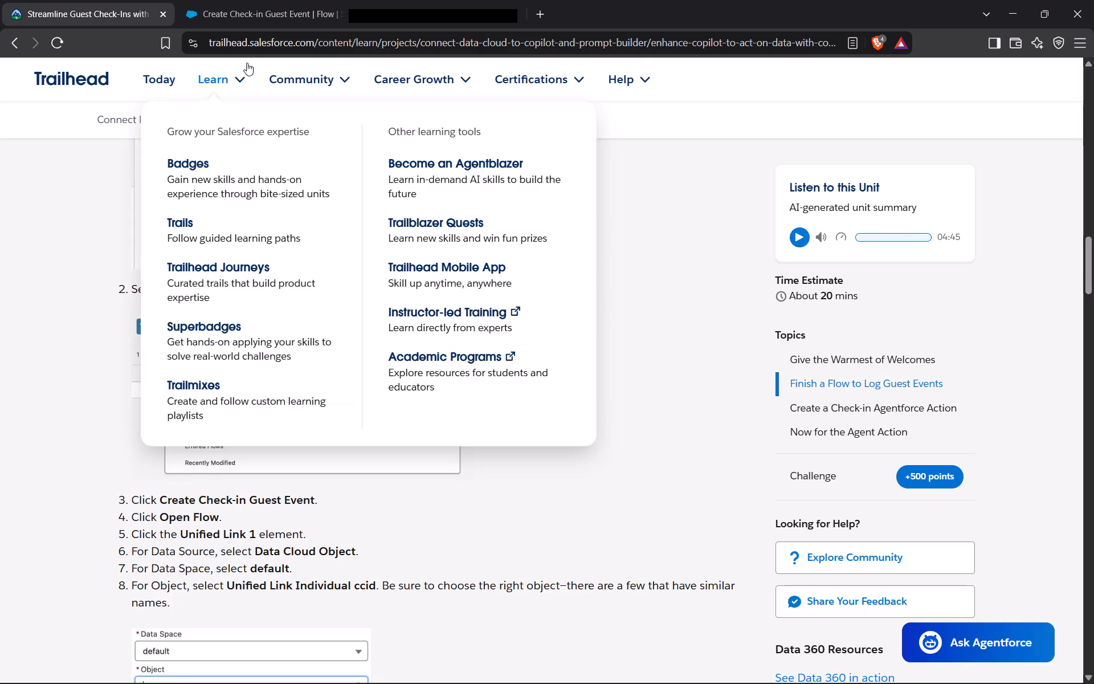
{"action": "left_click", "coordinate": [249, 0]}
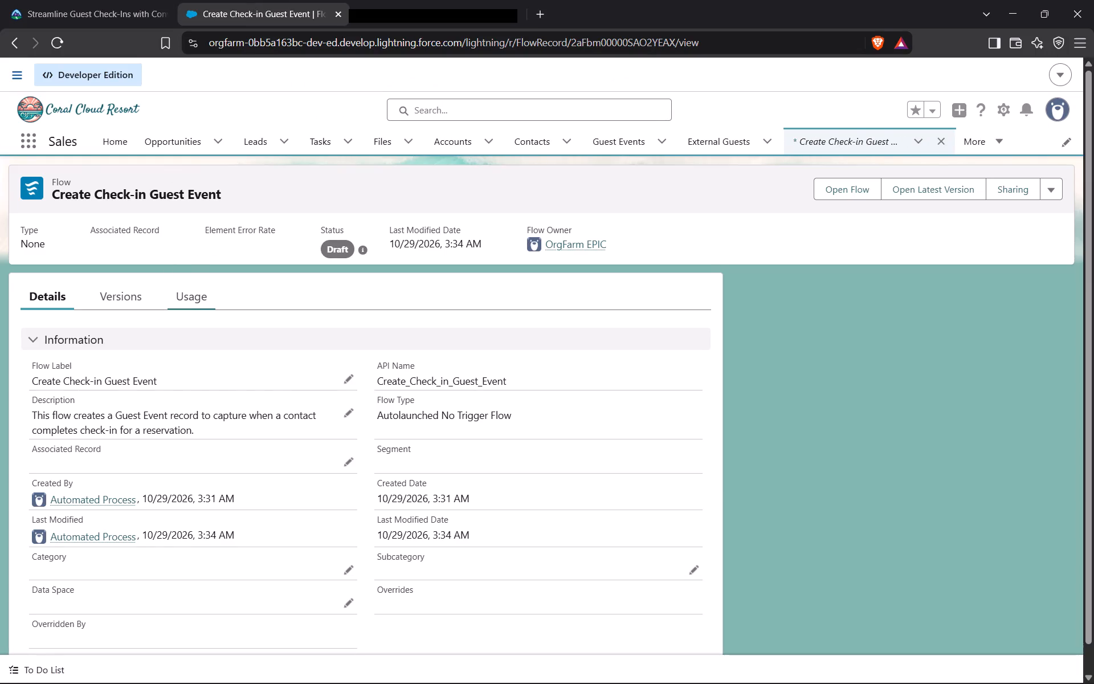
{"action": "left_click", "coordinate": [841, 189]}
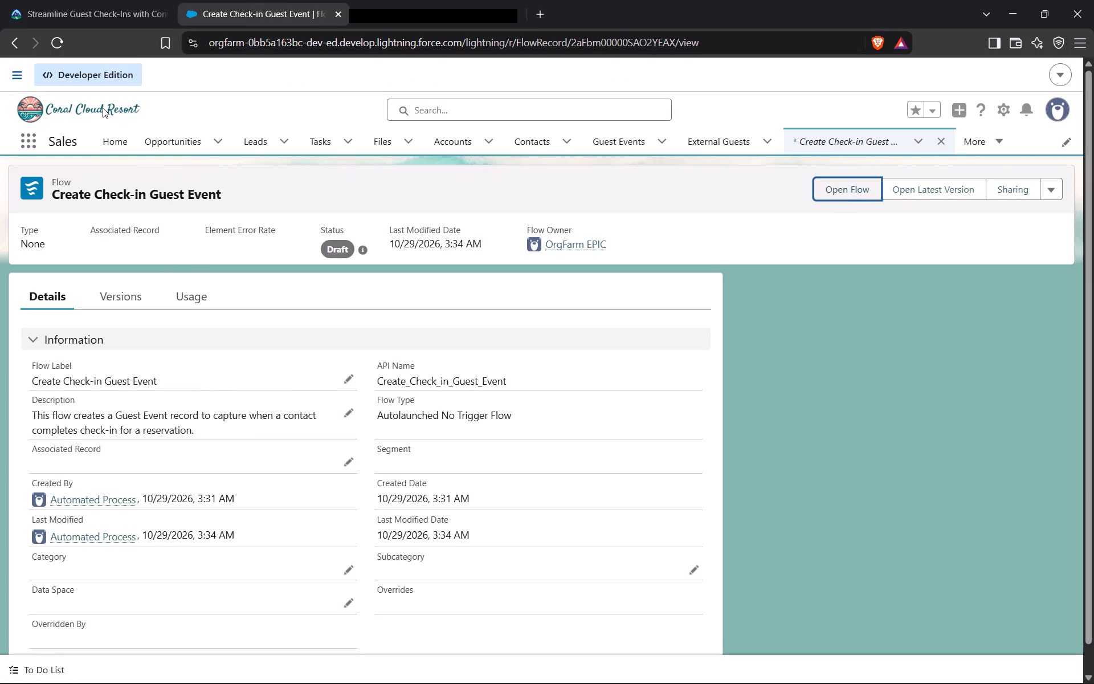
Check Trailhead's step 5 and open the Unified Link 1 element in the Create Check-in Guest Event flow.
{"action": "left_click", "coordinate": [111, 6]}
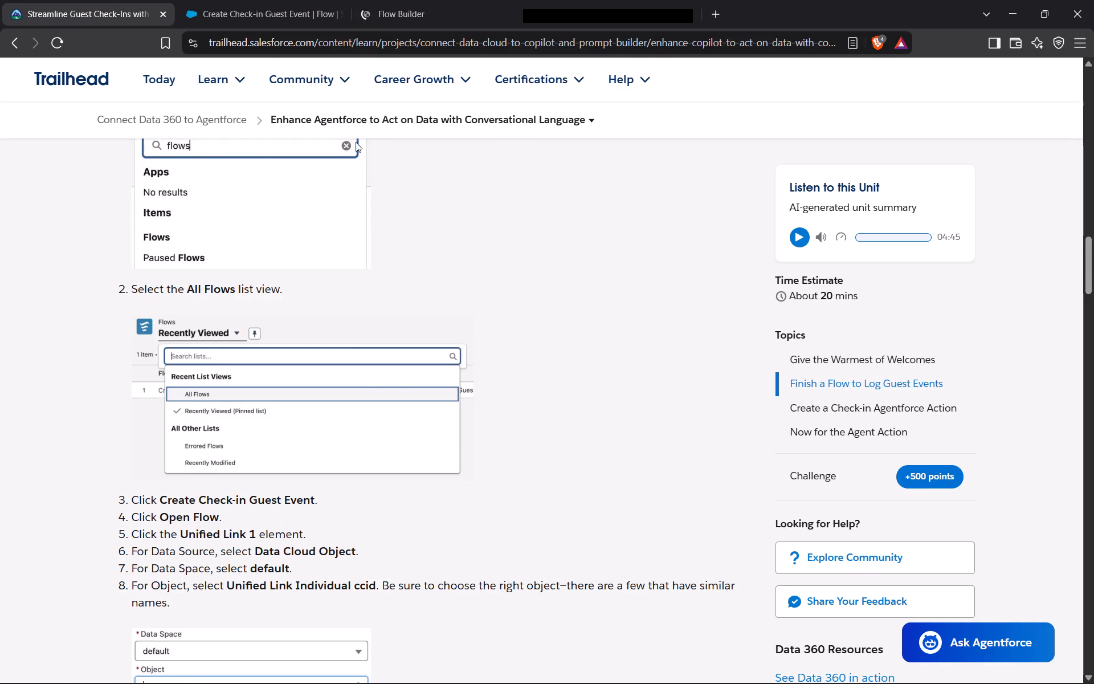
{"action": "left_click", "coordinate": [390, 0]}
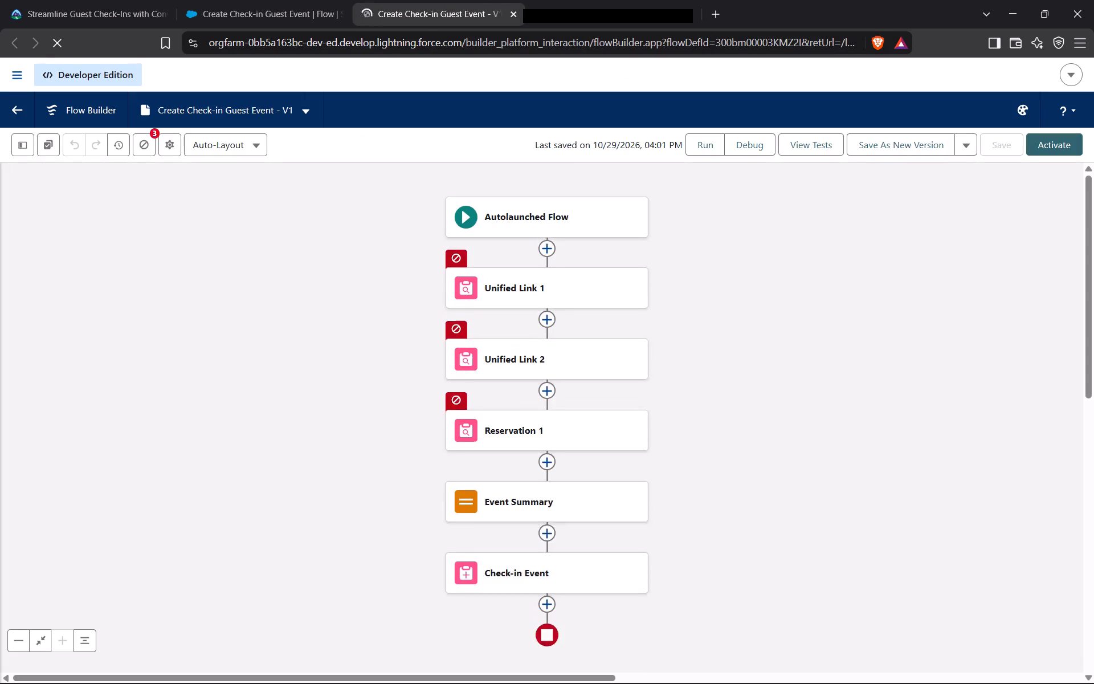
{"action": "left_click", "coordinate": [501, 301]}
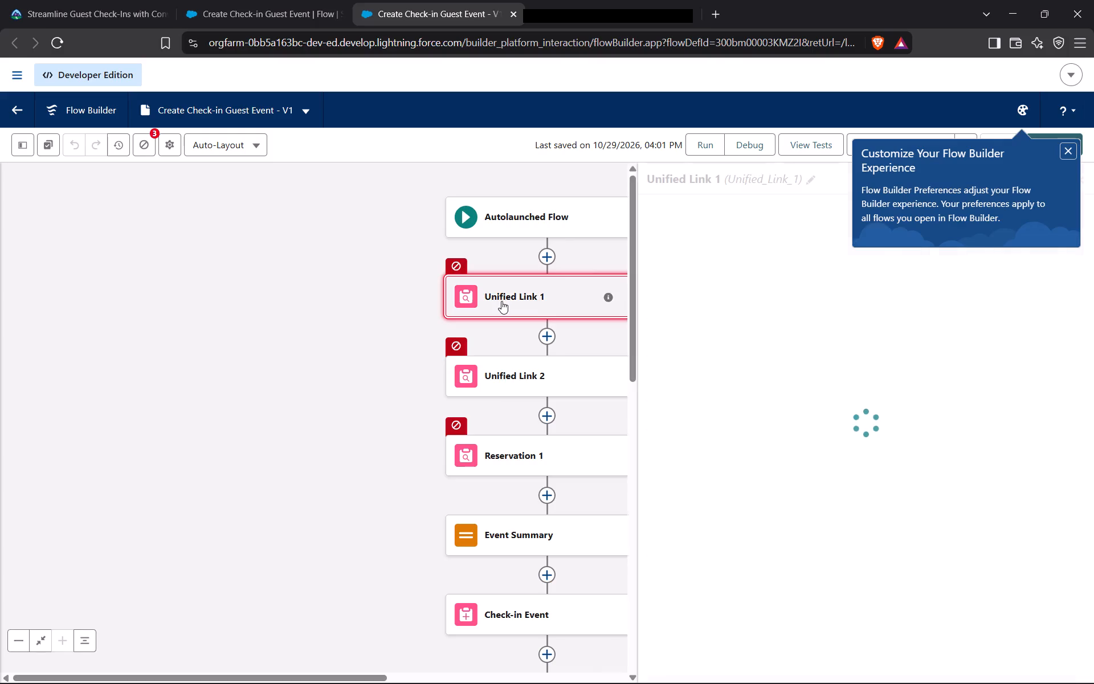
Following Trailhead's steps 6 and 7, set Unified Link 1's Data Source to Data Cloud Object and its Data Space to default.
{"action": "left_click", "coordinate": [116, 0]}
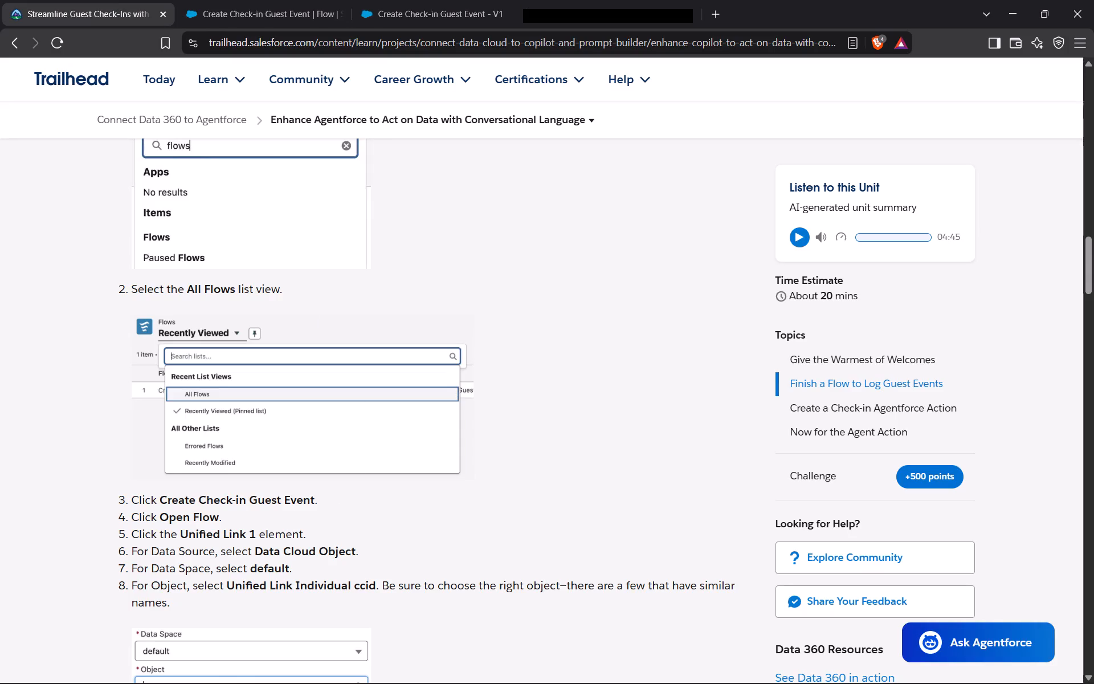
{"action": "left_click", "coordinate": [443, 0]}
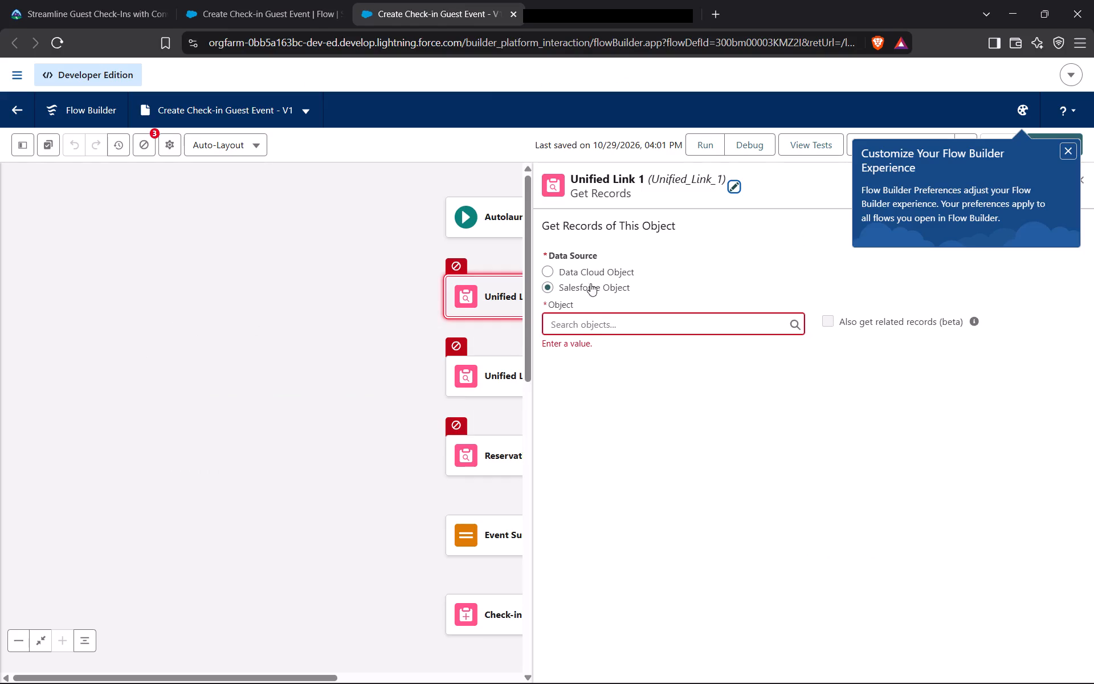
{"action": "left_click", "coordinate": [593, 271]}
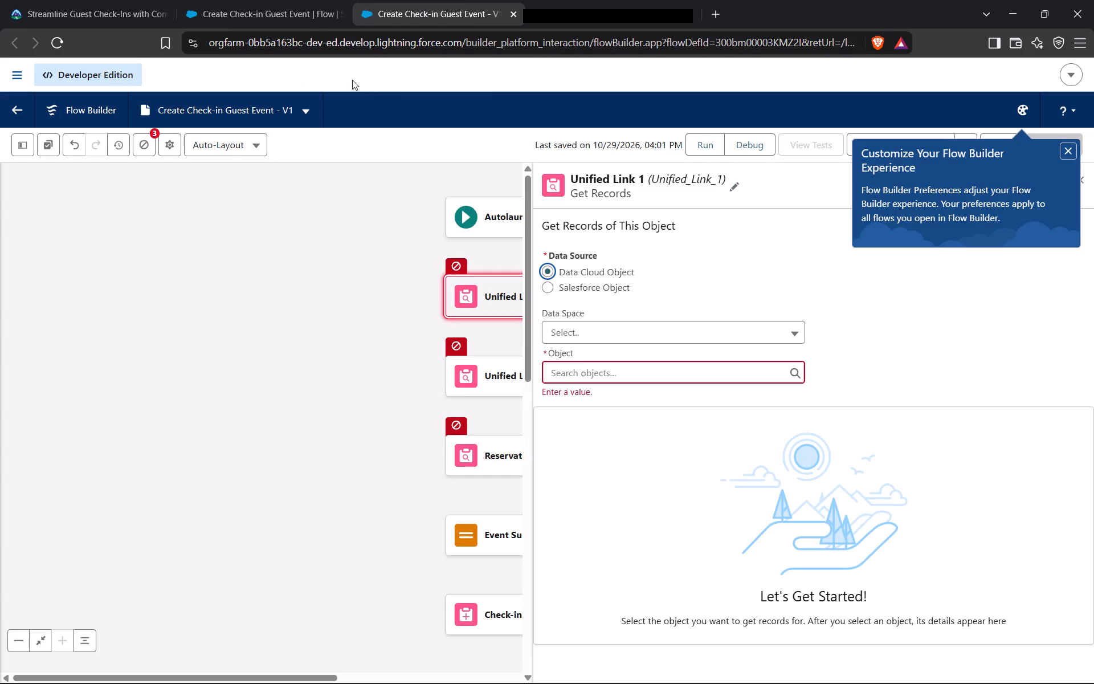
{"action": "left_click", "coordinate": [99, 1]}
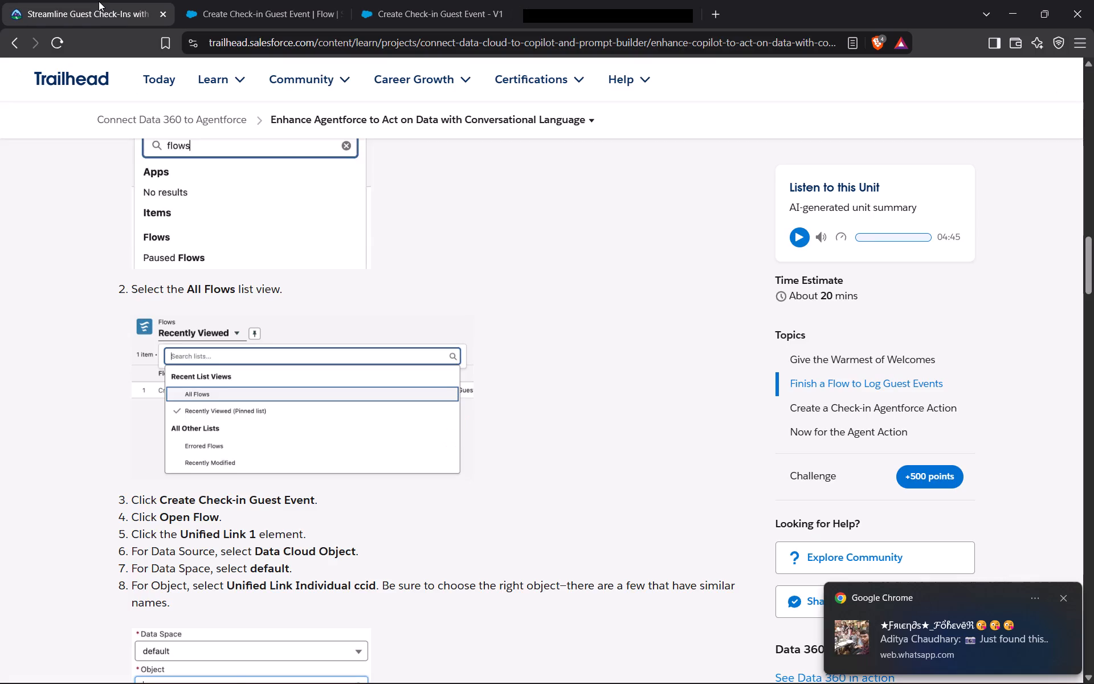
{"action": "left_click", "coordinate": [422, 0]}
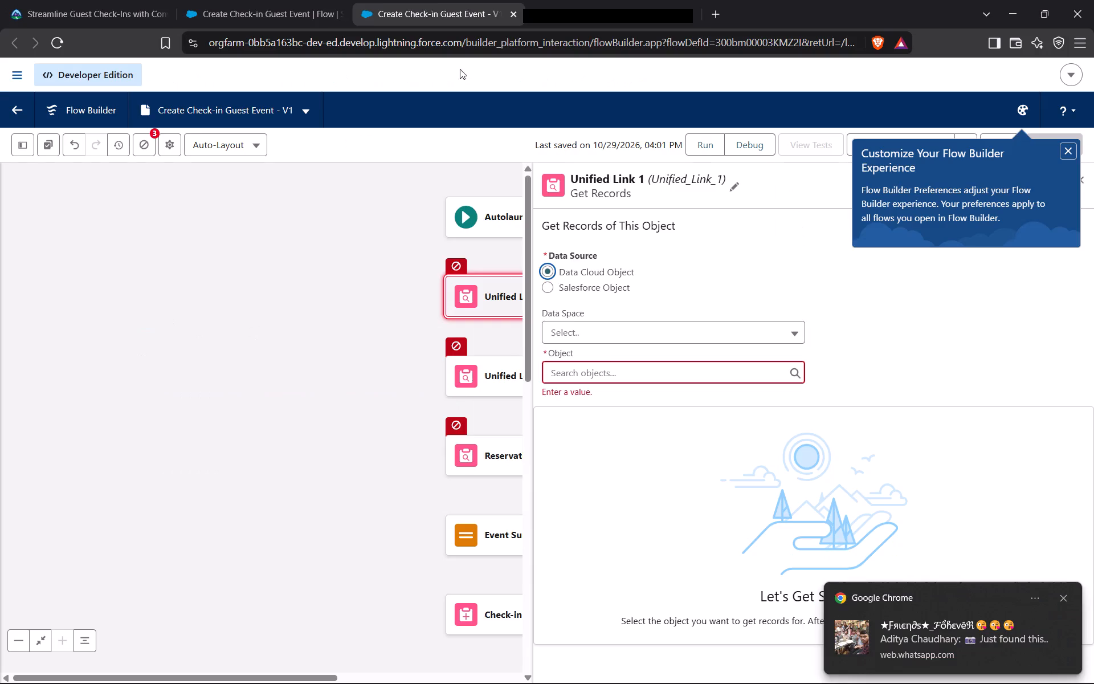
{"action": "left_click", "coordinate": [602, 333]}
{"action": "left_click", "coordinate": [598, 354]}
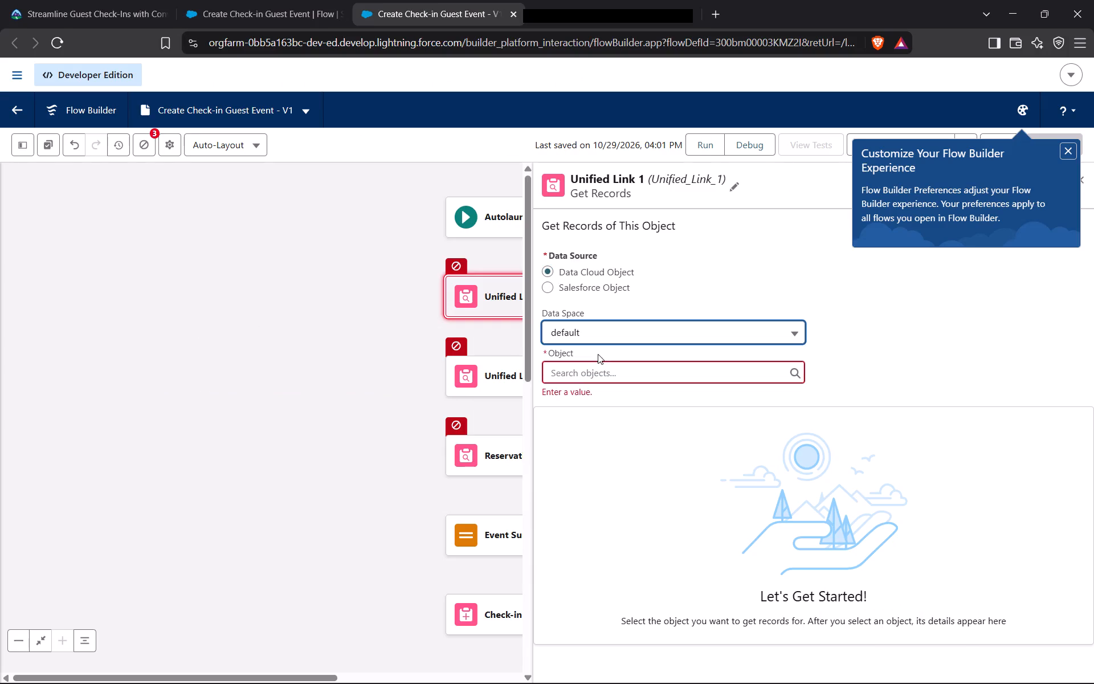
Check Trailhead's step 8 and set Unified Link 1's Object to Unified Link Individual ccid.
{"action": "left_click", "coordinate": [73, 3]}
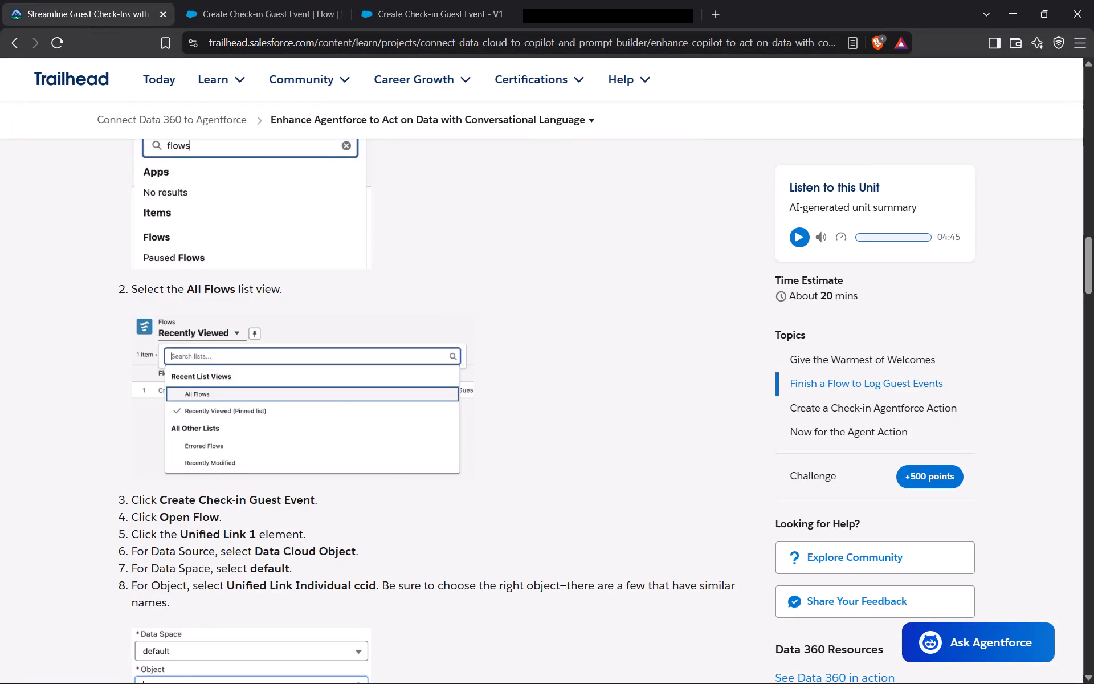
{"action": "left_click", "coordinate": [428, 0]}
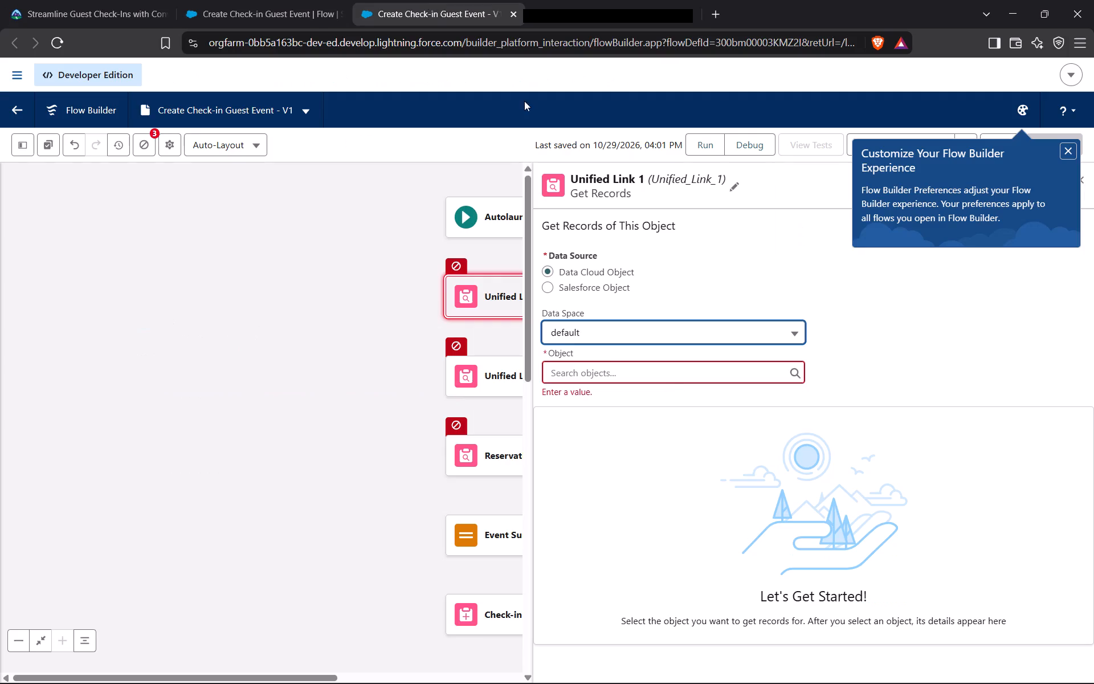
{"action": "left_click", "coordinate": [667, 375]}
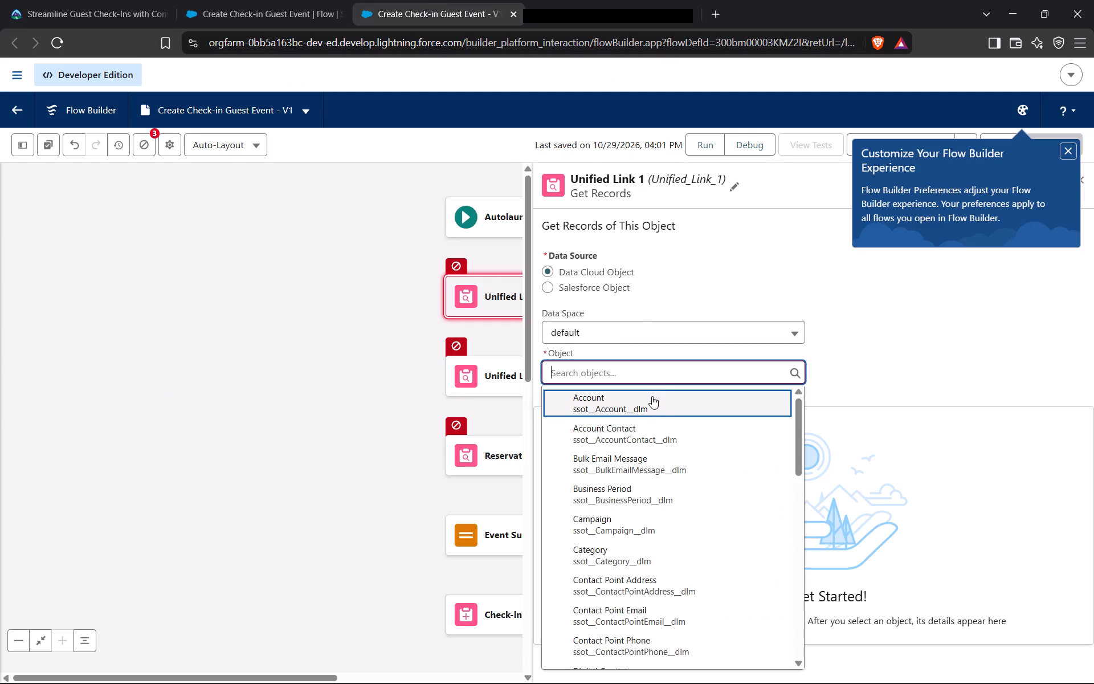
{"action": "scroll", "coordinate": [644, 468], "scroll_direction": "down", "scroll_amount": 2}
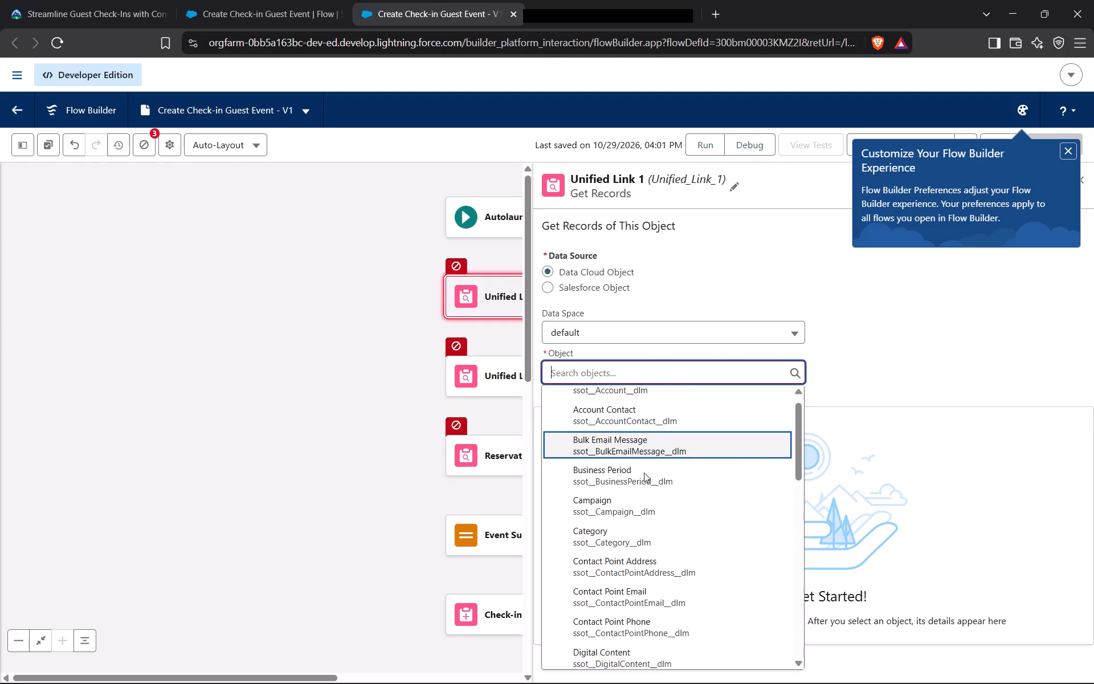
{"action": "scroll", "coordinate": [644, 475], "scroll_direction": "up", "scroll_amount": 3}
{"action": "scroll", "coordinate": [645, 496], "scroll_direction": "down", "scroll_amount": 13}
{"action": "scroll", "coordinate": [642, 503], "scroll_direction": "up", "scroll_amount": 3}
{"action": "scroll", "coordinate": [640, 506], "scroll_direction": "down", "scroll_amount": 4}
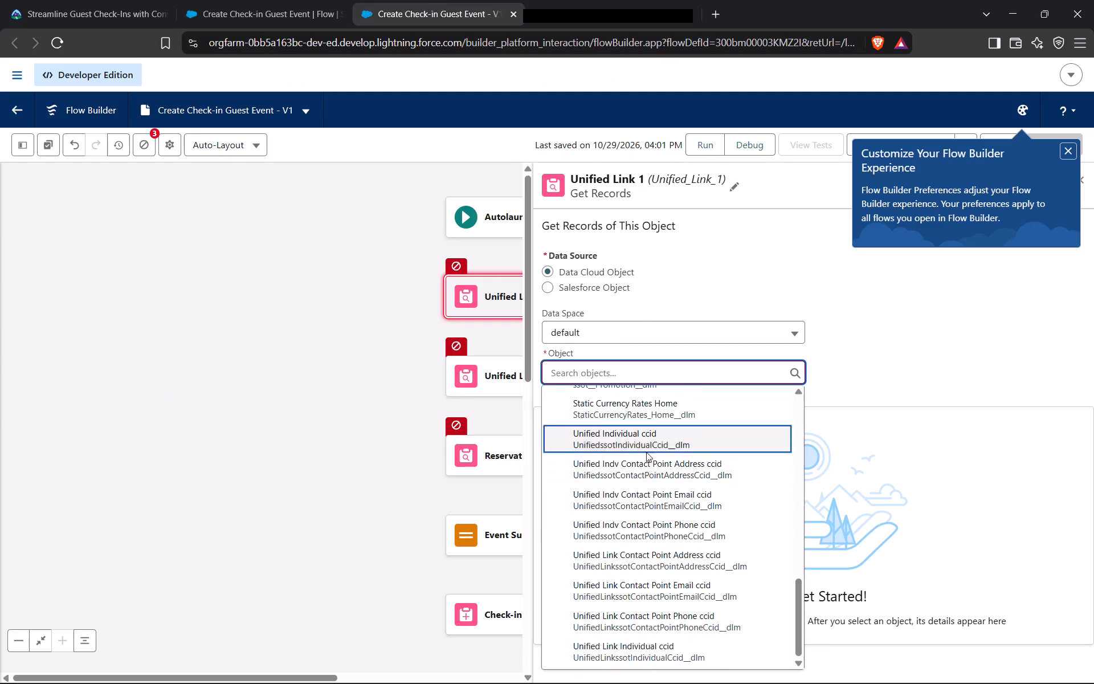
{"action": "left_click", "coordinate": [80, 9]}
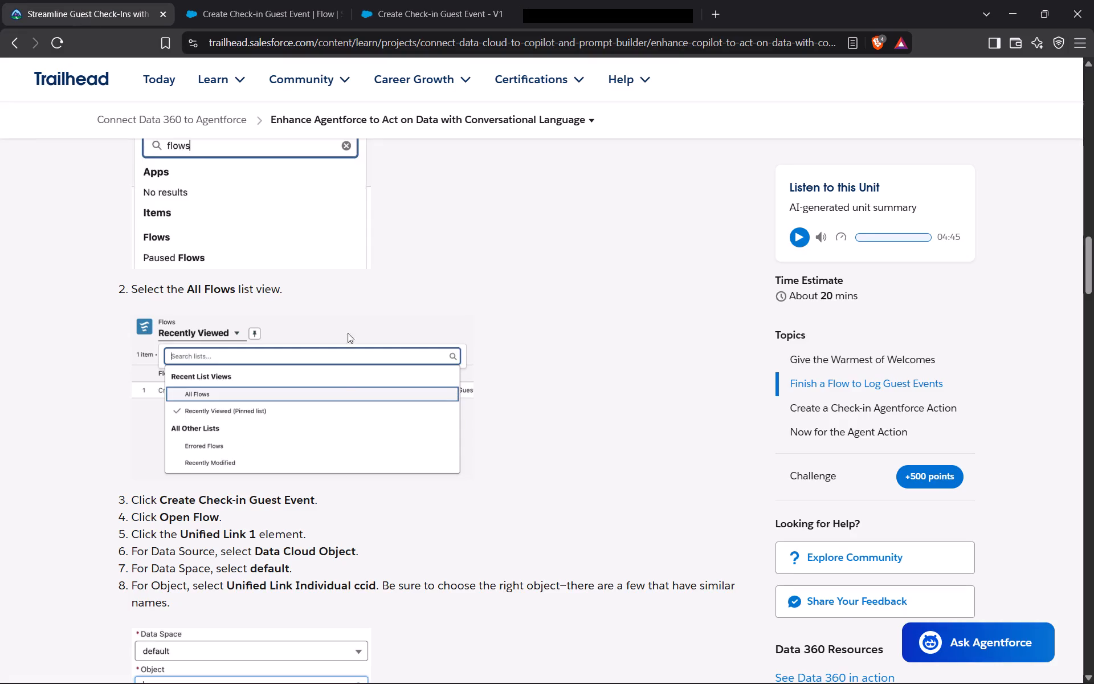
{"action": "left_click", "coordinate": [386, 0]}
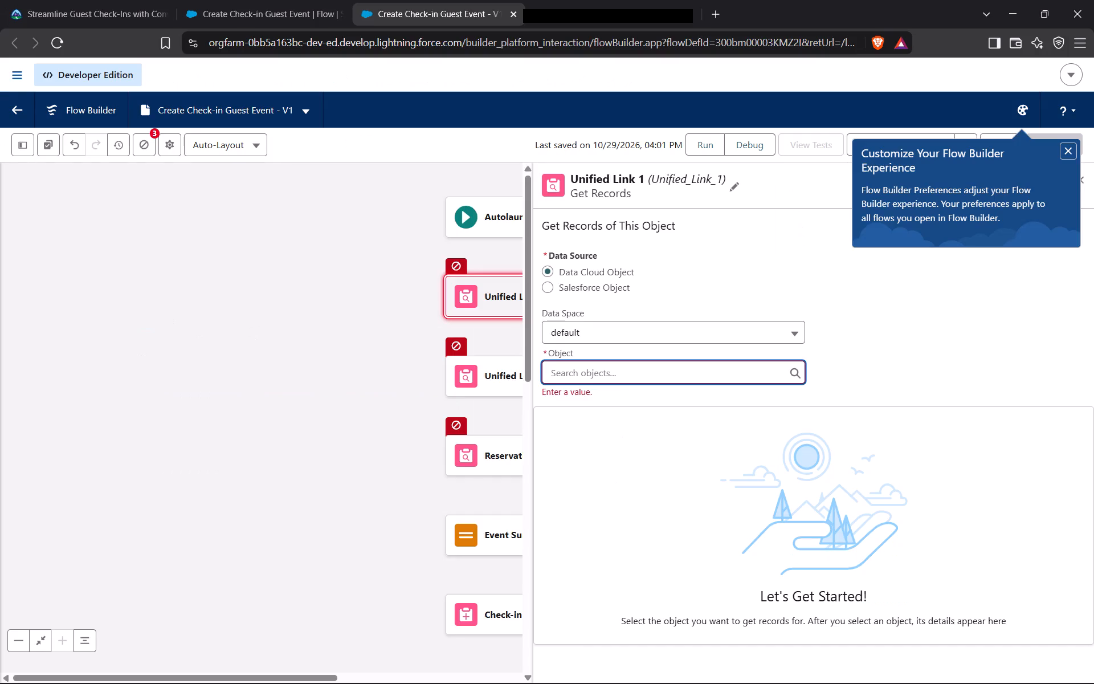
{"action": "left_click", "coordinate": [610, 376]}
{"action": "scroll", "coordinate": [639, 490], "scroll_direction": "down", "scroll_amount": 15}
{"action": "scroll", "coordinate": [637, 493], "scroll_direction": "up", "scroll_amount": 1}
{"action": "scroll", "coordinate": [637, 493], "scroll_direction": "down", "scroll_amount": 1}
{"action": "scroll", "coordinate": [637, 493], "scroll_direction": "up", "scroll_amount": 3}
{"action": "scroll", "coordinate": [637, 495], "scroll_direction": "down", "scroll_amount": 3}
{"action": "scroll", "coordinate": [637, 495], "scroll_direction": "up", "scroll_amount": 1}
{"action": "scroll", "coordinate": [636, 495], "scroll_direction": "down", "scroll_amount": 7}
{"action": "scroll", "coordinate": [636, 495], "scroll_direction": "up", "scroll_amount": 1}
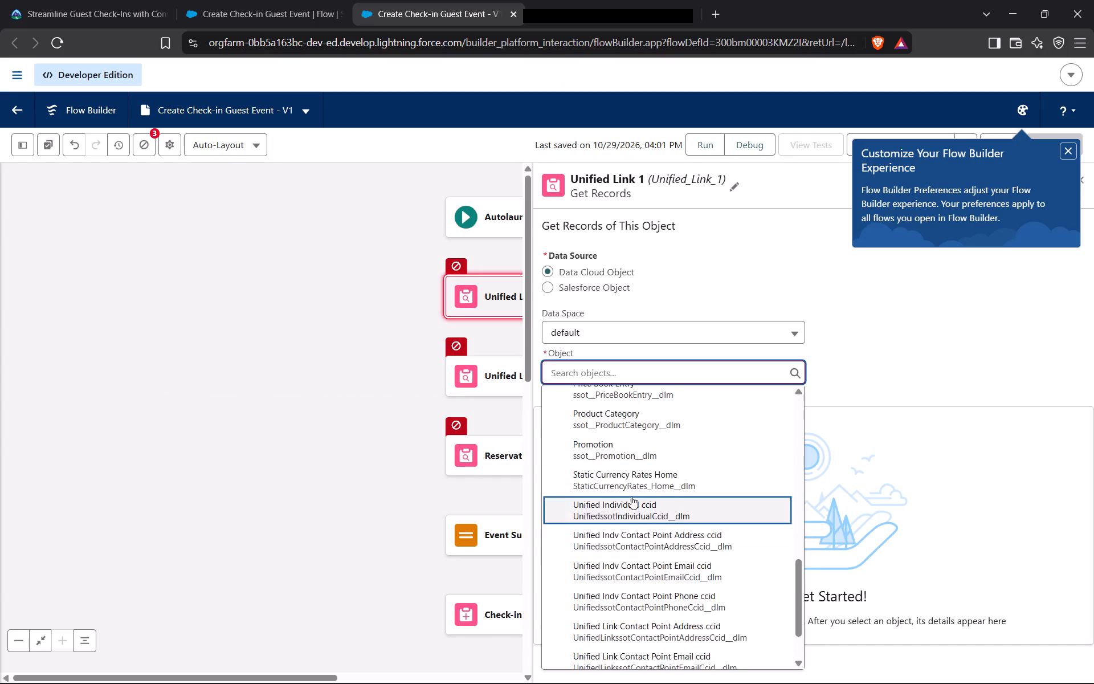
{"action": "scroll", "coordinate": [628, 498], "scroll_direction": "up", "scroll_amount": 3}
{"action": "scroll", "coordinate": [628, 498], "scroll_direction": "down", "scroll_amount": 5}
{"action": "scroll", "coordinate": [622, 494], "scroll_direction": "up", "scroll_amount": 2}
{"action": "scroll", "coordinate": [622, 494], "scroll_direction": "down", "scroll_amount": 8}
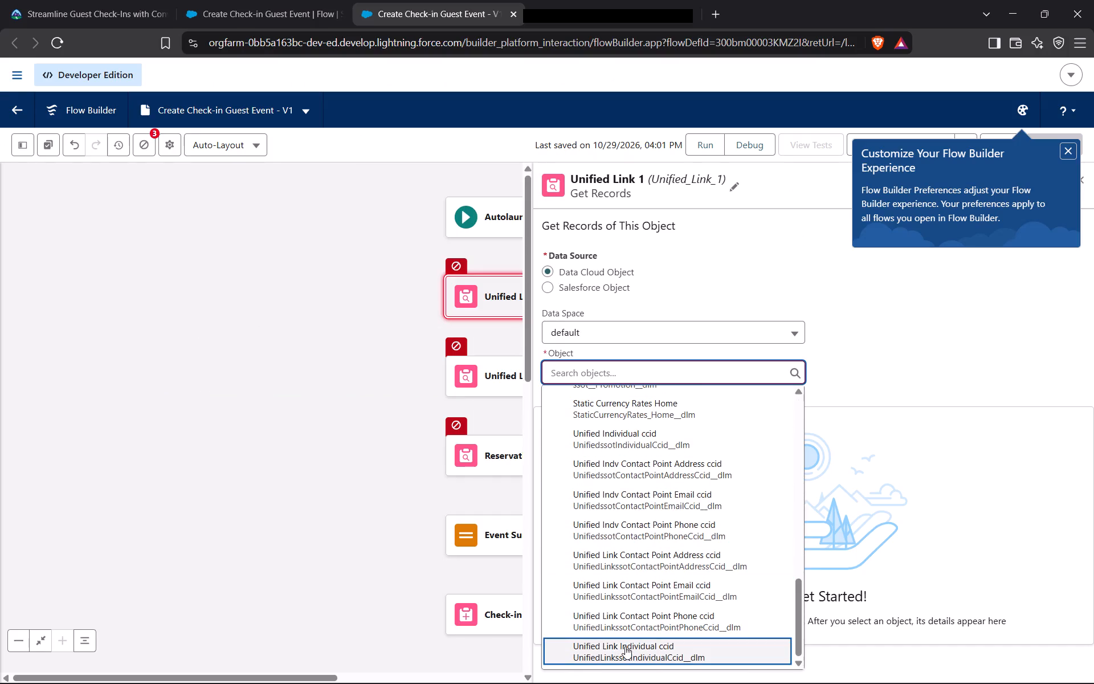
{"action": "left_click", "coordinate": [625, 646]}
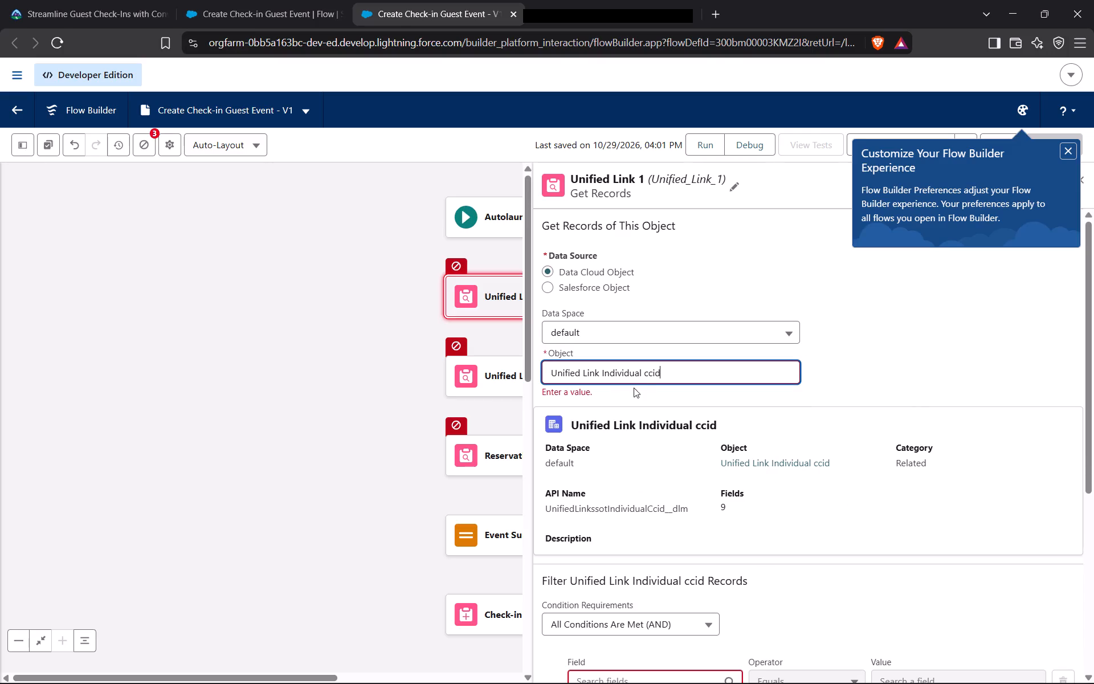
Read Trailhead's steps 9 to 11 on filtering the Unified Link 1 records, comparing them with the element's filter section.
{"action": "left_click", "coordinate": [107, 0]}
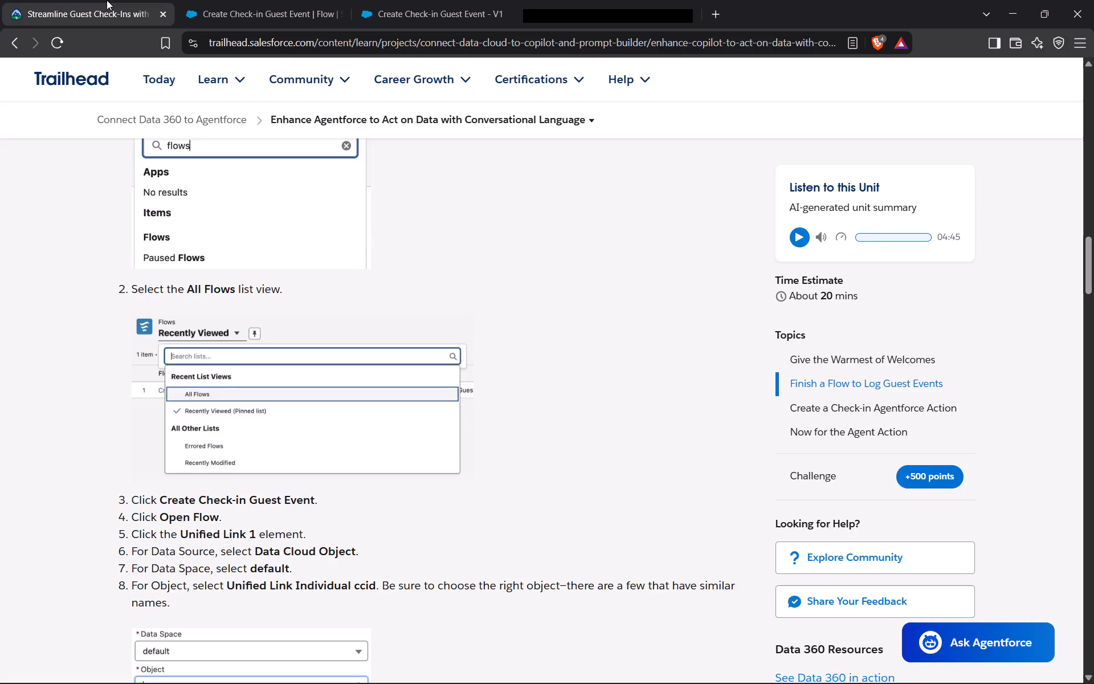
{"action": "scroll", "coordinate": [365, 394], "scroll_direction": "down", "scroll_amount": 1}
{"action": "scroll", "coordinate": [365, 394], "scroll_direction": "up", "scroll_amount": 1}
{"action": "scroll", "coordinate": [366, 394], "scroll_direction": "down", "scroll_amount": 6}
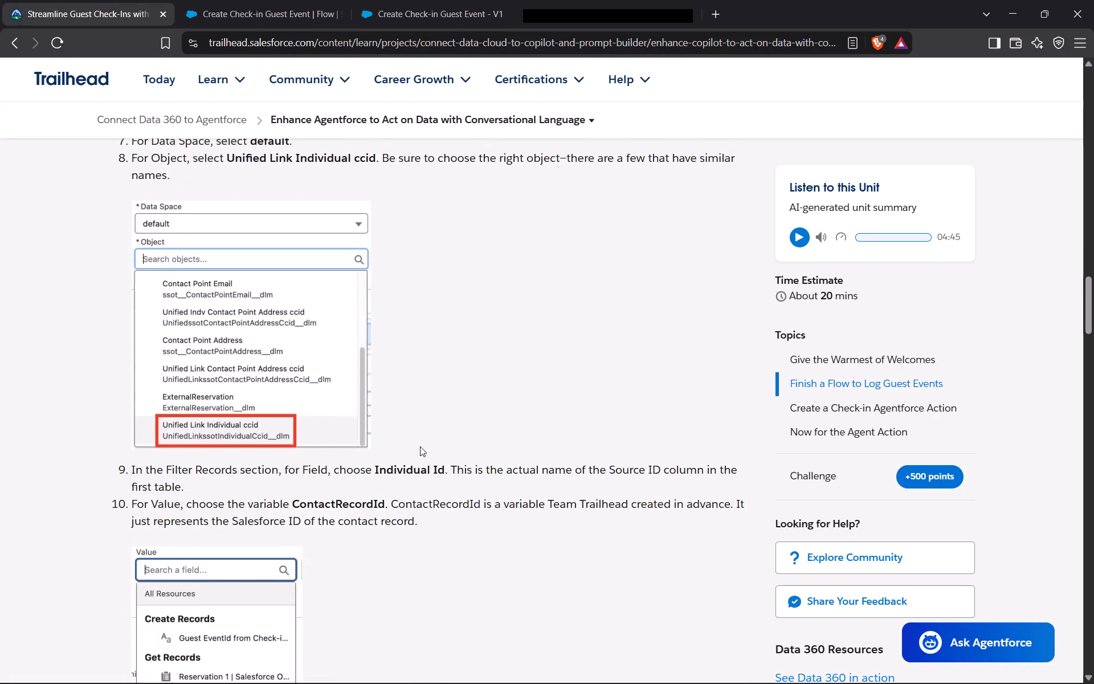
{"action": "left_click", "coordinate": [396, 0]}
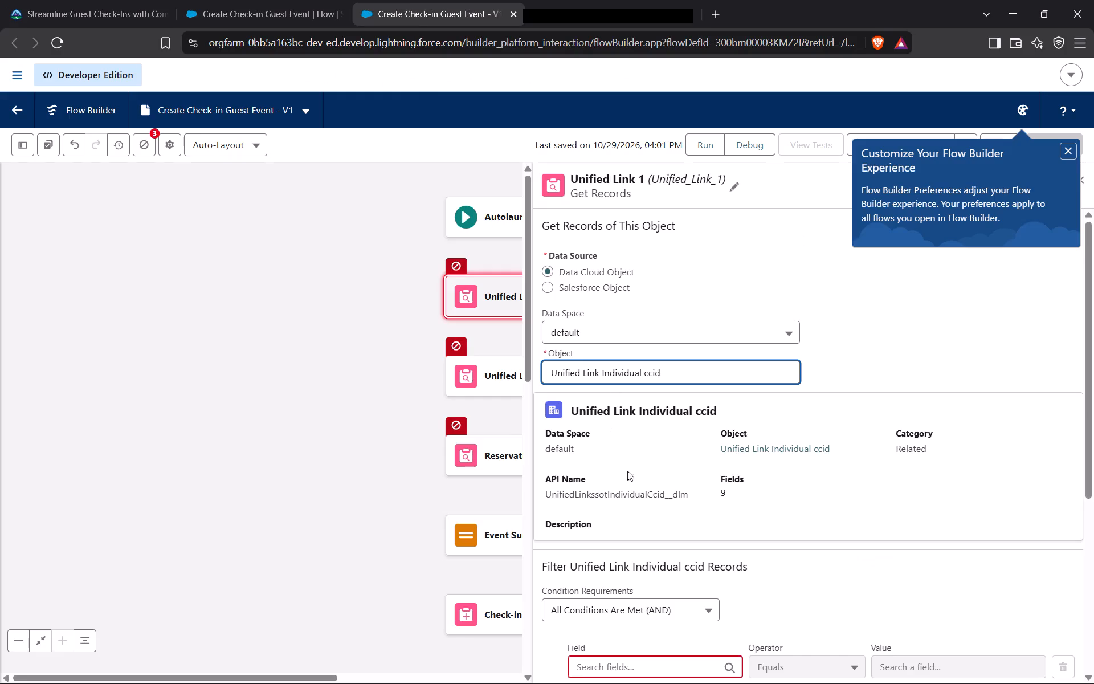
{"action": "left_click", "coordinate": [104, 2]}
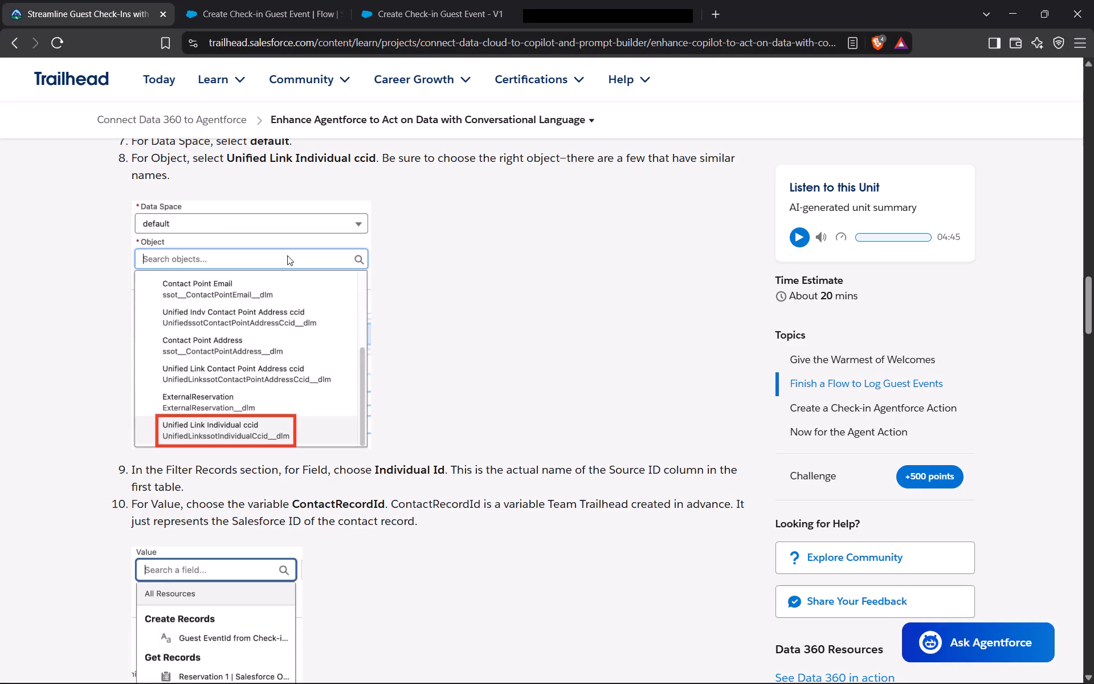
{"action": "scroll", "coordinate": [424, 393], "scroll_direction": "down", "scroll_amount": 5}
{"action": "scroll", "coordinate": [434, 391], "scroll_direction": "up", "scroll_amount": 1}
{"action": "scroll", "coordinate": [437, 391], "scroll_direction": "down", "scroll_amount": 2}
{"action": "scroll", "coordinate": [439, 382], "scroll_direction": "up", "scroll_amount": 2}
{"action": "scroll", "coordinate": [439, 382], "scroll_direction": "down", "scroll_amount": 1}
{"action": "scroll", "coordinate": [439, 382], "scroll_direction": "up", "scroll_amount": 2}
{"action": "scroll", "coordinate": [439, 382], "scroll_direction": "down", "scroll_amount": 1}
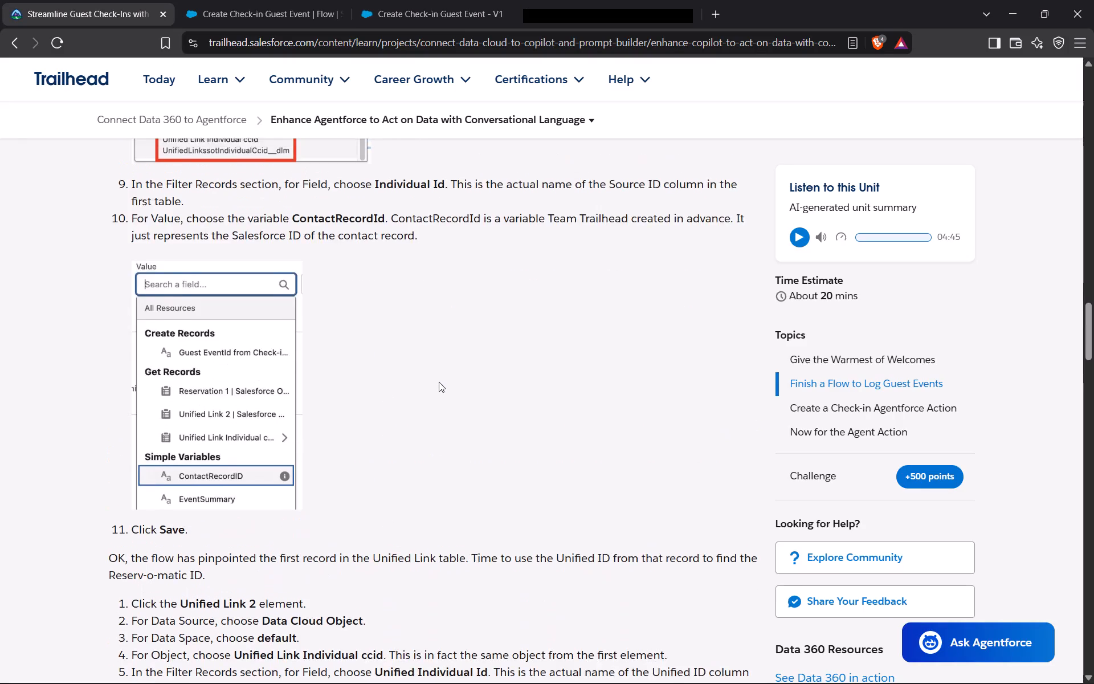
{"action": "scroll", "coordinate": [439, 381], "scroll_direction": "up", "scroll_amount": 2}
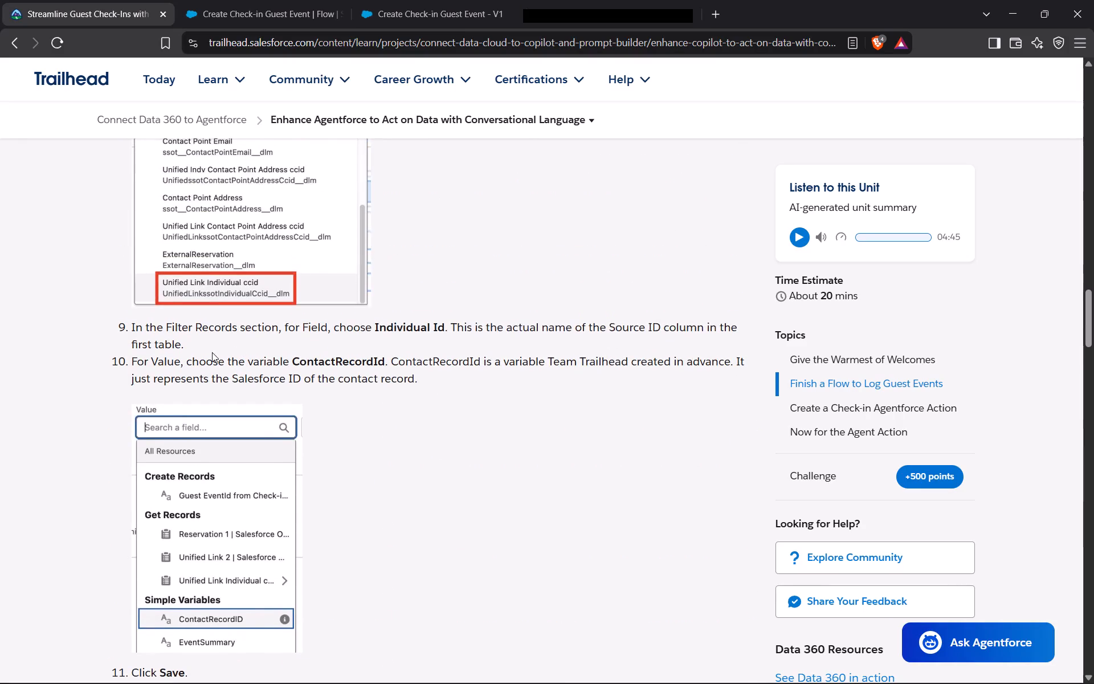
Dismiss the Flow Builder preferences tip and set the Field of Unified Link 1's filter condition to Individual Id.
{"action": "left_click", "coordinate": [427, 0]}
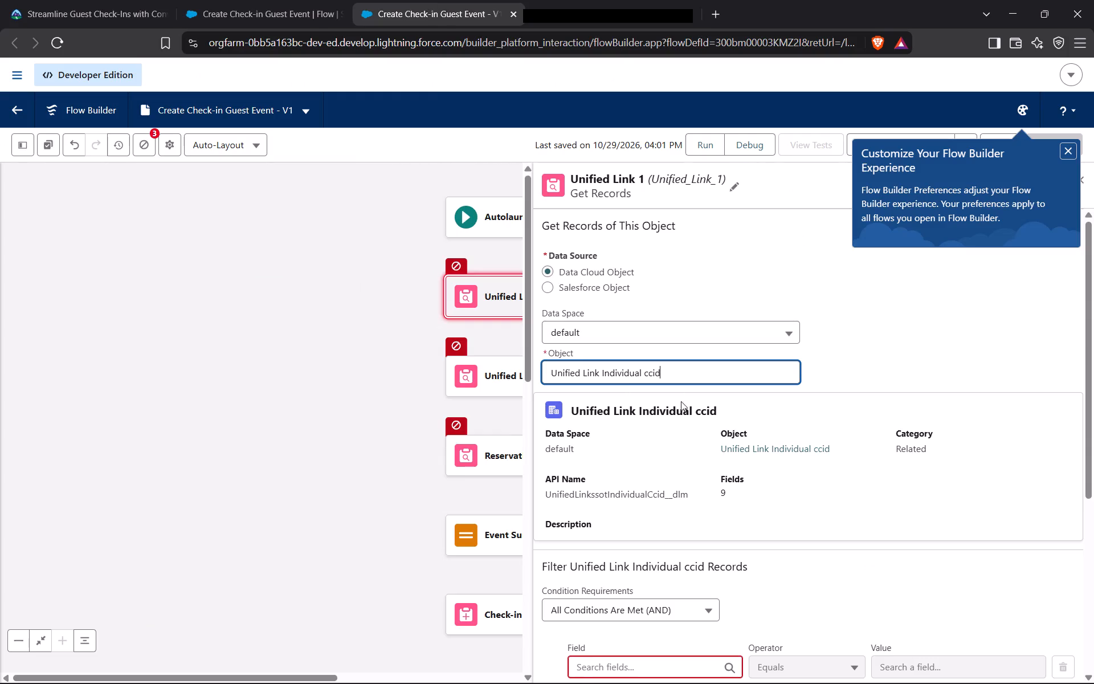
{"action": "left_click", "coordinate": [1068, 150]}
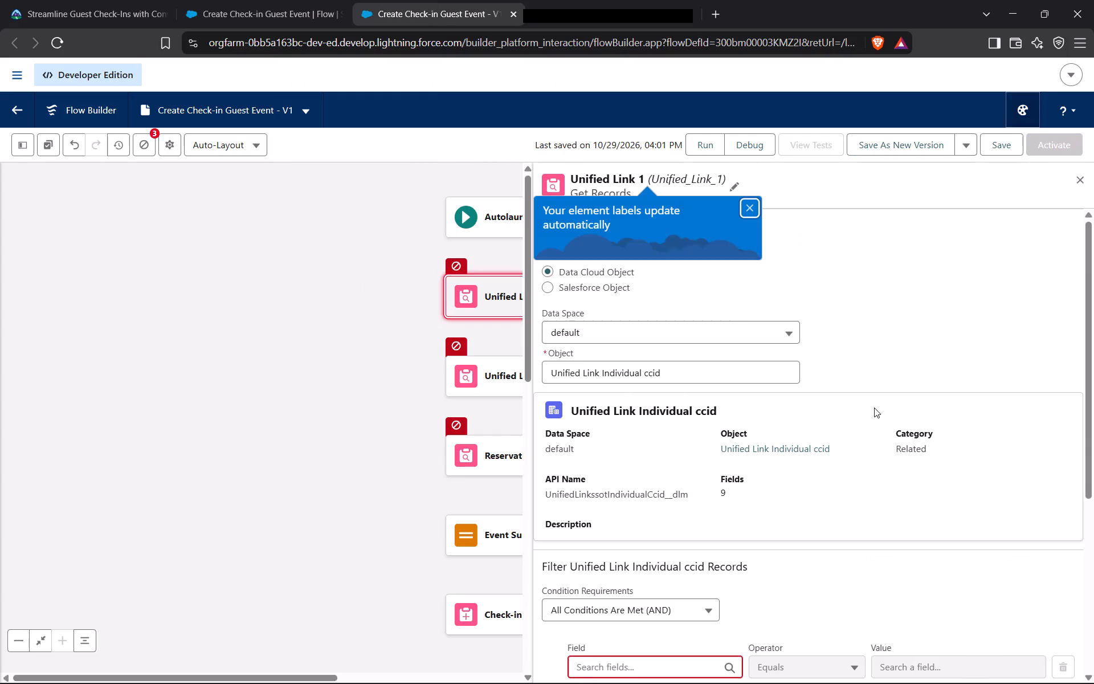
{"action": "scroll", "coordinate": [794, 474], "scroll_direction": "down", "scroll_amount": 1}
{"action": "scroll", "coordinate": [794, 474], "scroll_direction": "up", "scroll_amount": 1}
{"action": "scroll", "coordinate": [794, 474], "scroll_direction": "down", "scroll_amount": 2}
{"action": "scroll", "coordinate": [794, 474], "scroll_direction": "up", "scroll_amount": 1}
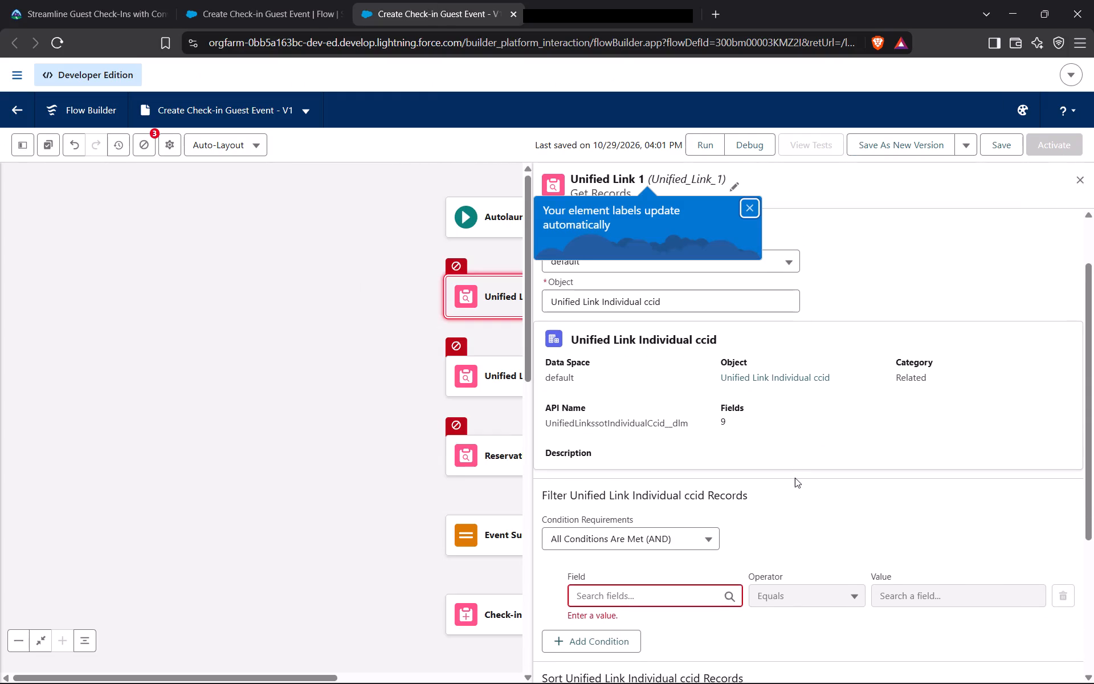
{"action": "scroll", "coordinate": [793, 487], "scroll_direction": "down", "scroll_amount": 1}
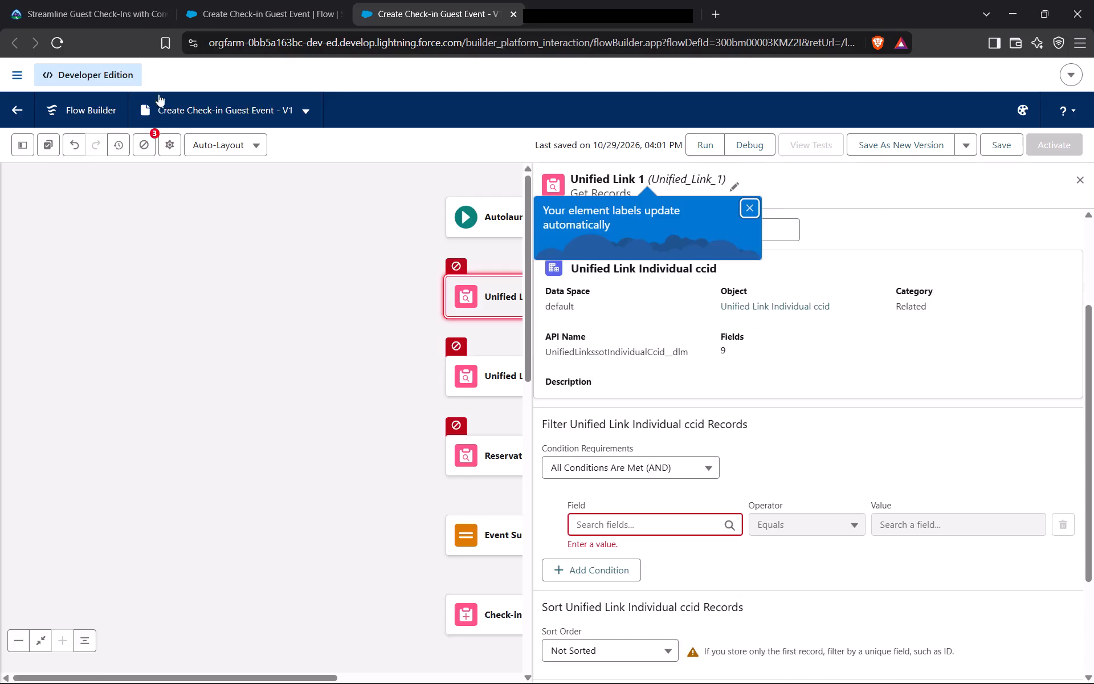
{"action": "left_click", "coordinate": [108, 0]}
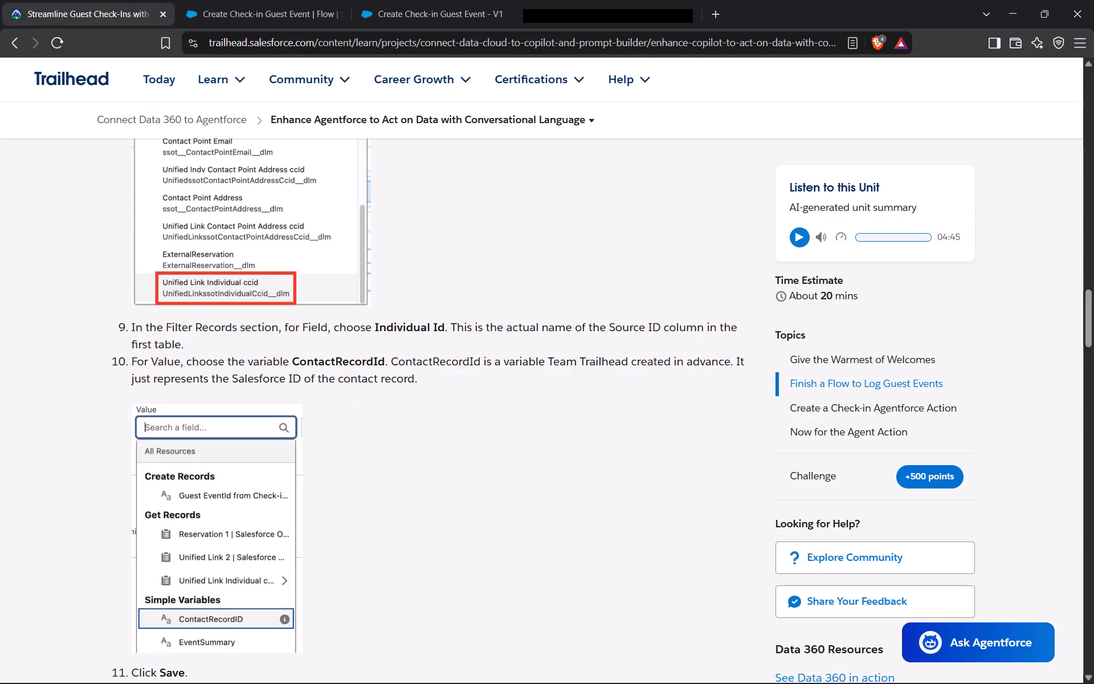
{"action": "left_click", "coordinate": [424, 9]}
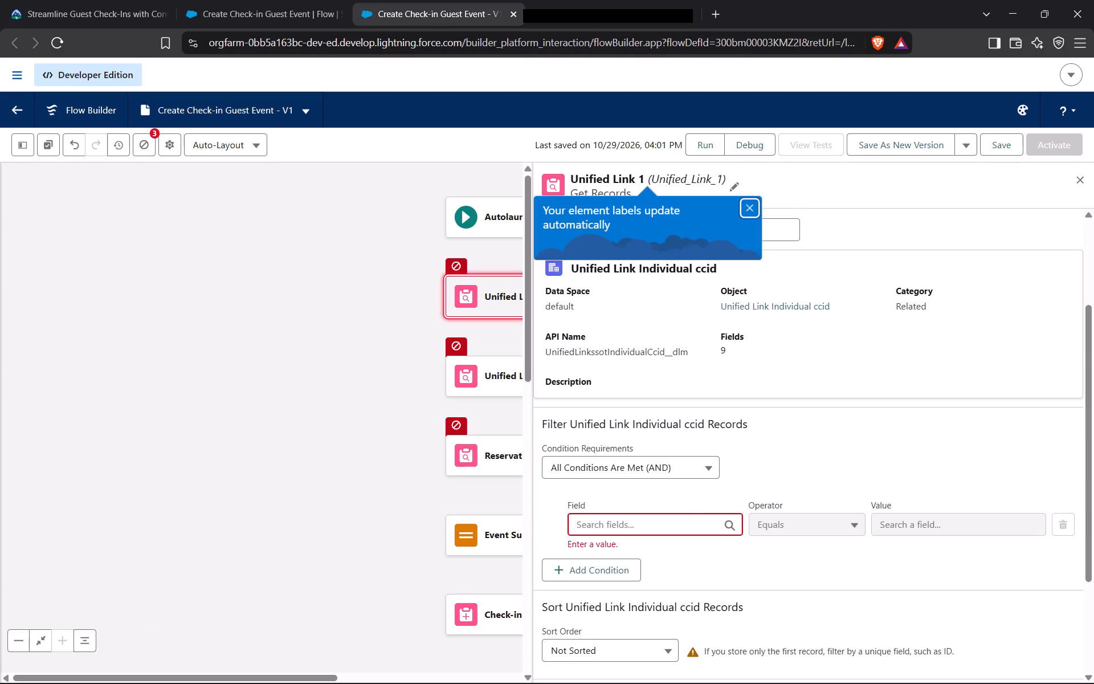
{"action": "left_click", "coordinate": [688, 531]}
{"action": "scroll", "coordinate": [676, 450], "scroll_direction": "down", "scroll_amount": 6}
{"action": "scroll", "coordinate": [675, 450], "scroll_direction": "up", "scroll_amount": 1}
{"action": "scroll", "coordinate": [674, 450], "scroll_direction": "down", "scroll_amount": 3}
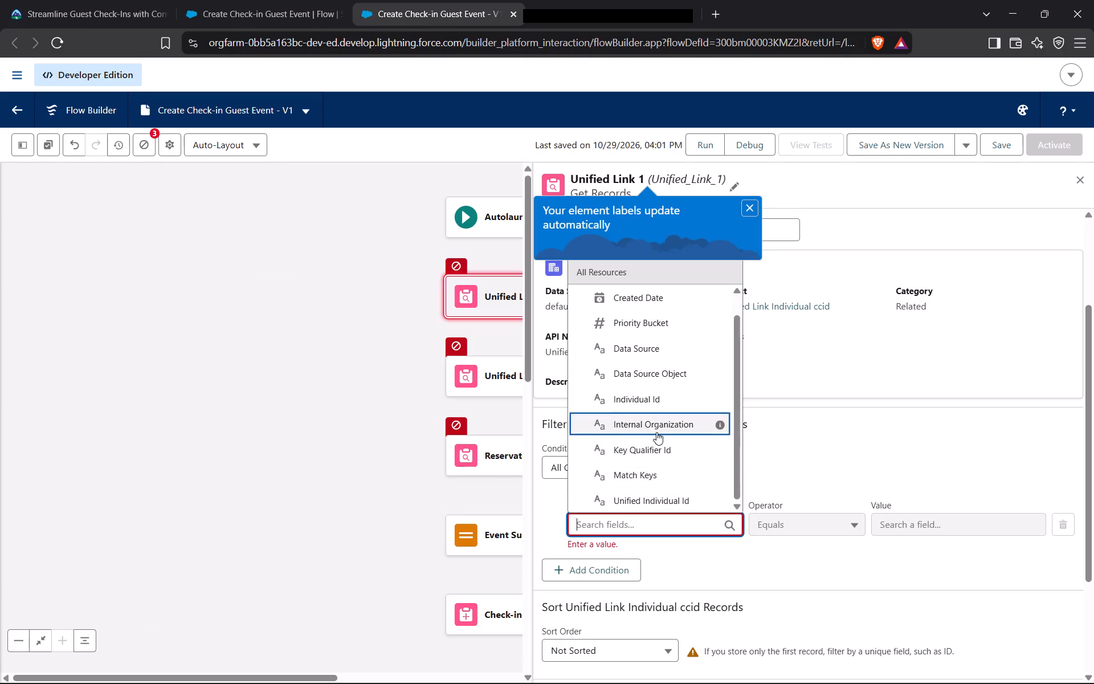
{"action": "left_click", "coordinate": [656, 398]}
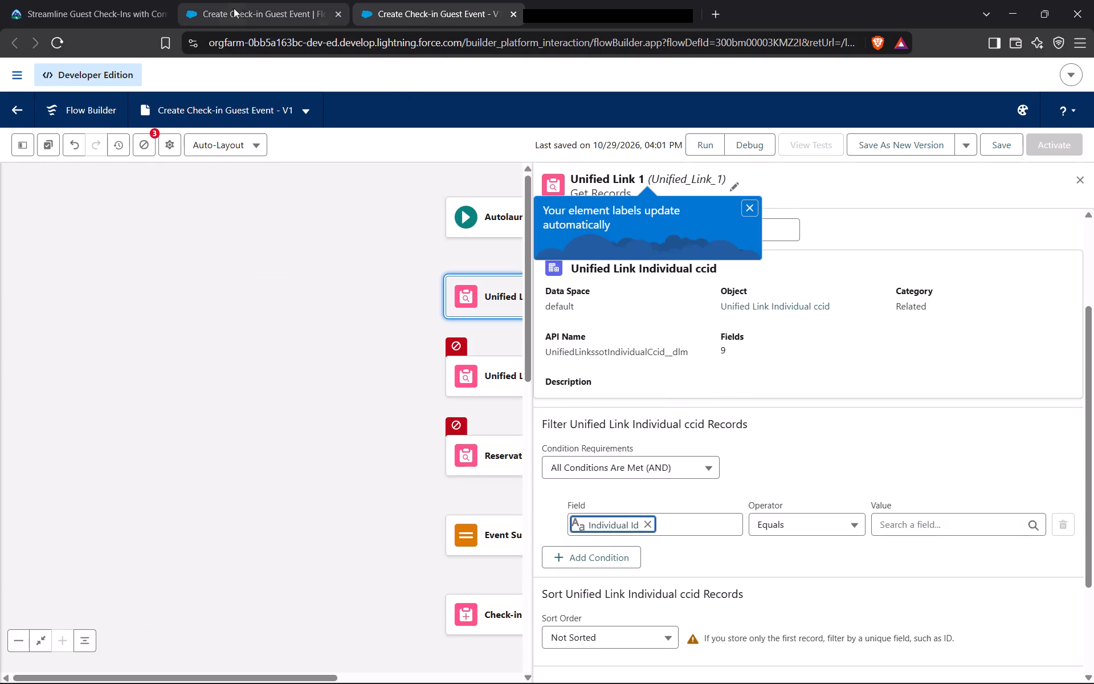
Following Trailhead's step 10, set the Value of Unified Link 1's filter condition to the ContactRecordID variable.
{"action": "left_click", "coordinate": [116, 0]}
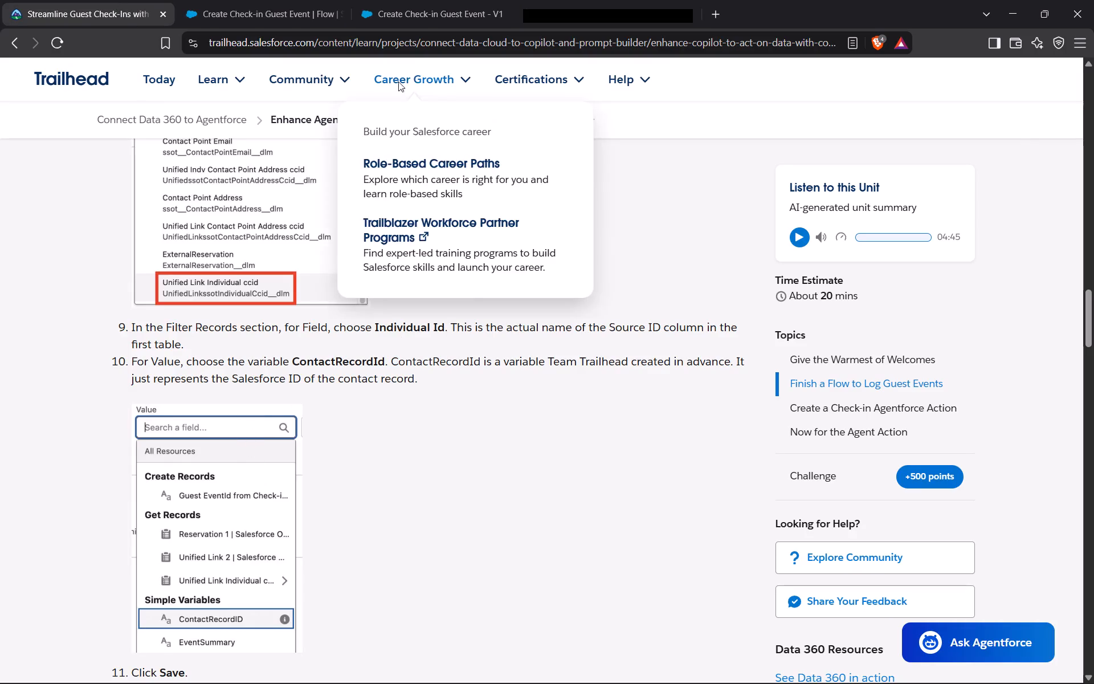
{"action": "left_click", "coordinate": [426, 0]}
{"action": "left_click", "coordinate": [871, 531]}
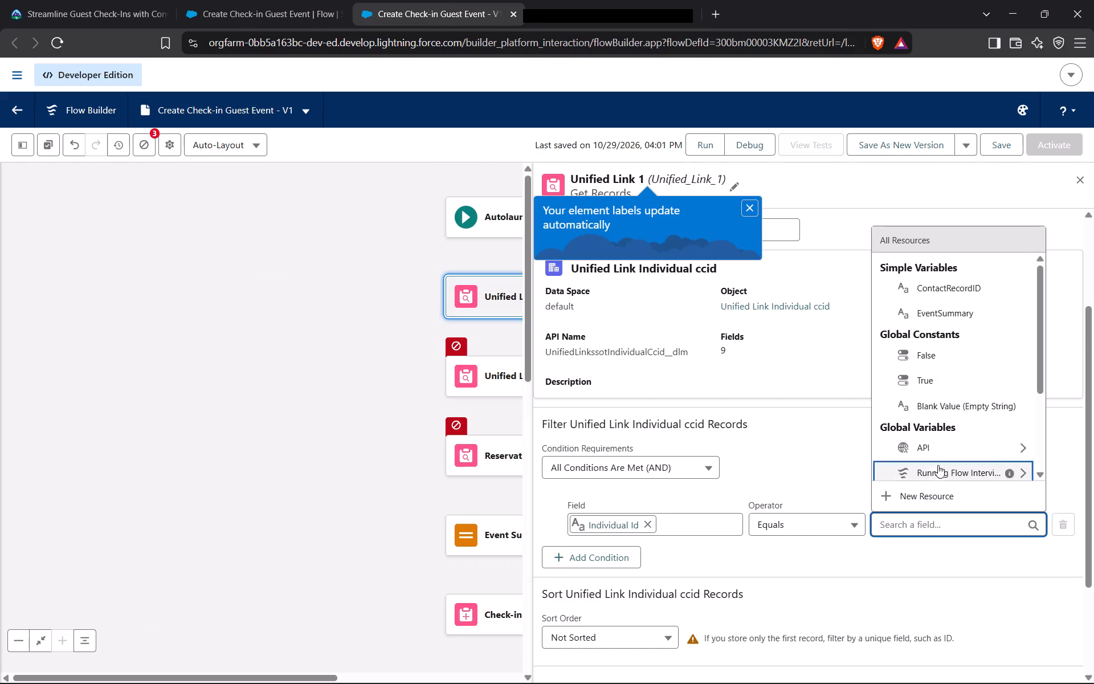
{"action": "scroll", "coordinate": [928, 377], "scroll_direction": "down", "scroll_amount": 4}
{"action": "scroll", "coordinate": [928, 377], "scroll_direction": "up", "scroll_amount": 2}
{"action": "scroll", "coordinate": [928, 377], "scroll_direction": "down", "scroll_amount": 5}
{"action": "scroll", "coordinate": [930, 385], "scroll_direction": "up", "scroll_amount": 1}
{"action": "scroll", "coordinate": [930, 386], "scroll_direction": "down", "scroll_amount": 1}
{"action": "scroll", "coordinate": [930, 386], "scroll_direction": "up", "scroll_amount": 4}
{"action": "scroll", "coordinate": [930, 386], "scroll_direction": "down", "scroll_amount": 4}
{"action": "scroll", "coordinate": [930, 386], "scroll_direction": "up", "scroll_amount": 4}
{"action": "scroll", "coordinate": [930, 386], "scroll_direction": "down", "scroll_amount": 2}
{"action": "scroll", "coordinate": [930, 386], "scroll_direction": "up", "scroll_amount": 1}
{"action": "scroll", "coordinate": [930, 386], "scroll_direction": "down", "scroll_amount": 1}
{"action": "scroll", "coordinate": [930, 386], "scroll_direction": "up", "scroll_amount": 2}
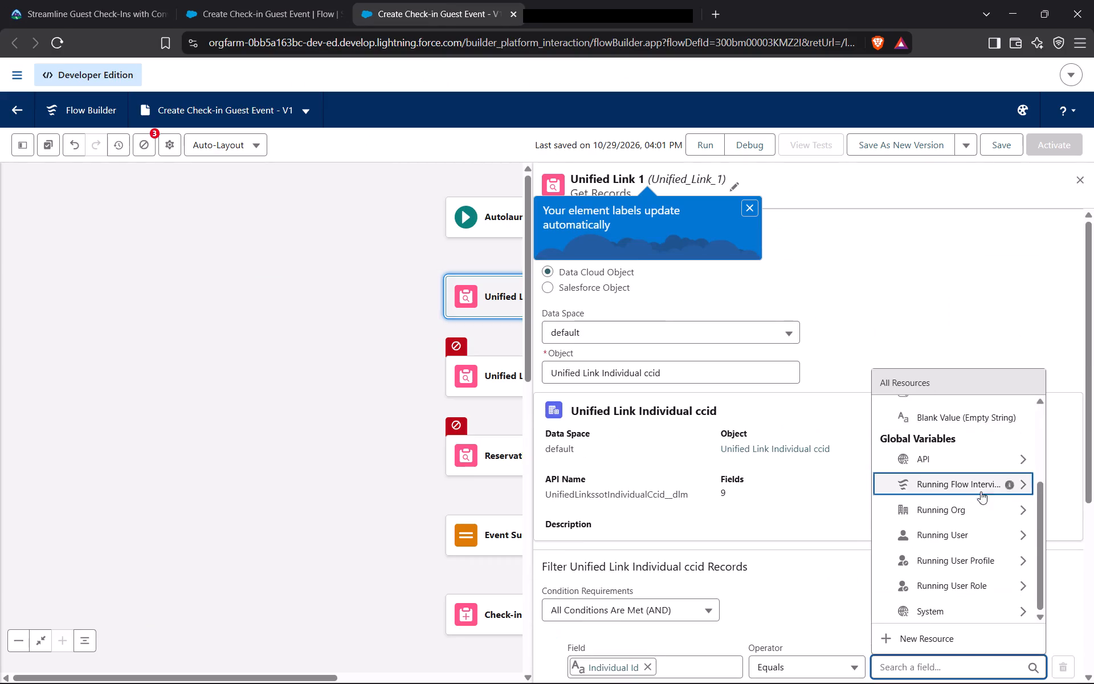
{"action": "scroll", "coordinate": [958, 504], "scroll_direction": "up", "scroll_amount": 2}
{"action": "scroll", "coordinate": [953, 499], "scroll_direction": "down", "scroll_amount": 2}
{"action": "scroll", "coordinate": [948, 494], "scroll_direction": "up", "scroll_amount": 1}
{"action": "scroll", "coordinate": [948, 494], "scroll_direction": "down", "scroll_amount": 2}
{"action": "scroll", "coordinate": [948, 493], "scroll_direction": "up", "scroll_amount": 1}
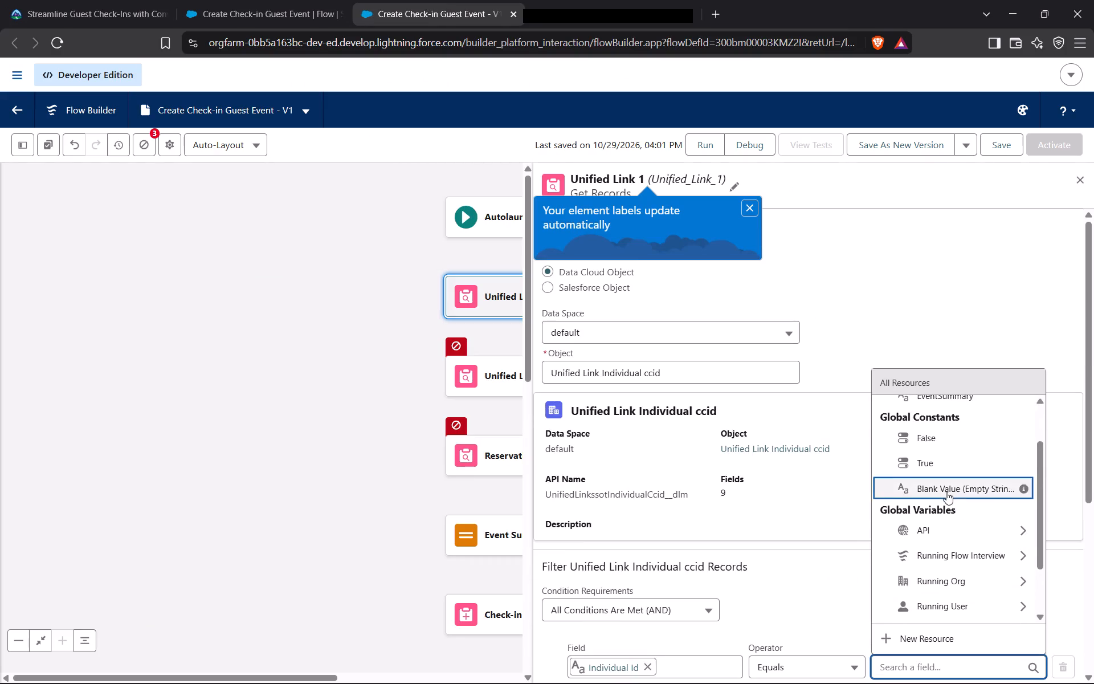
{"action": "scroll", "coordinate": [946, 491], "scroll_direction": "up", "scroll_amount": 2}
{"action": "scroll", "coordinate": [946, 491], "scroll_direction": "down", "scroll_amount": 3}
{"action": "scroll", "coordinate": [946, 491], "scroll_direction": "up", "scroll_amount": 3}
{"action": "scroll", "coordinate": [946, 491], "scroll_direction": "down", "scroll_amount": 1}
{"action": "scroll", "coordinate": [946, 491], "scroll_direction": "up", "scroll_amount": 1}
{"action": "scroll", "coordinate": [946, 491], "scroll_direction": "down", "scroll_amount": 1}
{"action": "scroll", "coordinate": [946, 491], "scroll_direction": "up", "scroll_amount": 13}
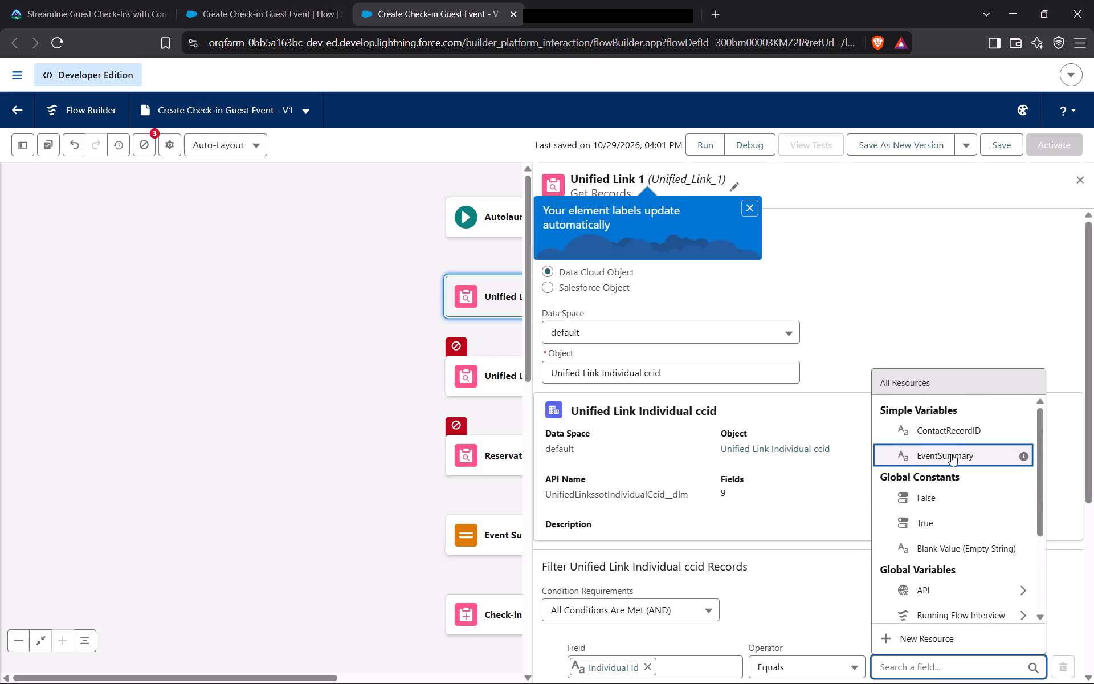
{"action": "left_click", "coordinate": [951, 429]}
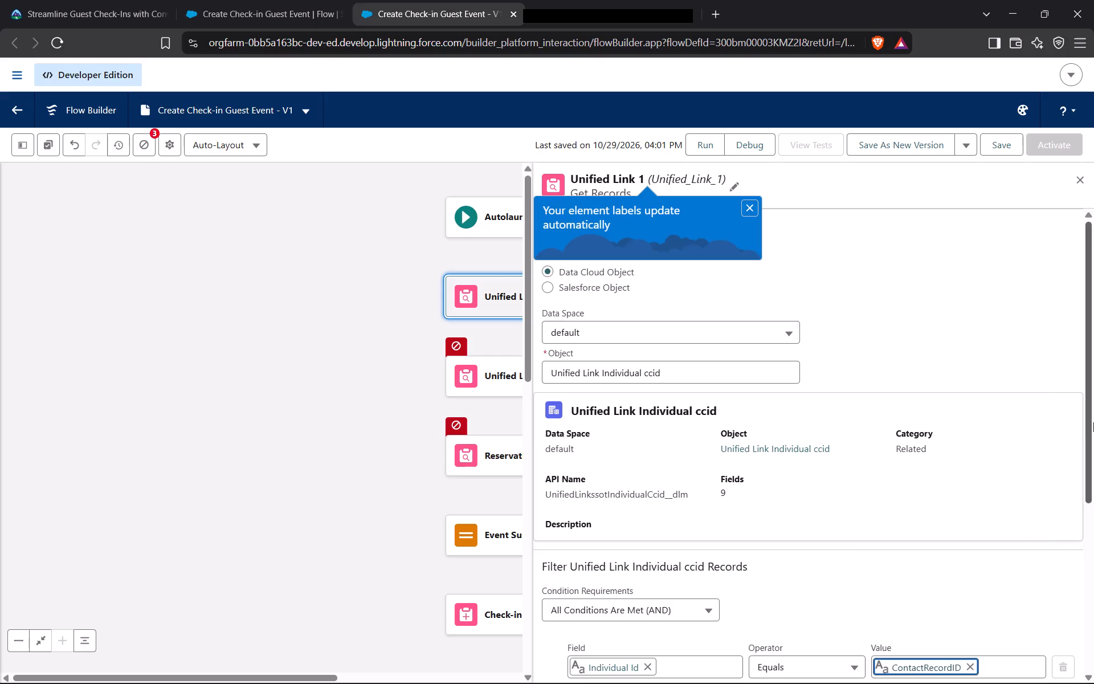
Review Unified Link 1's filter settings against Trailhead's step 11 and save the flow.
{"action": "left_click_drag", "start_coordinate": [1088, 418], "coordinate": [1092, 559]}
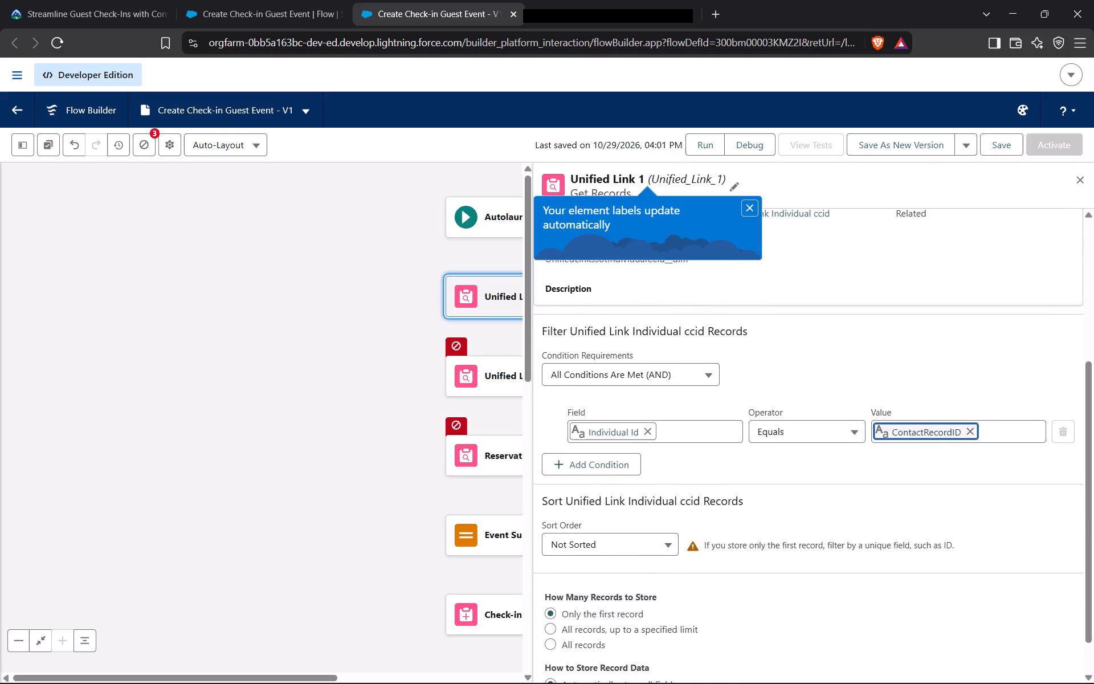
{"action": "left_click", "coordinate": [97, 0]}
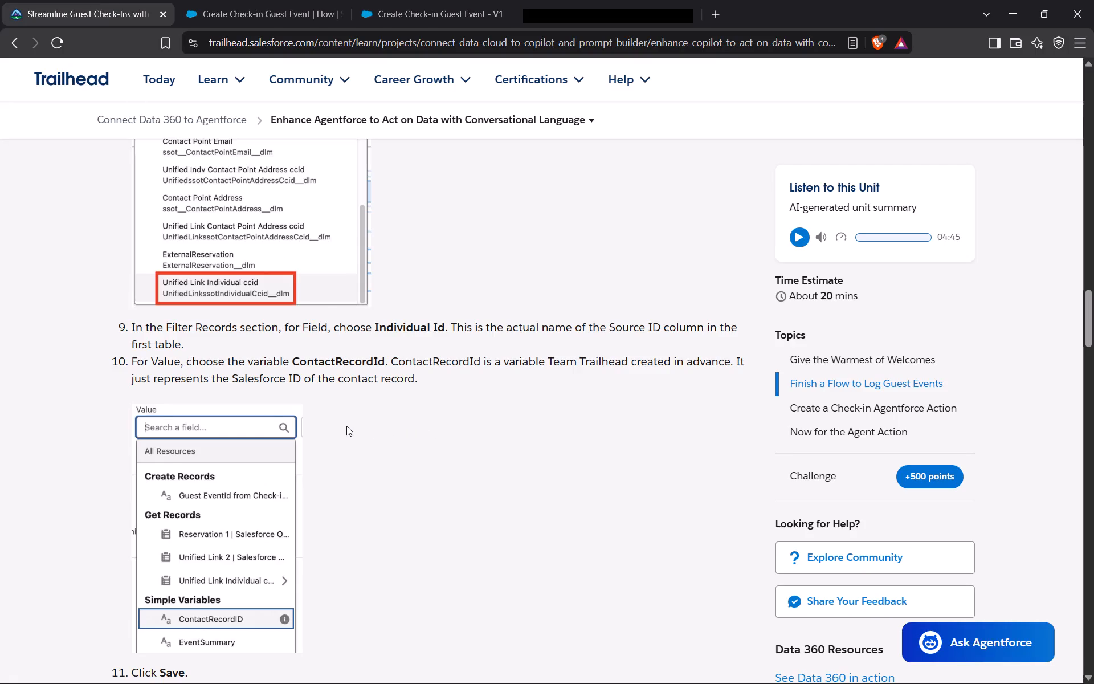
{"action": "scroll", "coordinate": [346, 426], "scroll_direction": "down", "scroll_amount": 2}
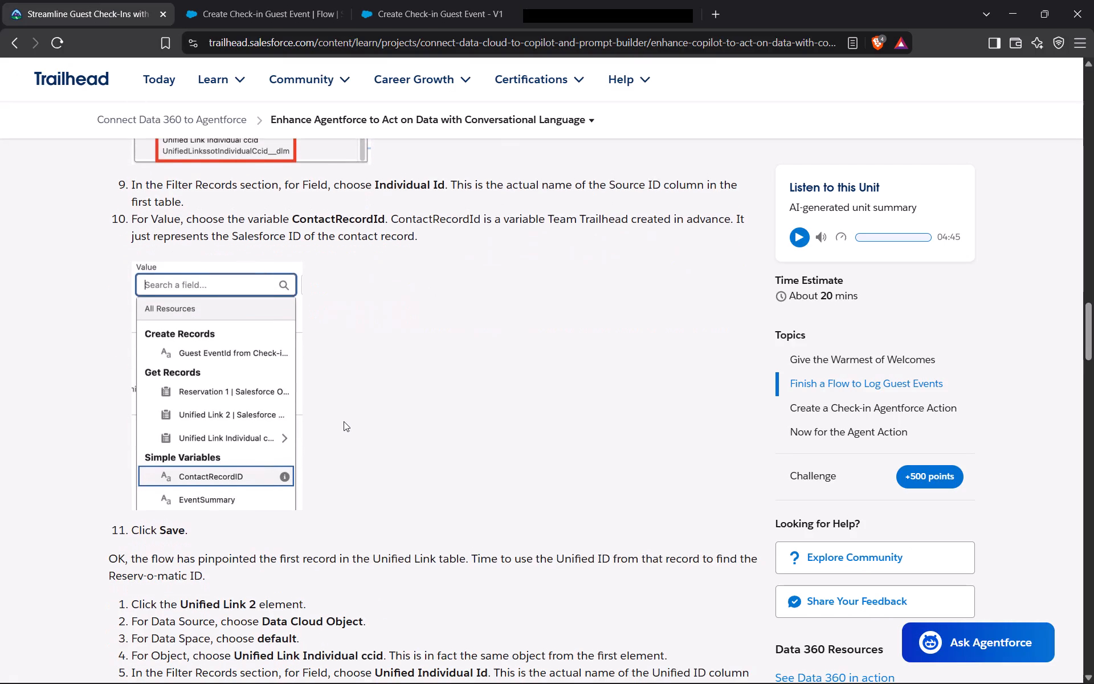
{"action": "left_click", "coordinate": [402, 0]}
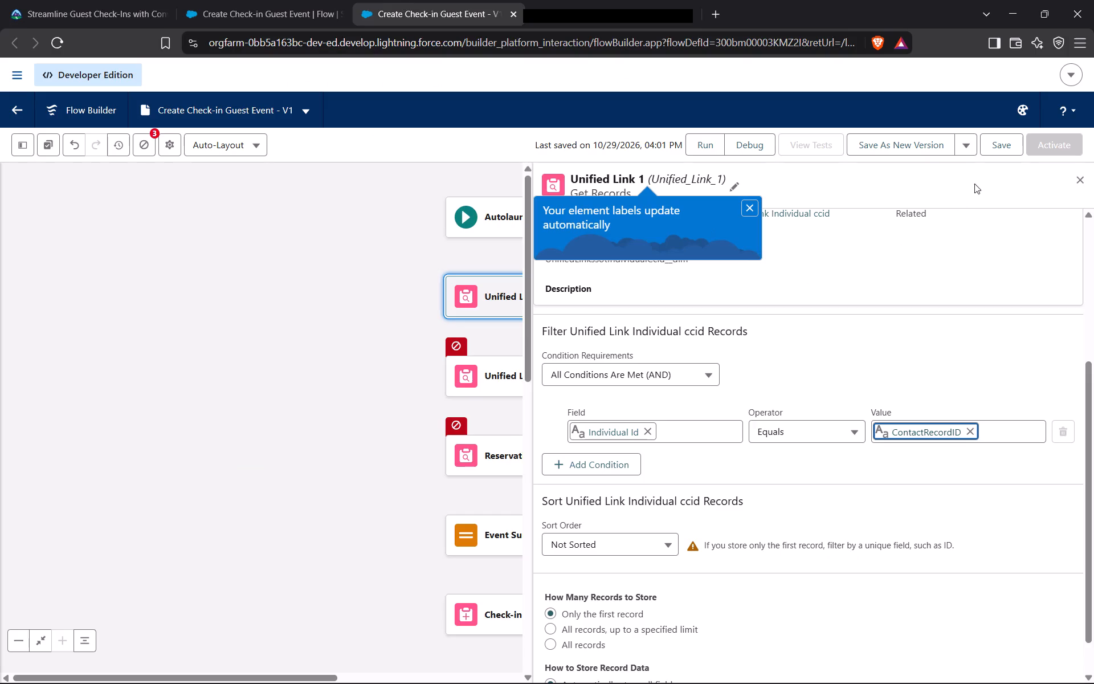
{"action": "left_click", "coordinate": [998, 147]}
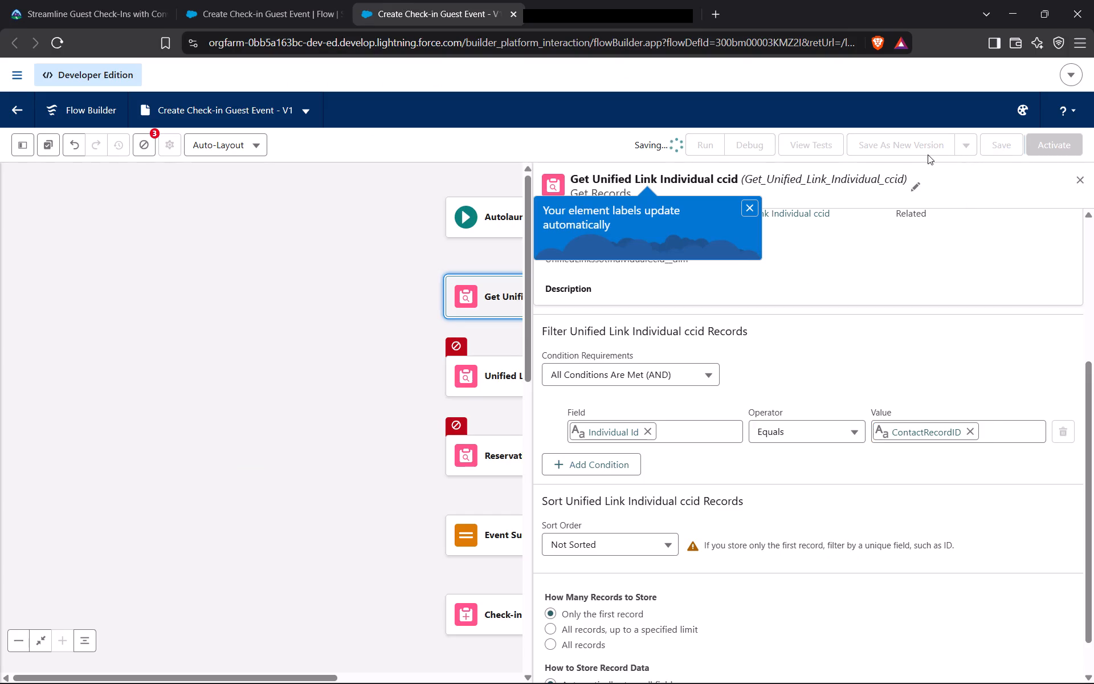
Read Trailhead's instructions for the second query, close the first element's settings and open the Unified Link 2 element.
{"action": "left_click", "coordinate": [106, 2]}
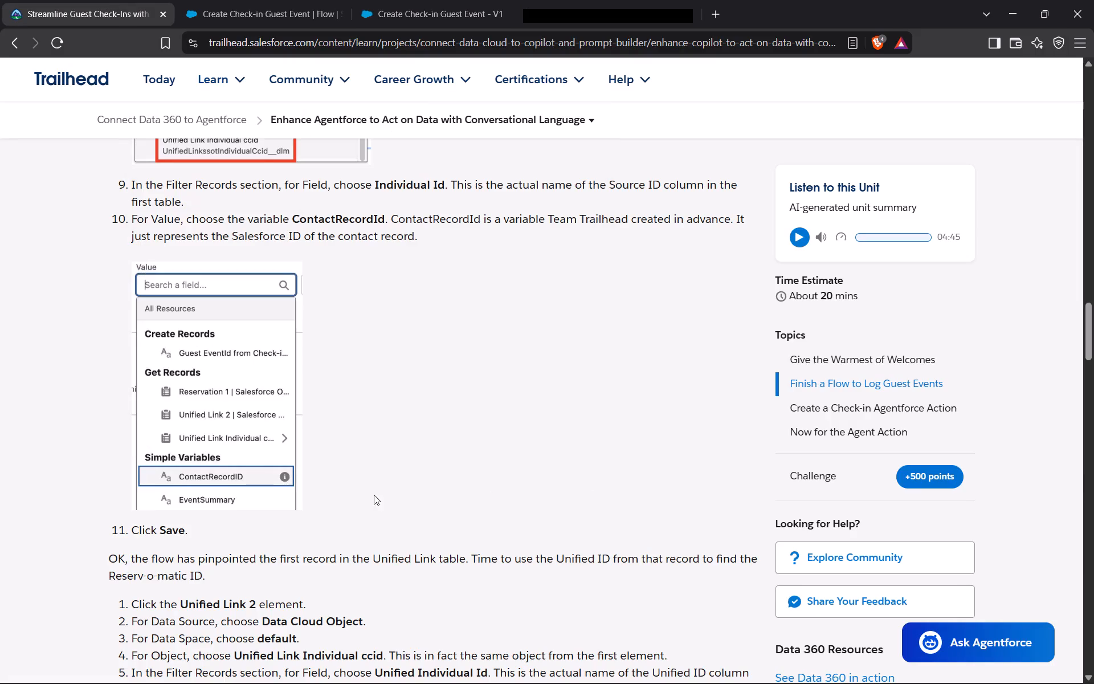
{"action": "scroll", "coordinate": [370, 503], "scroll_direction": "down", "scroll_amount": 1}
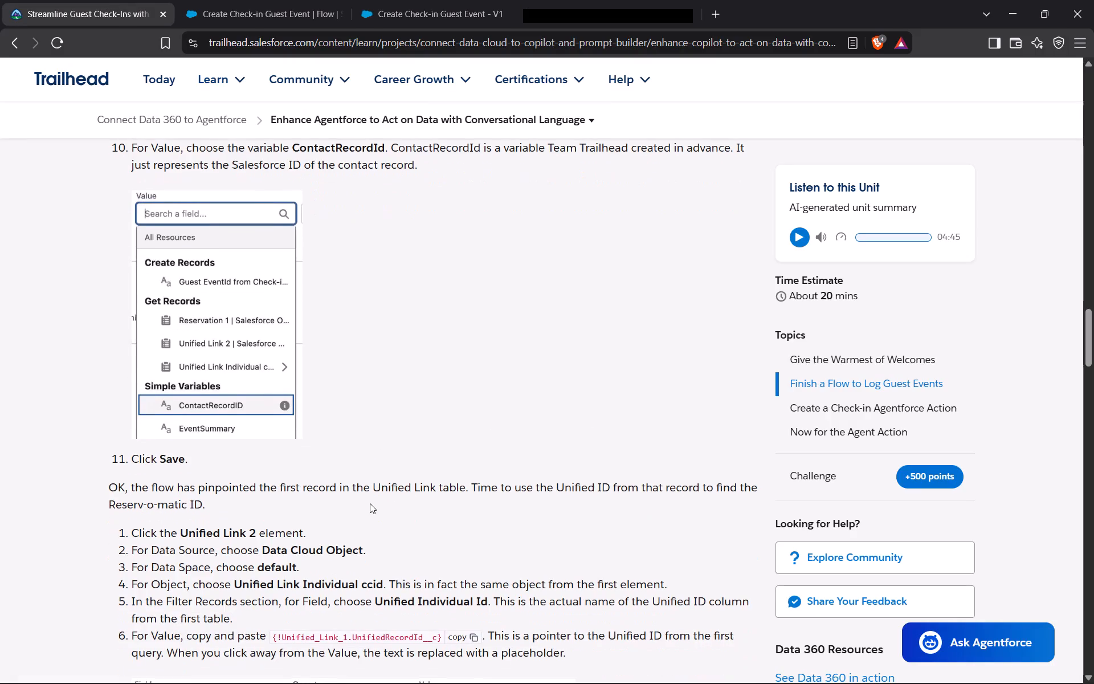
{"action": "scroll", "coordinate": [370, 503], "scroll_direction": "down", "scroll_amount": 2}
{"action": "scroll", "coordinate": [370, 503], "scroll_direction": "up", "scroll_amount": 1}
{"action": "scroll", "coordinate": [370, 503], "scroll_direction": "down", "scroll_amount": 1}
{"action": "scroll", "coordinate": [370, 503], "scroll_direction": "up", "scroll_amount": 1}
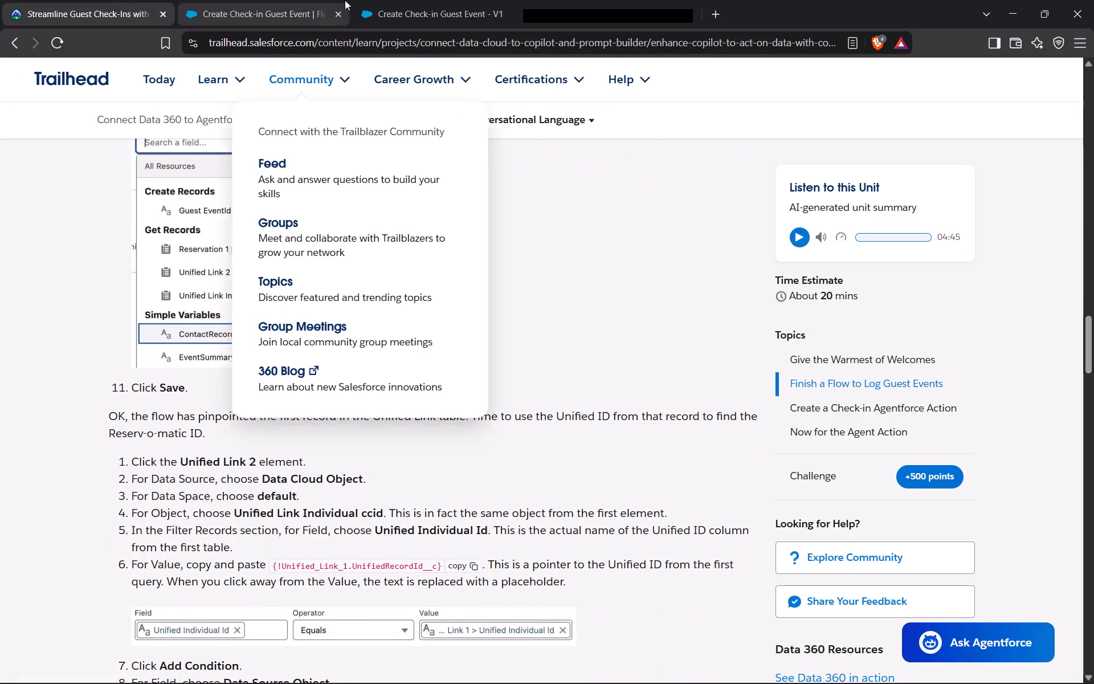
{"action": "left_click", "coordinate": [405, 0]}
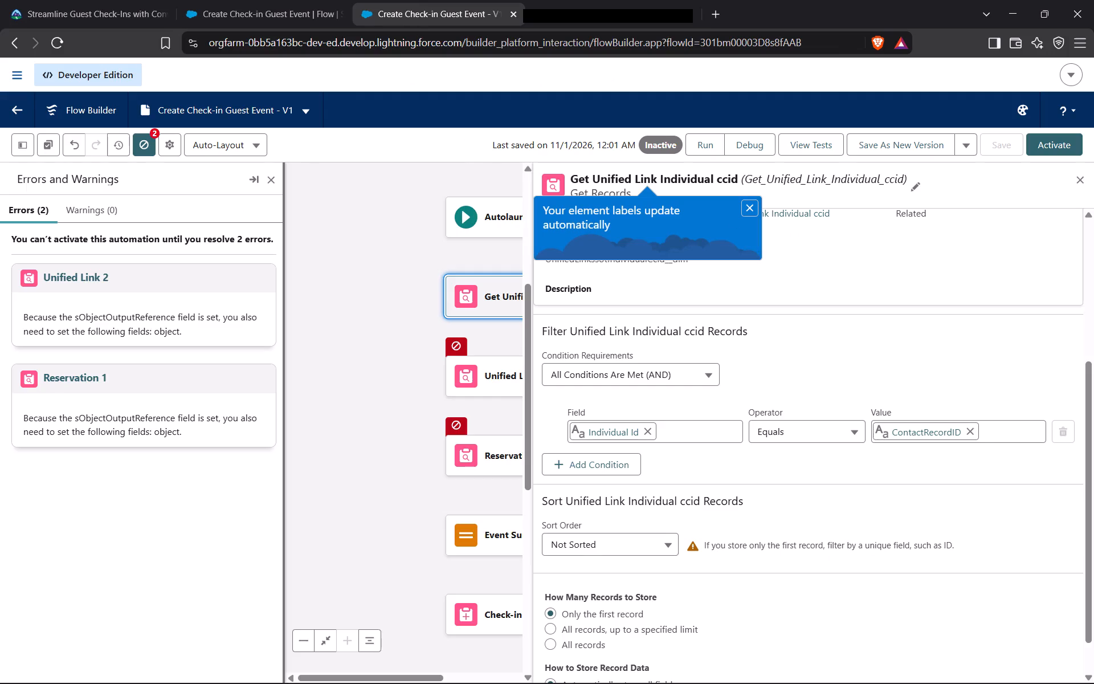
{"action": "left_click", "coordinate": [1083, 174]}
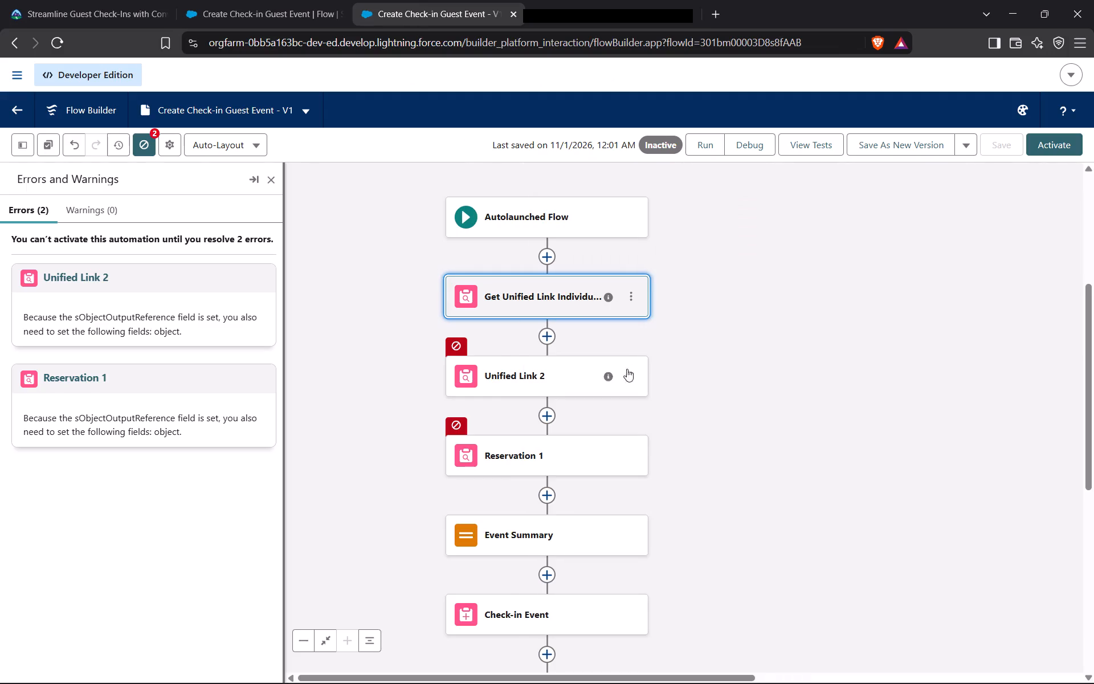
{"action": "left_click", "coordinate": [530, 376]}
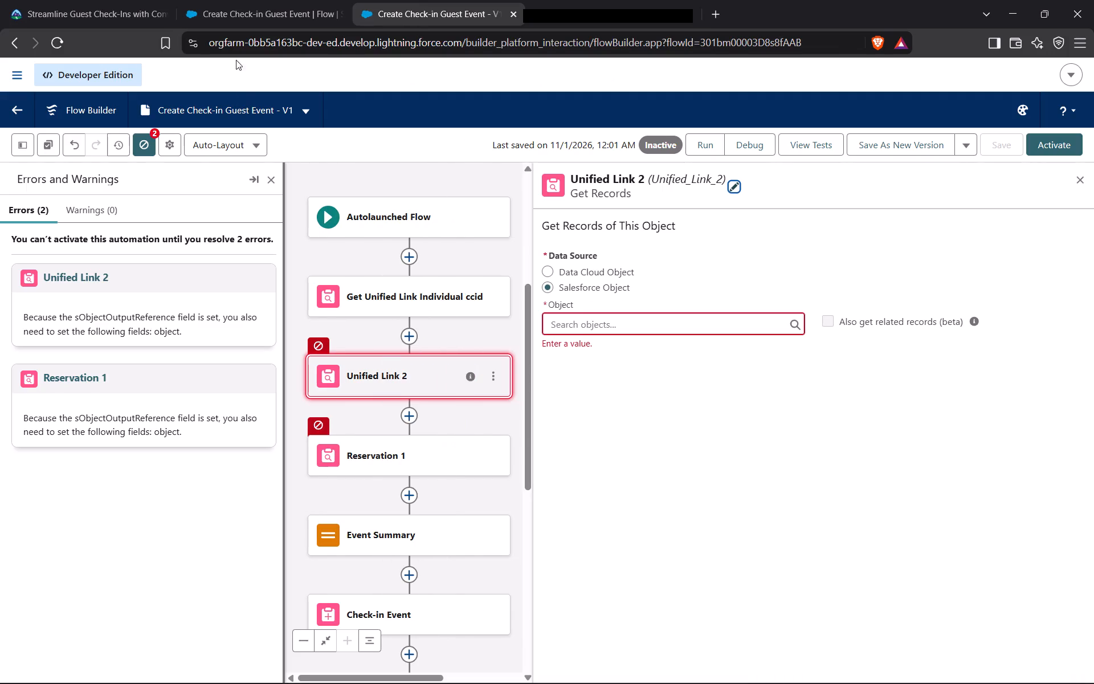
Following Trailhead's steps 2 and 3, set Unified Link 2's Data Source to Data Cloud Object and its Data Space to default.
{"action": "left_click", "coordinate": [59, 0]}
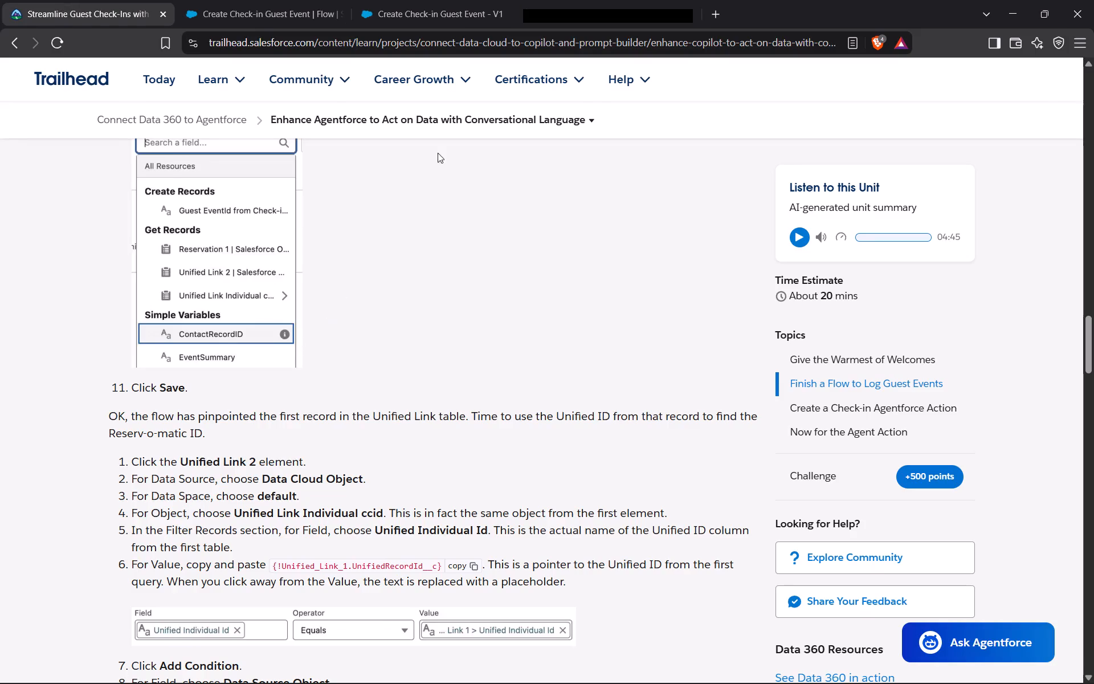
{"action": "left_click", "coordinate": [443, 0]}
{"action": "left_click", "coordinate": [601, 269]}
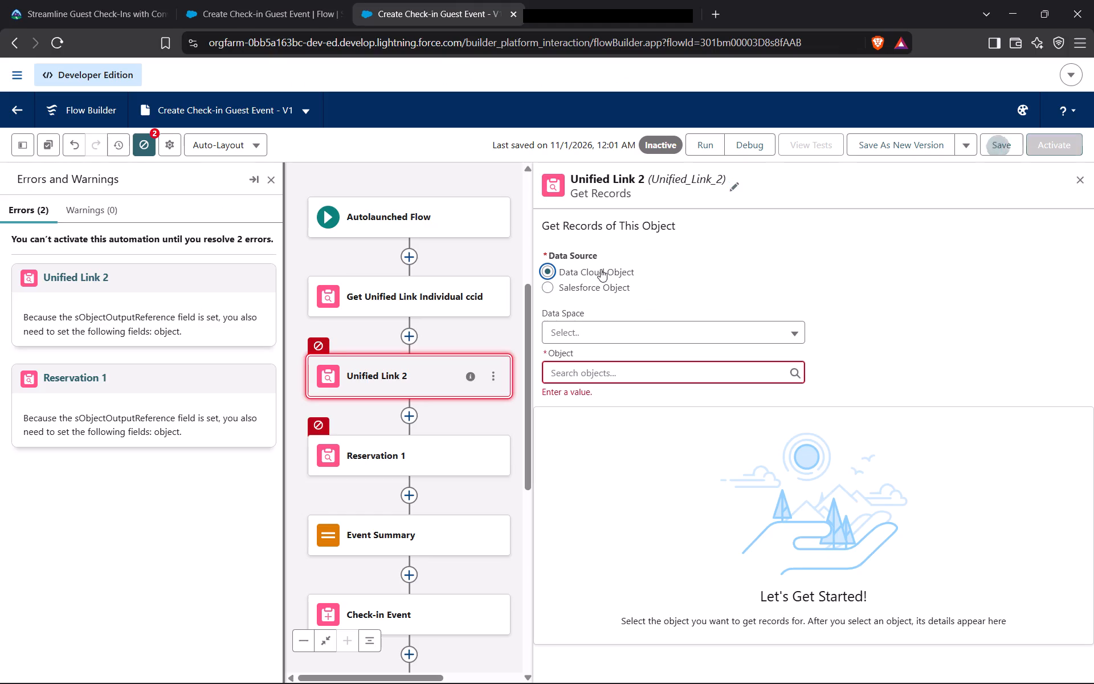
{"action": "left_click", "coordinate": [108, 0]}
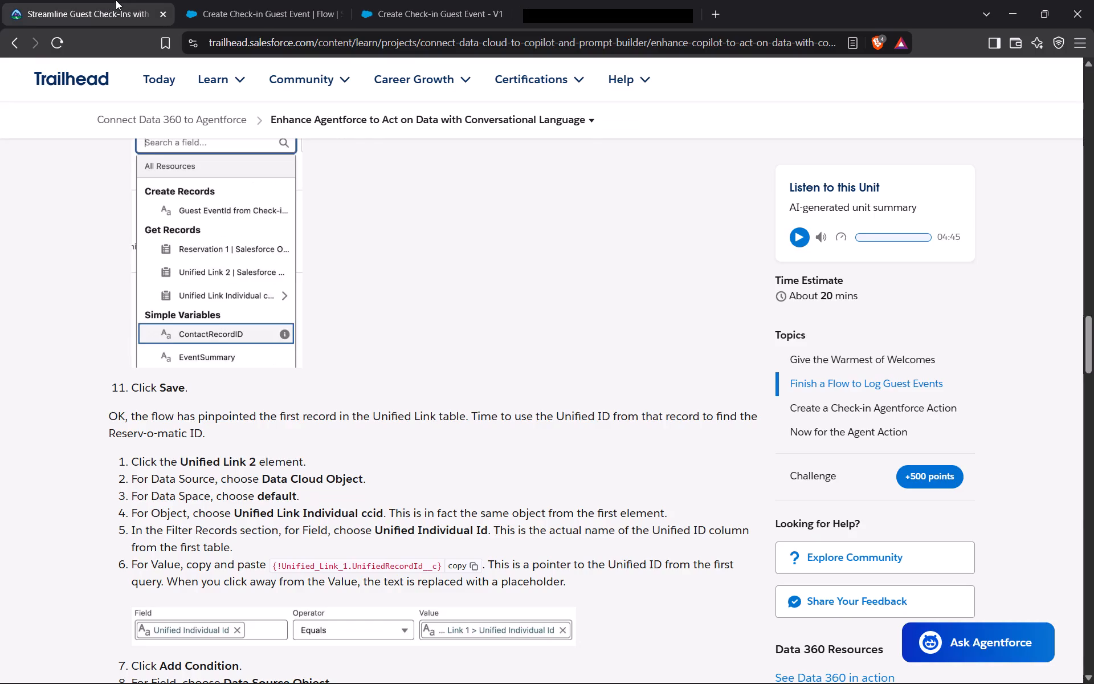
{"action": "left_click", "coordinate": [399, 0]}
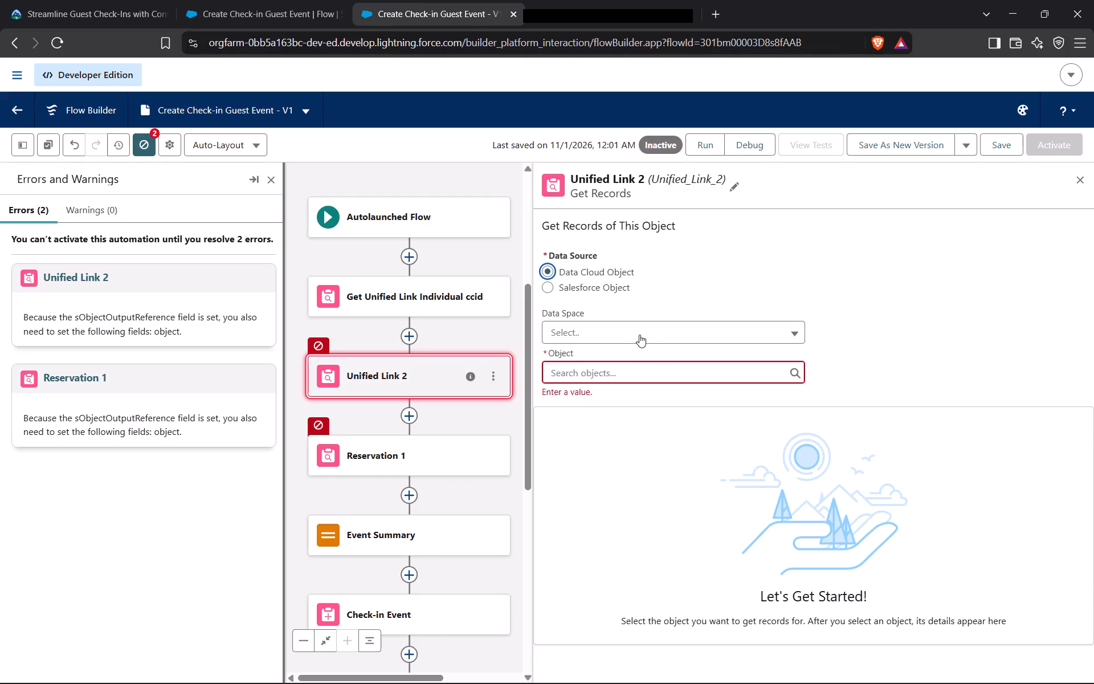
{"action": "left_click", "coordinate": [639, 335]}
{"action": "left_click", "coordinate": [640, 356]}
Set Unified Link 2's Object to Unified Link Individual ccid.
{"action": "left_click", "coordinate": [636, 377]}
{"action": "scroll", "coordinate": [696, 504], "scroll_direction": "down", "scroll_amount": 1}
{"action": "scroll", "coordinate": [696, 504], "scroll_direction": "up", "scroll_amount": 2}
{"action": "scroll", "coordinate": [696, 504], "scroll_direction": "down", "scroll_amount": 8}
{"action": "scroll", "coordinate": [696, 503], "scroll_direction": "up", "scroll_amount": 1}
{"action": "scroll", "coordinate": [696, 504], "scroll_direction": "down", "scroll_amount": 7}
{"action": "scroll", "coordinate": [696, 504], "scroll_direction": "up", "scroll_amount": 4}
{"action": "scroll", "coordinate": [696, 530], "scroll_direction": "down", "scroll_amount": 4}
{"action": "scroll", "coordinate": [696, 530], "scroll_direction": "up", "scroll_amount": 1}
{"action": "scroll", "coordinate": [696, 530], "scroll_direction": "down", "scroll_amount": 8}
{"action": "scroll", "coordinate": [697, 527], "scroll_direction": "up", "scroll_amount": 3}
{"action": "scroll", "coordinate": [697, 527], "scroll_direction": "down", "scroll_amount": 1}
{"action": "scroll", "coordinate": [697, 527], "scroll_direction": "up", "scroll_amount": 1}
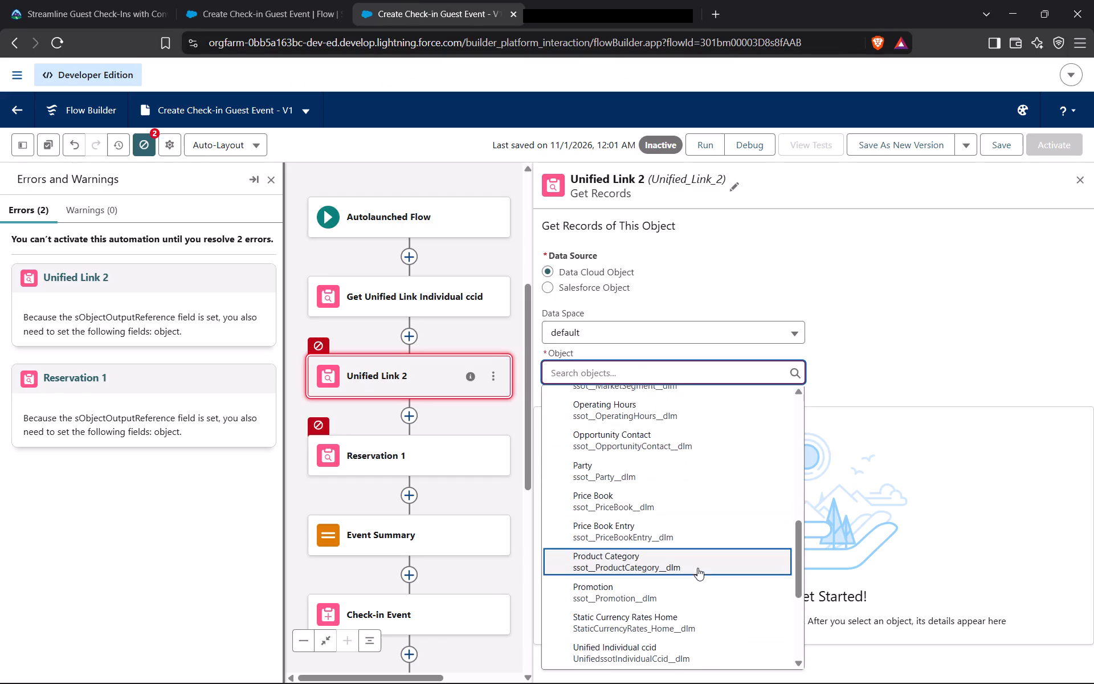
{"action": "left_click_drag", "start_coordinate": [797, 560], "coordinate": [811, 632]}
{"action": "left_click", "coordinate": [742, 651]}
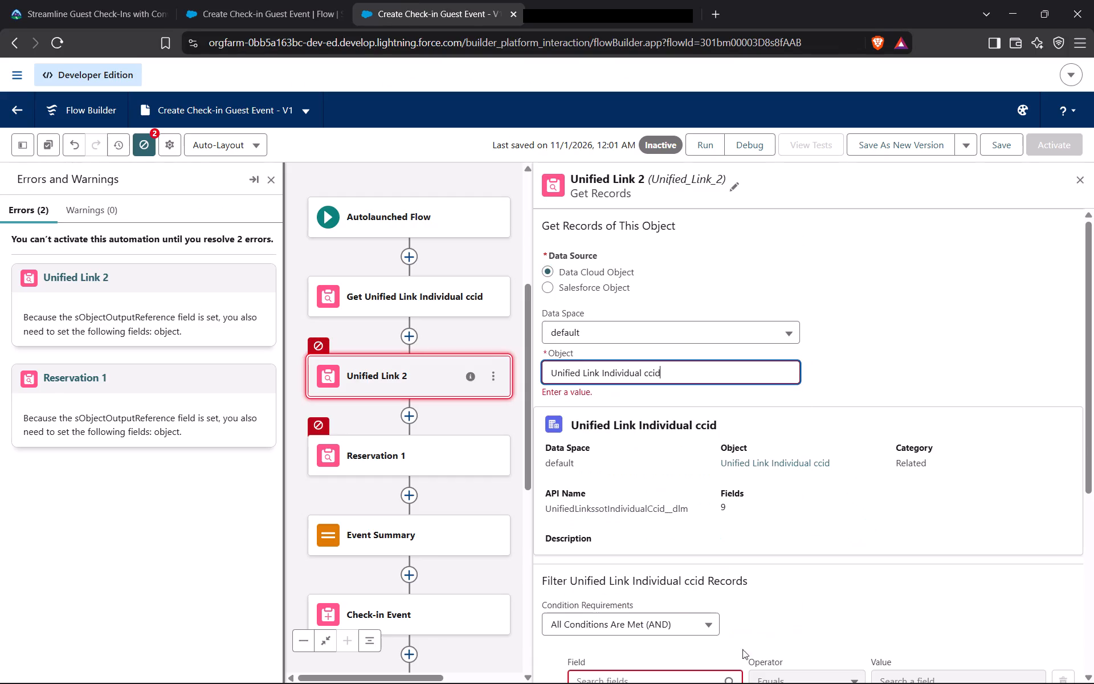
Check Trailhead's filter instructions and set the Field of Unified Link 2's filter condition to Individual Id.
{"action": "left_click", "coordinate": [121, 0]}
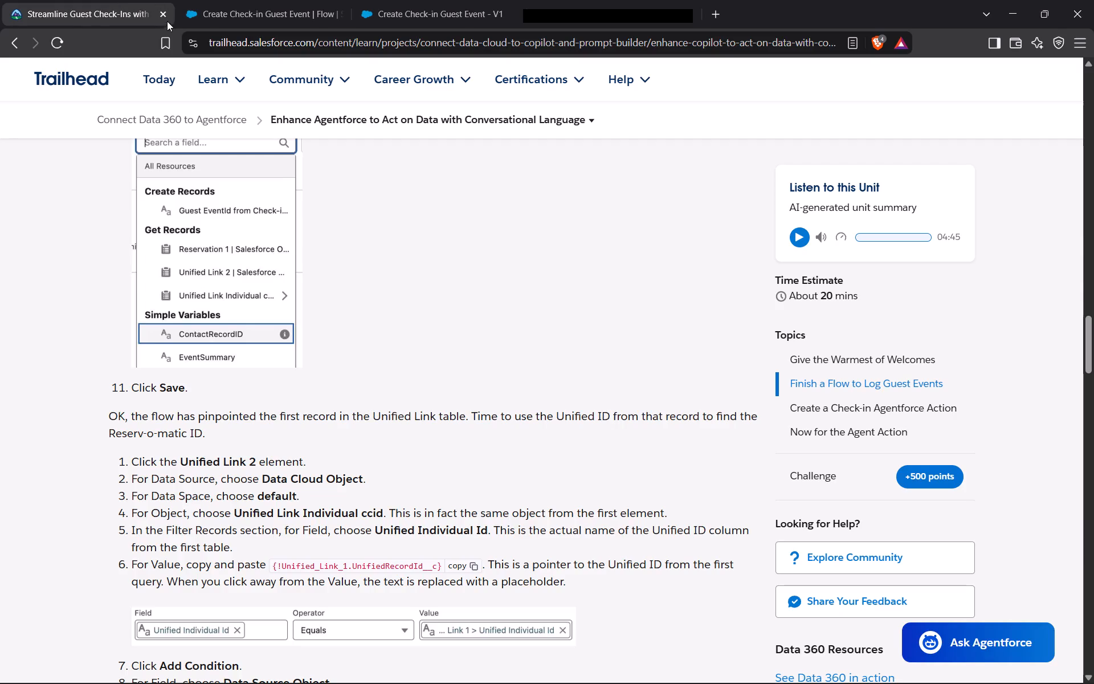
{"action": "left_click", "coordinate": [468, 0]}
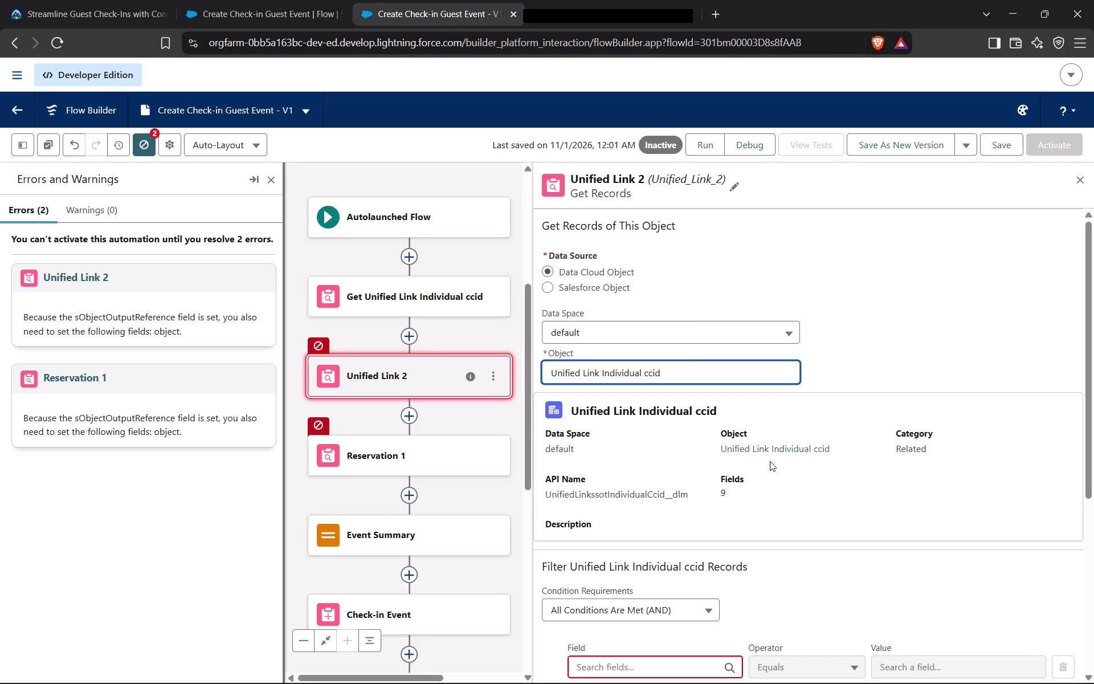
{"action": "scroll", "coordinate": [872, 557], "scroll_direction": "down", "scroll_amount": 1}
{"action": "scroll", "coordinate": [872, 557], "scroll_direction": "up", "scroll_amount": 1}
{"action": "scroll", "coordinate": [872, 557], "scroll_direction": "down", "scroll_amount": 2}
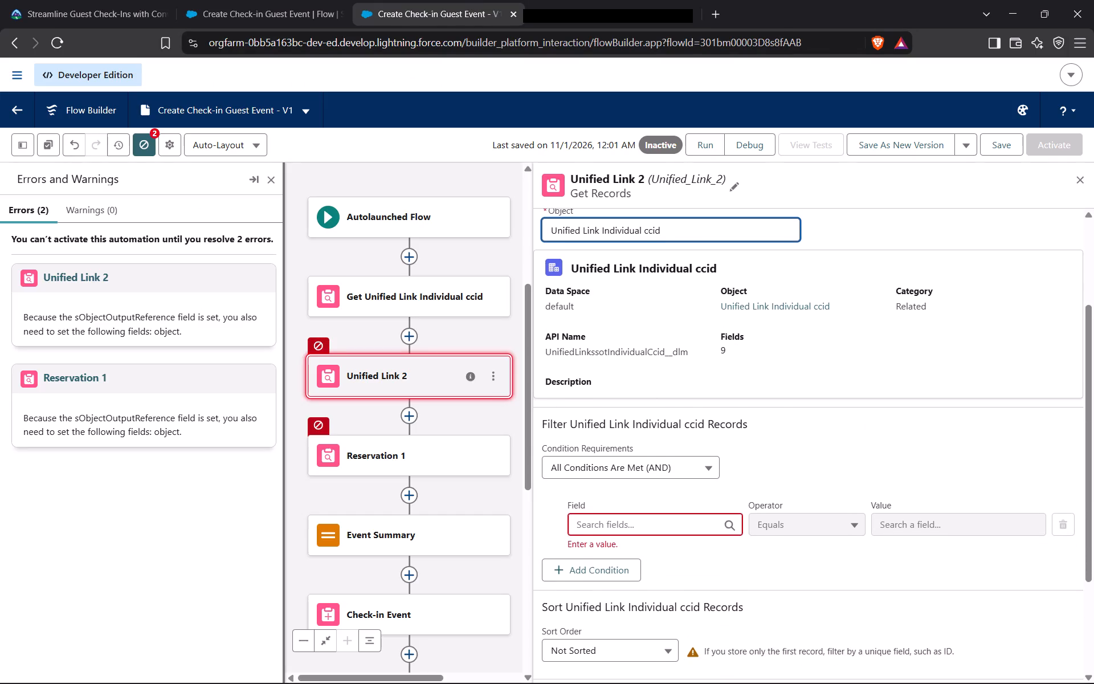
{"action": "left_click", "coordinate": [714, 524]}
{"action": "scroll", "coordinate": [623, 434], "scroll_direction": "down", "scroll_amount": 1}
{"action": "scroll", "coordinate": [623, 434], "scroll_direction": "up", "scroll_amount": 3}
{"action": "scroll", "coordinate": [622, 434], "scroll_direction": "down", "scroll_amount": 1}
{"action": "scroll", "coordinate": [622, 434], "scroll_direction": "up", "scroll_amount": 2}
{"action": "scroll", "coordinate": [622, 434], "scroll_direction": "down", "scroll_amount": 7}
{"action": "left_click", "coordinate": [635, 401]}
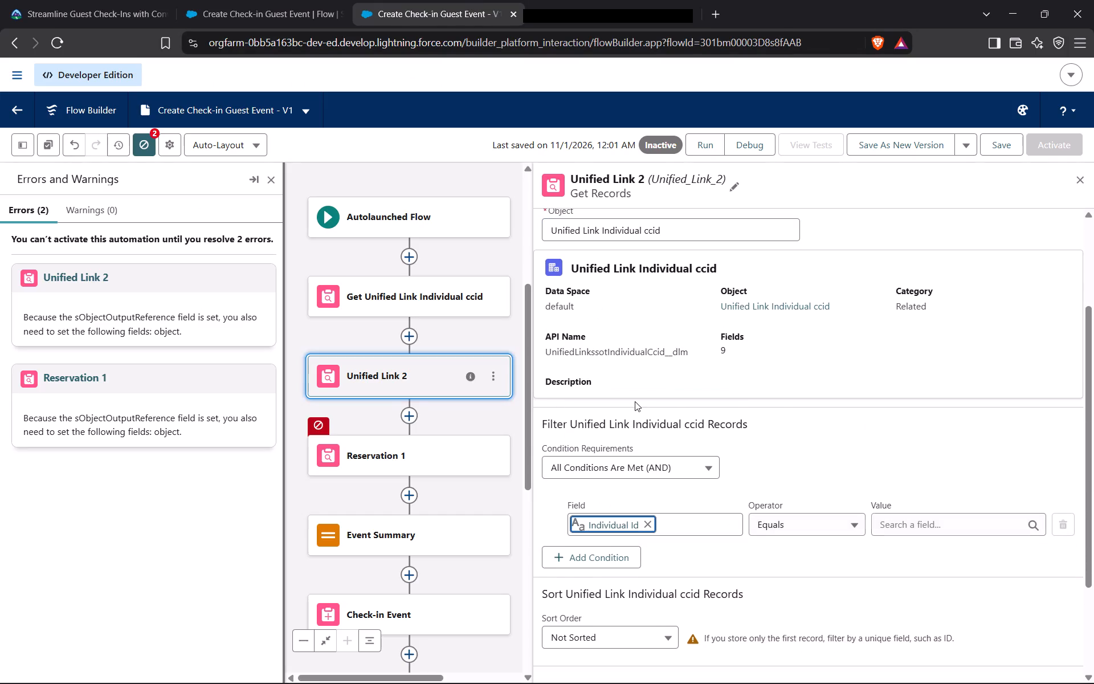
Reread Trailhead's Unified Link 1 steps and compare them with the object and filter settings of the flow's first Get Records element.
{"action": "left_click", "coordinate": [71, 0]}
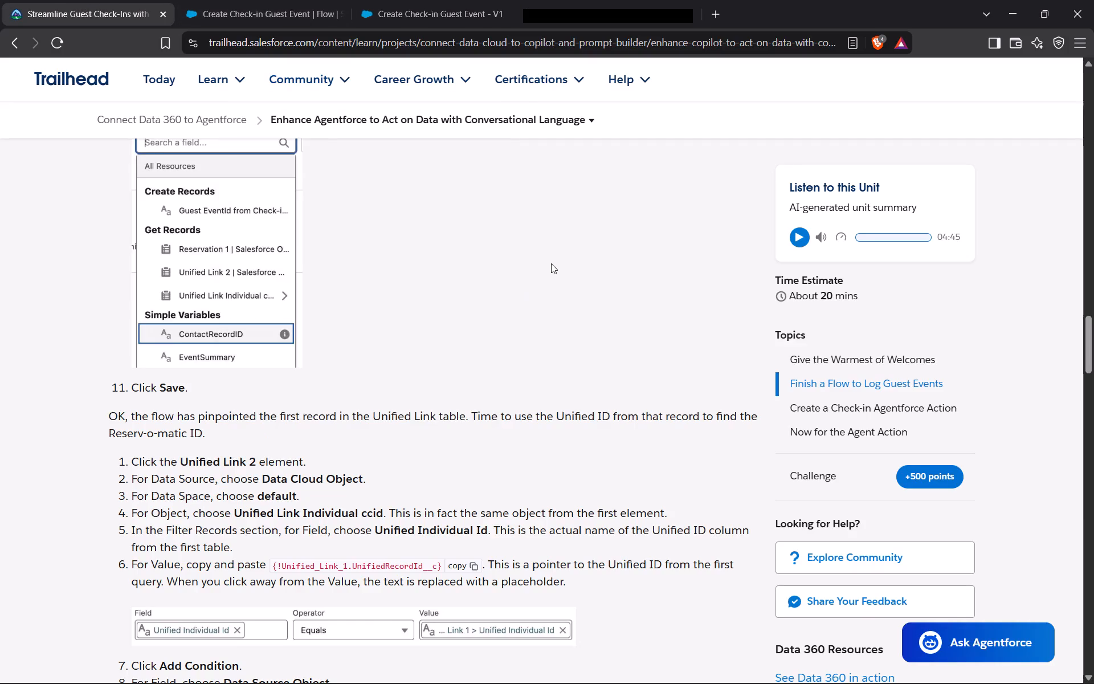
{"action": "scroll", "coordinate": [551, 263], "scroll_direction": "up", "scroll_amount": 5}
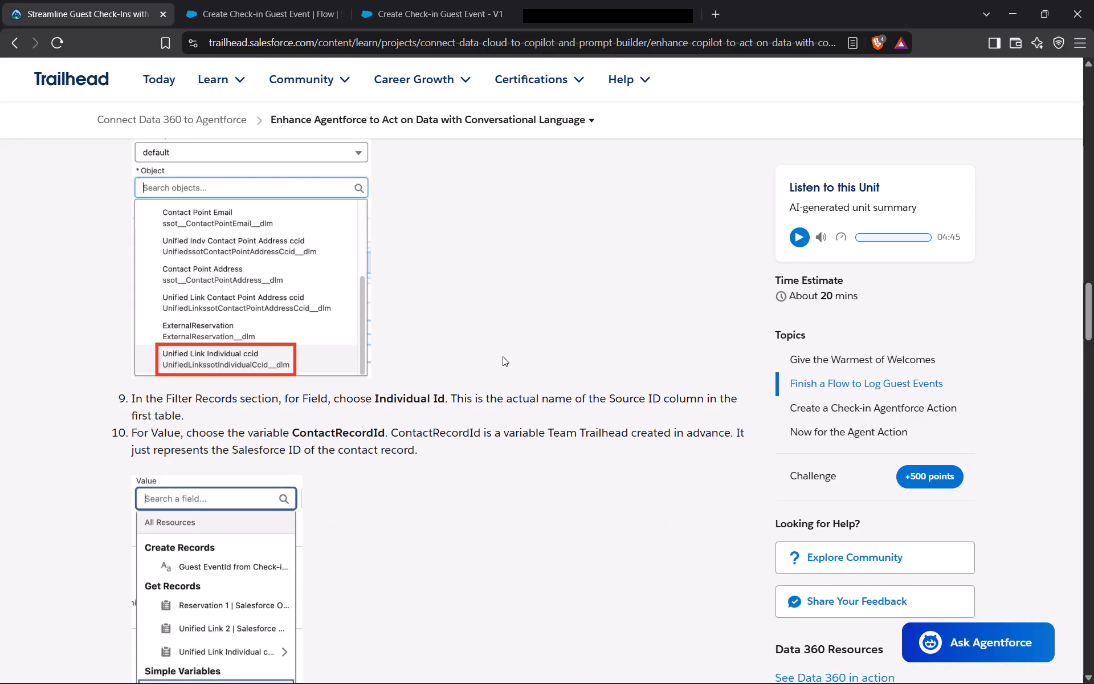
{"action": "scroll", "coordinate": [503, 356], "scroll_direction": "up", "scroll_amount": 5}
{"action": "scroll", "coordinate": [503, 356], "scroll_direction": "down", "scroll_amount": 1}
{"action": "scroll", "coordinate": [503, 356], "scroll_direction": "up", "scroll_amount": 1}
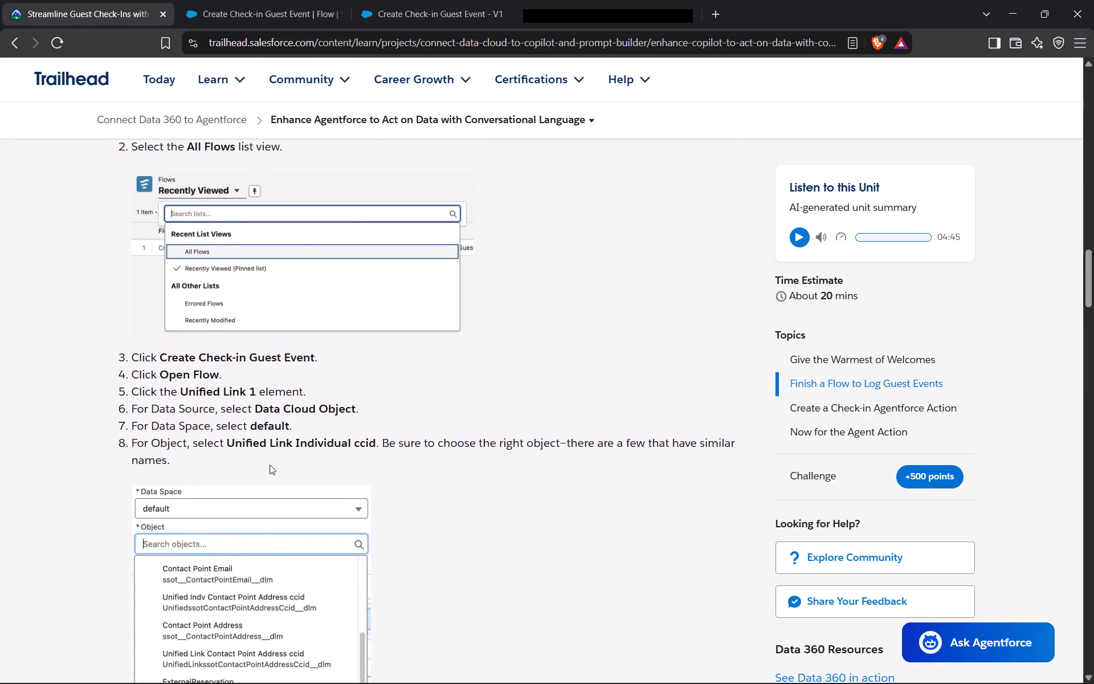
{"action": "scroll", "coordinate": [258, 451], "scroll_direction": "down", "scroll_amount": 1}
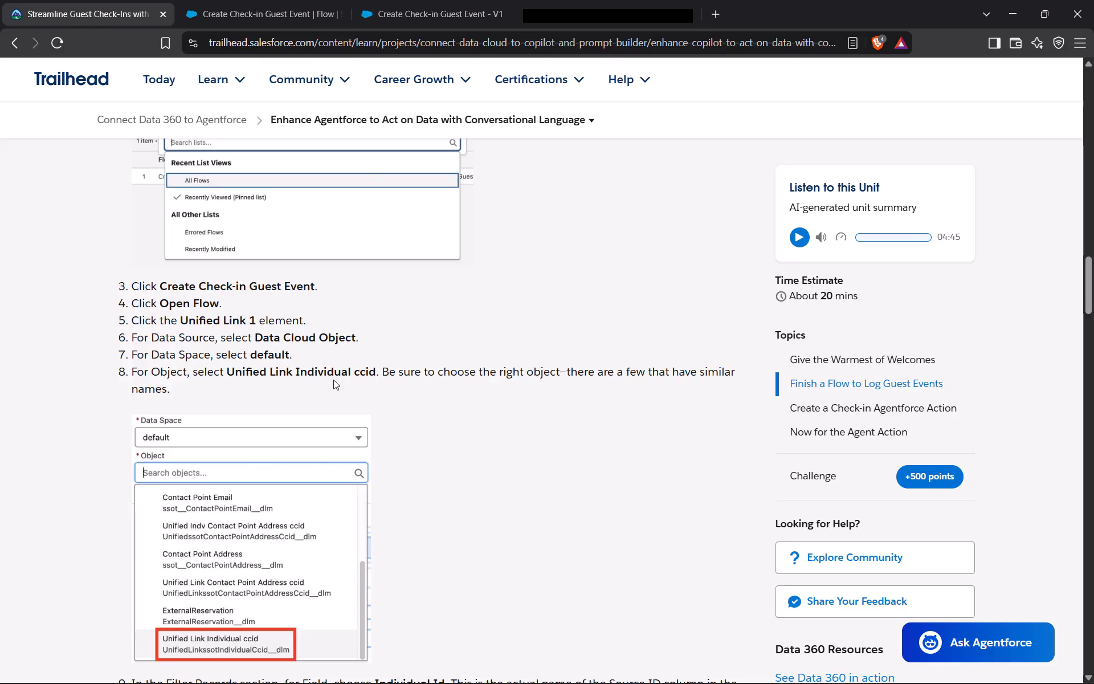
{"action": "left_click", "coordinate": [432, 4]}
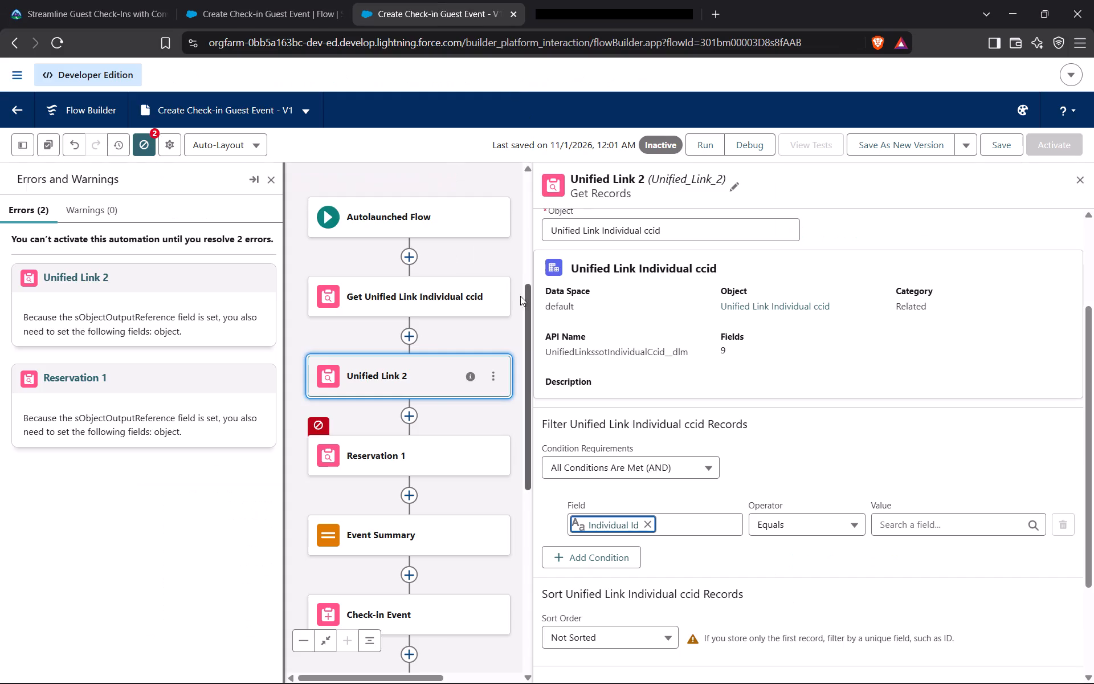
{"action": "left_click", "coordinate": [418, 298]}
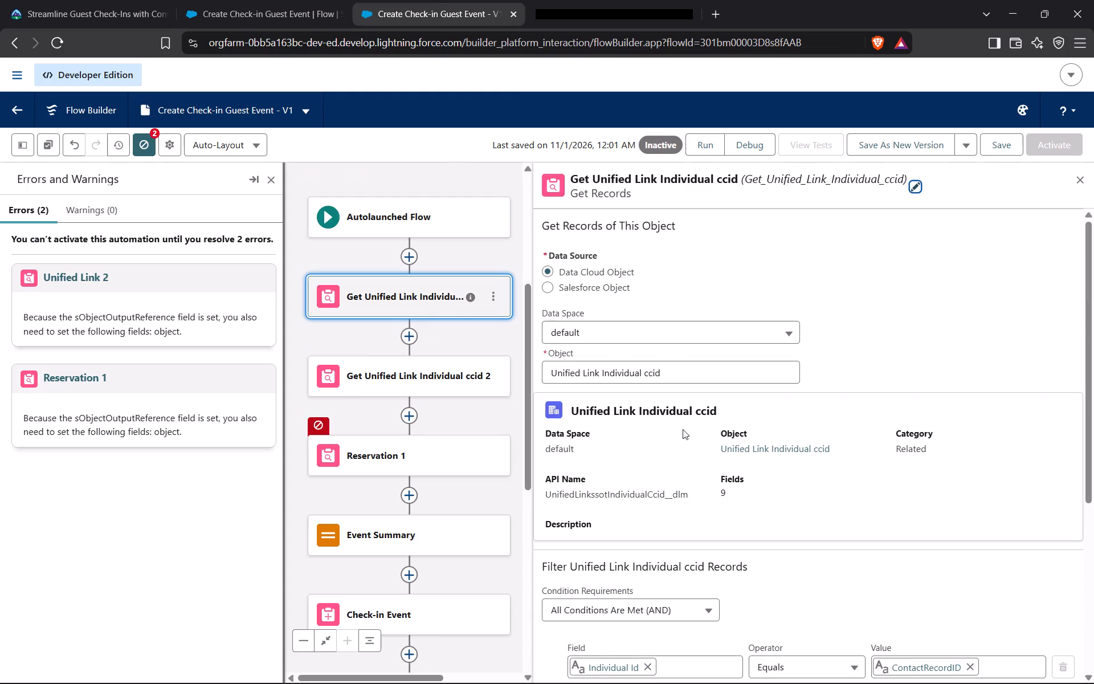
{"action": "scroll", "coordinate": [682, 439], "scroll_direction": "down", "scroll_amount": 2}
{"action": "scroll", "coordinate": [679, 446], "scroll_direction": "up", "scroll_amount": 2}
{"action": "scroll", "coordinate": [671, 482], "scroll_direction": "down", "scroll_amount": 2}
{"action": "scroll", "coordinate": [671, 482], "scroll_direction": "up", "scroll_amount": 1}
{"action": "scroll", "coordinate": [671, 482], "scroll_direction": "down", "scroll_amount": 1}
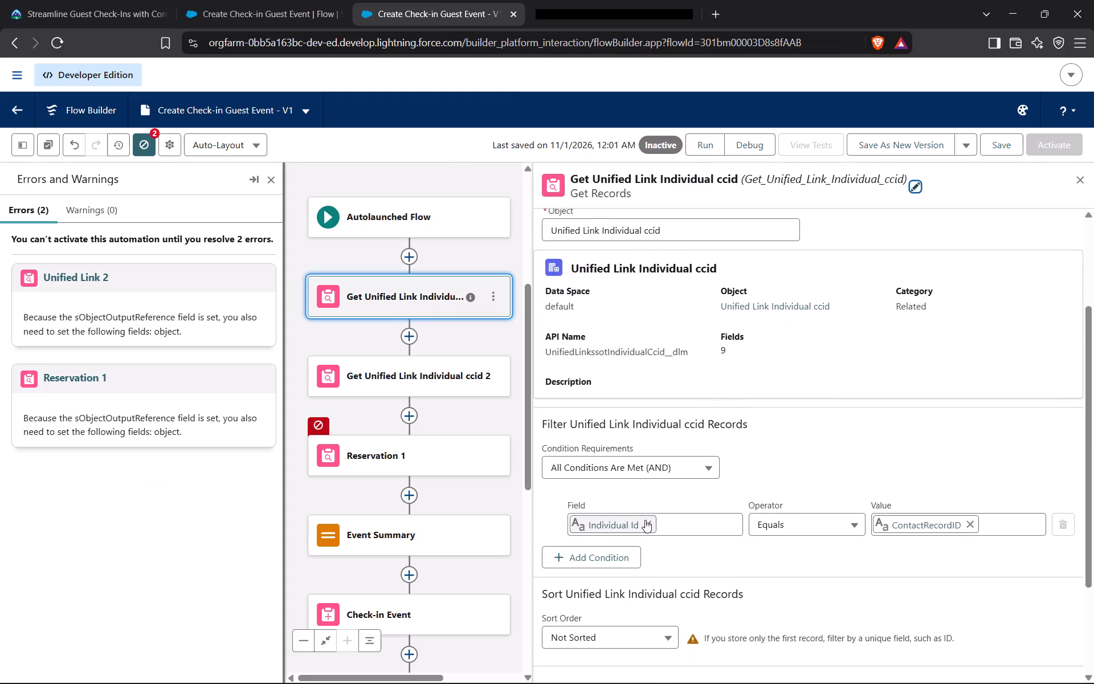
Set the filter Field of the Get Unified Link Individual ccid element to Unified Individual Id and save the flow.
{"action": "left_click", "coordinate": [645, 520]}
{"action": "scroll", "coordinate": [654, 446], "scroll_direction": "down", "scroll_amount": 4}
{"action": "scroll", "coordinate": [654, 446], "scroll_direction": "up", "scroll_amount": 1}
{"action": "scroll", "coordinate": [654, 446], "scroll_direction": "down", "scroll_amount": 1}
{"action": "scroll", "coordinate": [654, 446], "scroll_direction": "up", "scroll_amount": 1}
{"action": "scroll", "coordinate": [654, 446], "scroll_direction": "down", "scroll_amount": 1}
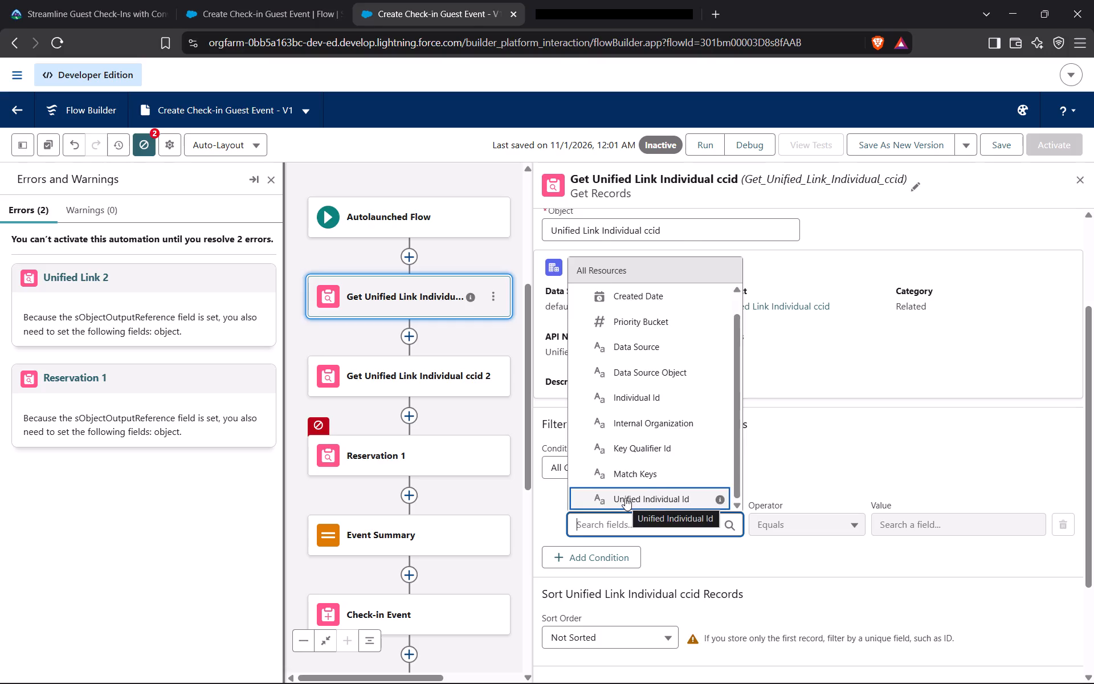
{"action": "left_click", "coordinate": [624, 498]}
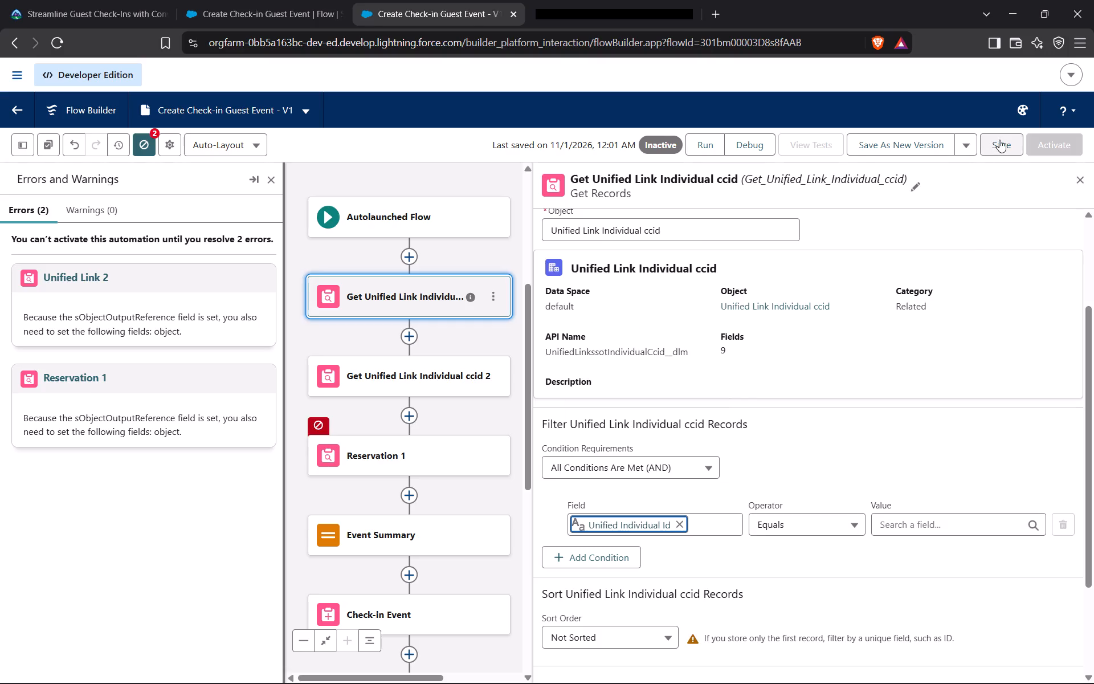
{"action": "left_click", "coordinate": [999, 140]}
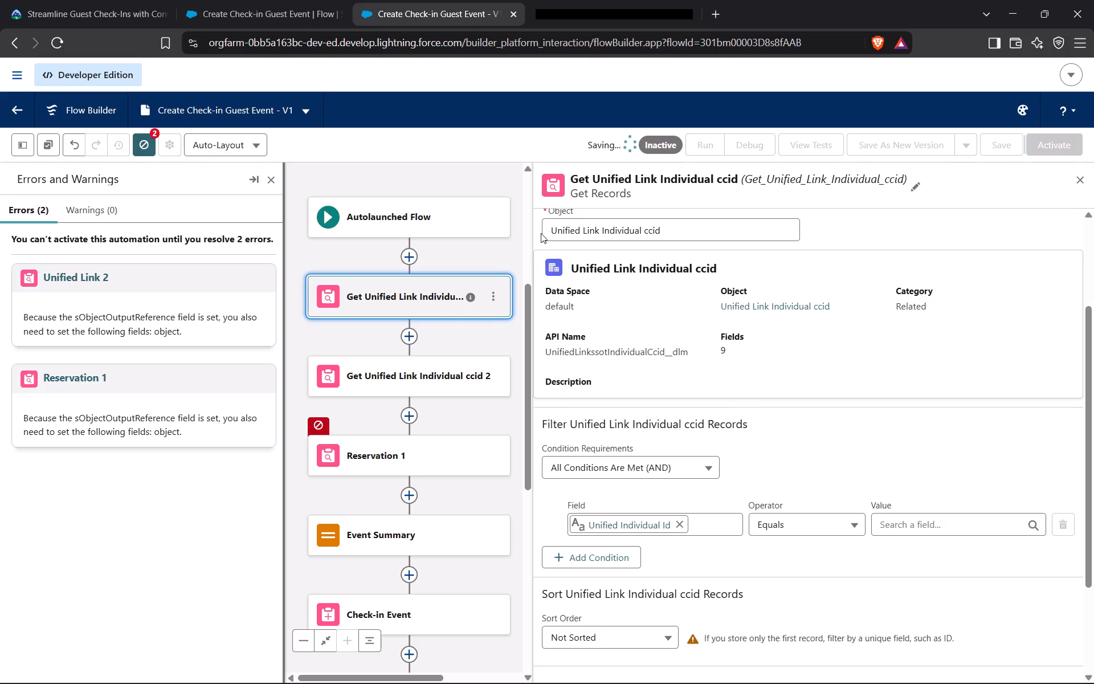
Check Trailhead's step 9 and set the filter Field of the Get Unified Link Individual ccid element to Individual Id.
{"action": "left_click", "coordinate": [89, 0]}
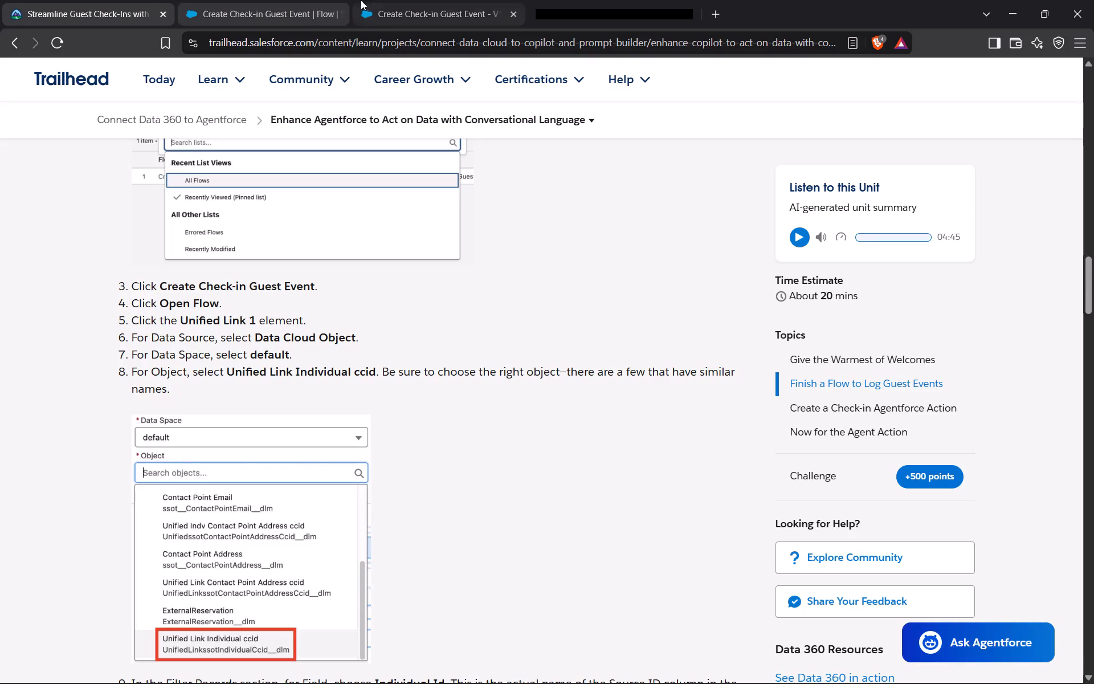
{"action": "left_click", "coordinate": [406, 6]}
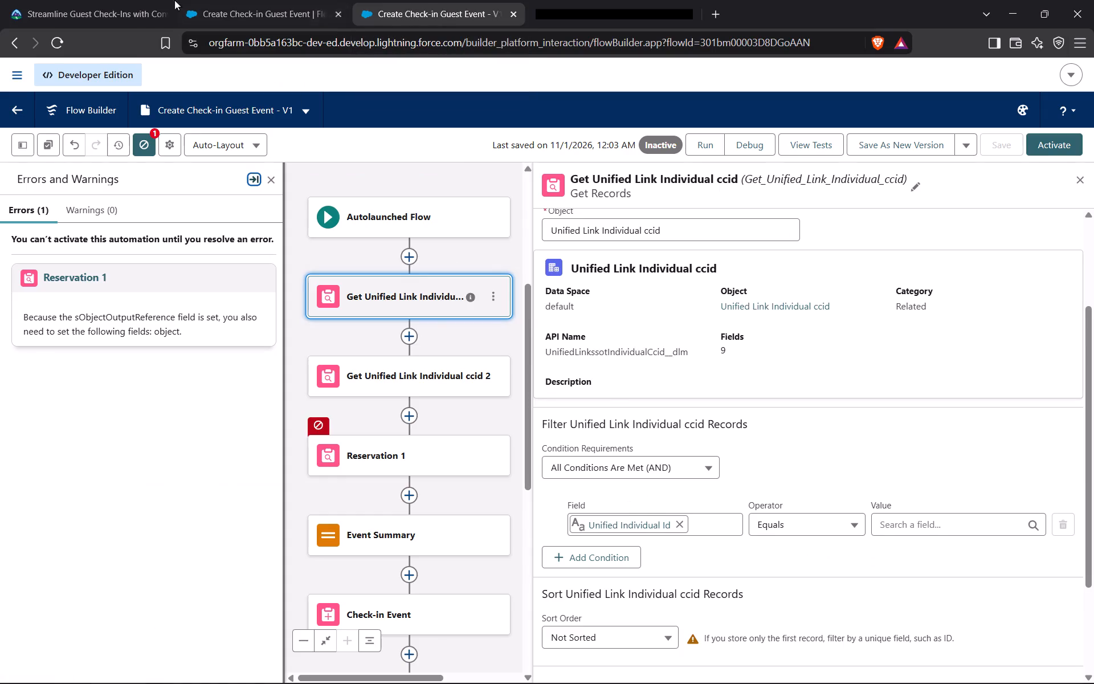
{"action": "left_click", "coordinate": [90, 0]}
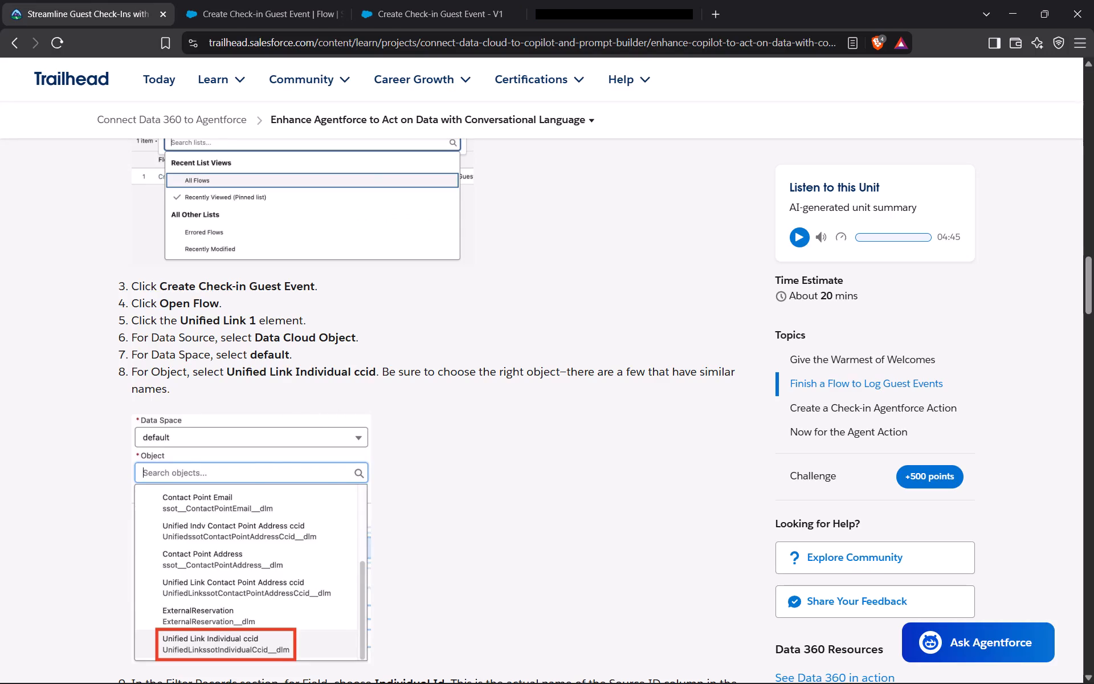
{"action": "scroll", "coordinate": [366, 382], "scroll_direction": "down", "scroll_amount": 4}
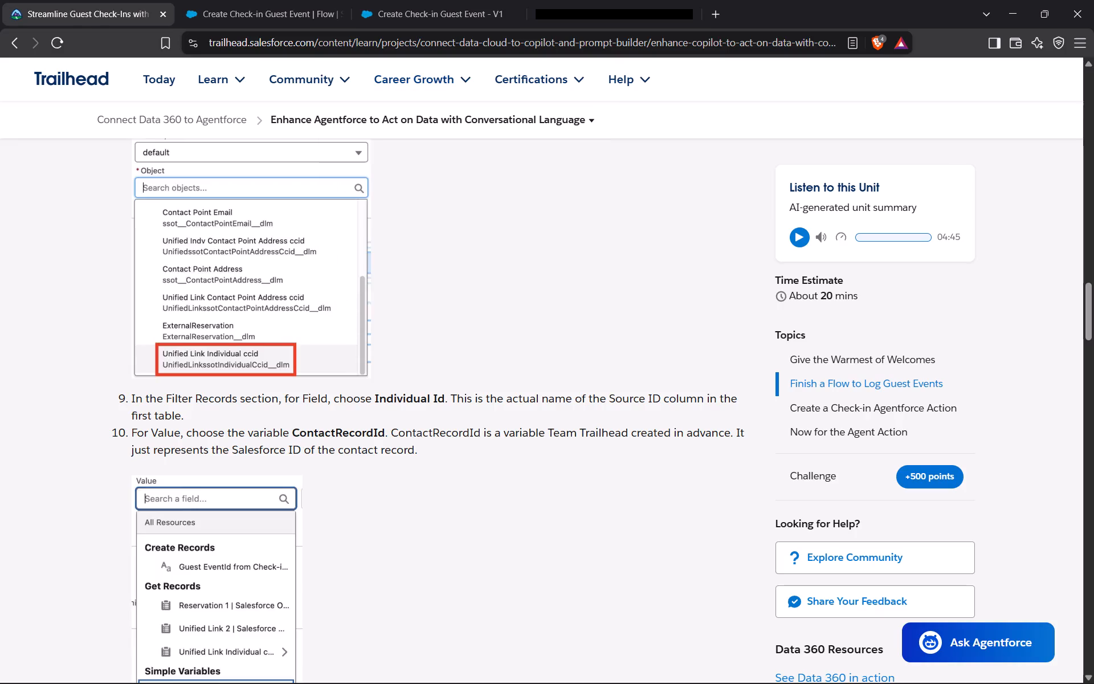
{"action": "left_click", "coordinate": [410, 7]}
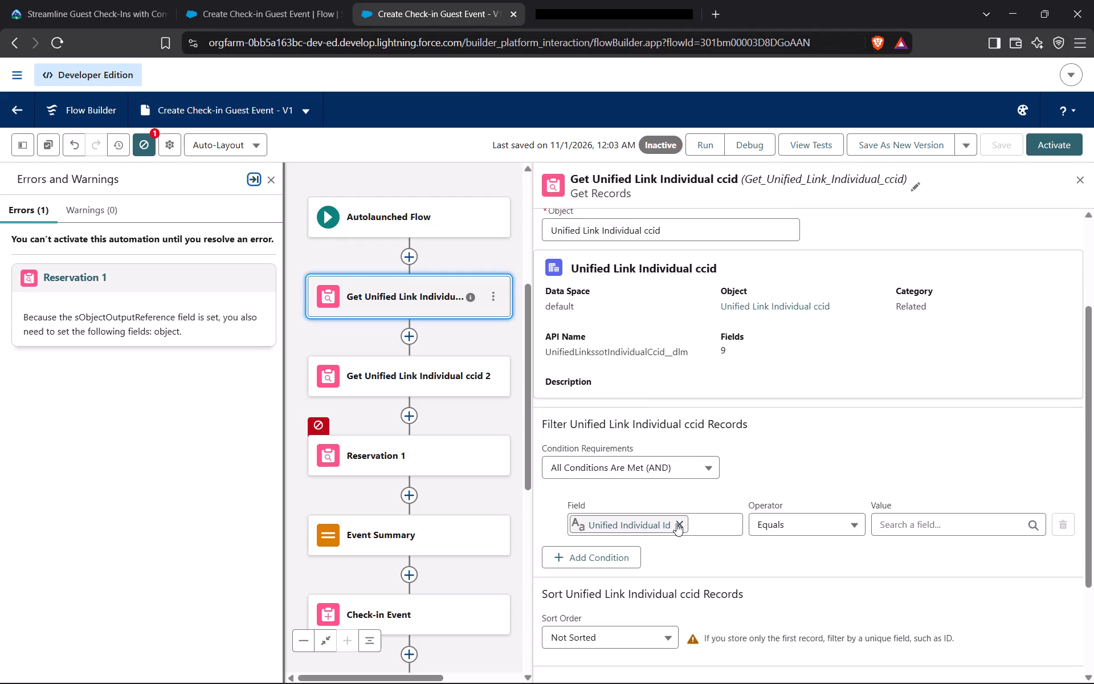
{"action": "left_click", "coordinate": [676, 523]}
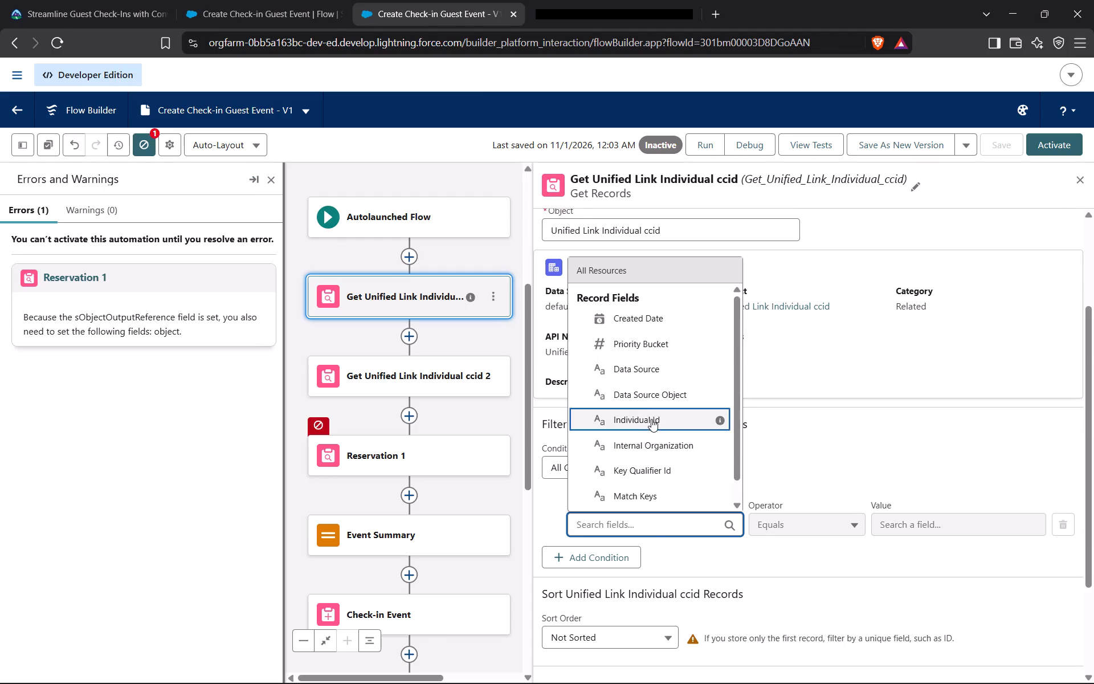
{"action": "left_click", "coordinate": [651, 419]}
Following Trailhead's steps 10 and 11, set the first element's filter Value to the ContactRecordID variable and save the flow.
{"action": "left_click", "coordinate": [104, 0]}
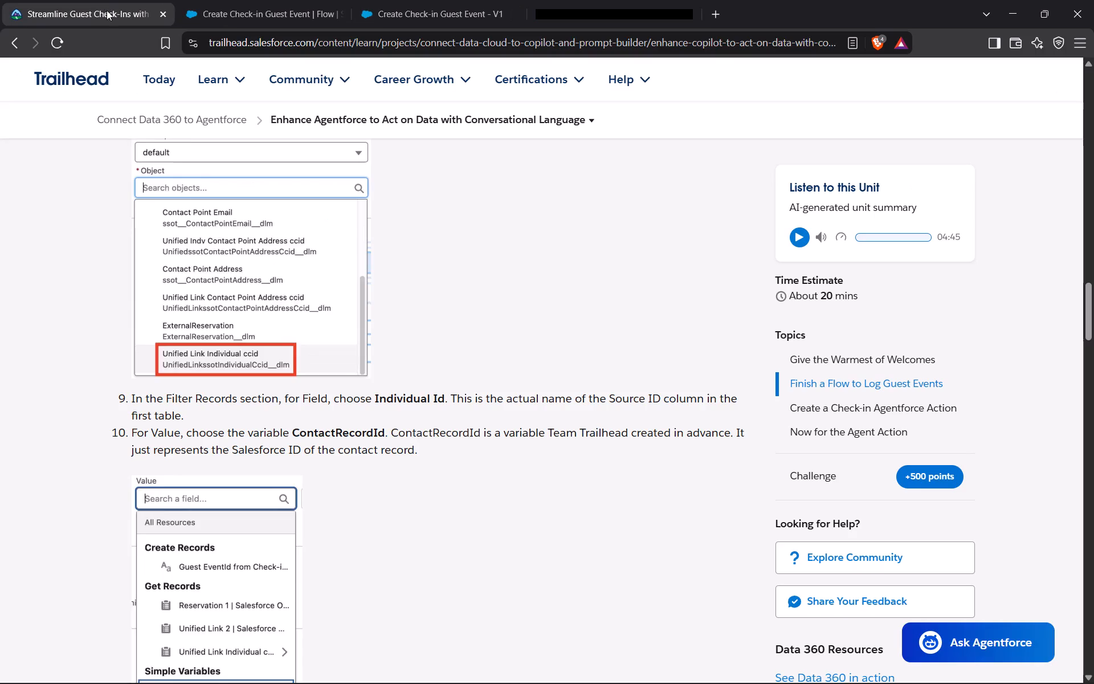
{"action": "left_click", "coordinate": [435, 0]}
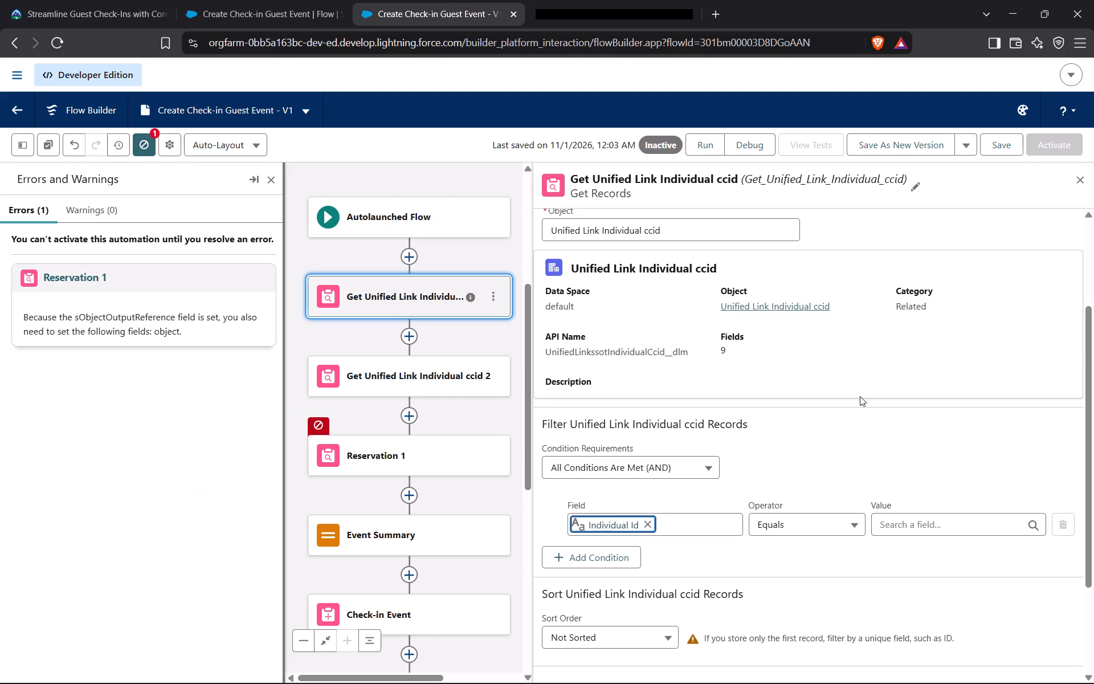
{"action": "left_click", "coordinate": [59, 0]}
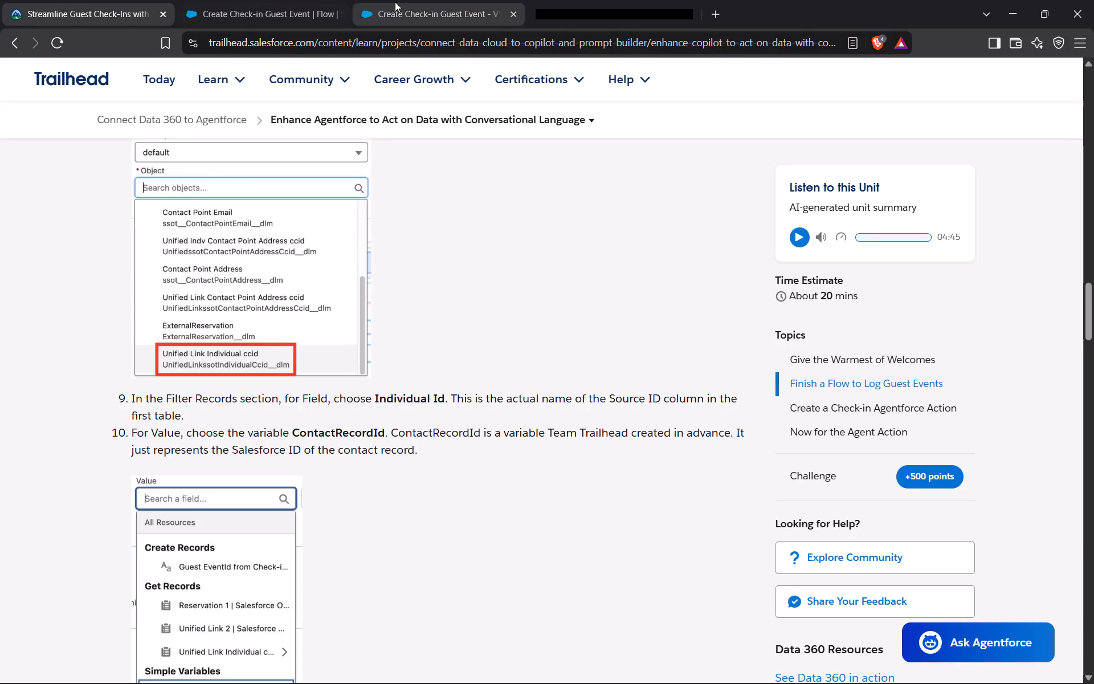
{"action": "left_click", "coordinate": [410, 0]}
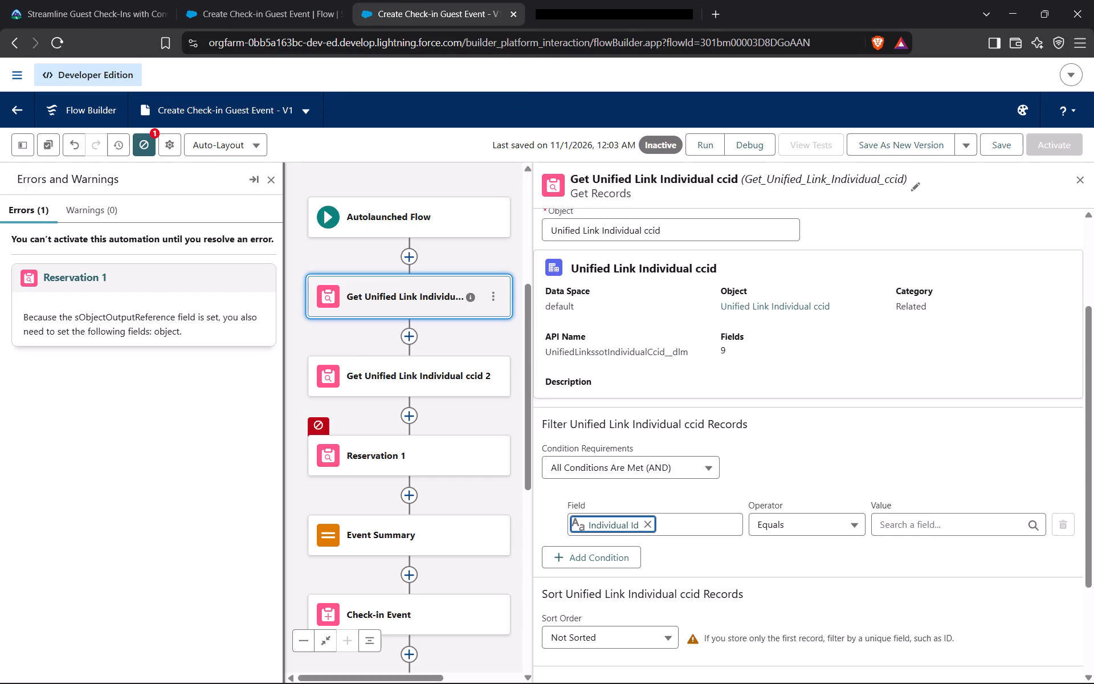
{"action": "left_click", "coordinate": [940, 525]}
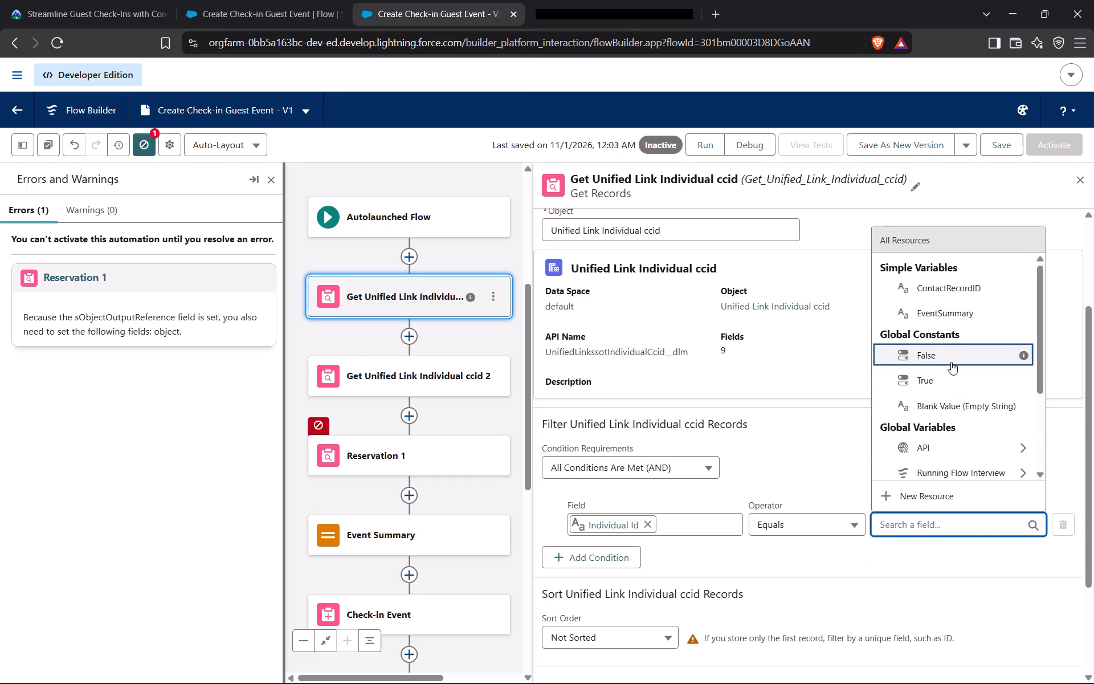
{"action": "left_click", "coordinate": [949, 286]}
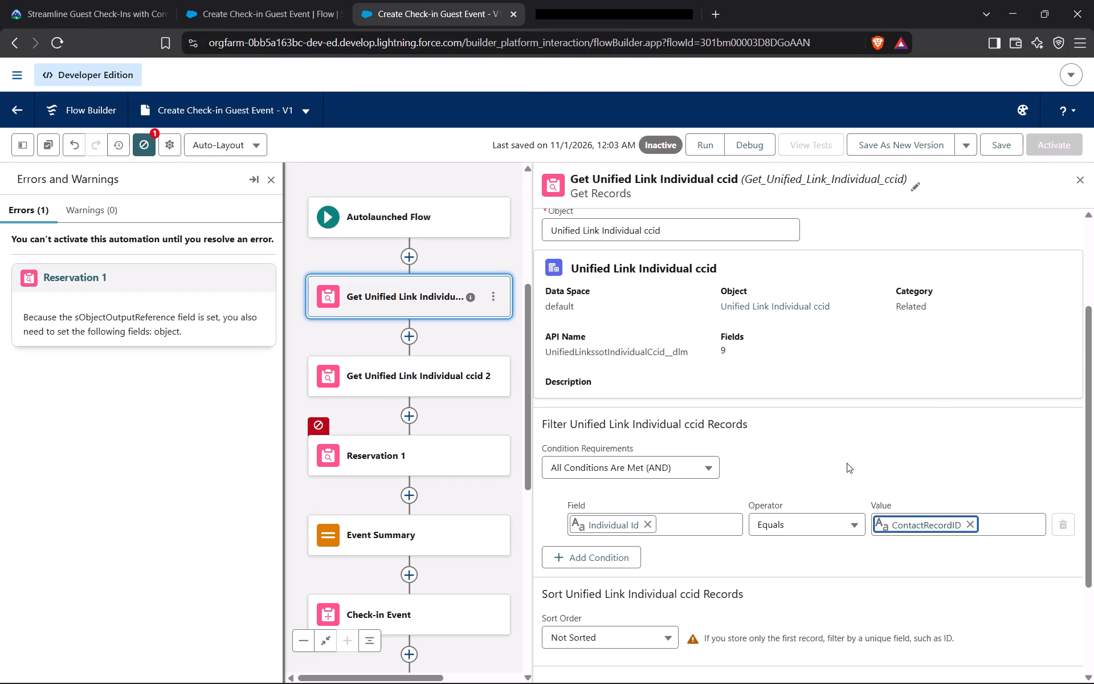
{"action": "scroll", "coordinate": [831, 466], "scroll_direction": "down", "scroll_amount": 1}
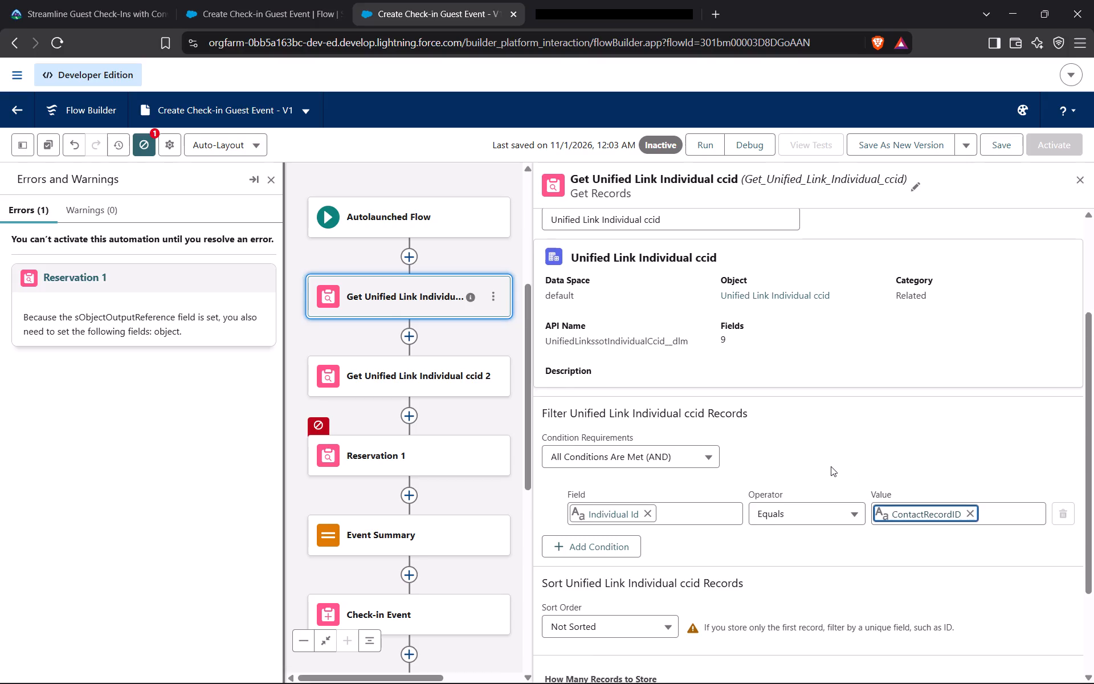
{"action": "scroll", "coordinate": [831, 466], "scroll_direction": "down", "scroll_amount": 1}
{"action": "scroll", "coordinate": [831, 466], "scroll_direction": "up", "scroll_amount": 1}
{"action": "scroll", "coordinate": [831, 466], "scroll_direction": "down", "scroll_amount": 1}
{"action": "scroll", "coordinate": [831, 466], "scroll_direction": "up", "scroll_amount": 1}
{"action": "scroll", "coordinate": [831, 466], "scroll_direction": "down", "scroll_amount": 1}
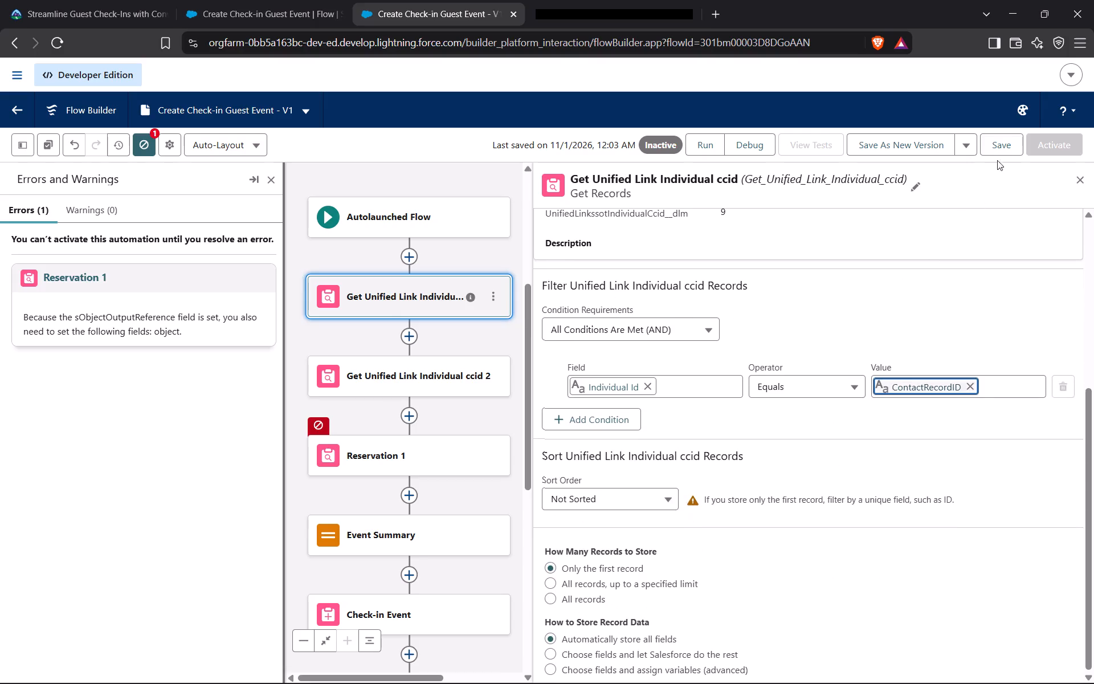
{"action": "left_click", "coordinate": [1002, 142]}
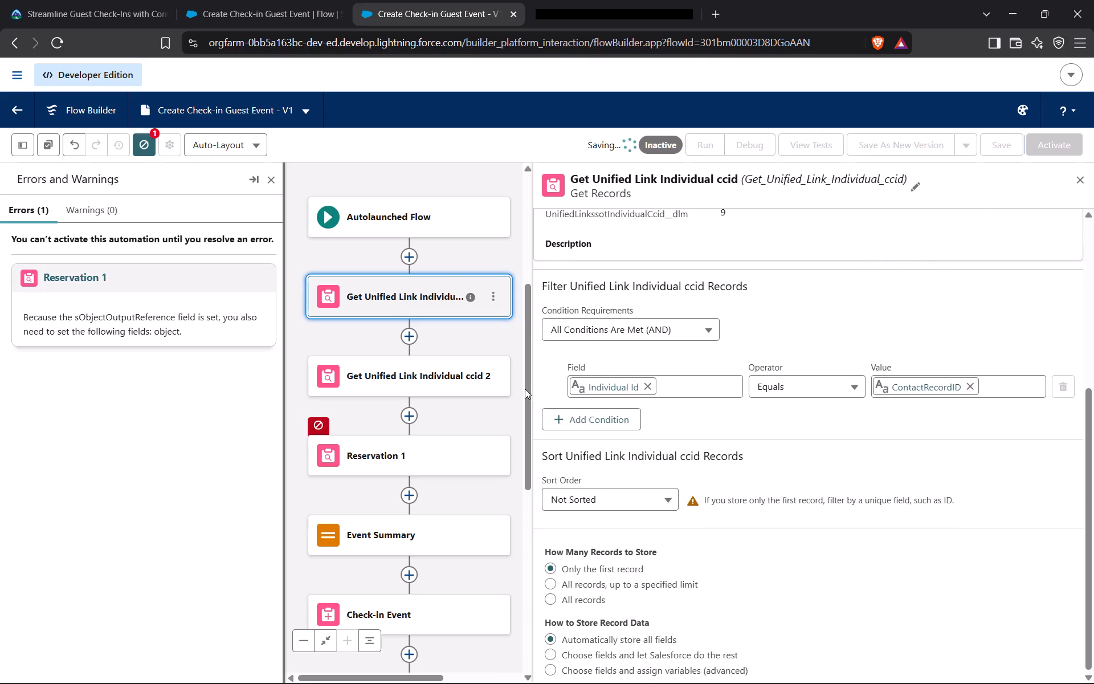
Check Trailhead's Unified Link 2 steps and set the filter Field of Get Unified Link Individual ccid 2 to Unified Individual Id.
{"action": "left_click", "coordinate": [427, 377]}
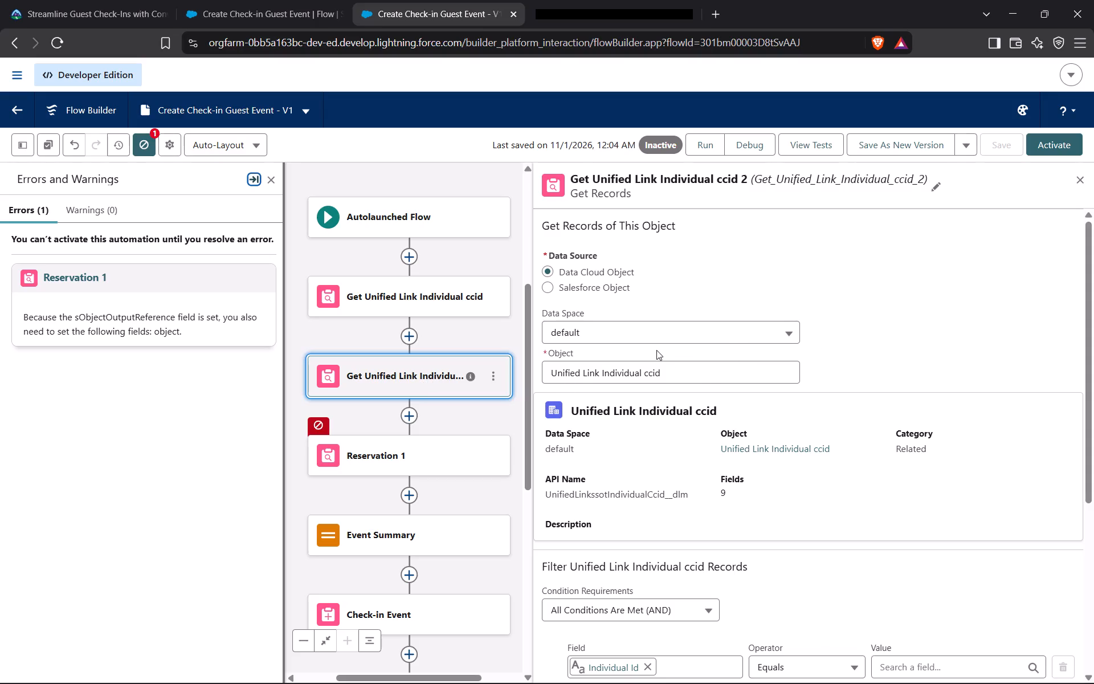
{"action": "scroll", "coordinate": [652, 437], "scroll_direction": "down", "scroll_amount": 1}
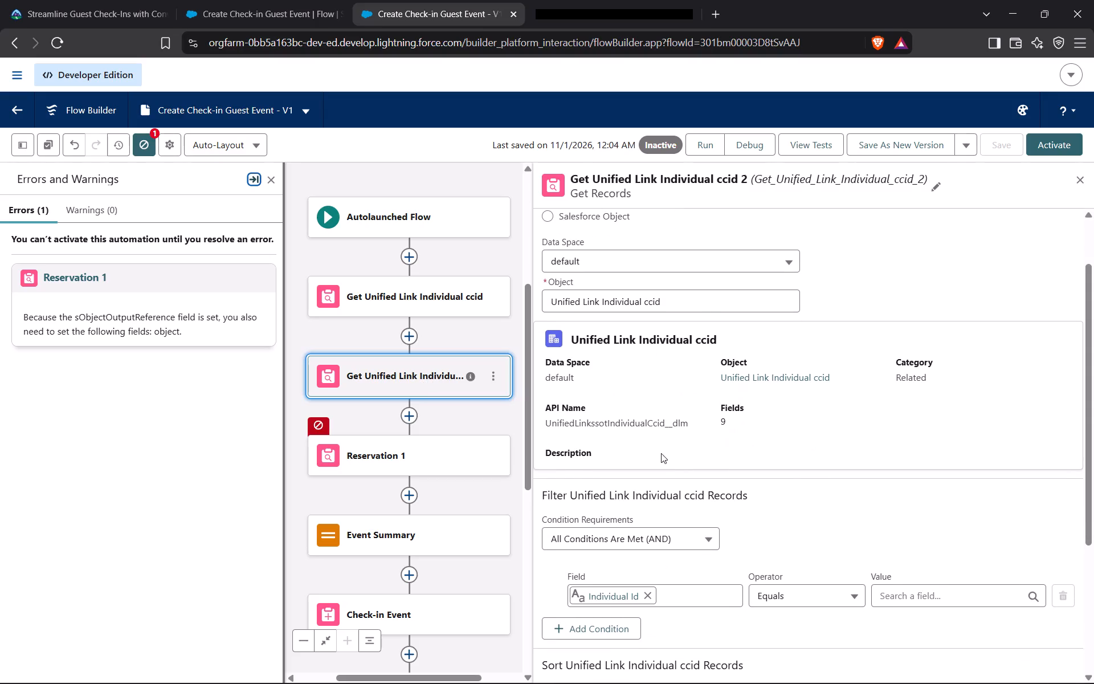
{"action": "left_click", "coordinate": [59, 0]}
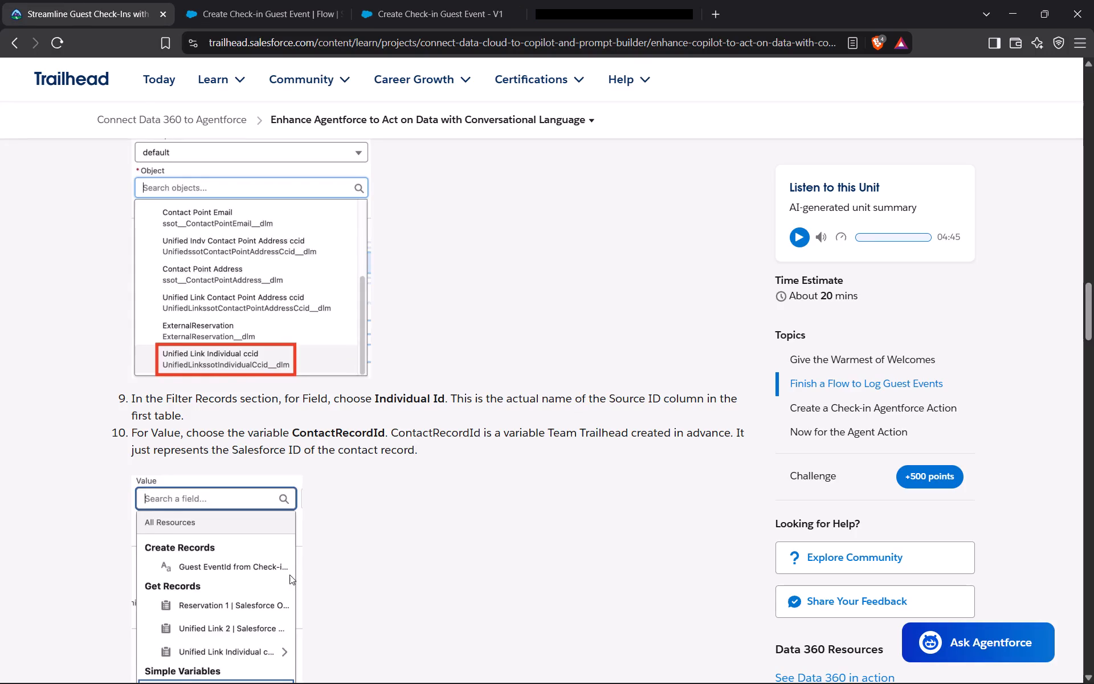
{"action": "scroll", "coordinate": [289, 577], "scroll_direction": "down", "scroll_amount": 3}
{"action": "scroll", "coordinate": [330, 536], "scroll_direction": "down", "scroll_amount": 1}
{"action": "scroll", "coordinate": [330, 536], "scroll_direction": "up", "scroll_amount": 1}
{"action": "scroll", "coordinate": [330, 536], "scroll_direction": "down", "scroll_amount": 1}
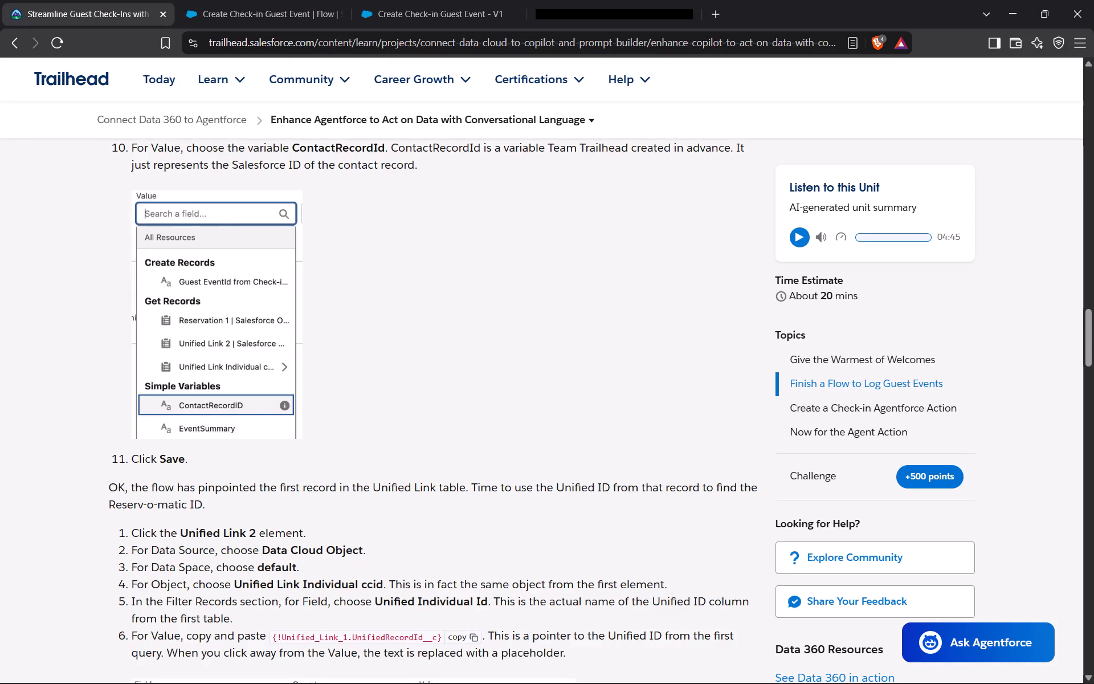
{"action": "left_click", "coordinate": [394, 2]}
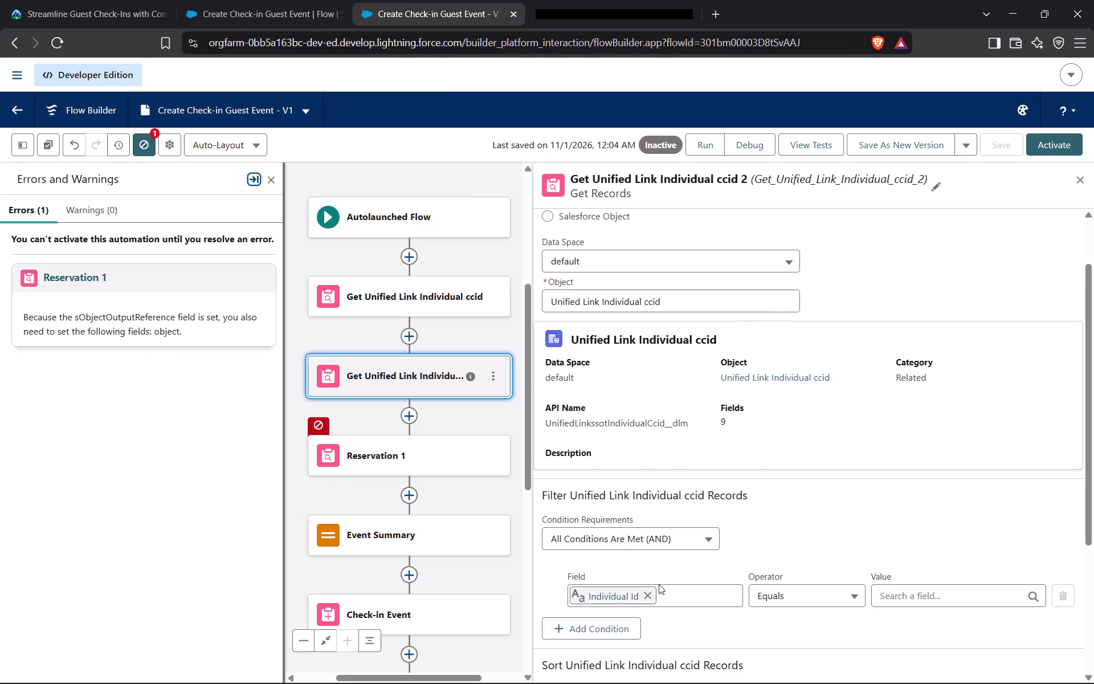
{"action": "left_click", "coordinate": [647, 593]}
{"action": "scroll", "coordinate": [642, 509], "scroll_direction": "down", "scroll_amount": 4}
{"action": "scroll", "coordinate": [643, 511], "scroll_direction": "up", "scroll_amount": 2}
{"action": "scroll", "coordinate": [644, 512], "scroll_direction": "down", "scroll_amount": 1}
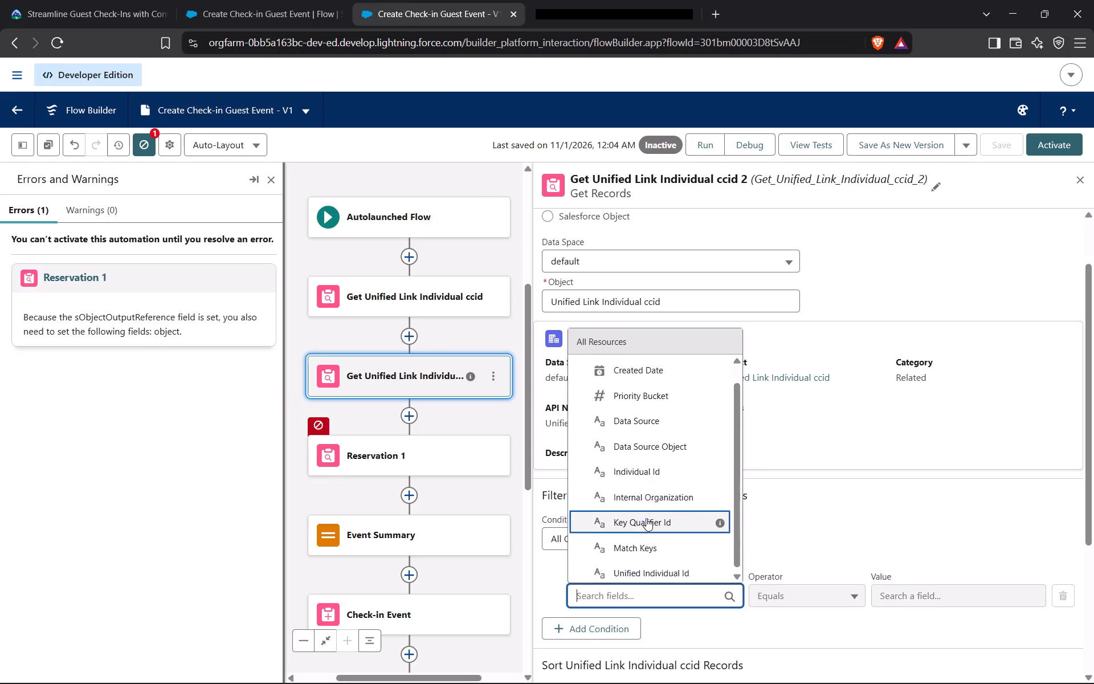
{"action": "scroll", "coordinate": [646, 518], "scroll_direction": "up", "scroll_amount": 3}
{"action": "scroll", "coordinate": [637, 555], "scroll_direction": "down", "scroll_amount": 2}
{"action": "scroll", "coordinate": [637, 555], "scroll_direction": "up", "scroll_amount": 1}
{"action": "scroll", "coordinate": [637, 555], "scroll_direction": "down", "scroll_amount": 1}
{"action": "scroll", "coordinate": [672, 466], "scroll_direction": "down", "scroll_amount": 2}
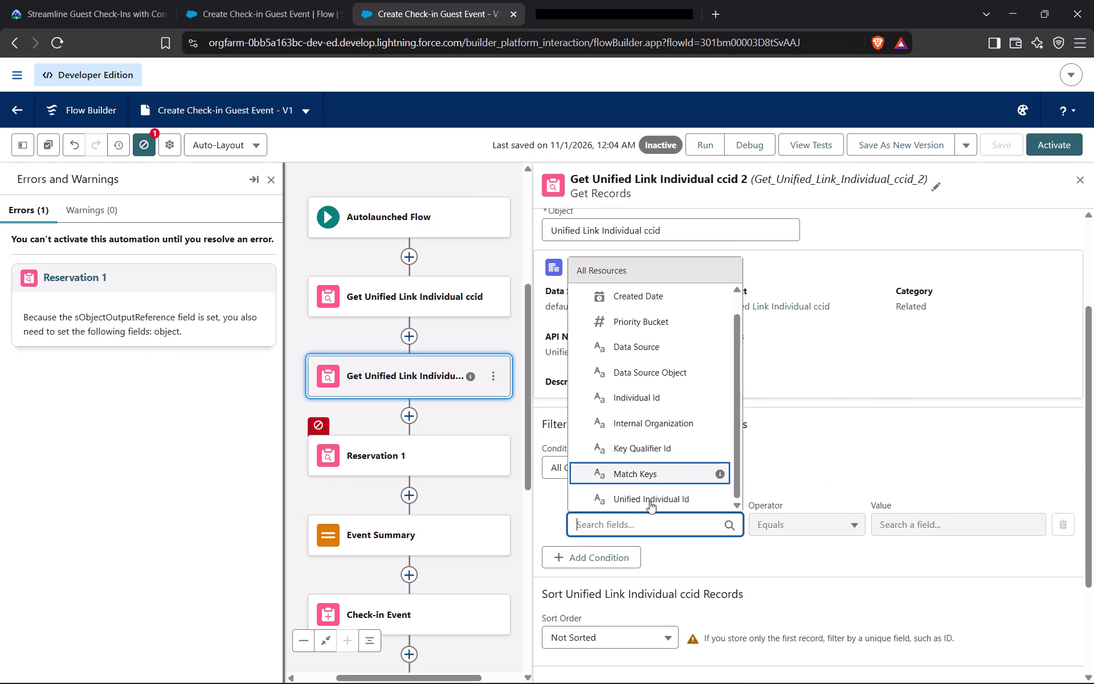
{"action": "left_click", "coordinate": [651, 496]}
Copy {!Unified_Link_1.UnifiedRecordId__c} from Trailhead's step 6 and enter it as the filter Value of Get Unified Link Individual ccid 2.
{"action": "left_click", "coordinate": [115, 0]}
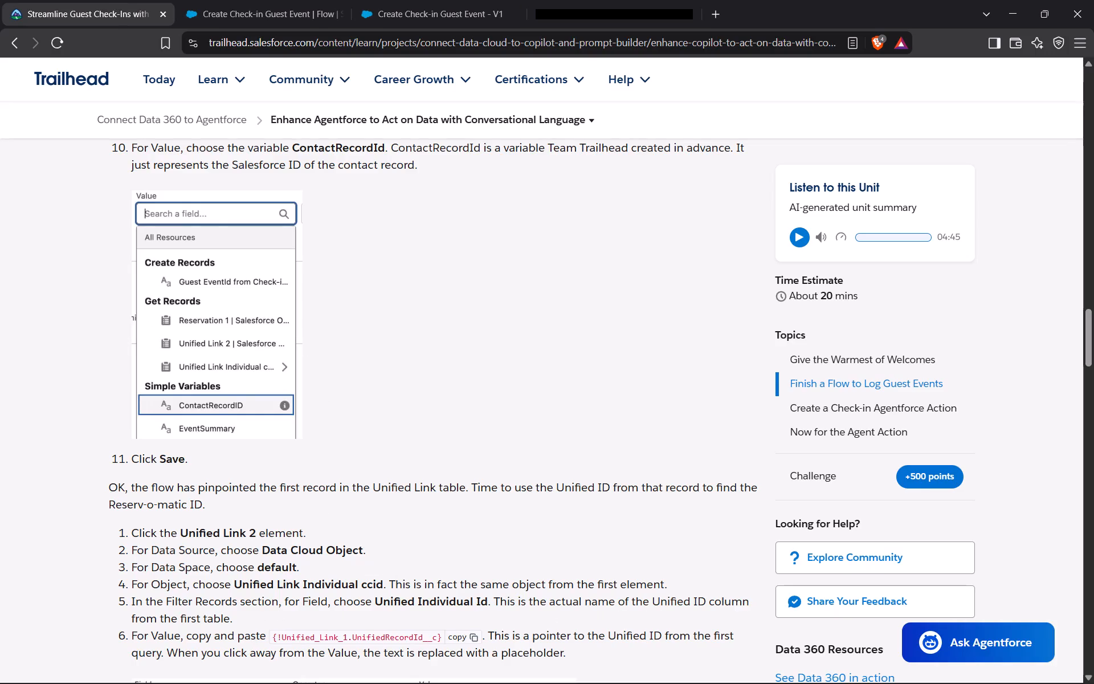
{"action": "left_click", "coordinate": [475, 637]}
{"action": "left_click", "coordinate": [428, 0]}
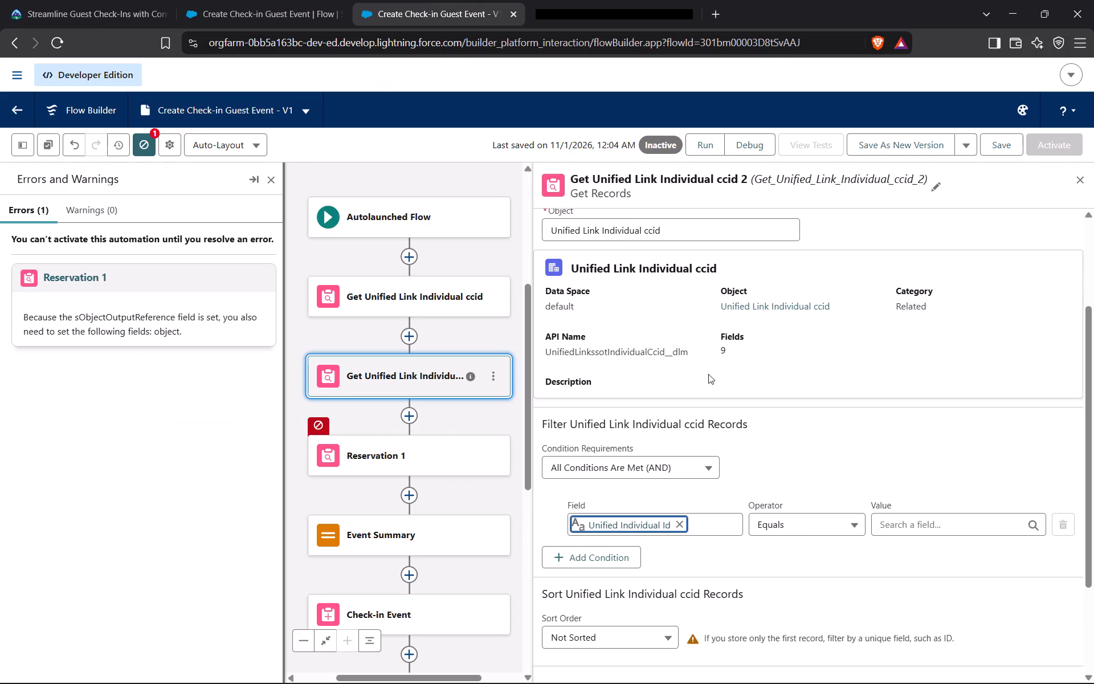
{"action": "left_click", "coordinate": [827, 526]}
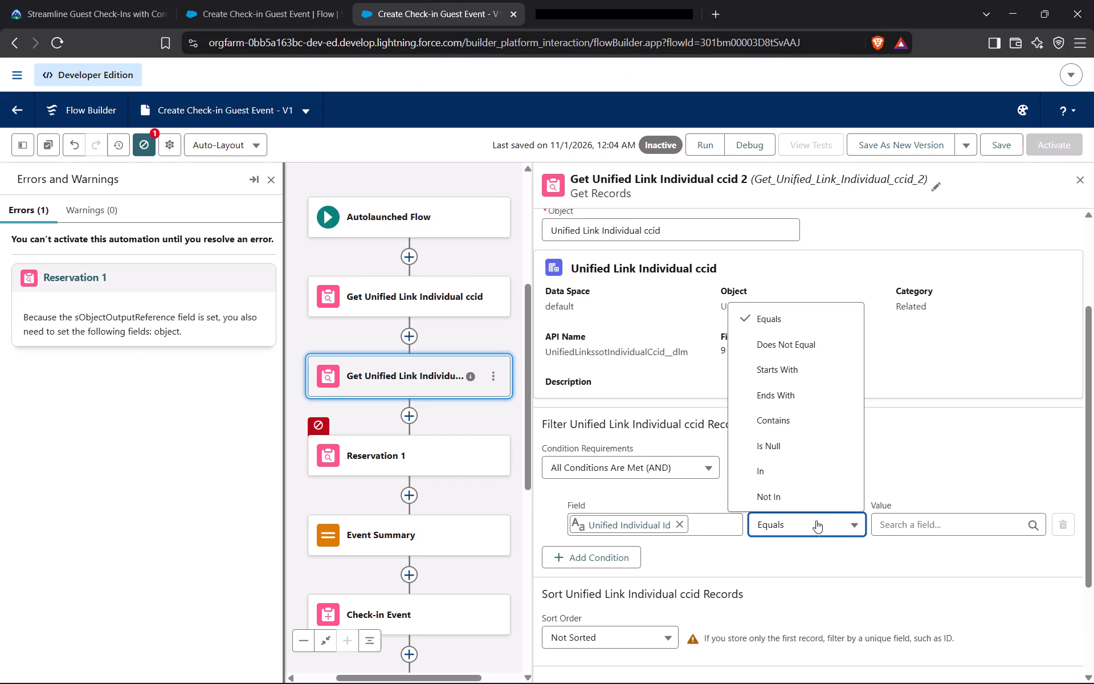
{"action": "left_click", "coordinate": [807, 526]}
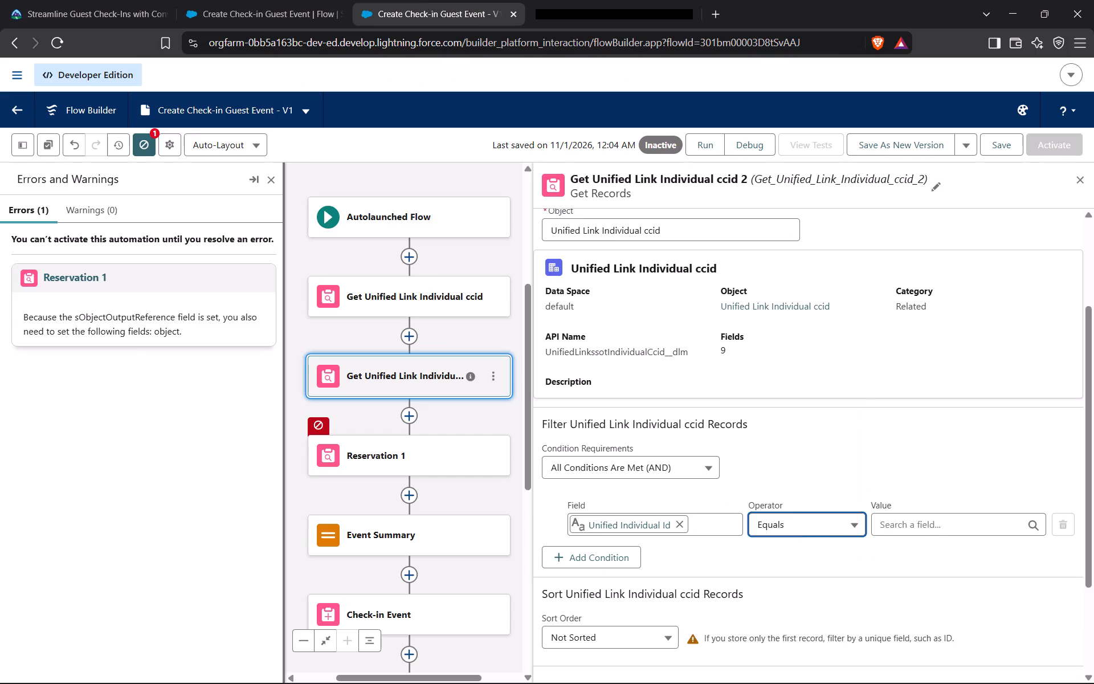
{"action": "left_click", "coordinate": [904, 522]}
{"action": "key", "text": "ctrl+v"}
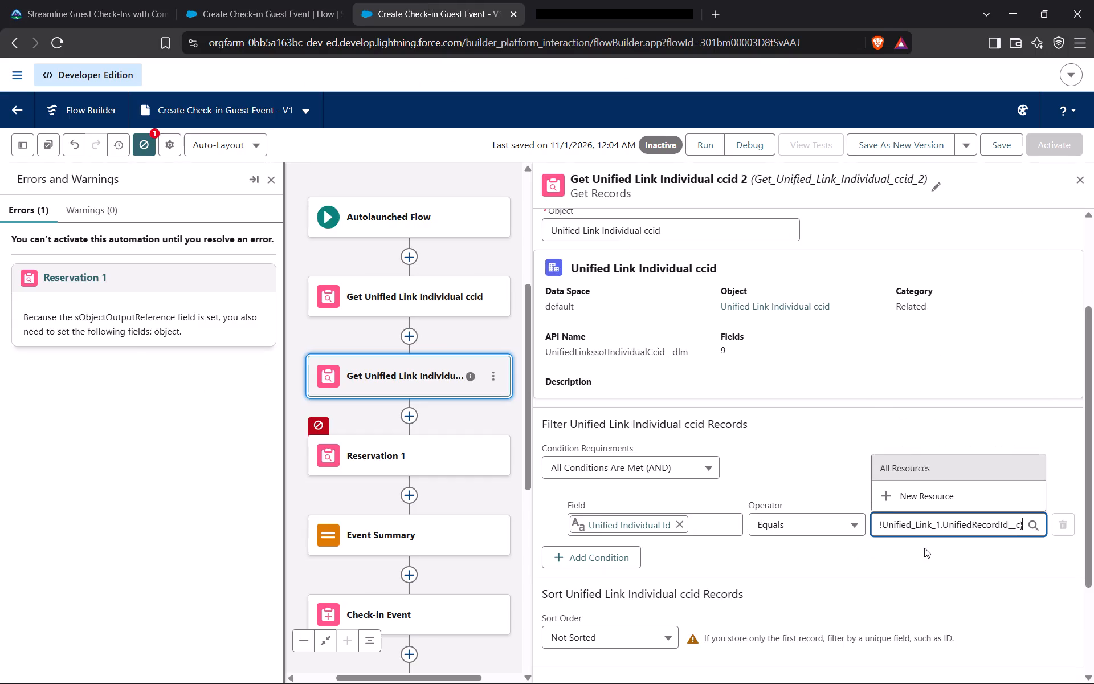
{"action": "left_click", "coordinate": [955, 574]}
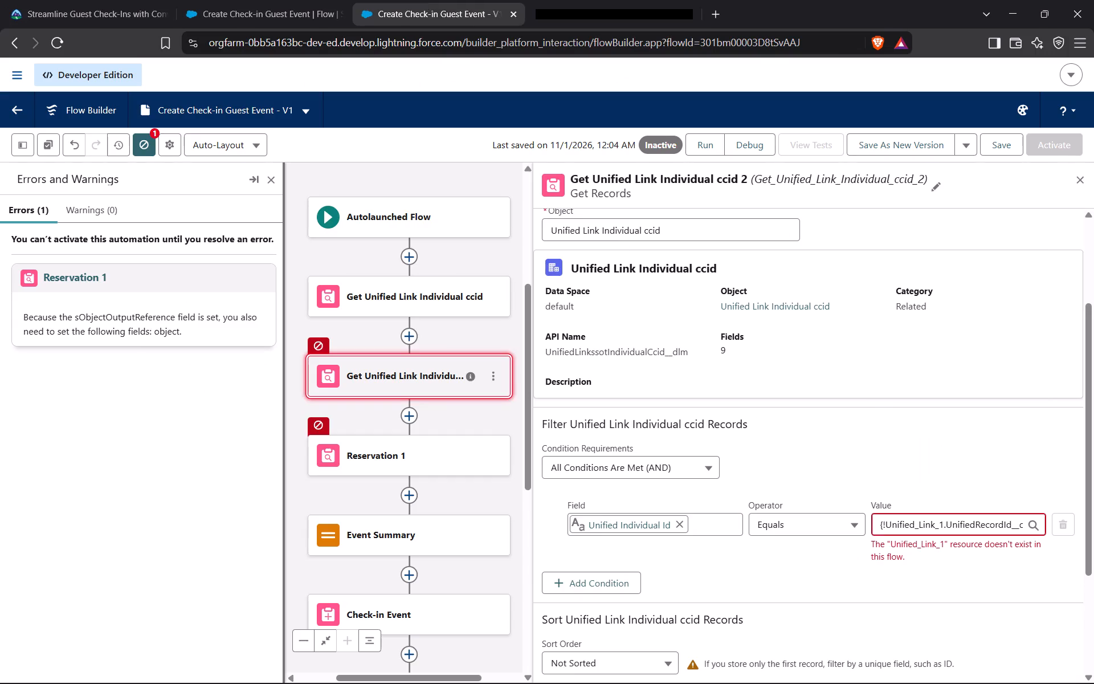
Return to Trailhead's Unified Link 2 instructions to recheck the filter value in step 6.
{"action": "left_click", "coordinate": [60, 0]}
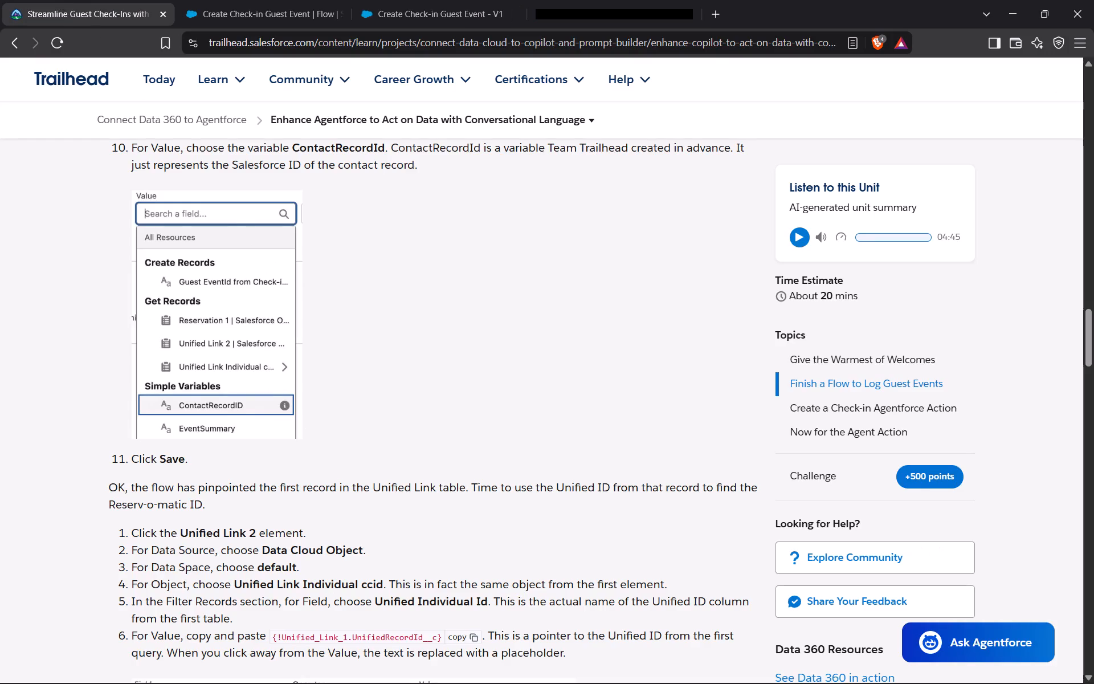
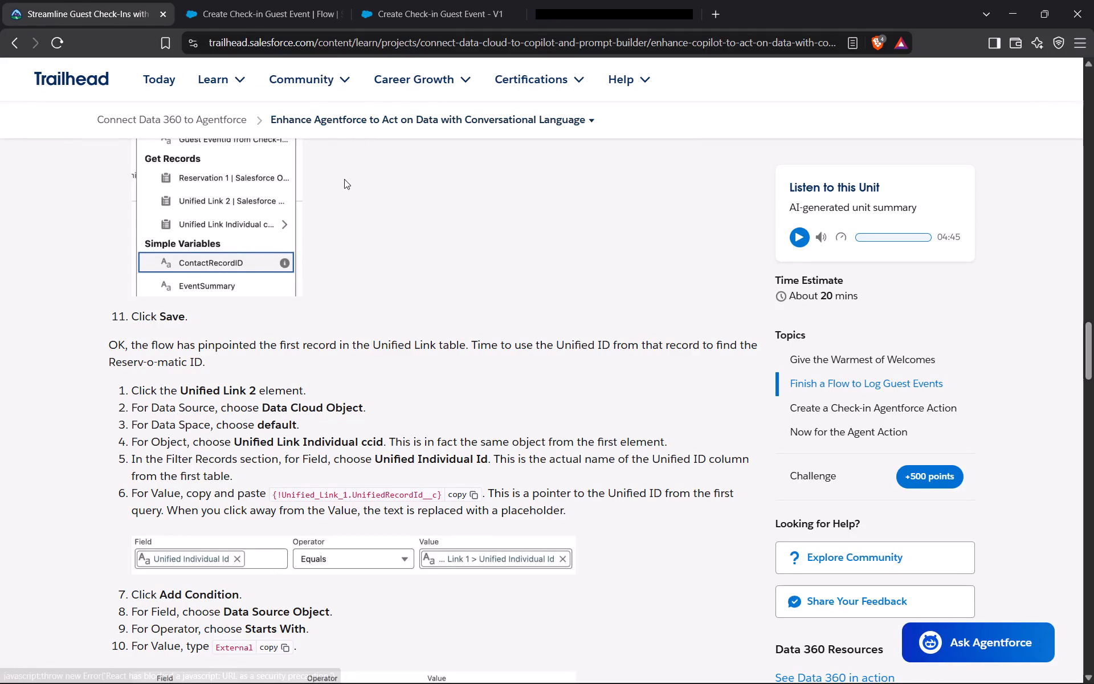
Following Trailhead's steps 7 to 9, add a second filter condition to Get Unified Link Individual ccid 2 with Field Data Source Object and Operator Starts With.
{"action": "left_click", "coordinate": [429, 0]}
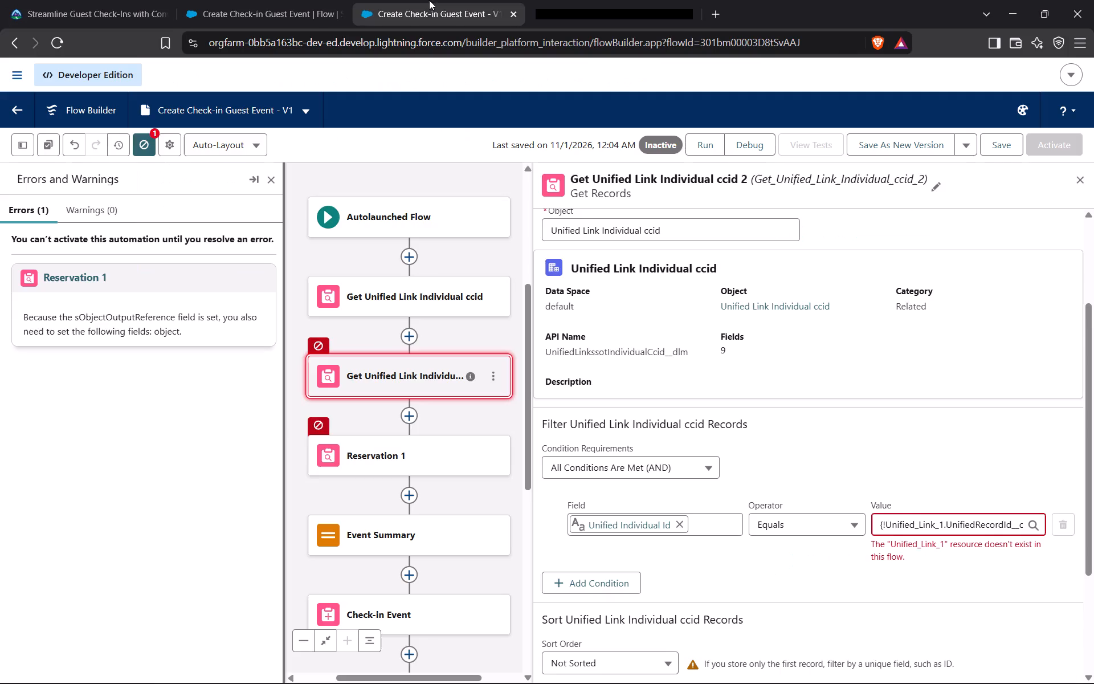
{"action": "left_click", "coordinate": [77, 0]}
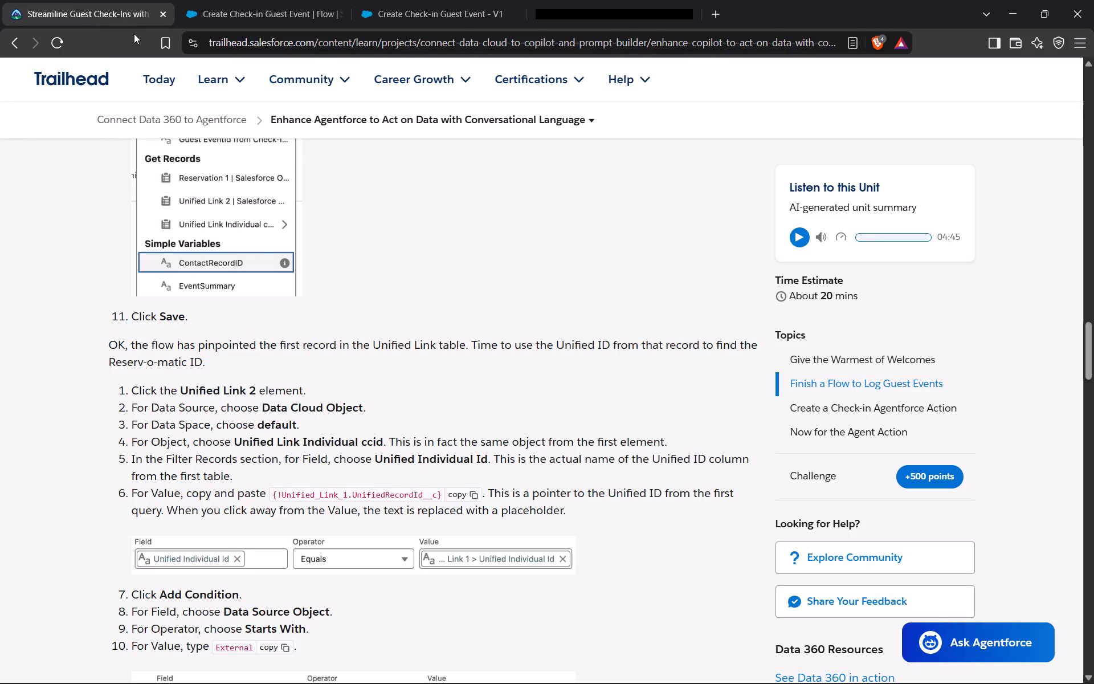
{"action": "left_click", "coordinate": [381, 0]}
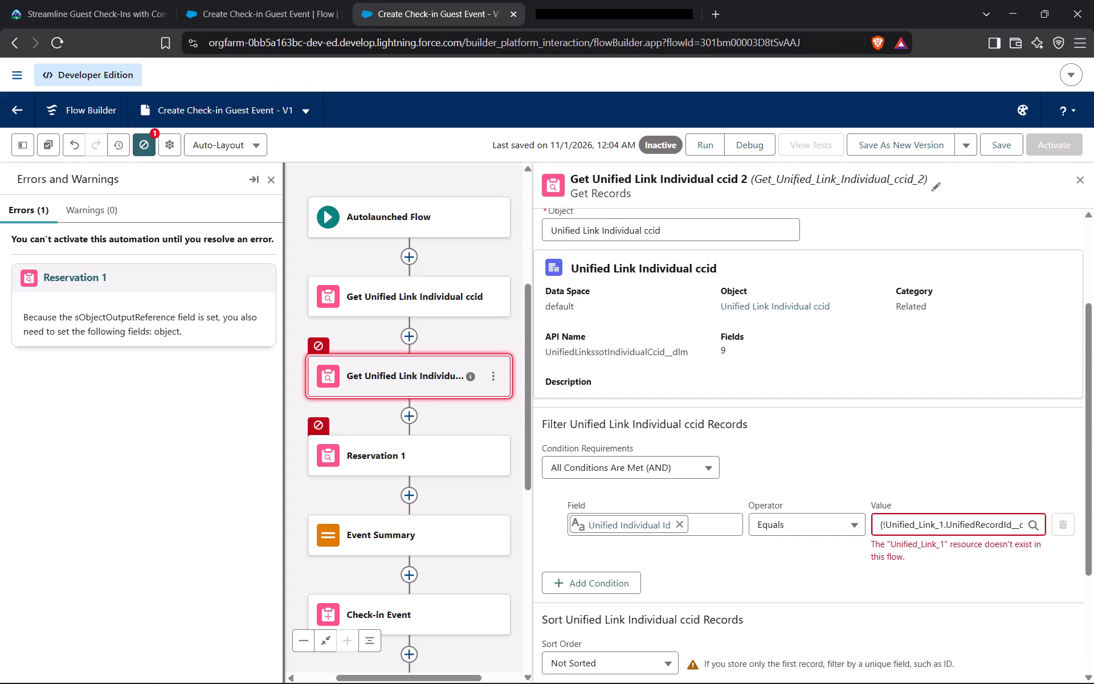
{"action": "left_click", "coordinate": [621, 581]}
{"action": "left_click", "coordinate": [81, 0]}
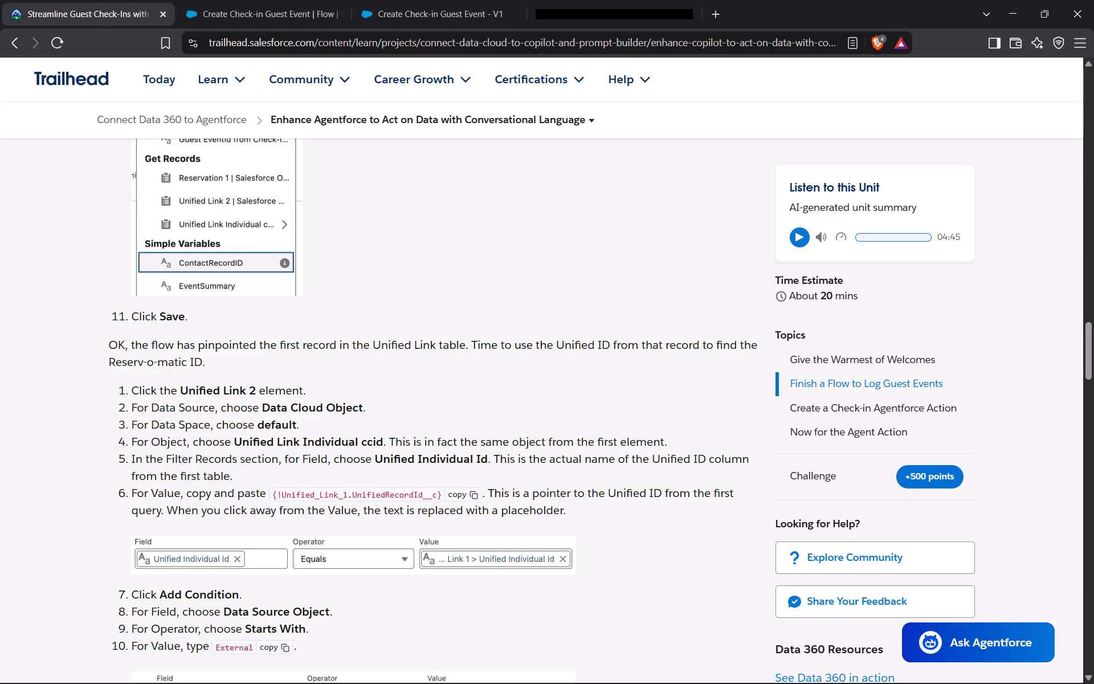
{"action": "left_click", "coordinate": [383, 0]}
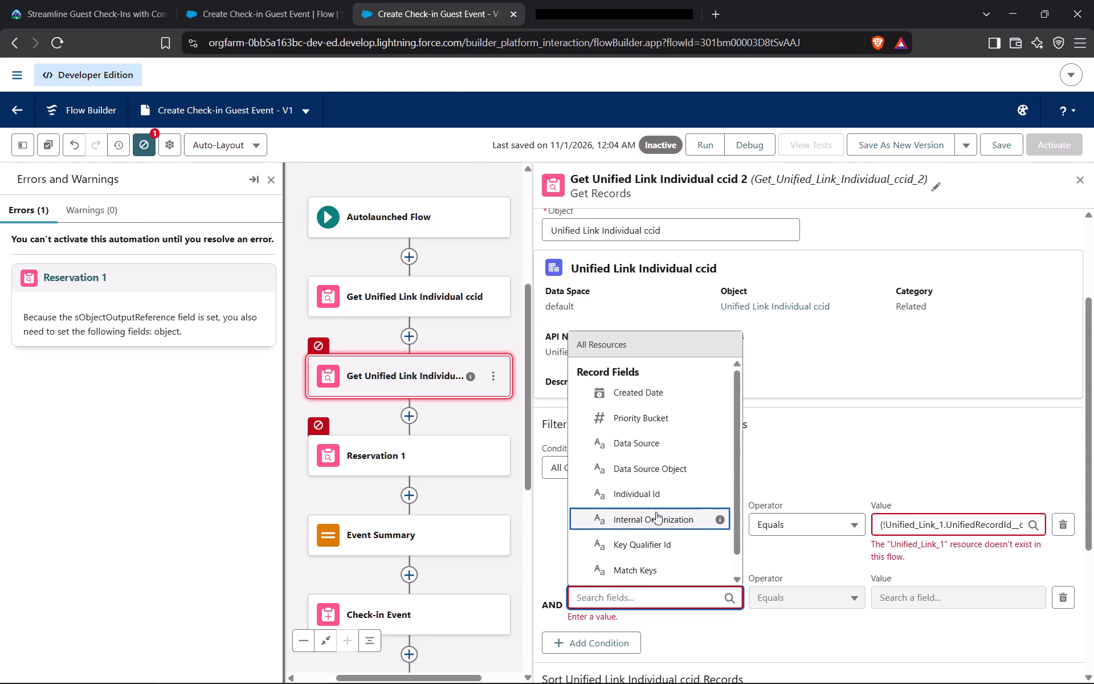
{"action": "left_click", "coordinate": [656, 463]}
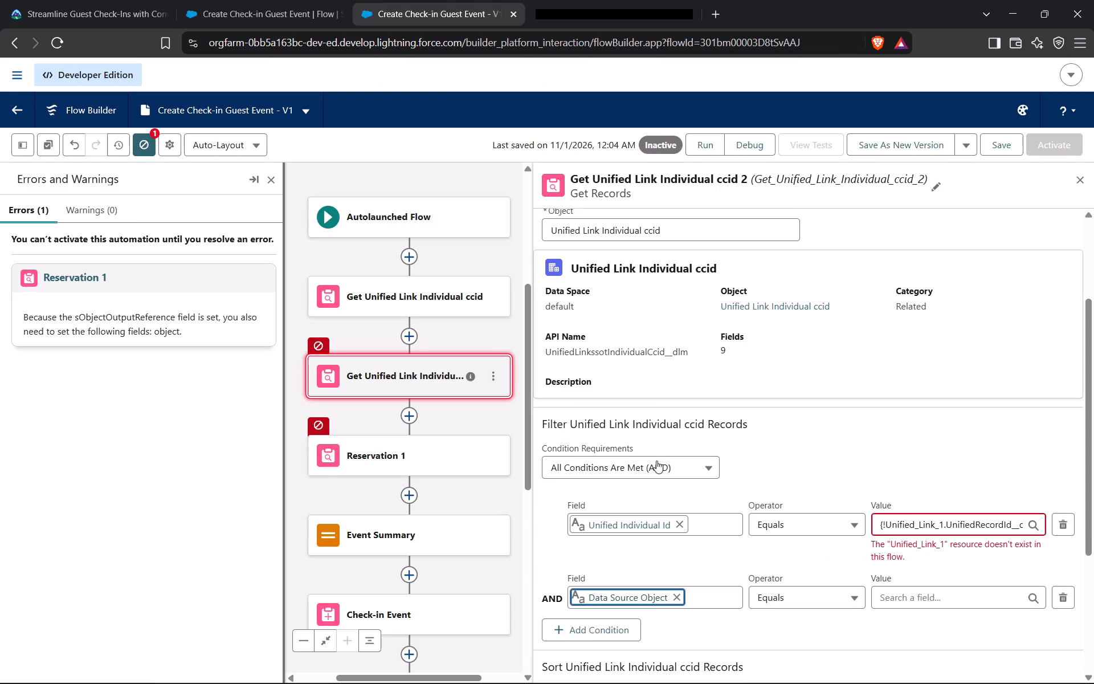
{"action": "left_click", "coordinate": [51, 0]}
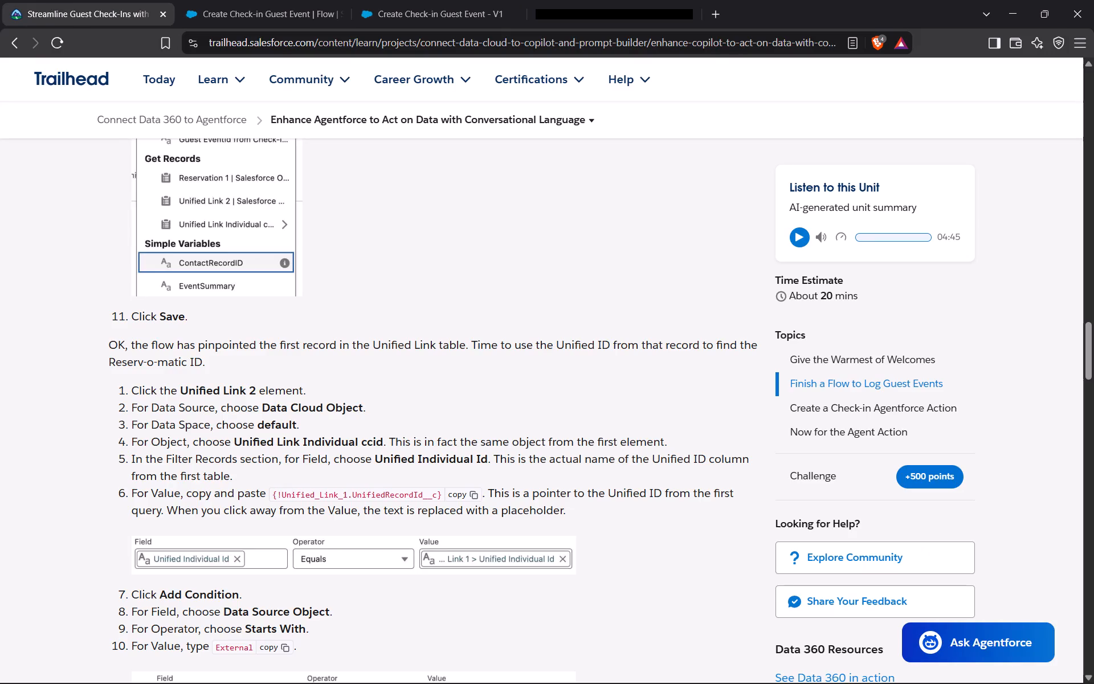
{"action": "left_click", "coordinate": [388, 0]}
{"action": "left_click", "coordinate": [826, 604]}
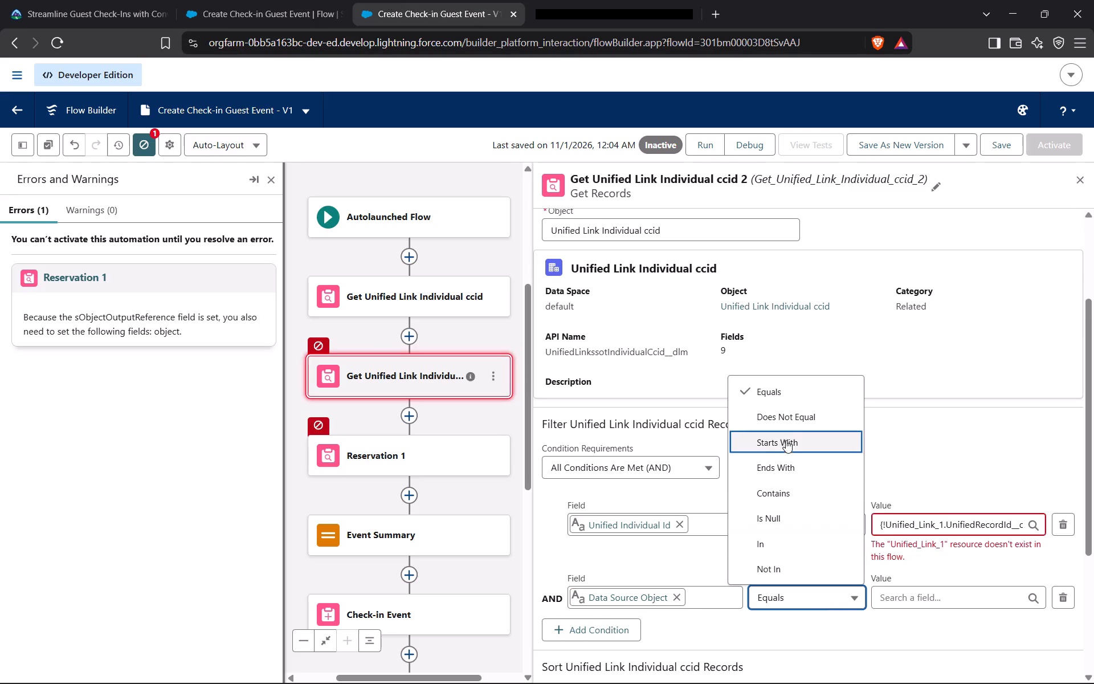
{"action": "left_click", "coordinate": [786, 439]}
Copy External from Trailhead's step 10 and enter it as the Value of the Data Source Object condition.
{"action": "left_click", "coordinate": [125, 0]}
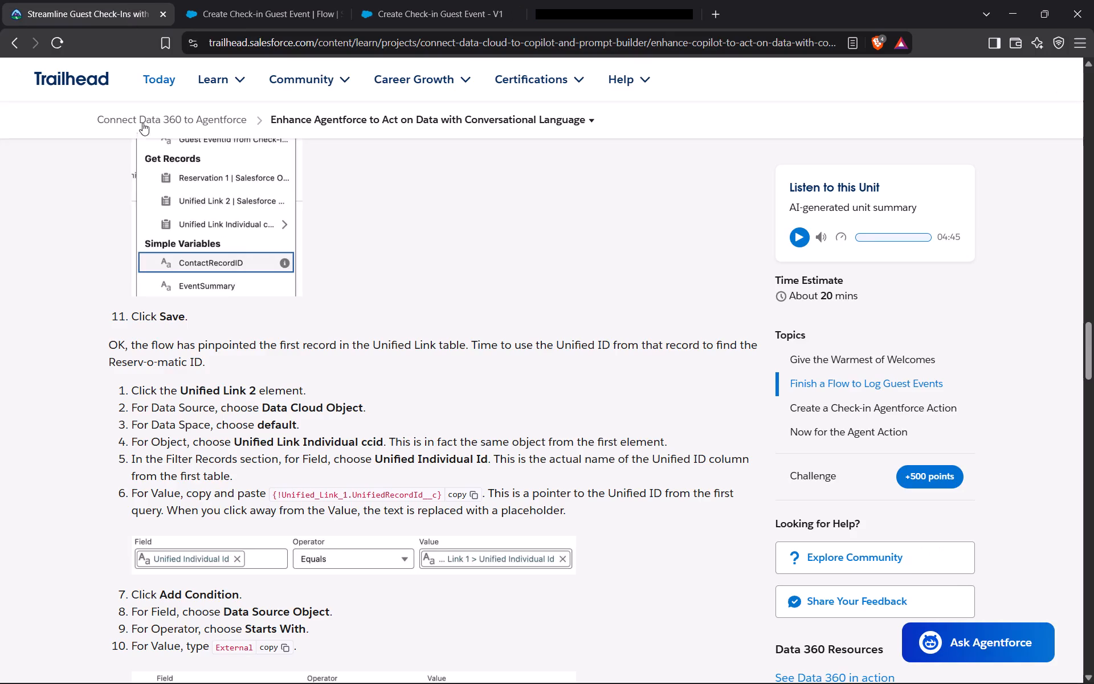
{"action": "left_click", "coordinate": [284, 649]}
{"action": "left_click", "coordinate": [442, 0]}
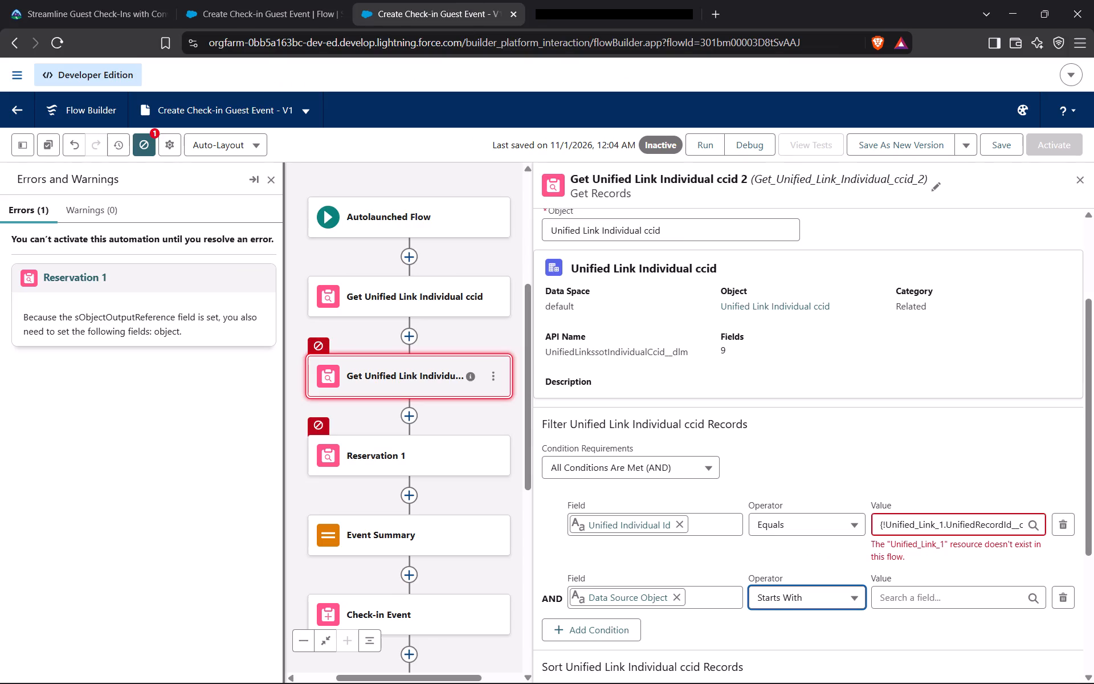
{"action": "left_click", "coordinate": [917, 596]}
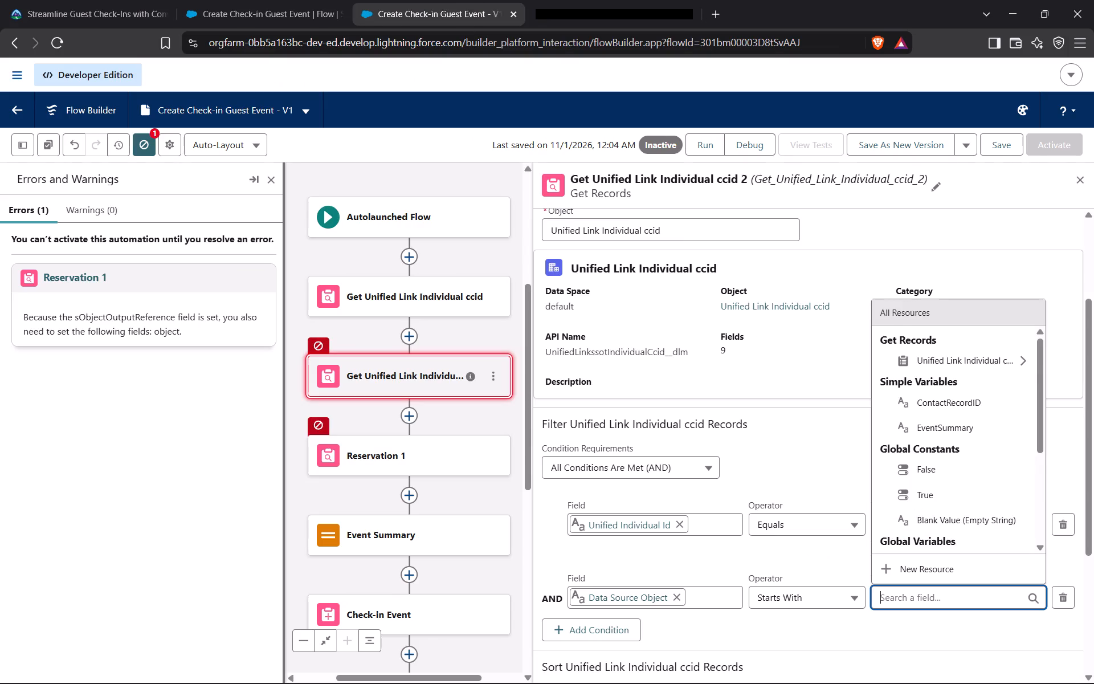
{"action": "key", "text": "ctrl+v"}
{"action": "left_click", "coordinate": [847, 425]}
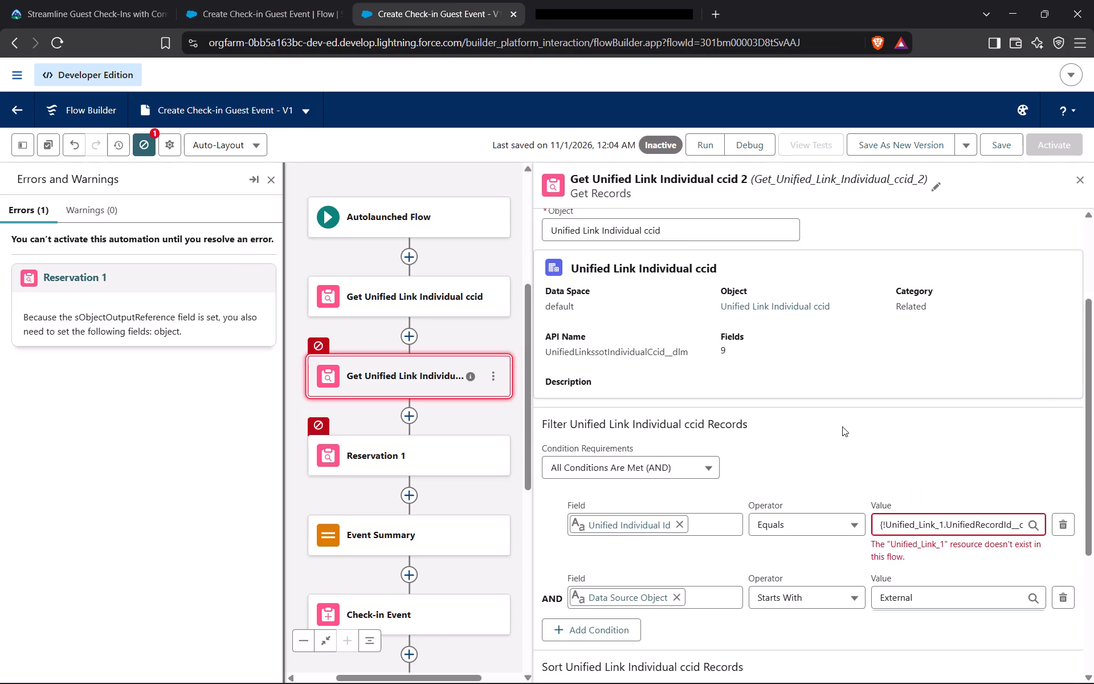
Check Trailhead's step 11, save the flow, and close the Get Unified Link Individual ccid 2 settings.
{"action": "left_click", "coordinate": [116, 1]}
{"action": "scroll", "coordinate": [213, 601], "scroll_direction": "down", "scroll_amount": 2}
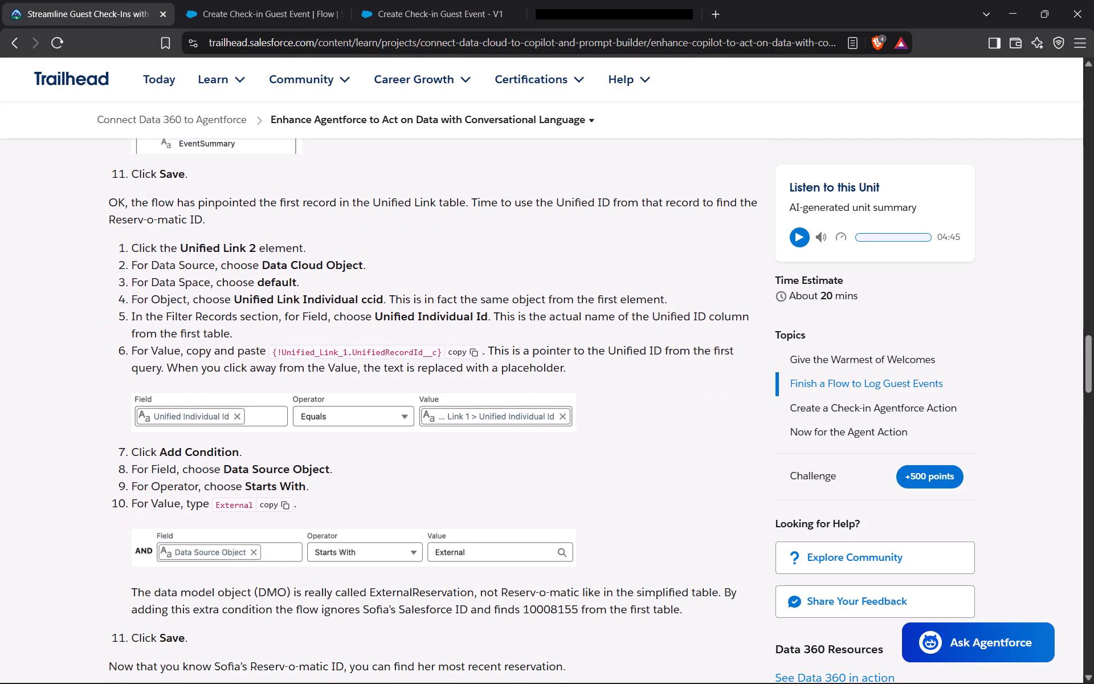
{"action": "scroll", "coordinate": [214, 597], "scroll_direction": "down", "scroll_amount": 1}
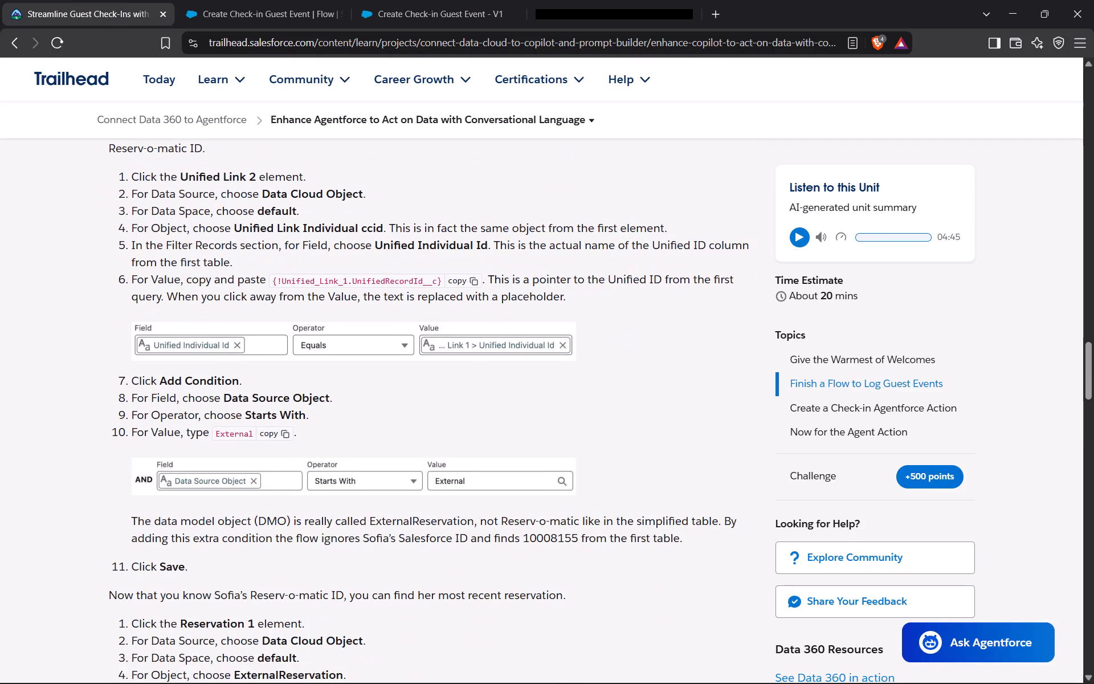
{"action": "left_click", "coordinate": [464, 0]}
{"action": "left_click", "coordinate": [1010, 142]}
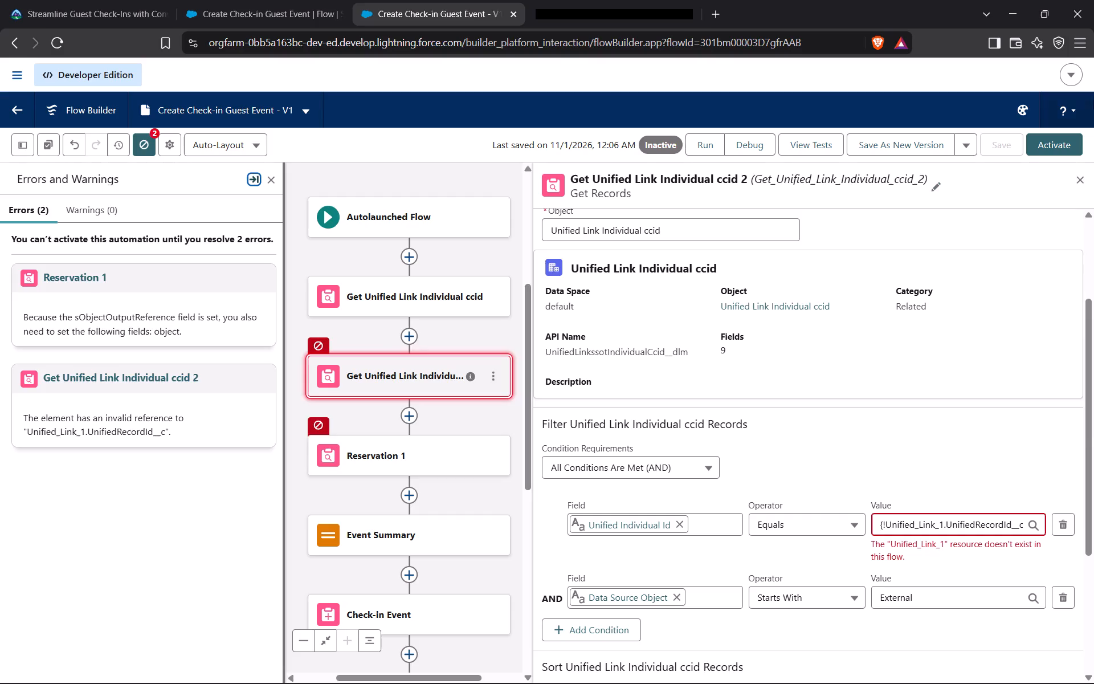
{"action": "left_click", "coordinate": [1083, 178]}
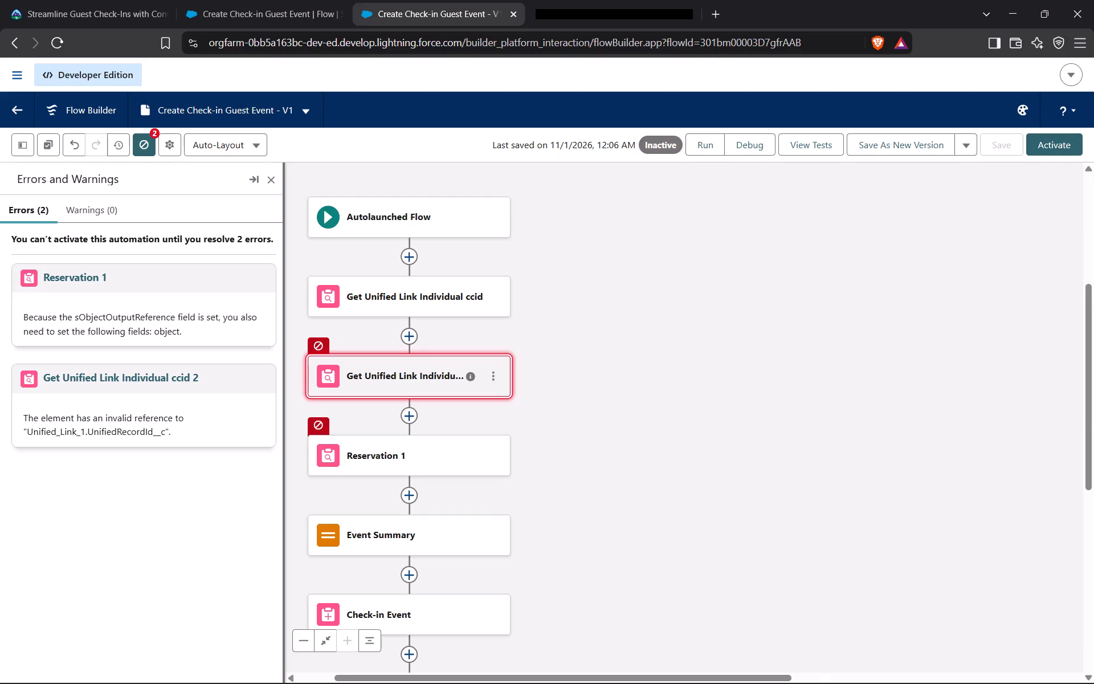
Examine the flow's listed errors and inspect the settings of Reservation 1 and Get Unified Link Individual ccid 2.
{"action": "left_click", "coordinate": [318, 343]}
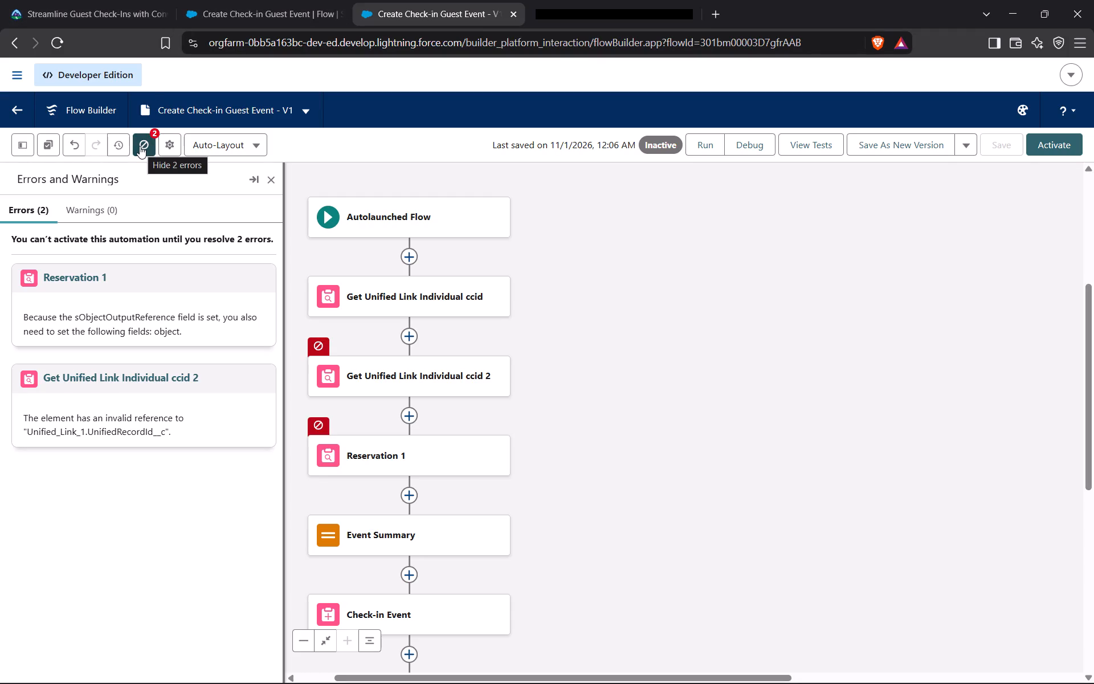
{"action": "left_click", "coordinate": [31, 206]}
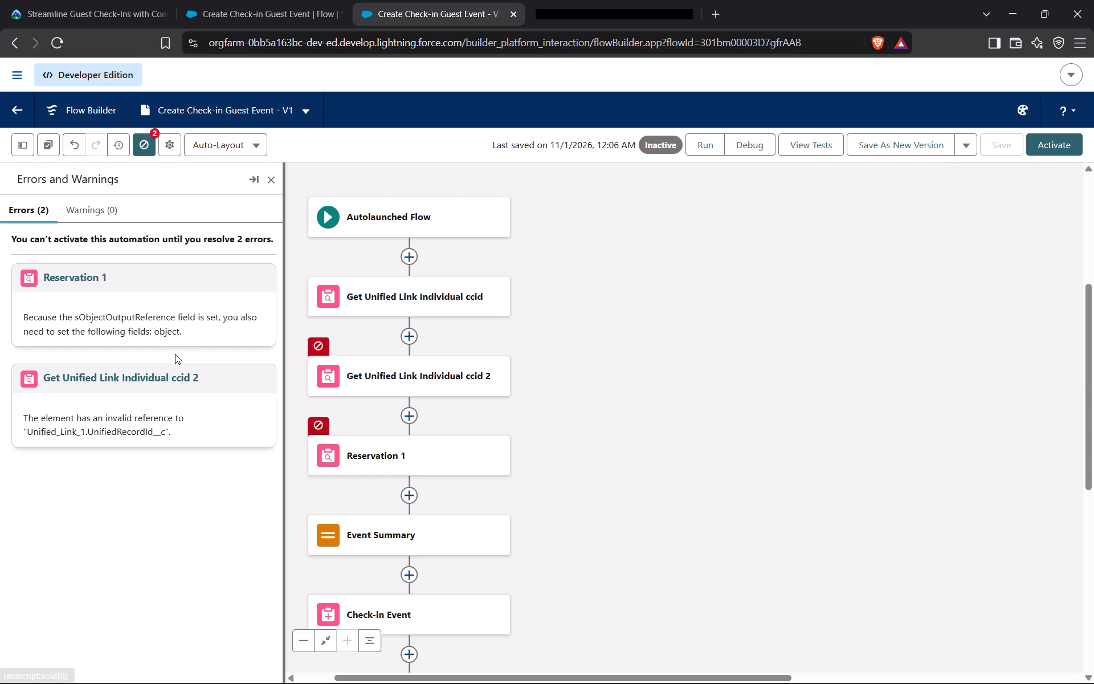
{"action": "left_click", "coordinate": [191, 316]}
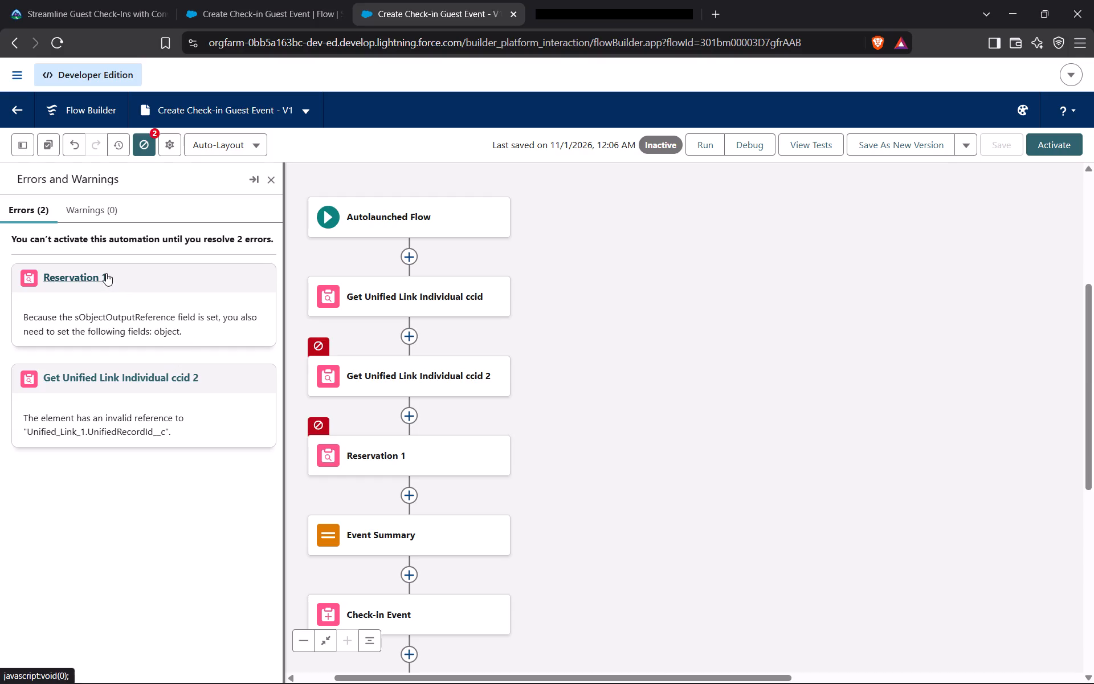
{"action": "left_click", "coordinate": [103, 276]}
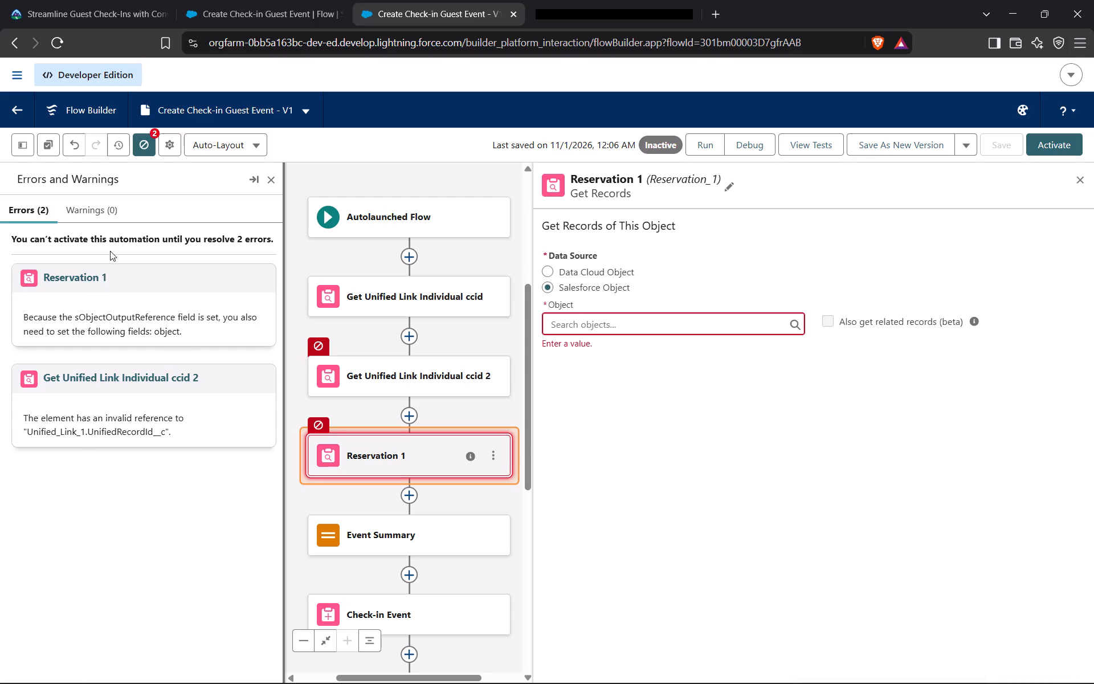
{"action": "left_click", "coordinate": [111, 377]}
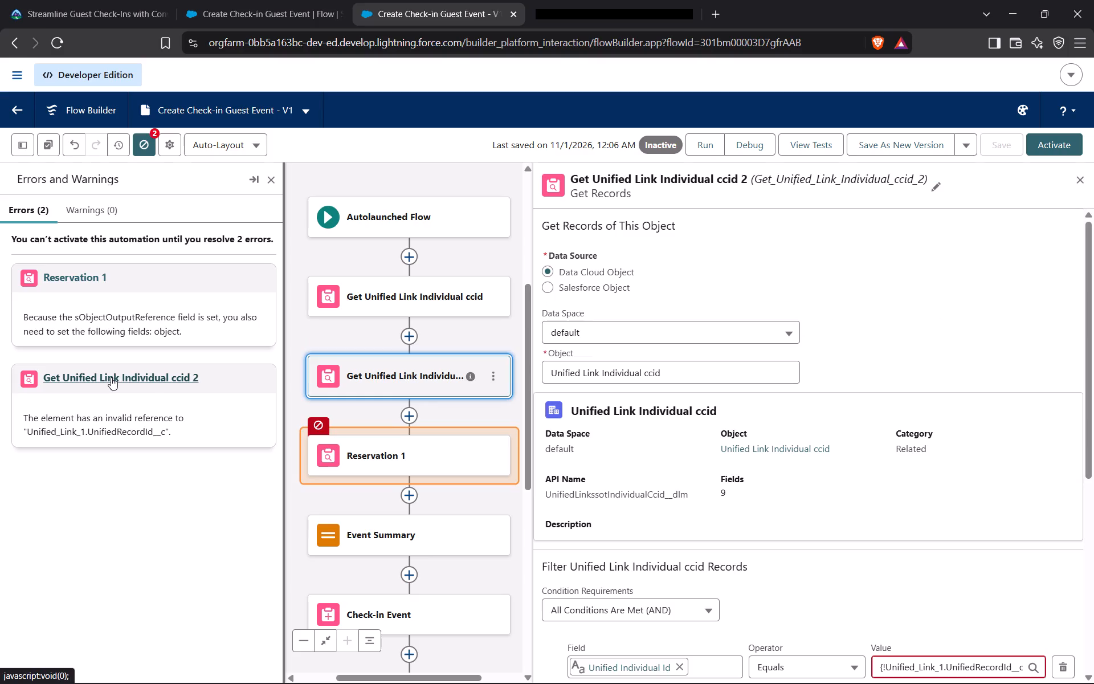
{"action": "scroll", "coordinate": [617, 471], "scroll_direction": "down", "scroll_amount": 2}
{"action": "scroll", "coordinate": [617, 471], "scroll_direction": "up", "scroll_amount": 2}
{"action": "scroll", "coordinate": [618, 471], "scroll_direction": "down", "scroll_amount": 3}
{"action": "scroll", "coordinate": [626, 471], "scroll_direction": "up", "scroll_amount": 1}
{"action": "scroll", "coordinate": [627, 473], "scroll_direction": "down", "scroll_amount": 1}
{"action": "scroll", "coordinate": [628, 473], "scroll_direction": "up", "scroll_amount": 2}
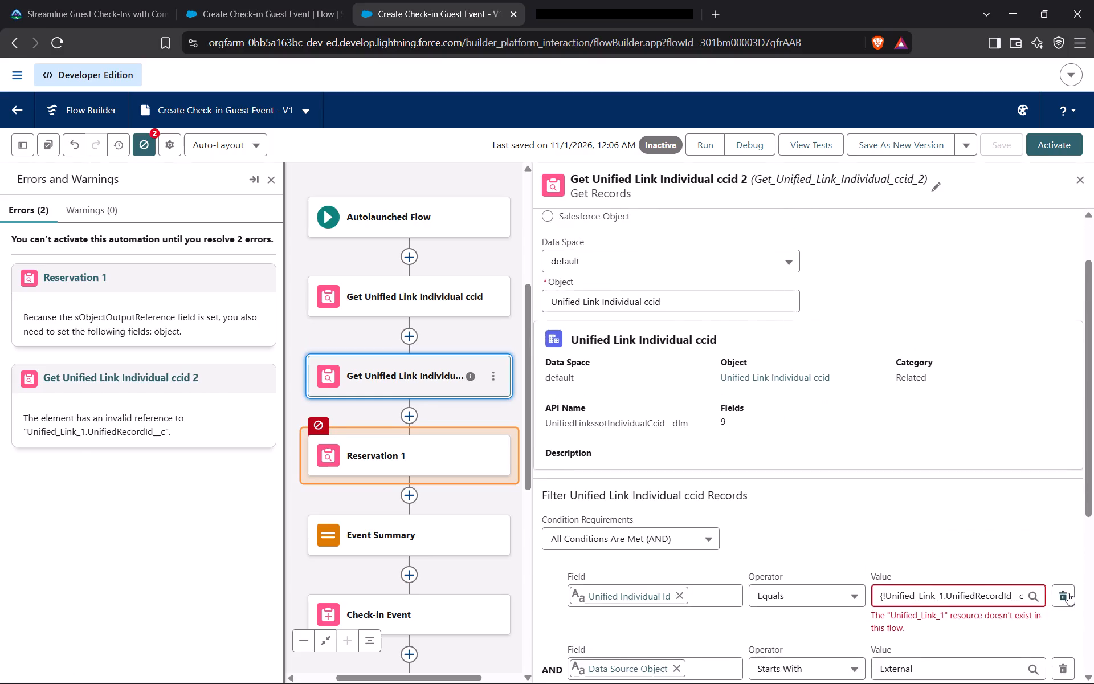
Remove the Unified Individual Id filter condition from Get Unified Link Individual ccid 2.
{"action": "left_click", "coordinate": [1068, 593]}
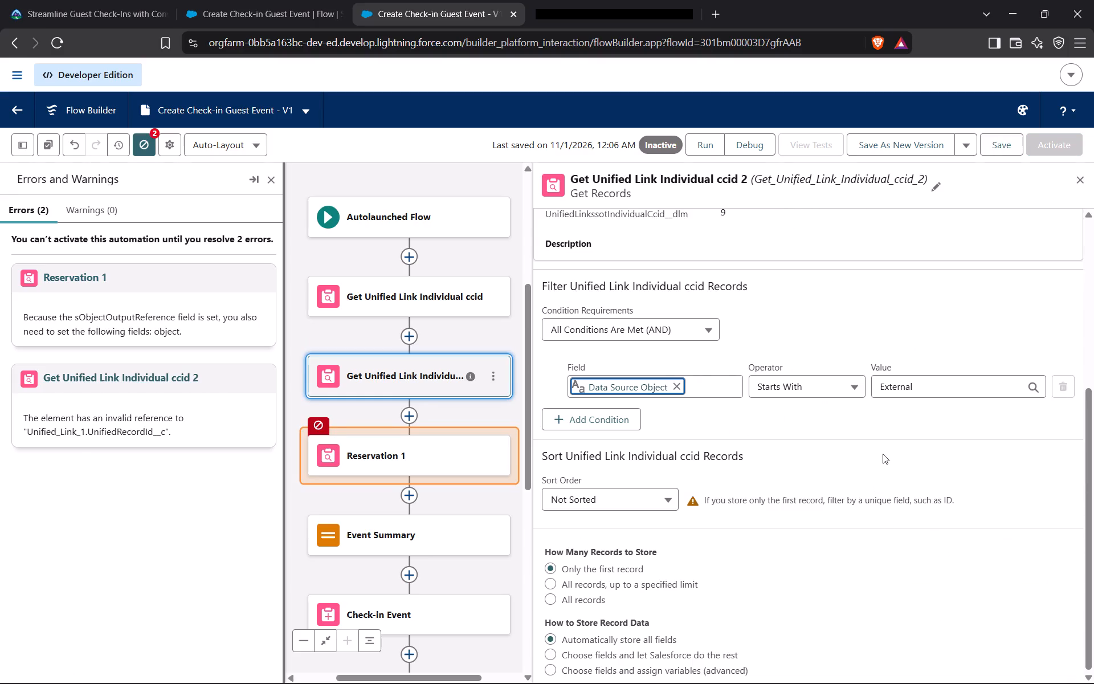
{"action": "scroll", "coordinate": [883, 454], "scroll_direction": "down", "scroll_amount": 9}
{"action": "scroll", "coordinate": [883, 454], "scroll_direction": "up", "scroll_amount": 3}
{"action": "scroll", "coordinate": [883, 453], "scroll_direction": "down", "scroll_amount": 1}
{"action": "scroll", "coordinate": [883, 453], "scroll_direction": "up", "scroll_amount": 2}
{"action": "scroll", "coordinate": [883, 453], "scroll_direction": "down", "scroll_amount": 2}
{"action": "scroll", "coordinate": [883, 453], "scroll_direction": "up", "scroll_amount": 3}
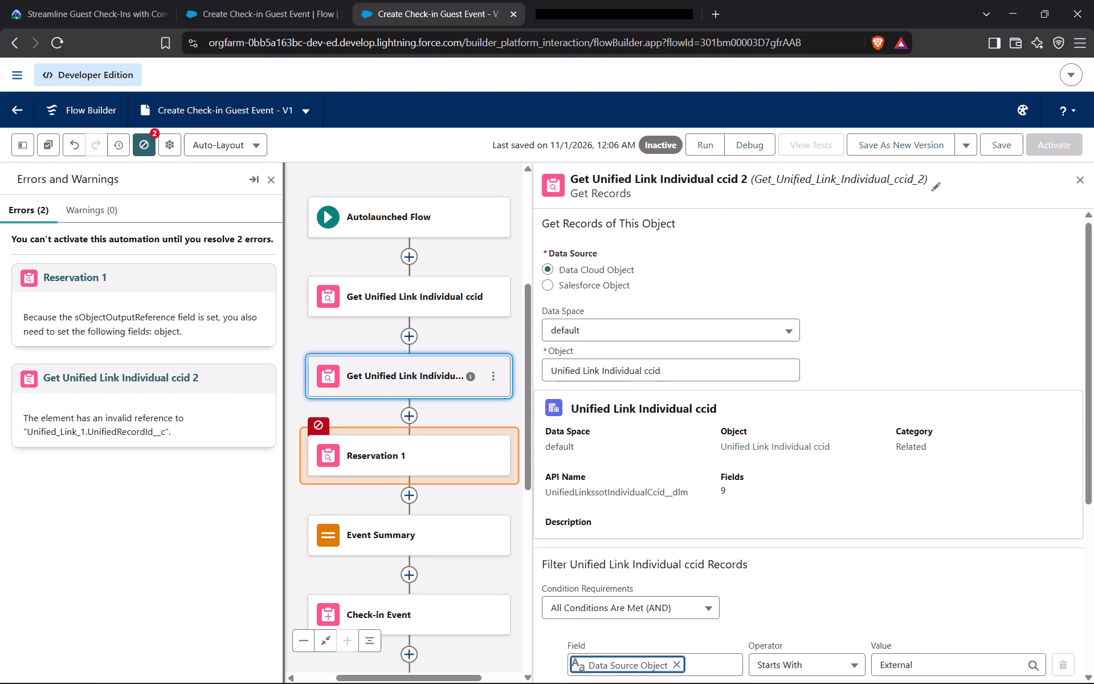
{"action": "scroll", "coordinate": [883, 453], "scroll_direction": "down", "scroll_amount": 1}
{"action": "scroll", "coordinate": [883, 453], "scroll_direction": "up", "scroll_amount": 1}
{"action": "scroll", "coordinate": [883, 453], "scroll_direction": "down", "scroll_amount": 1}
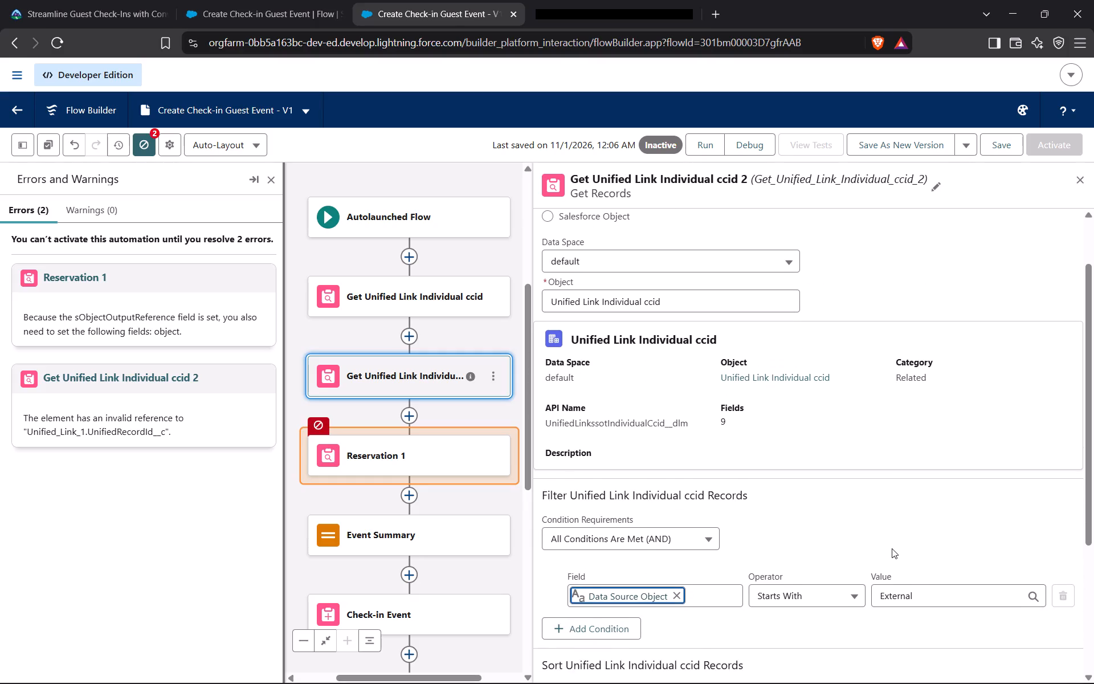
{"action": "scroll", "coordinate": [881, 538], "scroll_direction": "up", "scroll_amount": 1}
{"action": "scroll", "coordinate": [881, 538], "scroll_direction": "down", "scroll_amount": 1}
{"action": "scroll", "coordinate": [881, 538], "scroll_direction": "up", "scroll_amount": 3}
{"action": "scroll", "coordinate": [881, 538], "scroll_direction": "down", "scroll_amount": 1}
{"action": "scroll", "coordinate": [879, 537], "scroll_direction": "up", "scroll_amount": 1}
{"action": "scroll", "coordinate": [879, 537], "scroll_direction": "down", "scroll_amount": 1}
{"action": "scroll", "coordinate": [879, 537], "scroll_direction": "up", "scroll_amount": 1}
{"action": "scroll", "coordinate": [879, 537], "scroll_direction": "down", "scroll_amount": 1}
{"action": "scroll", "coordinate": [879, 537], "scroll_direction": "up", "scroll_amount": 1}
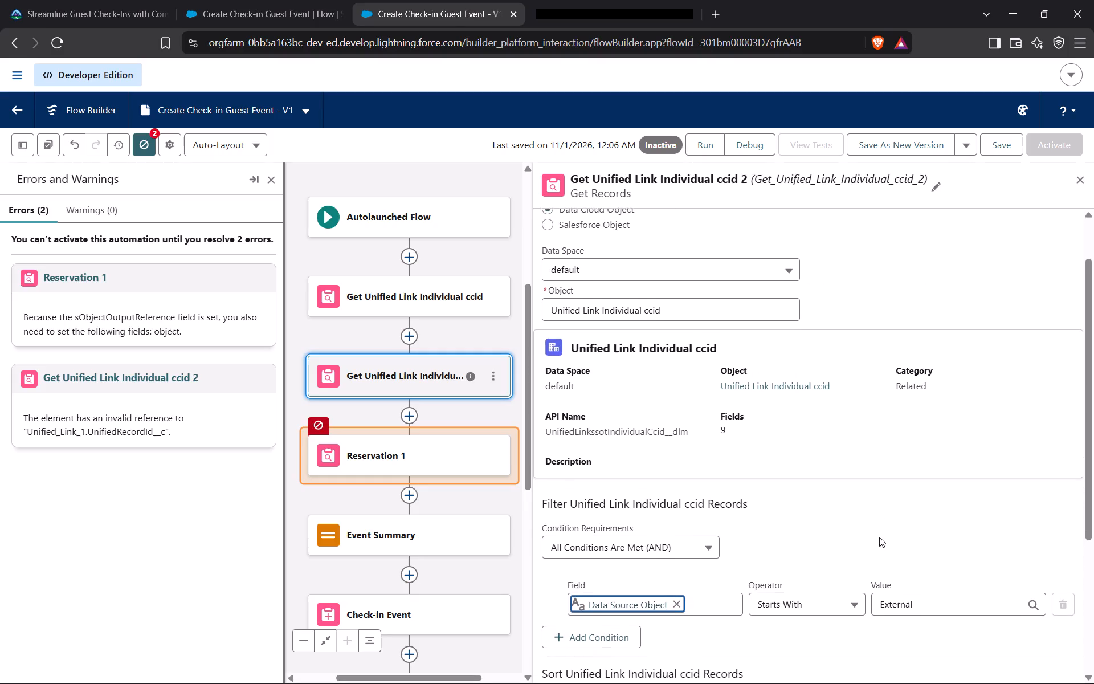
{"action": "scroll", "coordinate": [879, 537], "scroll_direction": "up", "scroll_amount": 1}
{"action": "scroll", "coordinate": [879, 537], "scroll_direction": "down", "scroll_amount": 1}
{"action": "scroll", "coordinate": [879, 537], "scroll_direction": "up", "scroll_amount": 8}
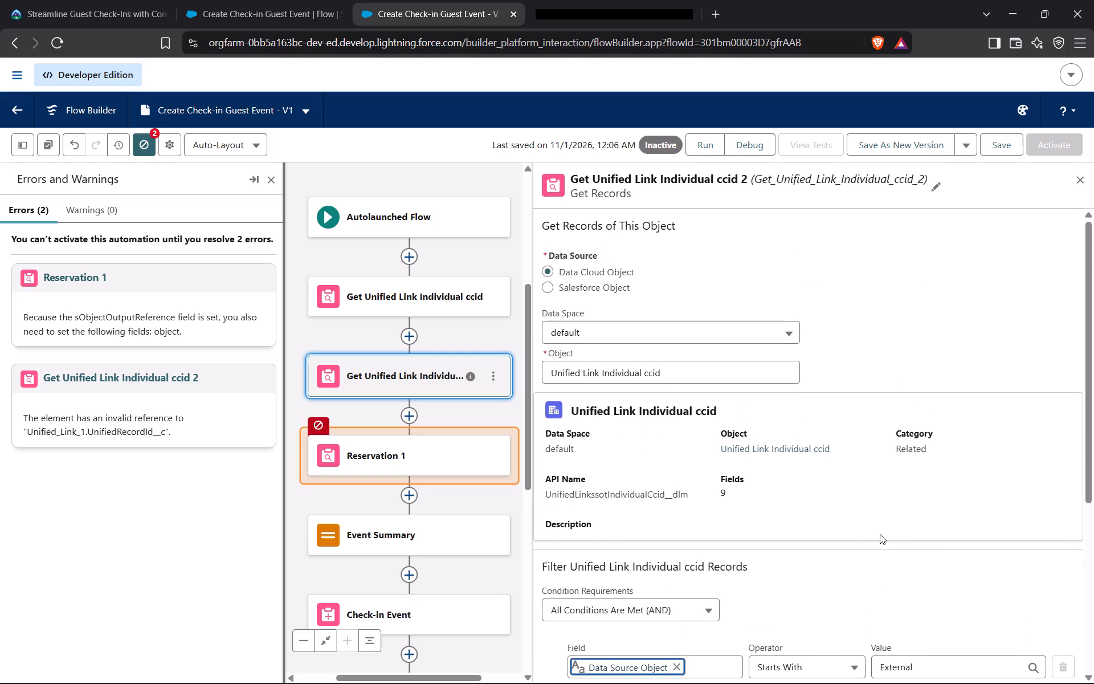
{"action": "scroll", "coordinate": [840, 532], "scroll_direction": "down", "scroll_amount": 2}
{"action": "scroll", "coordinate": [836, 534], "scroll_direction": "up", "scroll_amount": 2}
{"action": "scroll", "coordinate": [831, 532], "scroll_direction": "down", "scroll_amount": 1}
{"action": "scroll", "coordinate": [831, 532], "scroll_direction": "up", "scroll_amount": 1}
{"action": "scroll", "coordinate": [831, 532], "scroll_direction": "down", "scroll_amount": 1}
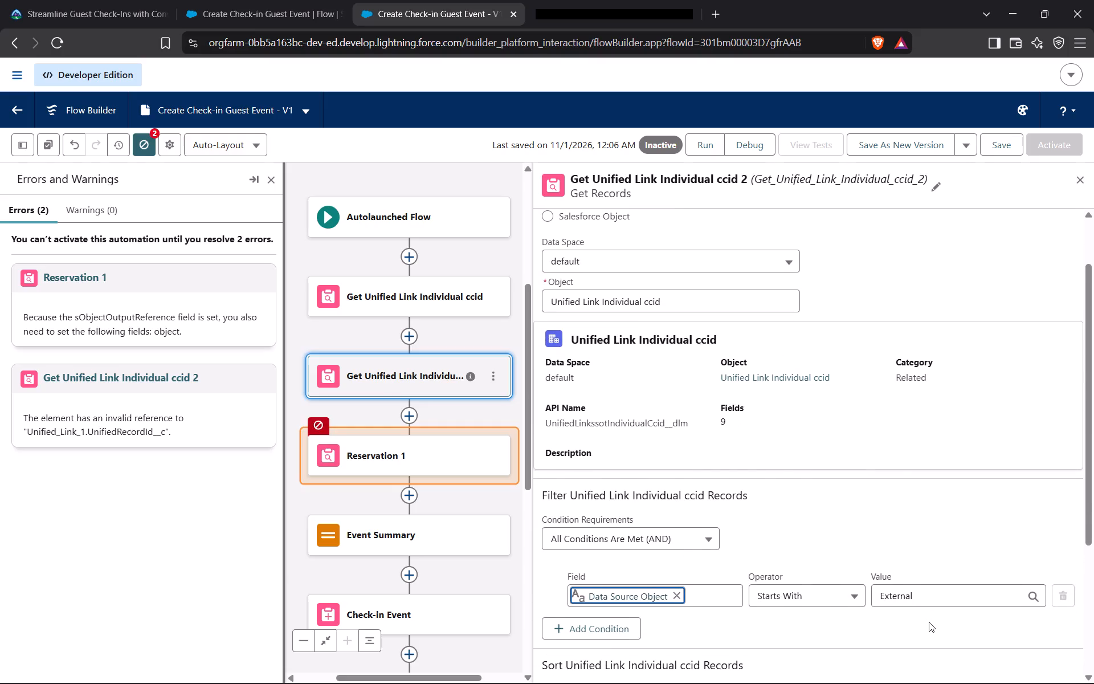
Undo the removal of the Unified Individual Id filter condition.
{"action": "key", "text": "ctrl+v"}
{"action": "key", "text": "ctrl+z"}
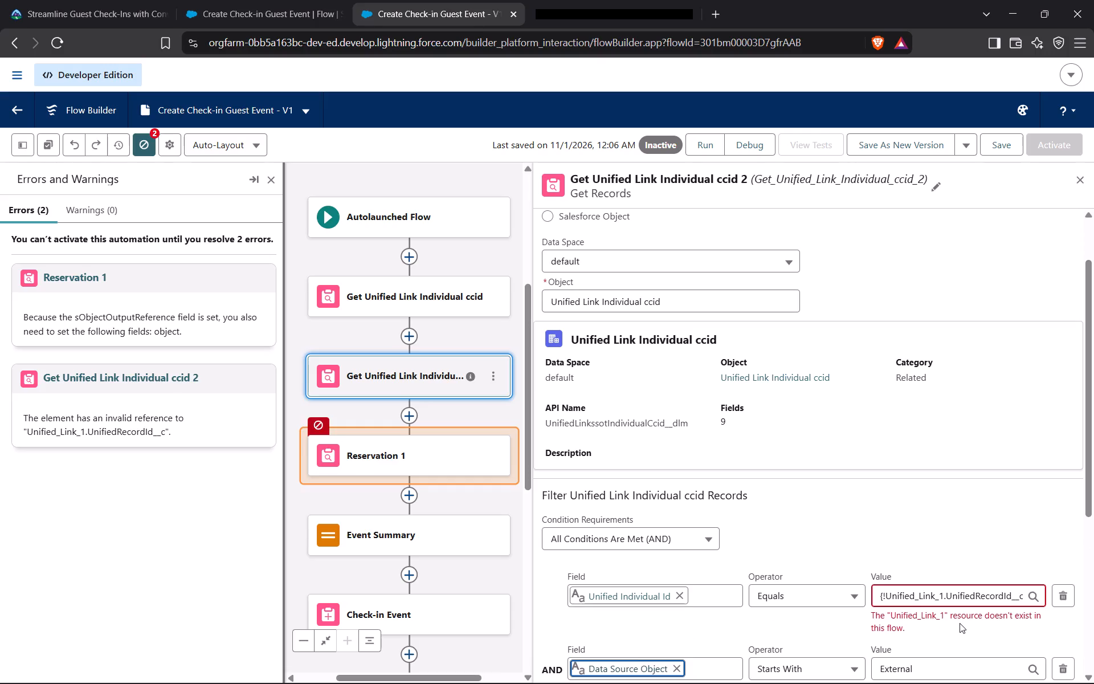
Re-enter {!Unified_Link_1.UnifiedRecordId__c} from Trailhead as the Unified Individual Id filter value in Get Unified Link Individual ccid 2, and save the flow.
{"action": "left_click", "coordinate": [970, 597]}
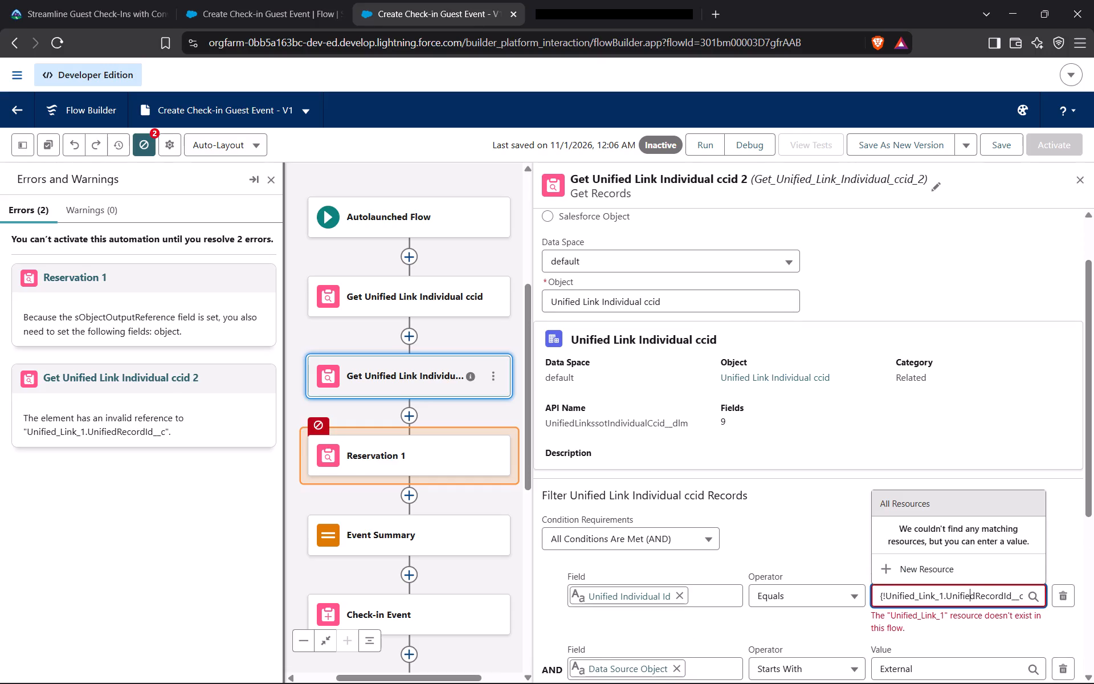
{"action": "scroll", "coordinate": [895, 421], "scroll_direction": "up", "scroll_amount": 1}
{"action": "scroll", "coordinate": [895, 421], "scroll_direction": "down", "scroll_amount": 1}
{"action": "scroll", "coordinate": [895, 421], "scroll_direction": "up", "scroll_amount": 2}
{"action": "scroll", "coordinate": [895, 421], "scroll_direction": "down", "scroll_amount": 1}
{"action": "scroll", "coordinate": [895, 421], "scroll_direction": "up", "scroll_amount": 3}
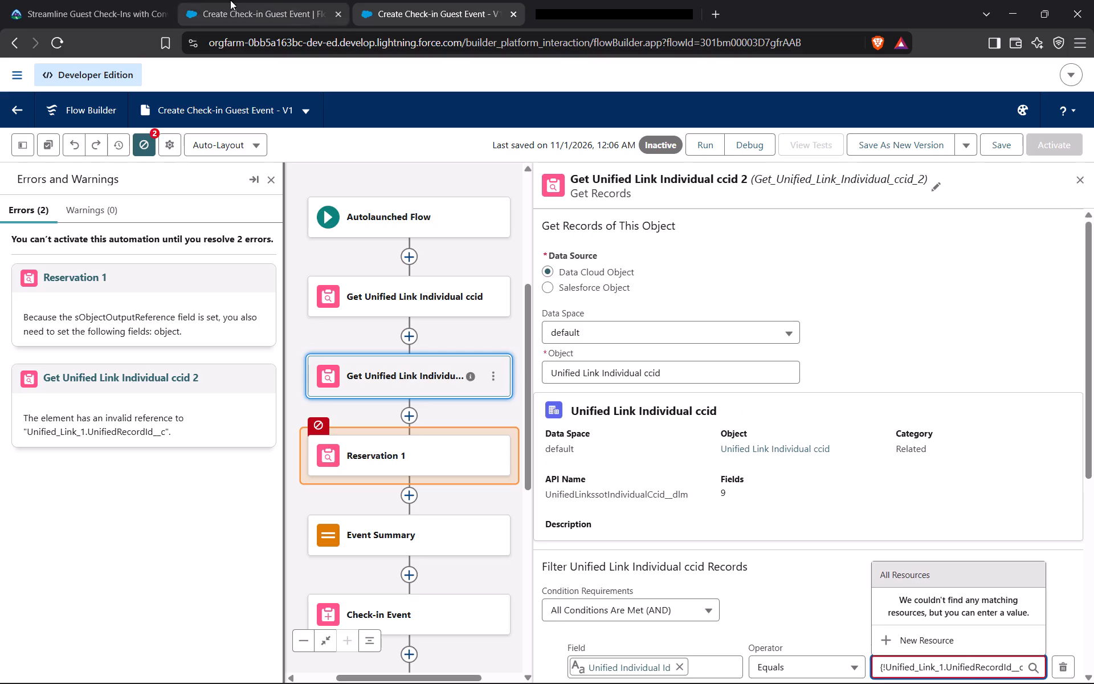
{"action": "left_click", "coordinate": [57, 0]}
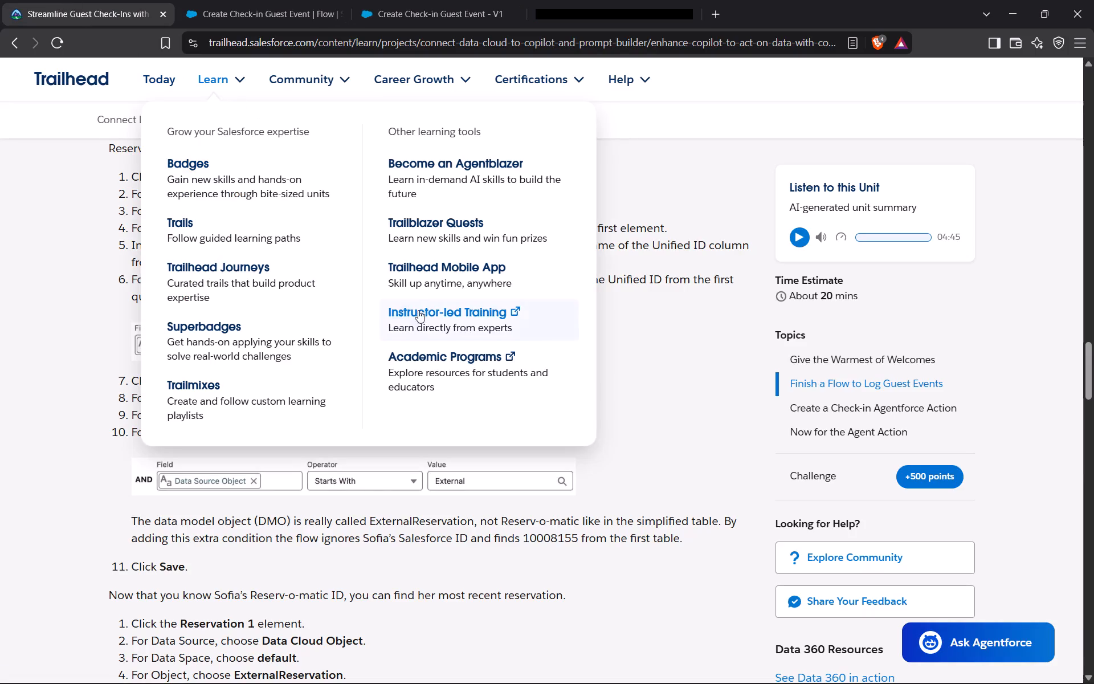
{"action": "left_click", "coordinate": [469, 282]}
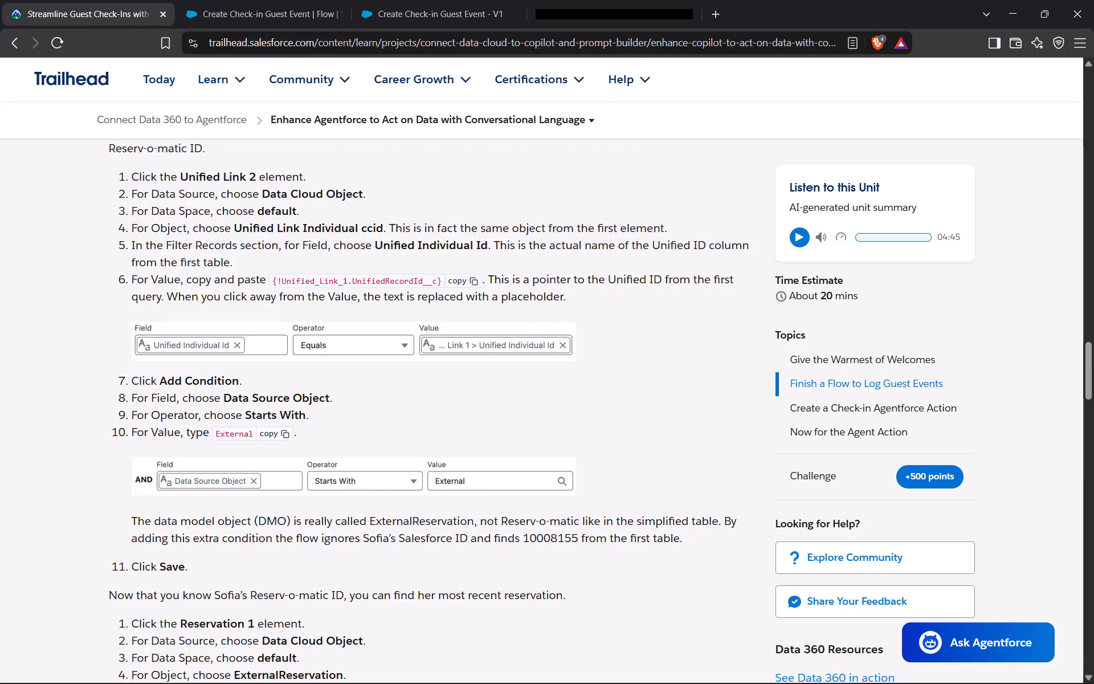
{"action": "left_click", "coordinate": [431, 0]}
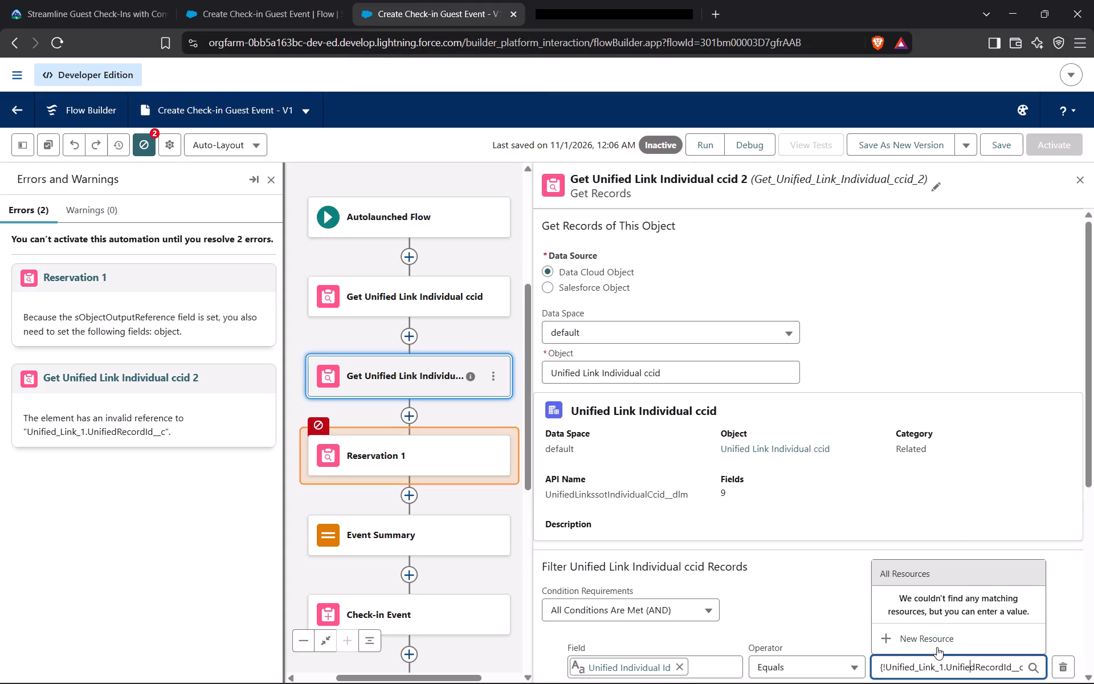
{"action": "left_click", "coordinate": [935, 662]}
{"action": "left_click", "coordinate": [938, 672]}
{"action": "key", "text": "ctrl+a"}
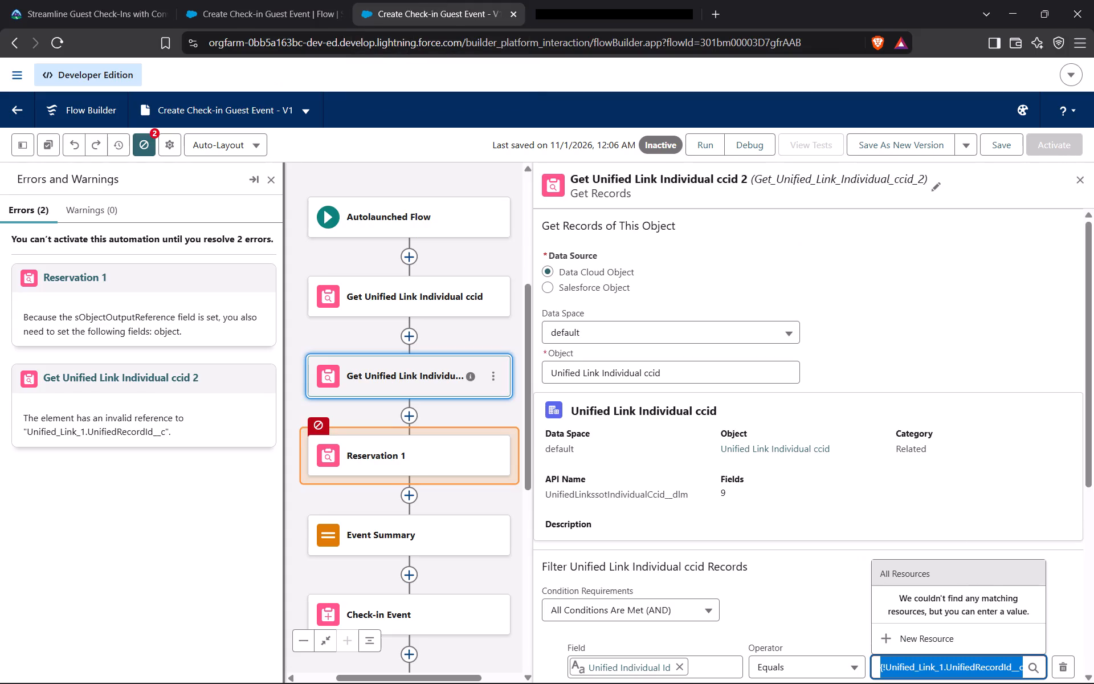
{"action": "key", "text": "ctrl+v"}
{"action": "scroll", "coordinate": [833, 598], "scroll_direction": "down", "scroll_amount": 3}
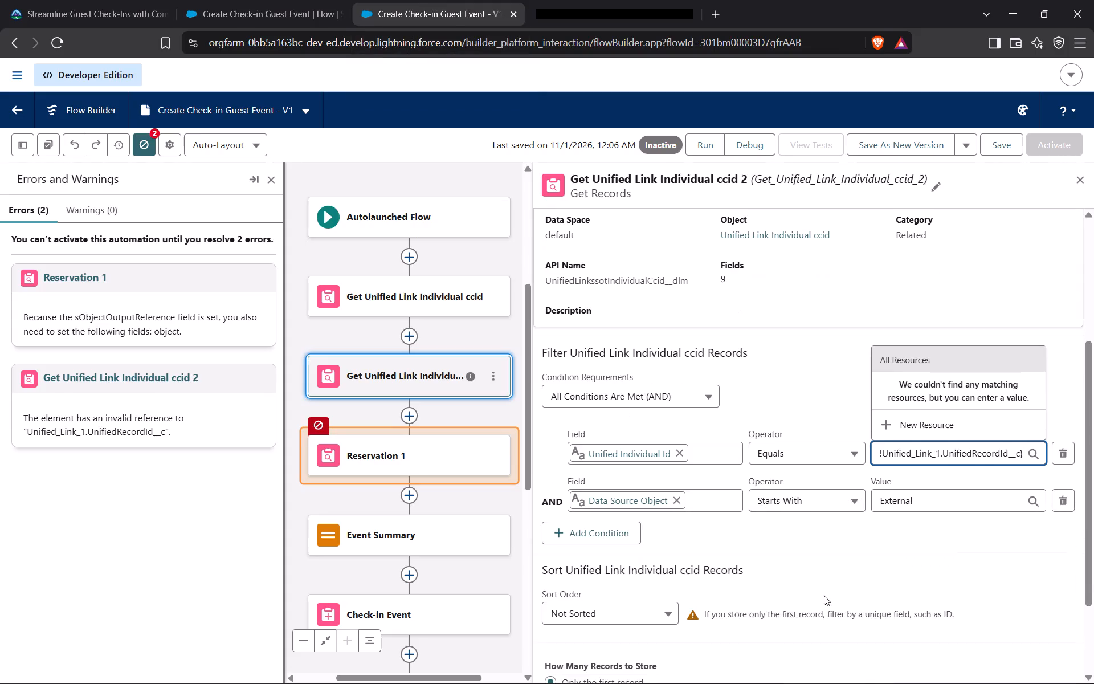
{"action": "left_click", "coordinate": [999, 148]}
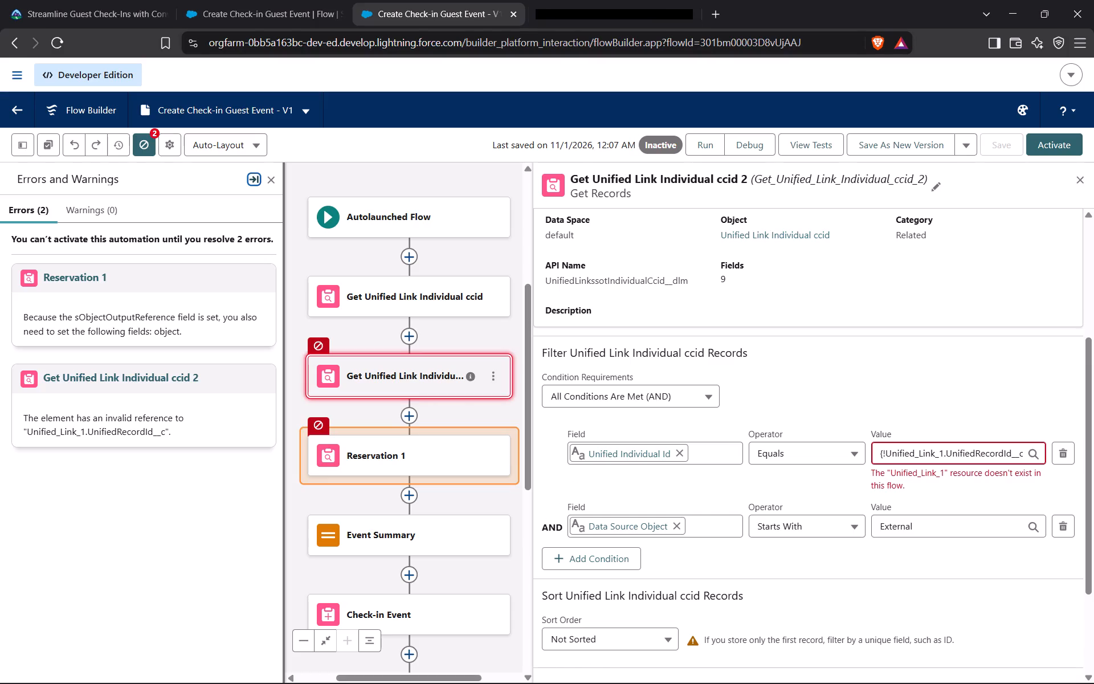
Following Trailhead's Reservation 1 instructions, set that element's data source to Data Cloud Object and its data space to default.
{"action": "left_click", "coordinate": [221, 13]}
{"action": "left_click", "coordinate": [120, 18]}
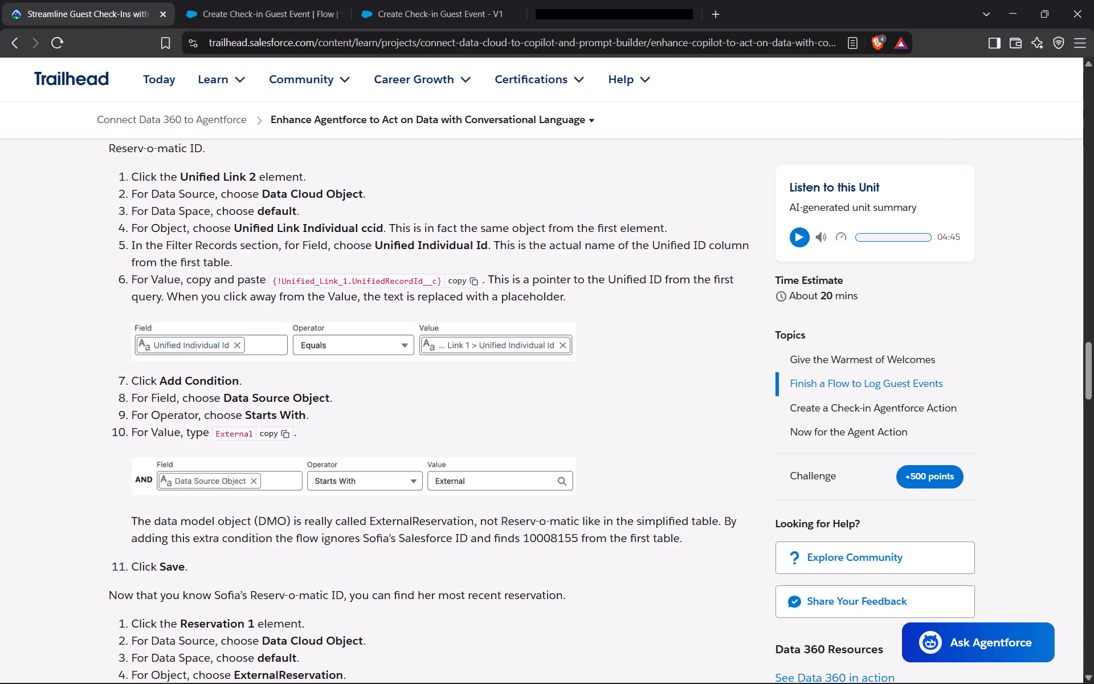
{"action": "scroll", "coordinate": [328, 420], "scroll_direction": "down", "scroll_amount": 1}
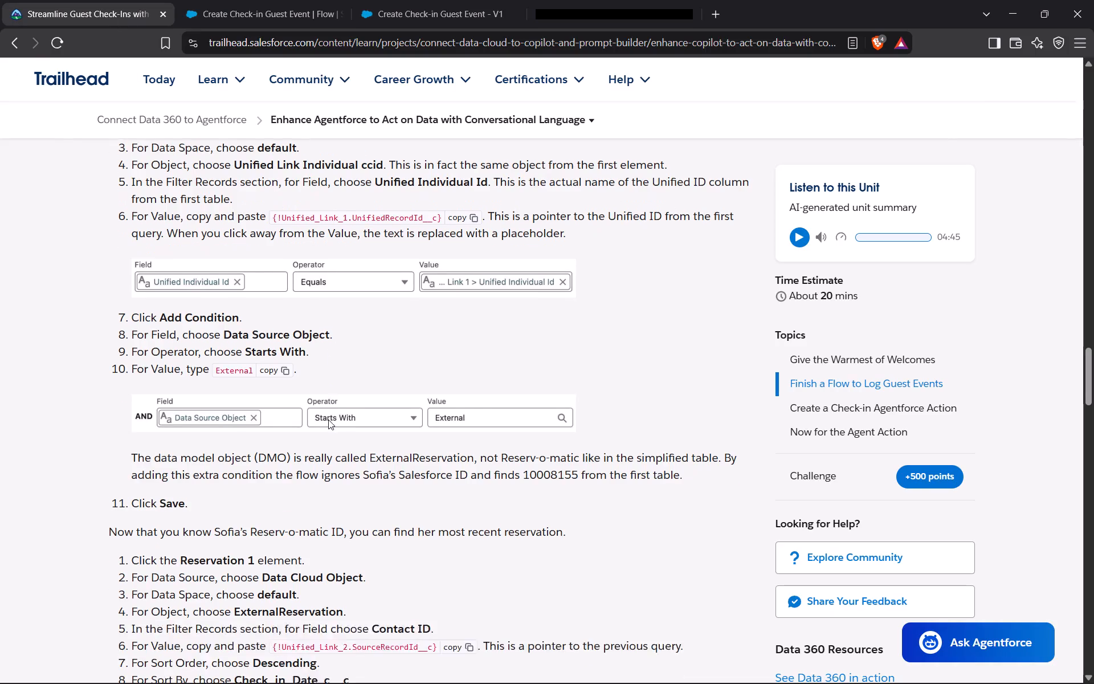
{"action": "scroll", "coordinate": [328, 420], "scroll_direction": "up", "scroll_amount": 1}
{"action": "scroll", "coordinate": [328, 420], "scroll_direction": "down", "scroll_amount": 2}
{"action": "left_click", "coordinate": [429, 0]}
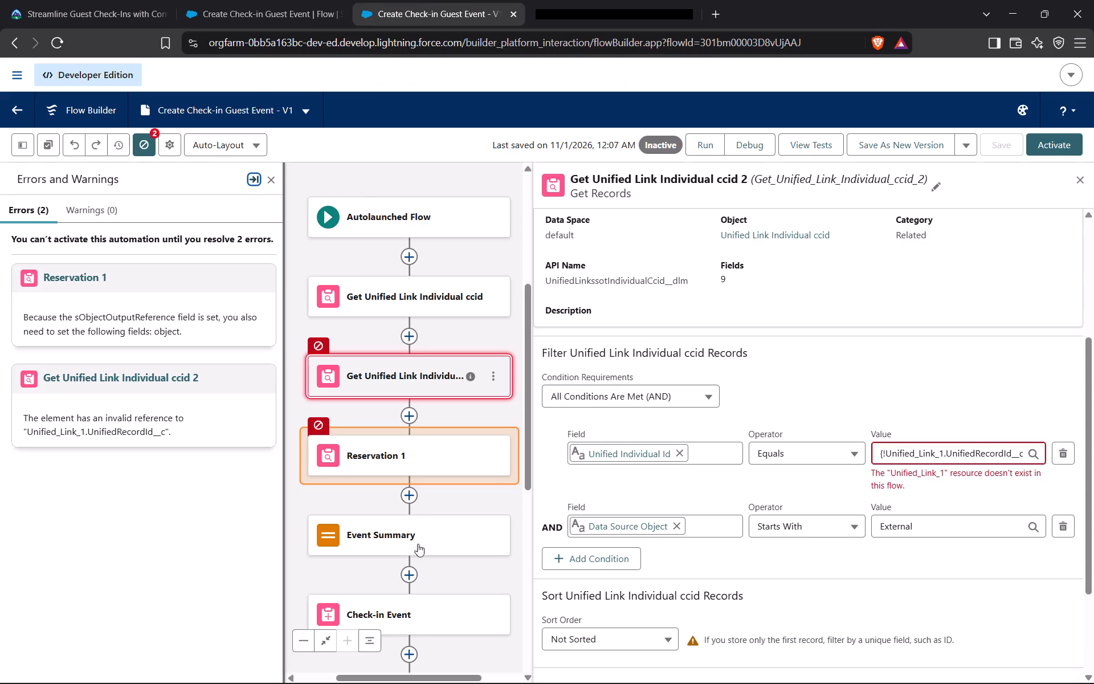
{"action": "left_click", "coordinate": [400, 454]}
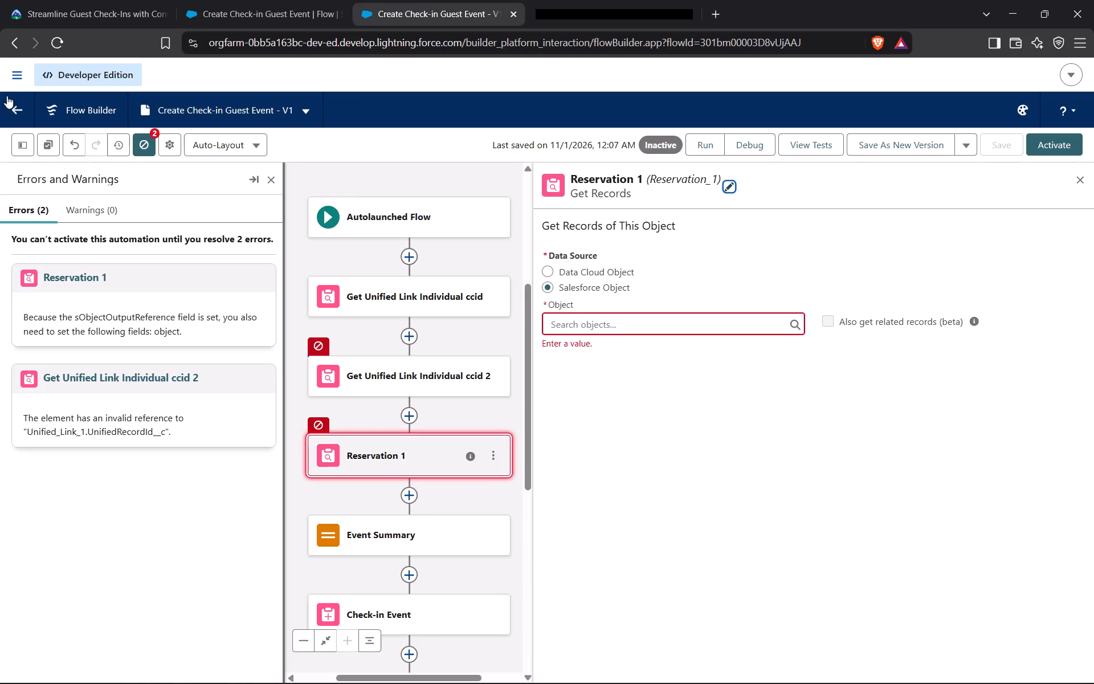
{"action": "left_click", "coordinate": [136, 0]}
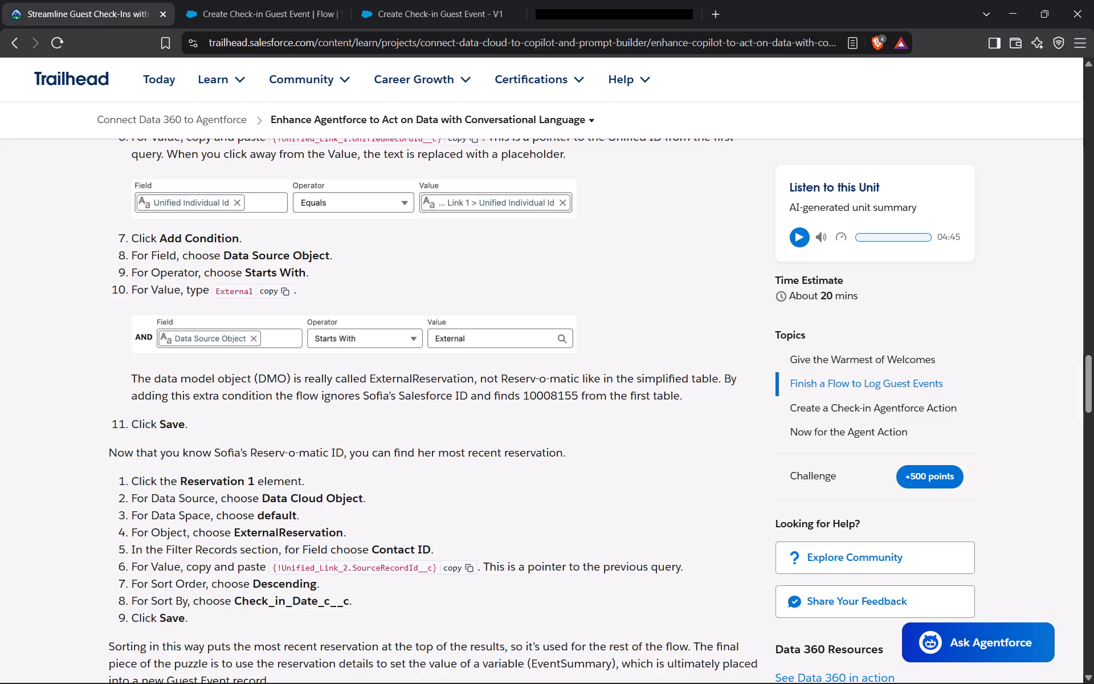
{"action": "left_click", "coordinate": [410, 2]}
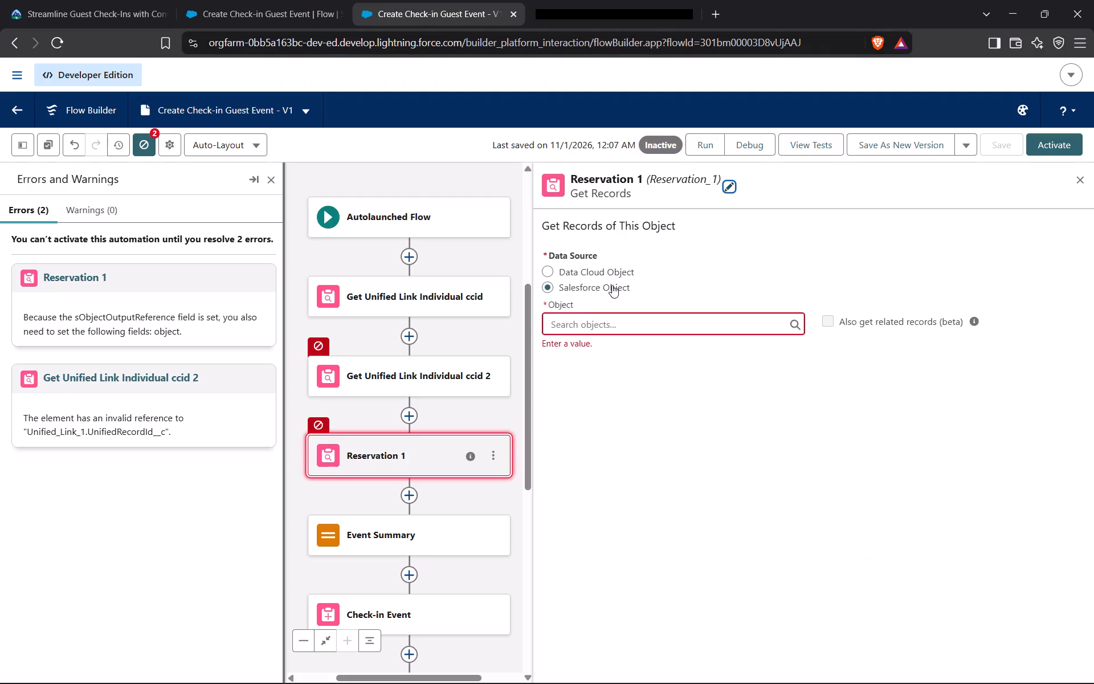
{"action": "left_click", "coordinate": [599, 270]}
{"action": "left_click", "coordinate": [79, 0]}
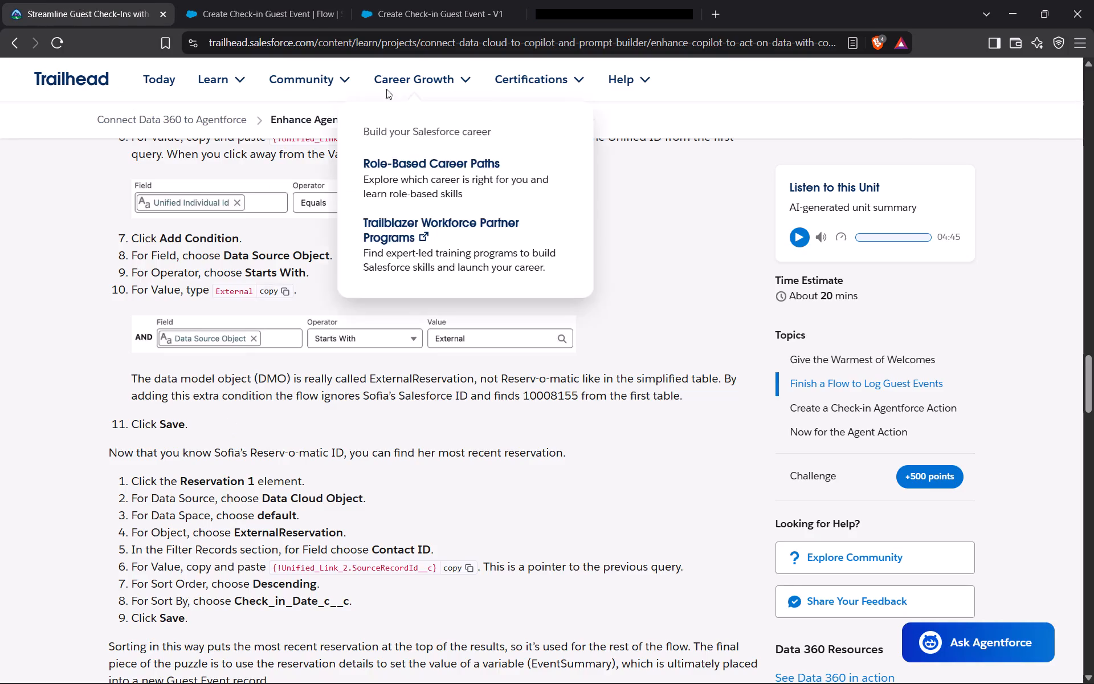
{"action": "left_click", "coordinate": [469, 0]}
{"action": "left_click", "coordinate": [603, 328]}
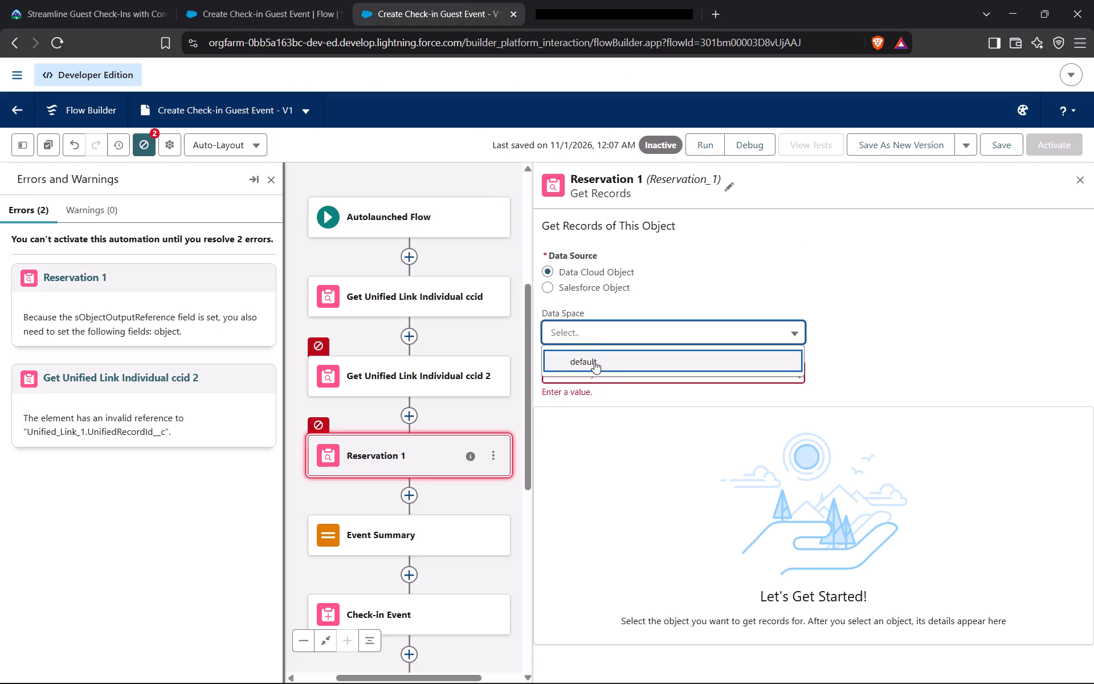
{"action": "left_click", "coordinate": [594, 361]}
Check Trailhead for the required object and choose ExternalReservation as the Reservation 1 element's object.
{"action": "left_click", "coordinate": [107, 2]}
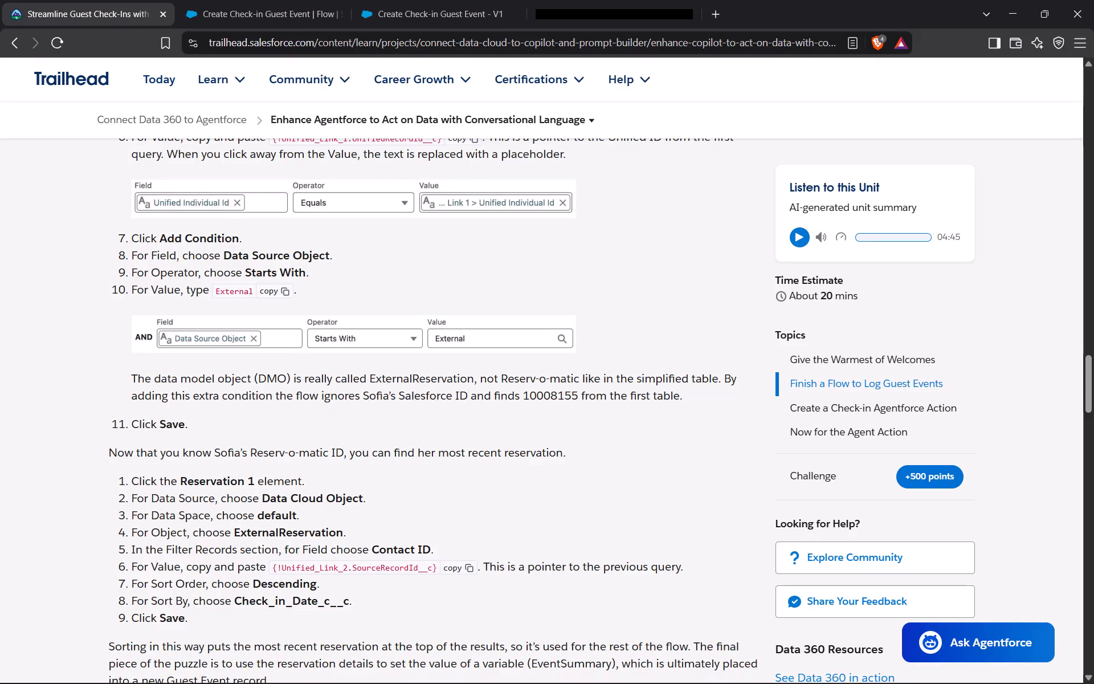
{"action": "left_click", "coordinate": [459, 0]}
{"action": "left_click", "coordinate": [638, 364]}
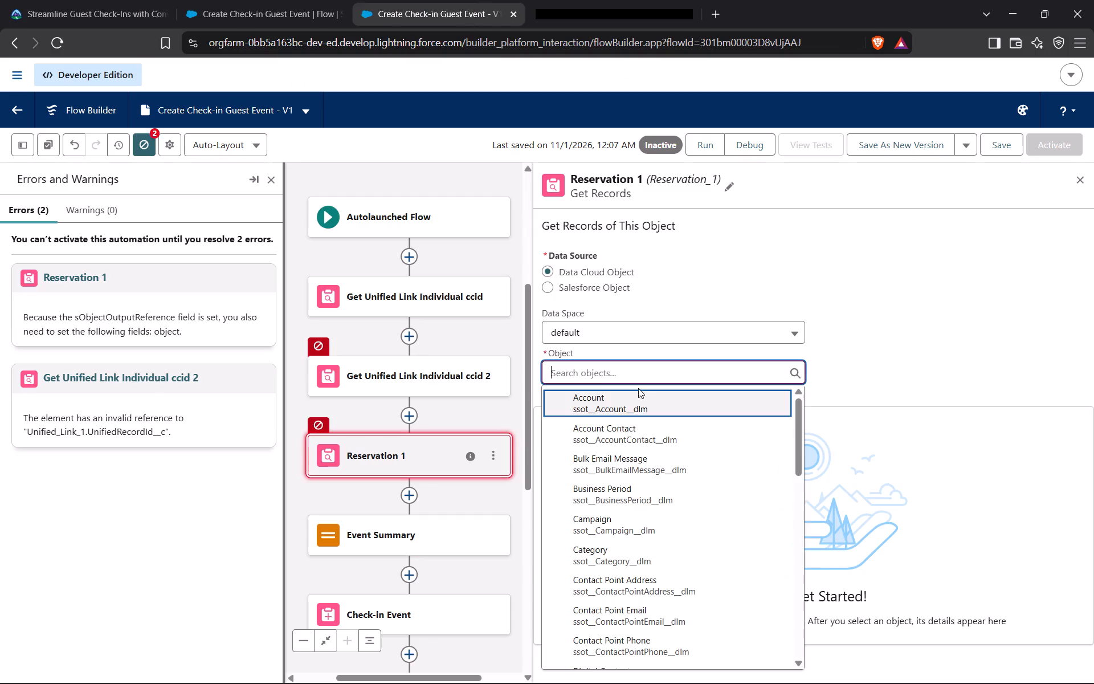
{"action": "scroll", "coordinate": [625, 511], "scroll_direction": "down", "scroll_amount": 2}
{"action": "scroll", "coordinate": [625, 511], "scroll_direction": "up", "scroll_amount": 2}
{"action": "scroll", "coordinate": [625, 511], "scroll_direction": "down", "scroll_amount": 8}
{"action": "scroll", "coordinate": [627, 523], "scroll_direction": "up", "scroll_amount": 2}
{"action": "scroll", "coordinate": [632, 527], "scroll_direction": "down", "scroll_amount": 4}
{"action": "scroll", "coordinate": [632, 527], "scroll_direction": "up", "scroll_amount": 2}
{"action": "scroll", "coordinate": [632, 528], "scroll_direction": "down", "scroll_amount": 4}
{"action": "scroll", "coordinate": [632, 528], "scroll_direction": "up", "scroll_amount": 2}
{"action": "scroll", "coordinate": [632, 528], "scroll_direction": "down", "scroll_amount": 1}
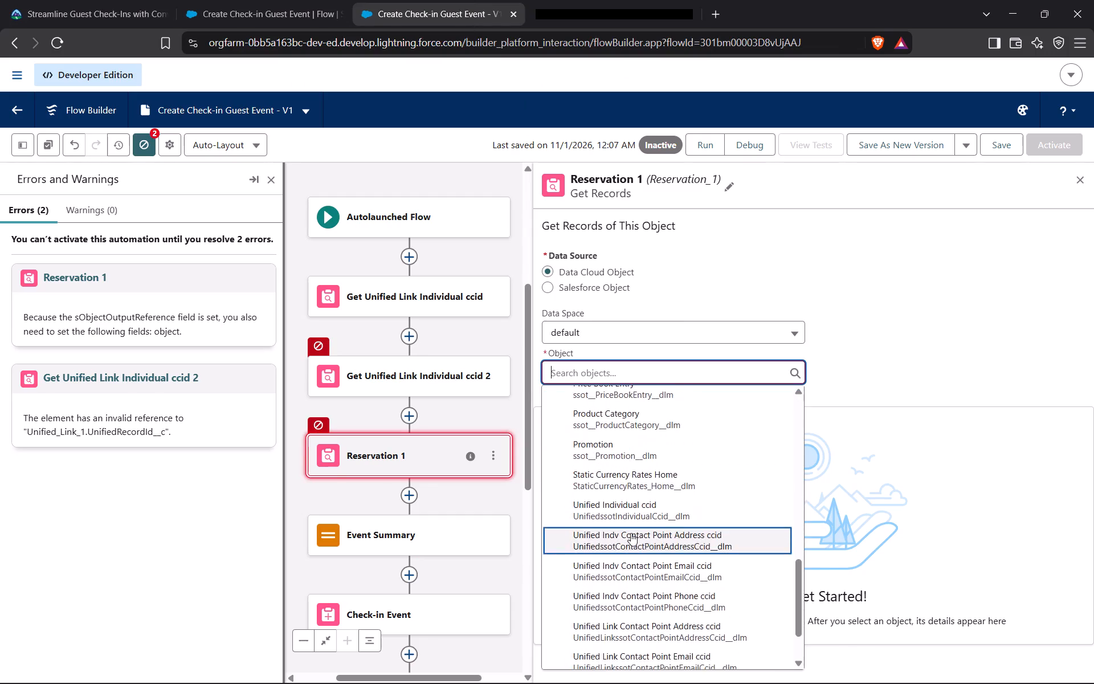
{"action": "scroll", "coordinate": [631, 536], "scroll_direction": "down", "scroll_amount": 4}
{"action": "scroll", "coordinate": [631, 536], "scroll_direction": "up", "scroll_amount": 3}
{"action": "scroll", "coordinate": [631, 536], "scroll_direction": "down", "scroll_amount": 1}
{"action": "scroll", "coordinate": [631, 536], "scroll_direction": "up", "scroll_amount": 1}
{"action": "scroll", "coordinate": [632, 536], "scroll_direction": "down", "scroll_amount": 1}
{"action": "scroll", "coordinate": [631, 532], "scroll_direction": "up", "scroll_amount": 1}
{"action": "scroll", "coordinate": [632, 523], "scroll_direction": "down", "scroll_amount": 1}
{"action": "scroll", "coordinate": [632, 523], "scroll_direction": "up", "scroll_amount": 2}
{"action": "scroll", "coordinate": [632, 522], "scroll_direction": "down", "scroll_amount": 1}
{"action": "scroll", "coordinate": [632, 522], "scroll_direction": "up", "scroll_amount": 1}
{"action": "scroll", "coordinate": [632, 521], "scroll_direction": "down", "scroll_amount": 1}
{"action": "scroll", "coordinate": [632, 521], "scroll_direction": "up", "scroll_amount": 14}
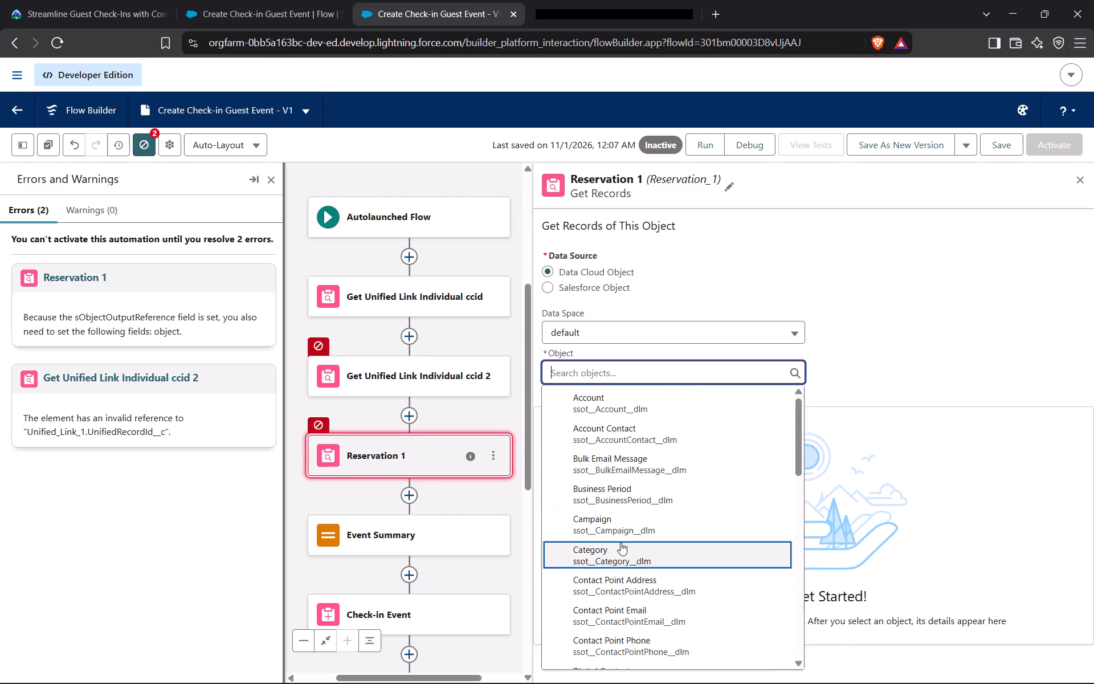
{"action": "scroll", "coordinate": [621, 547], "scroll_direction": "down", "scroll_amount": 3}
{"action": "left_click", "coordinate": [621, 526]}
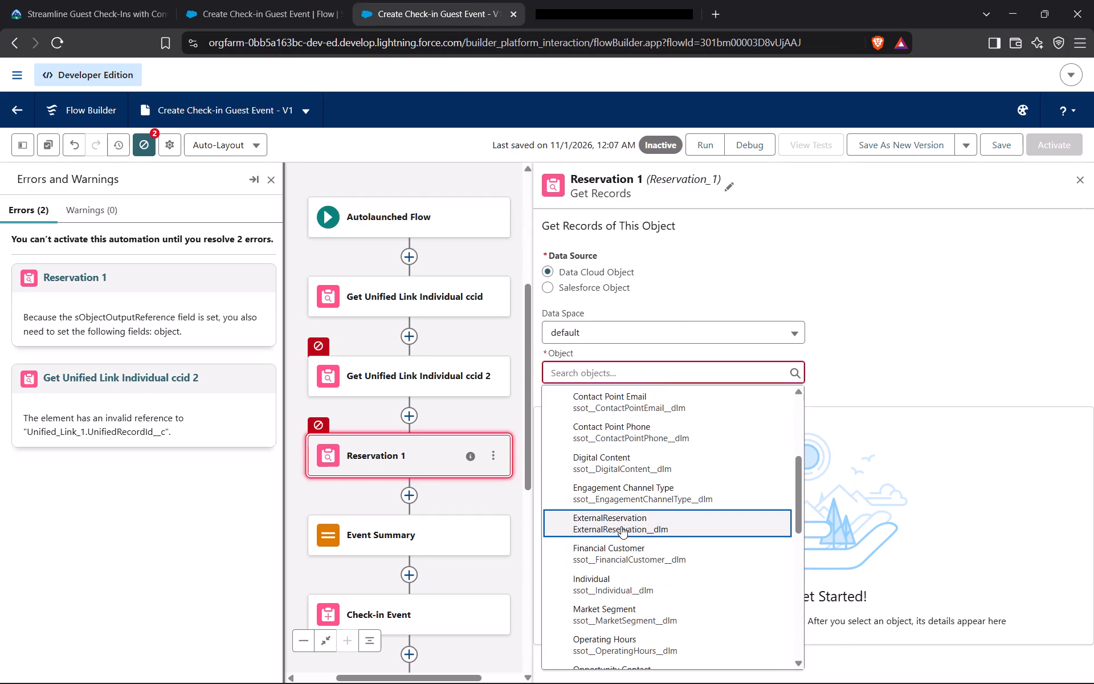
Check Trailhead's filter instructions and choose Contact ID as the filter field for the ExternalReservation records in Reservation 1.
{"action": "left_click", "coordinate": [123, 0]}
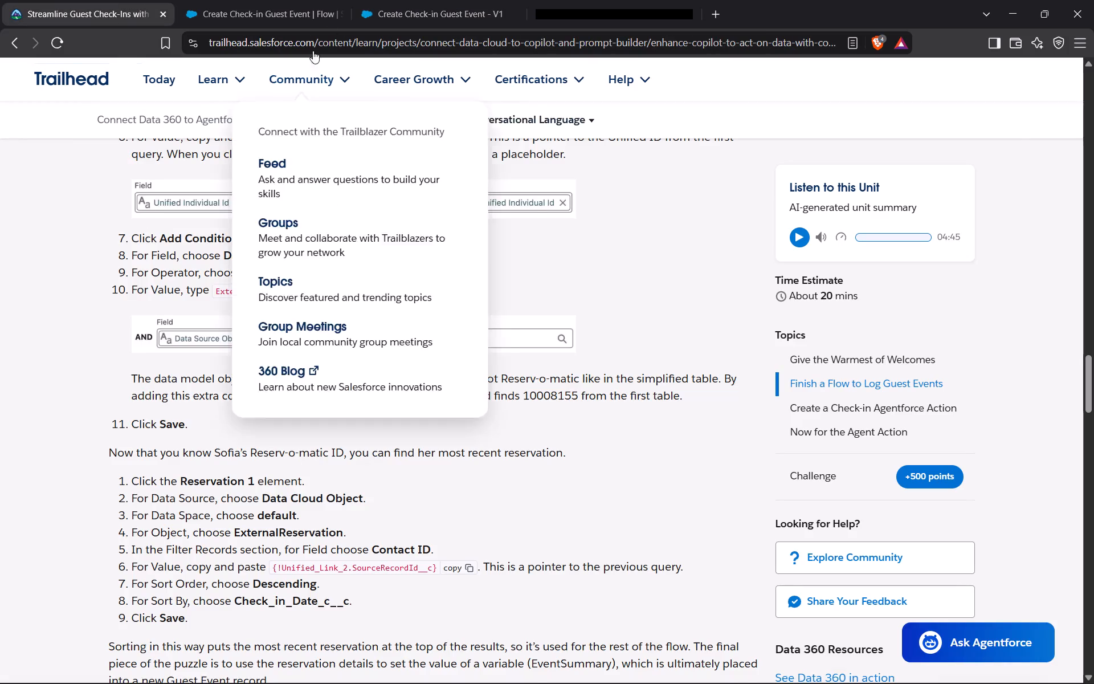
{"action": "left_click", "coordinate": [407, 0]}
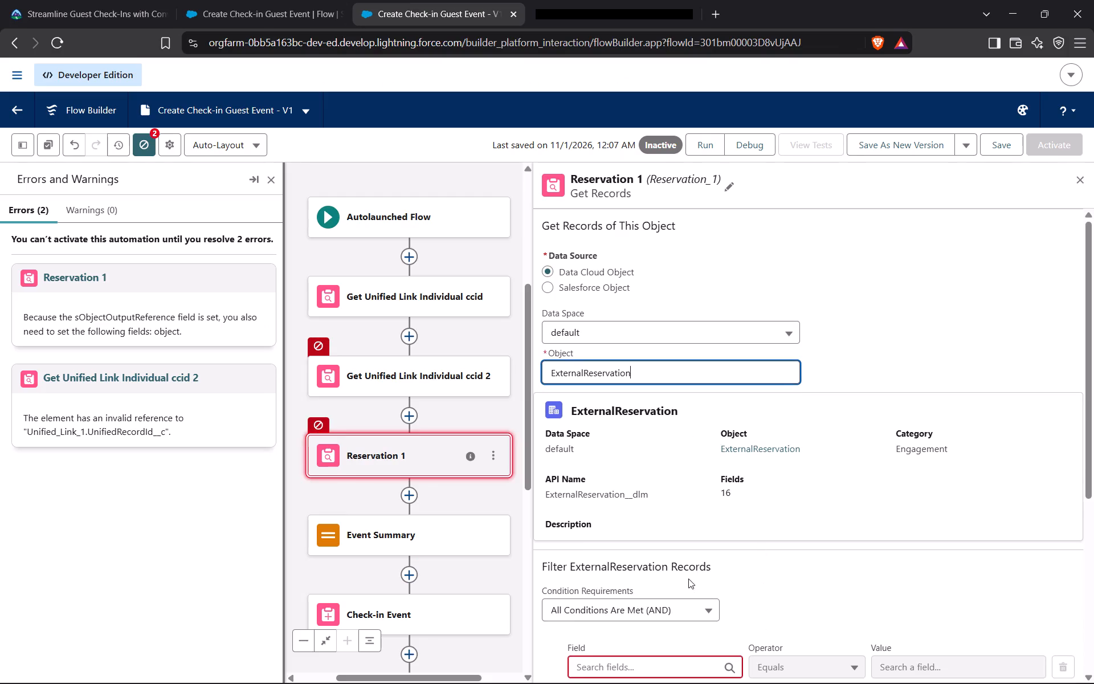
{"action": "scroll", "coordinate": [677, 490], "scroll_direction": "down", "scroll_amount": 2}
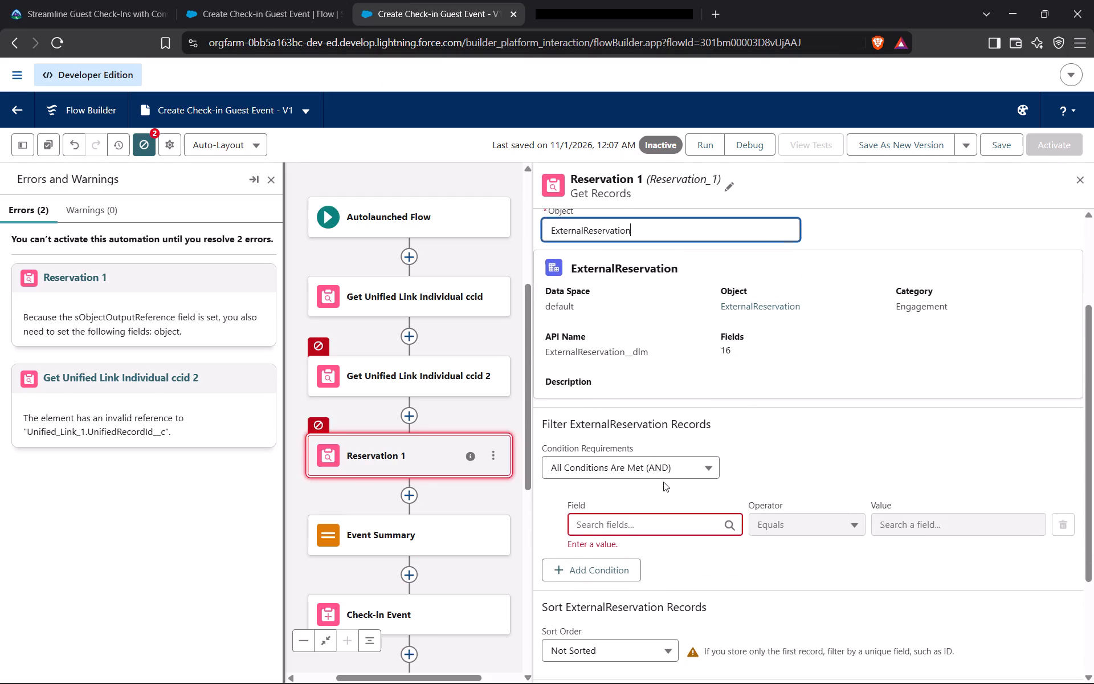
{"action": "left_click", "coordinate": [101, 0]}
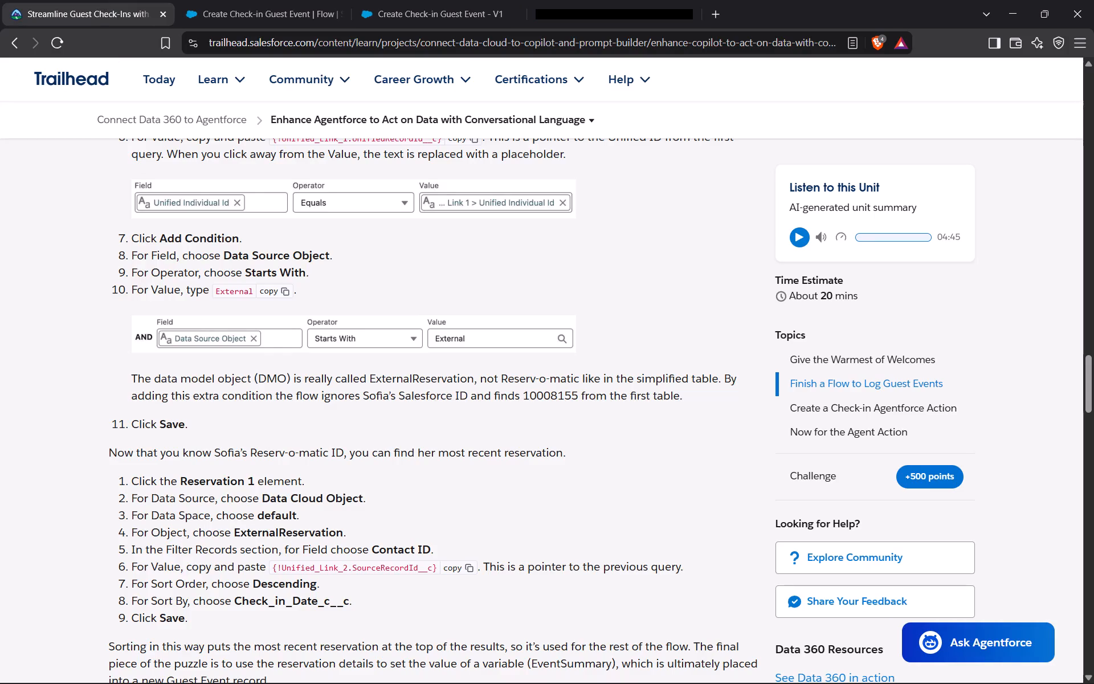
{"action": "left_click", "coordinate": [406, 0]}
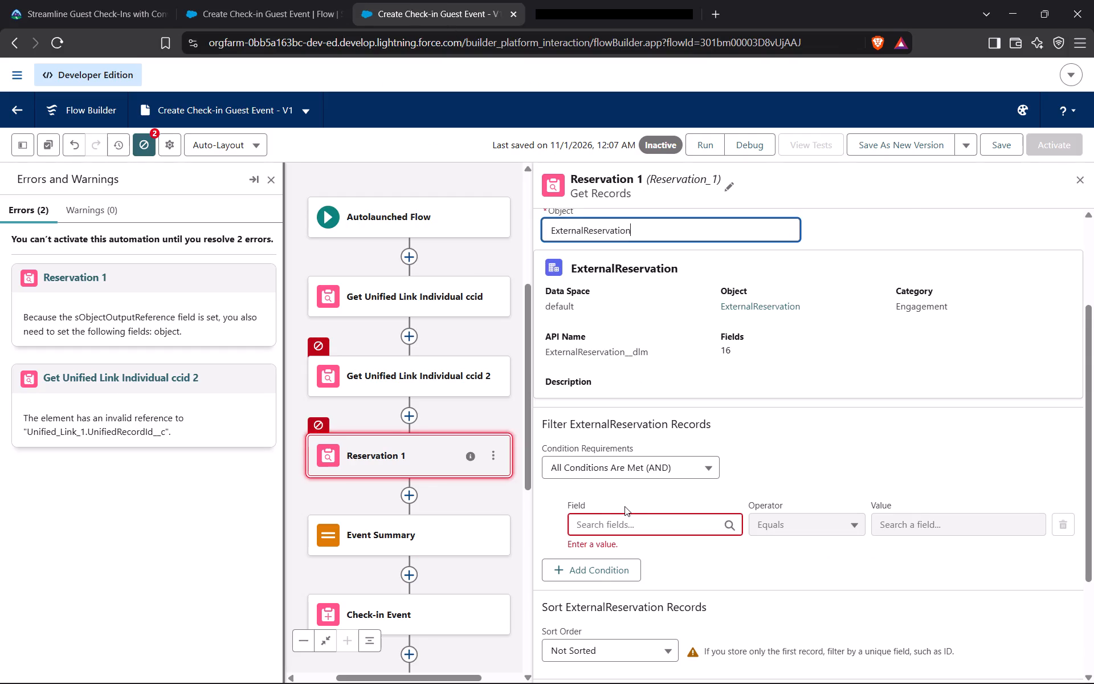
{"action": "scroll", "coordinate": [627, 514], "scroll_direction": "down", "scroll_amount": 2}
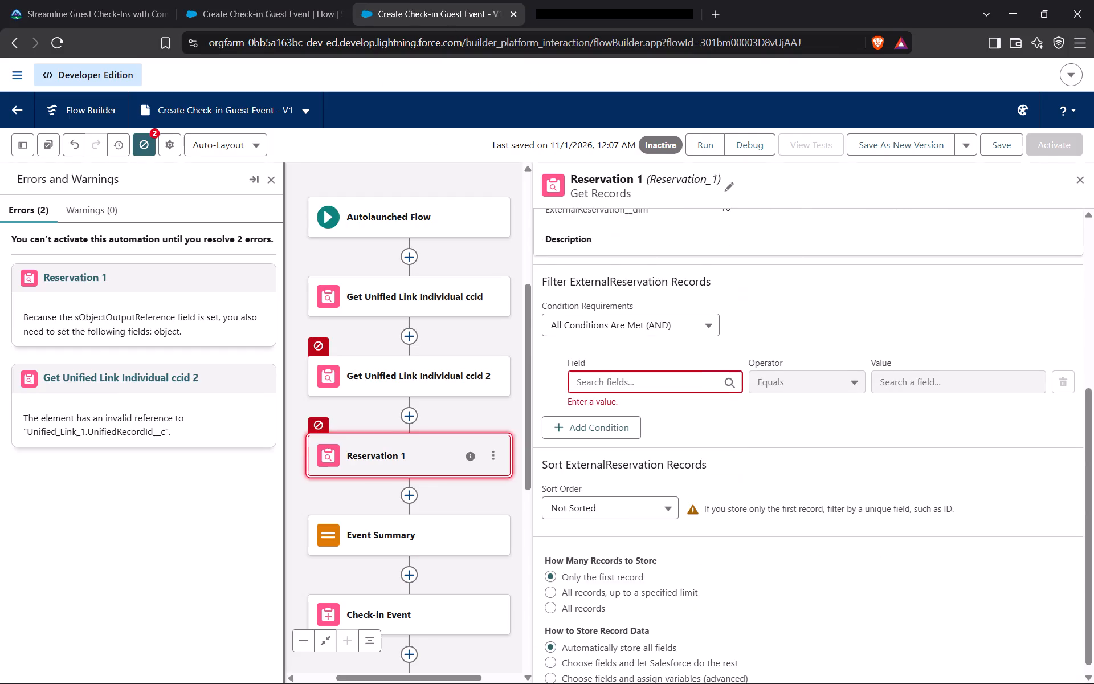
{"action": "scroll", "coordinate": [627, 514], "scroll_direction": "up", "scroll_amount": 2}
{"action": "scroll", "coordinate": [627, 514], "scroll_direction": "down", "scroll_amount": 3}
{"action": "scroll", "coordinate": [627, 514], "scroll_direction": "up", "scroll_amount": 3}
{"action": "scroll", "coordinate": [627, 514], "scroll_direction": "down", "scroll_amount": 4}
{"action": "scroll", "coordinate": [627, 514], "scroll_direction": "up", "scroll_amount": 1}
{"action": "scroll", "coordinate": [627, 514], "scroll_direction": "down", "scroll_amount": 8}
{"action": "scroll", "coordinate": [627, 514], "scroll_direction": "up", "scroll_amount": 3}
{"action": "scroll", "coordinate": [627, 514], "scroll_direction": "down", "scroll_amount": 1}
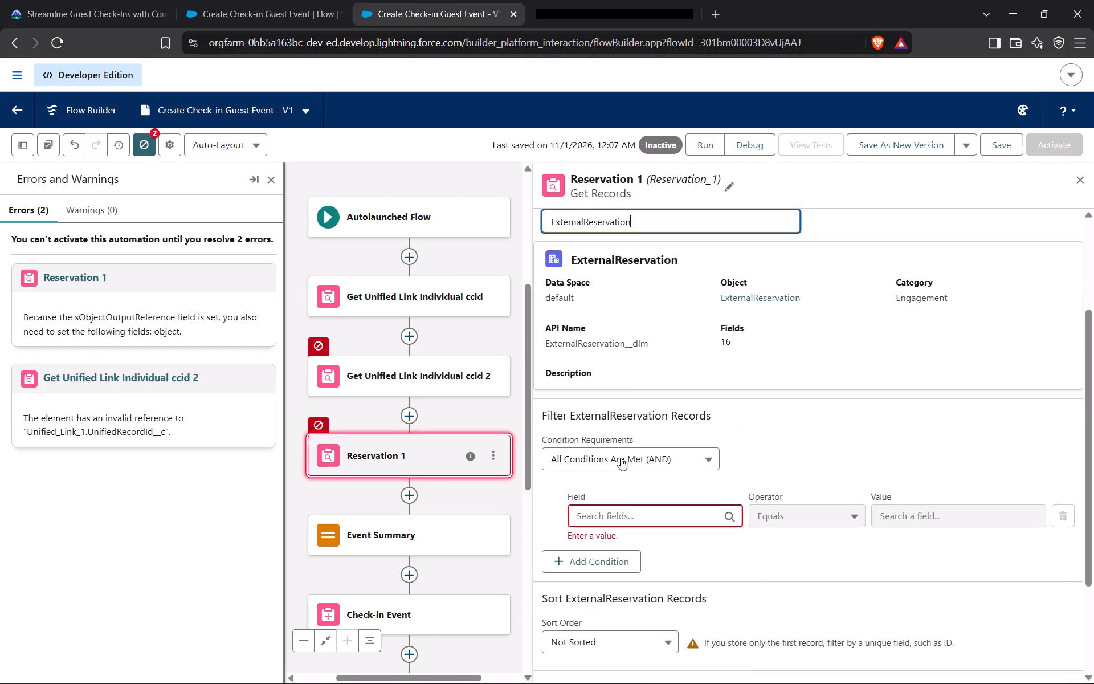
{"action": "scroll", "coordinate": [622, 377], "scroll_direction": "up", "scroll_amount": 4}
{"action": "scroll", "coordinate": [622, 377], "scroll_direction": "down", "scroll_amount": 2}
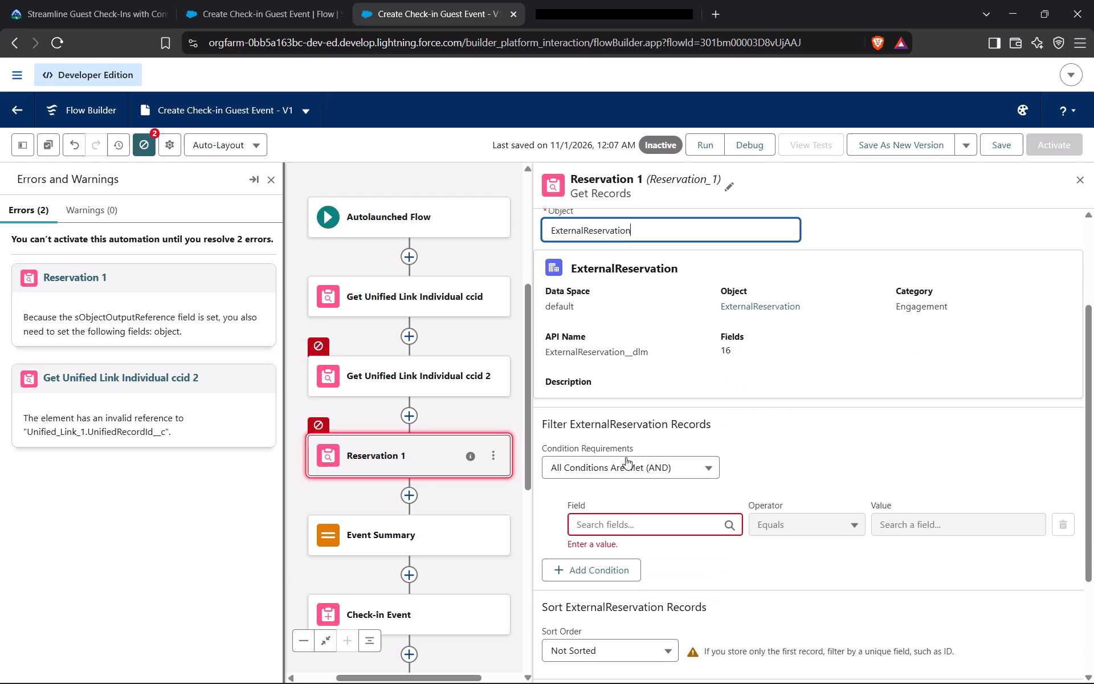
{"action": "left_click", "coordinate": [85, 0]}
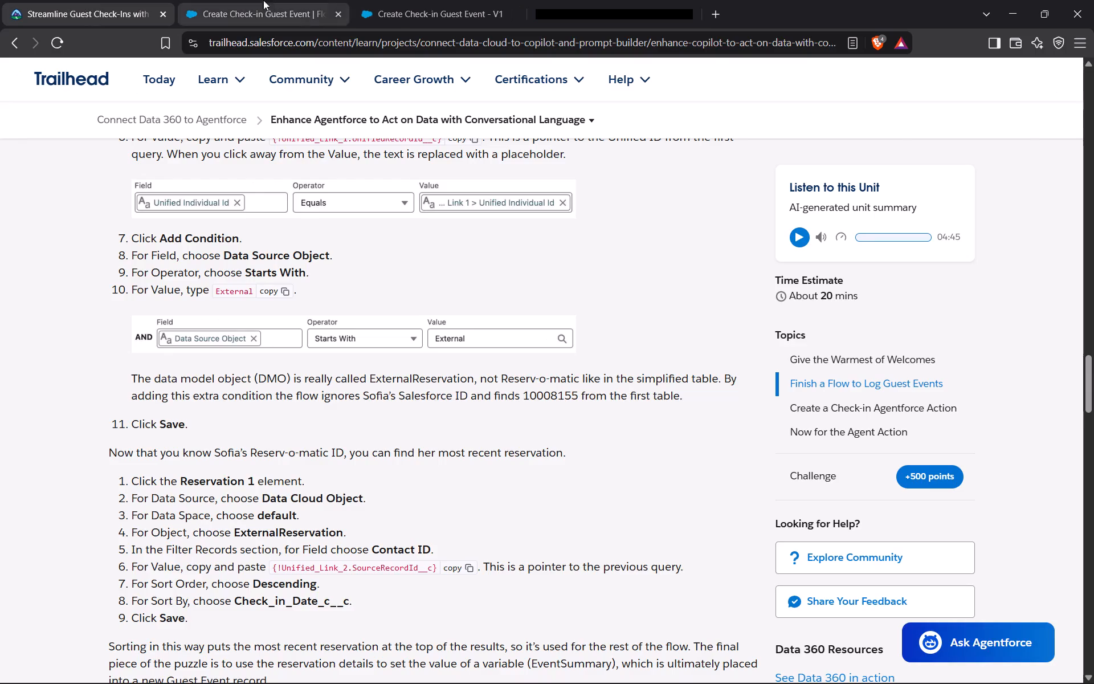
{"action": "left_click", "coordinate": [399, 0]}
{"action": "left_click", "coordinate": [626, 530]}
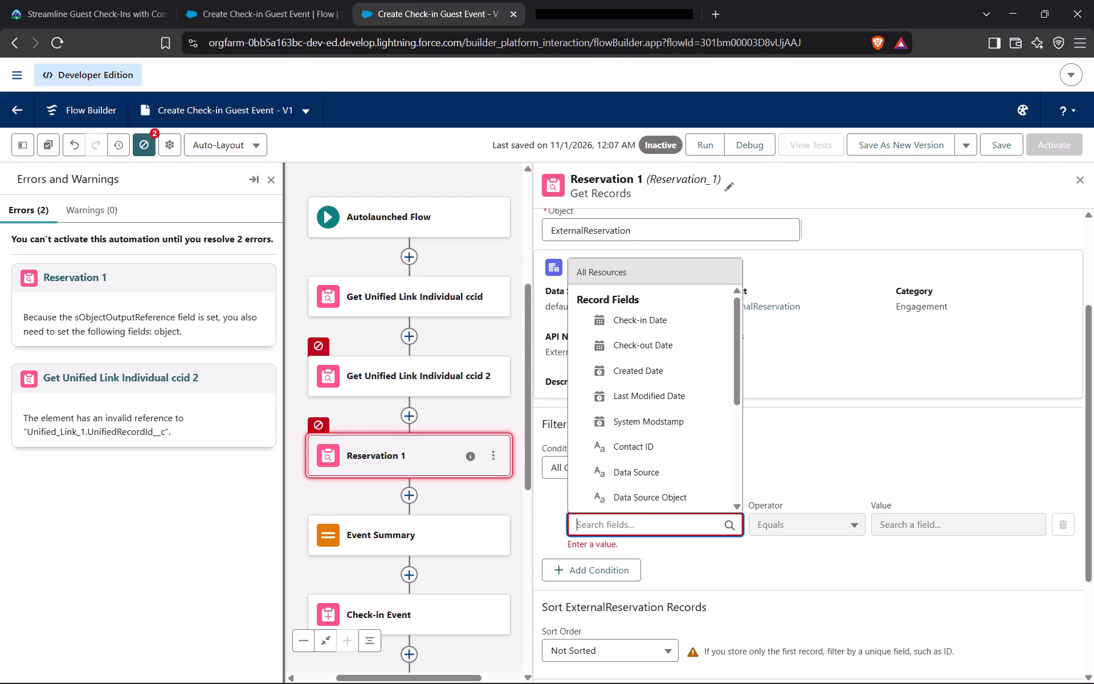
{"action": "left_click", "coordinate": [632, 447]}
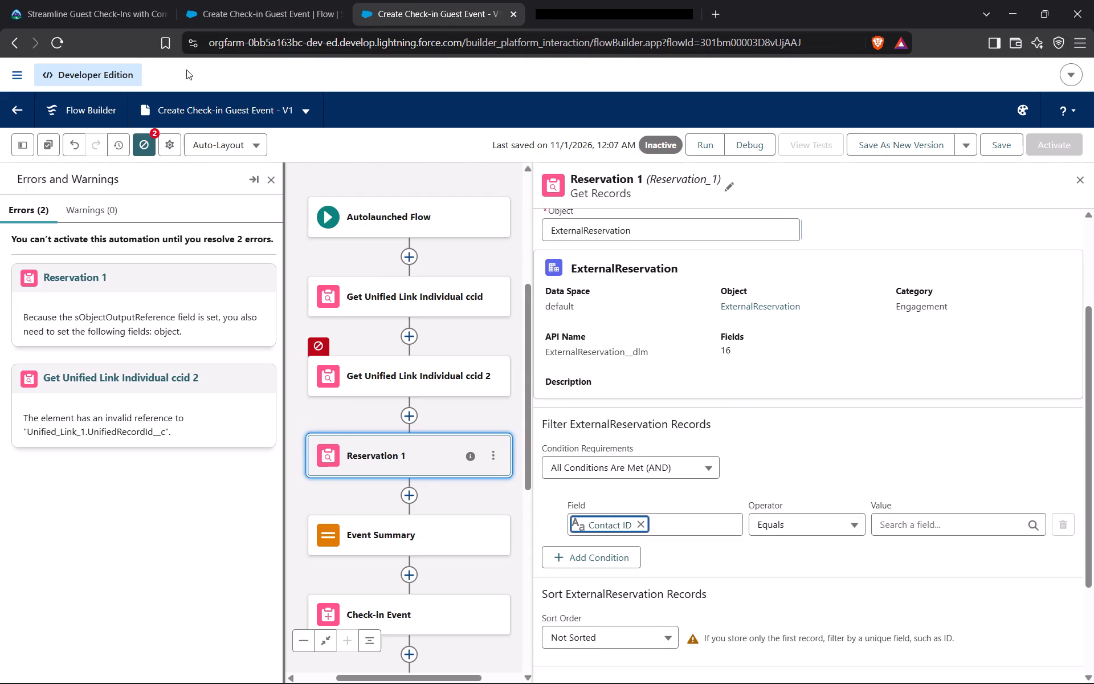
Copy {!Unified_Link_2.SourceRecordId__c} from Trailhead and enter it as the Contact ID filter value in Reservation 1.
{"action": "left_click", "coordinate": [120, 0]}
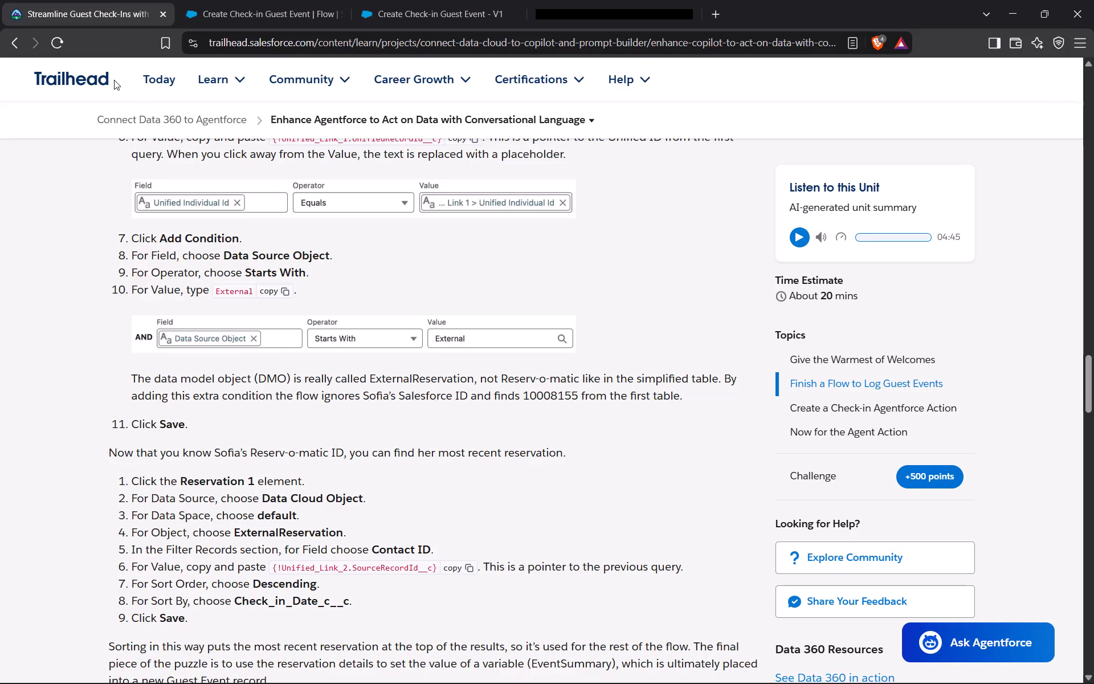
{"action": "left_click", "coordinate": [466, 568]}
{"action": "left_click", "coordinate": [421, 5]}
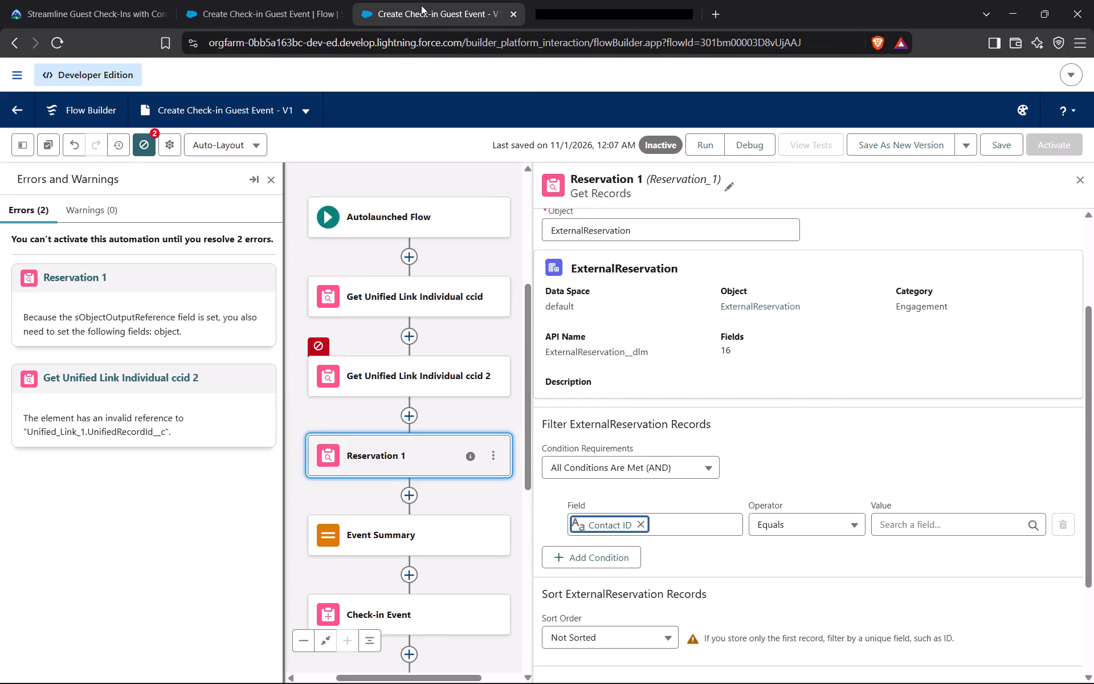
{"action": "left_click", "coordinate": [926, 525]}
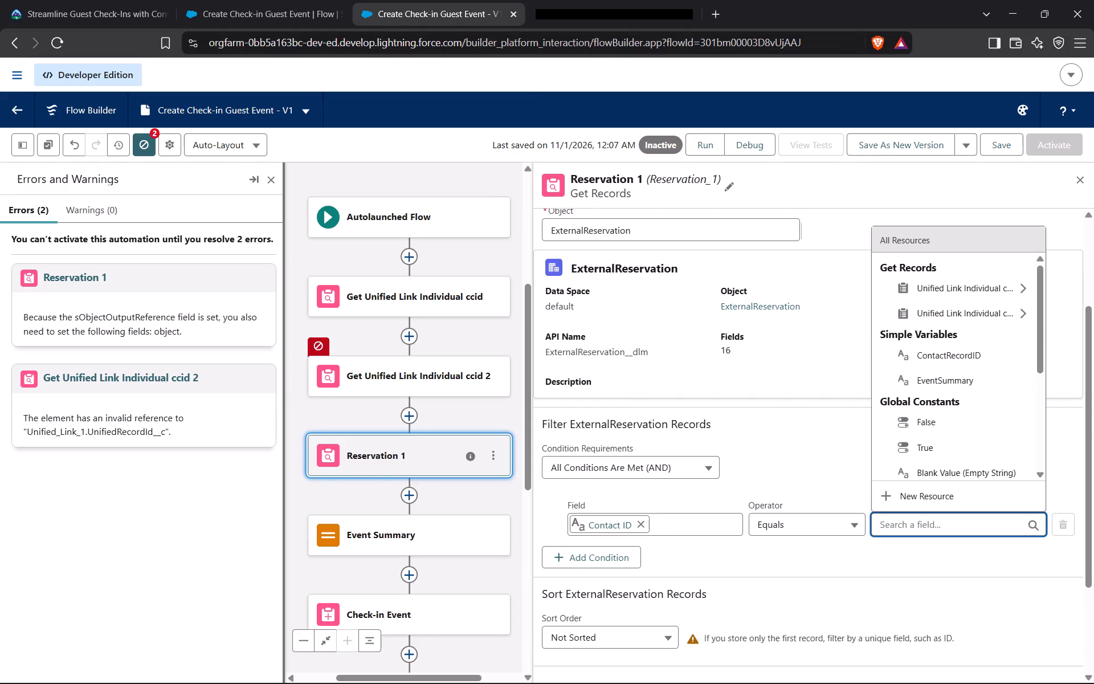
{"action": "key", "text": "ctrl+v"}
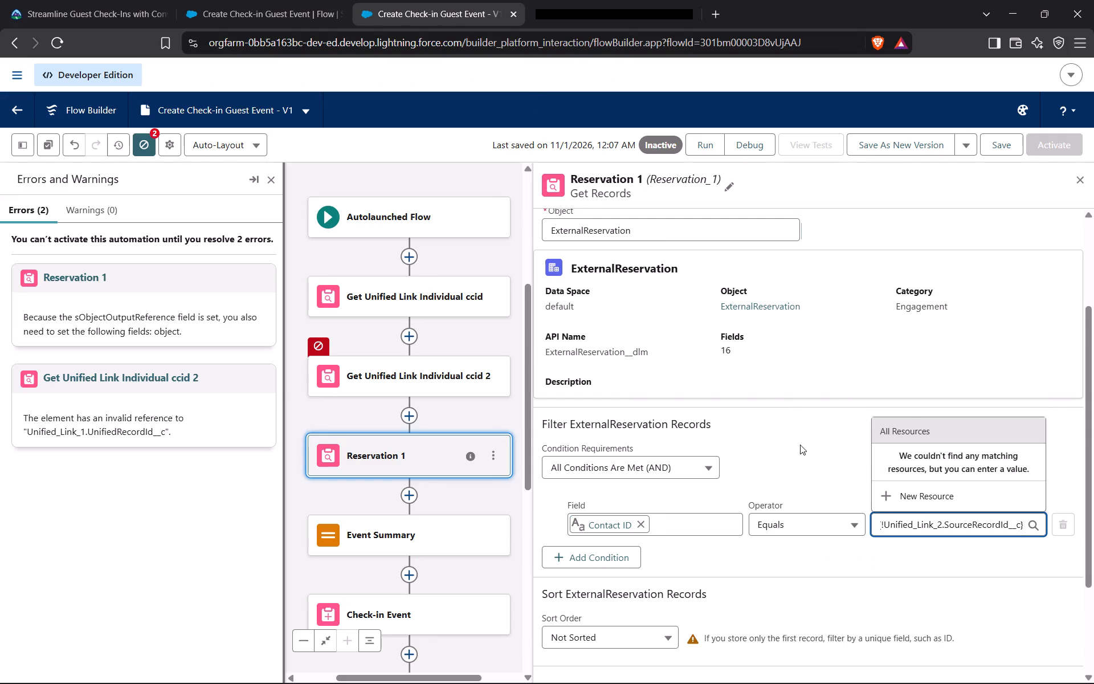
Following Trailhead, sort the ExternalReservation records in Descending order by Check_in_Date_c__c, and save the flow.
{"action": "left_click", "coordinate": [108, 0]}
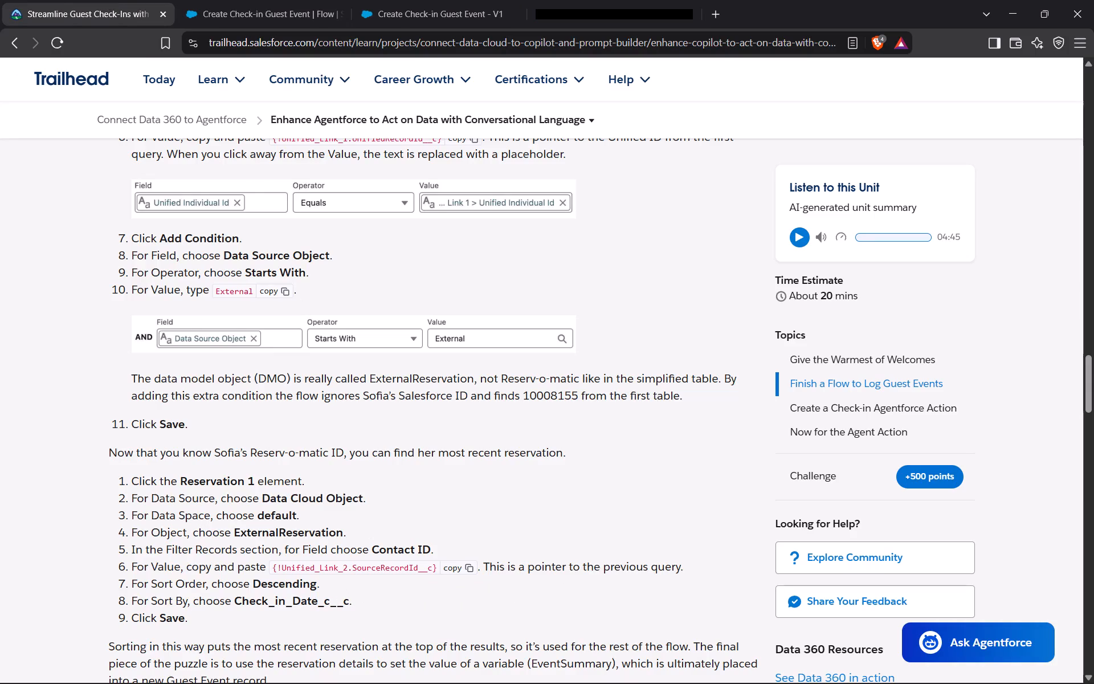
{"action": "left_click", "coordinate": [455, 0]}
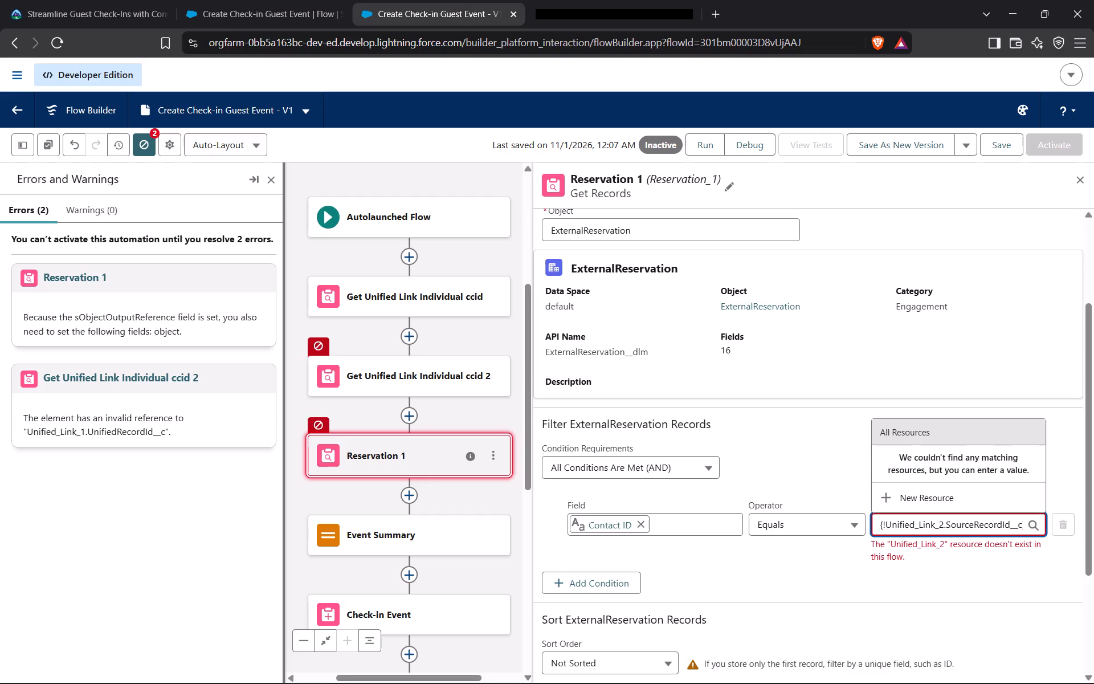
{"action": "scroll", "coordinate": [665, 600], "scroll_direction": "down", "scroll_amount": 2}
{"action": "left_click", "coordinate": [643, 513]}
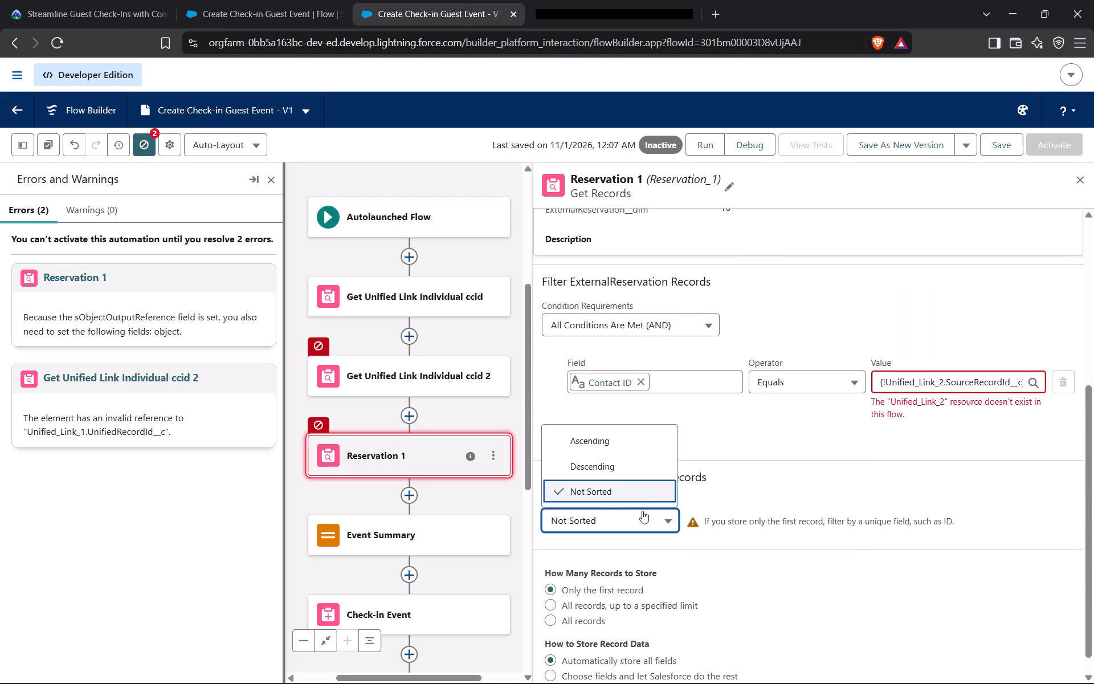
{"action": "left_click", "coordinate": [636, 465]}
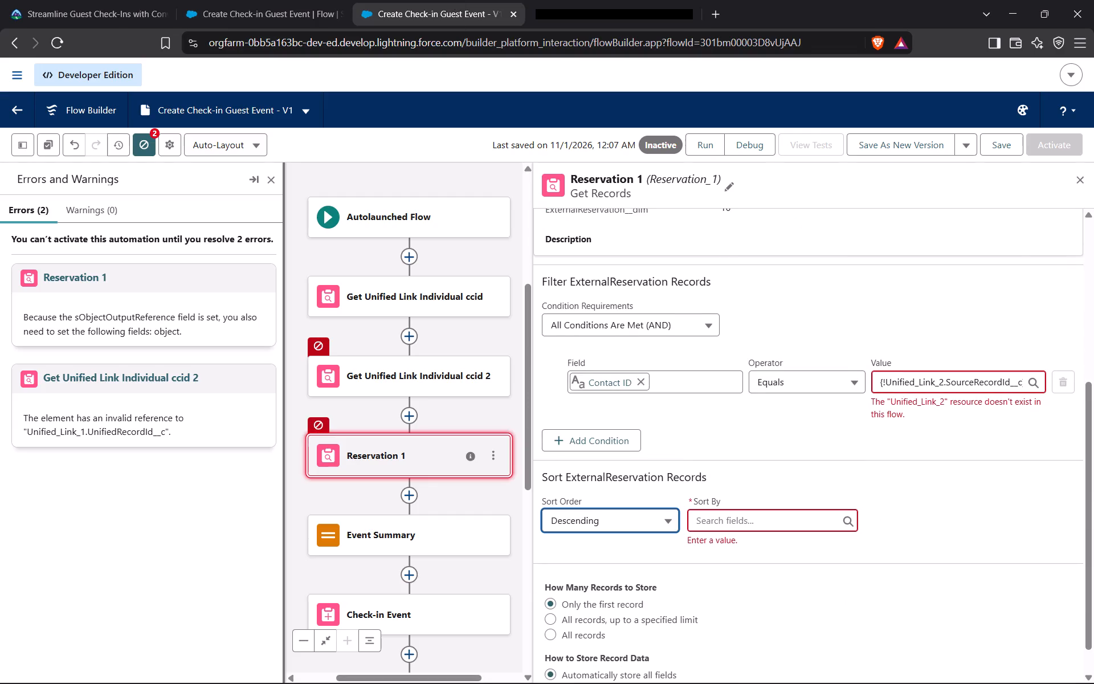
{"action": "left_click", "coordinate": [74, 11]}
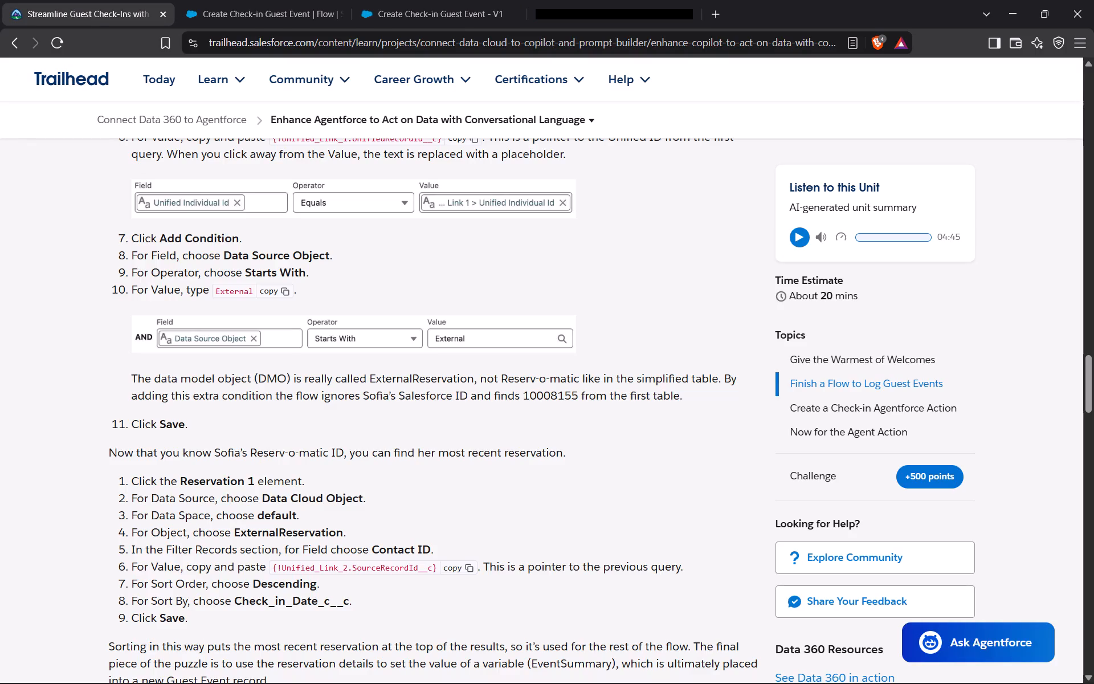
{"action": "left_click", "coordinate": [420, 0]}
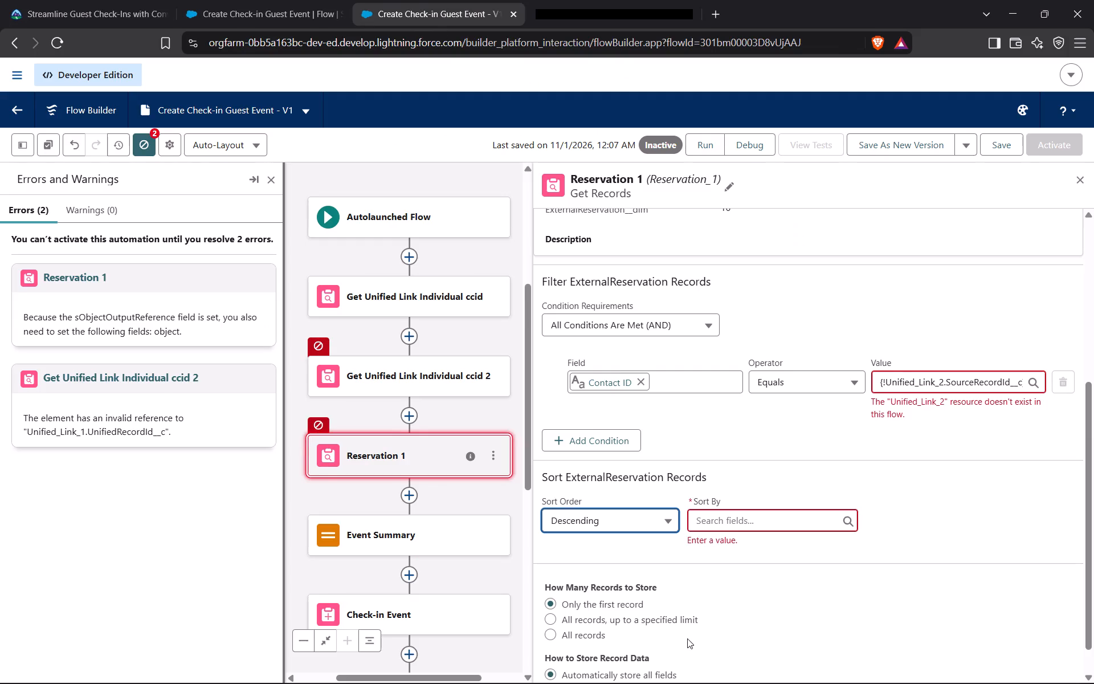
{"action": "scroll", "coordinate": [664, 618], "scroll_direction": "down", "scroll_amount": 5}
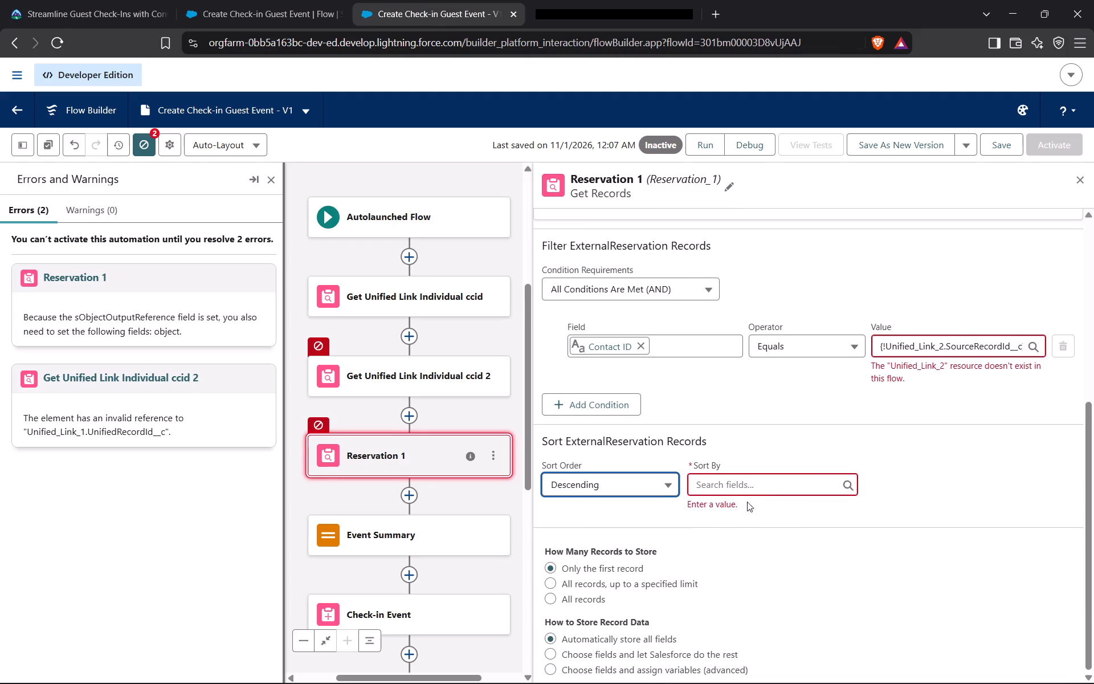
{"action": "left_click", "coordinate": [752, 483]}
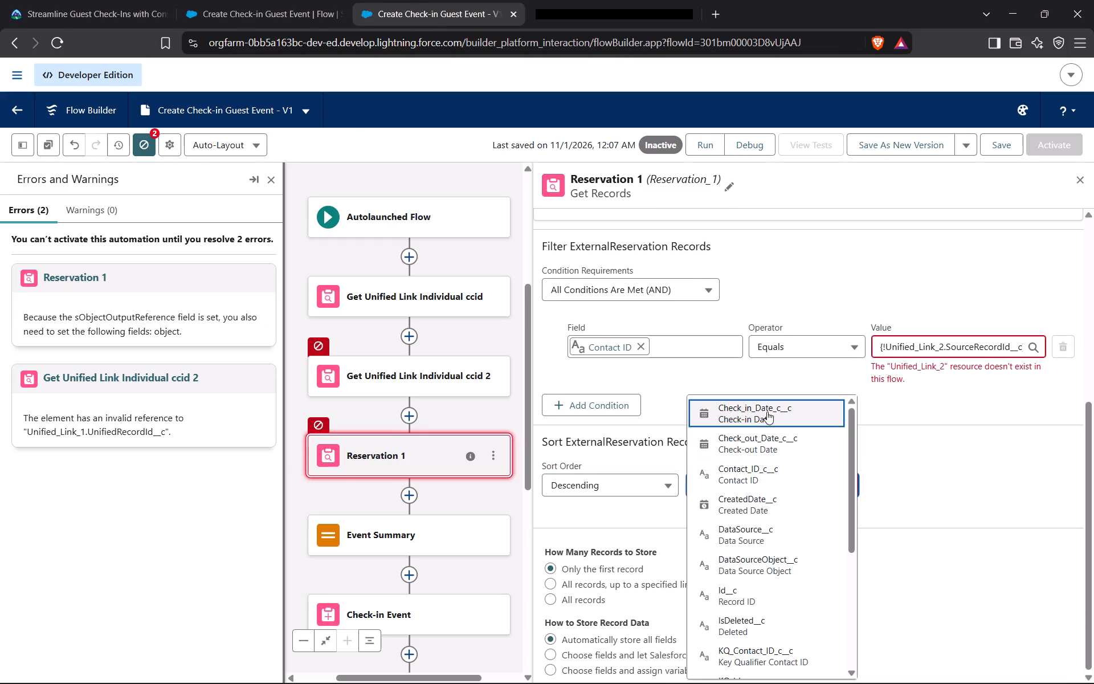
{"action": "left_click", "coordinate": [767, 412]}
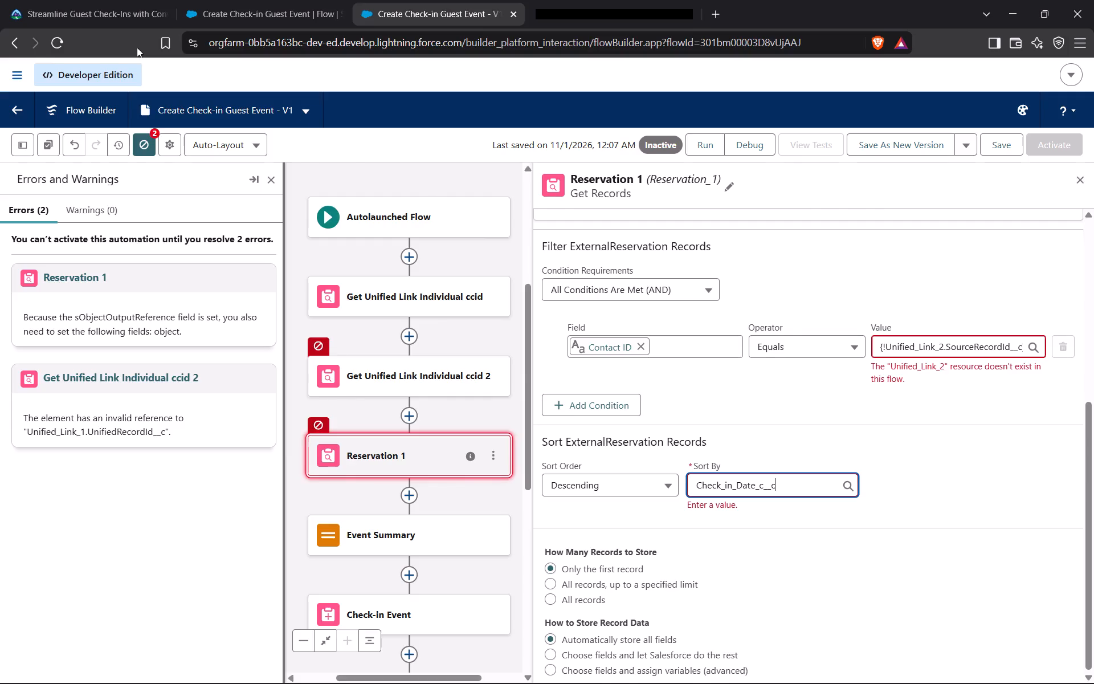
{"action": "left_click", "coordinate": [53, 1]}
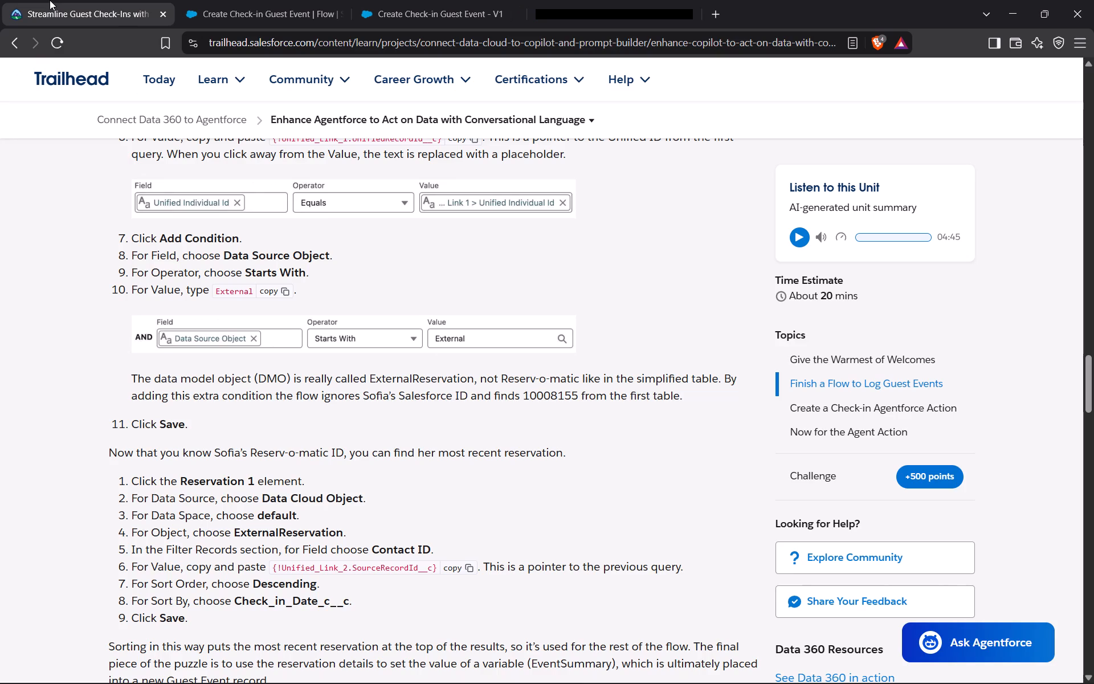
{"action": "left_click", "coordinate": [446, 0]}
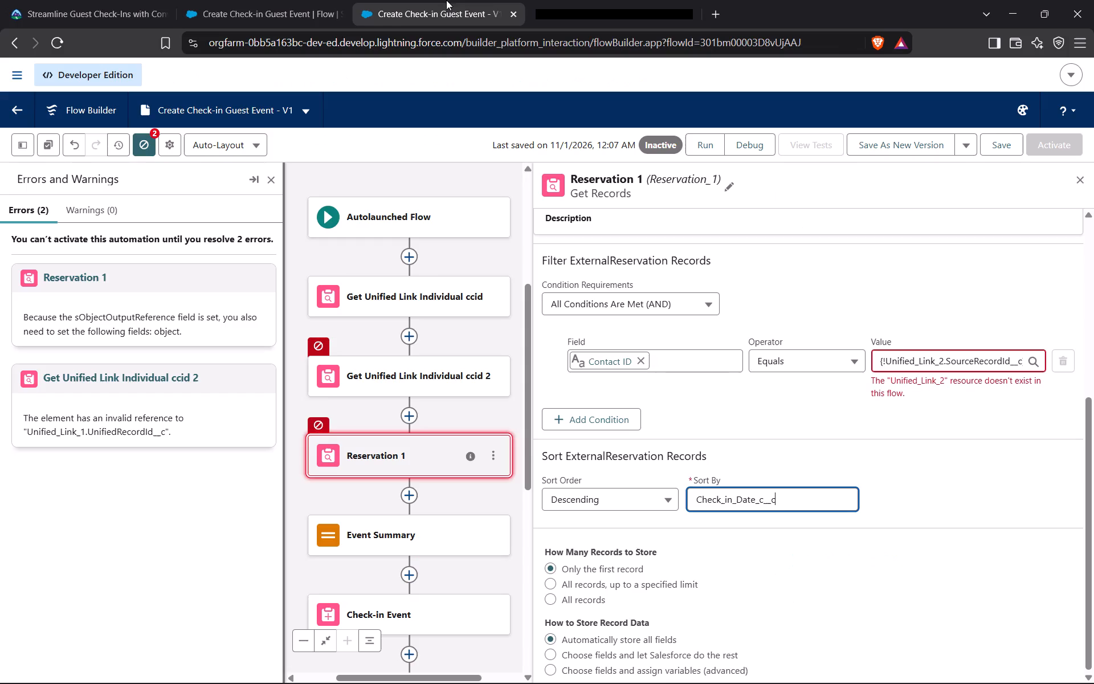
{"action": "left_click", "coordinate": [999, 146]}
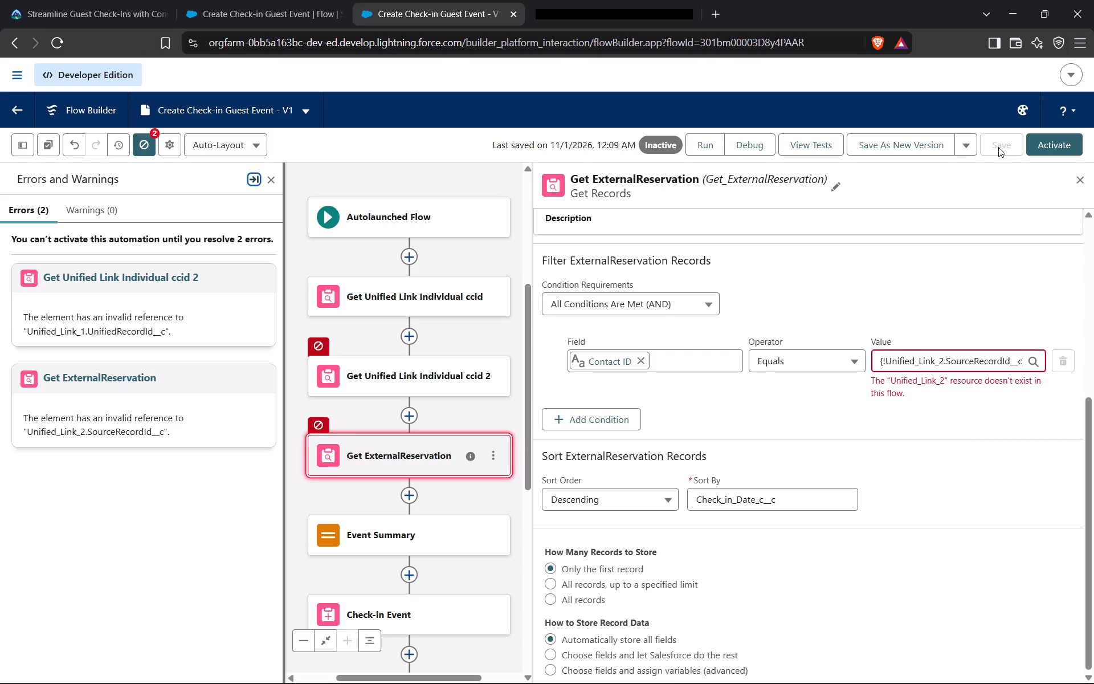
Review Trailhead's flow instructions from the Unified Link elements through the Event Summary and activation steps.
{"action": "left_click", "coordinate": [81, 0]}
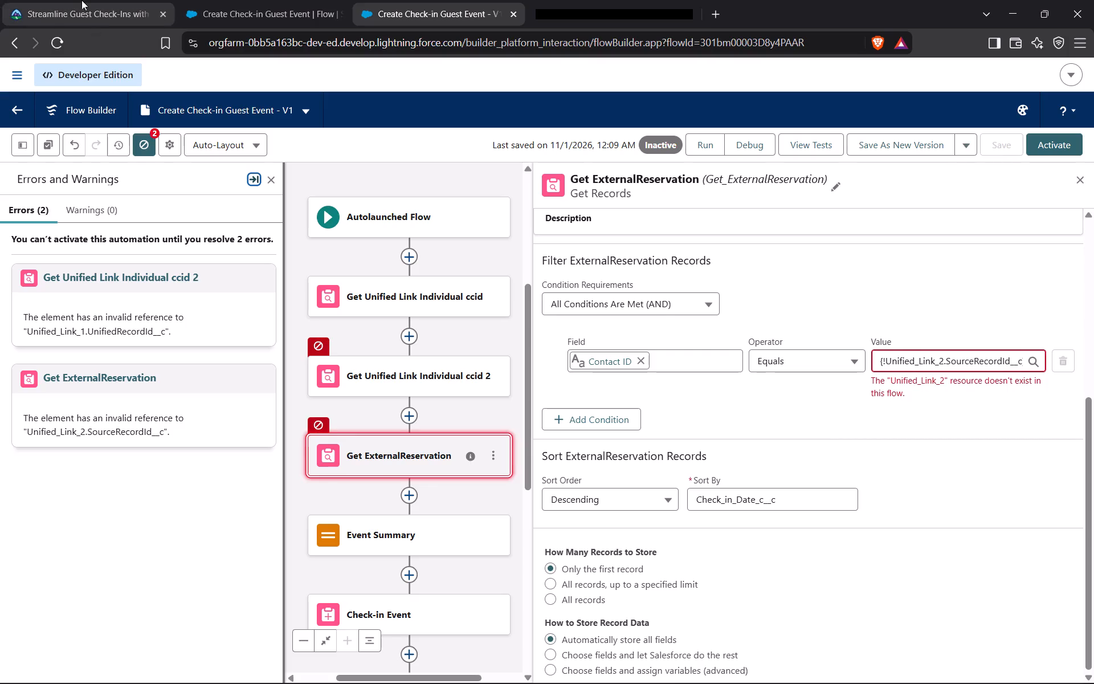
{"action": "scroll", "coordinate": [378, 357], "scroll_direction": "down", "scroll_amount": 2}
{"action": "scroll", "coordinate": [379, 389], "scroll_direction": "up", "scroll_amount": 1}
{"action": "scroll", "coordinate": [379, 390], "scroll_direction": "down", "scroll_amount": 1}
{"action": "scroll", "coordinate": [378, 394], "scroll_direction": "up", "scroll_amount": 11}
{"action": "scroll", "coordinate": [378, 398], "scroll_direction": "down", "scroll_amount": 1}
{"action": "scroll", "coordinate": [378, 398], "scroll_direction": "up", "scroll_amount": 5}
{"action": "scroll", "coordinate": [378, 398], "scroll_direction": "down", "scroll_amount": 3}
{"action": "scroll", "coordinate": [378, 400], "scroll_direction": "up", "scroll_amount": 1}
{"action": "scroll", "coordinate": [378, 400], "scroll_direction": "down", "scroll_amount": 1}
{"action": "scroll", "coordinate": [379, 401], "scroll_direction": "up", "scroll_amount": 5}
{"action": "scroll", "coordinate": [379, 401], "scroll_direction": "down", "scroll_amount": 1}
{"action": "scroll", "coordinate": [379, 401], "scroll_direction": "up", "scroll_amount": 1}
{"action": "scroll", "coordinate": [379, 401], "scroll_direction": "down", "scroll_amount": 1}
{"action": "scroll", "coordinate": [379, 401], "scroll_direction": "up", "scroll_amount": 2}
{"action": "scroll", "coordinate": [386, 401], "scroll_direction": "down", "scroll_amount": 3}
{"action": "scroll", "coordinate": [386, 401], "scroll_direction": "up", "scroll_amount": 1}
{"action": "scroll", "coordinate": [386, 401], "scroll_direction": "down", "scroll_amount": 4}
{"action": "scroll", "coordinate": [386, 401], "scroll_direction": "up", "scroll_amount": 2}
{"action": "scroll", "coordinate": [386, 401], "scroll_direction": "down", "scroll_amount": 4}
{"action": "scroll", "coordinate": [391, 401], "scroll_direction": "up", "scroll_amount": 2}
{"action": "scroll", "coordinate": [391, 401], "scroll_direction": "down", "scroll_amount": 5}
{"action": "scroll", "coordinate": [391, 401], "scroll_direction": "up", "scroll_amount": 2}
{"action": "scroll", "coordinate": [391, 401], "scroll_direction": "down", "scroll_amount": 3}
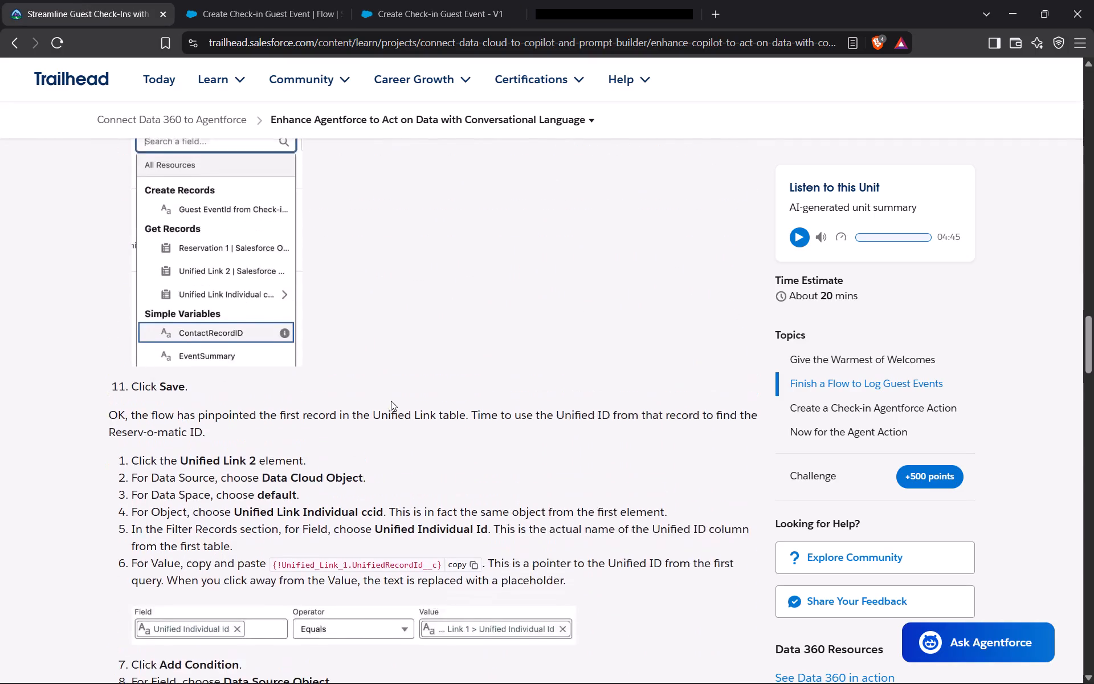
{"action": "scroll", "coordinate": [391, 401], "scroll_direction": "down", "scroll_amount": 1}
{"action": "scroll", "coordinate": [391, 401], "scroll_direction": "up", "scroll_amount": 1}
{"action": "scroll", "coordinate": [391, 401], "scroll_direction": "down", "scroll_amount": 1}
{"action": "scroll", "coordinate": [391, 401], "scroll_direction": "up", "scroll_amount": 3}
{"action": "scroll", "coordinate": [392, 401], "scroll_direction": "down", "scroll_amount": 11}
{"action": "scroll", "coordinate": [393, 396], "scroll_direction": "up", "scroll_amount": 1}
{"action": "scroll", "coordinate": [393, 396], "scroll_direction": "down", "scroll_amount": 2}
{"action": "scroll", "coordinate": [393, 396], "scroll_direction": "up", "scroll_amount": 1}
{"action": "scroll", "coordinate": [393, 396], "scroll_direction": "down", "scroll_amount": 1}
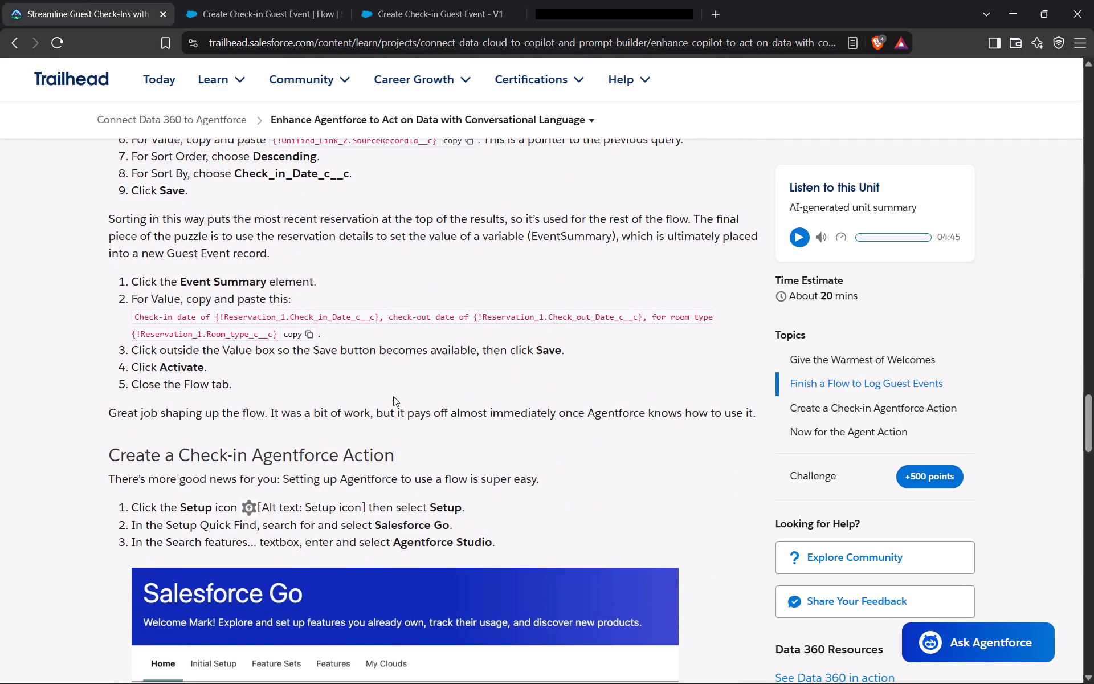
{"action": "scroll", "coordinate": [394, 386], "scroll_direction": "up", "scroll_amount": 2}
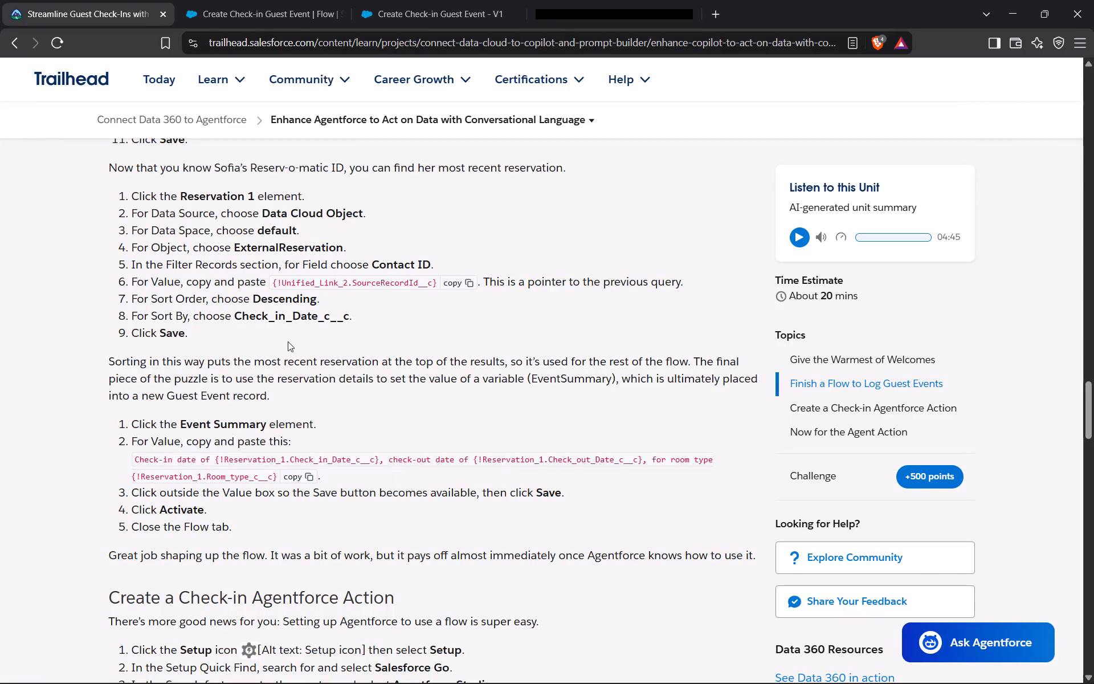
Set Event Summary's value to Trailhead's "Check-in date of {!Reservation_1.Check_in_Date_c__c}, check-out date of {!Reservation_1.Check_out_Date_c__c}, for room type {!Reservation_1.Room_type_c__c}" and save the flow.
{"action": "left_click", "coordinate": [431, 0]}
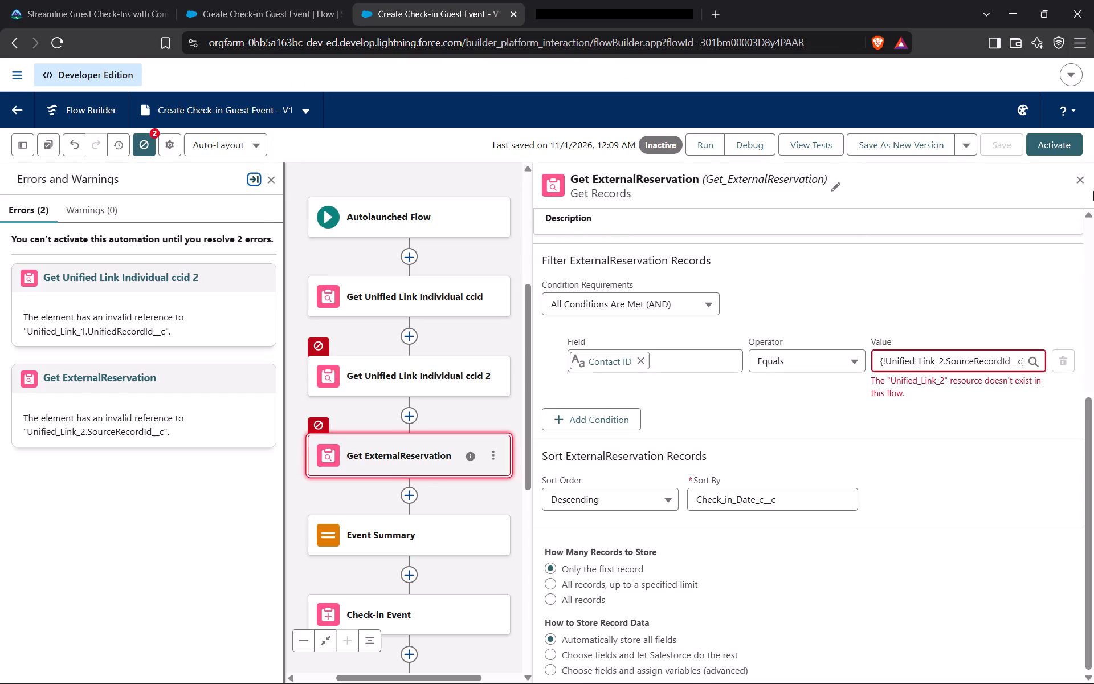
{"action": "left_click", "coordinate": [1083, 178]}
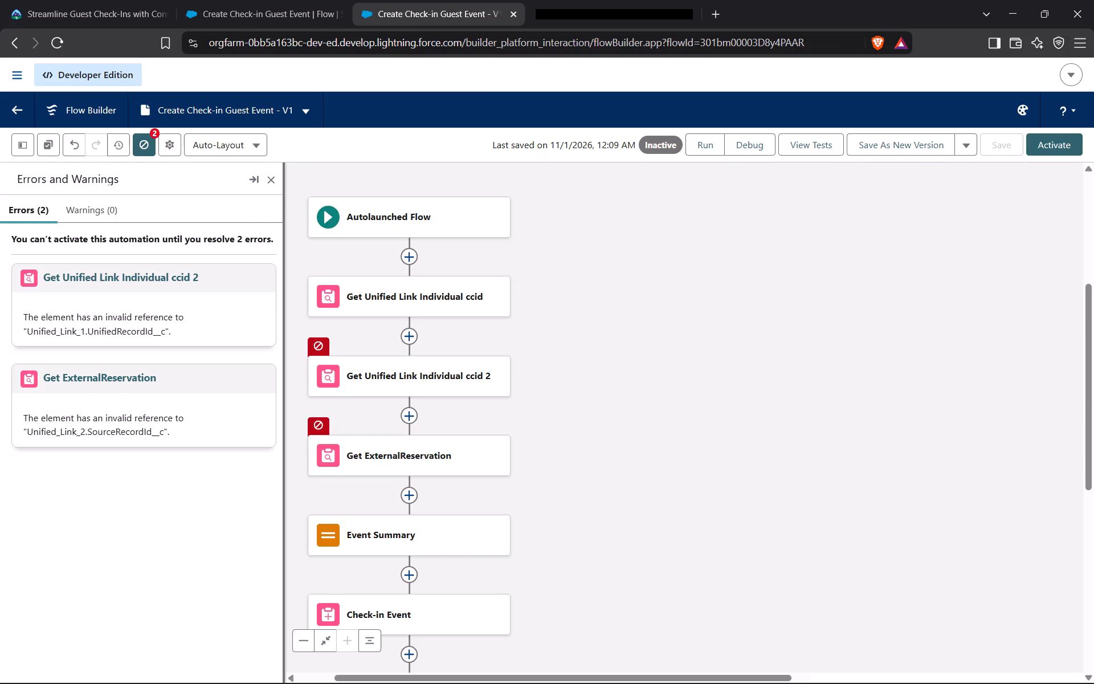
{"action": "left_click", "coordinate": [434, 537]}
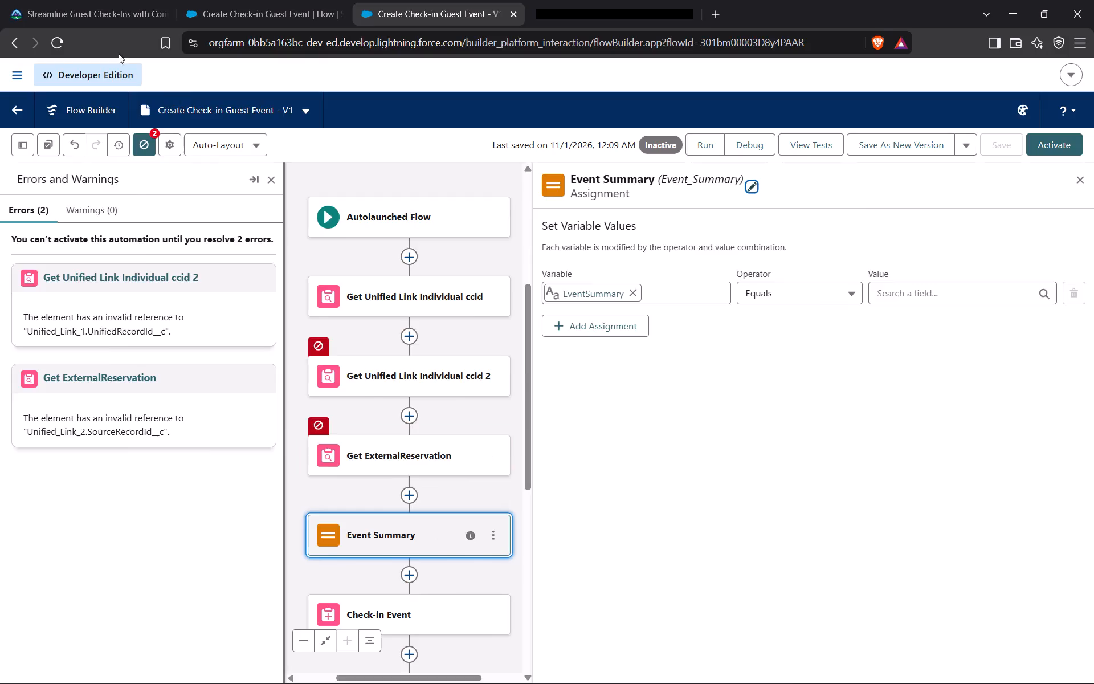
{"action": "left_click", "coordinate": [77, 0]}
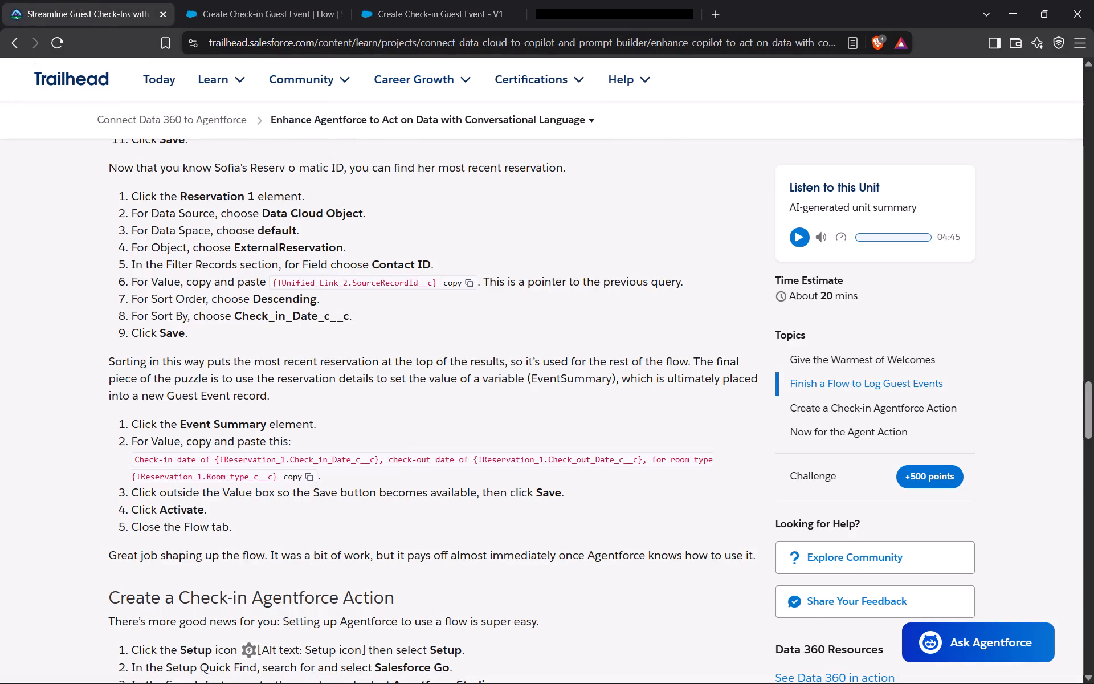
{"action": "left_click", "coordinate": [302, 474]}
{"action": "left_click", "coordinate": [434, 12]}
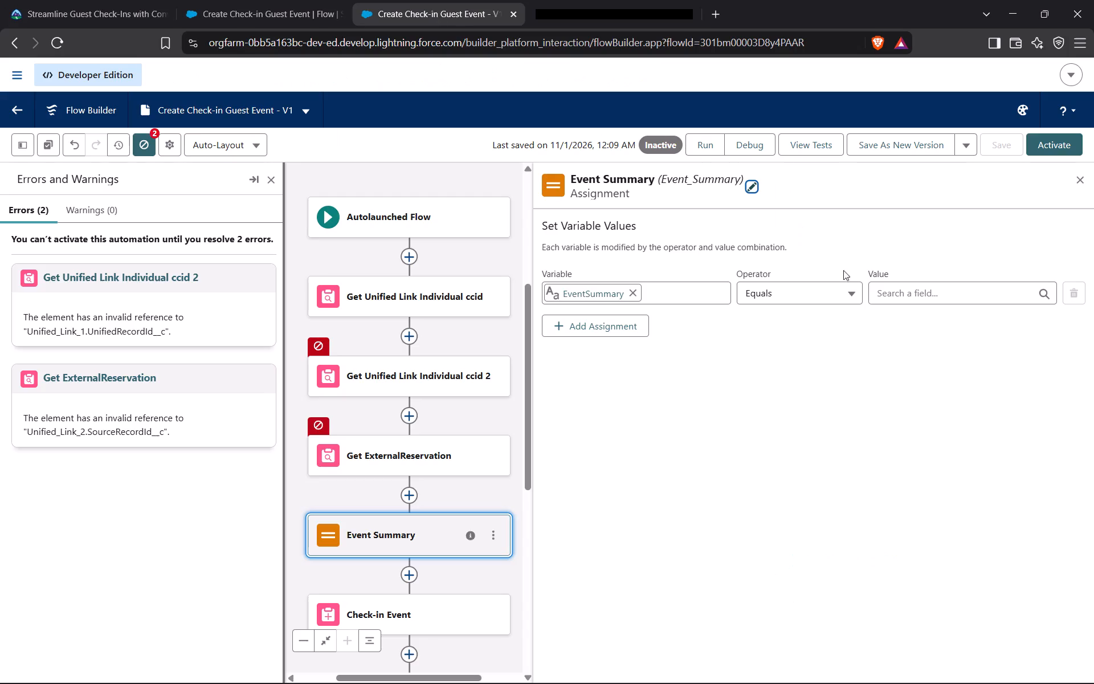
{"action": "left_click", "coordinate": [912, 296]}
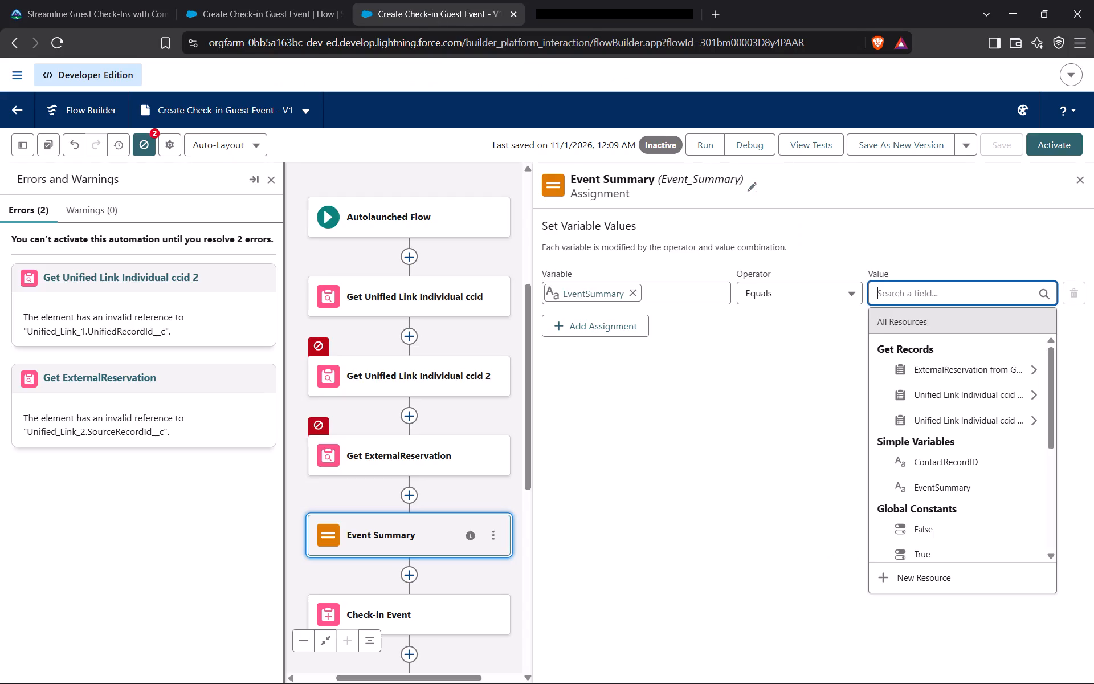
{"action": "key", "text": "ctrl+v"}
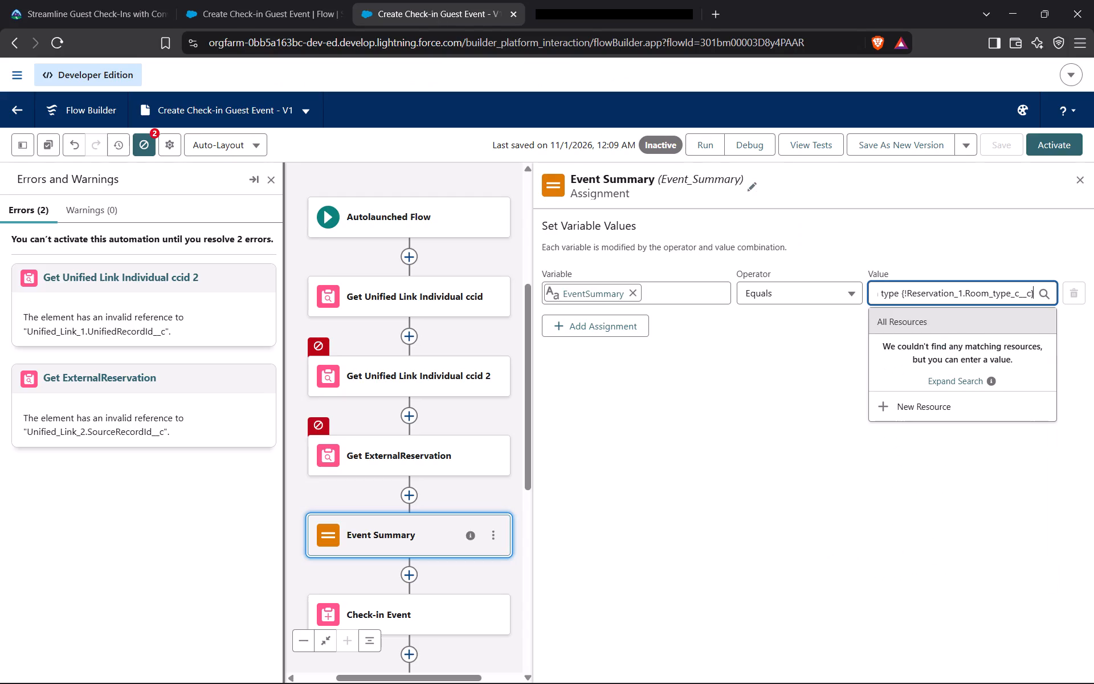
{"action": "left_click", "coordinate": [113, 0]}
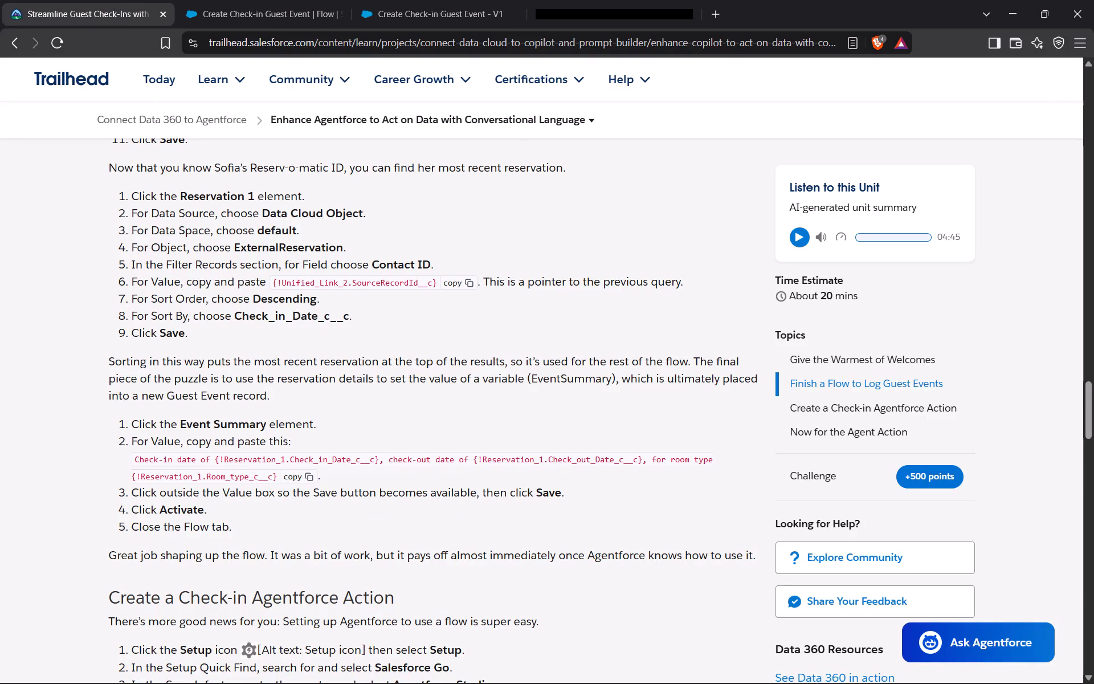
{"action": "left_click", "coordinate": [407, 0]}
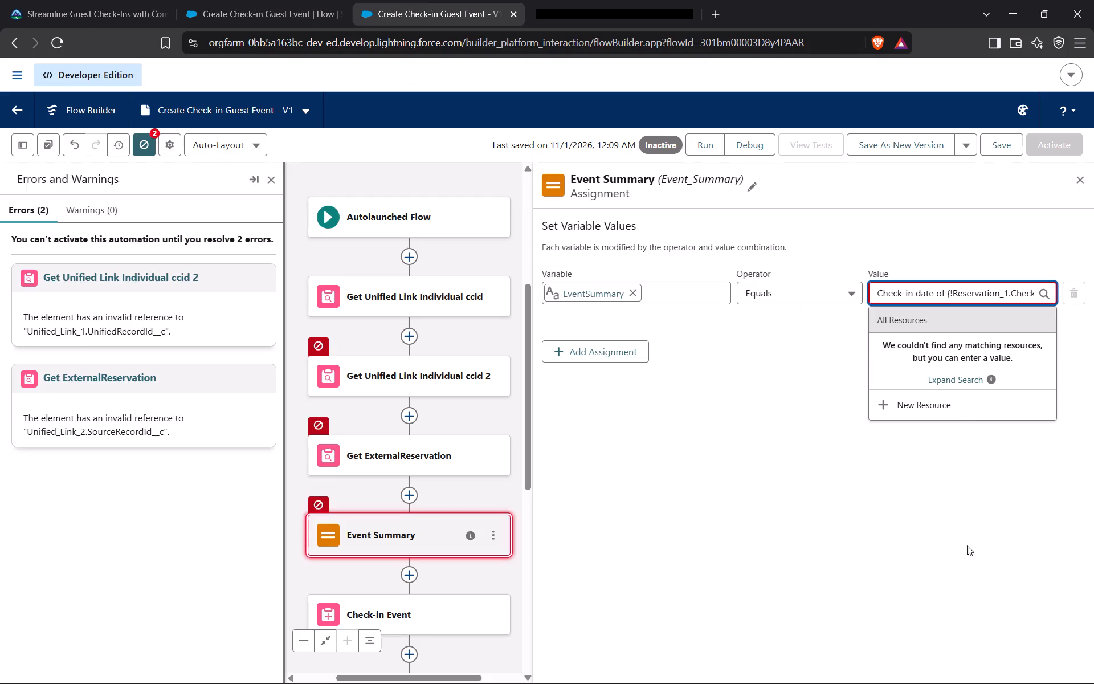
{"action": "left_click", "coordinate": [922, 527]}
{"action": "left_click", "coordinate": [1003, 146]}
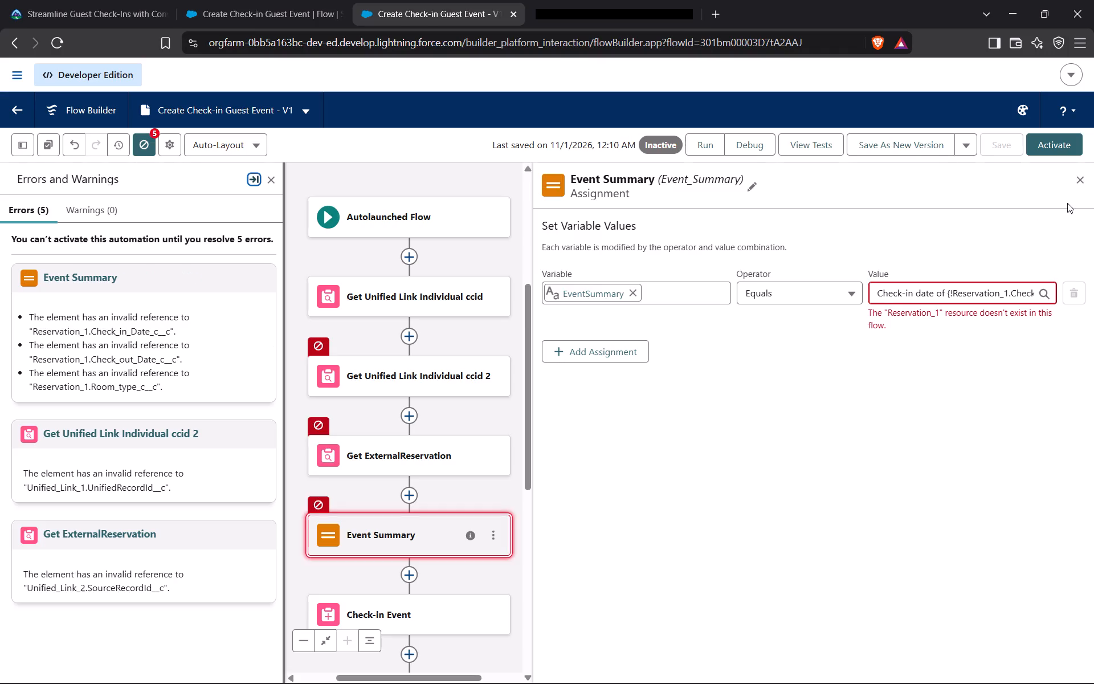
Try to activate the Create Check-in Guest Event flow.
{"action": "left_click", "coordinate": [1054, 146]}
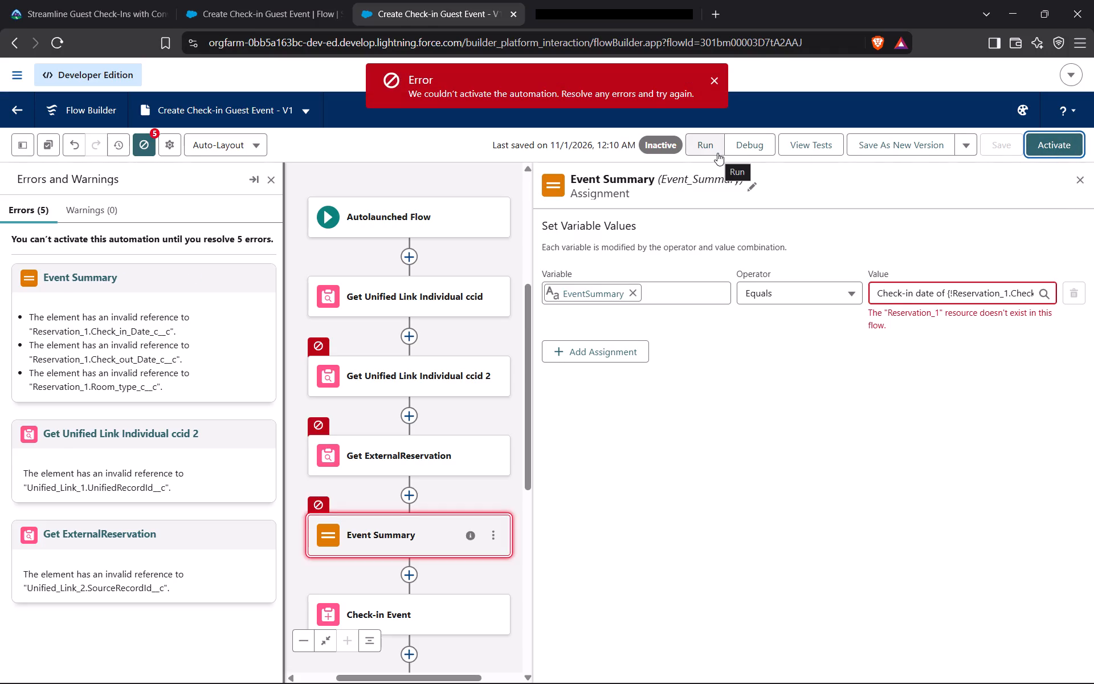
Copy the Trailhead unit's text from the App Launcher instruction for Flows through the closing paragraph just before Verify Step.
{"action": "left_click", "coordinate": [82, 2]}
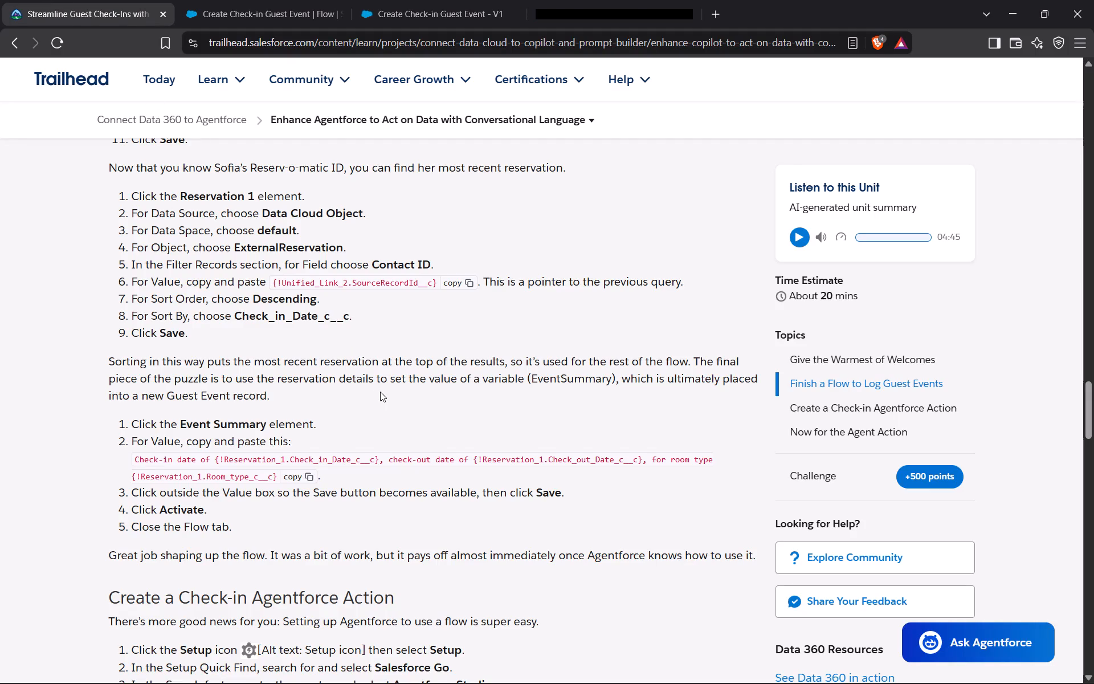
{"action": "scroll", "coordinate": [381, 392], "scroll_direction": "up", "scroll_amount": 6}
{"action": "scroll", "coordinate": [381, 392], "scroll_direction": "down", "scroll_amount": 1}
{"action": "scroll", "coordinate": [381, 392], "scroll_direction": "up", "scroll_amount": 20}
{"action": "scroll", "coordinate": [381, 392], "scroll_direction": "up", "scroll_amount": 4}
{"action": "scroll", "coordinate": [381, 392], "scroll_direction": "down", "scroll_amount": 4}
{"action": "scroll", "coordinate": [381, 392], "scroll_direction": "up", "scroll_amount": 3}
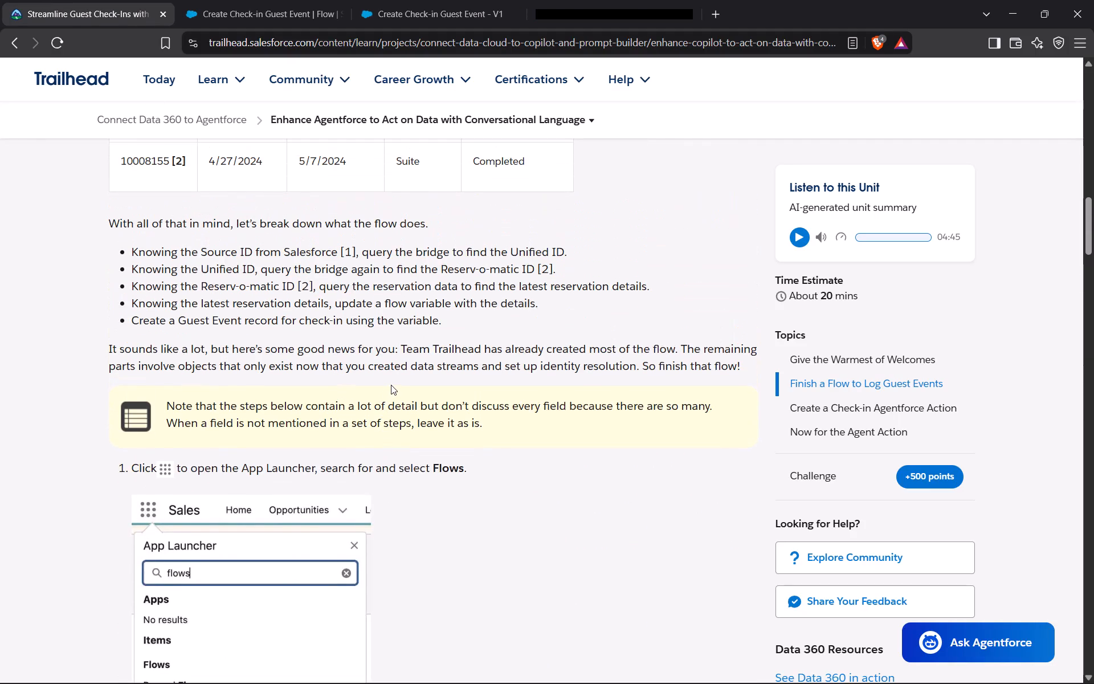
{"action": "scroll", "coordinate": [391, 384], "scroll_direction": "up", "scroll_amount": 2}
{"action": "scroll", "coordinate": [391, 384], "scroll_direction": "down", "scroll_amount": 2}
{"action": "scroll", "coordinate": [391, 384], "scroll_direction": "up", "scroll_amount": 1}
{"action": "scroll", "coordinate": [391, 384], "scroll_direction": "down", "scroll_amount": 3}
{"action": "scroll", "coordinate": [391, 384], "scroll_direction": "up", "scroll_amount": 2}
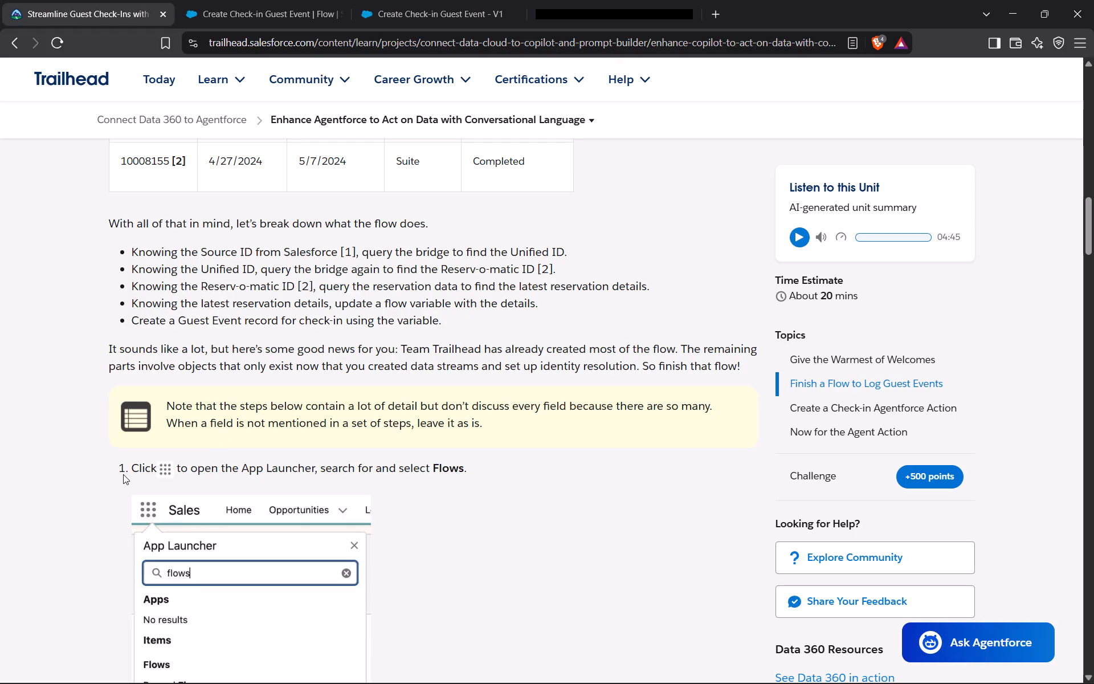
{"action": "left_click_drag", "start_coordinate": [118, 468], "coordinate": [268, 683]}
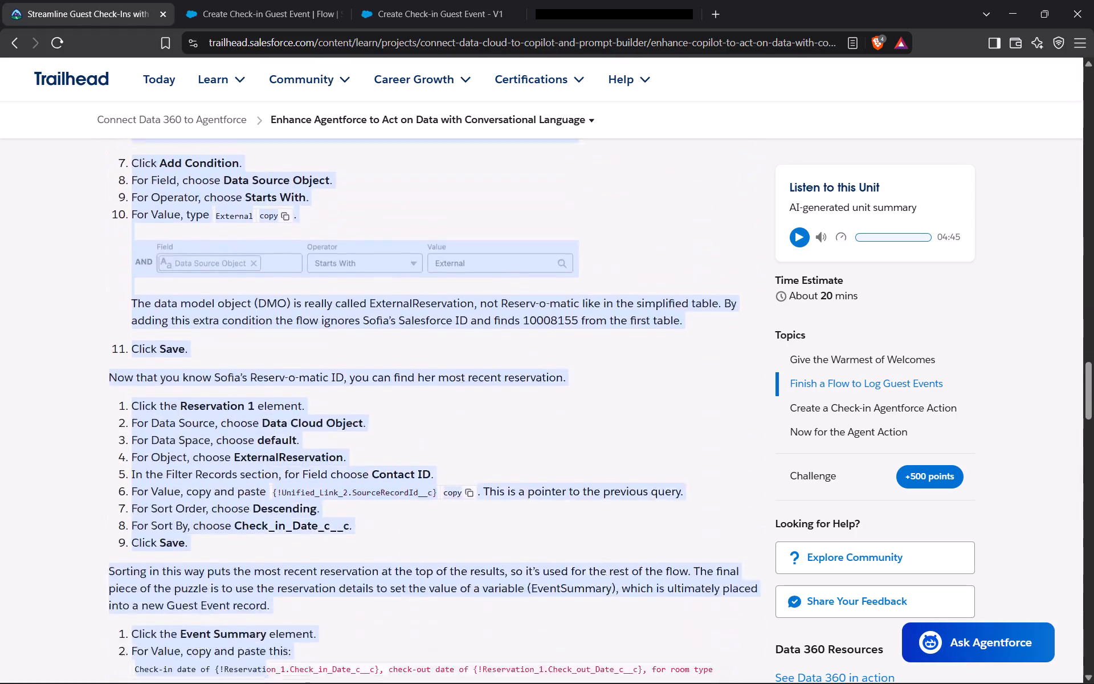
{"action": "left_click_drag", "start_coordinate": [268, 683], "coordinate": [291, 683]}
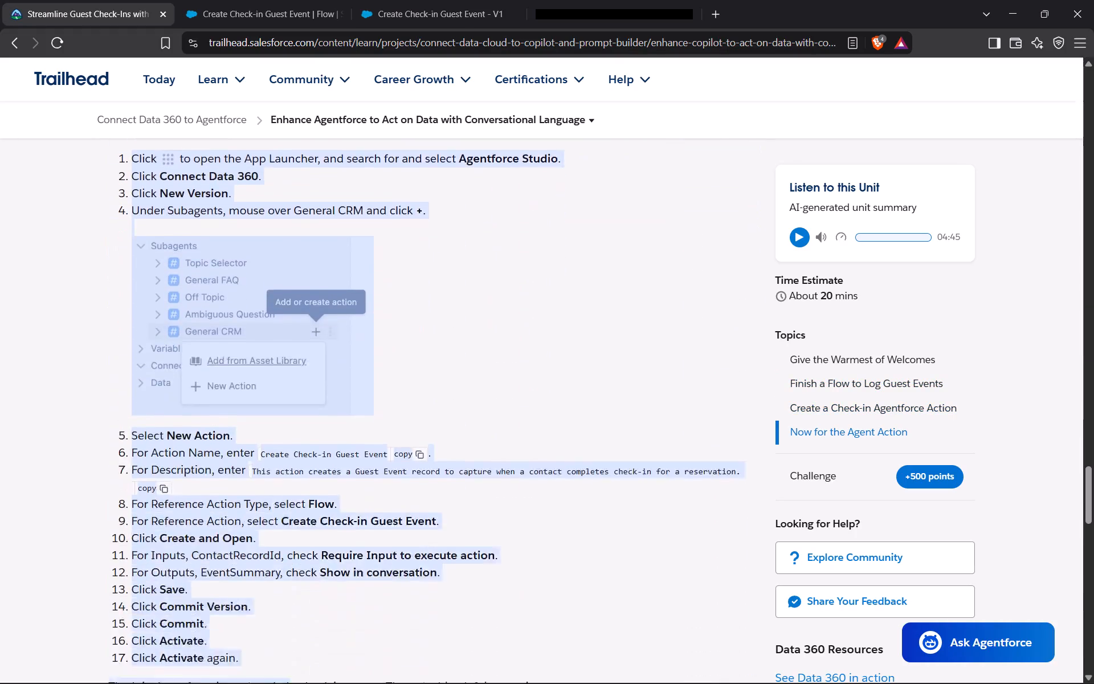
{"action": "left_click_drag", "start_coordinate": [291, 683], "coordinate": [292, 677]}
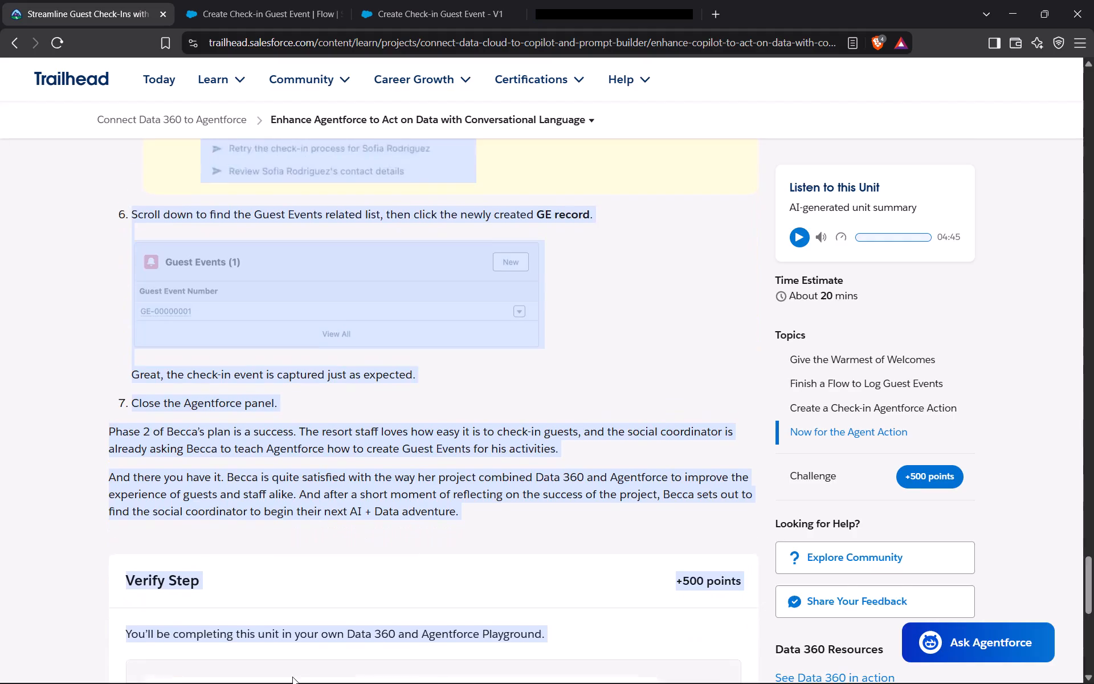
{"action": "left_click_drag", "start_coordinate": [292, 677], "coordinate": [467, 347]}
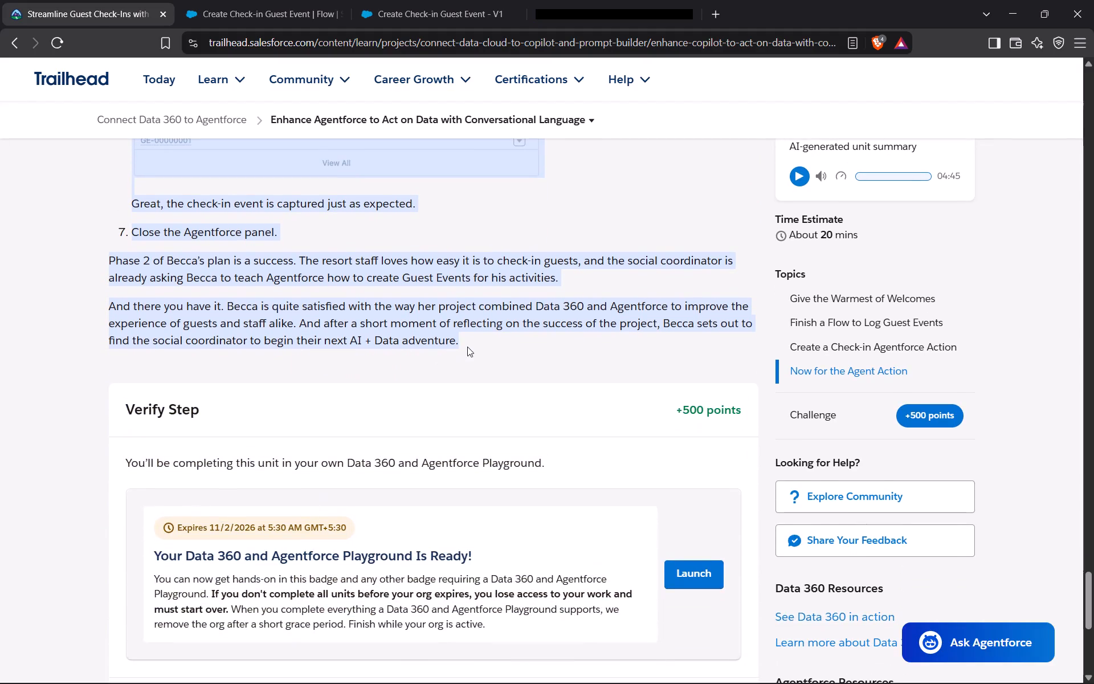
{"action": "left_click_drag", "start_coordinate": [467, 347], "coordinate": [469, 347]}
{"action": "key", "text": "ctrl+c"}
{"action": "left_click", "coordinate": [654, 669]}
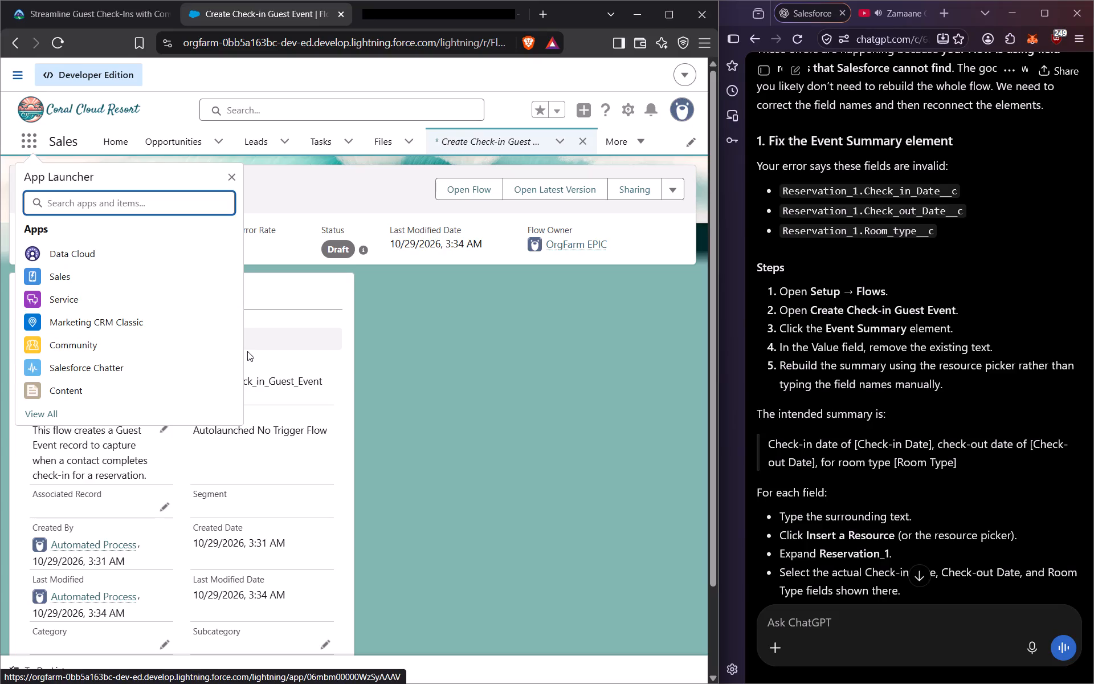
{"action": "left_click", "coordinate": [433, 365]}
{"action": "left_click", "coordinate": [623, 111]}
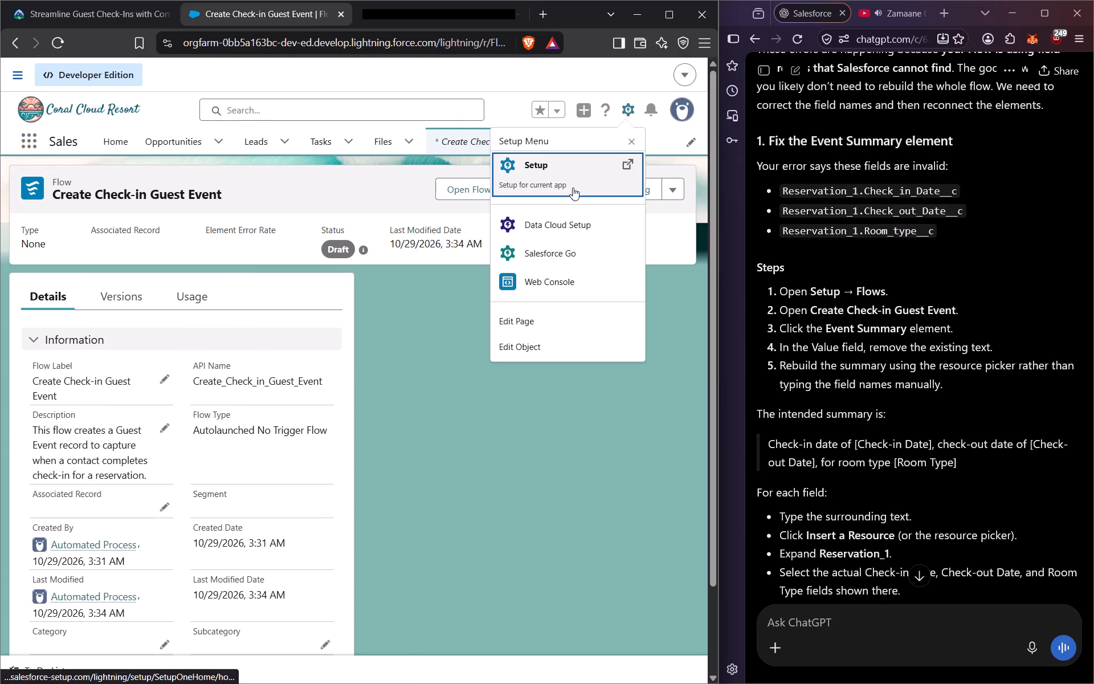
{"action": "left_click", "coordinate": [554, 169]}
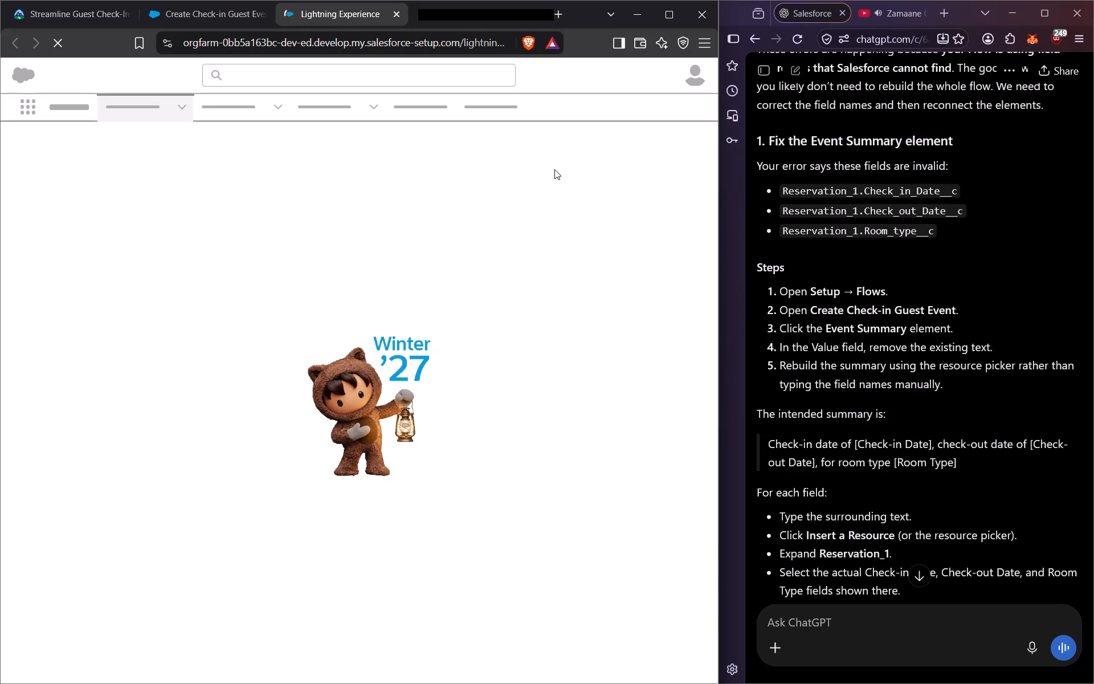
Search Setup for "flo" and open the Flows page under Process Automation.
{"action": "left_click", "coordinate": [72, 174]}
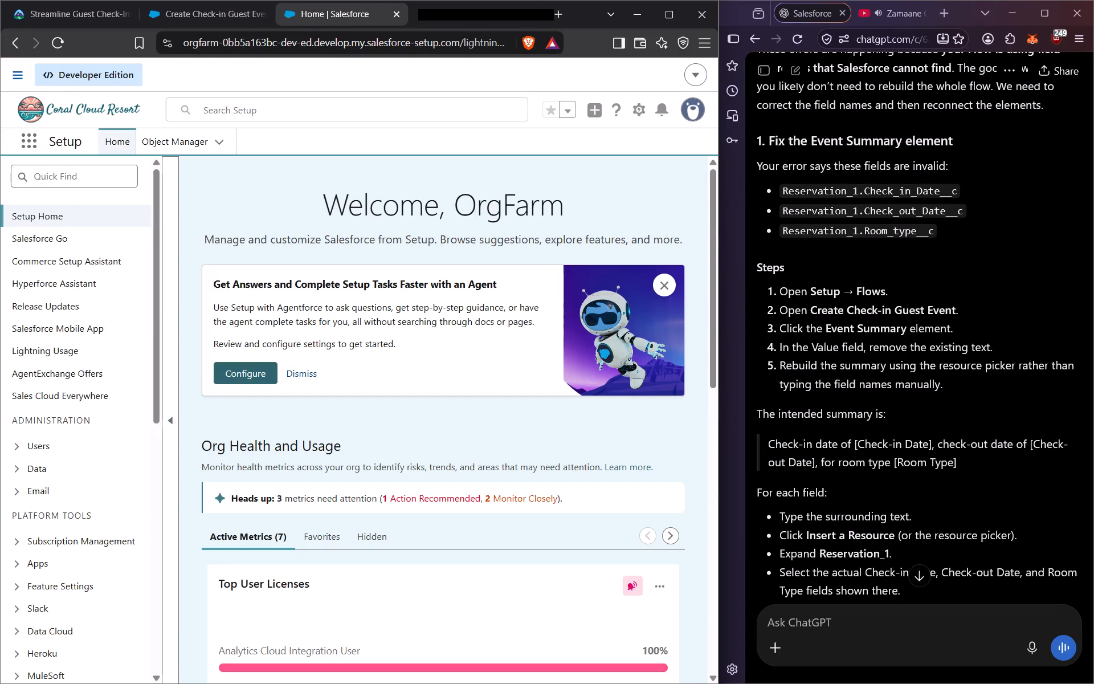
{"action": "type", "text": "flo"}
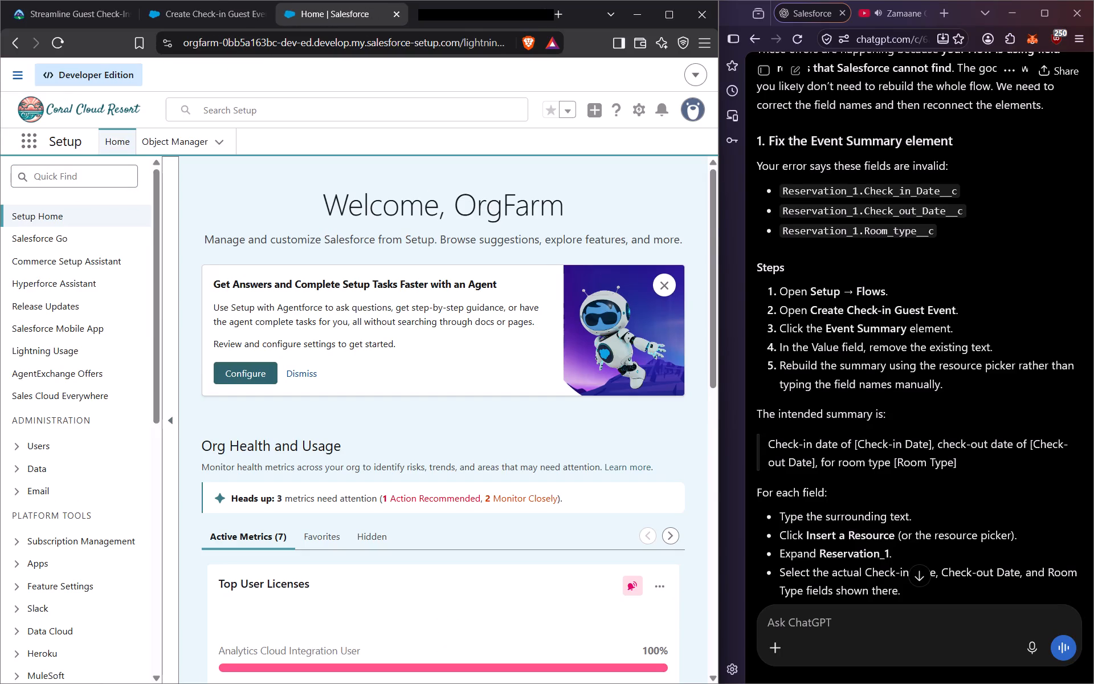
{"action": "left_click", "coordinate": [72, 174]}
{"action": "type", "text": "flo"}
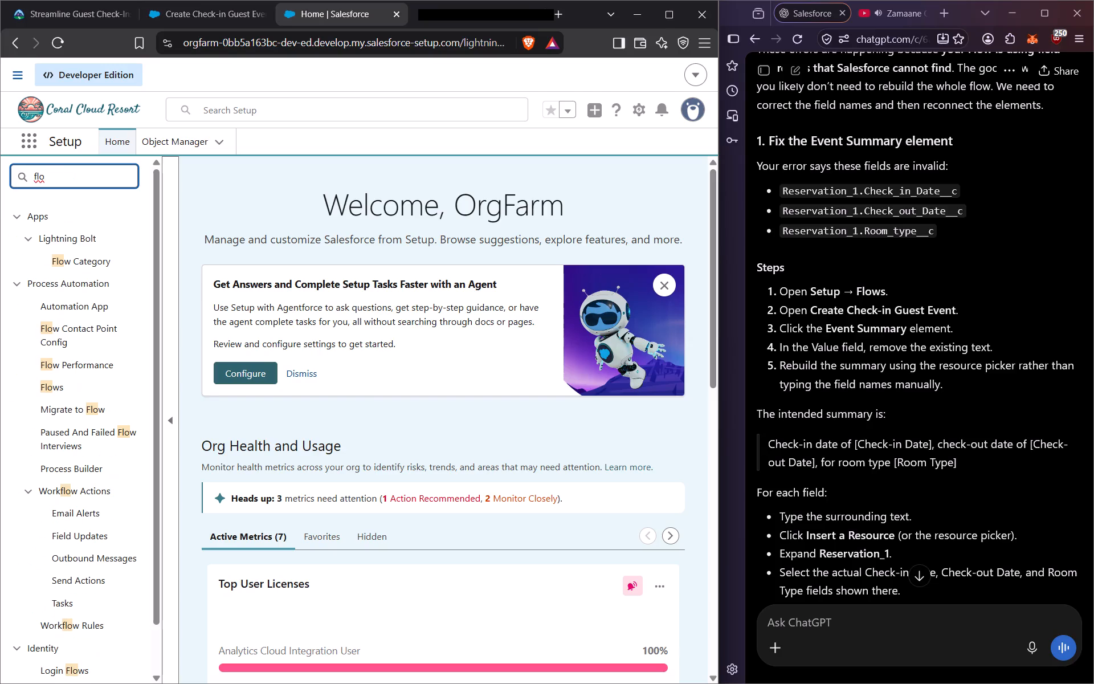
{"action": "left_click", "coordinate": [80, 388]}
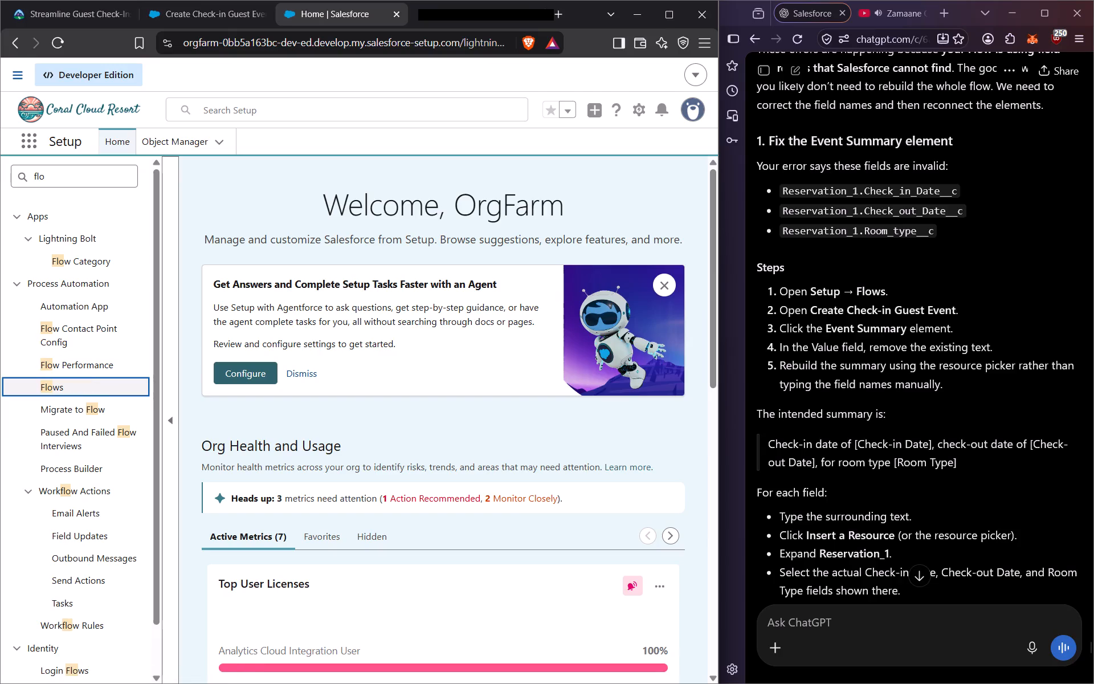
{"action": "left_click", "coordinate": [41, 389]}
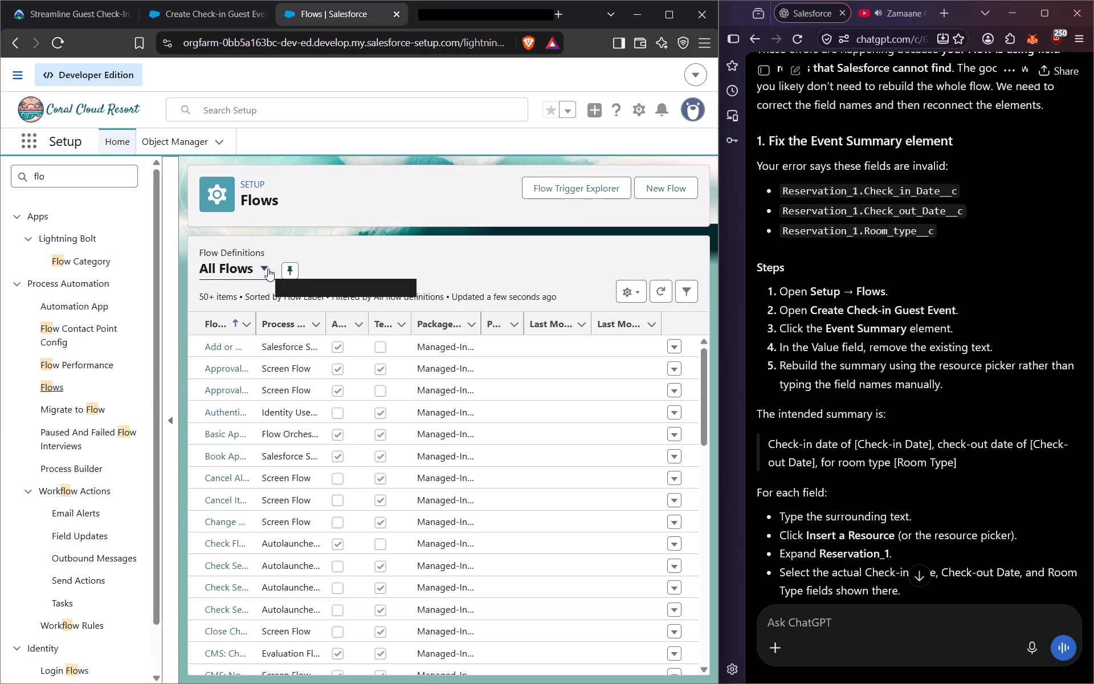
Look through the All Flows list for the Create Check-in Guest Event flow, reselecting the All Flows list view.
{"action": "scroll", "coordinate": [272, 454], "scroll_direction": "down", "scroll_amount": 3}
{"action": "scroll", "coordinate": [272, 459], "scroll_direction": "up", "scroll_amount": 2}
{"action": "scroll", "coordinate": [272, 459], "scroll_direction": "down", "scroll_amount": 1}
{"action": "scroll", "coordinate": [272, 459], "scroll_direction": "up", "scroll_amount": 1}
{"action": "scroll", "coordinate": [272, 459], "scroll_direction": "down", "scroll_amount": 2}
{"action": "scroll", "coordinate": [272, 459], "scroll_direction": "up", "scroll_amount": 1}
{"action": "scroll", "coordinate": [272, 459], "scroll_direction": "down", "scroll_amount": 3}
{"action": "scroll", "coordinate": [272, 459], "scroll_direction": "up", "scroll_amount": 3}
{"action": "scroll", "coordinate": [272, 459], "scroll_direction": "down", "scroll_amount": 5}
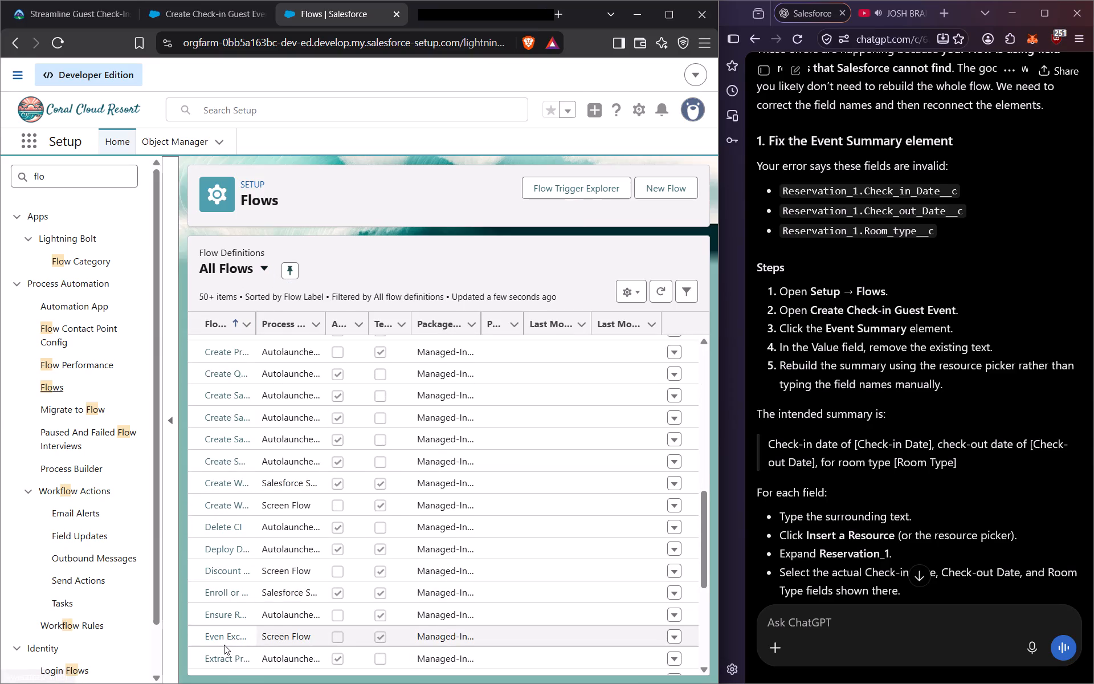
{"action": "scroll", "coordinate": [224, 645], "scroll_direction": "down", "scroll_amount": 1}
{"action": "scroll", "coordinate": [224, 645], "scroll_direction": "up", "scroll_amount": 2}
{"action": "scroll", "coordinate": [224, 645], "scroll_direction": "down", "scroll_amount": 1}
{"action": "scroll", "coordinate": [224, 645], "scroll_direction": "up", "scroll_amount": 2}
{"action": "scroll", "coordinate": [224, 645], "scroll_direction": "down", "scroll_amount": 1}
{"action": "scroll", "coordinate": [222, 642], "scroll_direction": "up", "scroll_amount": 1}
{"action": "scroll", "coordinate": [222, 642], "scroll_direction": "down", "scroll_amount": 1}
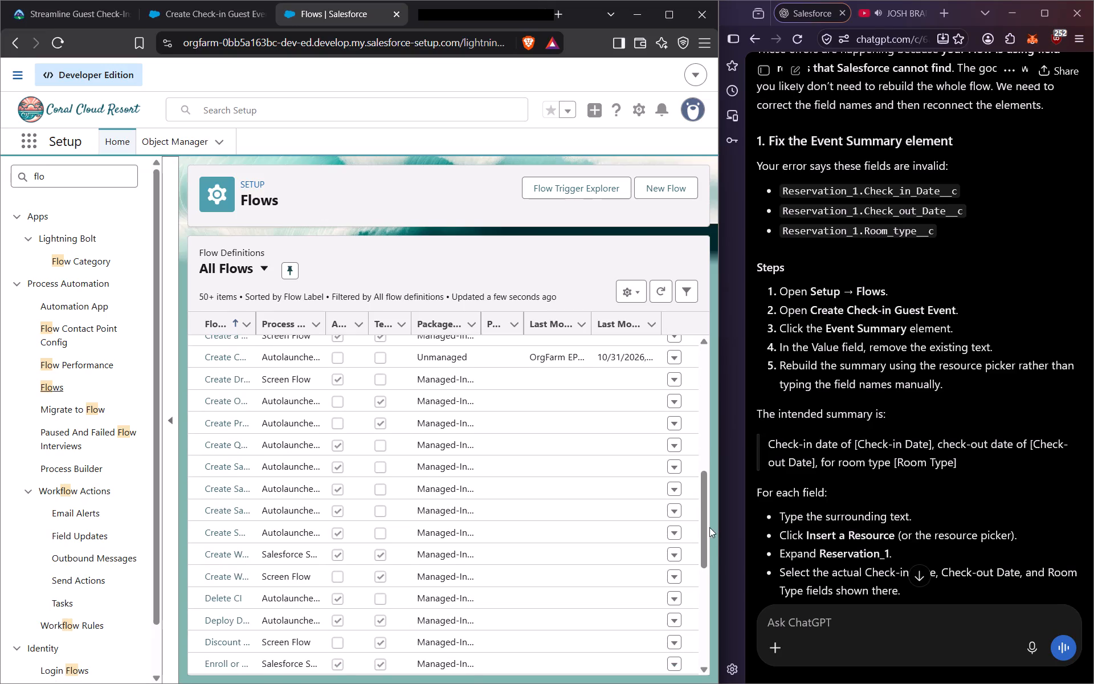
{"action": "left_click_drag", "start_coordinate": [704, 523], "coordinate": [709, 575]}
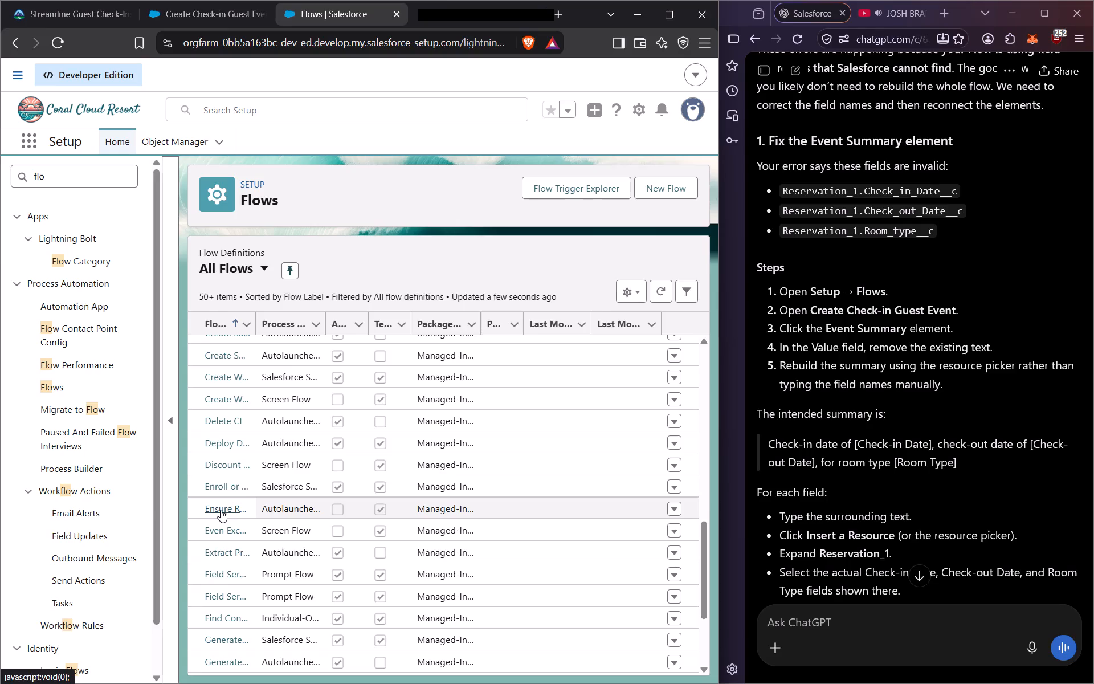
{"action": "left_click", "coordinate": [250, 265]}
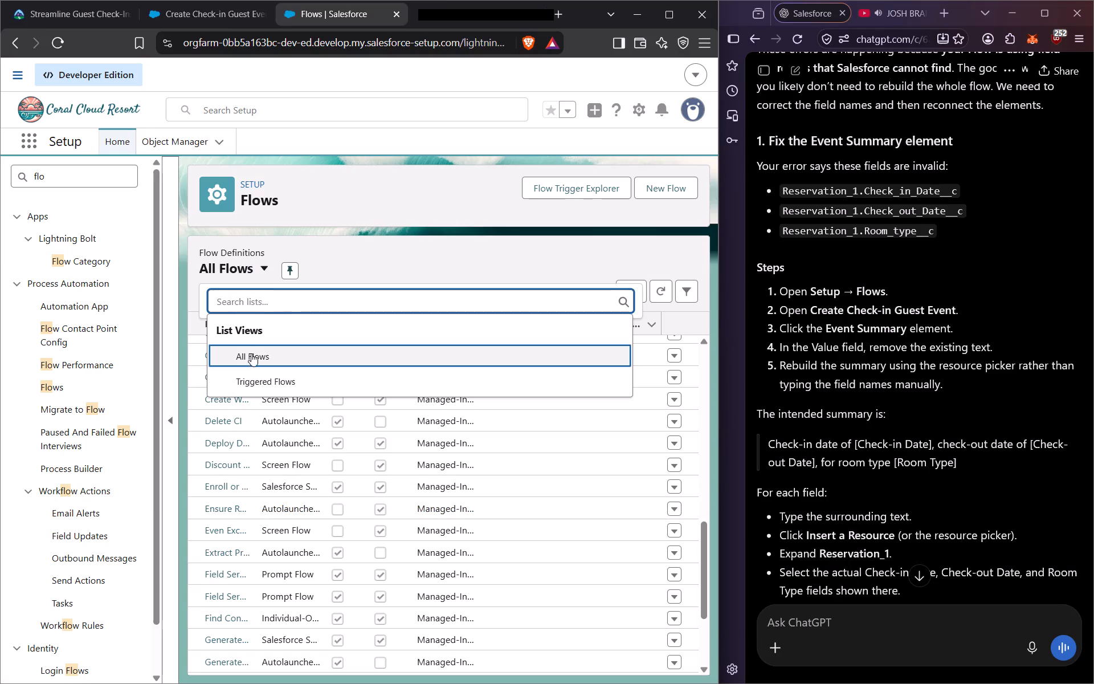
{"action": "left_click", "coordinate": [251, 354]}
{"action": "scroll", "coordinate": [279, 401], "scroll_direction": "up", "scroll_amount": 6}
{"action": "scroll", "coordinate": [279, 401], "scroll_direction": "down", "scroll_amount": 1}
{"action": "scroll", "coordinate": [279, 401], "scroll_direction": "up", "scroll_amount": 2}
{"action": "scroll", "coordinate": [279, 401], "scroll_direction": "down", "scroll_amount": 1}
{"action": "scroll", "coordinate": [279, 401], "scroll_direction": "up", "scroll_amount": 1}
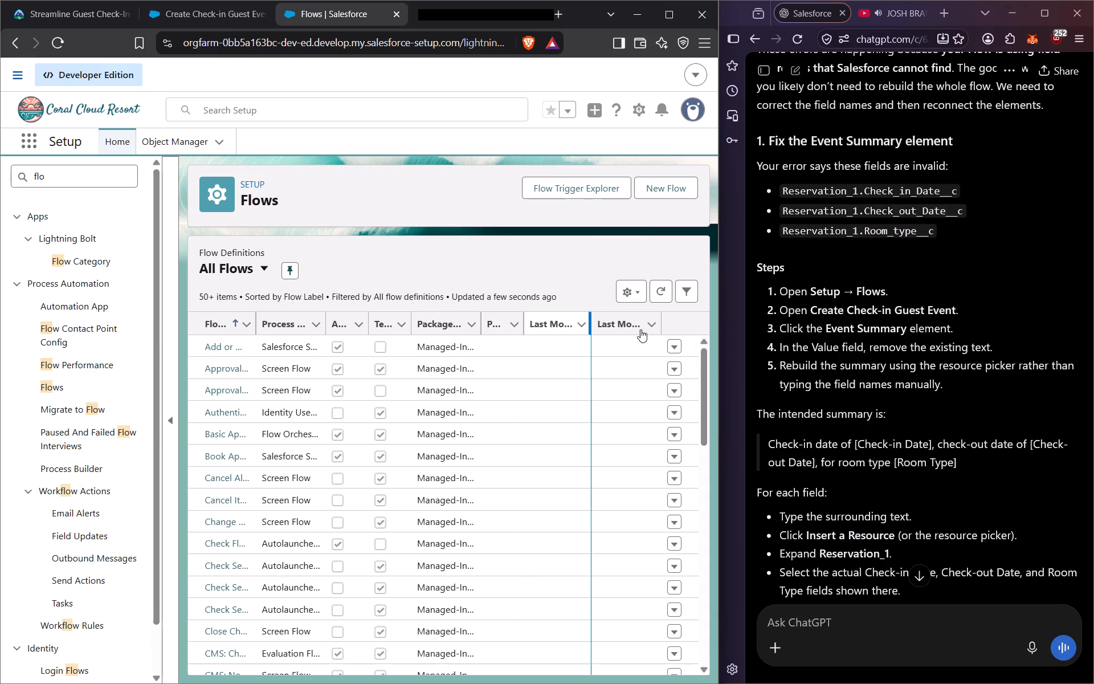
Maximize the Brave window showing the Setup Flows list.
{"action": "left_click", "coordinate": [670, 8]}
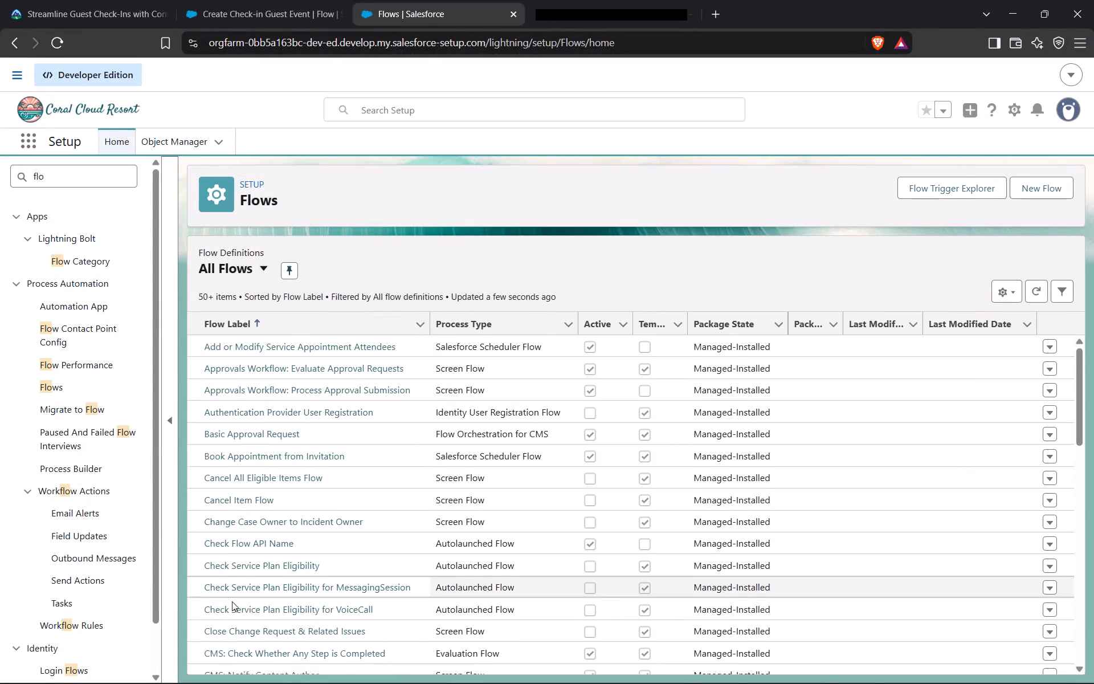
Examine the All Flows list through to its last entry, looking for the Create Check-in Guest Event flow.
{"action": "scroll", "coordinate": [242, 596], "scroll_direction": "down", "scroll_amount": 3}
{"action": "scroll", "coordinate": [240, 599], "scroll_direction": "up", "scroll_amount": 1}
{"action": "scroll", "coordinate": [240, 602], "scroll_direction": "down", "scroll_amount": 1}
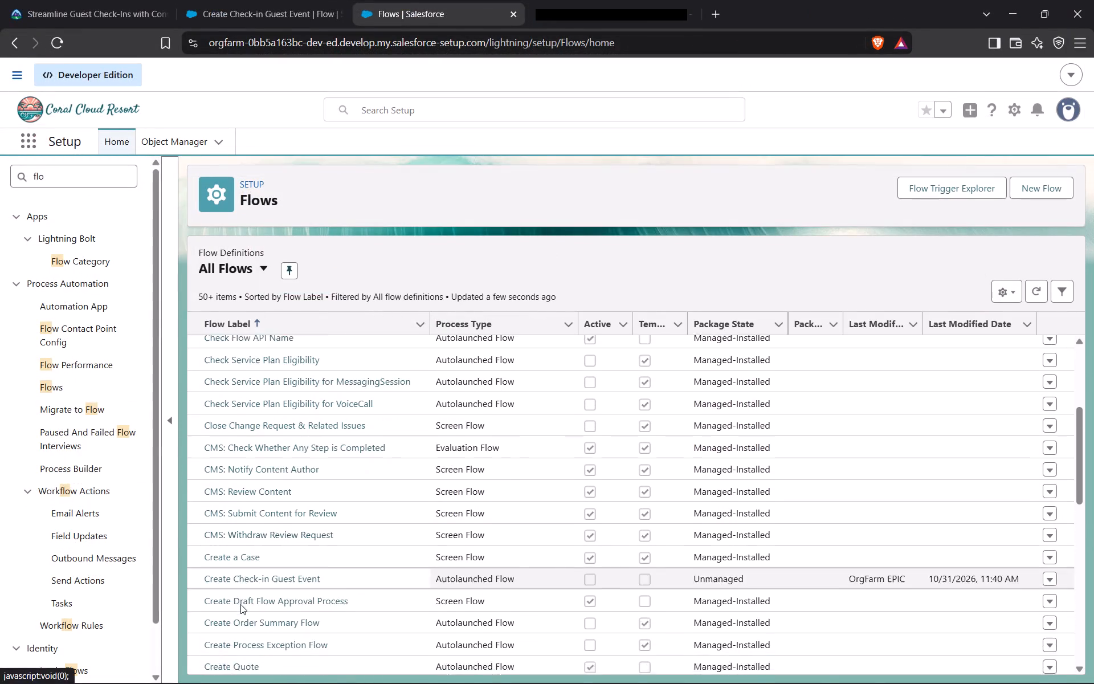
{"action": "scroll", "coordinate": [240, 606], "scroll_direction": "down", "scroll_amount": 2}
{"action": "scroll", "coordinate": [240, 606], "scroll_direction": "up", "scroll_amount": 4}
{"action": "scroll", "coordinate": [240, 606], "scroll_direction": "down", "scroll_amount": 2}
{"action": "scroll", "coordinate": [240, 606], "scroll_direction": "up", "scroll_amount": 6}
{"action": "scroll", "coordinate": [240, 606], "scroll_direction": "down", "scroll_amount": 5}
{"action": "scroll", "coordinate": [240, 607], "scroll_direction": "up", "scroll_amount": 1}
{"action": "scroll", "coordinate": [240, 608], "scroll_direction": "down", "scroll_amount": 1}
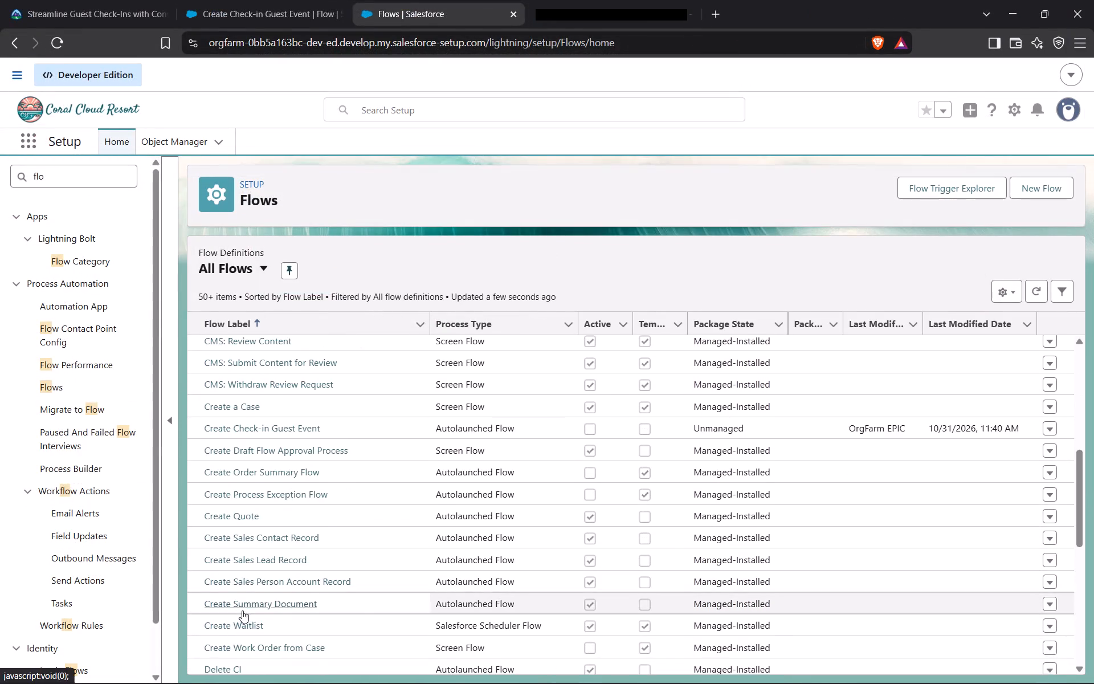
{"action": "scroll", "coordinate": [242, 611], "scroll_direction": "down", "scroll_amount": 4}
{"action": "scroll", "coordinate": [242, 612], "scroll_direction": "up", "scroll_amount": 3}
{"action": "scroll", "coordinate": [242, 612], "scroll_direction": "down", "scroll_amount": 1}
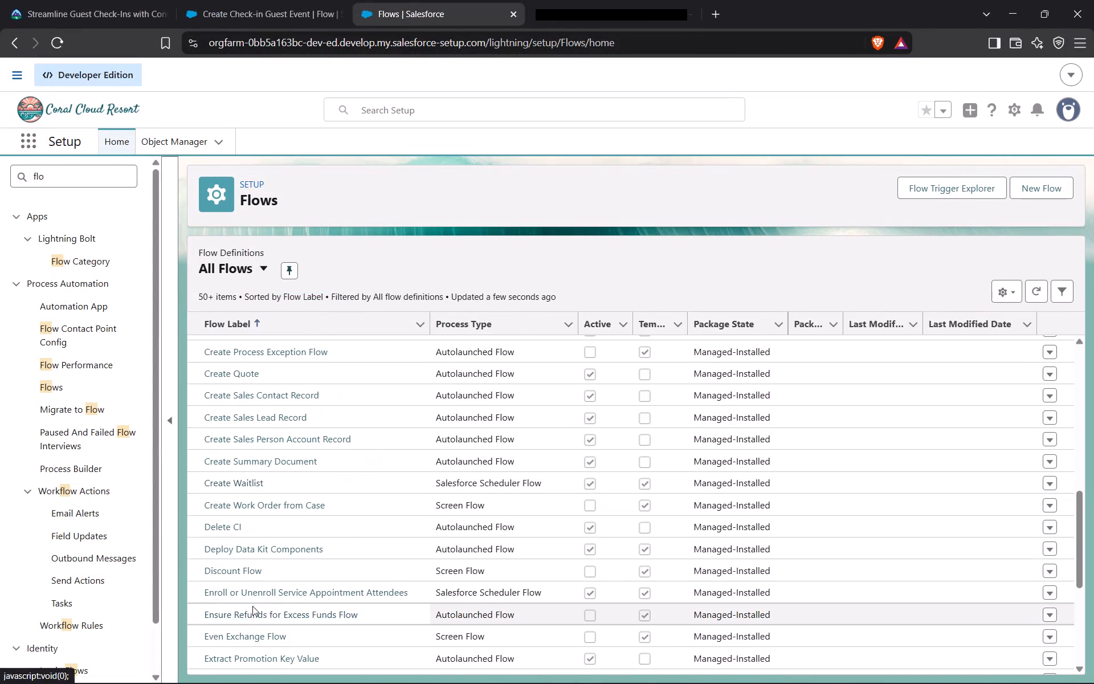
{"action": "scroll", "coordinate": [252, 606], "scroll_direction": "up", "scroll_amount": 4}
{"action": "scroll", "coordinate": [248, 612], "scroll_direction": "down", "scroll_amount": 4}
{"action": "scroll", "coordinate": [248, 612], "scroll_direction": "up", "scroll_amount": 1}
{"action": "scroll", "coordinate": [248, 612], "scroll_direction": "down", "scroll_amount": 1}
{"action": "scroll", "coordinate": [248, 612], "scroll_direction": "up", "scroll_amount": 1}
{"action": "scroll", "coordinate": [248, 612], "scroll_direction": "down", "scroll_amount": 1}
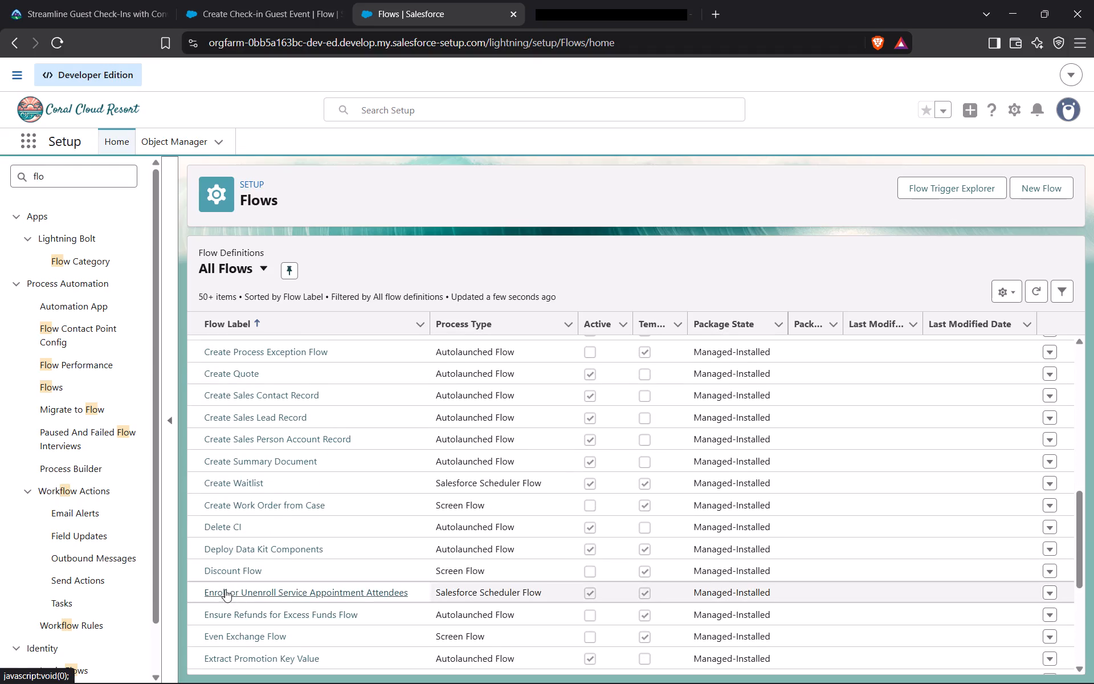
{"action": "scroll", "coordinate": [239, 630], "scroll_direction": "down", "scroll_amount": 1}
{"action": "scroll", "coordinate": [239, 630], "scroll_direction": "up", "scroll_amount": 5}
{"action": "scroll", "coordinate": [238, 634], "scroll_direction": "down", "scroll_amount": 1}
{"action": "scroll", "coordinate": [238, 634], "scroll_direction": "up", "scroll_amount": 1}
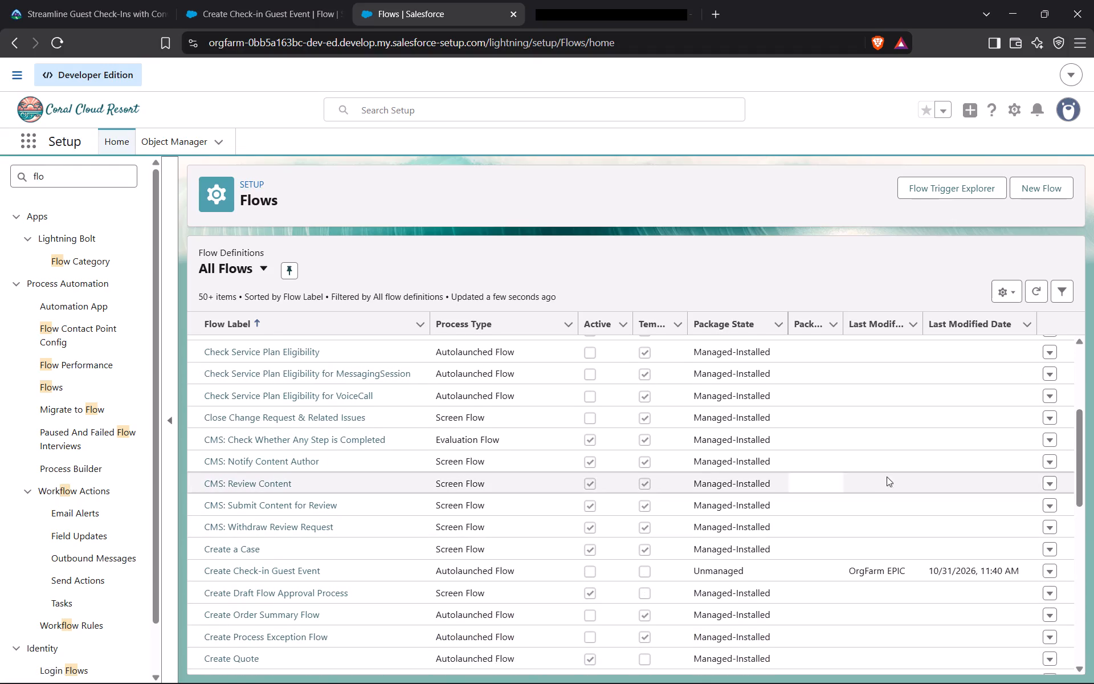
{"action": "left_click_drag", "start_coordinate": [1083, 474], "coordinate": [1072, 497]}
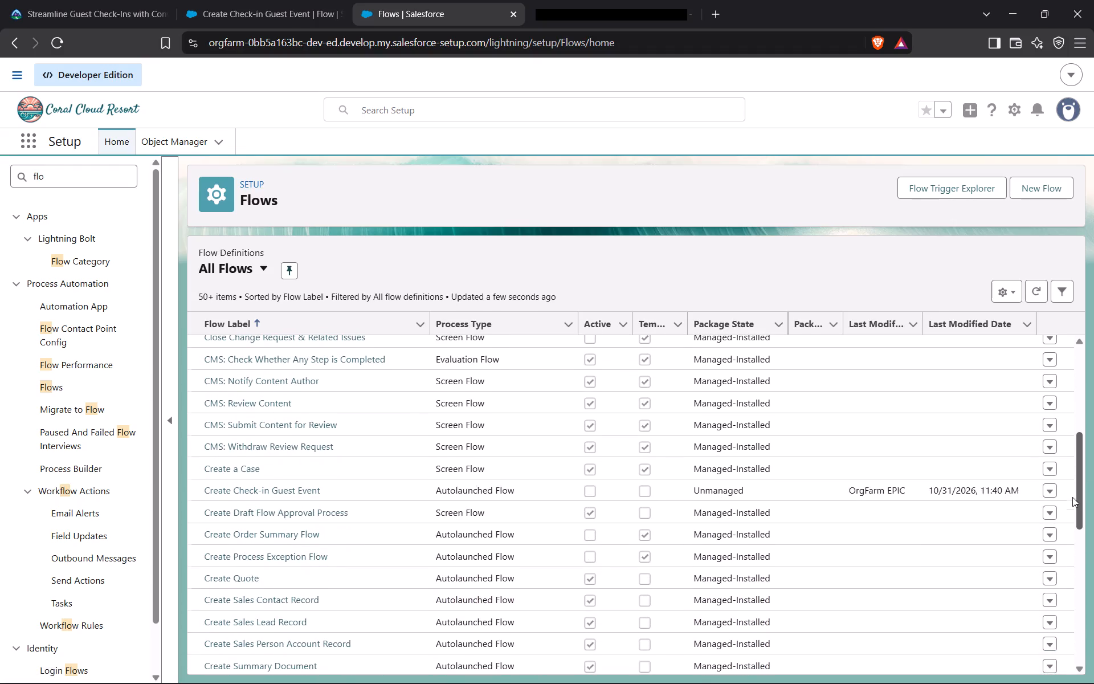
{"action": "left_click_drag", "start_coordinate": [1072, 497], "coordinate": [1068, 510]}
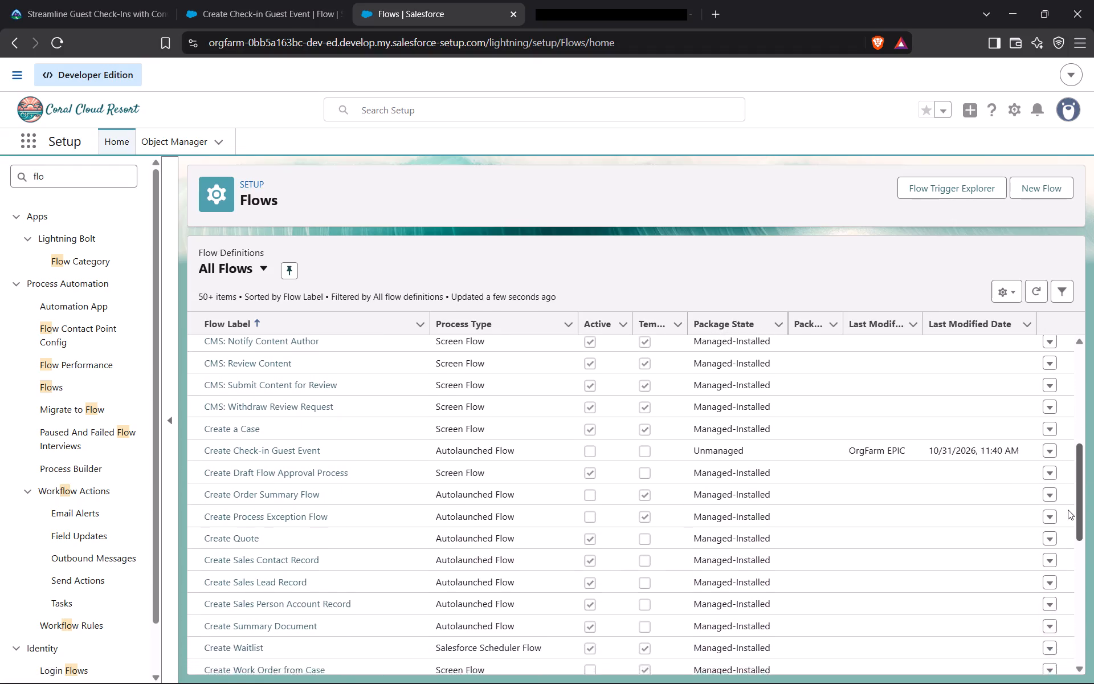
{"action": "left_click_drag", "start_coordinate": [1068, 510], "coordinate": [1064, 551]}
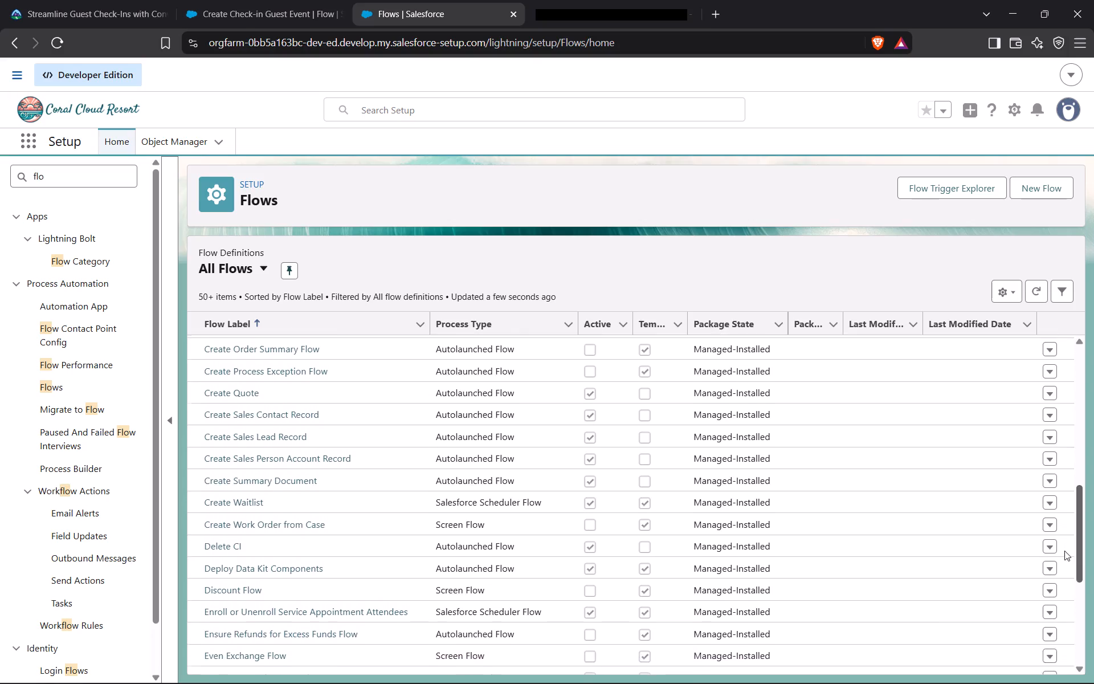
{"action": "left_click_drag", "start_coordinate": [1064, 551], "coordinate": [1069, 584]}
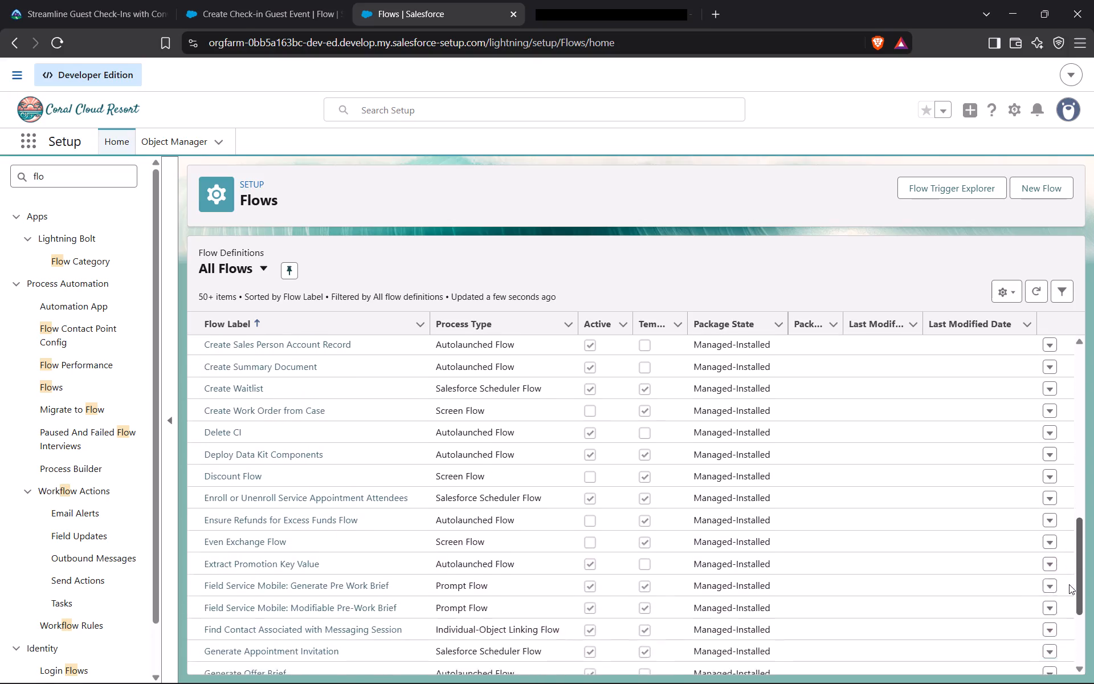
{"action": "left_click_drag", "start_coordinate": [1069, 584], "coordinate": [1088, 637]}
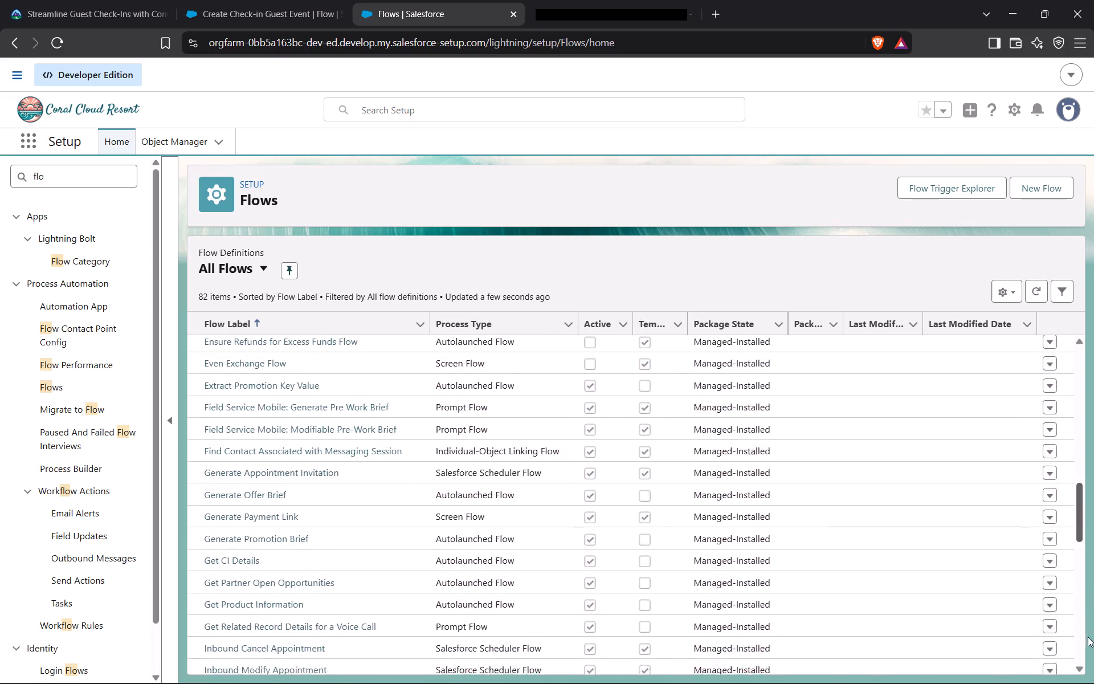
{"action": "left_click_drag", "start_coordinate": [1088, 637], "coordinate": [1093, 681]}
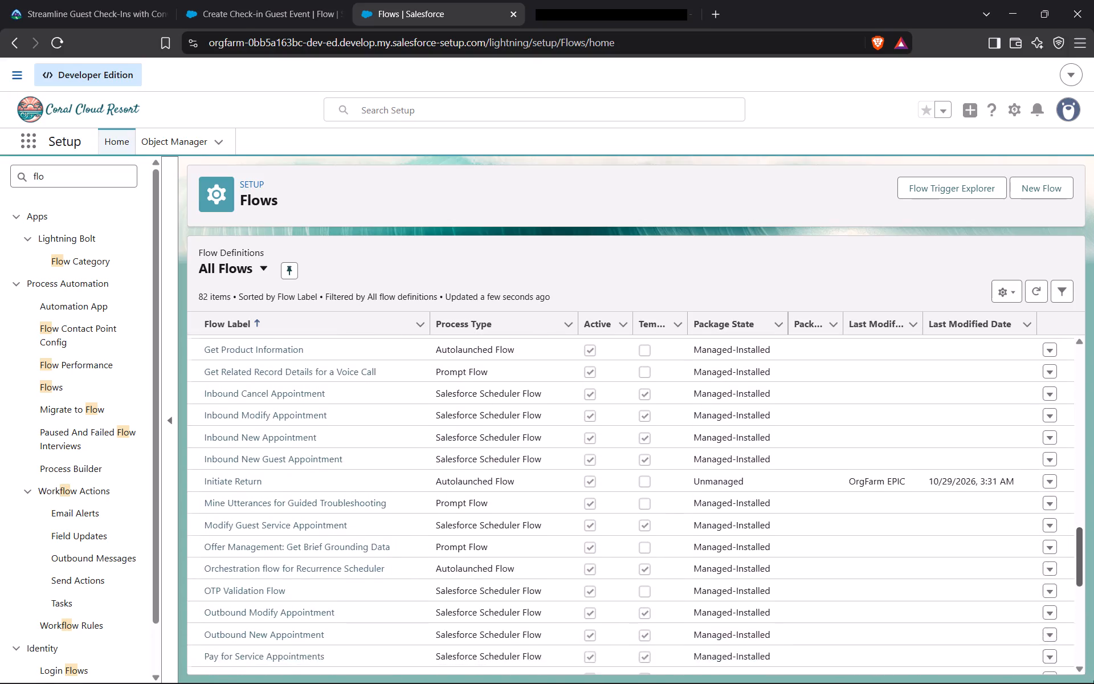
{"action": "left_click_drag", "start_coordinate": [1093, 681], "coordinate": [1093, 683]}
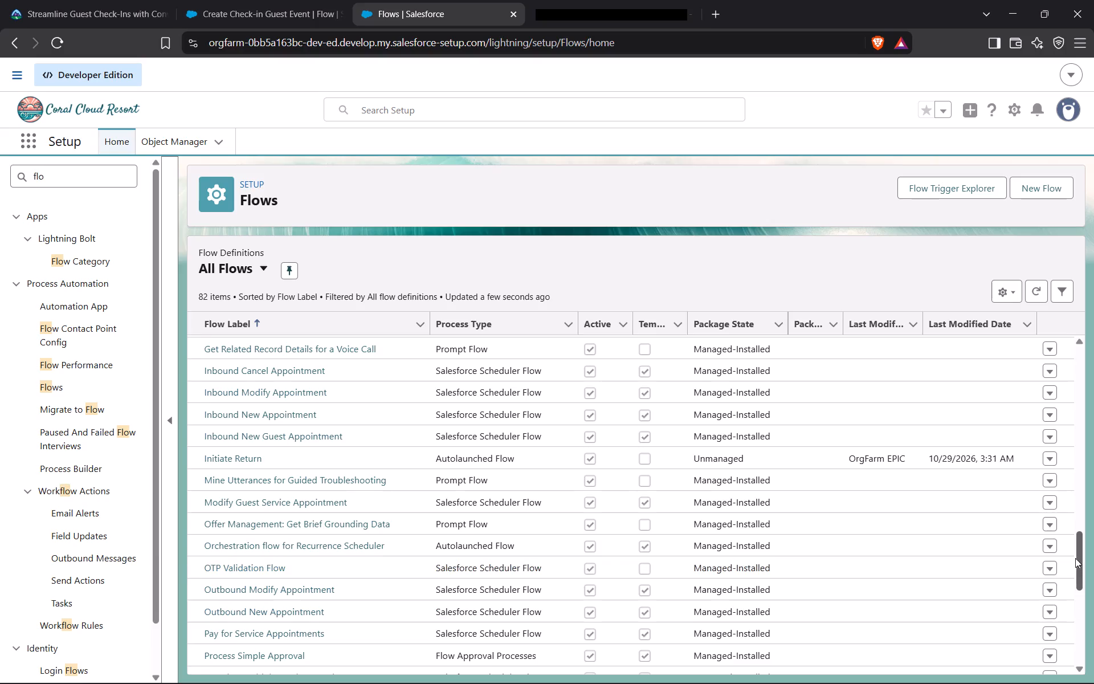
{"action": "left_click_drag", "start_coordinate": [1080, 554], "coordinate": [1087, 583]}
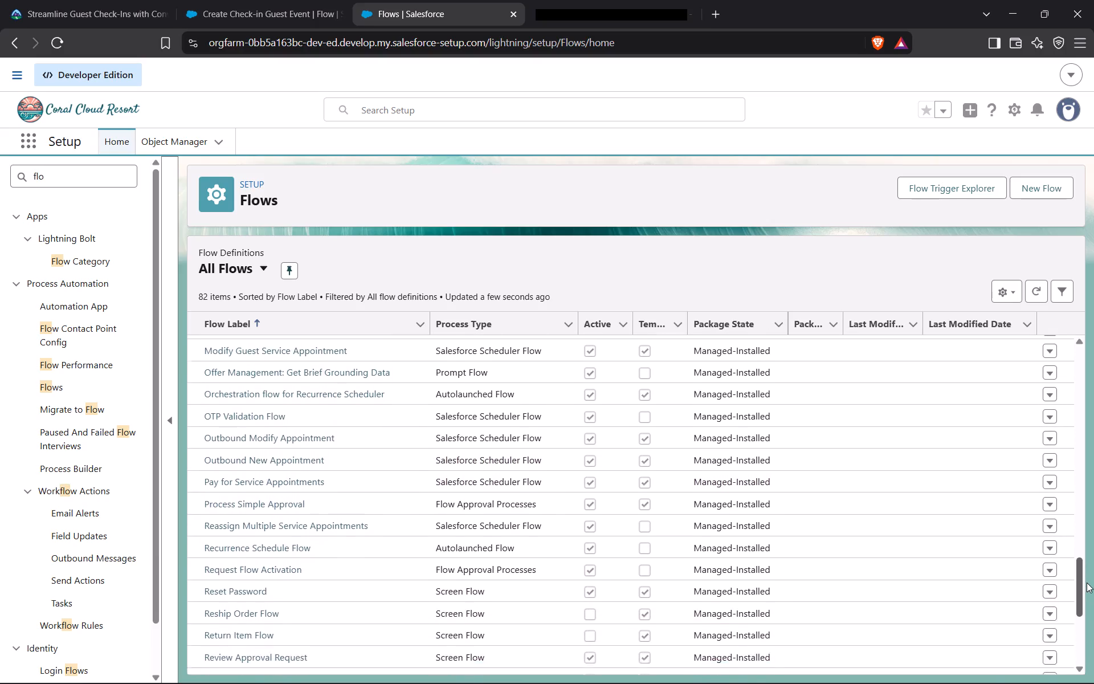
{"action": "left_click_drag", "start_coordinate": [1087, 583], "coordinate": [1091, 614]}
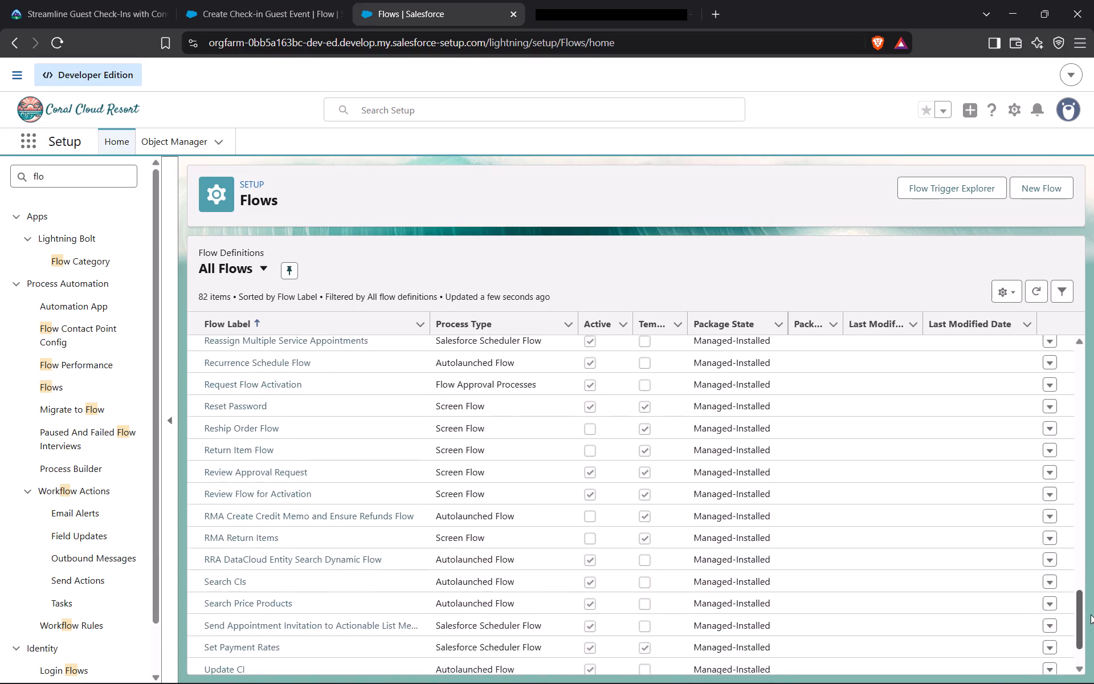
{"action": "left_click_drag", "start_coordinate": [1091, 614], "coordinate": [1093, 633]}
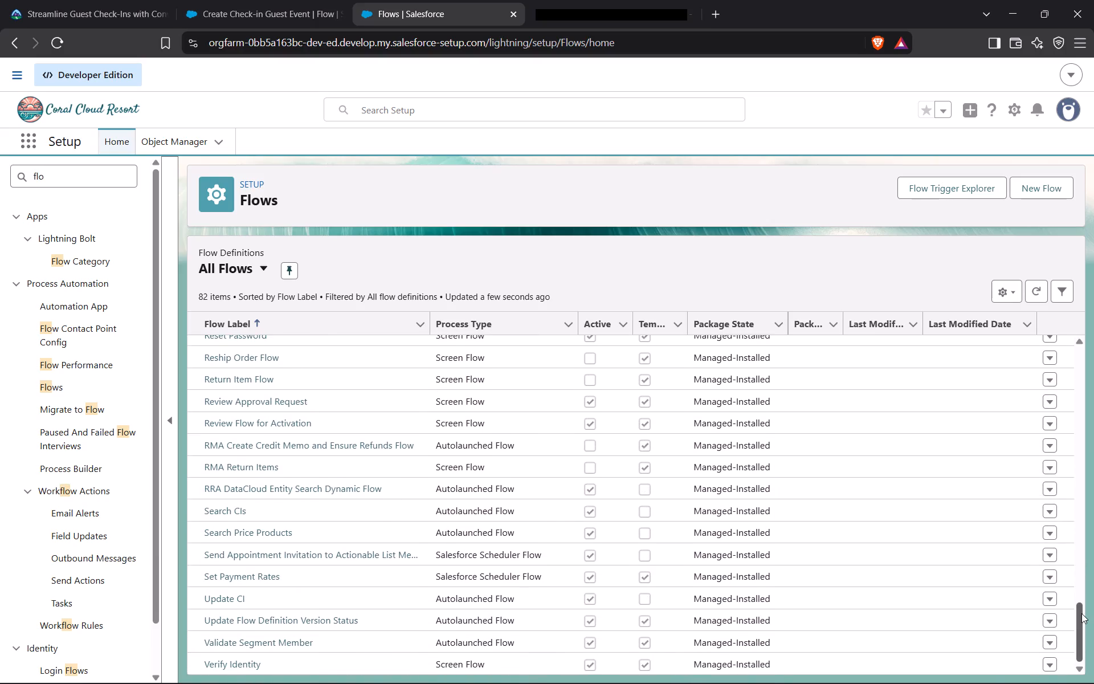
{"action": "left_click_drag", "start_coordinate": [1081, 614], "coordinate": [1088, 631]}
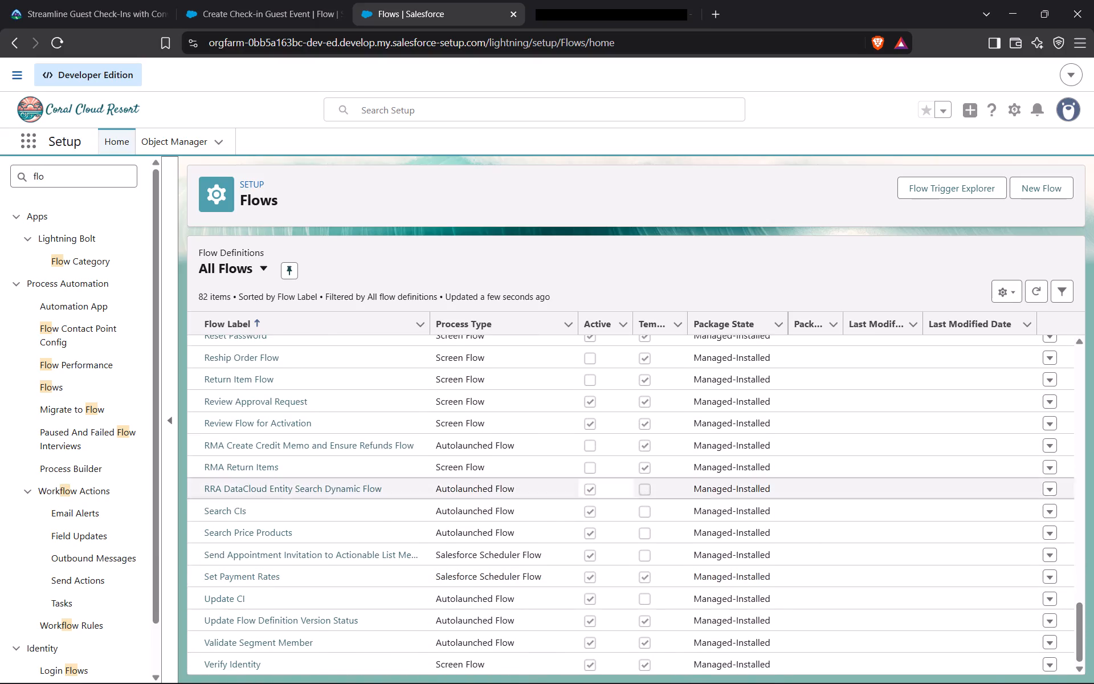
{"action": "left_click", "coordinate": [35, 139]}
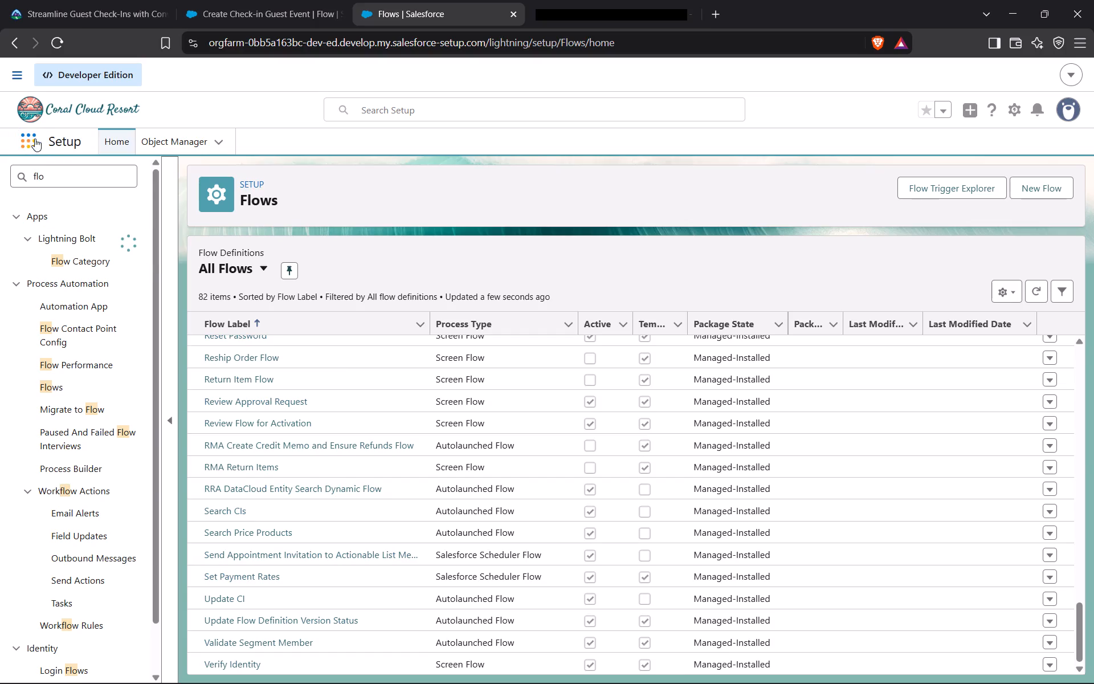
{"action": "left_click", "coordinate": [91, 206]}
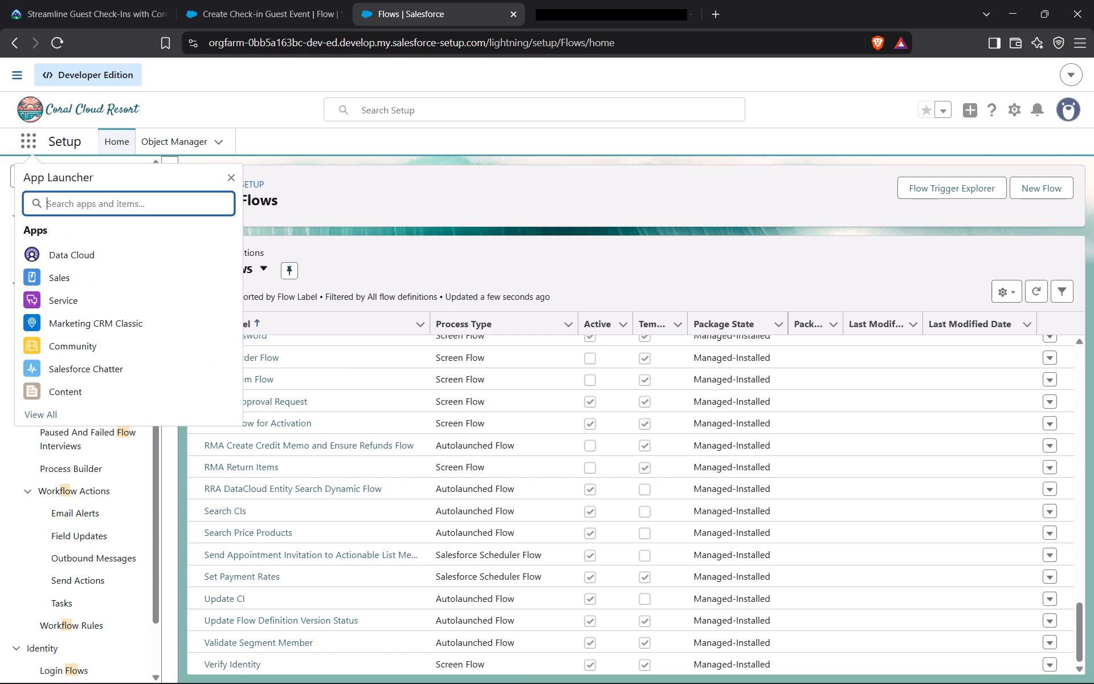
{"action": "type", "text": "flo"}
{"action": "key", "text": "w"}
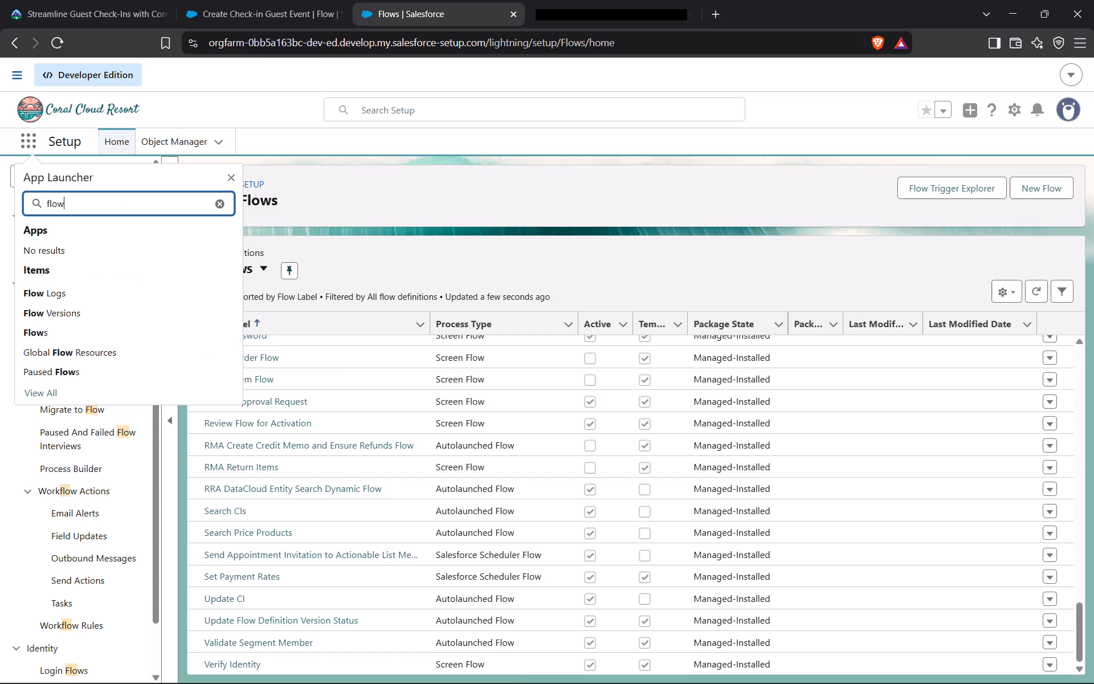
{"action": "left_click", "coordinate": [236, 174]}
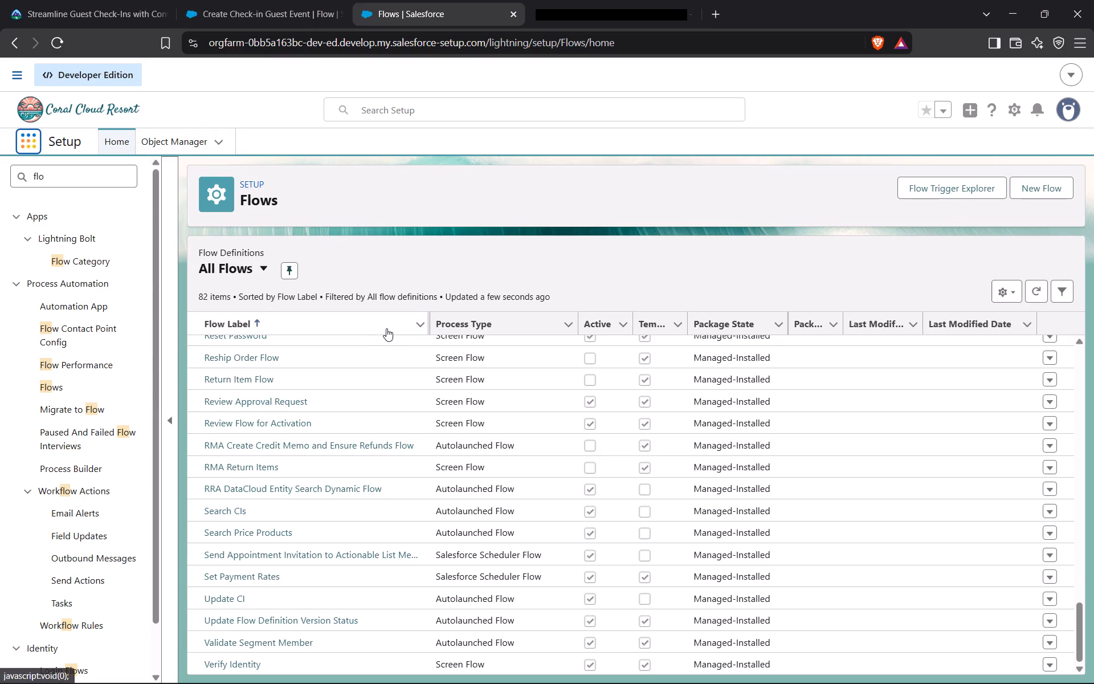
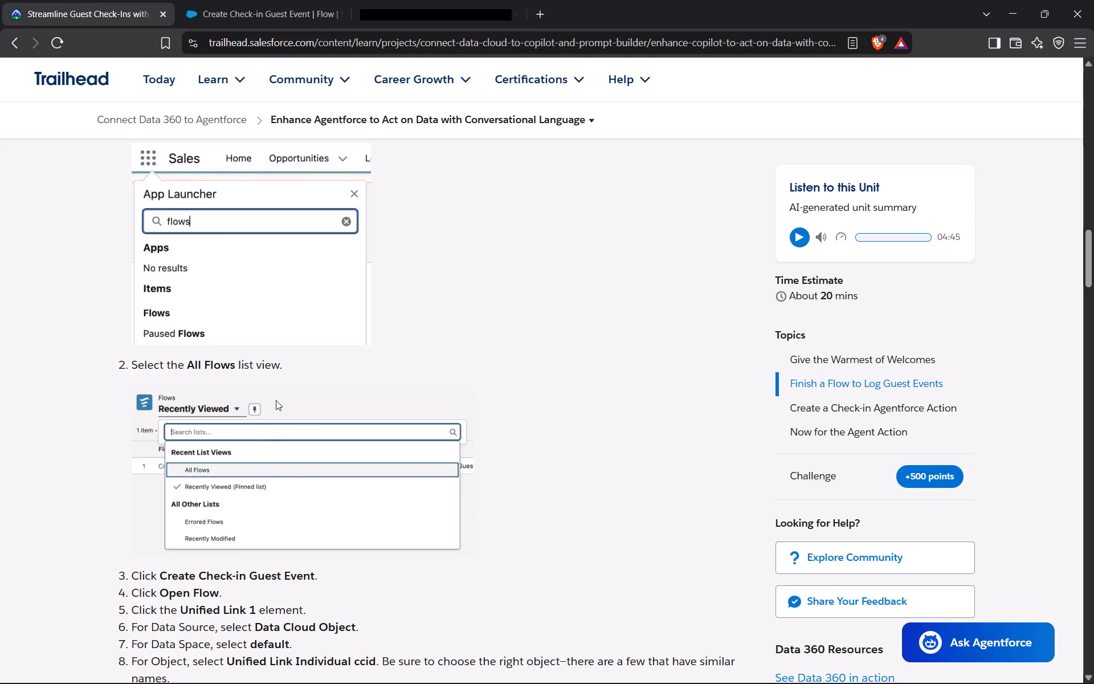
{"action": "left_click", "coordinate": [264, 2]}
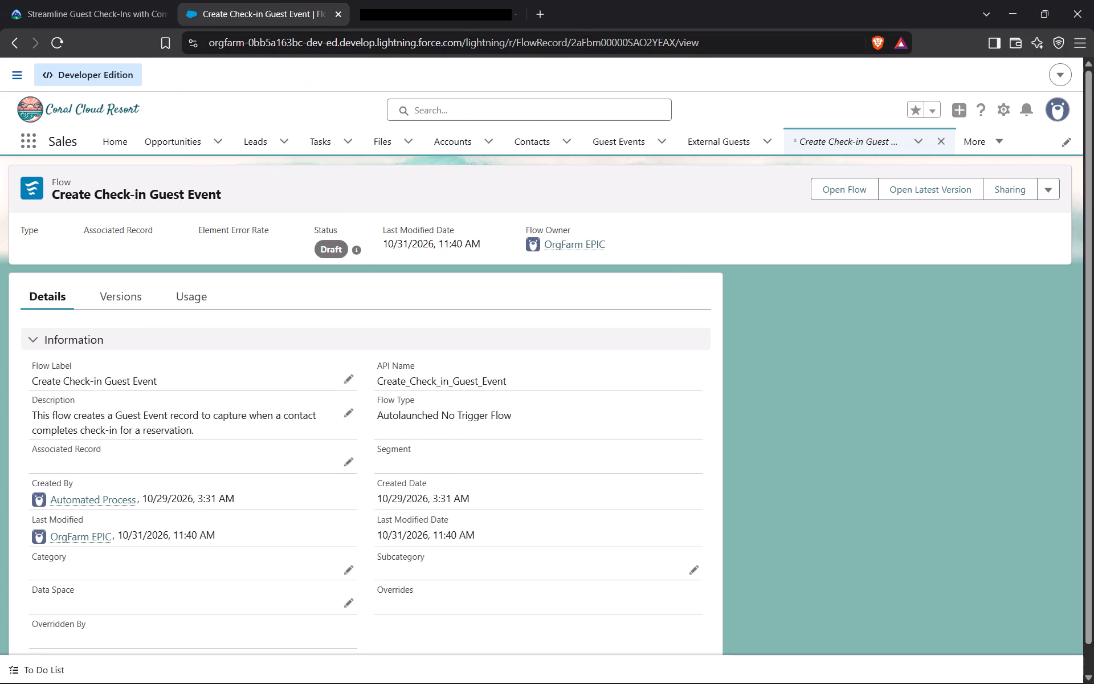
{"action": "left_click", "coordinate": [820, 193]}
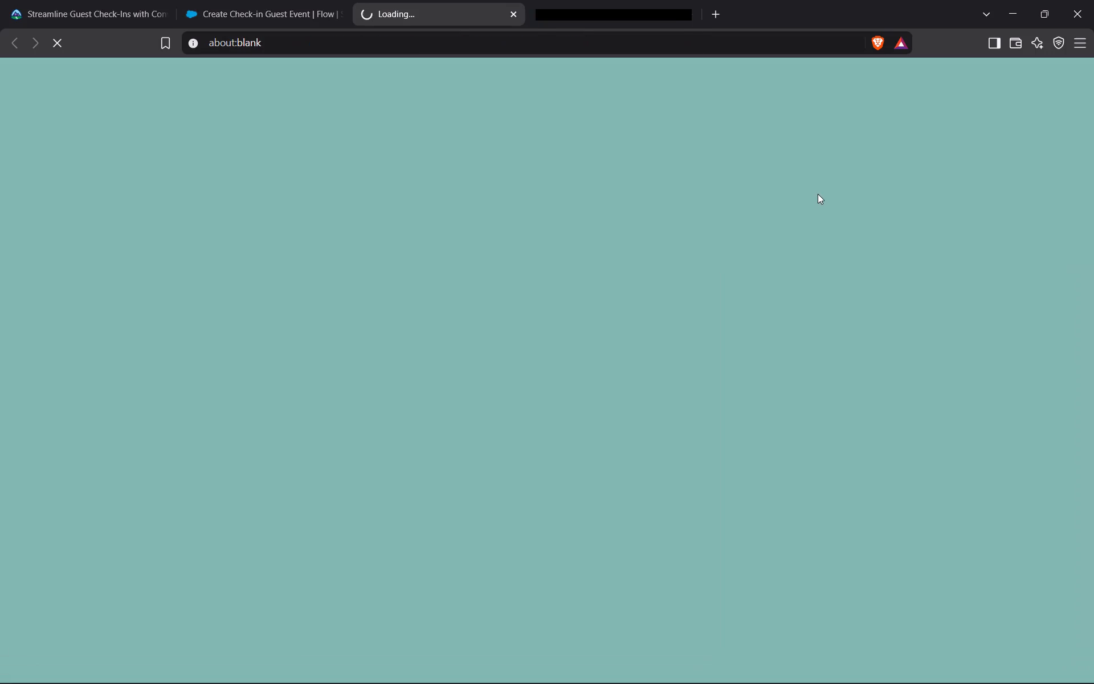
{"action": "left_click", "coordinate": [83, 0]}
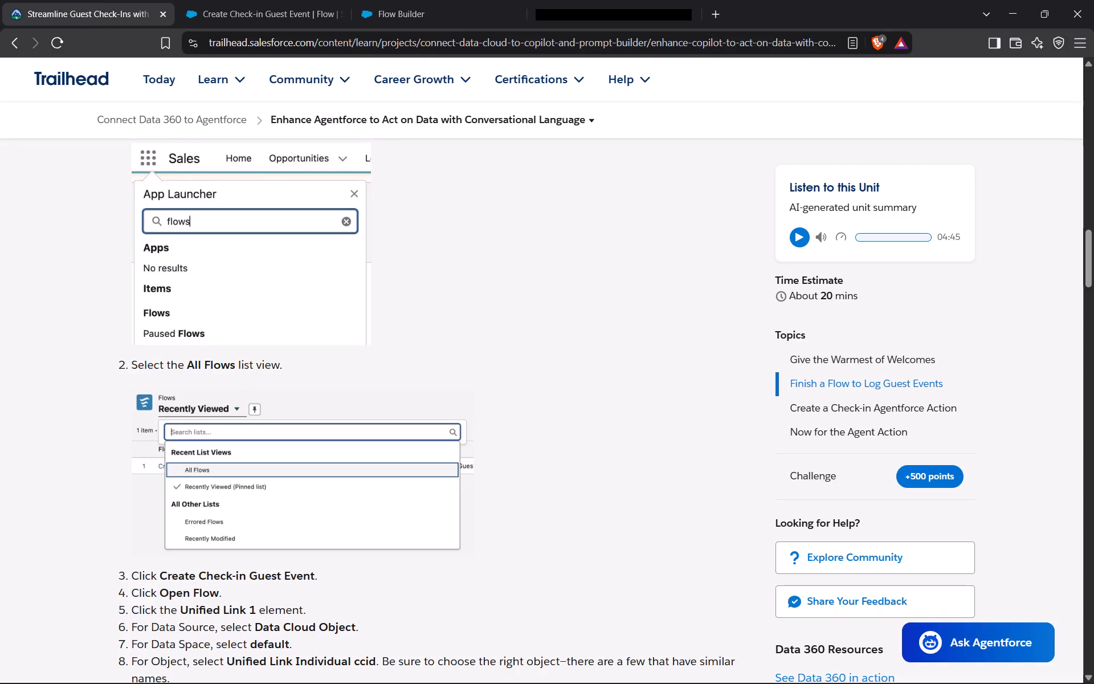
{"action": "left_click", "coordinate": [451, 0]}
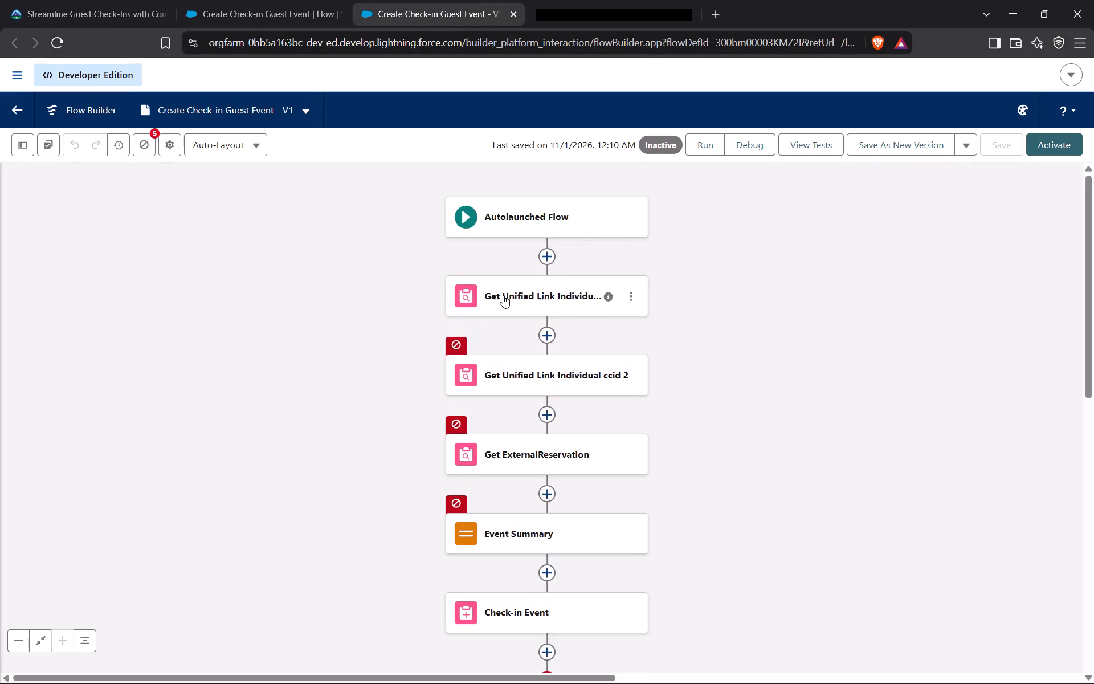
Open the Get Unified Link Individual ccid element and compare its data source, data space and object with Trailhead's Unified Link 1 steps.
{"action": "left_click", "coordinate": [503, 295]}
{"action": "left_click", "coordinate": [103, 0]}
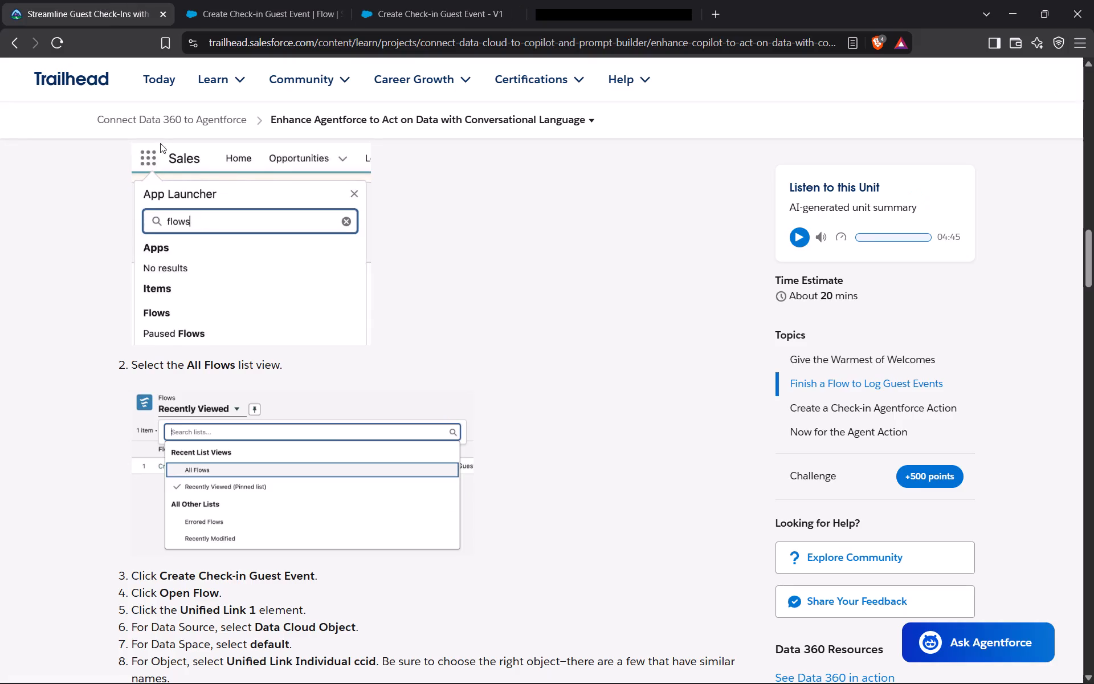
{"action": "scroll", "coordinate": [347, 549], "scroll_direction": "down", "scroll_amount": 1}
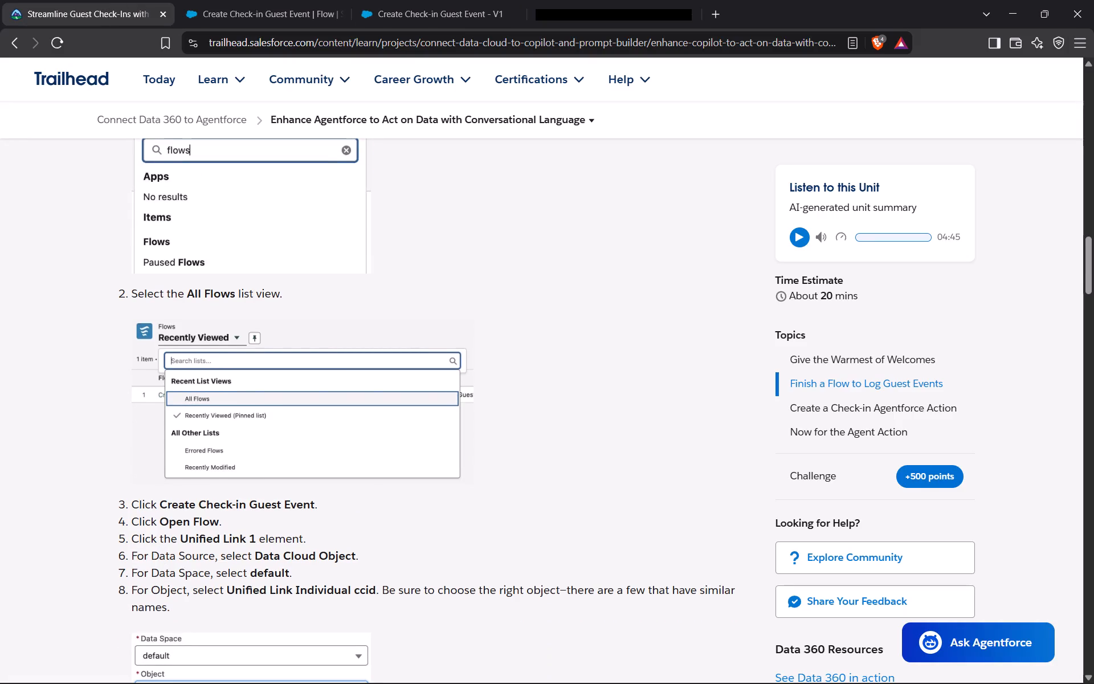
{"action": "left_click", "coordinate": [435, 0]}
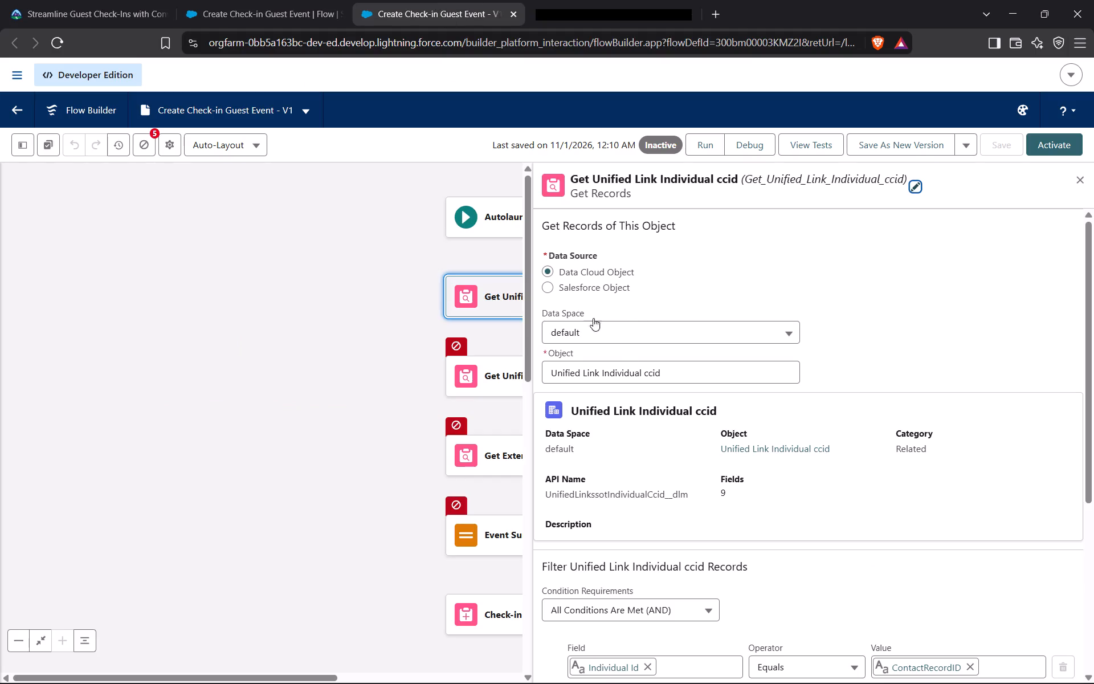
{"action": "left_click", "coordinate": [102, 4]}
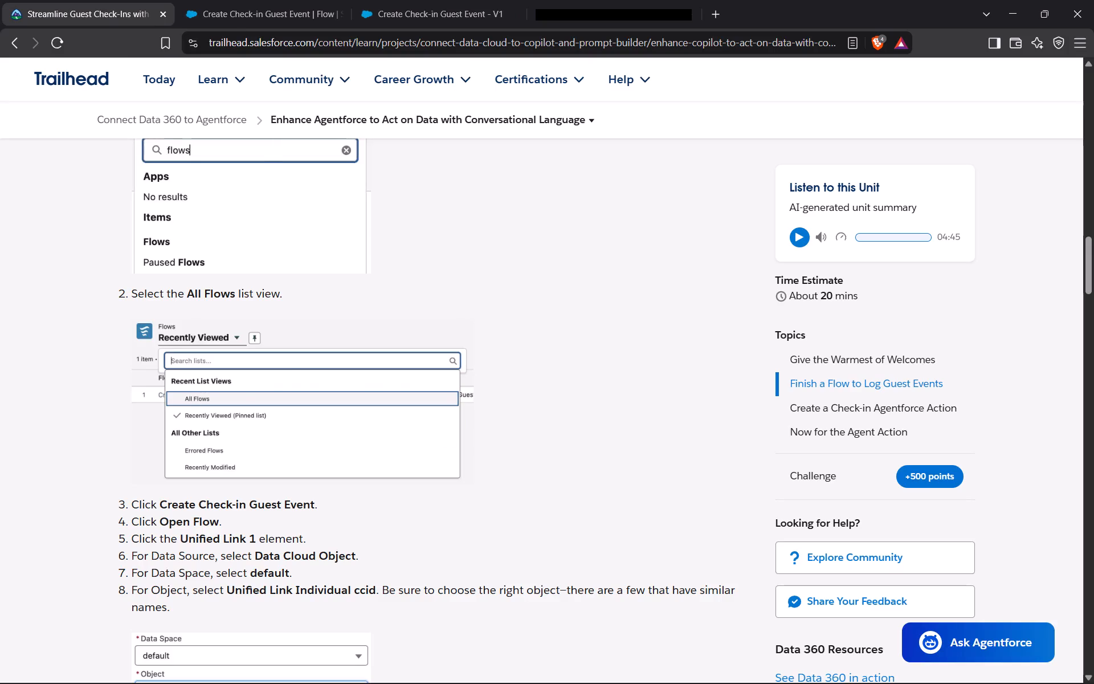
{"action": "left_click", "coordinate": [396, 0]}
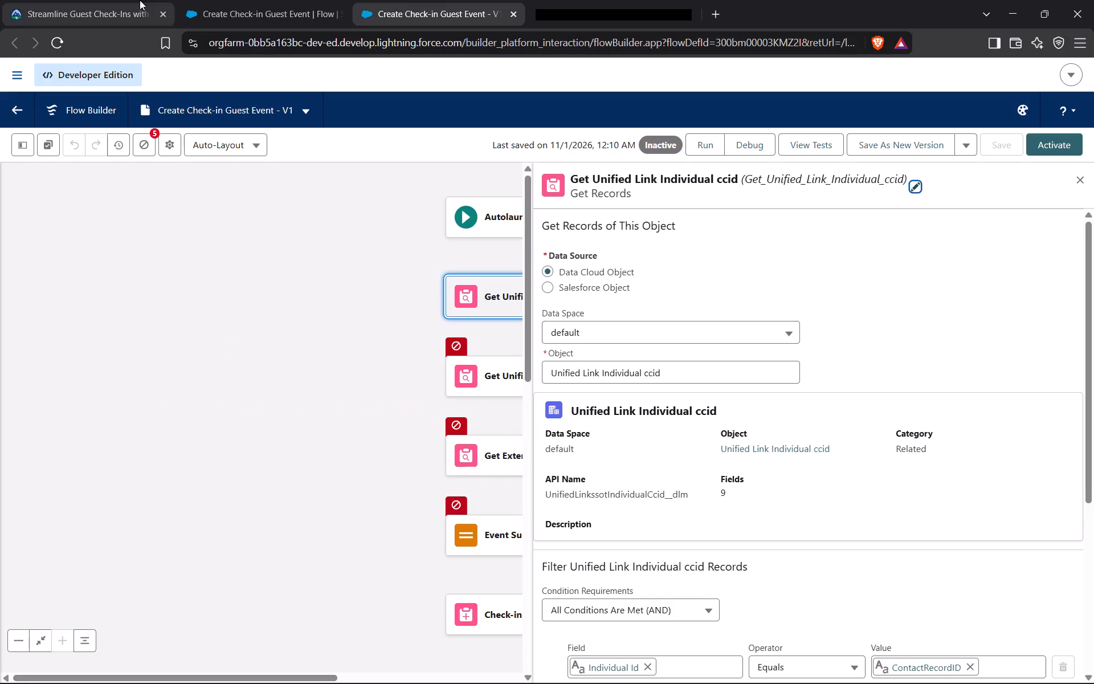
{"action": "left_click", "coordinate": [115, 0]}
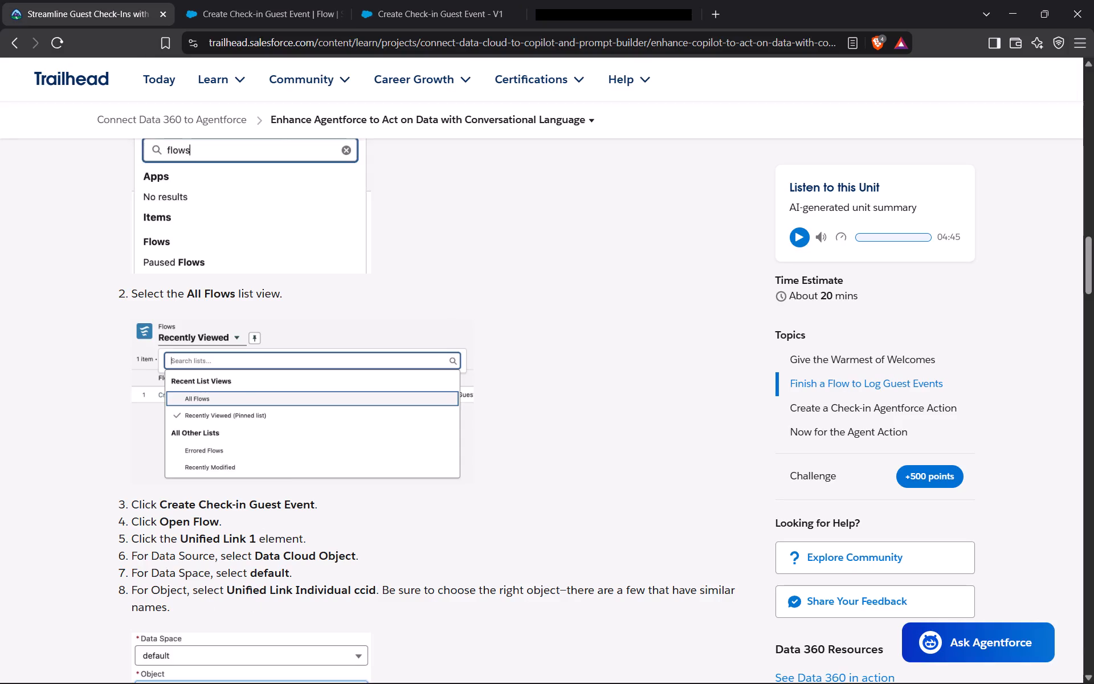
{"action": "left_click", "coordinate": [413, 0]}
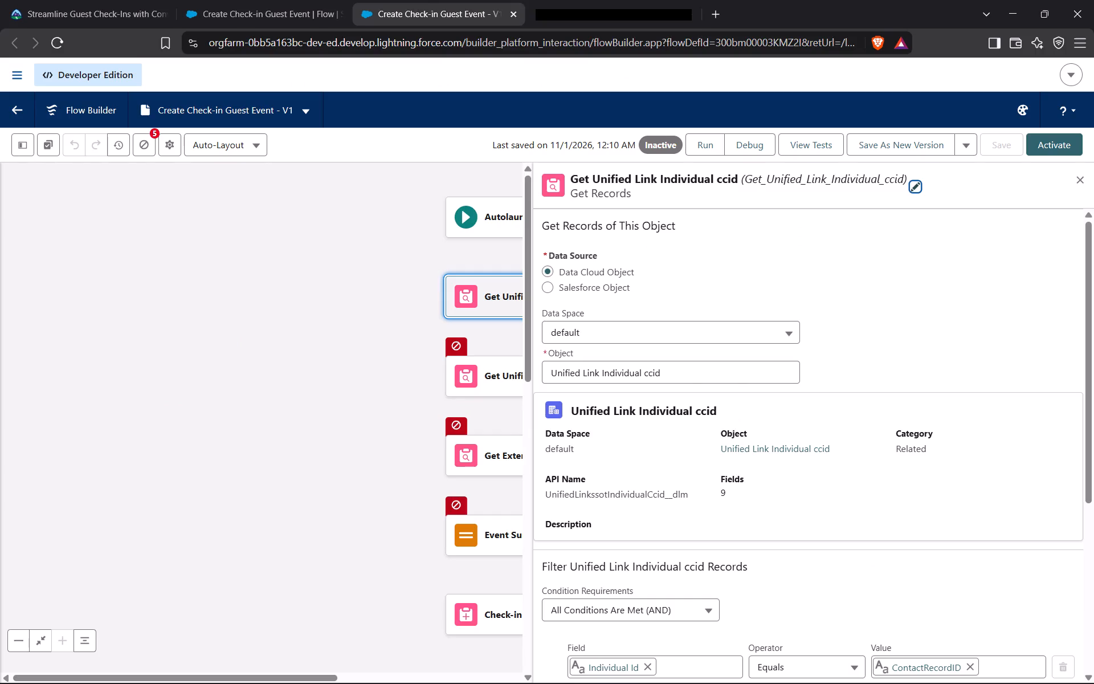
{"action": "left_click", "coordinate": [86, 0]}
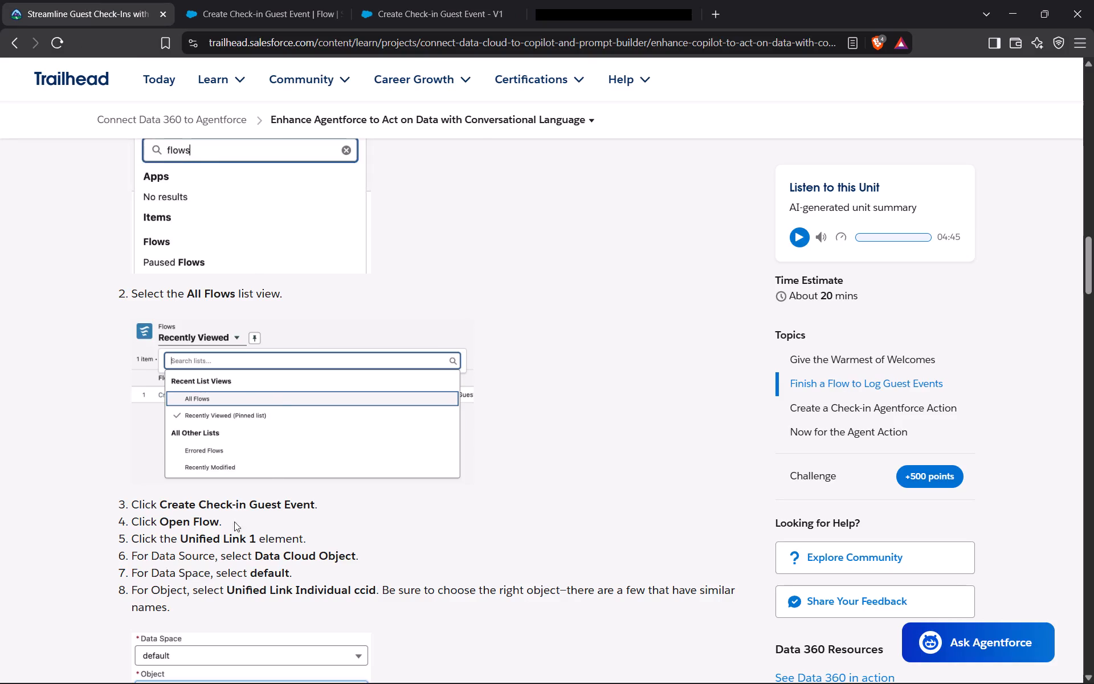
Check the Get Unified Link Individual ccid element's object and filter condition against the remaining Trailhead Unified Link 1 instructions.
{"action": "scroll", "coordinate": [202, 598], "scroll_direction": "down", "scroll_amount": 1}
{"action": "scroll", "coordinate": [202, 598], "scroll_direction": "up", "scroll_amount": 2}
{"action": "scroll", "coordinate": [202, 598], "scroll_direction": "down", "scroll_amount": 1}
{"action": "scroll", "coordinate": [449, 602], "scroll_direction": "down", "scroll_amount": 4}
{"action": "scroll", "coordinate": [447, 601], "scroll_direction": "up", "scroll_amount": 2}
{"action": "scroll", "coordinate": [446, 601], "scroll_direction": "down", "scroll_amount": 1}
{"action": "scroll", "coordinate": [449, 571], "scroll_direction": "up", "scroll_amount": 1}
{"action": "scroll", "coordinate": [449, 571], "scroll_direction": "down", "scroll_amount": 1}
{"action": "scroll", "coordinate": [449, 571], "scroll_direction": "up", "scroll_amount": 1}
{"action": "scroll", "coordinate": [449, 571], "scroll_direction": "down", "scroll_amount": 4}
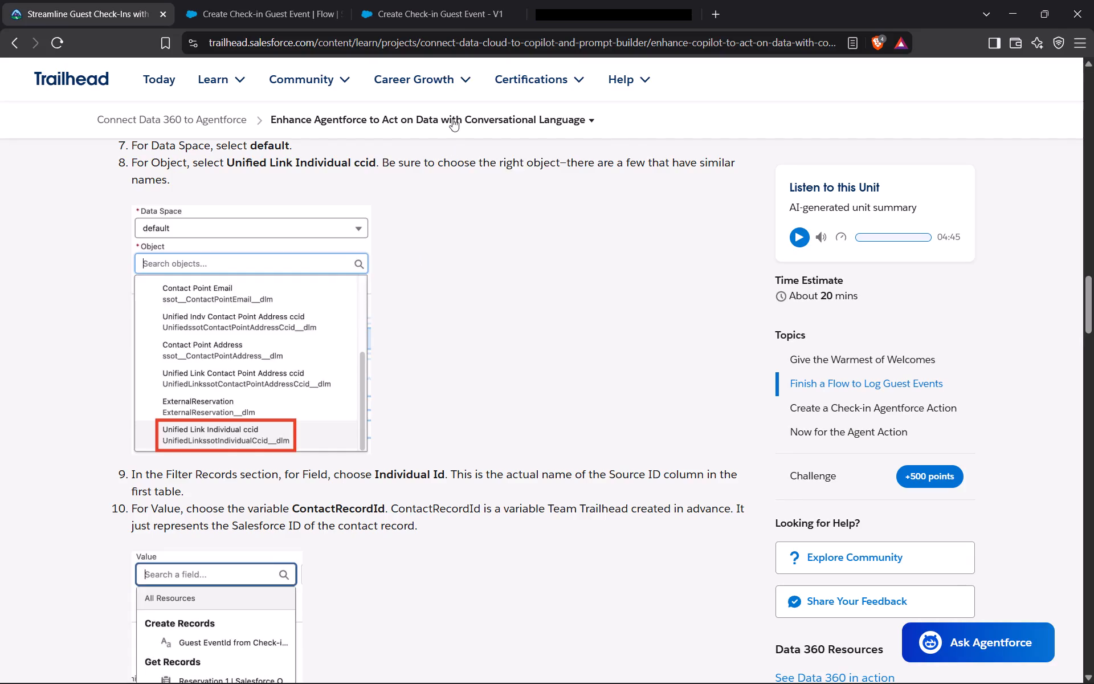
{"action": "left_click", "coordinate": [439, 15]}
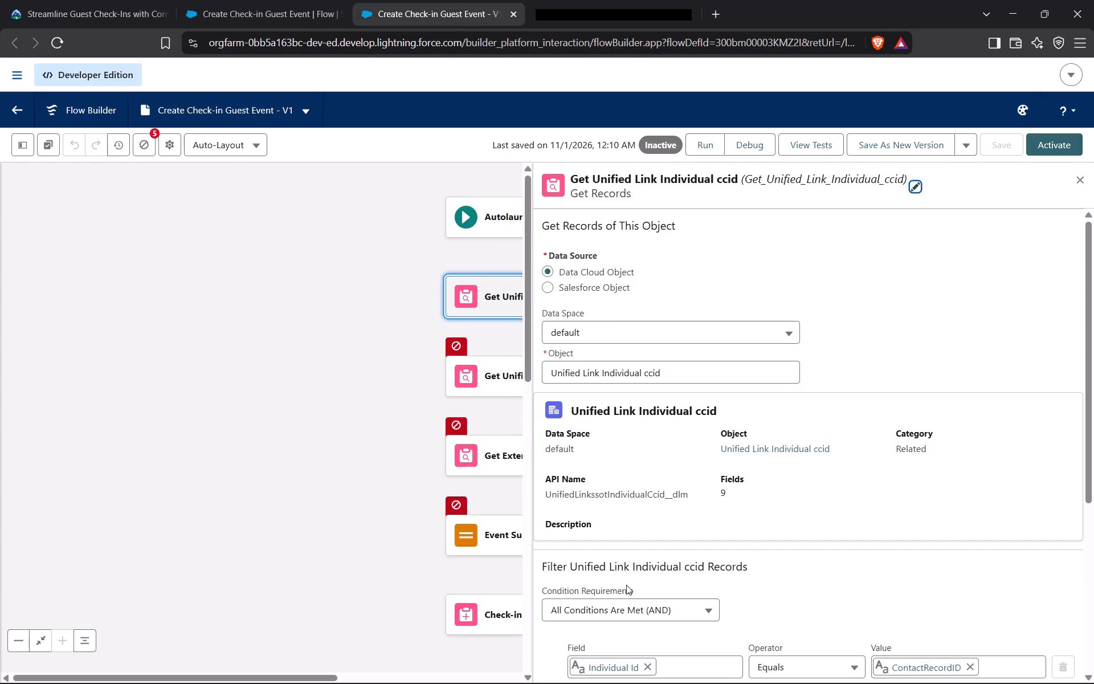
{"action": "scroll", "coordinate": [634, 579], "scroll_direction": "down", "scroll_amount": 1}
{"action": "left_click", "coordinate": [70, 0]}
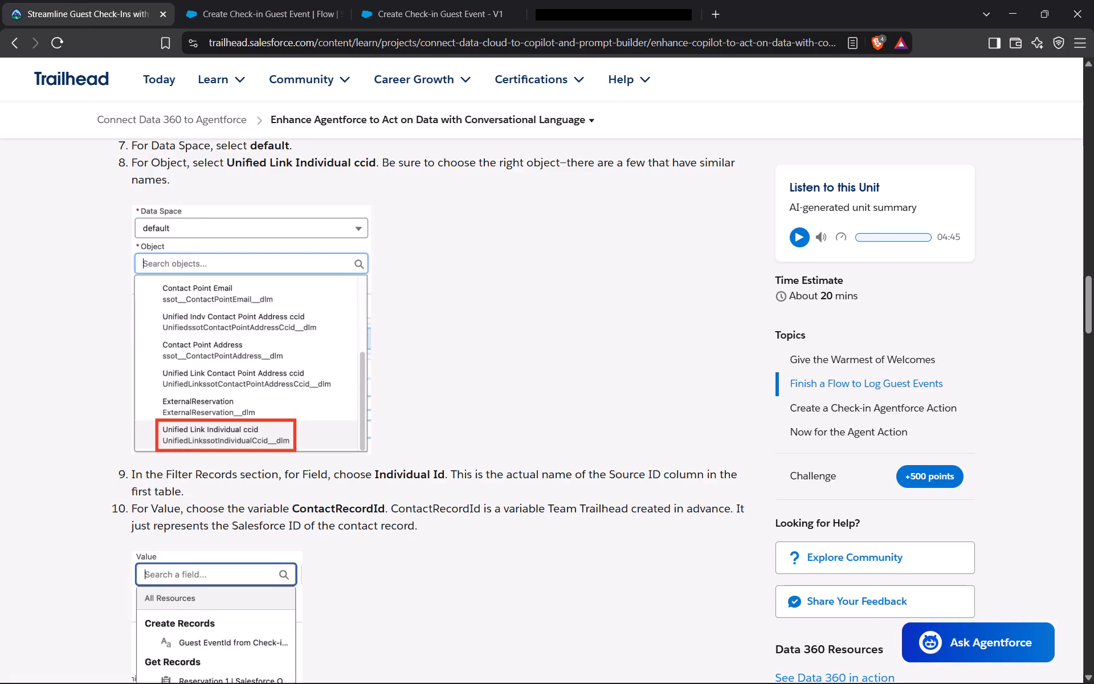
{"action": "left_click", "coordinate": [450, 0]}
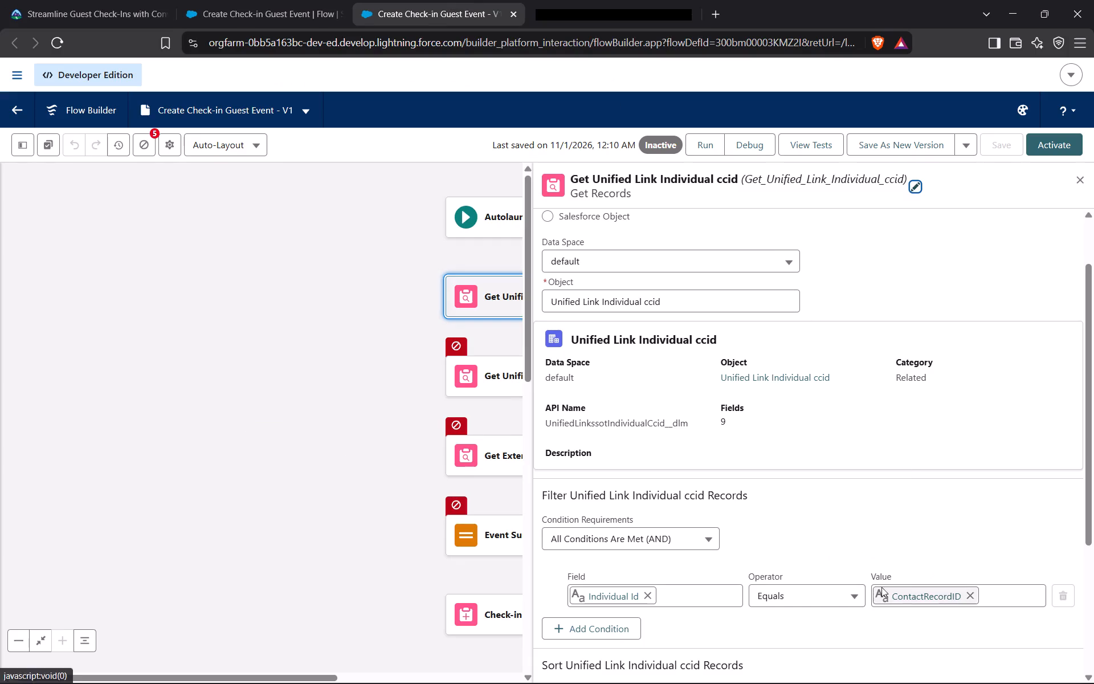
Read on in the Trailhead instructions, from the Unified Link 1 filter value to the Unified Link 2 element's configuration steps.
{"action": "left_click", "coordinate": [60, 0]}
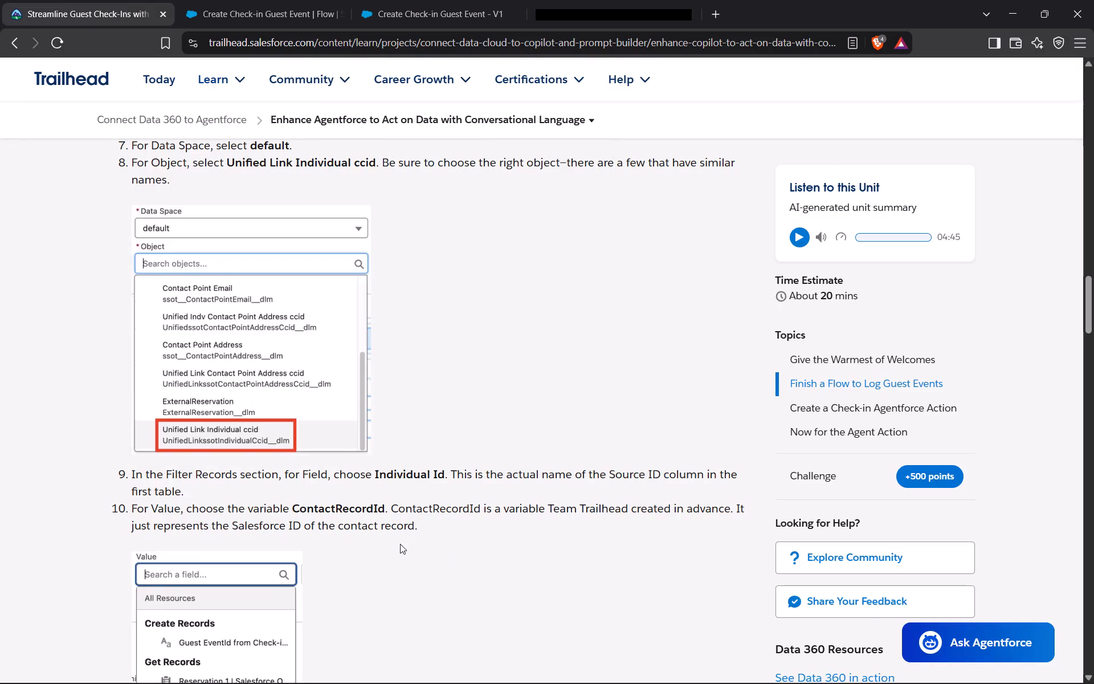
{"action": "scroll", "coordinate": [400, 544], "scroll_direction": "down", "scroll_amount": 2}
{"action": "scroll", "coordinate": [400, 544], "scroll_direction": "up", "scroll_amount": 2}
{"action": "scroll", "coordinate": [400, 544], "scroll_direction": "down", "scroll_amount": 2}
{"action": "scroll", "coordinate": [400, 544], "scroll_direction": "up", "scroll_amount": 6}
{"action": "scroll", "coordinate": [400, 544], "scroll_direction": "down", "scroll_amount": 3}
{"action": "scroll", "coordinate": [400, 544], "scroll_direction": "up", "scroll_amount": 4}
{"action": "scroll", "coordinate": [400, 544], "scroll_direction": "down", "scroll_amount": 8}
{"action": "scroll", "coordinate": [400, 544], "scroll_direction": "up", "scroll_amount": 1}
{"action": "scroll", "coordinate": [400, 544], "scroll_direction": "down", "scroll_amount": 3}
{"action": "scroll", "coordinate": [400, 544], "scroll_direction": "up", "scroll_amount": 1}
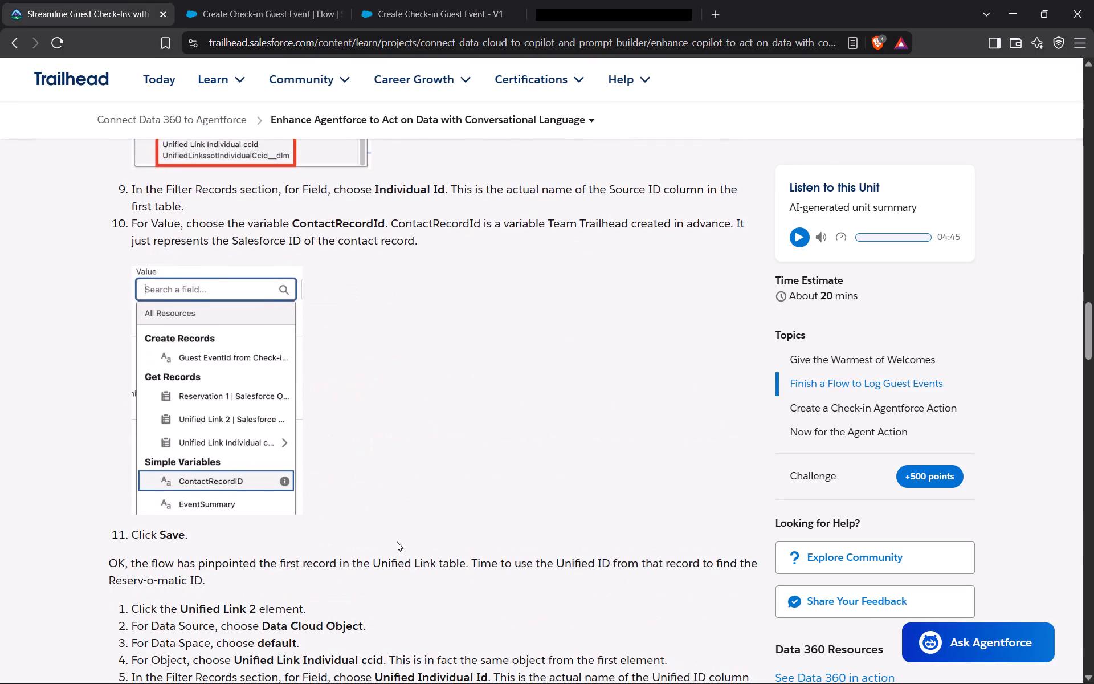
{"action": "scroll", "coordinate": [392, 539], "scroll_direction": "down", "scroll_amount": 1}
{"action": "scroll", "coordinate": [392, 539], "scroll_direction": "up", "scroll_amount": 1}
{"action": "scroll", "coordinate": [392, 539], "scroll_direction": "down", "scroll_amount": 2}
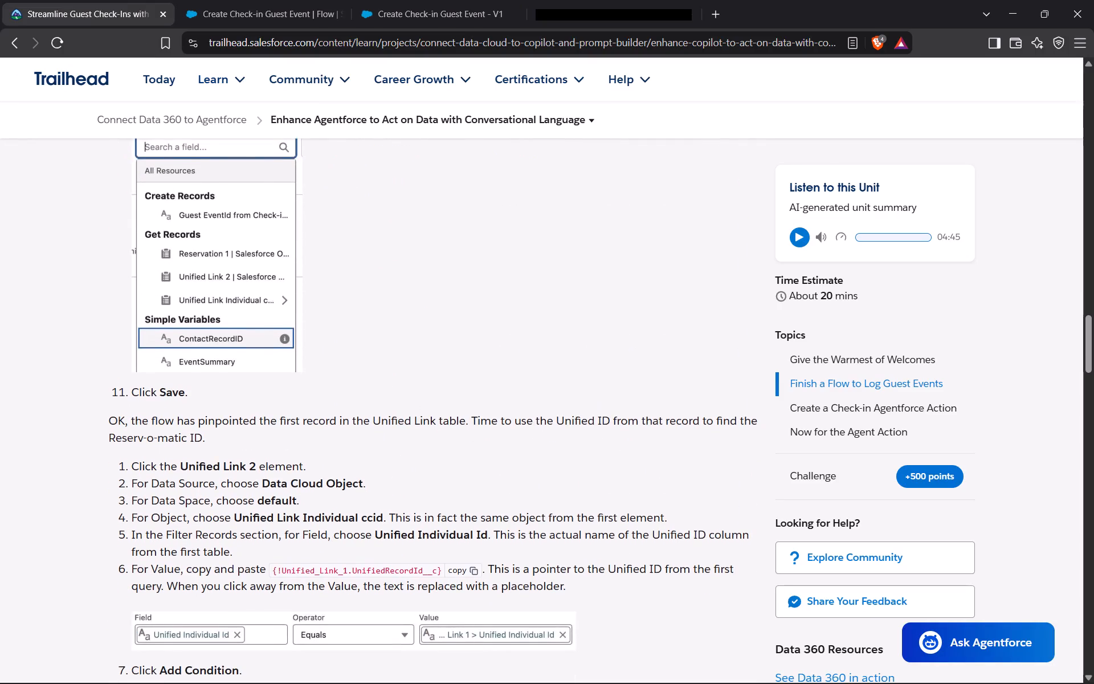
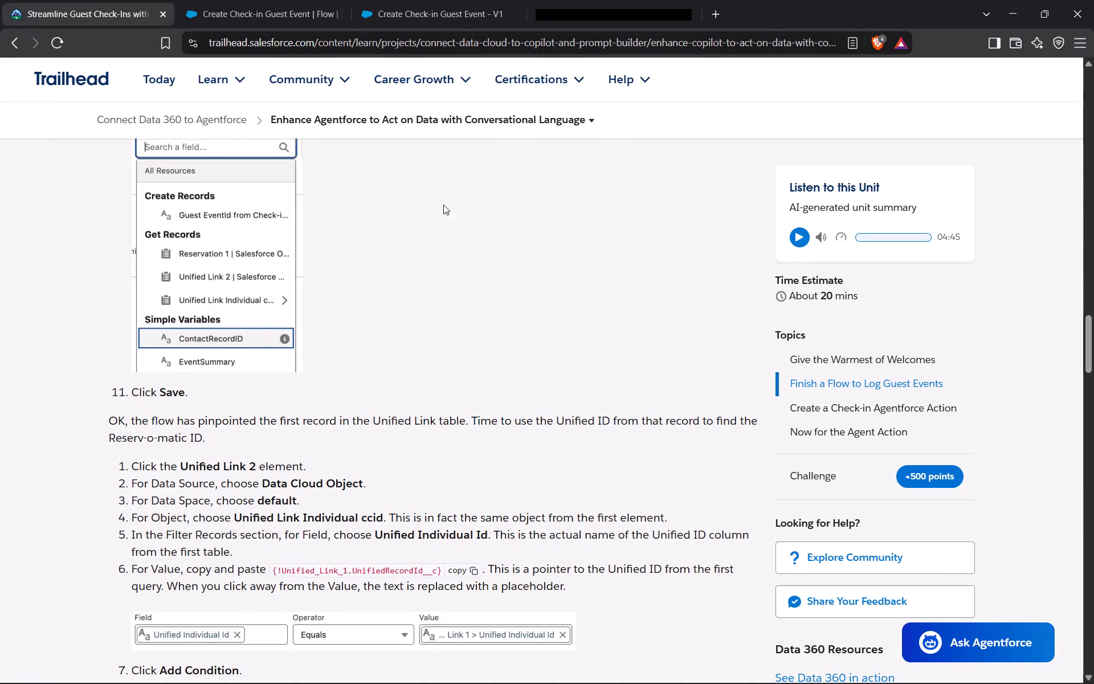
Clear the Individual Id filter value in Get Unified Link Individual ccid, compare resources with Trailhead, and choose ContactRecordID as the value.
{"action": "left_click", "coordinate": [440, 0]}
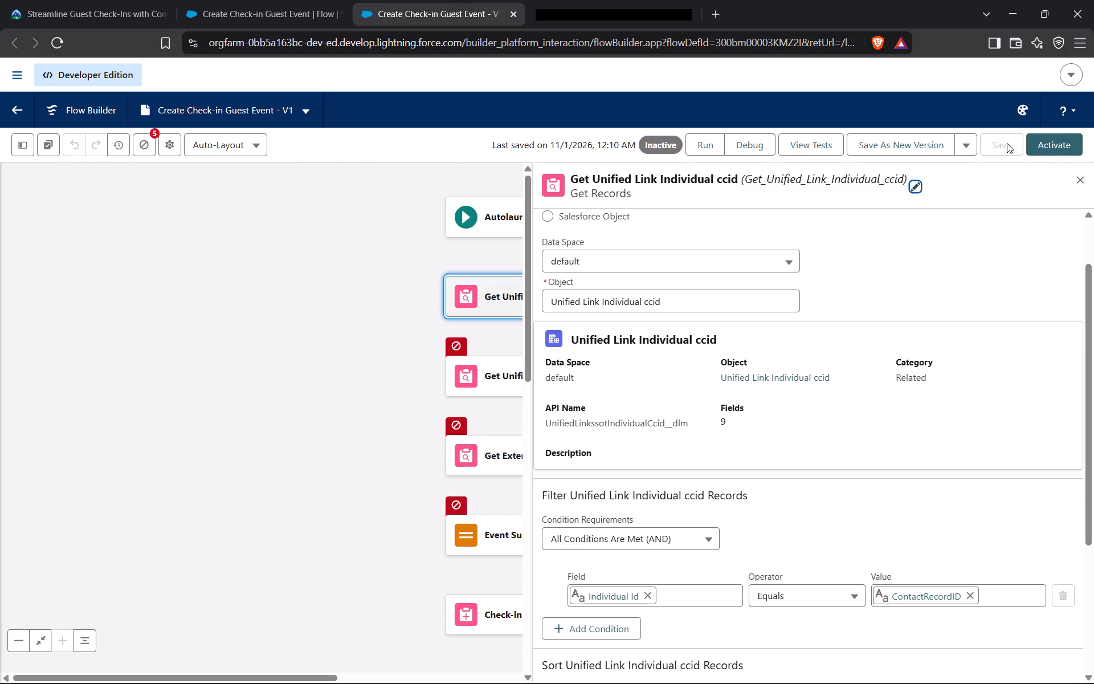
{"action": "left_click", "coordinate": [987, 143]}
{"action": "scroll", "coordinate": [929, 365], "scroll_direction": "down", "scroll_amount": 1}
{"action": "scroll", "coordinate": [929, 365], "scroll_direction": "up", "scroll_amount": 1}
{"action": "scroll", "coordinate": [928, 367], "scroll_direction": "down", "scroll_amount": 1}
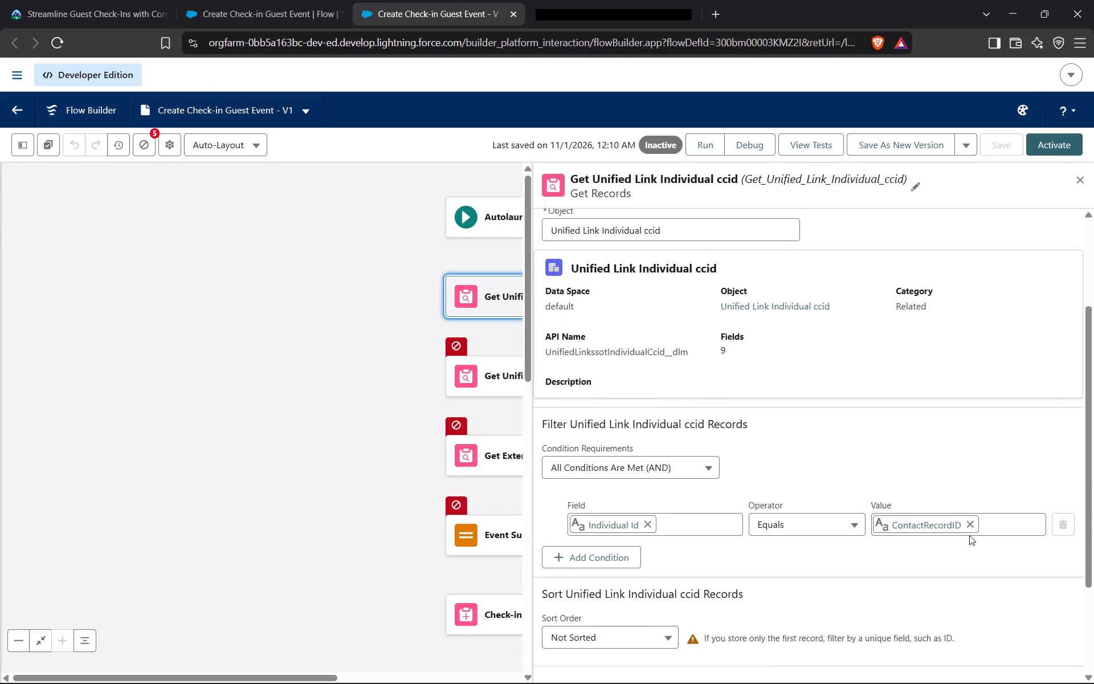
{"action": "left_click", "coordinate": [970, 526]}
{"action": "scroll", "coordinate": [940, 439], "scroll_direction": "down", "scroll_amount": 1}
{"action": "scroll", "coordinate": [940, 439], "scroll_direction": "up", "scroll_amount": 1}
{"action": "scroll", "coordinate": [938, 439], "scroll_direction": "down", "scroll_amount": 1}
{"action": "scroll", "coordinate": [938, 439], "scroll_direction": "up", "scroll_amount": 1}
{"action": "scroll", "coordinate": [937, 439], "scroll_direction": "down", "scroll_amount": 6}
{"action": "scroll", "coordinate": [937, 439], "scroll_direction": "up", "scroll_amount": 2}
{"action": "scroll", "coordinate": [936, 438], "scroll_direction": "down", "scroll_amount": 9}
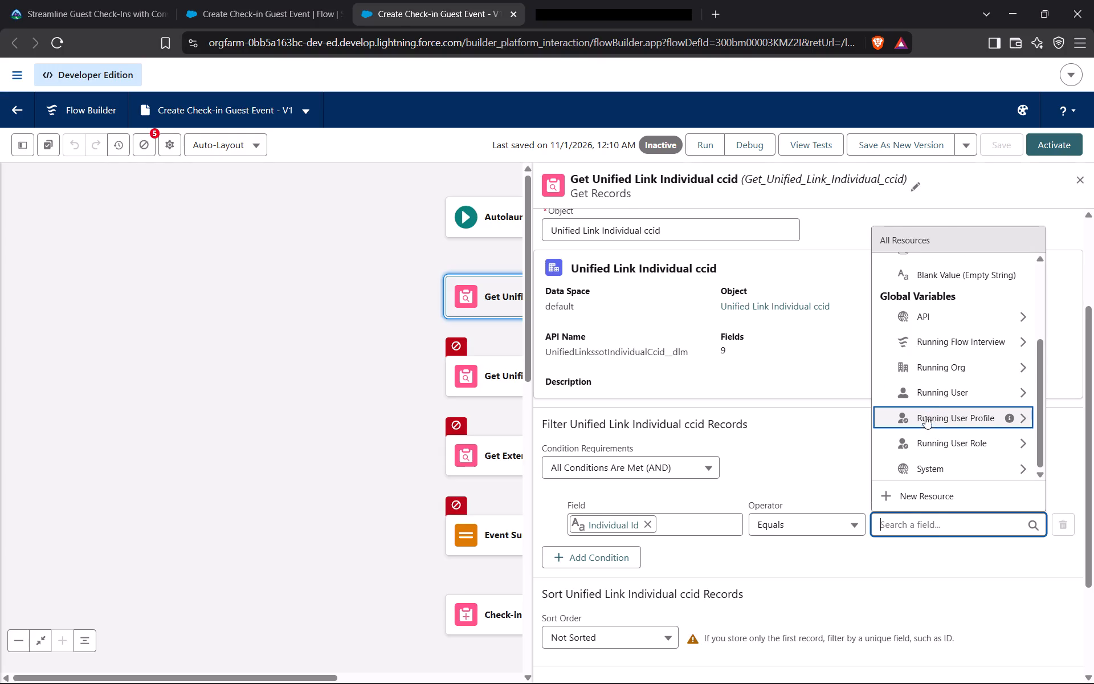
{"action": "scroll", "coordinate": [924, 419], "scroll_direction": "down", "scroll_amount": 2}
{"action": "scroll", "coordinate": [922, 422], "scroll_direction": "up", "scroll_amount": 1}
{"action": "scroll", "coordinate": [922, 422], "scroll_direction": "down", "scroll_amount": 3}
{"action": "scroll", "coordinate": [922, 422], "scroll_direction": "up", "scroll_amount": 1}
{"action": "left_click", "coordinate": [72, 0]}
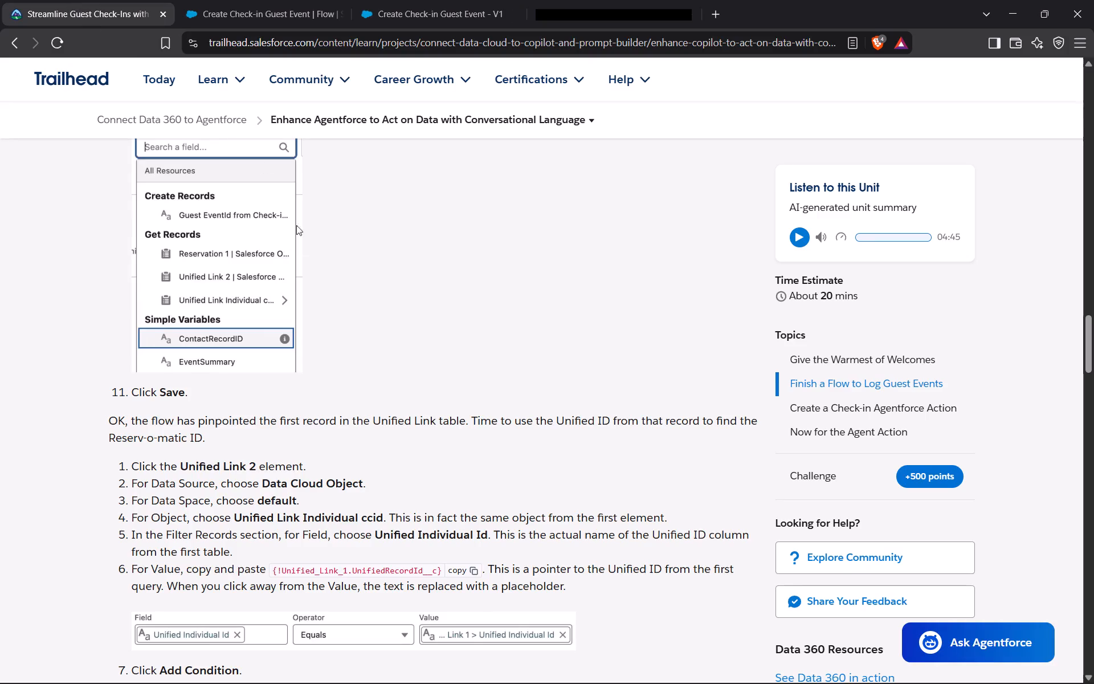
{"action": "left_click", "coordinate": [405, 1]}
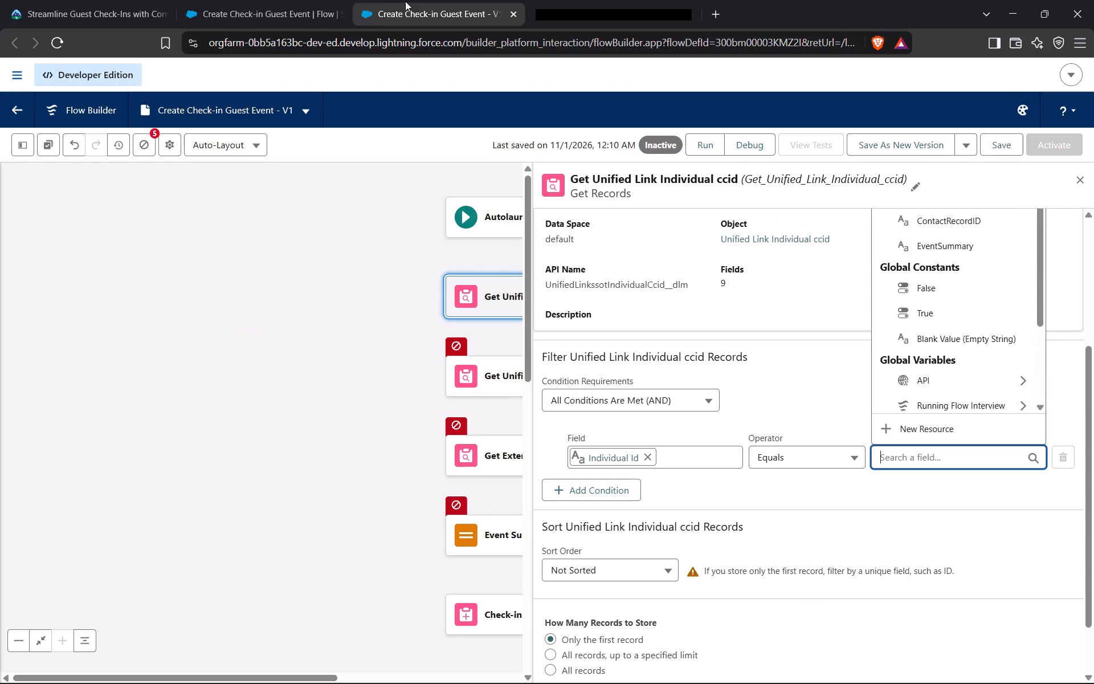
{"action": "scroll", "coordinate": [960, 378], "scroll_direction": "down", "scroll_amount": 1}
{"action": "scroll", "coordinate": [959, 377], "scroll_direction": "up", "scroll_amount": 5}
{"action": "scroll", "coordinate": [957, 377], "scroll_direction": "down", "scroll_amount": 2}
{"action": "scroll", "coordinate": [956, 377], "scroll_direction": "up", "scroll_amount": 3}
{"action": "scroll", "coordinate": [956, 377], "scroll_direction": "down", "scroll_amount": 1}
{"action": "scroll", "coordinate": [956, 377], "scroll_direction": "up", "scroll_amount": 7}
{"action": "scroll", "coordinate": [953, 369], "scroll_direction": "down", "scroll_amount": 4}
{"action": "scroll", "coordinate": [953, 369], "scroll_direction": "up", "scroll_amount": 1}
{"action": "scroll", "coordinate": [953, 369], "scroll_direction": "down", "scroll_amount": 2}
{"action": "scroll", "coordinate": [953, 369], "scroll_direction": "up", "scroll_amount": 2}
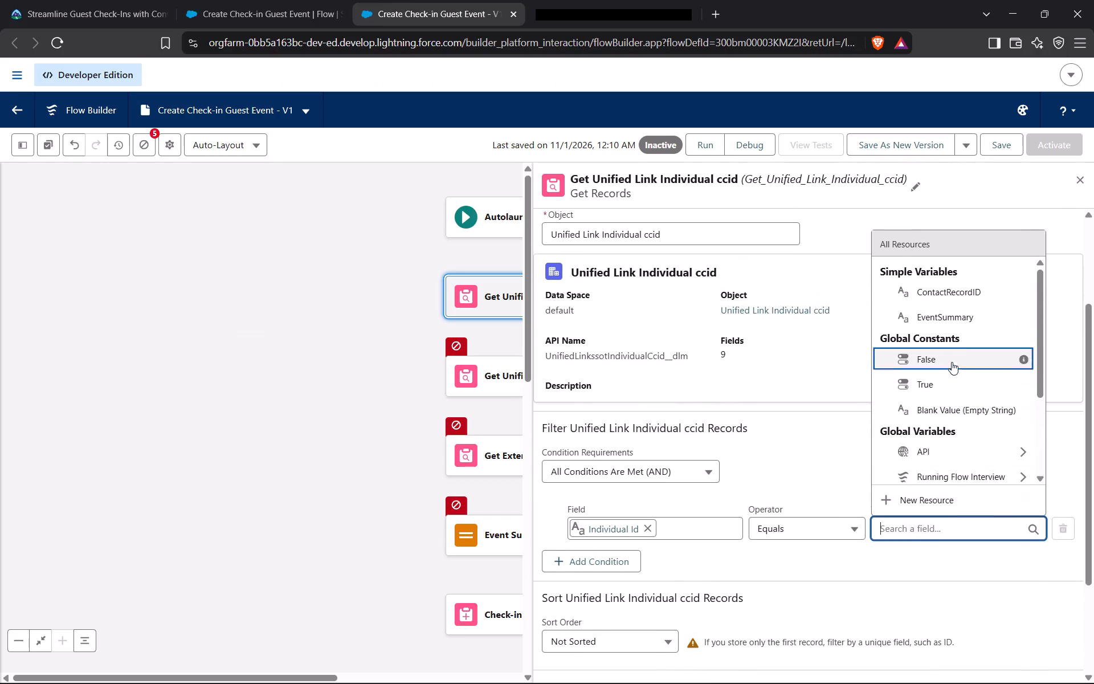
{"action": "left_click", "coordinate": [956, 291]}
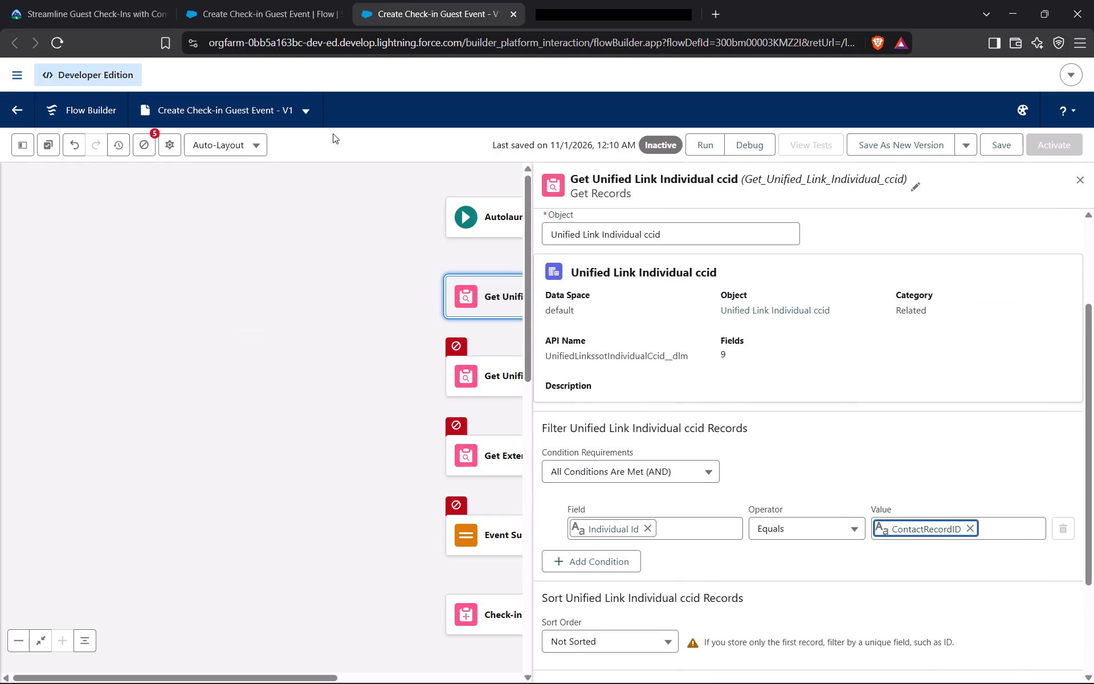
Recheck Trailhead, choose ContactRecordID afresh as the Individual Id filter value, save the flow, and dismiss the error list.
{"action": "left_click", "coordinate": [35, 0]}
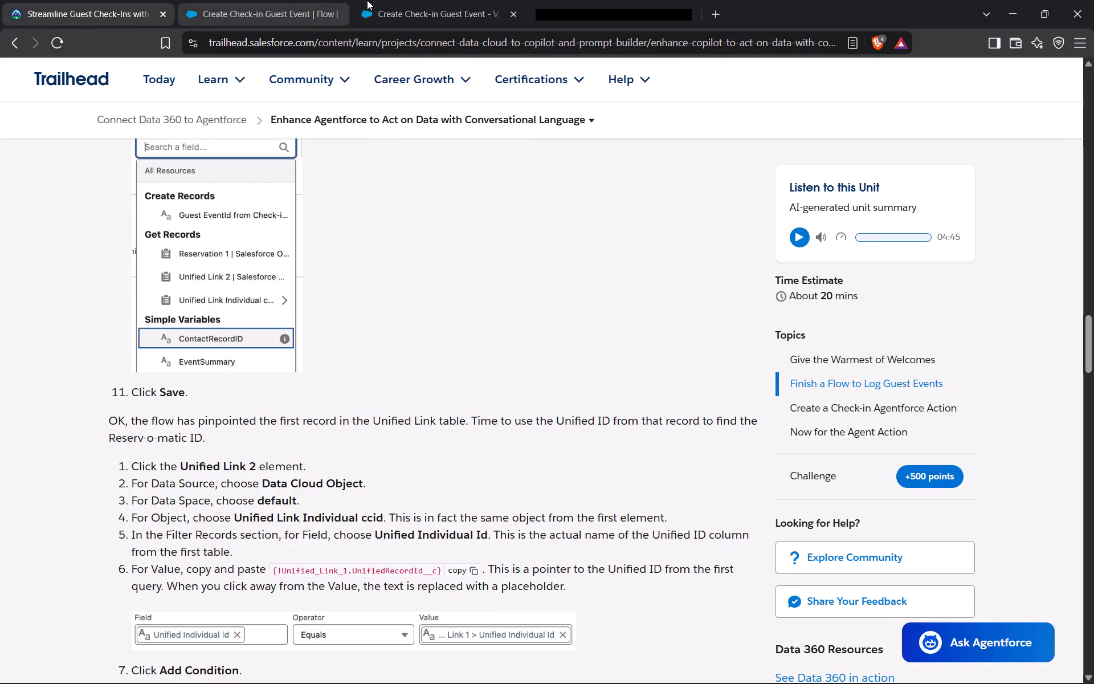
{"action": "left_click", "coordinate": [401, 0]}
{"action": "left_click", "coordinate": [966, 530]}
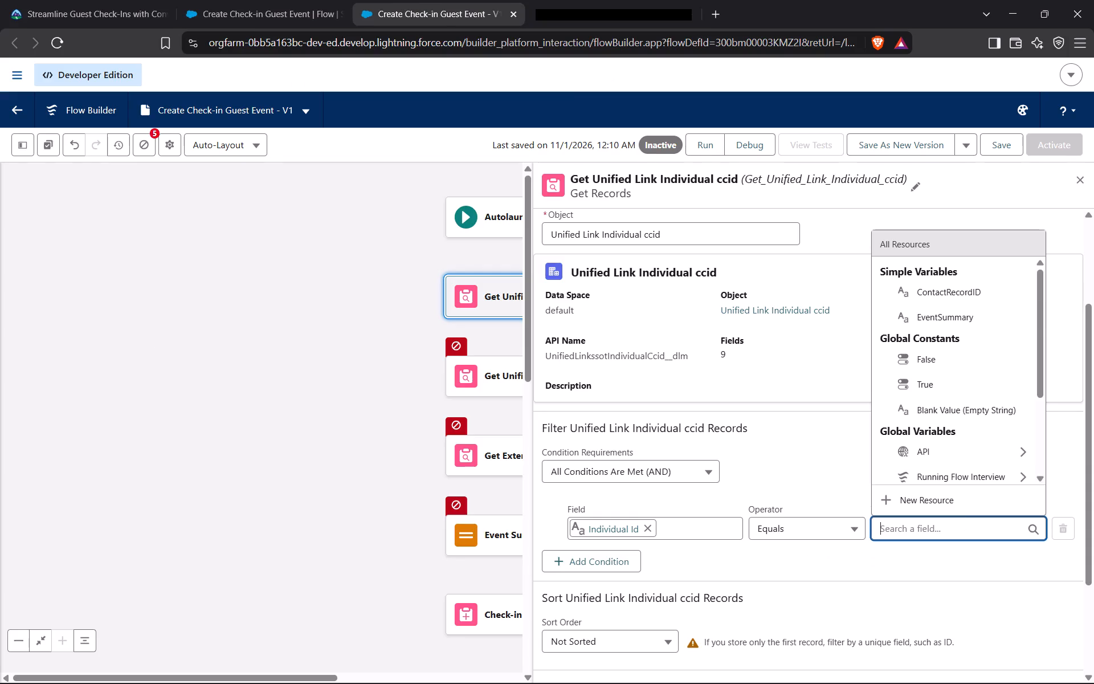
{"action": "left_click", "coordinate": [938, 291]}
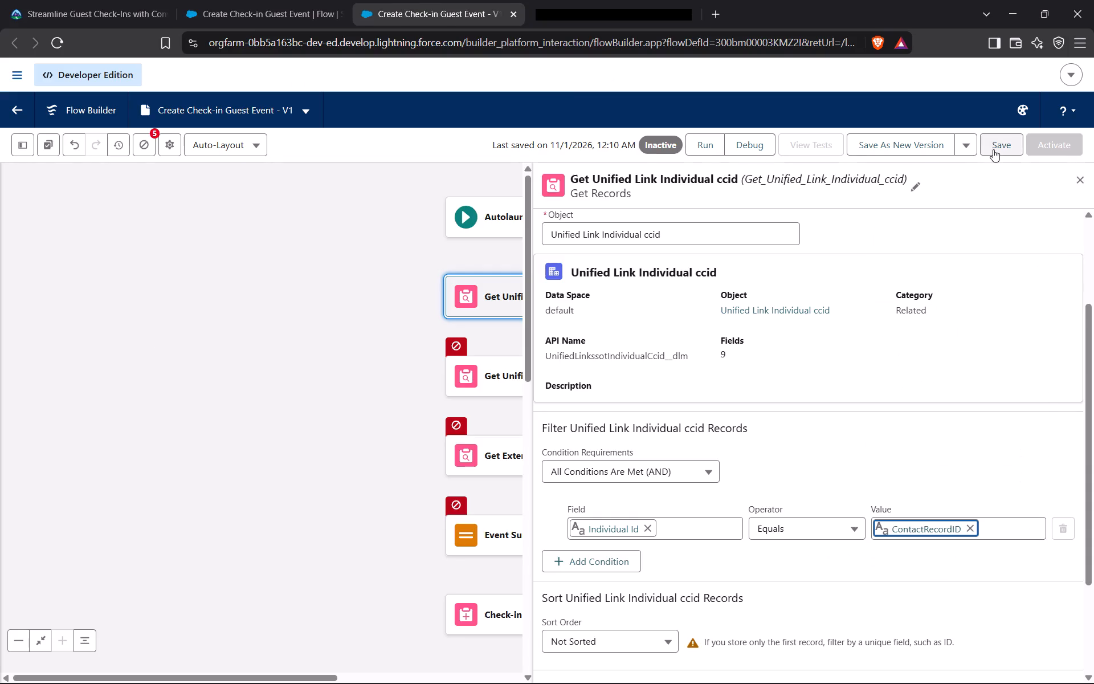
{"action": "left_click", "coordinate": [996, 146]}
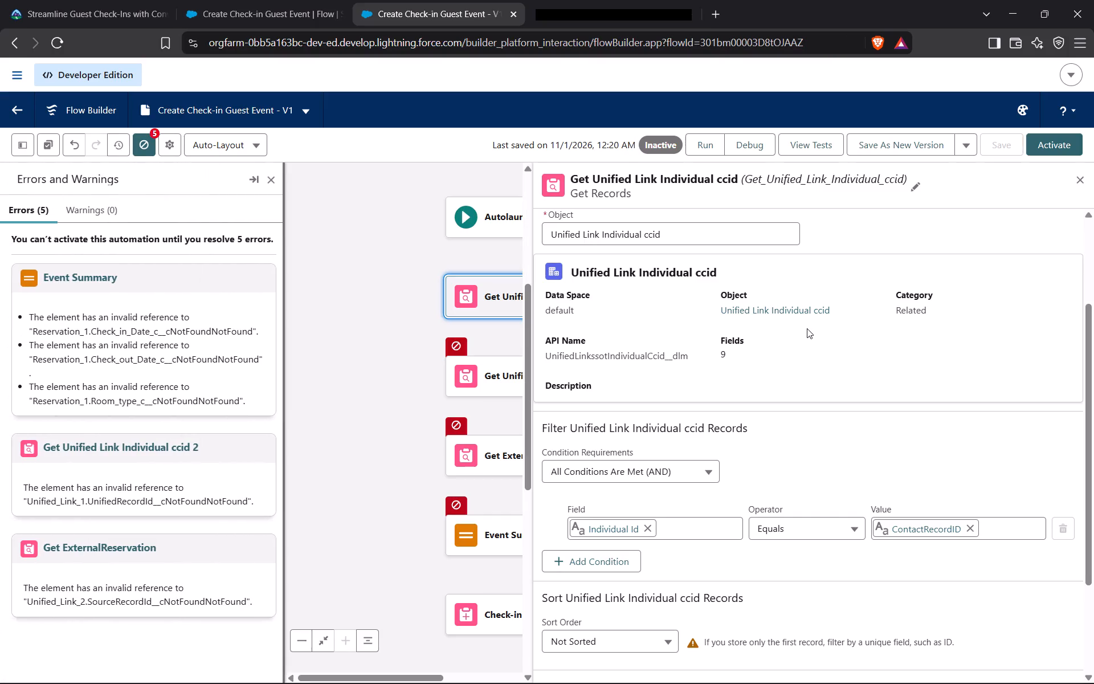
{"action": "left_click", "coordinate": [273, 176]}
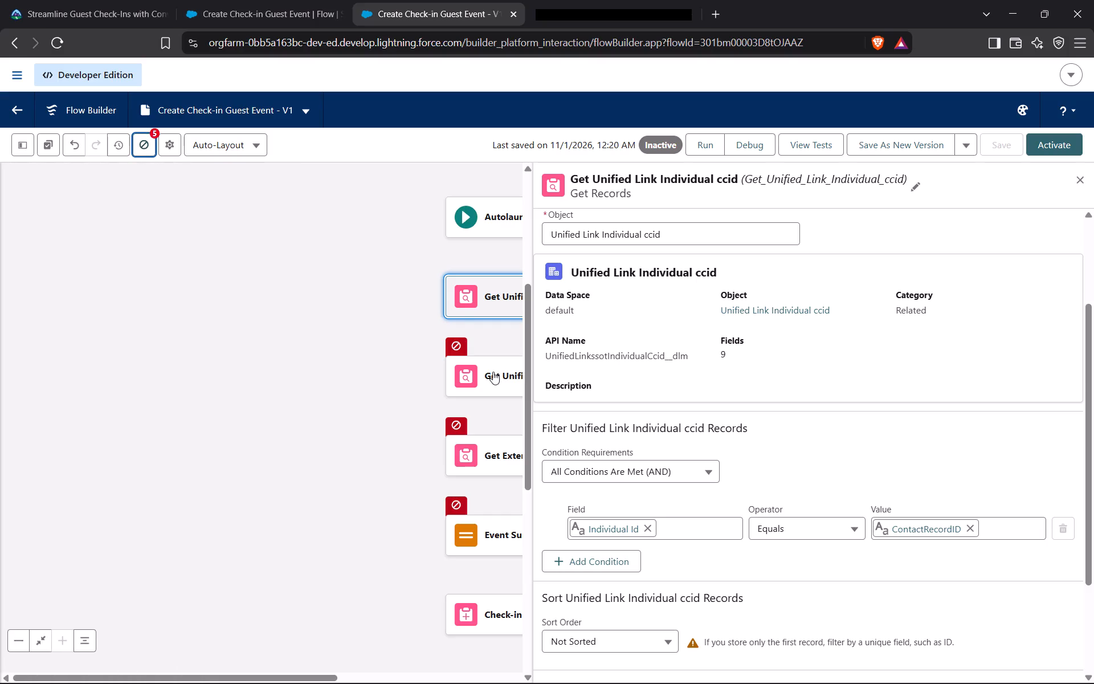
Open the Get Unified Link Individual ccid 2 element and compare its data source, data space and object with Trailhead's Unified Link 2 steps.
{"action": "left_click", "coordinate": [117, 6]}
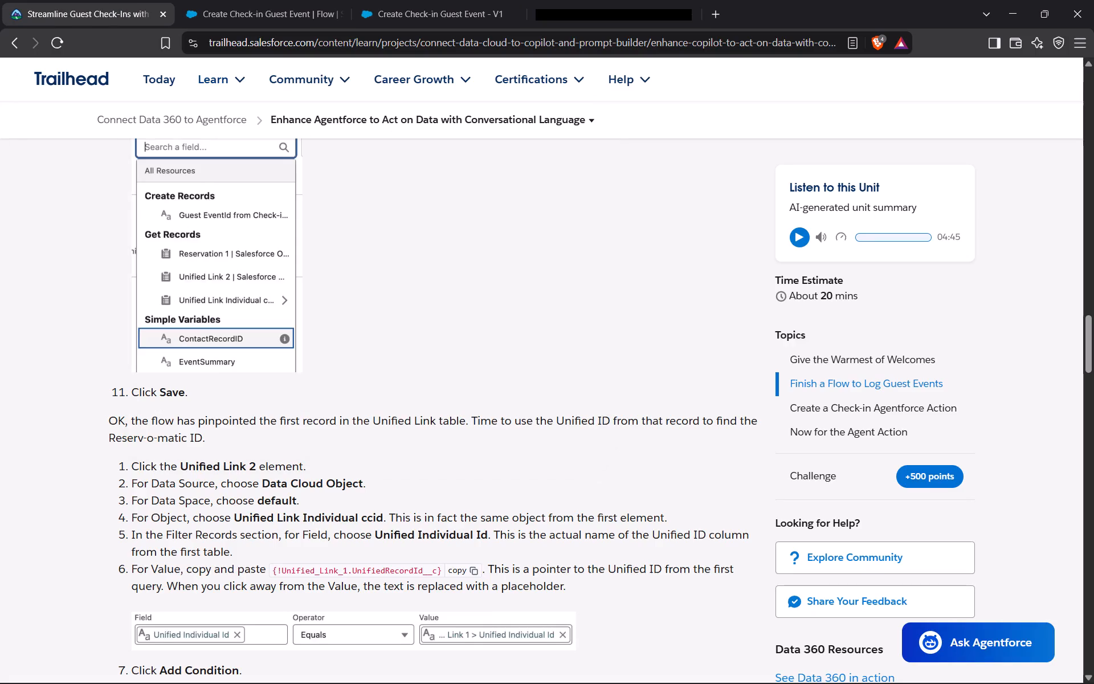
{"action": "left_click", "coordinate": [234, 0]}
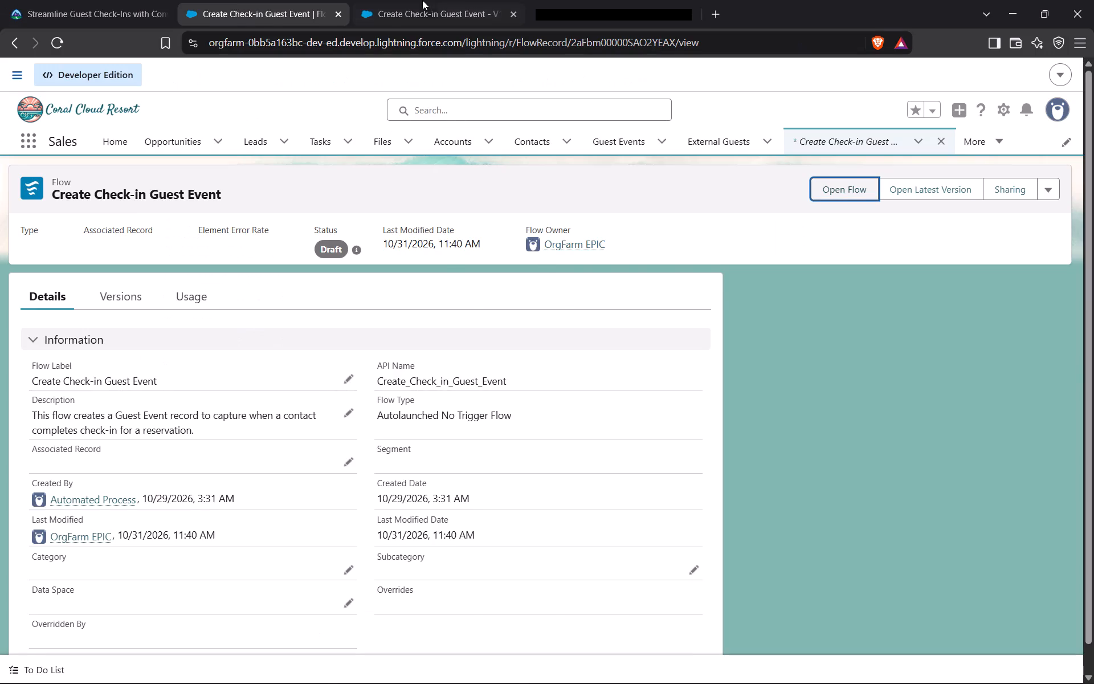
{"action": "left_click", "coordinate": [421, 0]}
{"action": "left_click", "coordinate": [487, 385]}
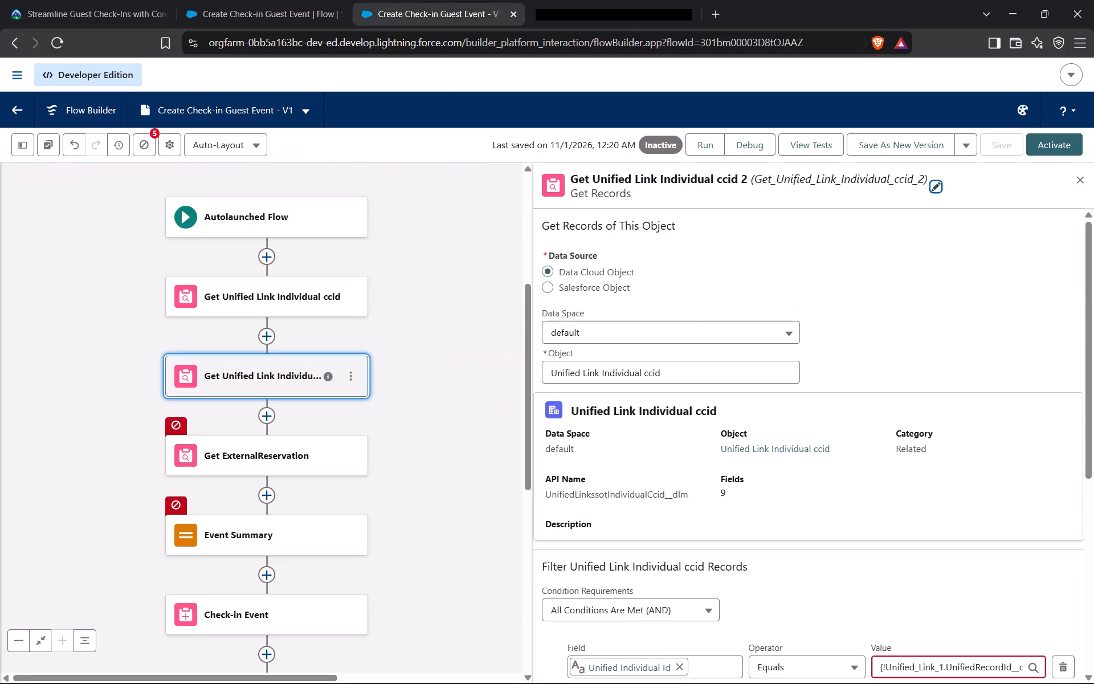
{"action": "left_click", "coordinate": [56, 0]}
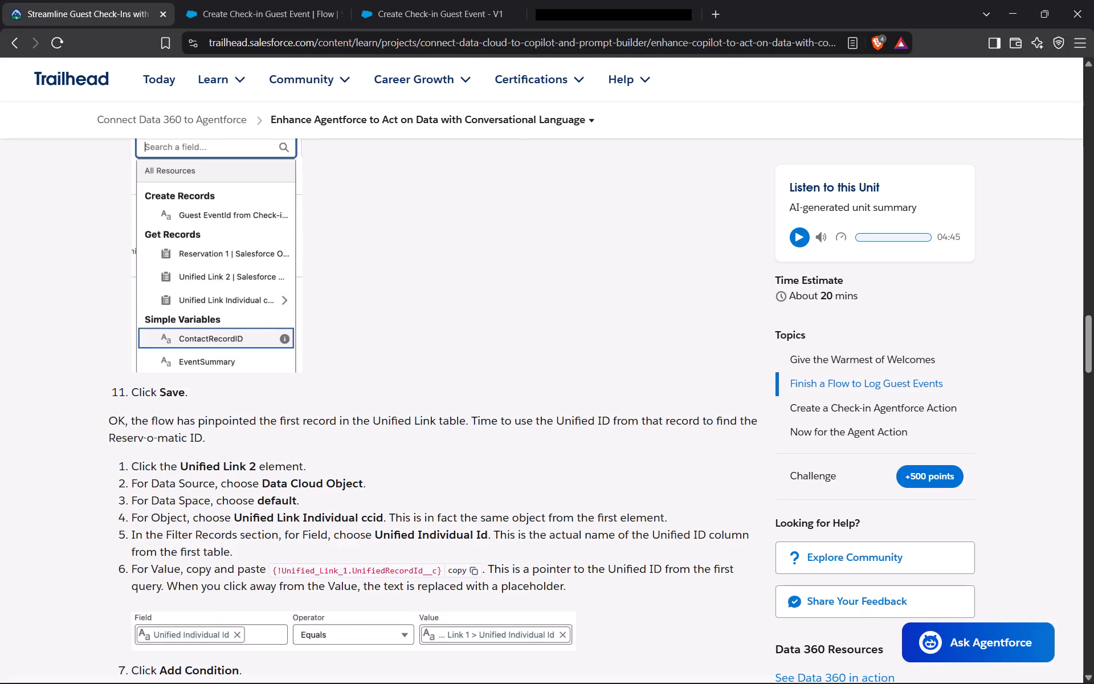
{"action": "left_click", "coordinate": [381, 0]}
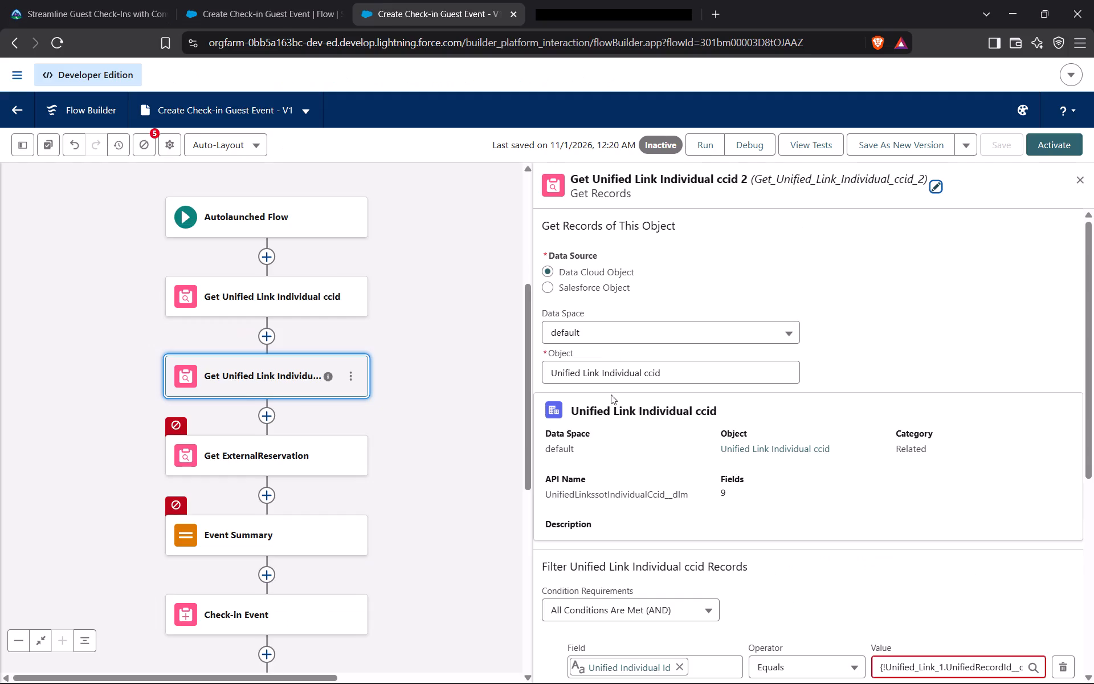
{"action": "left_click", "coordinate": [85, 0]}
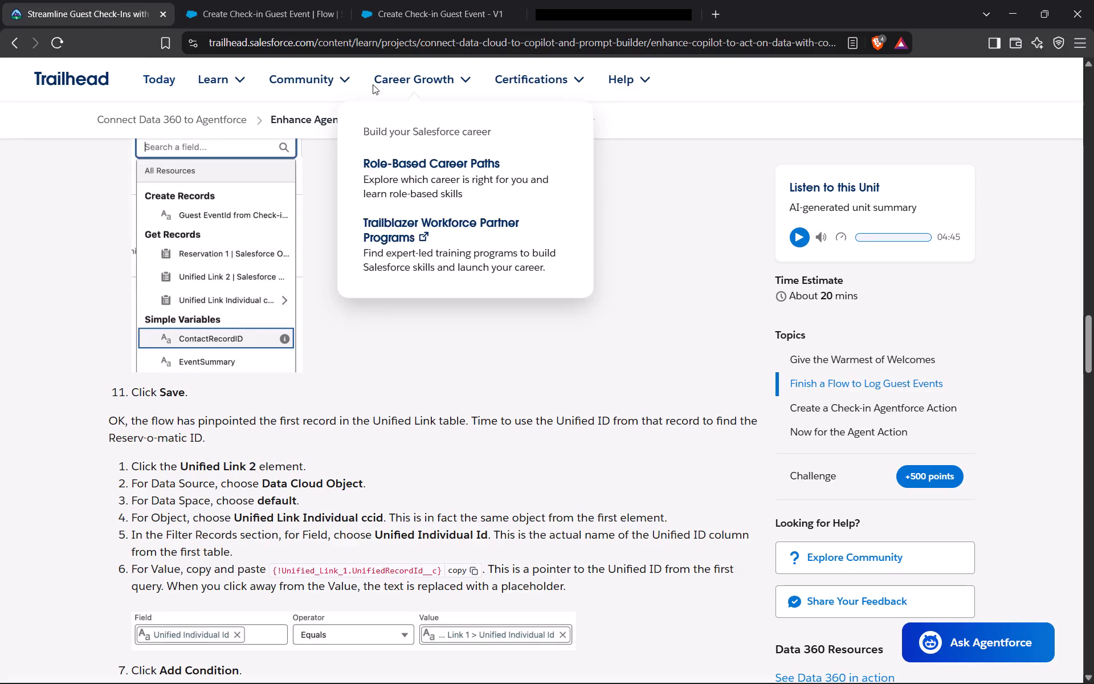
{"action": "left_click", "coordinate": [399, 5]}
{"action": "left_click", "coordinate": [104, 0]}
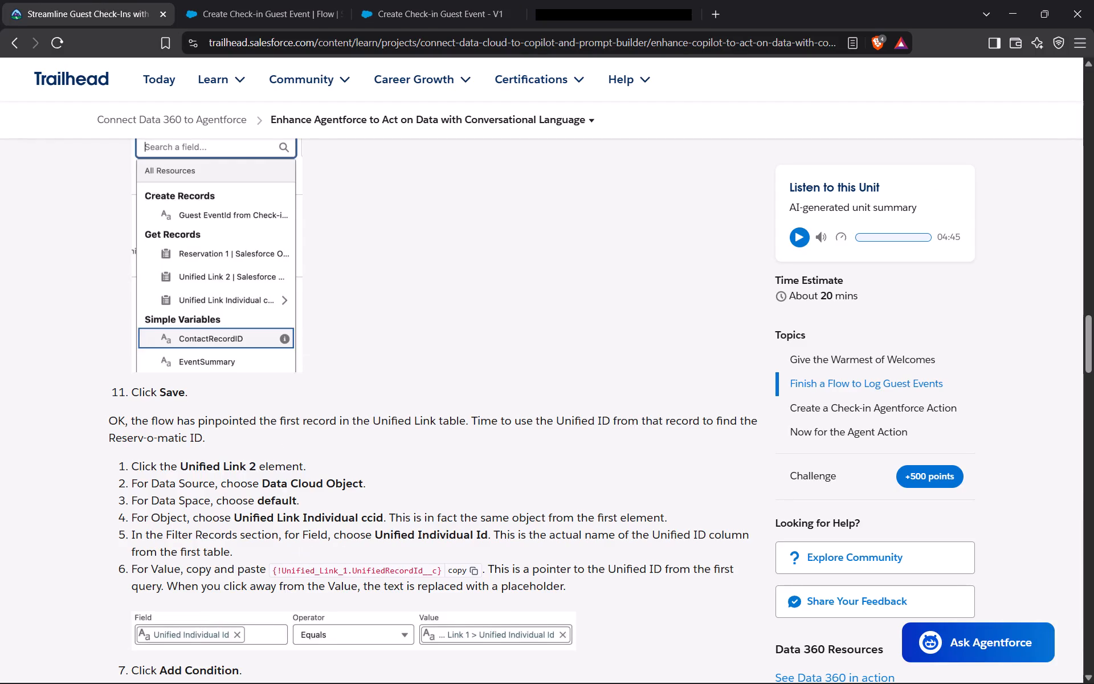
{"action": "left_click", "coordinate": [431, 0]}
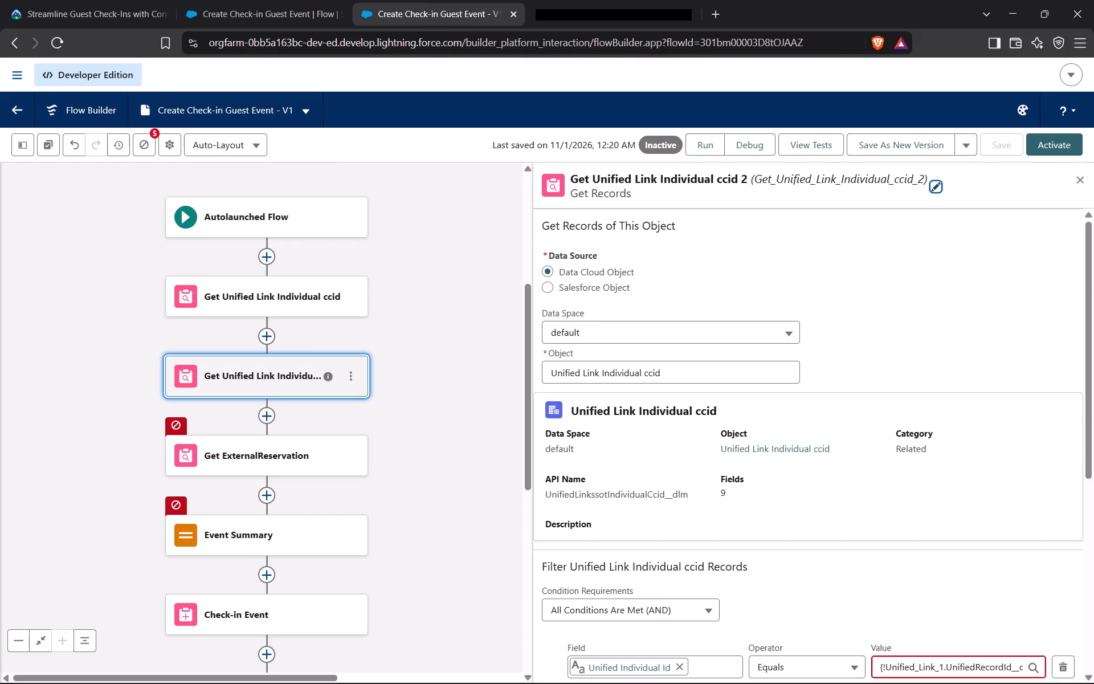
Copy {!Unified_Link_1.UnifiedRecordId__c} from Trailhead's Unified Link 2 steps and return to the element's filter conditions in Flow Builder.
{"action": "left_click", "coordinate": [135, 0]}
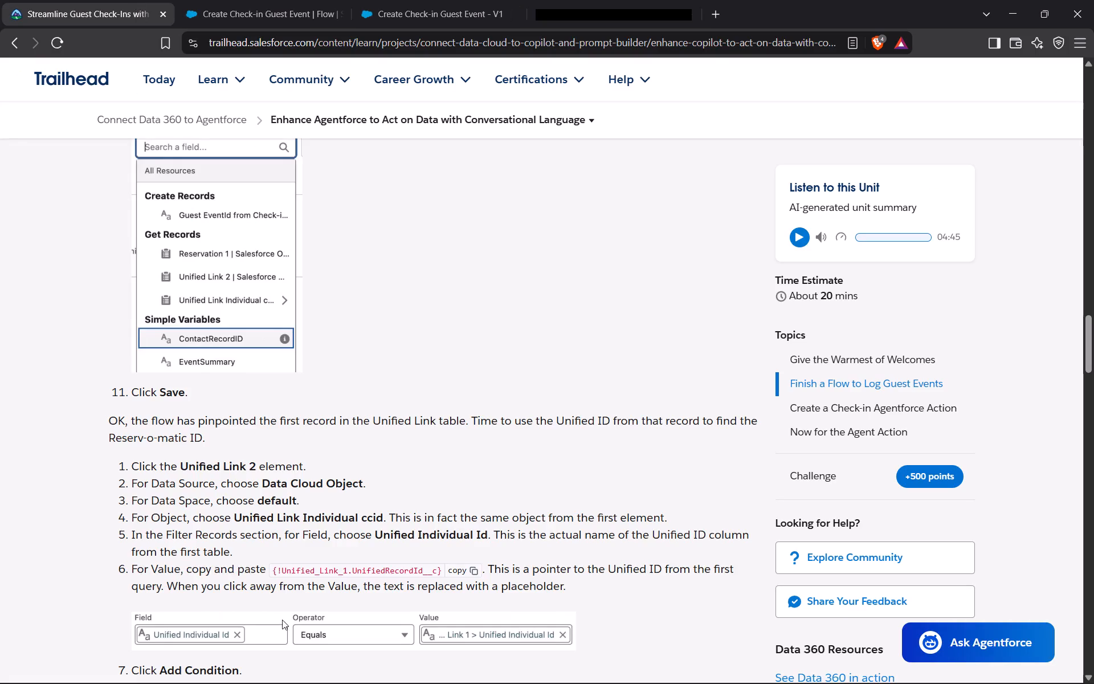
{"action": "left_click", "coordinate": [462, 565]}
{"action": "left_click", "coordinate": [472, 5]}
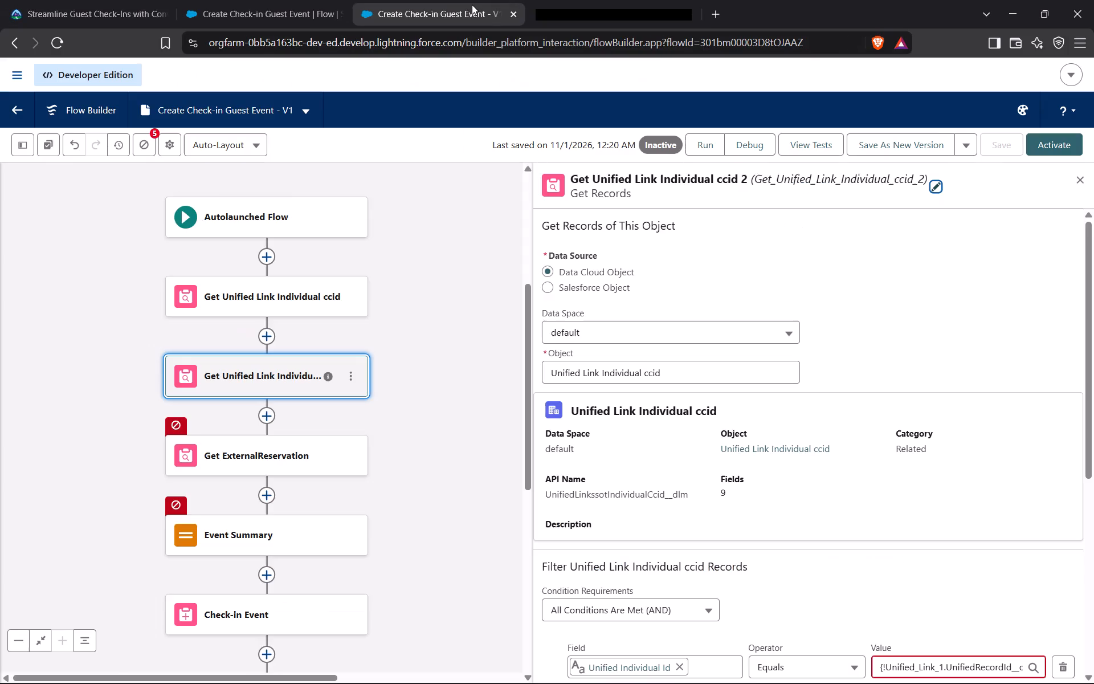
{"action": "scroll", "coordinate": [795, 582], "scroll_direction": "down", "scroll_amount": 1}
{"action": "scroll", "coordinate": [795, 582], "scroll_direction": "up", "scroll_amount": 3}
{"action": "scroll", "coordinate": [795, 582], "scroll_direction": "down", "scroll_amount": 2}
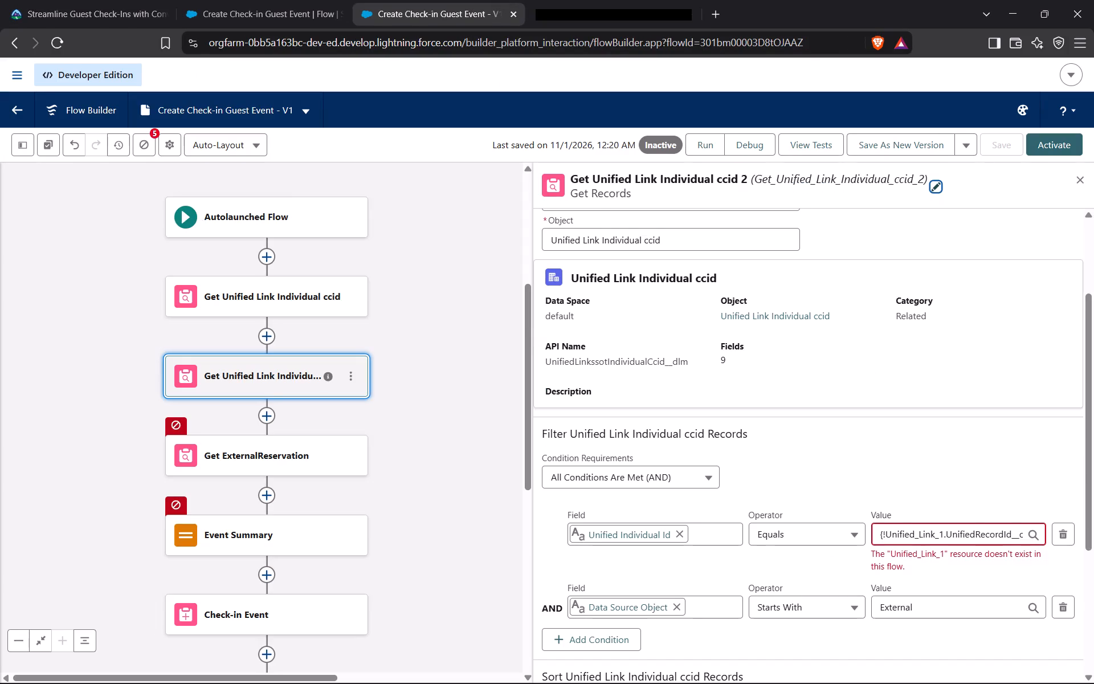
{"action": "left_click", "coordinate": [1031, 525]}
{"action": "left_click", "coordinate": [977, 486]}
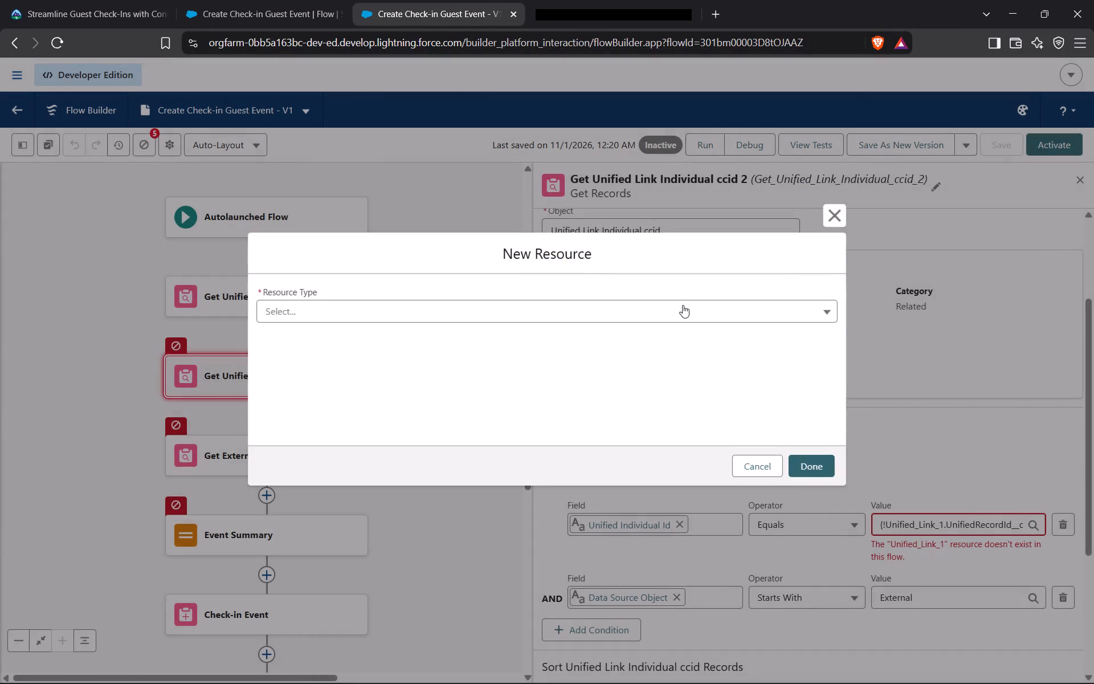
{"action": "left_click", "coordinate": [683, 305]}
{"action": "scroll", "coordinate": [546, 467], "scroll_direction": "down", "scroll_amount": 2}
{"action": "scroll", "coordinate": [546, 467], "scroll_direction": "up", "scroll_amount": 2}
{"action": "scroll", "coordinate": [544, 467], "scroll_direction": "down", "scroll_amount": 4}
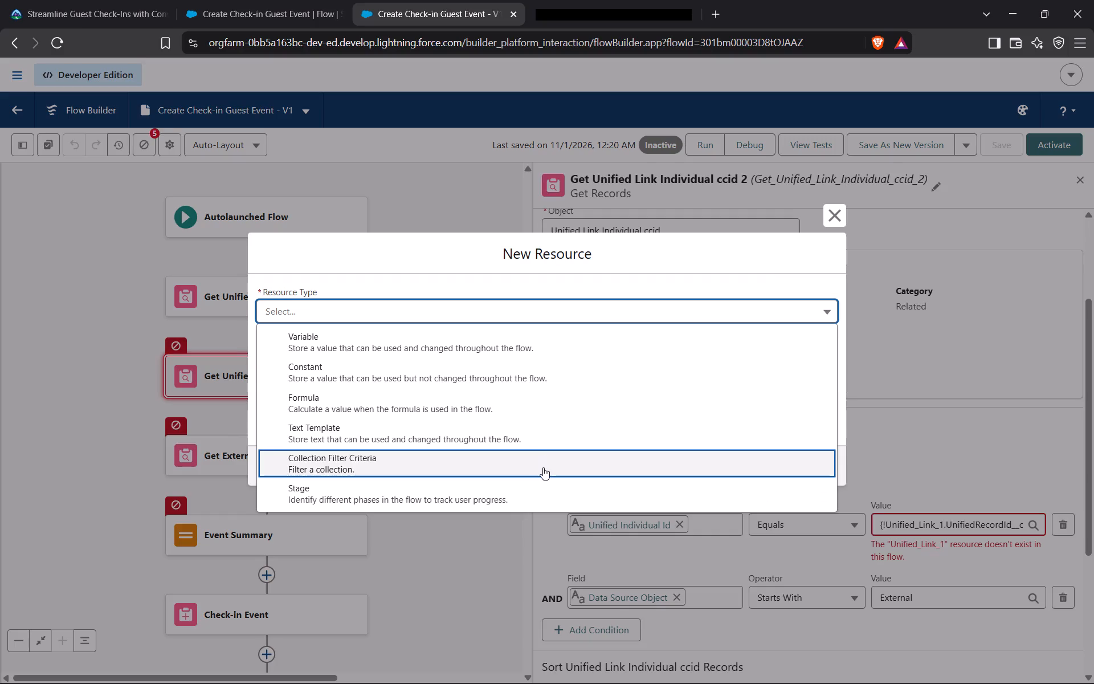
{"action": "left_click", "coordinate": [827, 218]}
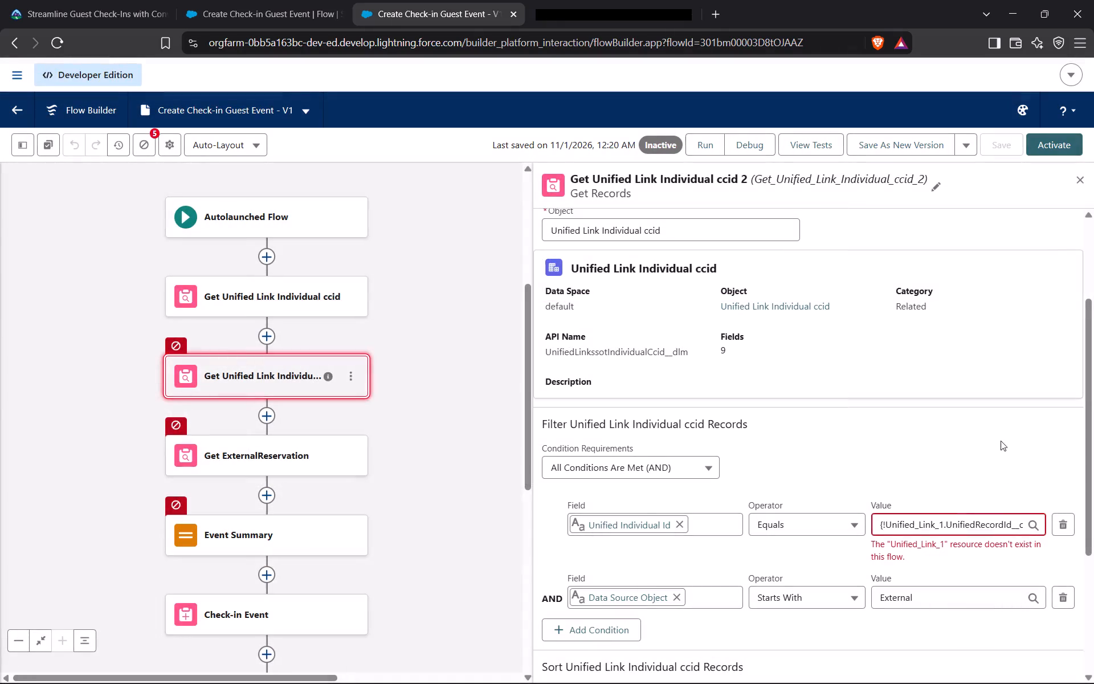
Replace the Unified Individual Id condition's value with the copied {!Unified_Link_1.UnifiedRecordId__c}.
{"action": "left_click", "coordinate": [1008, 523]}
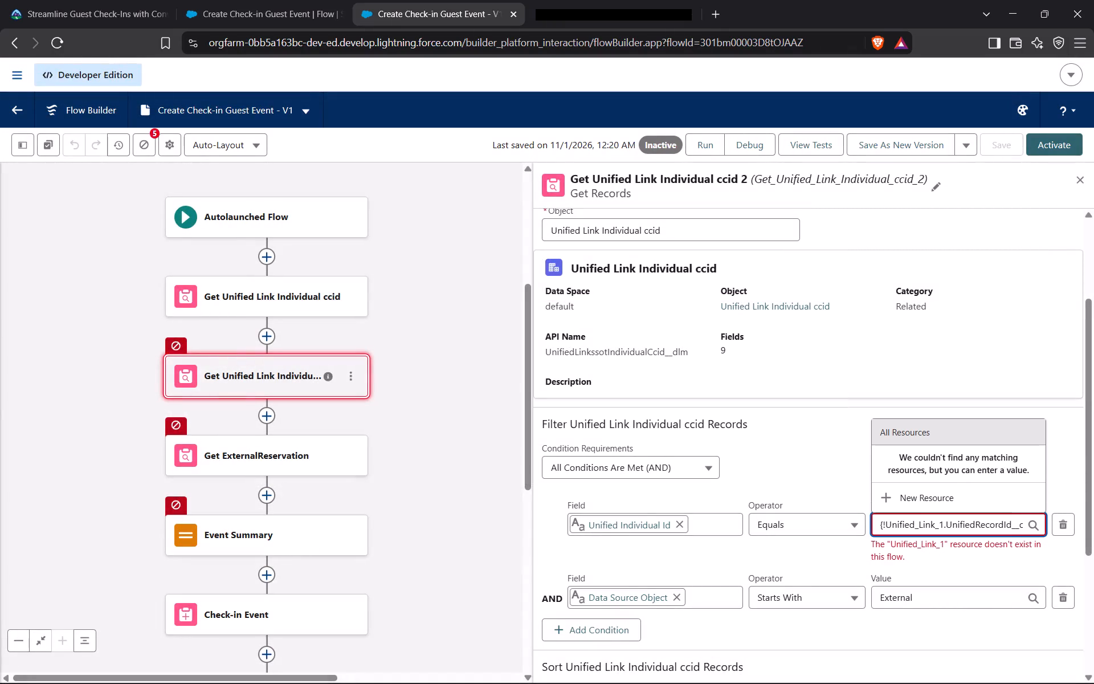
{"action": "key", "text": "ctrl+a"}
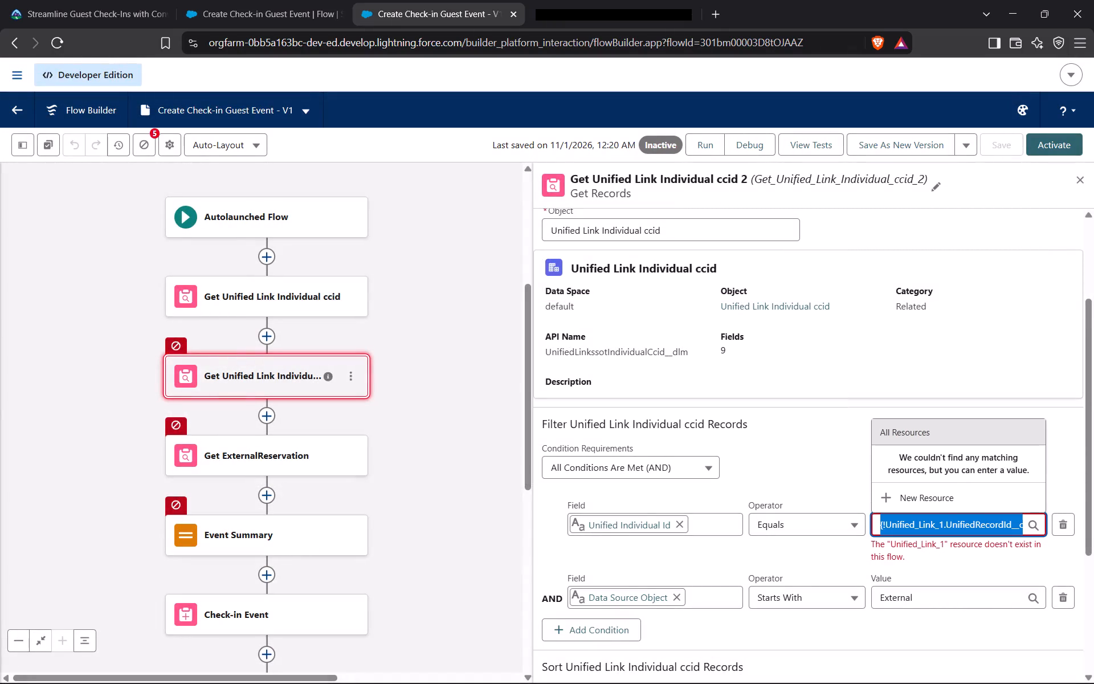
{"action": "key", "text": "ctrl+v"}
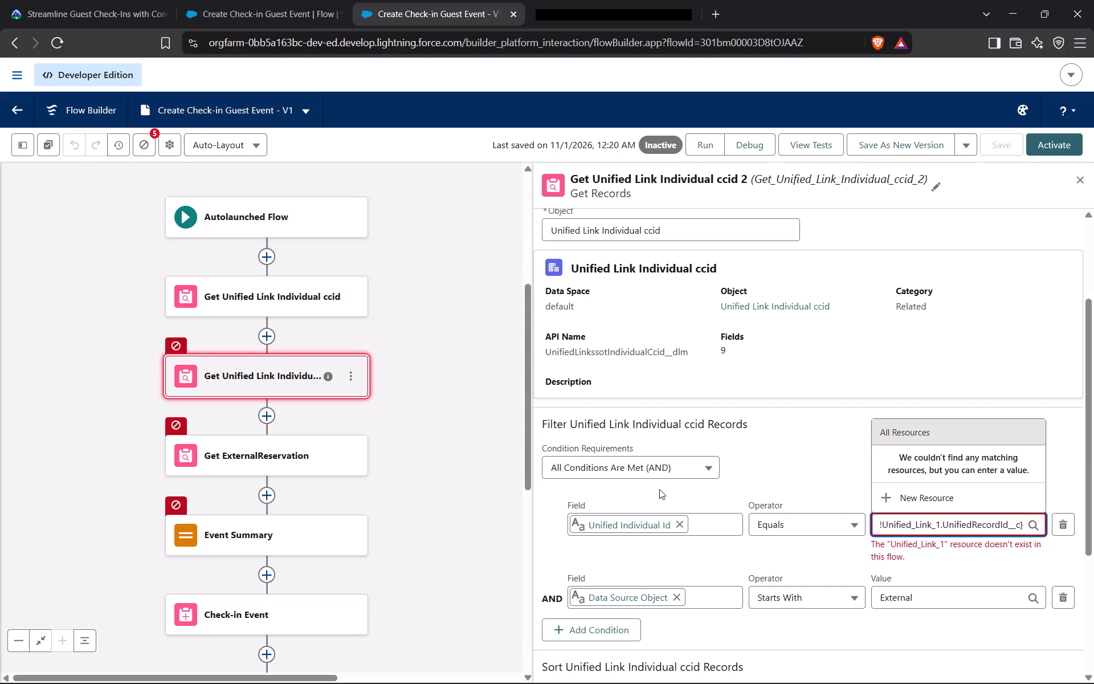
Compare the element's second filter condition, on Data Source Object, with Trailhead's remaining Unified Link 2 steps.
{"action": "left_click", "coordinate": [79, 0]}
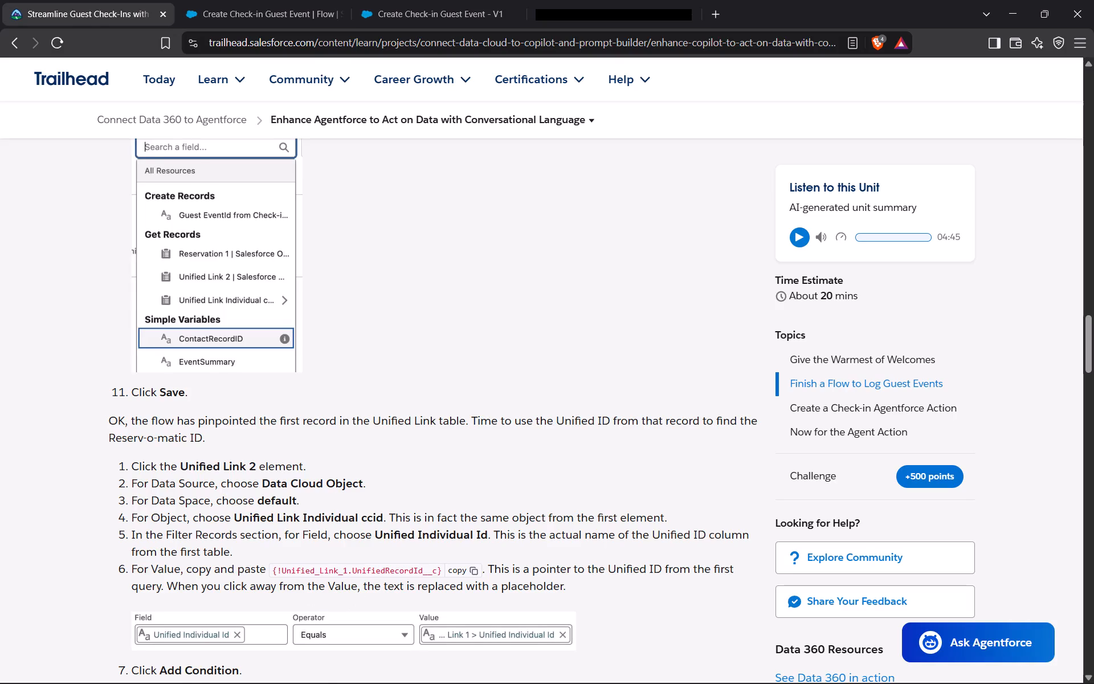
{"action": "scroll", "coordinate": [339, 568], "scroll_direction": "down", "scroll_amount": 1}
{"action": "scroll", "coordinate": [339, 568], "scroll_direction": "up", "scroll_amount": 1}
{"action": "scroll", "coordinate": [336, 558], "scroll_direction": "down", "scroll_amount": 4}
{"action": "scroll", "coordinate": [334, 560], "scroll_direction": "up", "scroll_amount": 1}
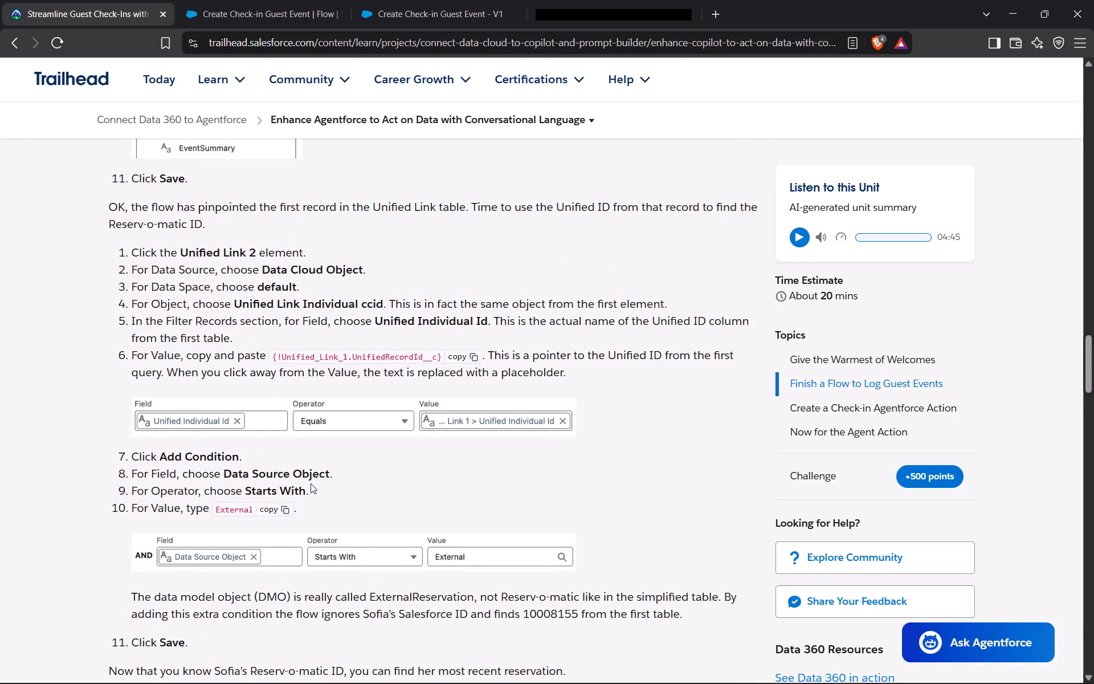
{"action": "left_click", "coordinate": [411, 0]}
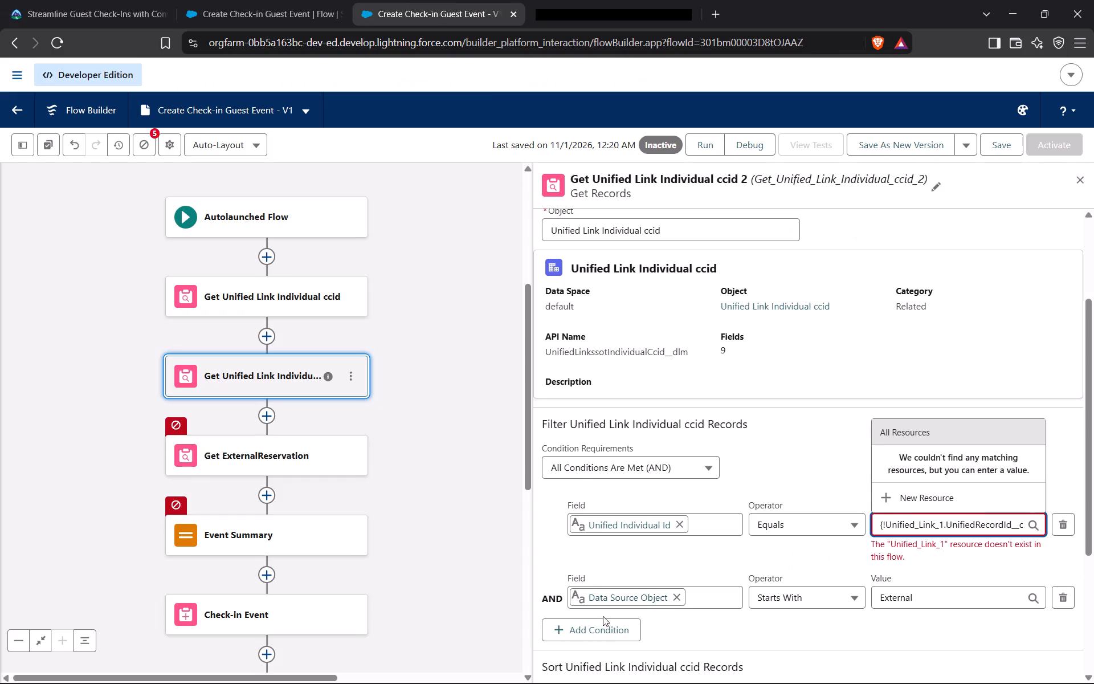
{"action": "left_click", "coordinate": [84, 0]}
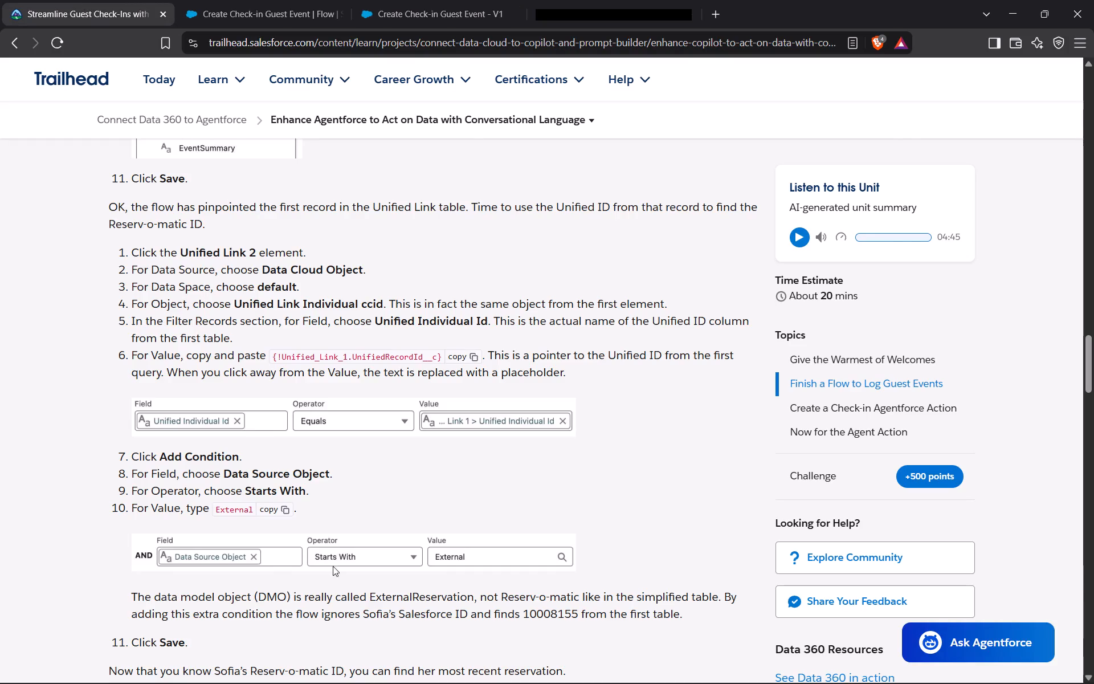
{"action": "left_click", "coordinate": [443, 0]}
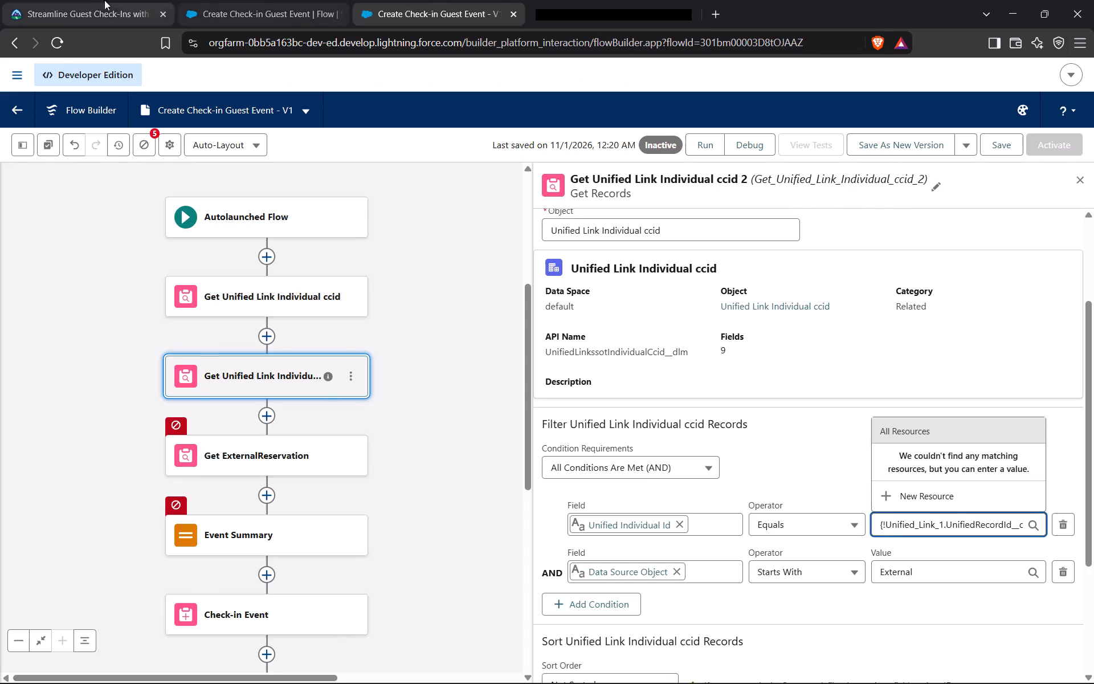
Check Trailhead's remaining Unified Link 2 steps and save the Create Check-in Guest Event flow.
{"action": "left_click", "coordinate": [95, 0]}
{"action": "scroll", "coordinate": [358, 478], "scroll_direction": "down", "scroll_amount": 1}
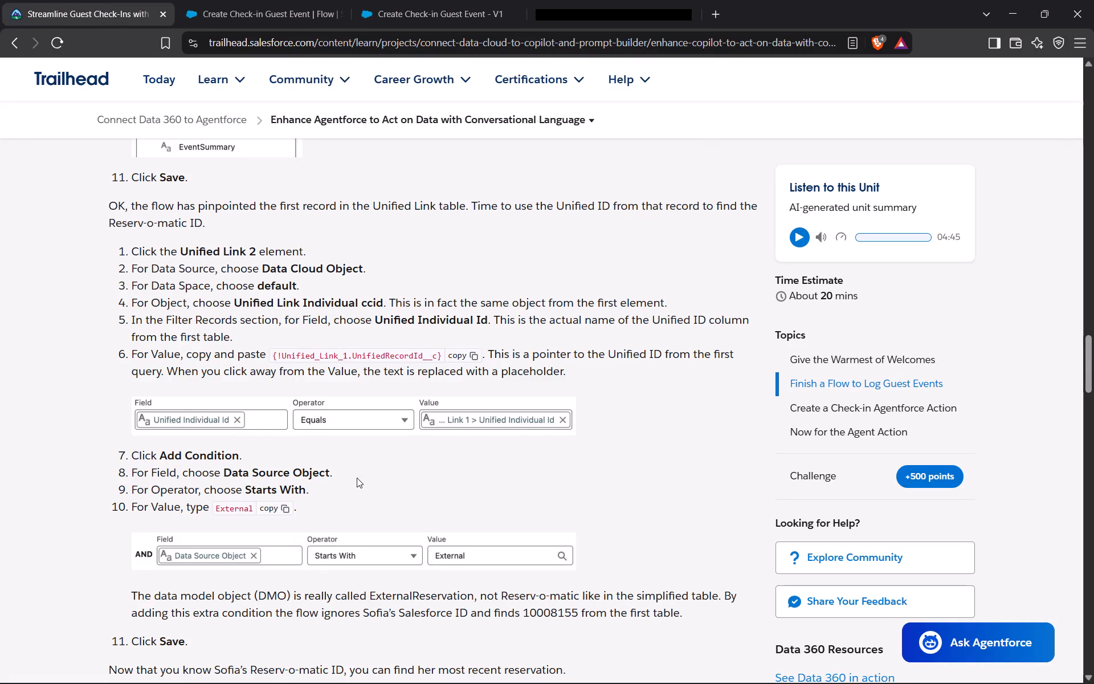
{"action": "scroll", "coordinate": [357, 478], "scroll_direction": "down", "scroll_amount": 1}
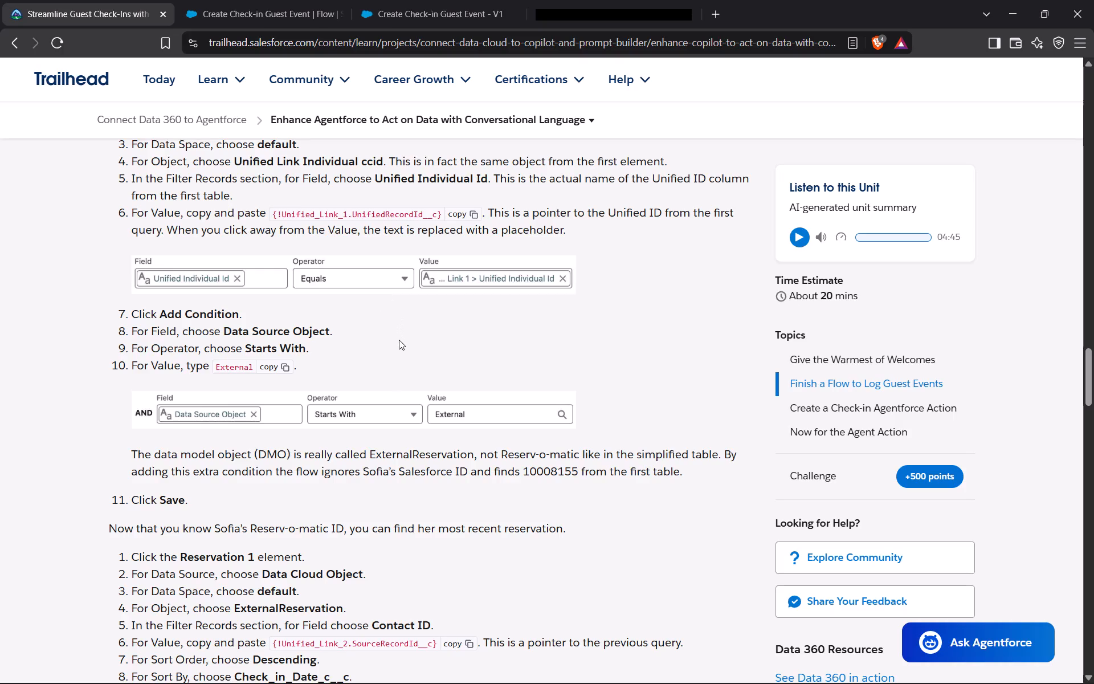
{"action": "left_click", "coordinate": [442, 1]}
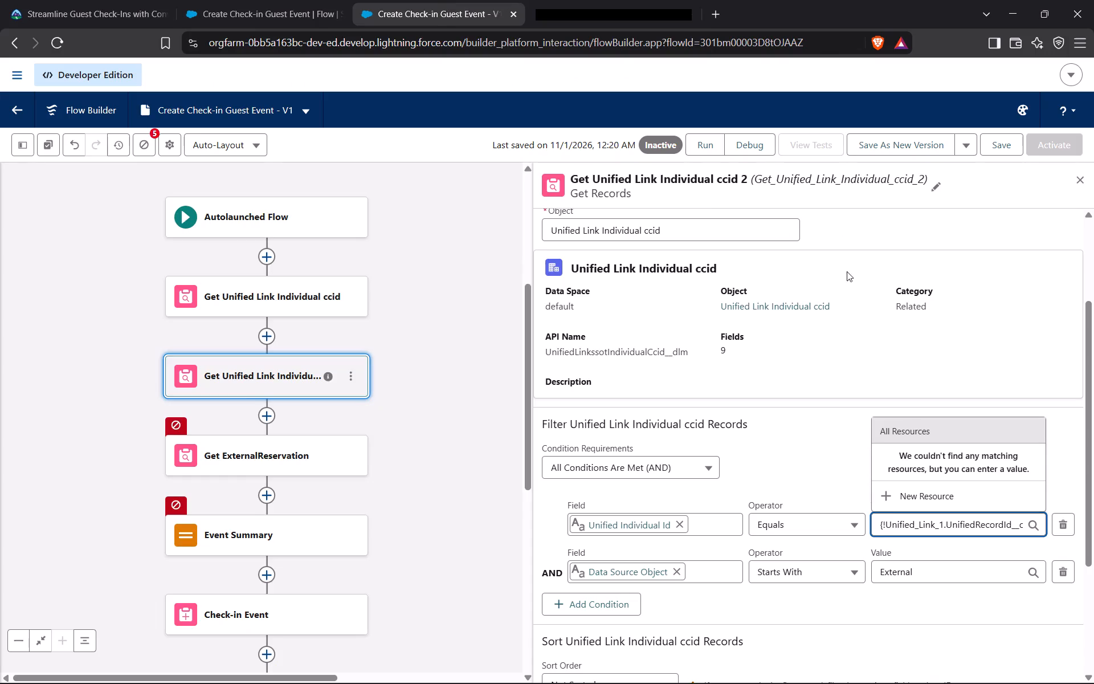
{"action": "left_click", "coordinate": [999, 145]}
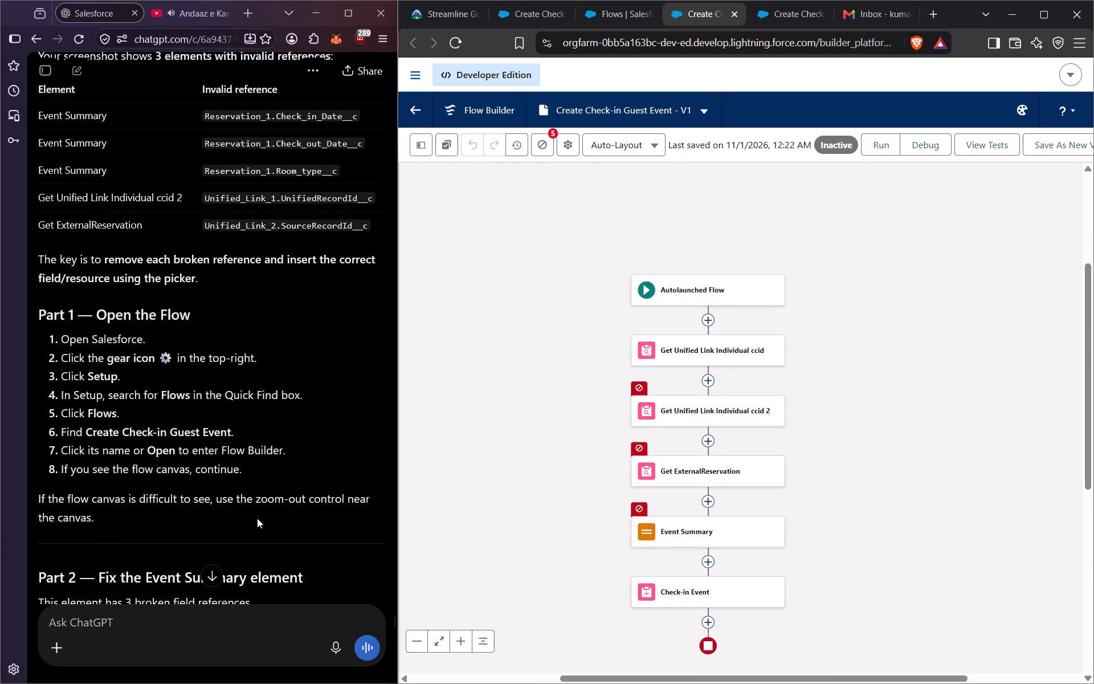
{"action": "scroll", "coordinate": [256, 518], "scroll_direction": "down", "scroll_amount": 5}
{"action": "scroll", "coordinate": [256, 518], "scroll_direction": "up", "scroll_amount": 1}
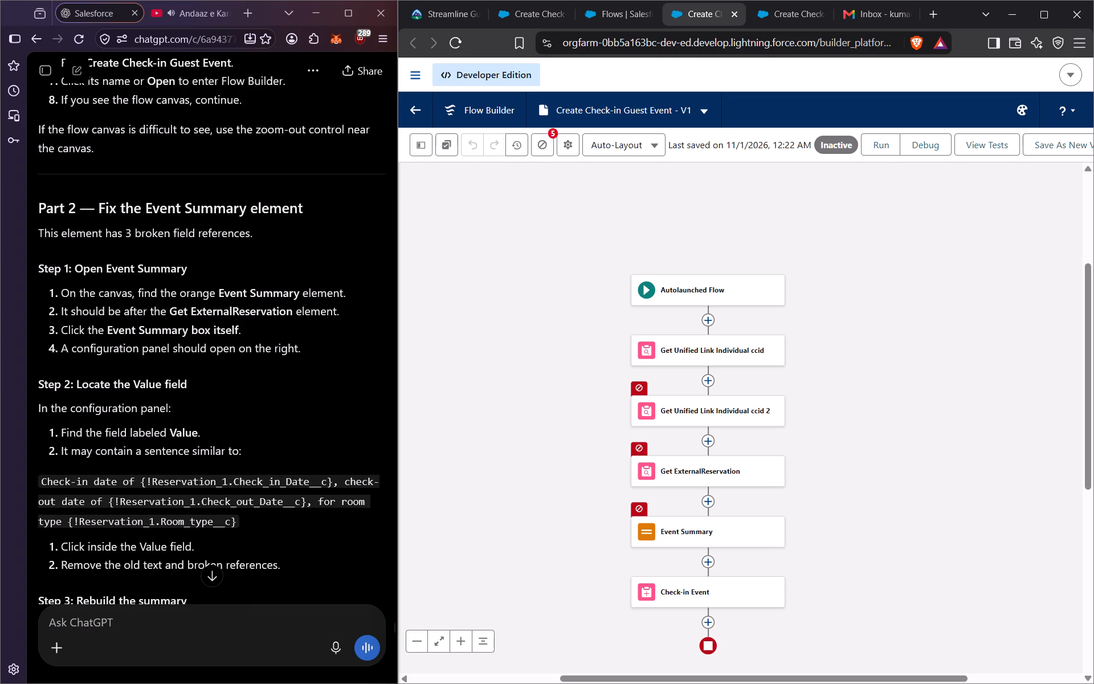
Open the Event Summary assignment's Value for editing.
{"action": "left_click", "coordinate": [684, 536]}
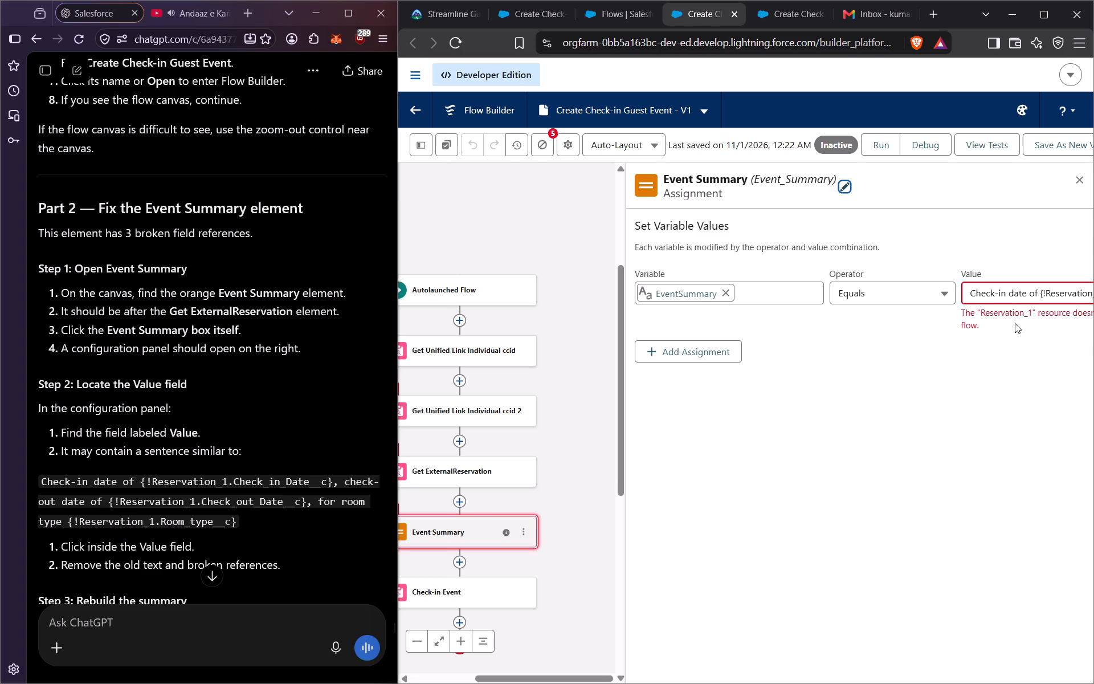
{"action": "left_click", "coordinate": [1014, 298]}
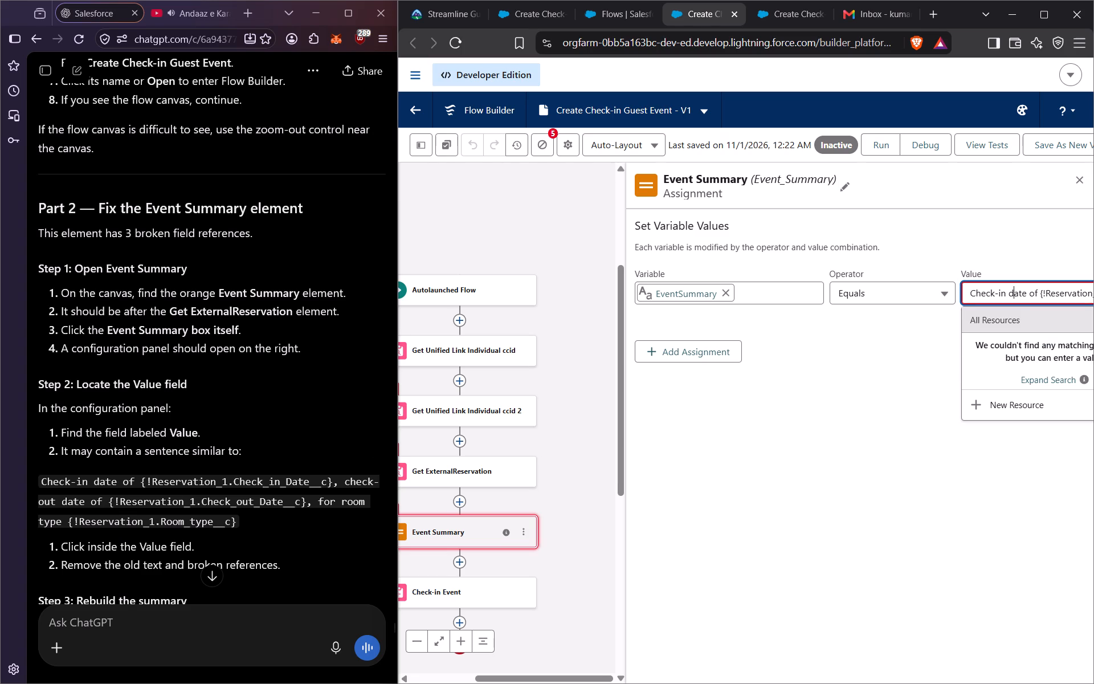
Read ChatGPT's Step 2 and Step 3 instructions for clearing the Event Summary value and rebuilding the summary sentence.
{"action": "scroll", "coordinate": [202, 502], "scroll_direction": "down", "scroll_amount": 3}
{"action": "scroll", "coordinate": [202, 503], "scroll_direction": "up", "scroll_amount": 2}
{"action": "scroll", "coordinate": [202, 503], "scroll_direction": "down", "scroll_amount": 1}
{"action": "scroll", "coordinate": [202, 503], "scroll_direction": "up", "scroll_amount": 1}
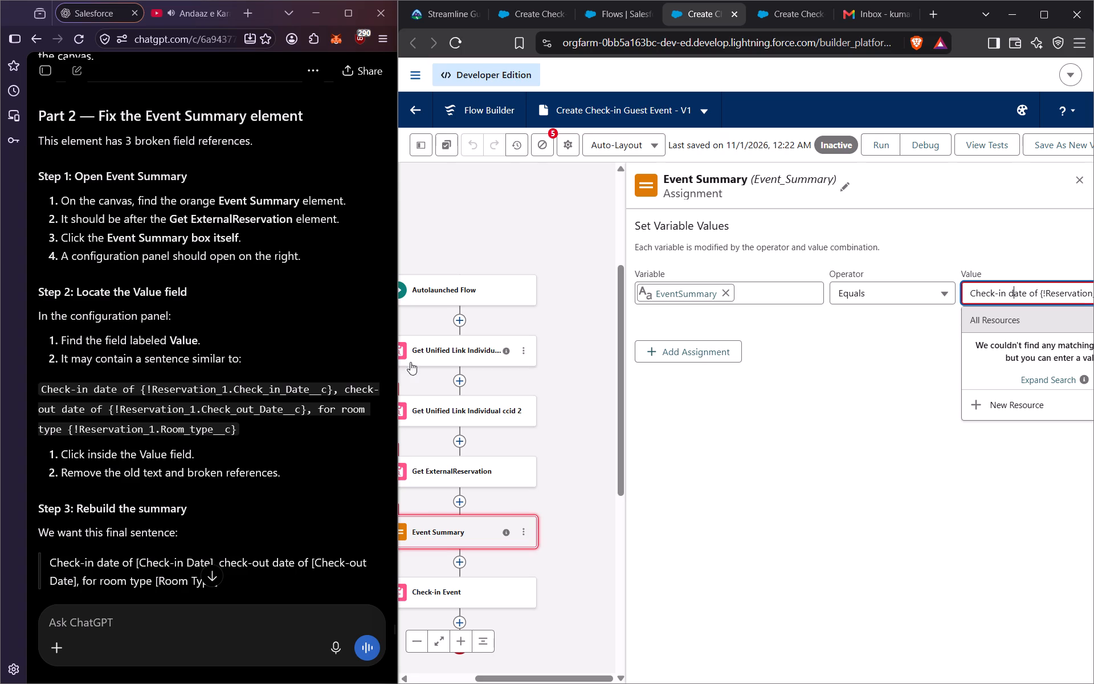
{"action": "scroll", "coordinate": [268, 430], "scroll_direction": "down", "scroll_amount": 1}
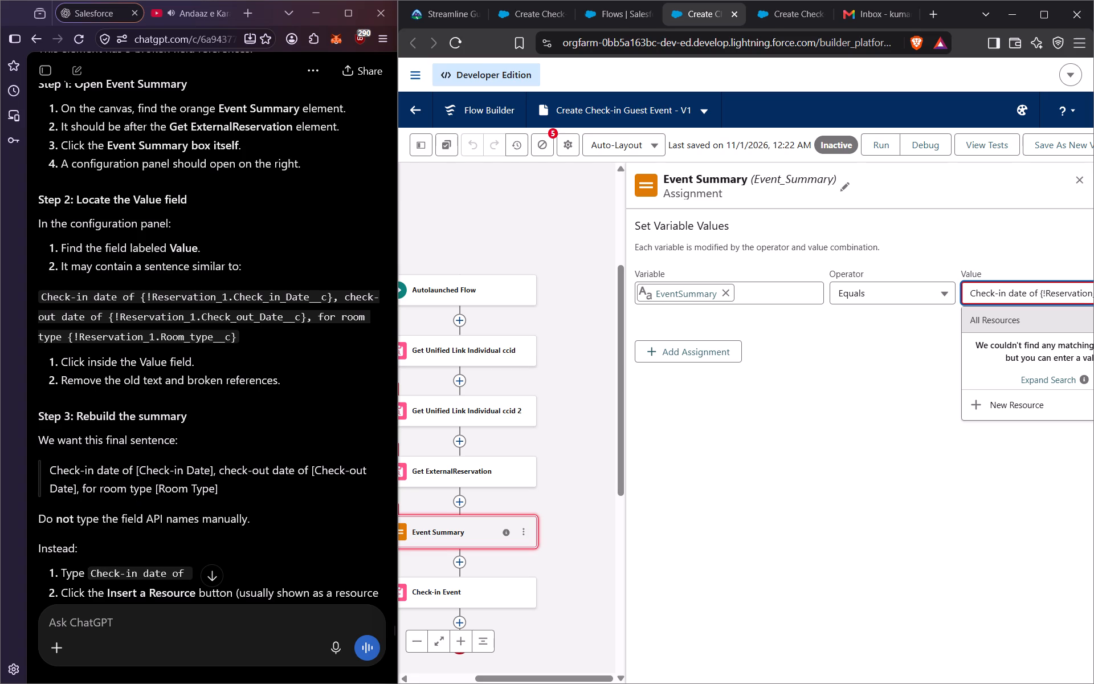
{"action": "scroll", "coordinate": [151, 485], "scroll_direction": "down", "scroll_amount": 2}
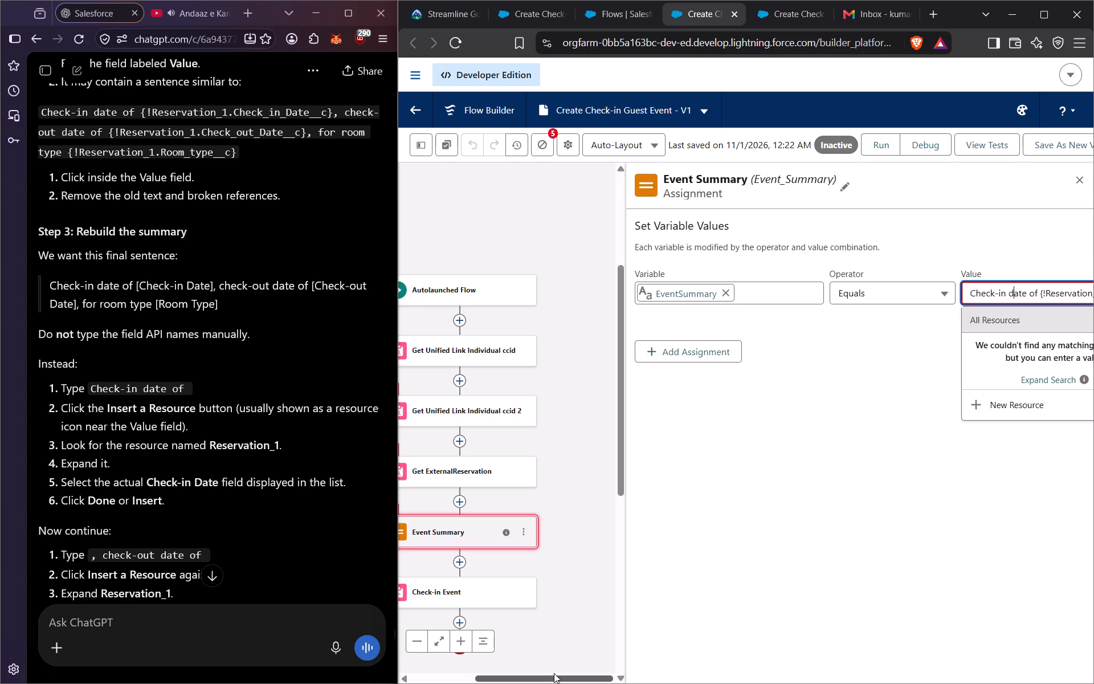
{"action": "left_click_drag", "start_coordinate": [556, 672], "coordinate": [596, 675]}
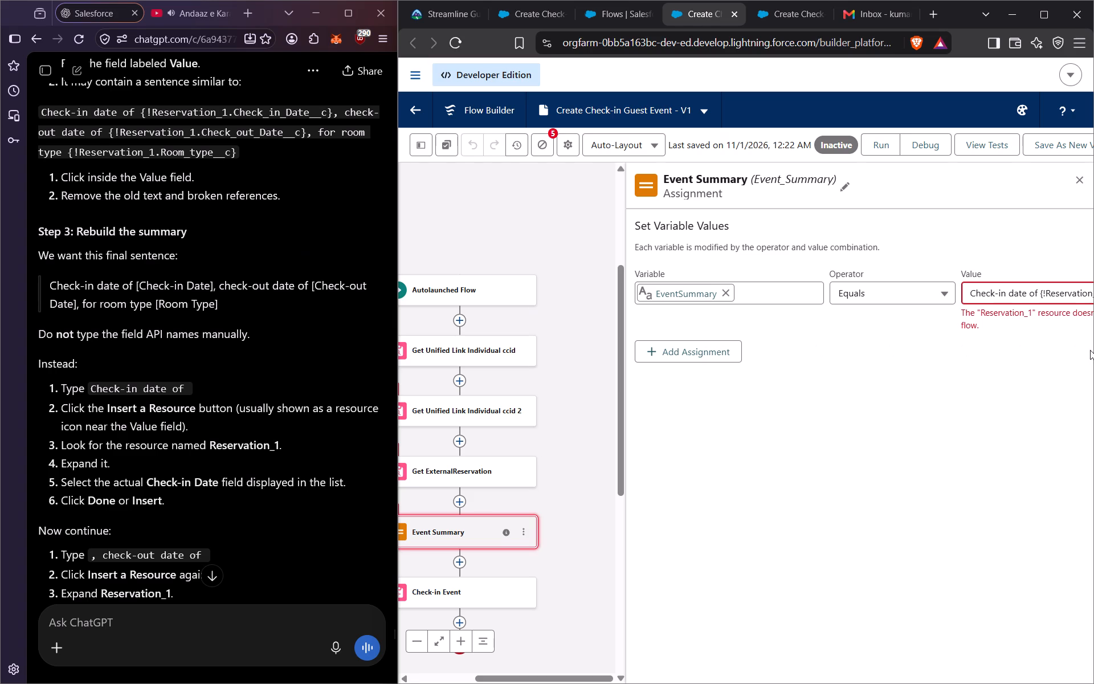
Clear the entire old text and broken Reservation_1 references from the Event Summary assignment's Value.
{"action": "left_click", "coordinate": [1030, 302]}
{"action": "key", "text": "BackSpace"}
{"action": "key", "text": "BackSpace"}
{"action": "key", "text": "BackSpace"}
{"action": "key", "text": "BackSpace"}
{"action": "key", "text": "BackSpace"}
{"action": "key", "text": "BackSpace"}
{"action": "key", "text": "BackSpace"}
{"action": "key", "text": "BackSpace"}
{"action": "key", "text": "BackSpace"}
{"action": "key", "text": "BackSpace"}
{"action": "key", "text": "BackSpace"}
{"action": "key", "text": "BackSpace"}
{"action": "key", "text": "BackSpace"}
{"action": "key", "text": "BackSpace"}
{"action": "key", "text": "BackSpace"}
{"action": "key", "text": "BackSpace"}
{"action": "key", "text": "BackSpace"}
{"action": "key", "text": "BackSpace"}
{"action": "key", "text": "BackSpace"}
{"action": "key", "text": "BackSpace"}
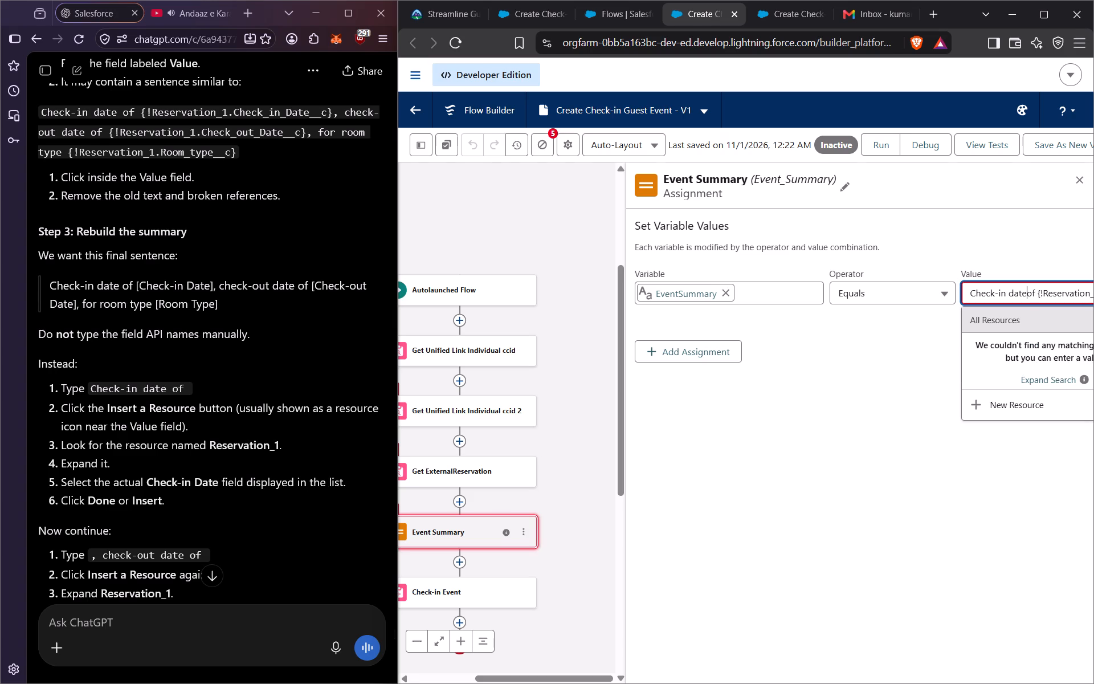
{"action": "key", "text": "Right"}
{"action": "key", "text": "Right"}
{"action": "key", "text": "Right"}
{"action": "key", "text": "Right"}
{"action": "key", "text": "Right"}
{"action": "key", "text": "Right"}
{"action": "key", "text": "Right"}
{"action": "key", "text": "Right"}
{"action": "key", "text": "Right"}
{"action": "key", "text": "Right"}
{"action": "key", "text": "Right"}
{"action": "key", "text": "Right"}
{"action": "key", "text": "Right"}
{"action": "key", "text": "Right"}
{"action": "key", "text": "Right"}
{"action": "key", "text": "Right"}
{"action": "key", "text": "Right"}
{"action": "key", "text": "Right"}
{"action": "key", "text": "Right"}
{"action": "key", "text": "Right"}
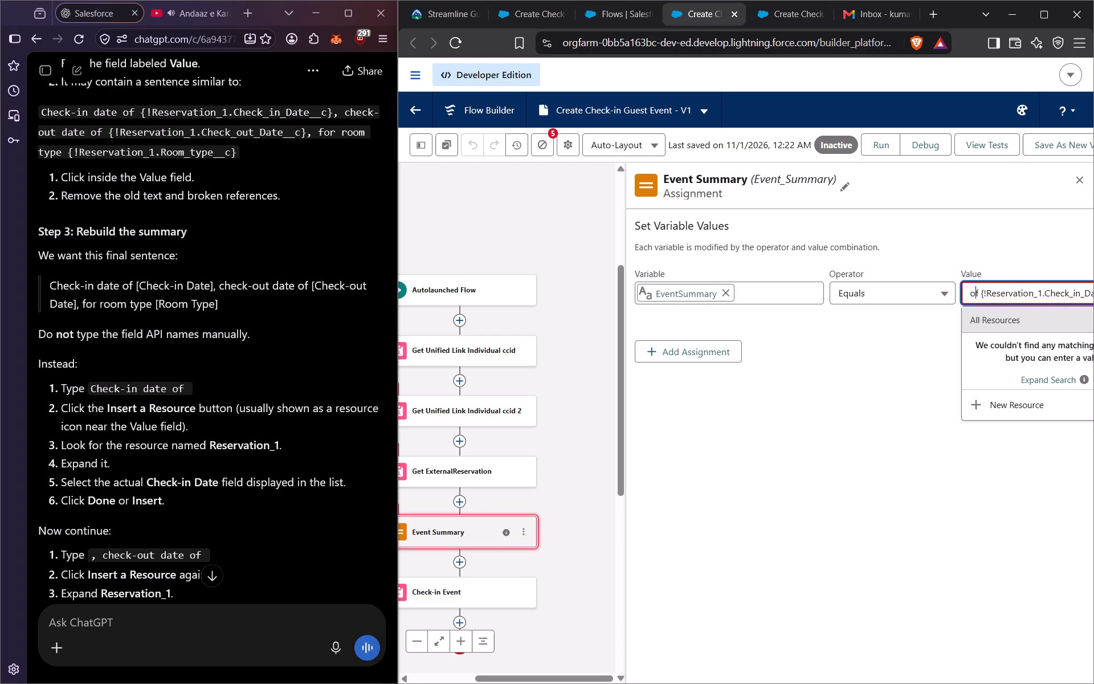
{"action": "key", "text": "Right"}
{"action": "key", "text": "Right"}
{"action": "key", "text": "Right"}
{"action": "key", "text": "Right"}
{"action": "key", "text": "Right"}
{"action": "key", "text": "Right"}
{"action": "key", "text": "Right"}
{"action": "key", "text": "Right"}
{"action": "key", "text": "Right"}
{"action": "key", "text": "Right"}
{"action": "key", "text": "Right"}
{"action": "key", "text": "Right"}
{"action": "key", "text": "Right"}
{"action": "key", "text": "Right"}
{"action": "key", "text": "Right"}
{"action": "key", "text": "Right"}
{"action": "key", "text": "Right"}
{"action": "key", "text": "Right"}
{"action": "key", "text": "Right"}
{"action": "key", "text": "Right"}
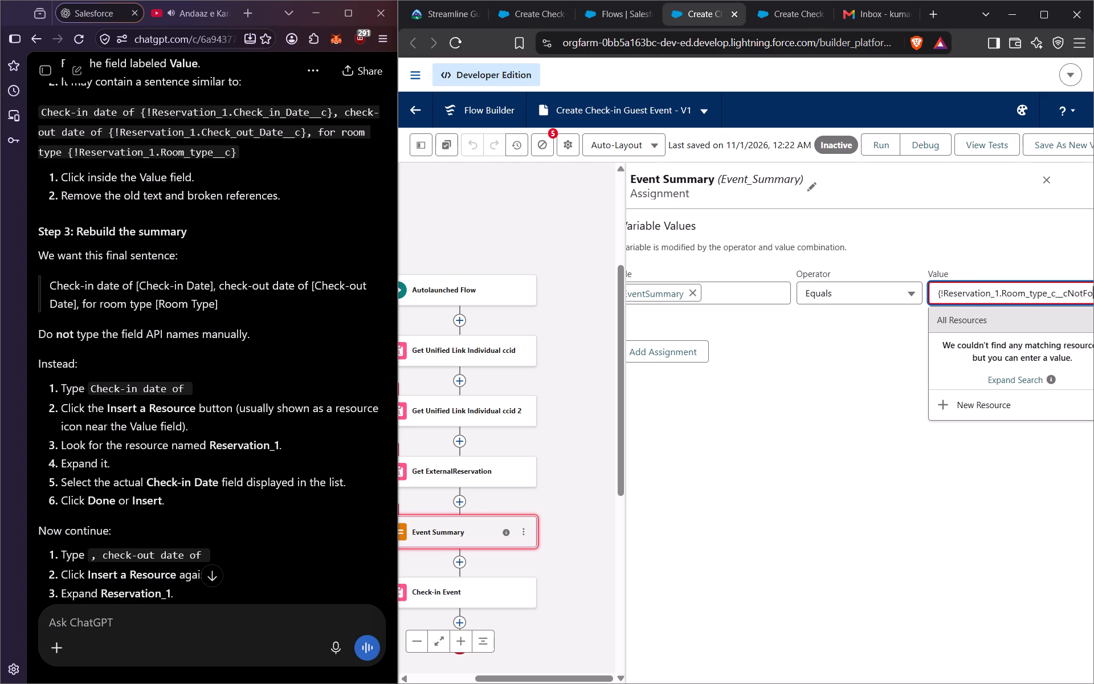
{"action": "key", "text": "BackSpace"}
{"action": "key", "text": "BackSpace"}
{"action": "key", "text": "BackSpace"}
{"action": "key", "text": "BackSpace"}
{"action": "key", "text": "BackSpace"}
{"action": "key", "text": "BackSpace"}
{"action": "key", "text": "BackSpace"}
{"action": "key", "text": "BackSpace"}
{"action": "key", "text": "BackSpace"}
{"action": "key", "text": "BackSpace"}
{"action": "key", "text": "BackSpace"}
{"action": "key", "text": "BackSpace"}
{"action": "key", "text": "BackSpace"}
{"action": "key", "text": "BackSpace"}
{"action": "key", "text": "BackSpace"}
{"action": "key", "text": "BackSpace"}
{"action": "key", "text": "BackSpace"}
{"action": "key", "text": "BackSpace"}
{"action": "key", "text": "BackSpace"}
{"action": "key", "text": "BackSpace"}
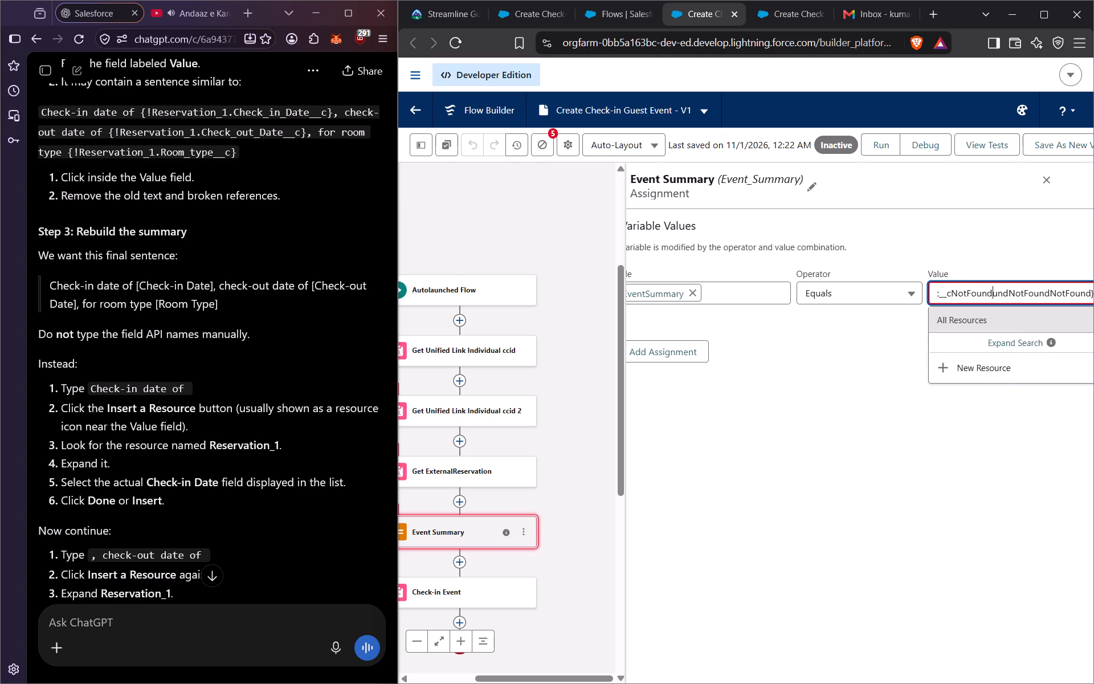
{"action": "key", "text": "BackSpace"}
{"action": "key", "text": "BackSpace"}
{"action": "key", "text": "BackSpace"}
{"action": "key", "text": "BackSpace"}
{"action": "key", "text": "BackSpace"}
{"action": "key", "text": "BackSpace"}
{"action": "key", "text": "BackSpace"}
{"action": "key", "text": "BackSpace"}
{"action": "key", "text": "BackSpace"}
{"action": "key", "text": "BackSpace"}
{"action": "key", "text": "BackSpace"}
{"action": "key", "text": "BackSpace"}
{"action": "key", "text": "BackSpace"}
{"action": "key", "text": "BackSpace"}
{"action": "key", "text": "BackSpace"}
{"action": "key", "text": "BackSpace"}
{"action": "key", "text": "BackSpace"}
{"action": "key", "text": "BackSpace"}
{"action": "key", "text": "BackSpace"}
{"action": "key", "text": "BackSpace"}
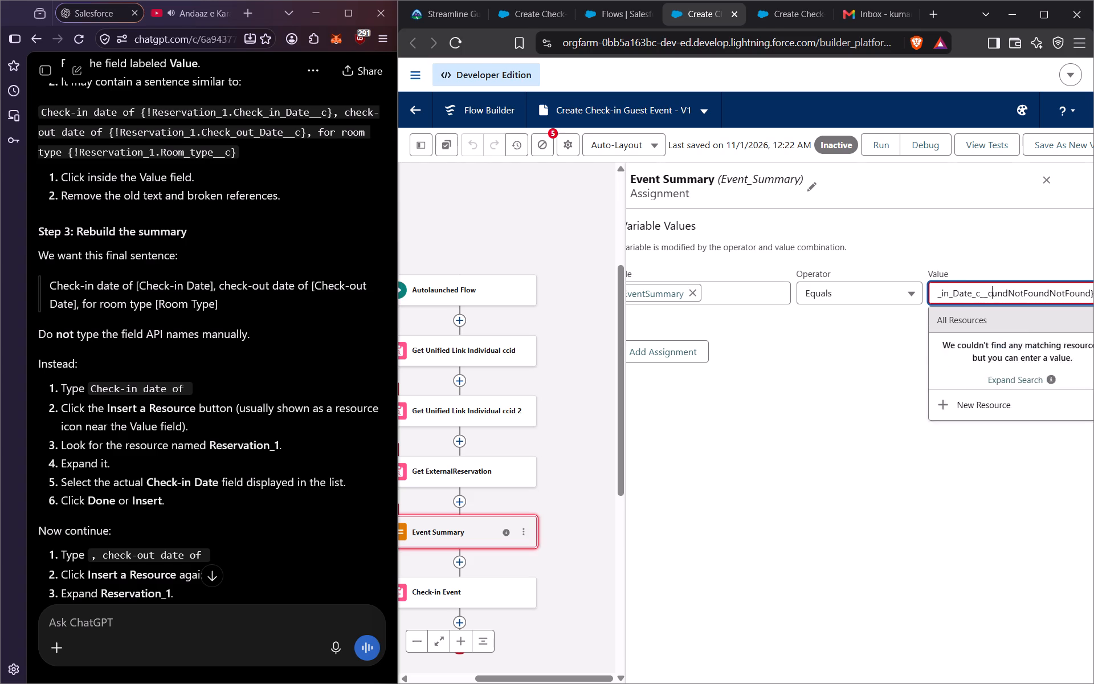
{"action": "key", "text": "Right"}
{"action": "key", "text": "Right"}
{"action": "key", "text": "Right"}
{"action": "key", "text": "Right"}
{"action": "key", "text": "Right"}
{"action": "key", "text": "Right"}
{"action": "key", "text": "Right"}
{"action": "key", "text": "Right"}
{"action": "key", "text": "Right"}
{"action": "key", "text": "Right"}
{"action": "key", "text": "Right"}
{"action": "key", "text": "Right"}
{"action": "key", "text": "Right"}
{"action": "key", "text": "Right"}
{"action": "key", "text": "Right"}
{"action": "key", "text": "Right"}
{"action": "key", "text": "Right"}
{"action": "key", "text": "Right"}
{"action": "key", "text": "Right"}
{"action": "key", "text": "Right"}
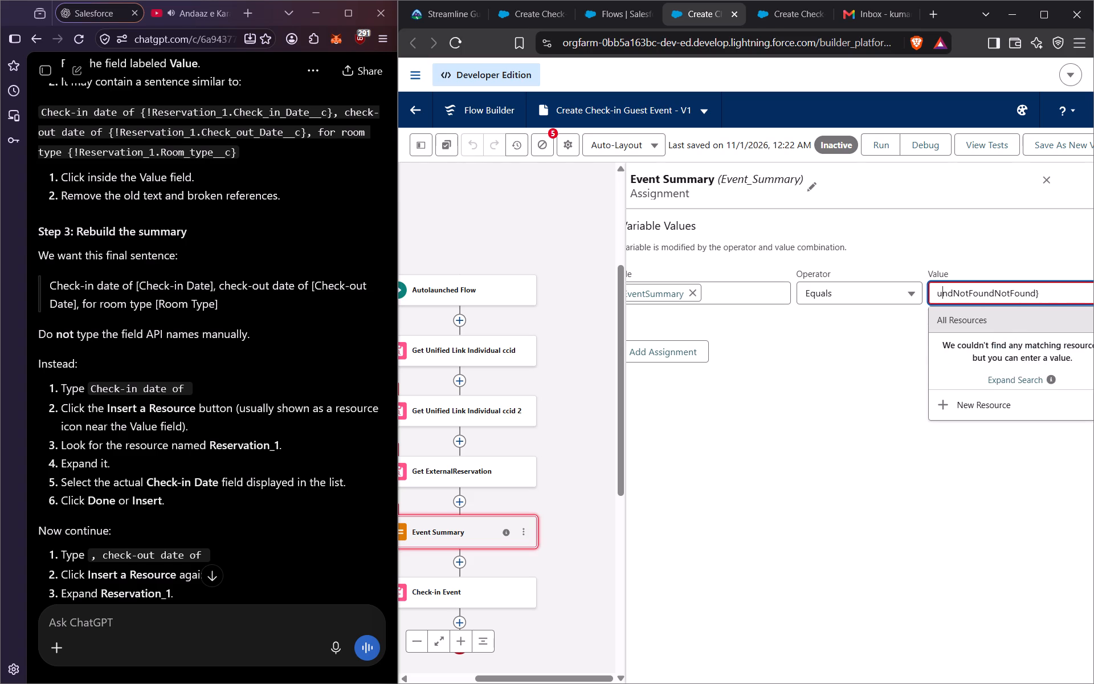
{"action": "key", "text": "BackSpace"}
{"action": "key", "text": "BackSpace"}
{"action": "key", "text": "BackSpace"}
{"action": "key", "text": "BackSpace"}
{"action": "key", "text": "BackSpace"}
{"action": "key", "text": "BackSpace"}
{"action": "key", "text": "BackSpace"}
{"action": "key", "text": "BackSpace"}
{"action": "key", "text": "BackSpace"}
{"action": "key", "text": "BackSpace"}
{"action": "key", "text": "BackSpace"}
{"action": "key", "text": "BackSpace"}
{"action": "key", "text": "BackSpace"}
{"action": "key", "text": "BackSpace"}
{"action": "key", "text": "BackSpace"}
{"action": "key", "text": "BackSpace"}
{"action": "key", "text": "BackSpace"}
{"action": "key", "text": "BackSpace"}
{"action": "key", "text": "BackSpace"}
{"action": "key", "text": "BackSpace"}
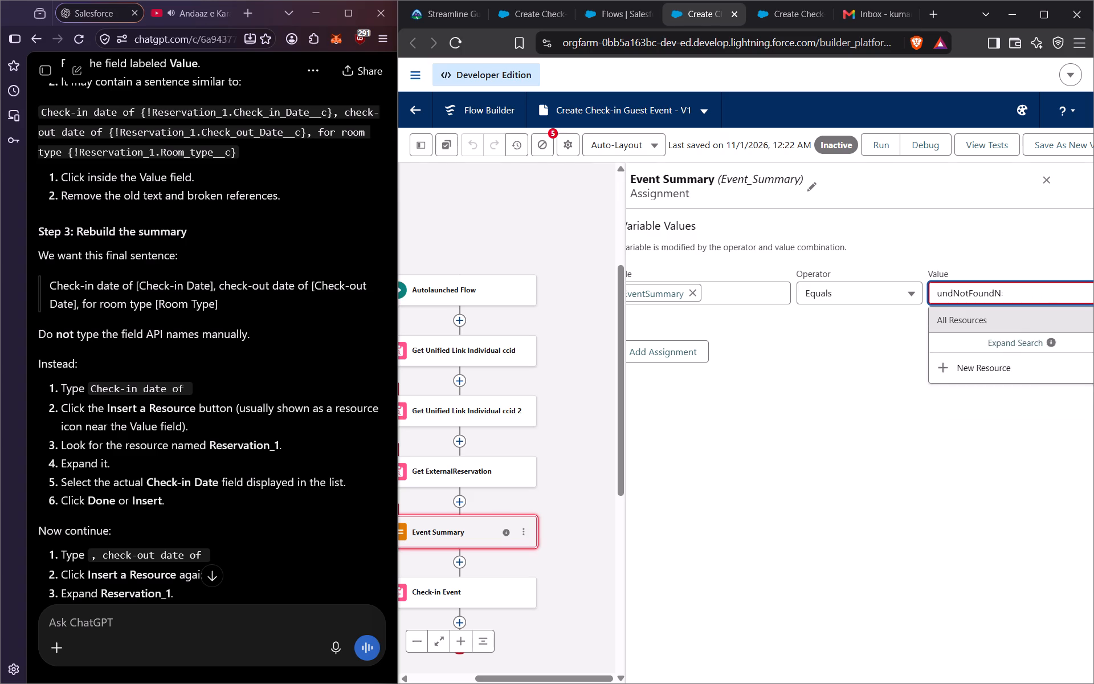
{"action": "key", "text": "BackSpace"}
{"action": "key", "text": "BackSpace"}
{"action": "key", "text": "BackSpace"}
{"action": "key", "text": "BackSpace"}
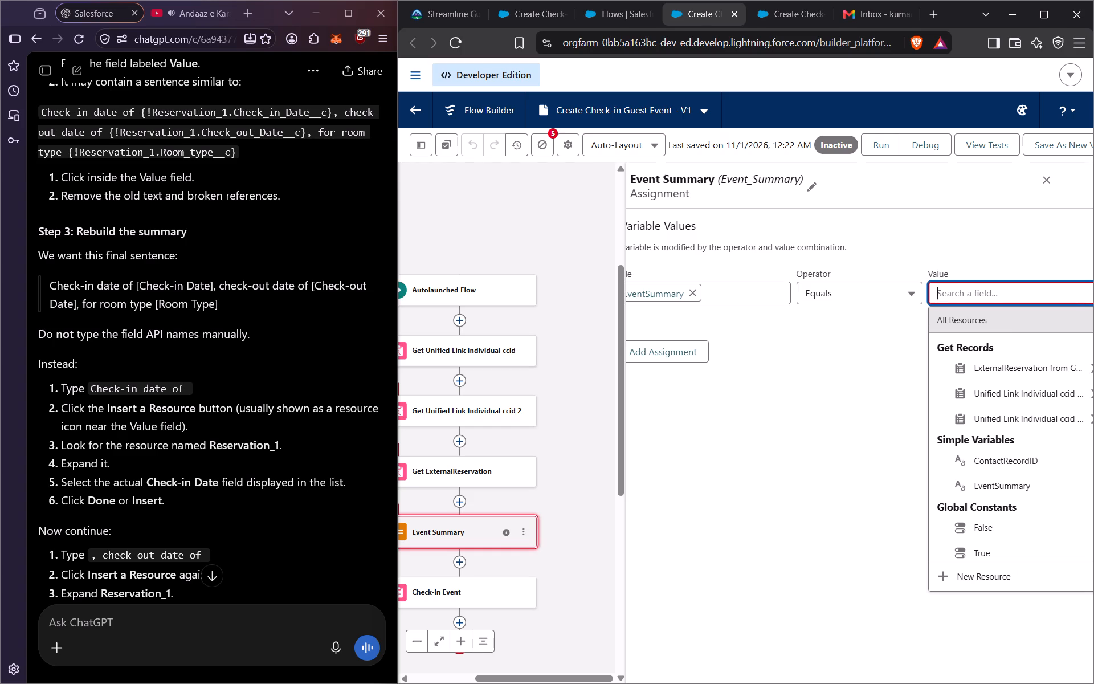
Enter "check" as the Event Summary assignment's Value to look for matching resources.
{"action": "key", "text": "c"}
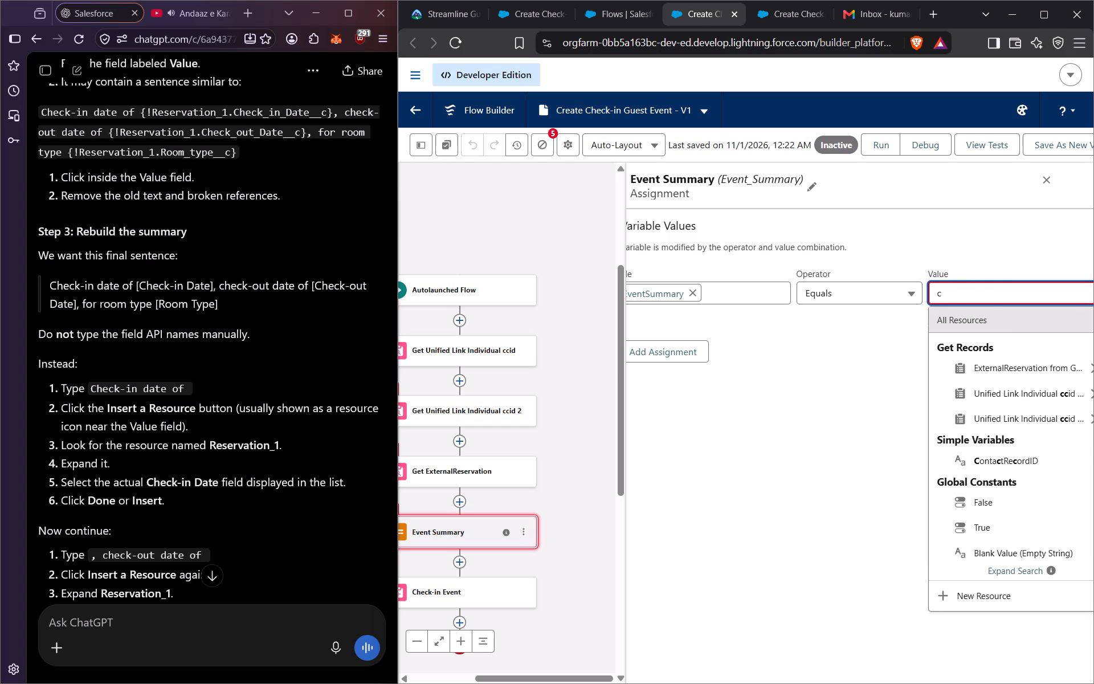
{"action": "type", "text": "heck"}
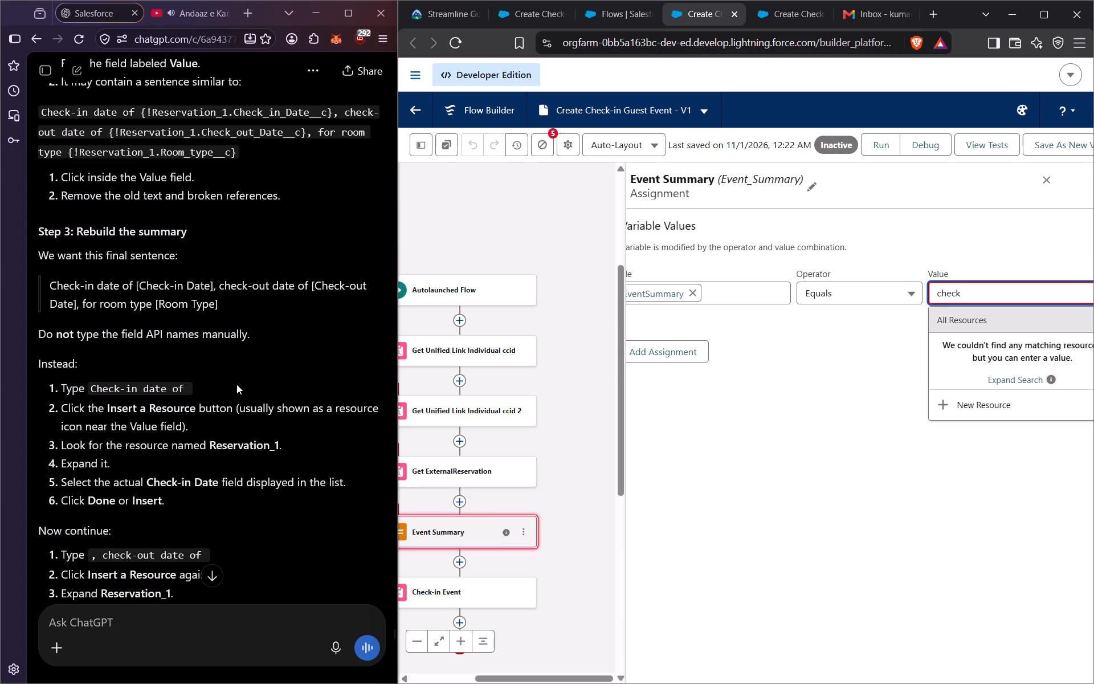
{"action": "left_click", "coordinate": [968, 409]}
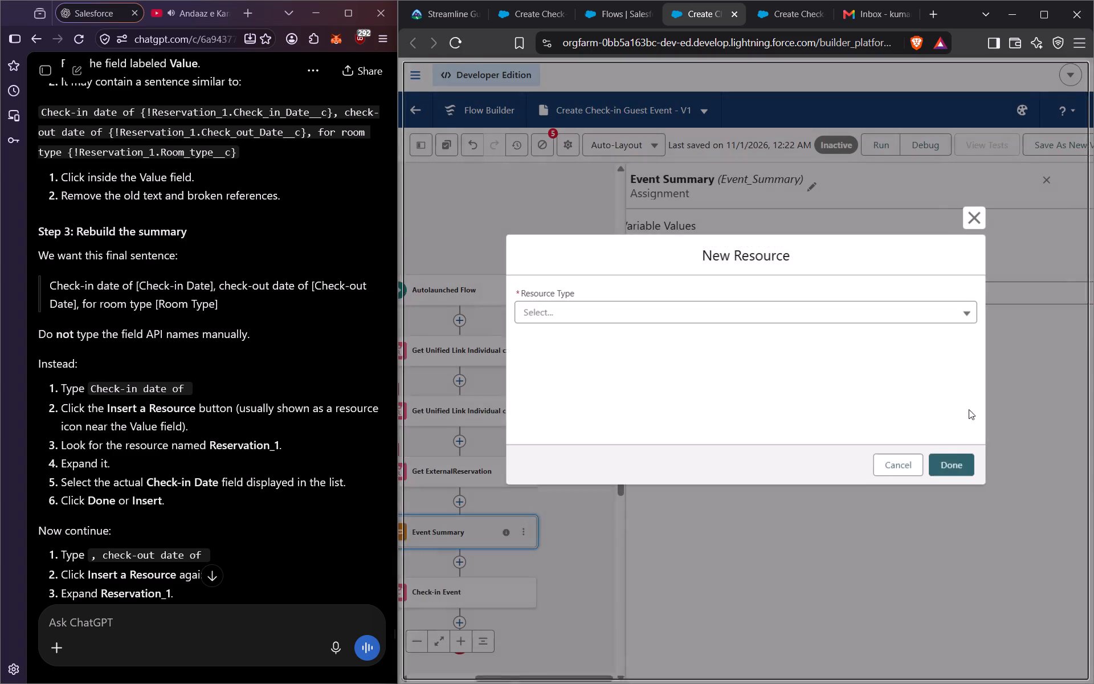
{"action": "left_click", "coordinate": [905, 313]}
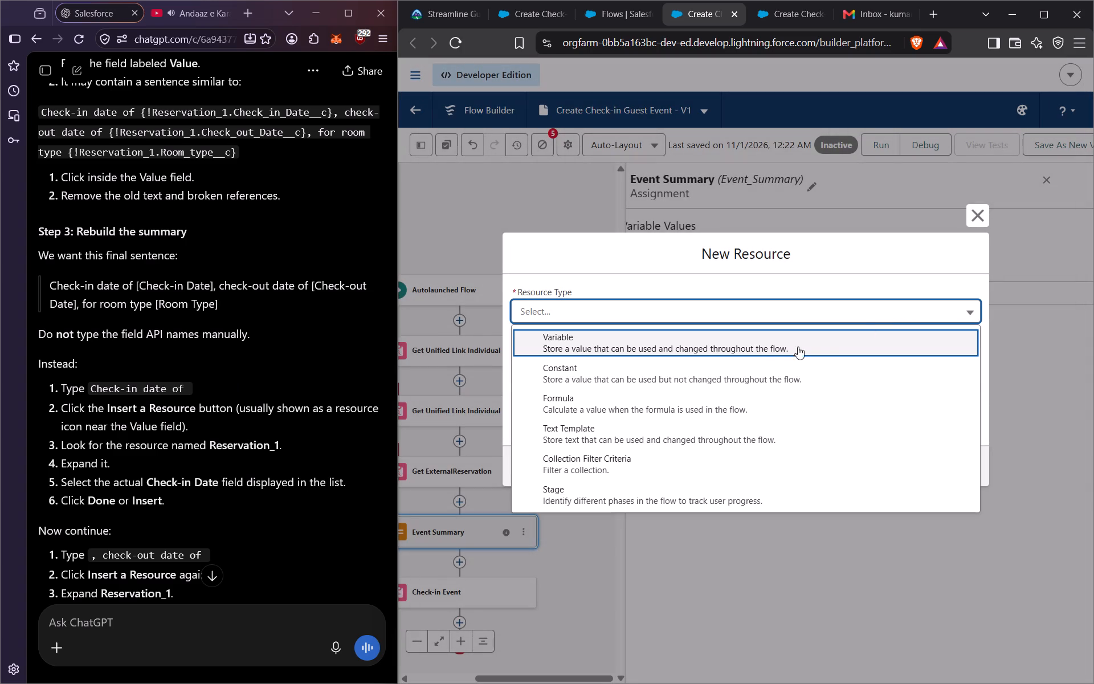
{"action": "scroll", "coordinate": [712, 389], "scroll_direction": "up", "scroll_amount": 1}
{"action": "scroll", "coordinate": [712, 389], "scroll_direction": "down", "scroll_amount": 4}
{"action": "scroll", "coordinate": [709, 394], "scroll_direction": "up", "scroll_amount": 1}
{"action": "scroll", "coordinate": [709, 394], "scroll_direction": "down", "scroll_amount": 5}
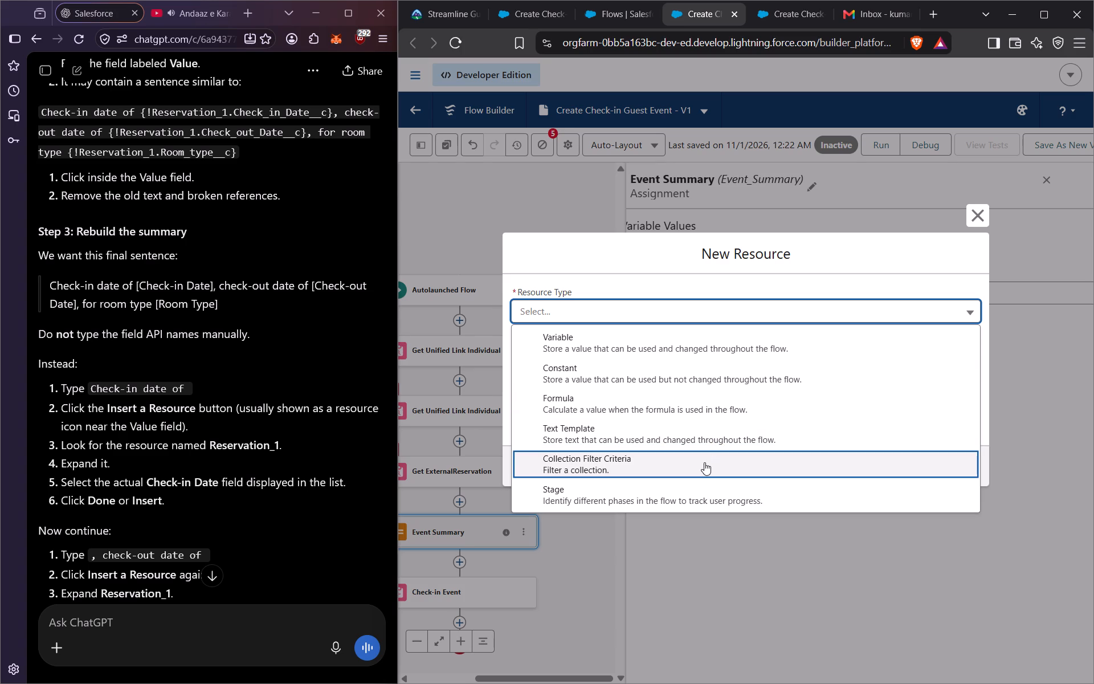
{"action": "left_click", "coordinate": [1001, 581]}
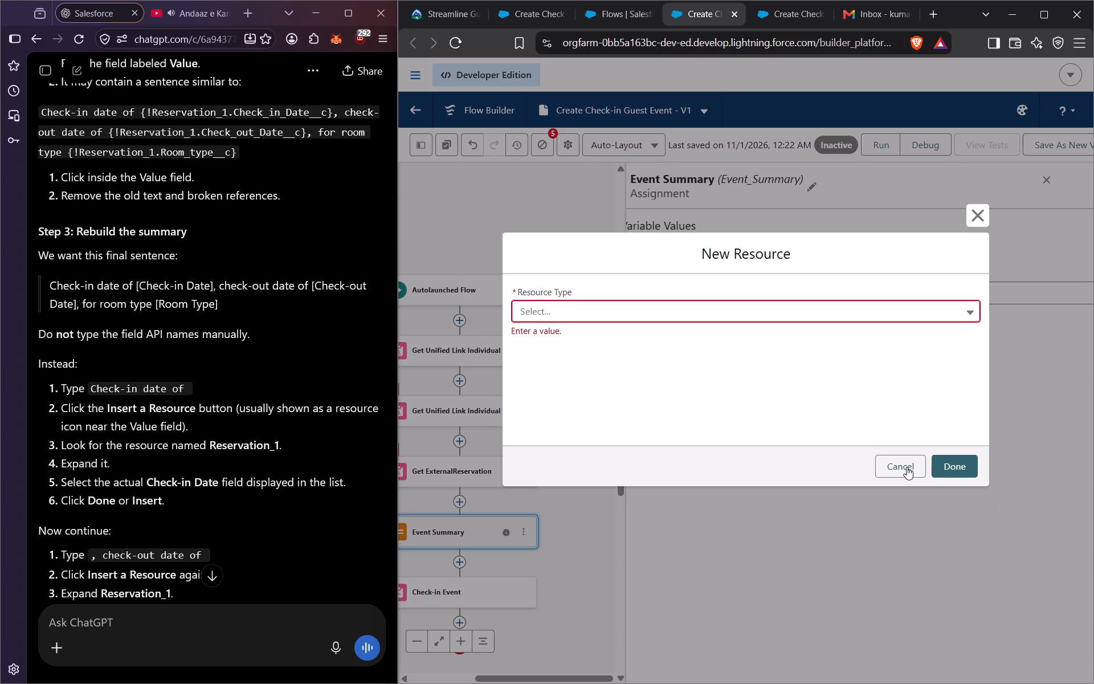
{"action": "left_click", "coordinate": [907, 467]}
Expand the resource search for "check" in the Event Summary assignment's Value.
{"action": "left_click", "coordinate": [1001, 290]}
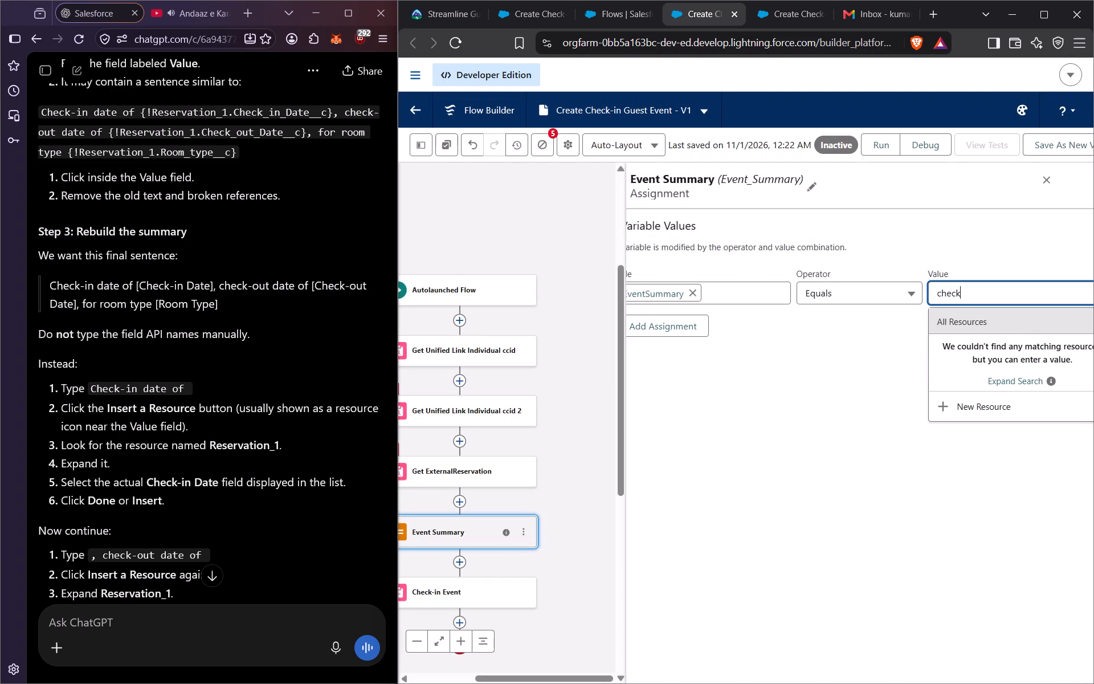
{"action": "left_click", "coordinate": [1009, 380]}
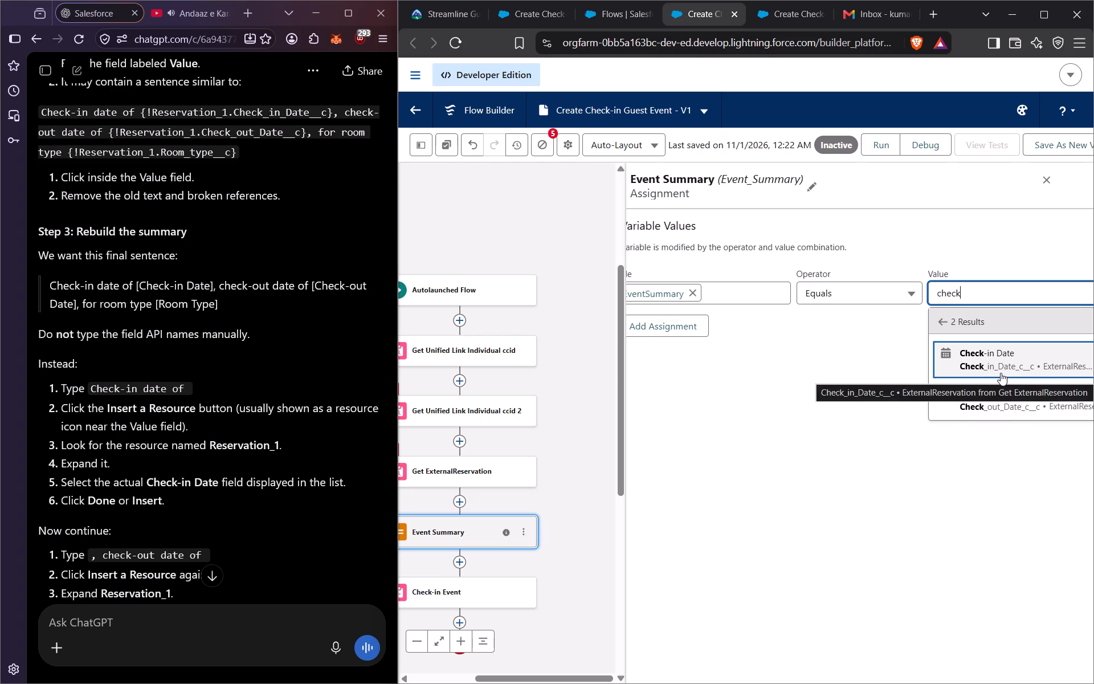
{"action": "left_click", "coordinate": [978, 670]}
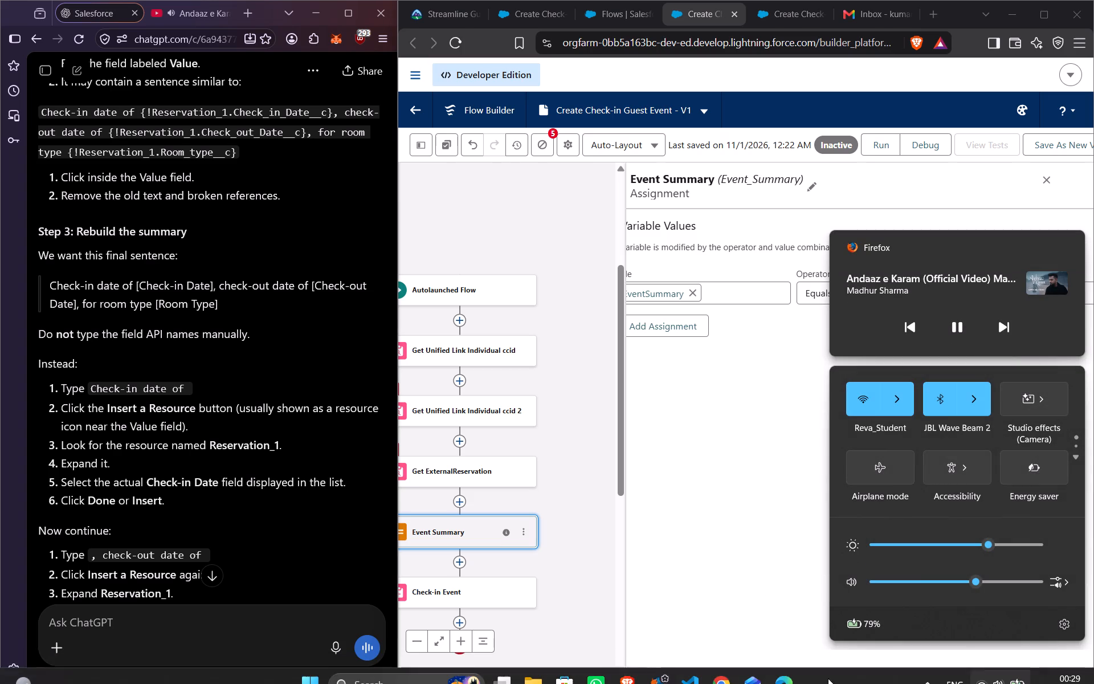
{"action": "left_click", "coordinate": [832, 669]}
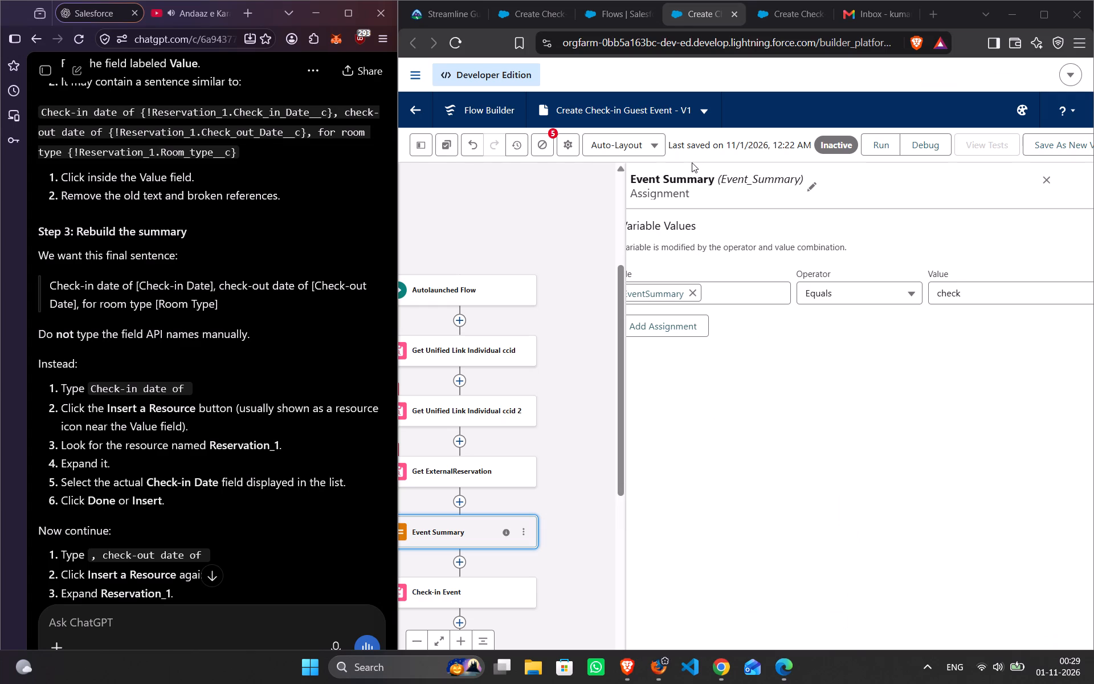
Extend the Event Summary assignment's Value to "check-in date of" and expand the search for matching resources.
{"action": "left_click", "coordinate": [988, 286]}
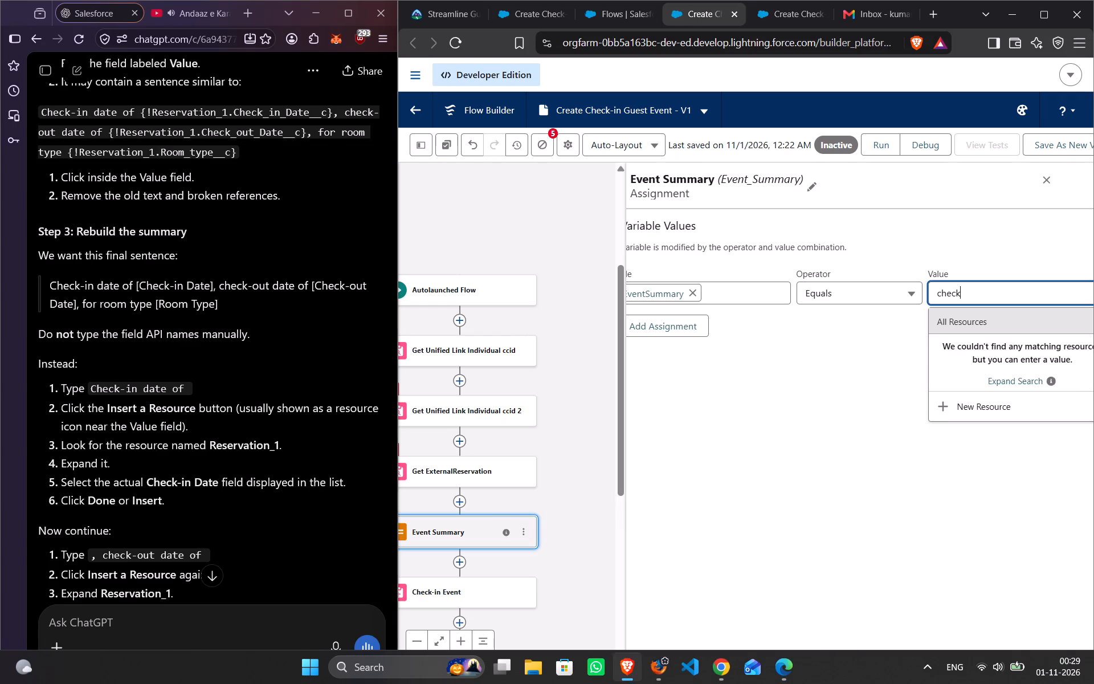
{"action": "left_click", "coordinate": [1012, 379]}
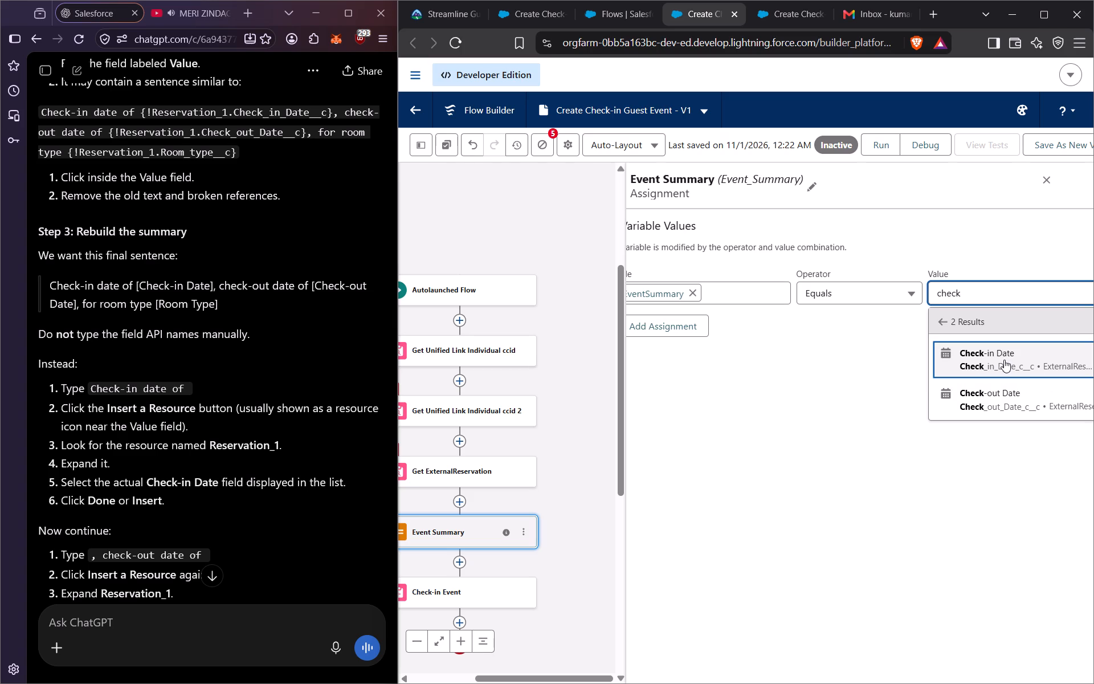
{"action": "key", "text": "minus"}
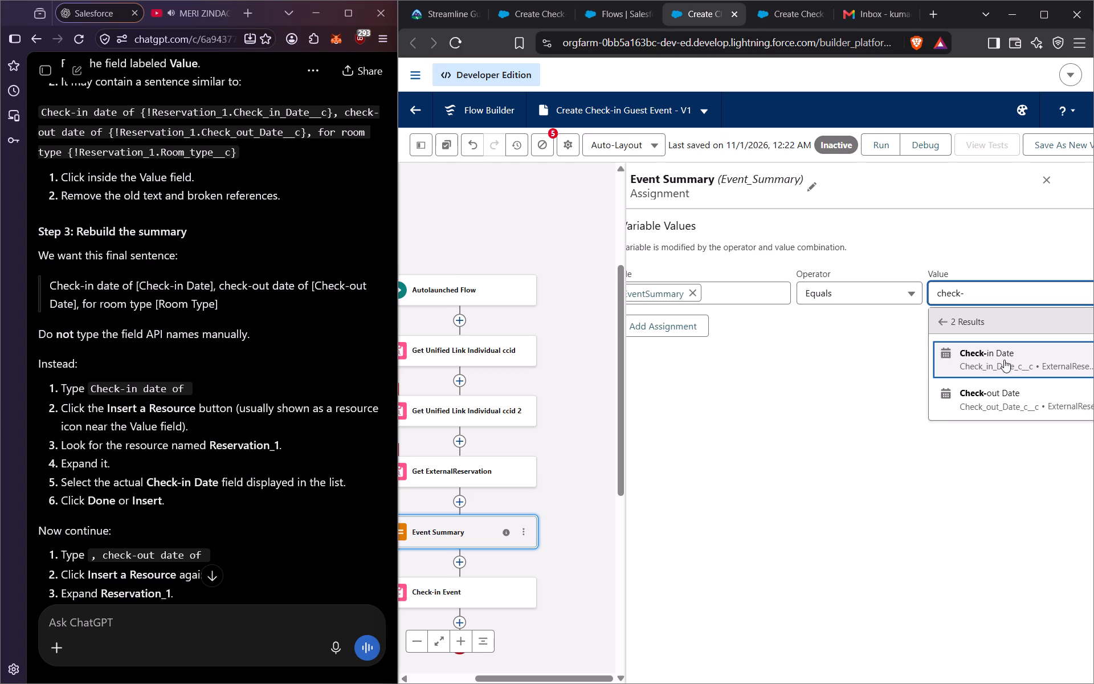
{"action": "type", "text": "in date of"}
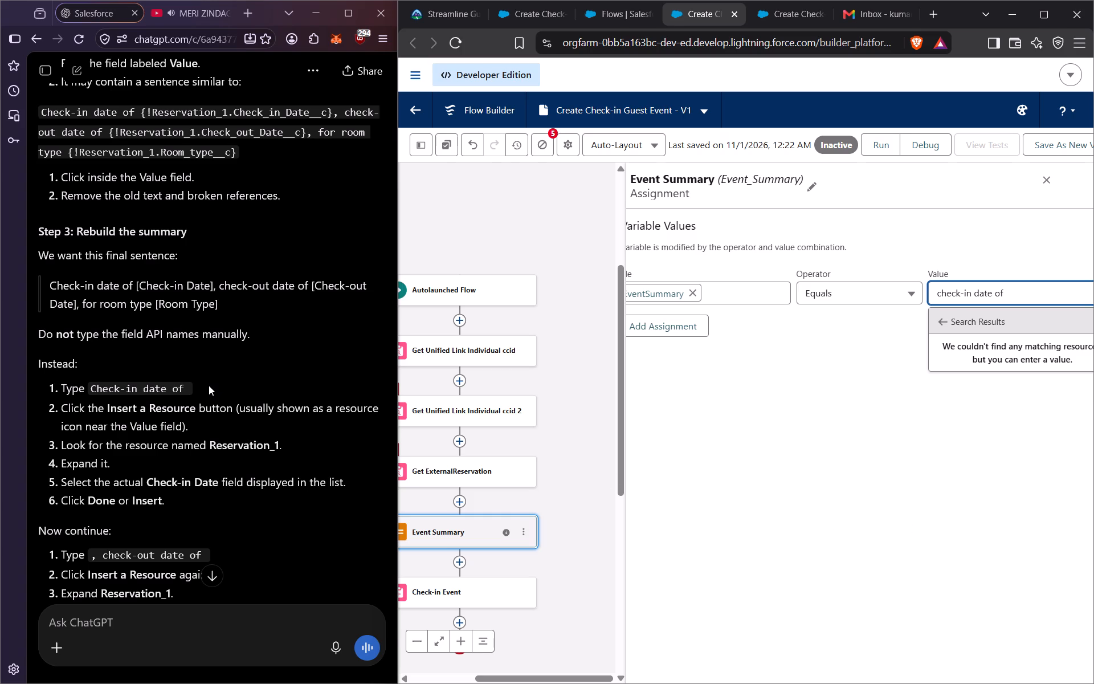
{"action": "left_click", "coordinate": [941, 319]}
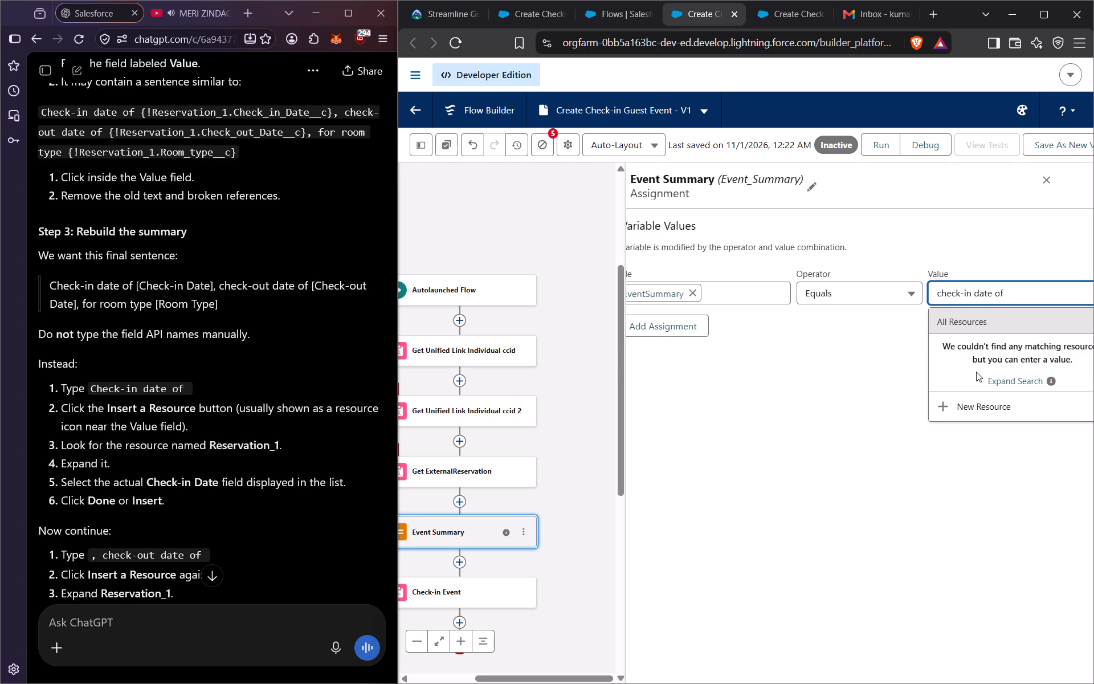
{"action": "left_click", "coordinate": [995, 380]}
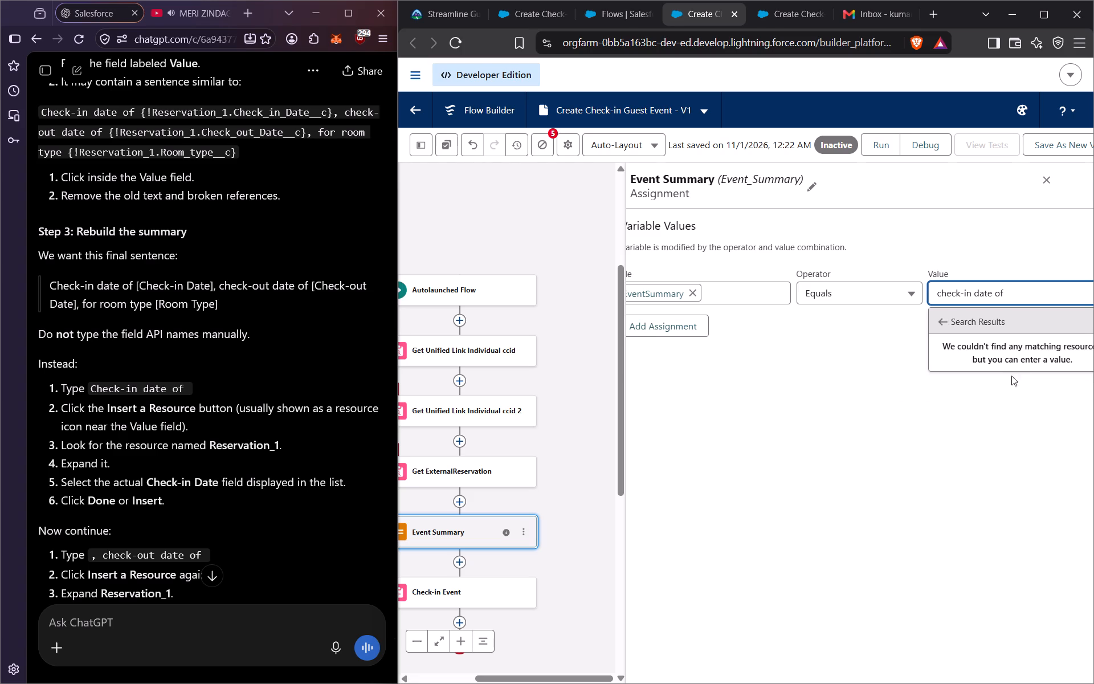
{"action": "left_click", "coordinate": [1046, 13]}
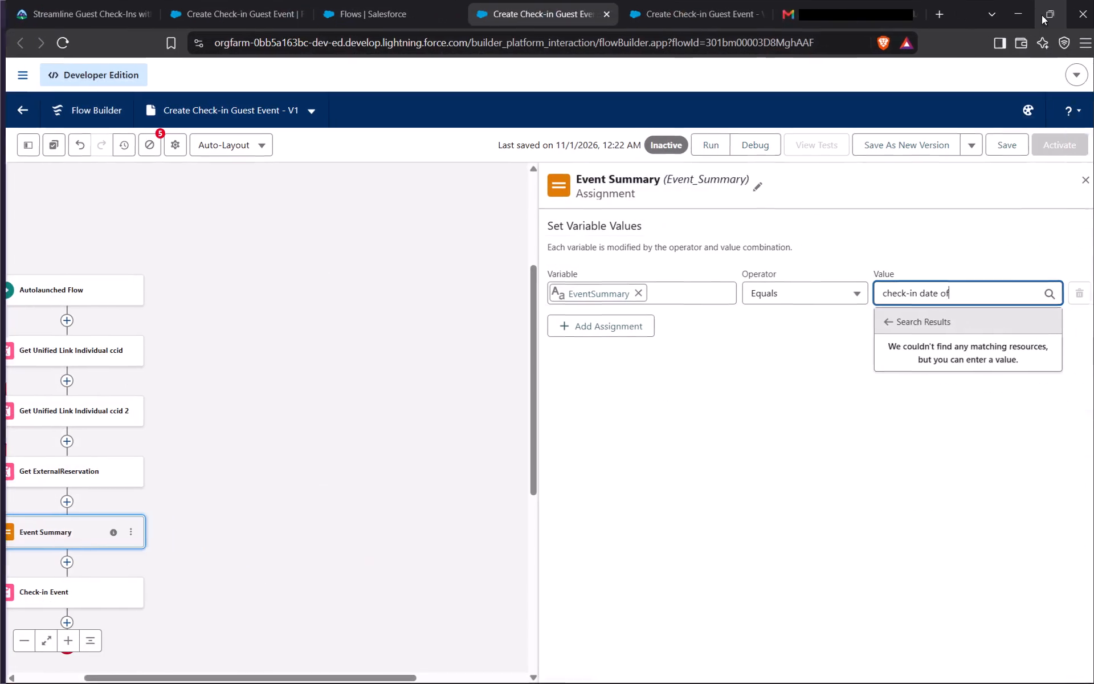
{"action": "left_click", "coordinate": [1047, 294]}
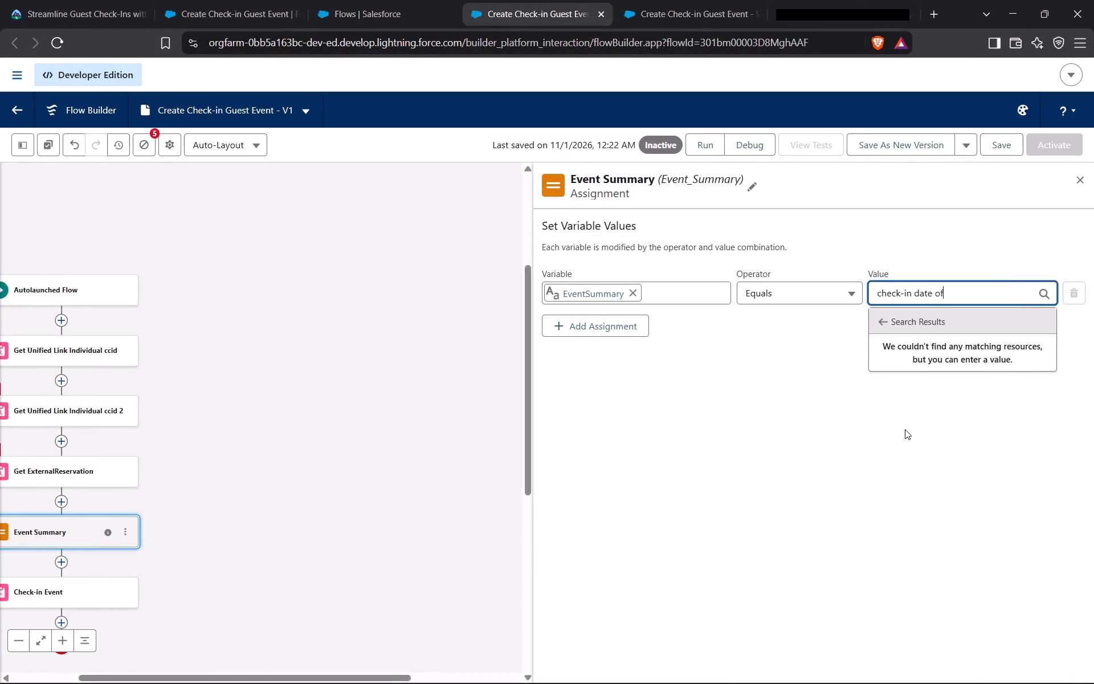
{"action": "key", "text": "Print"}
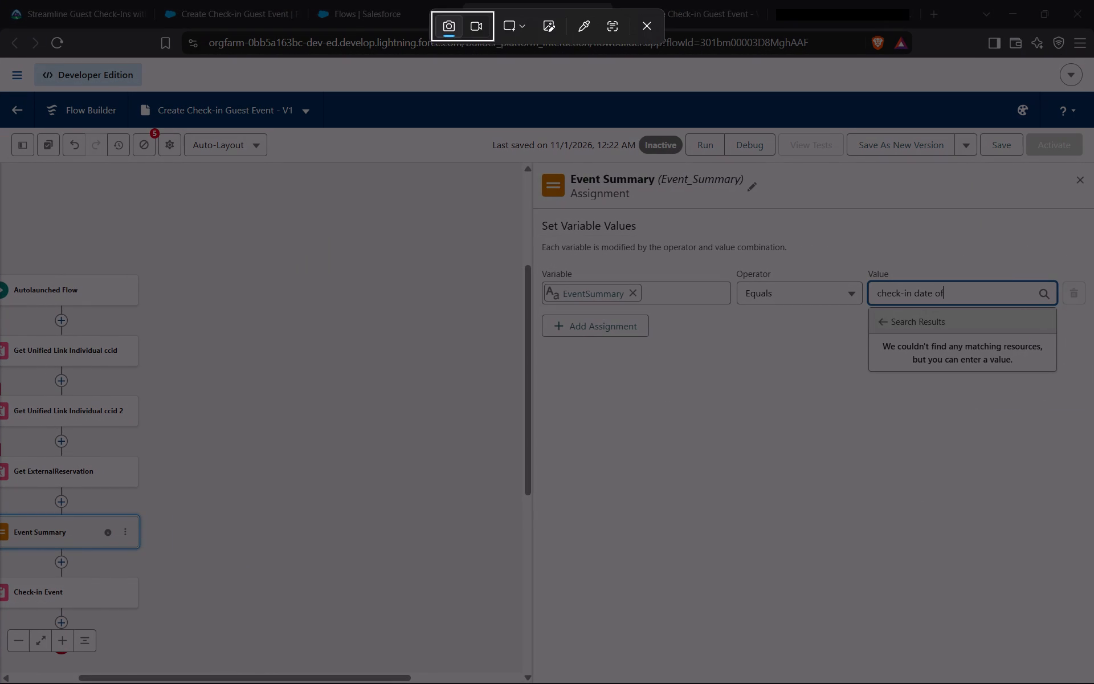
{"action": "left_click_drag", "start_coordinate": [533, 211], "coordinate": [881, 466]}
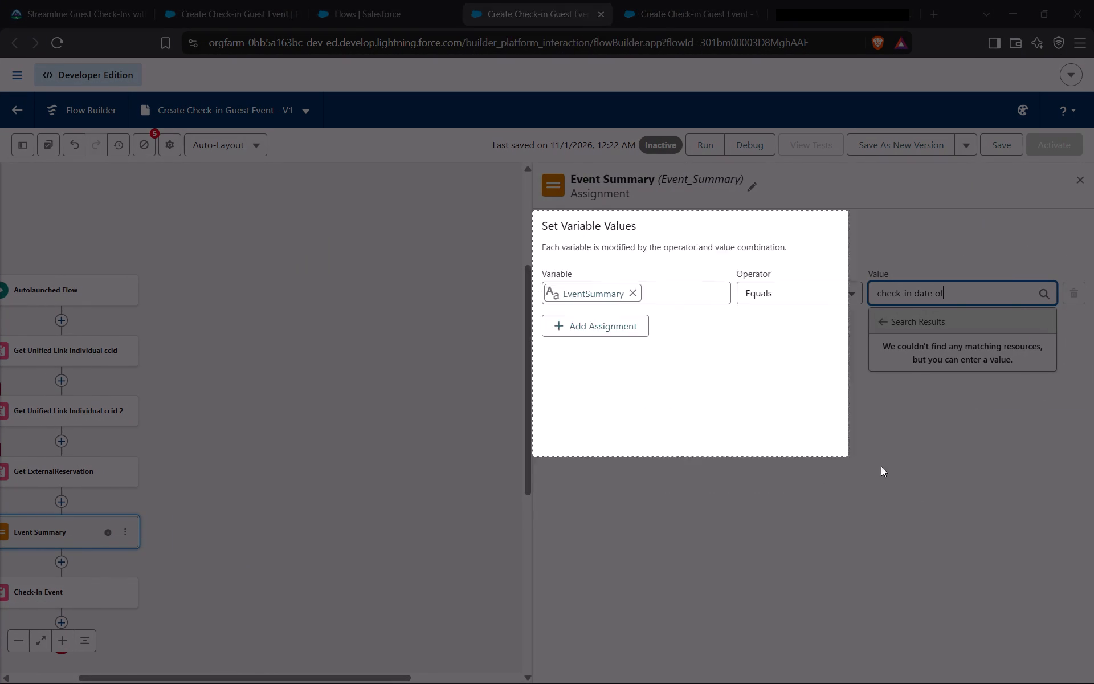
{"action": "left_click_drag", "start_coordinate": [881, 466], "coordinate": [1093, 471]}
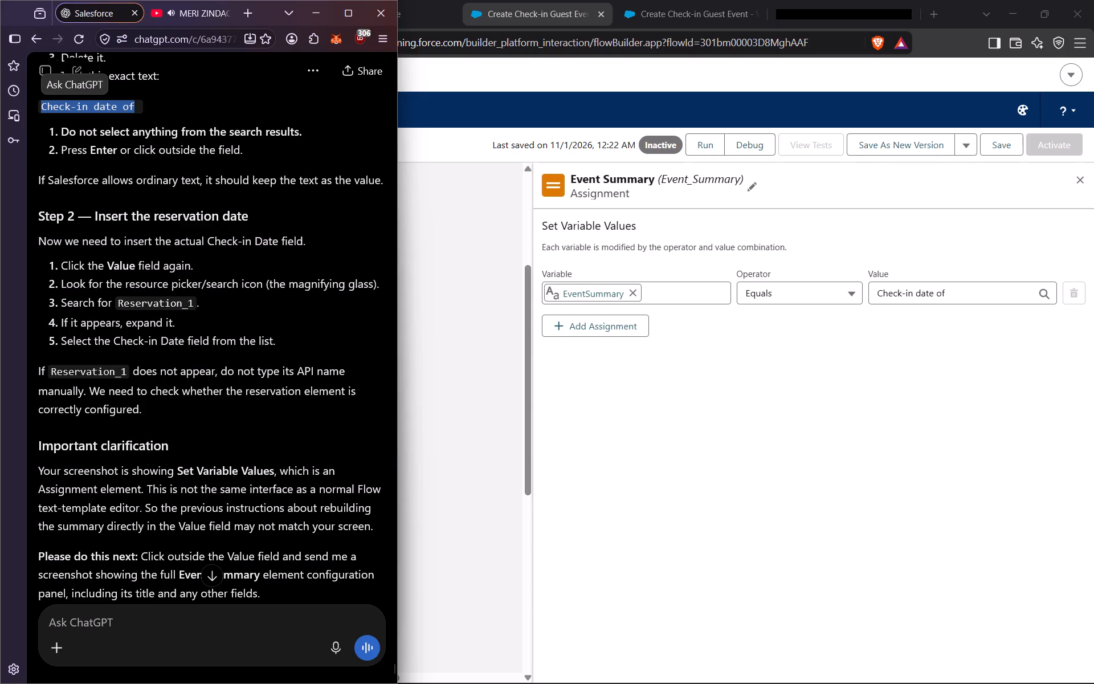
{"action": "left_click", "coordinate": [700, 456]}
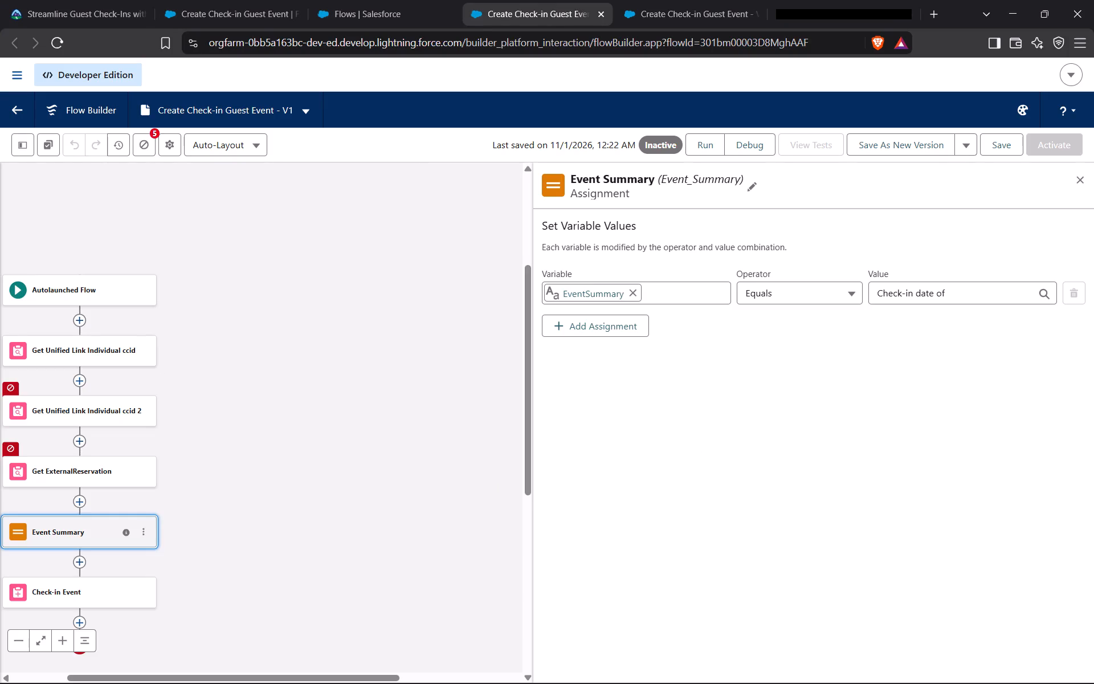
{"action": "key", "text": "alt+Tab"}
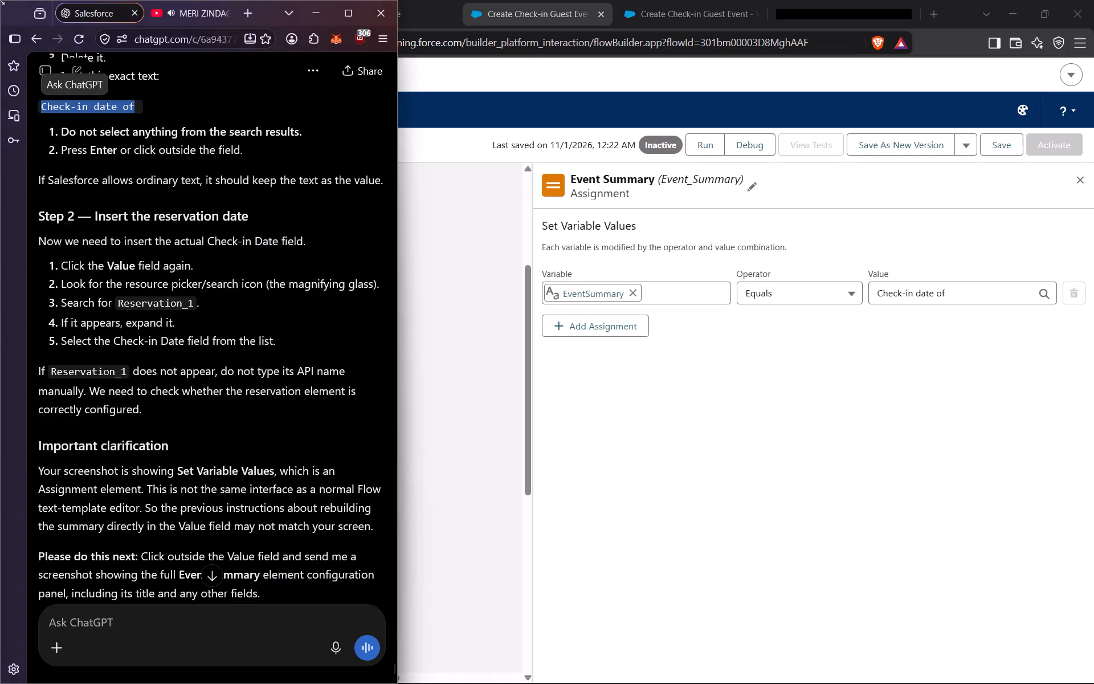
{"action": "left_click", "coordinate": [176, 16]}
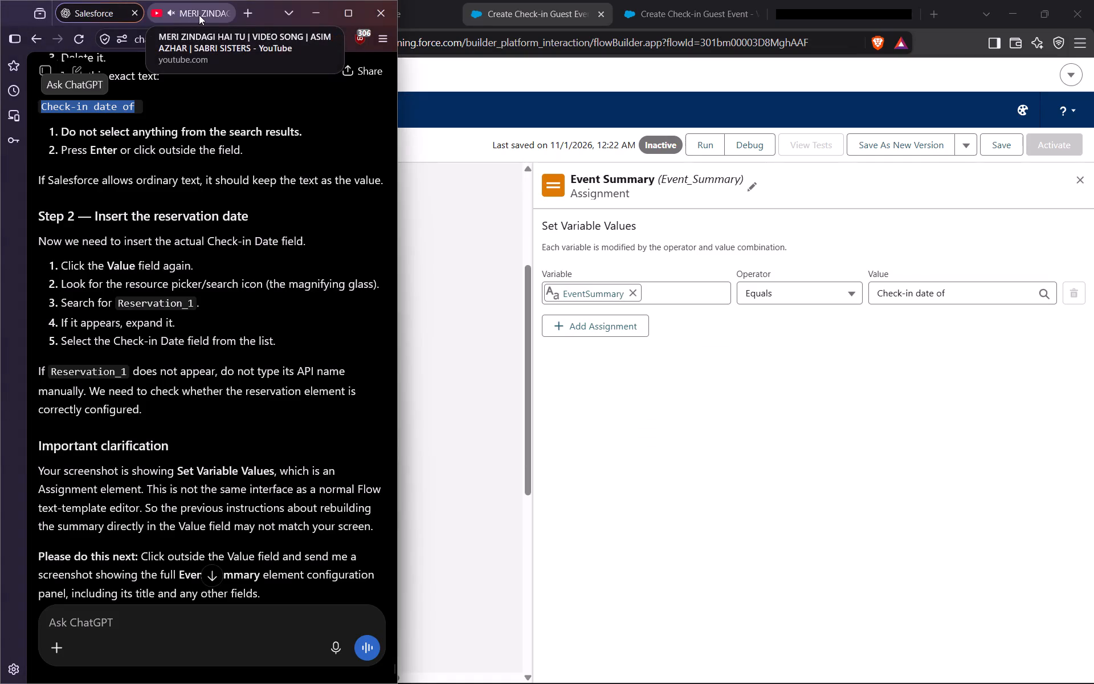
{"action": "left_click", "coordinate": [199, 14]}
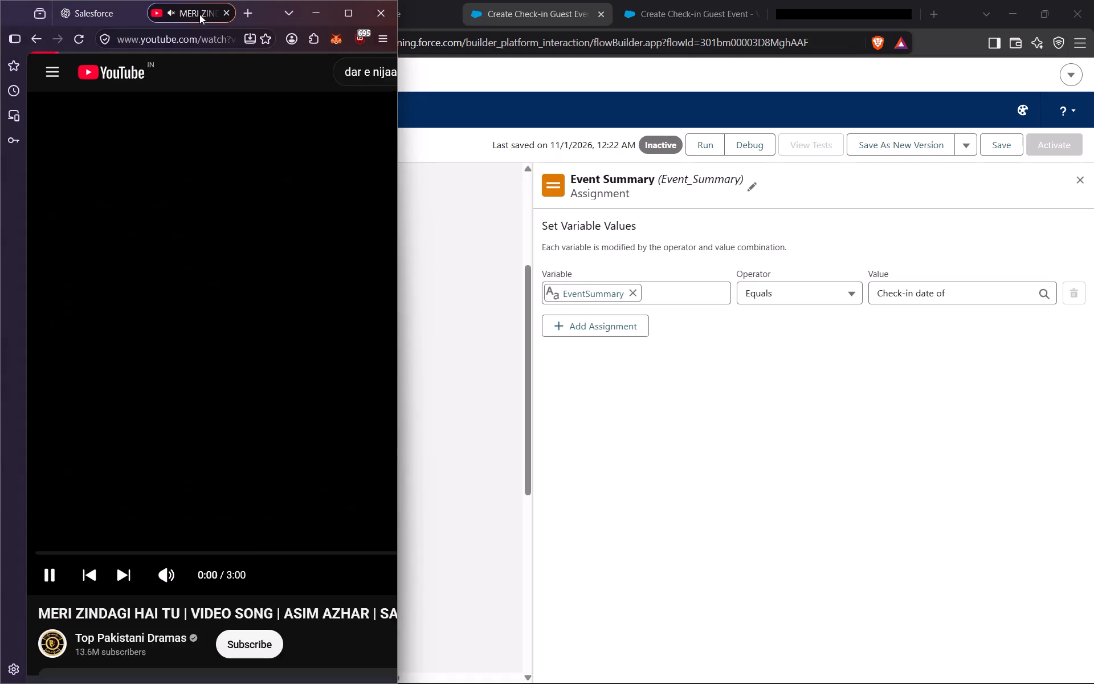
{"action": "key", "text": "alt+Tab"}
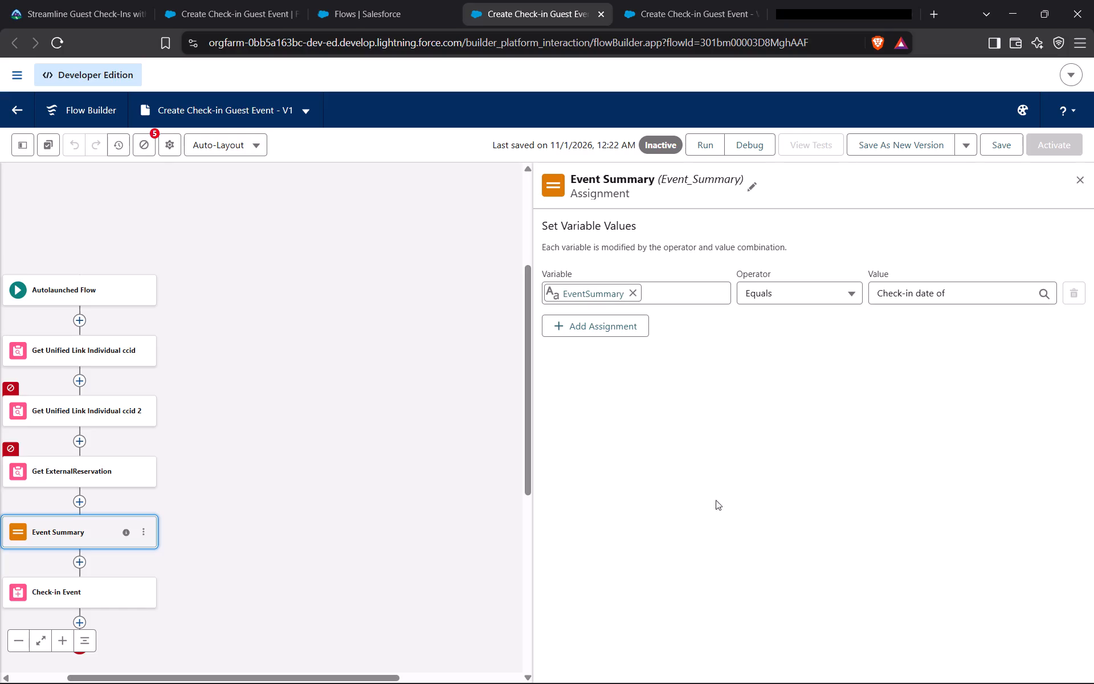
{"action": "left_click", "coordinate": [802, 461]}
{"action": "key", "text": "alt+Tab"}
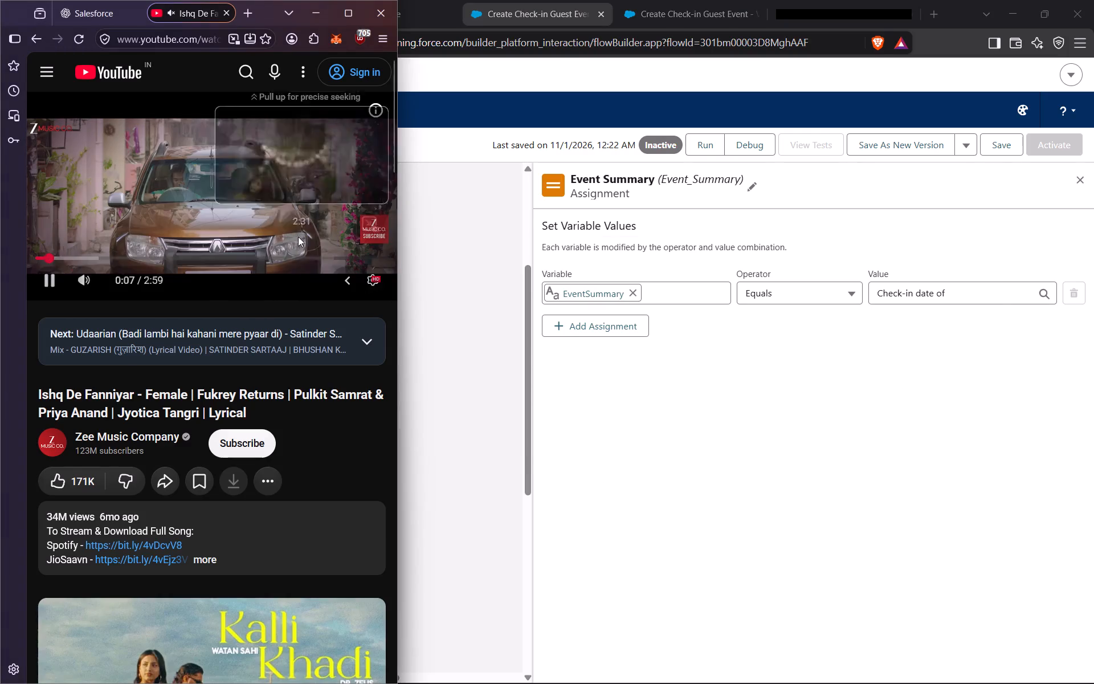
Display the flow's errors and warnings alongside the canvas and the Event Summary assignment's configuration.
{"action": "left_click", "coordinate": [100, 16]}
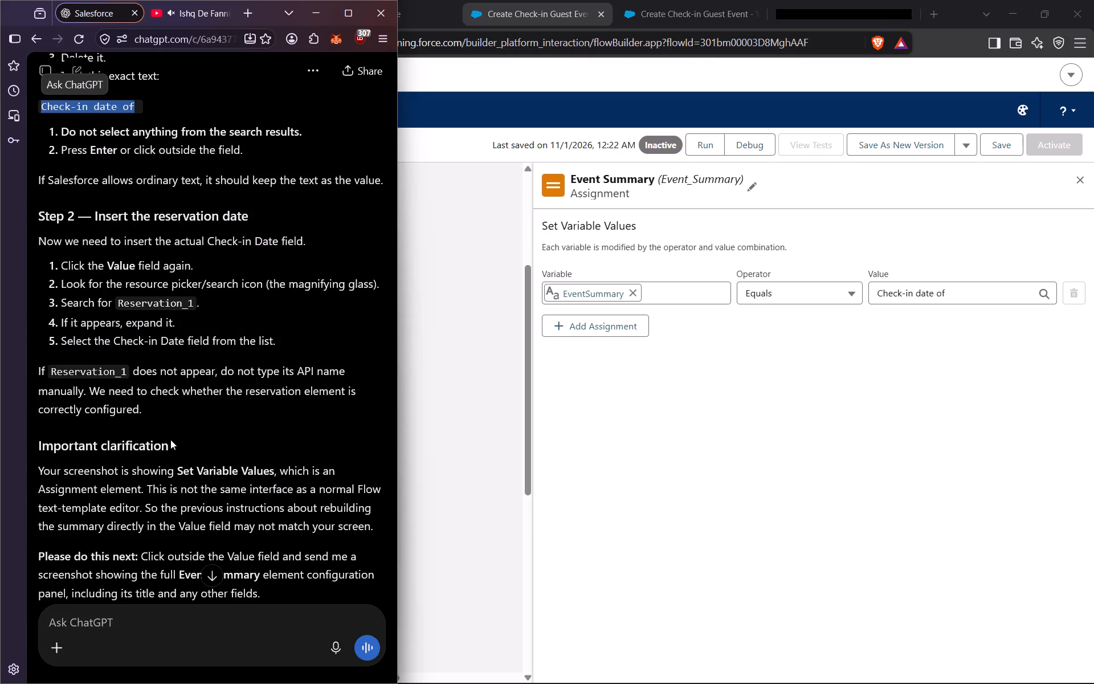
{"action": "scroll", "coordinate": [189, 497], "scroll_direction": "down", "scroll_amount": 2}
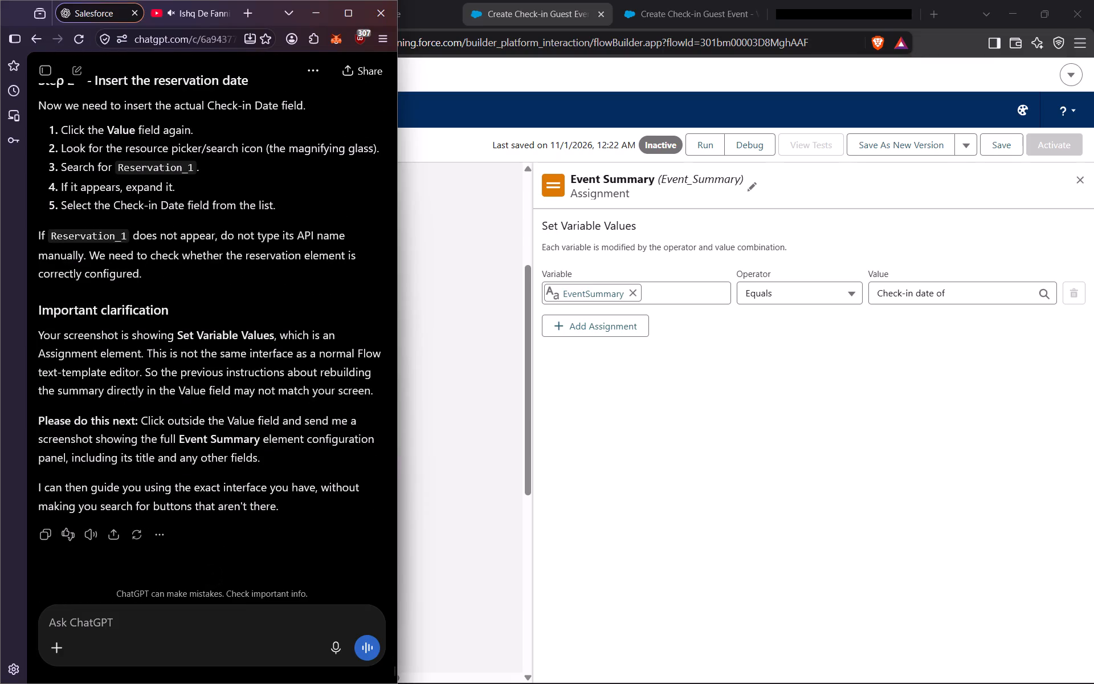
{"action": "left_click", "coordinate": [705, 403]}
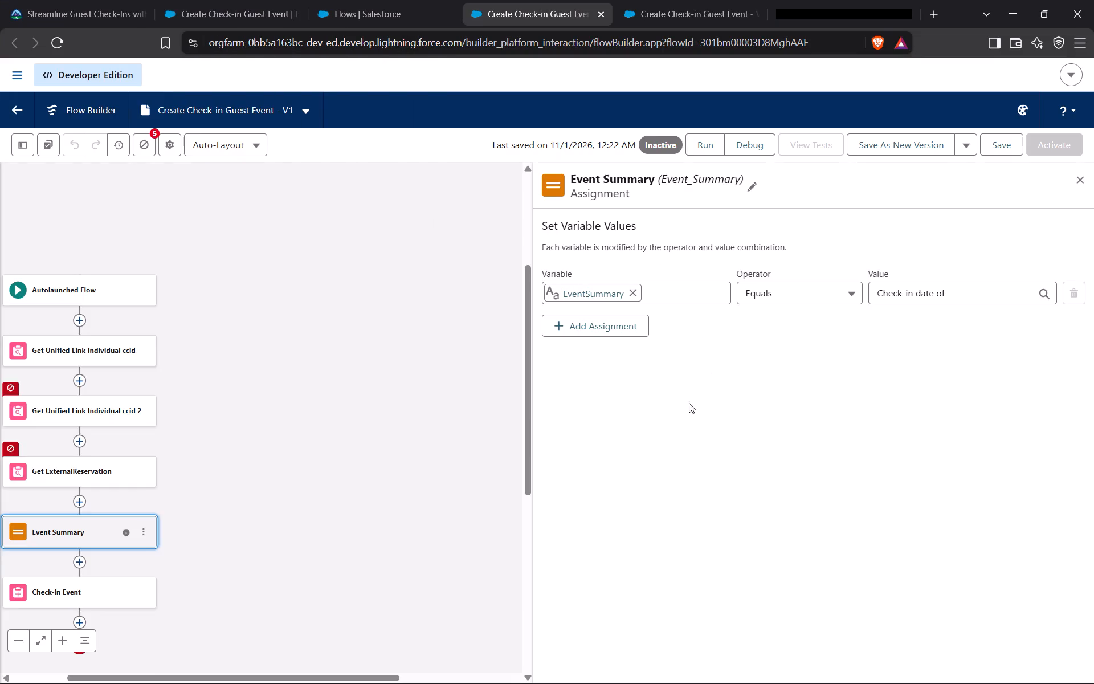
{"action": "scroll", "coordinate": [596, 461], "scroll_direction": "up", "scroll_amount": 1, "text": "ctrl"}
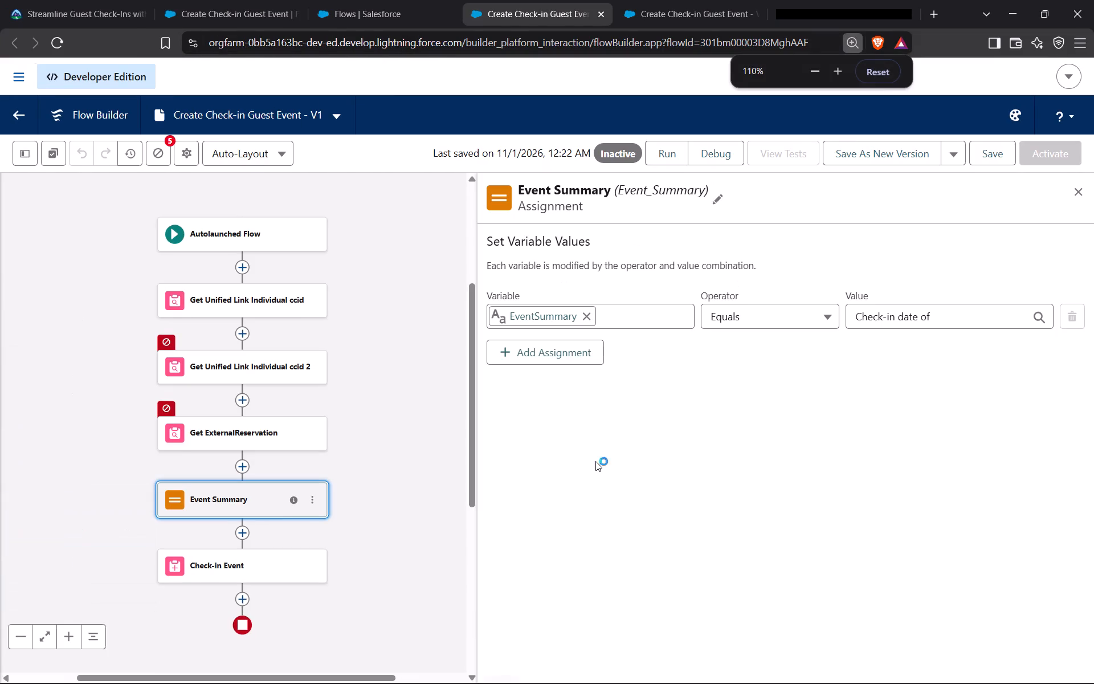
{"action": "scroll", "coordinate": [594, 464], "scroll_direction": "up", "scroll_amount": 4, "text": "ctrl"}
{"action": "scroll", "coordinate": [591, 467], "scroll_direction": "down", "scroll_amount": 3, "text": "ctrl"}
{"action": "scroll", "coordinate": [591, 467], "scroll_direction": "up", "scroll_amount": 2, "text": "ctrl"}
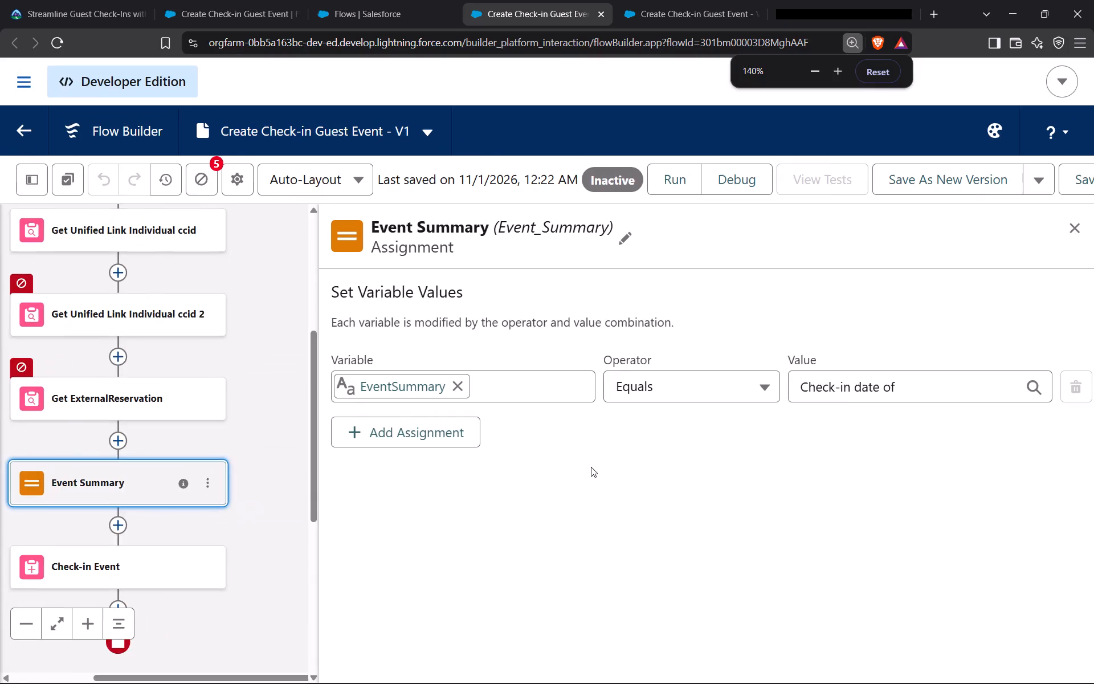
{"action": "scroll", "coordinate": [591, 467], "scroll_direction": "down", "scroll_amount": 5, "text": "ctrl"}
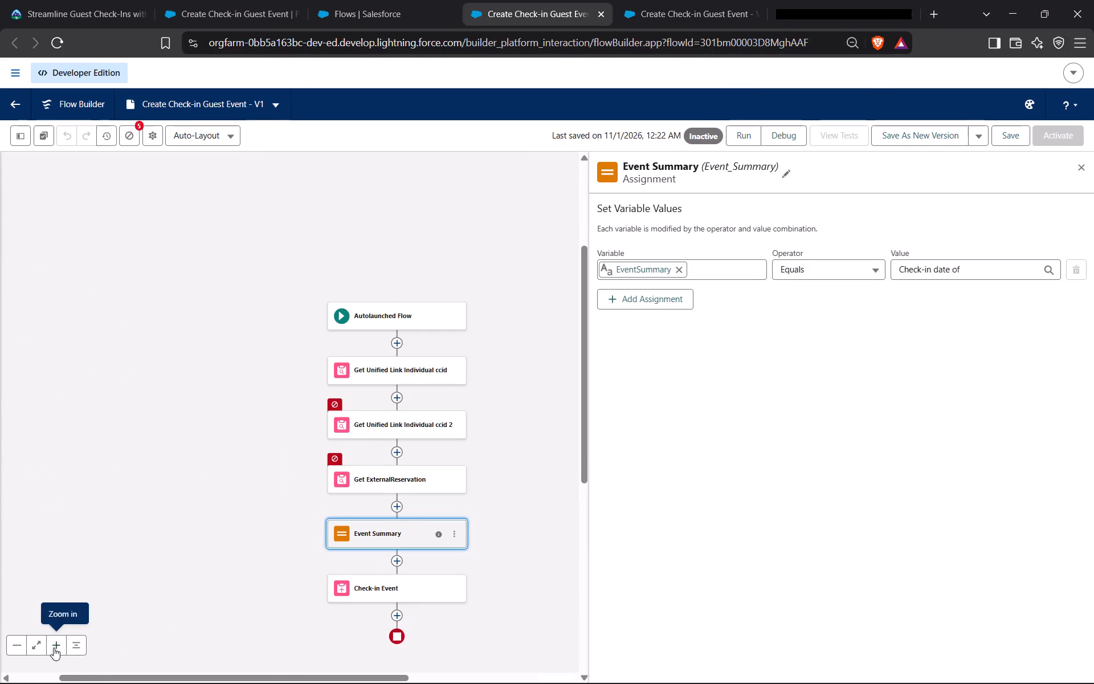
{"action": "left_click", "coordinate": [31, 645]}
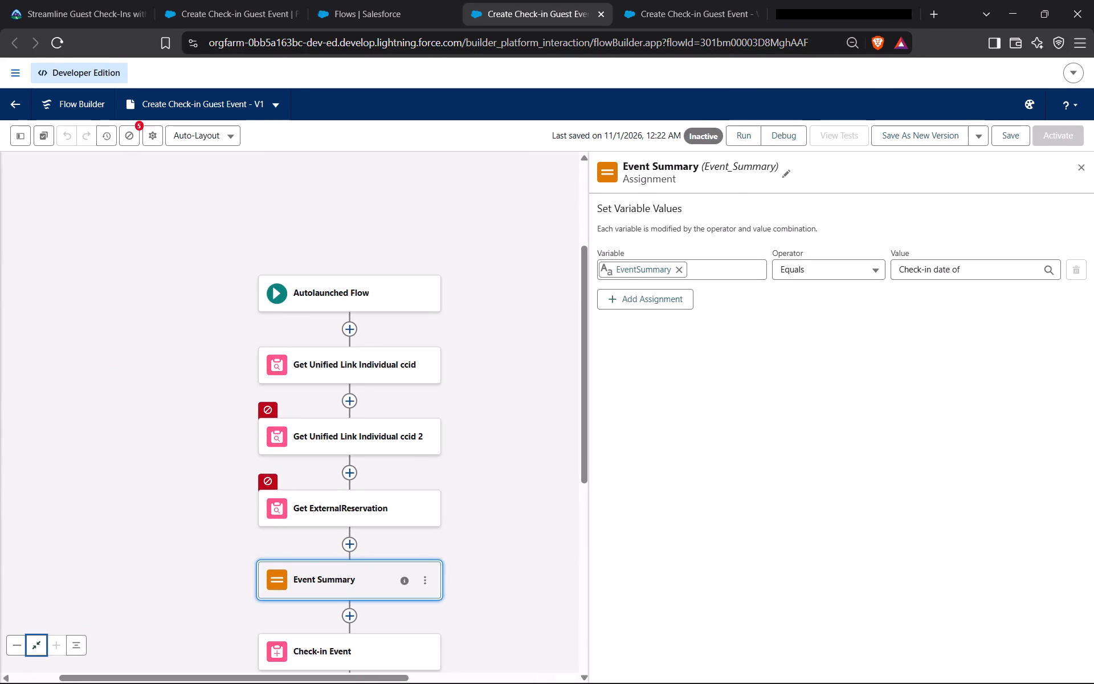
{"action": "left_click", "coordinate": [129, 137]}
{"action": "scroll", "coordinate": [113, 355], "scroll_direction": "up", "scroll_amount": 2}
{"action": "scroll", "coordinate": [112, 356], "scroll_direction": "down", "scroll_amount": 3}
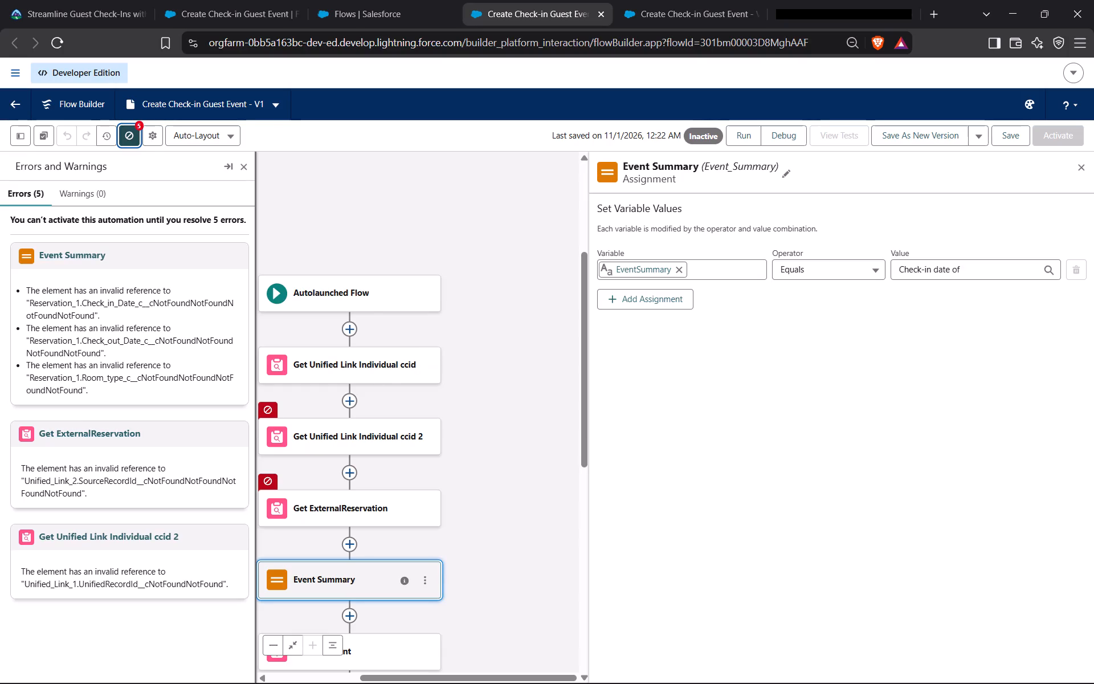
{"action": "left_click_drag", "start_coordinate": [395, 677], "coordinate": [372, 683]}
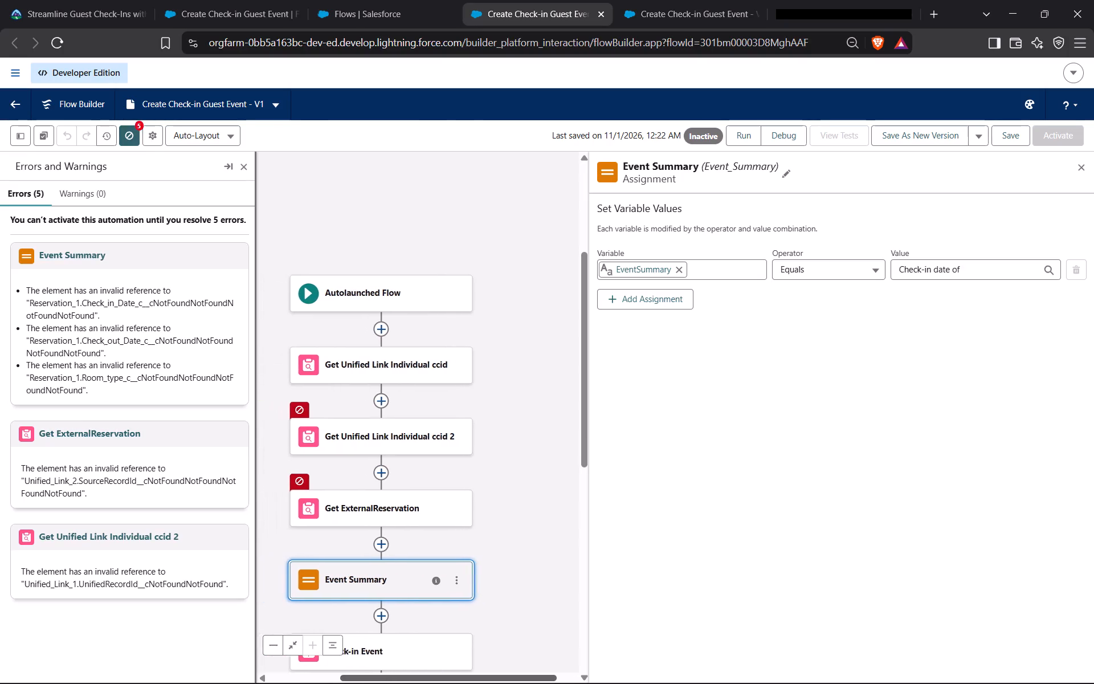
{"action": "left_click_drag", "start_coordinate": [372, 683], "coordinate": [366, 683]}
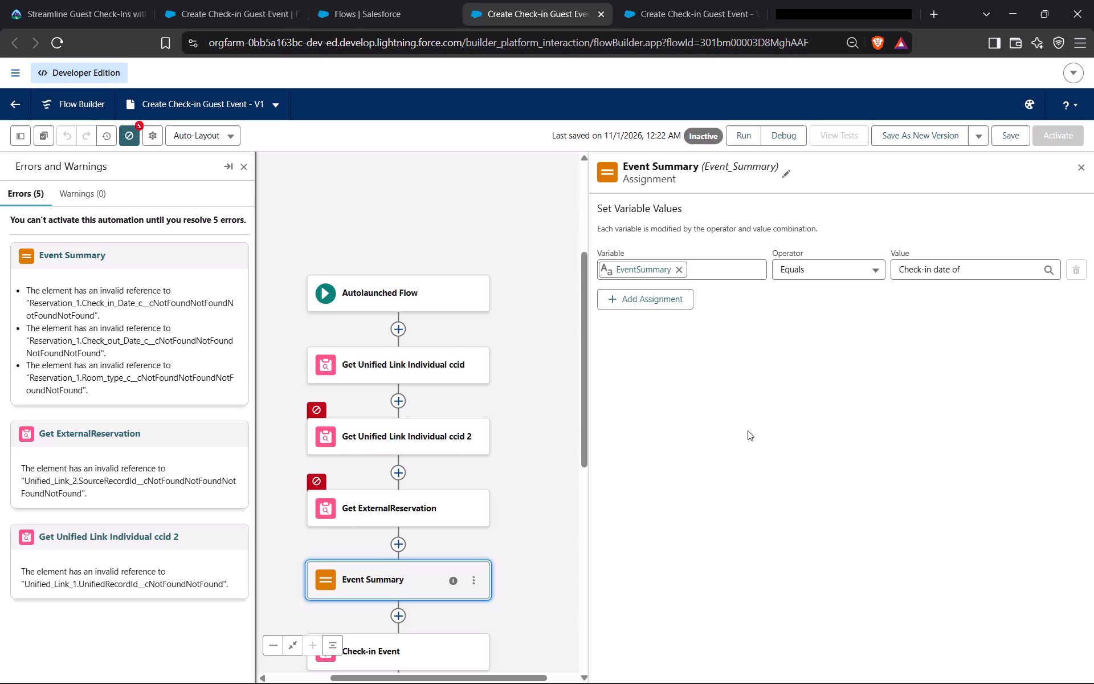
{"action": "key", "text": "Print"}
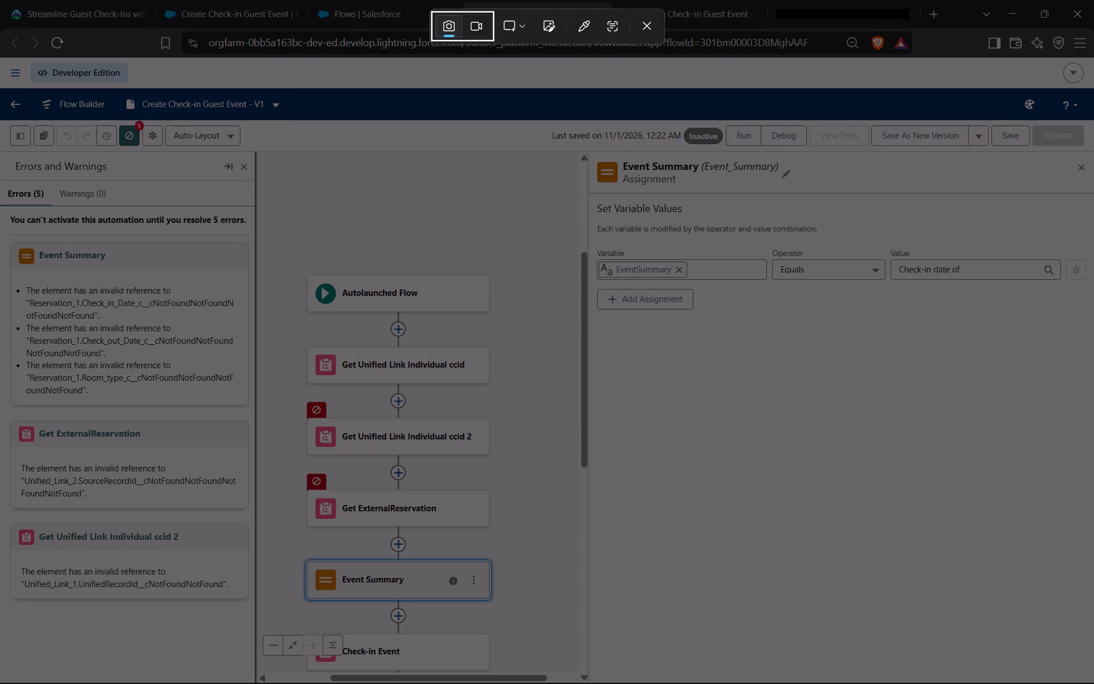
{"action": "left_click_drag", "start_coordinate": [2, 90], "coordinate": [1093, 654]}
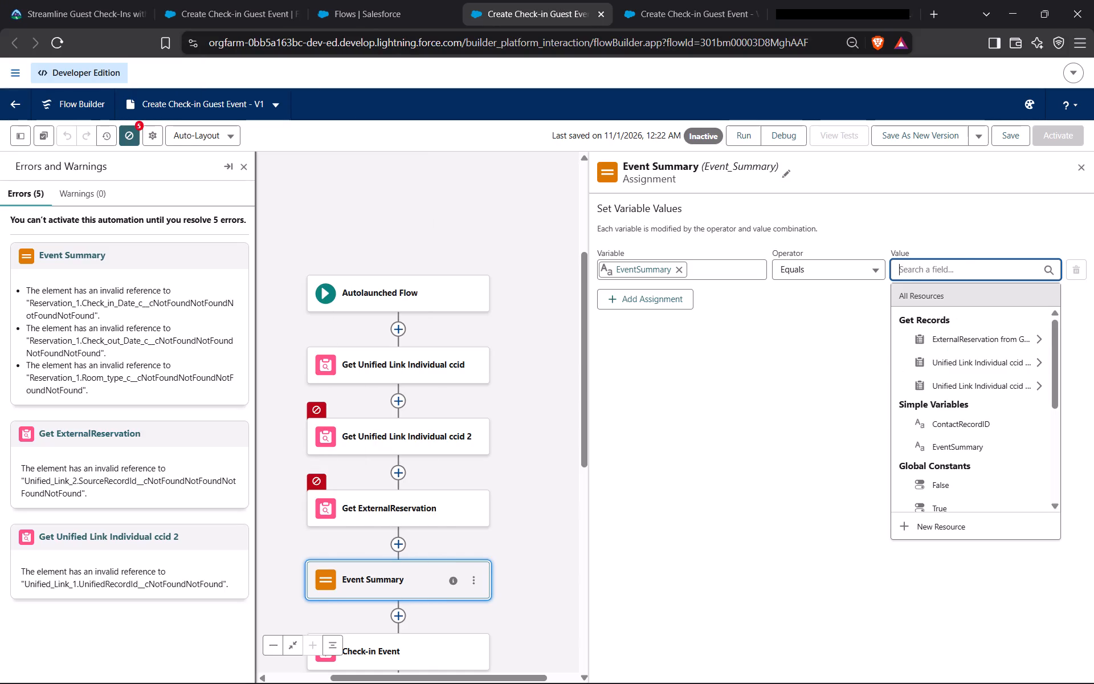
Place Flow Builder side by side with ChatGPT and read the instructions for finding the Reservation element.
{"action": "key", "text": "super+Right"}
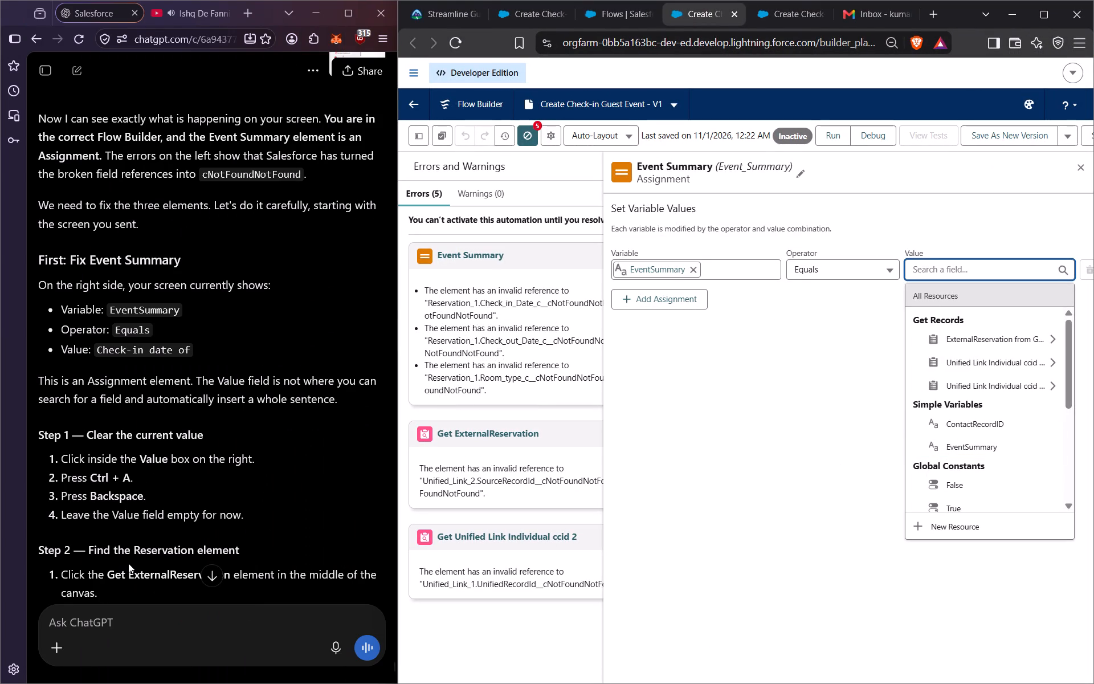
{"action": "scroll", "coordinate": [130, 567], "scroll_direction": "down", "scroll_amount": 3}
{"action": "scroll", "coordinate": [130, 567], "scroll_direction": "up", "scroll_amount": 3}
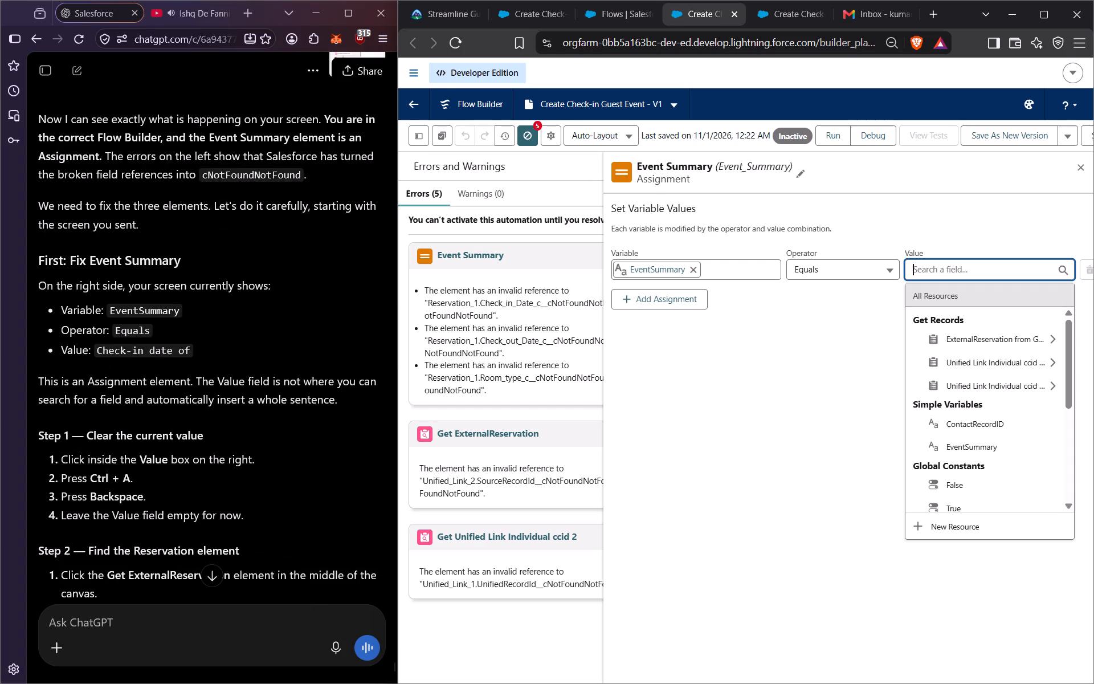
{"action": "scroll", "coordinate": [213, 544], "scroll_direction": "down", "scroll_amount": 1}
{"action": "scroll", "coordinate": [213, 544], "scroll_direction": "up", "scroll_amount": 1}
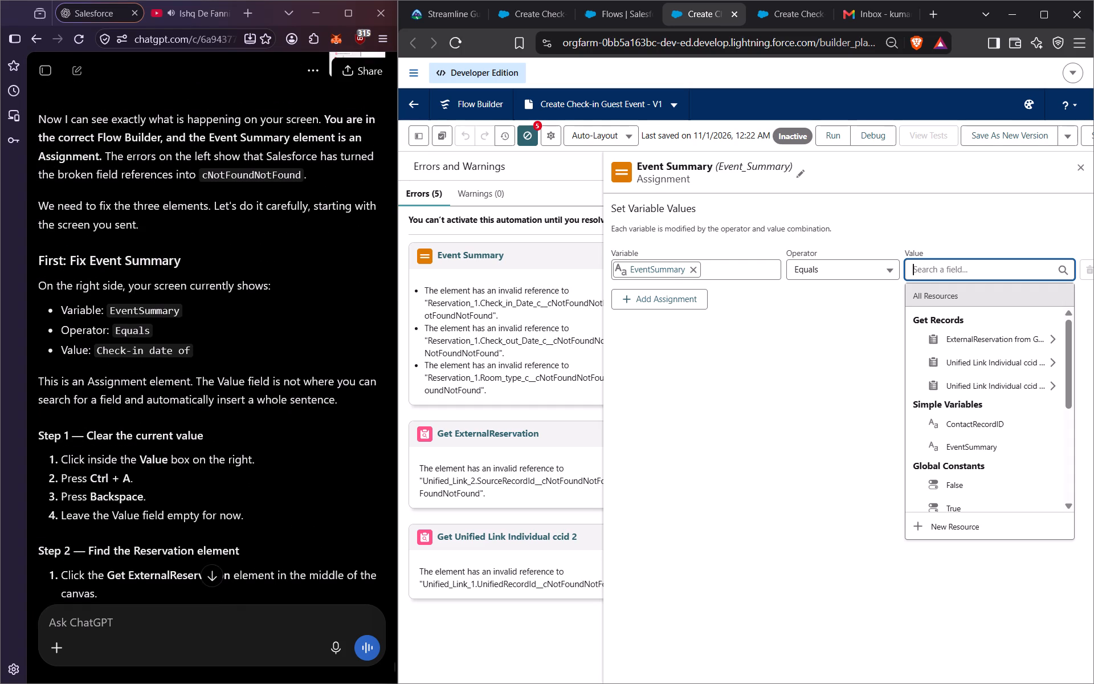
{"action": "scroll", "coordinate": [165, 509], "scroll_direction": "down", "scroll_amount": 1}
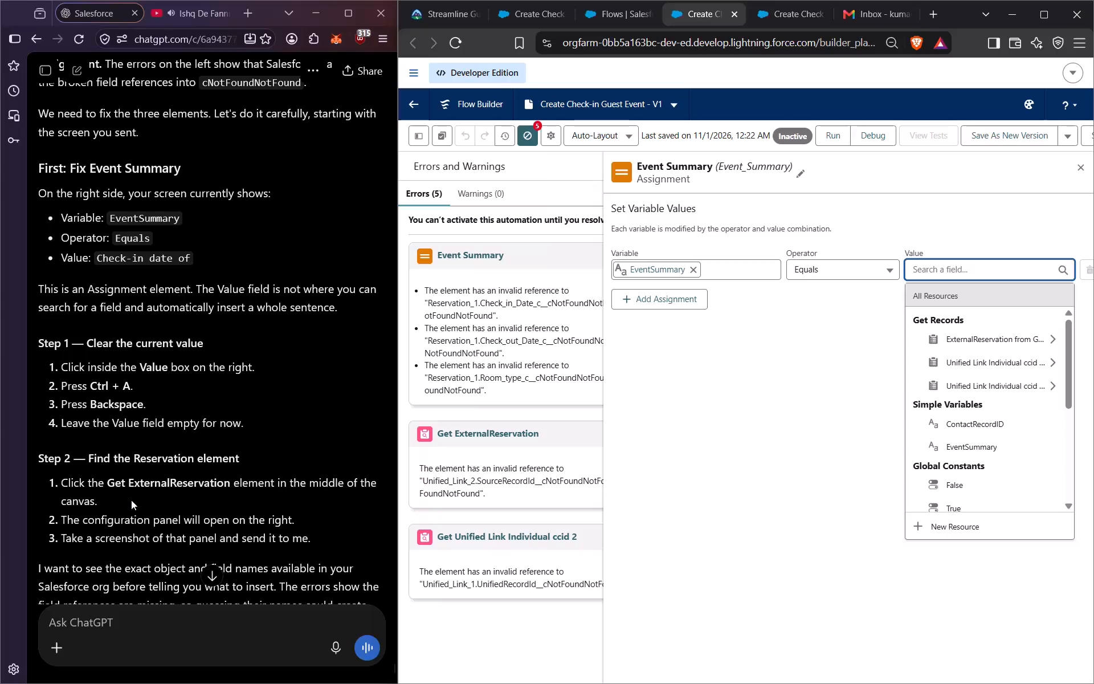
Hide the flow's error list and open the configuration of the Get ExternalReservation element.
{"action": "left_click", "coordinate": [672, 444]}
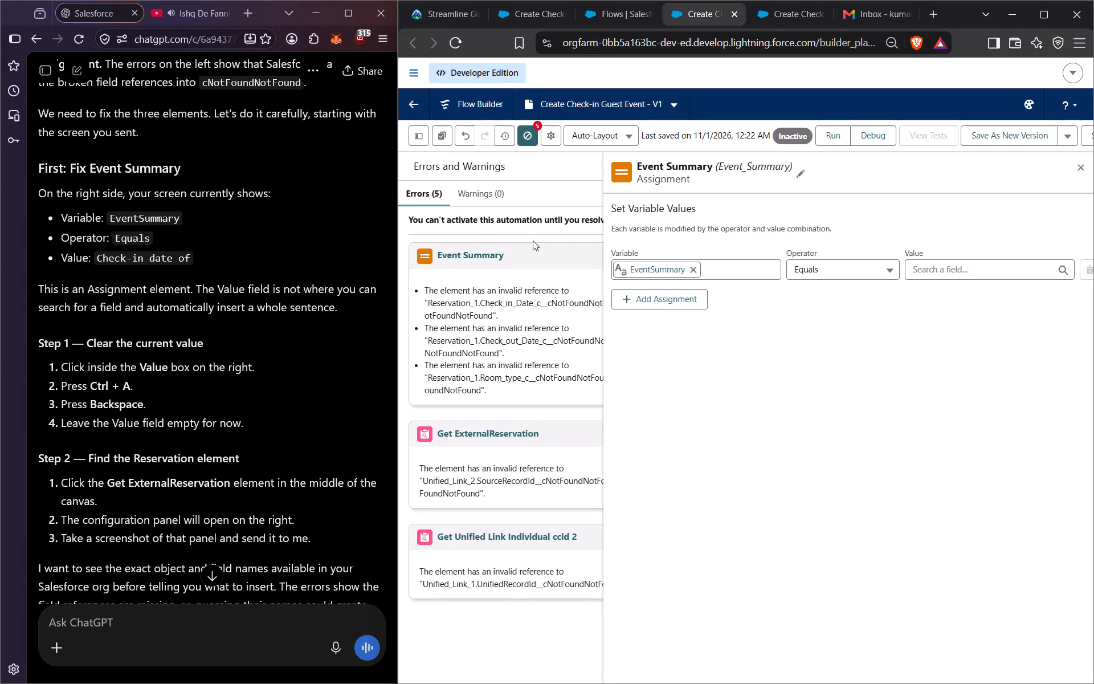
{"action": "left_click", "coordinate": [529, 133]}
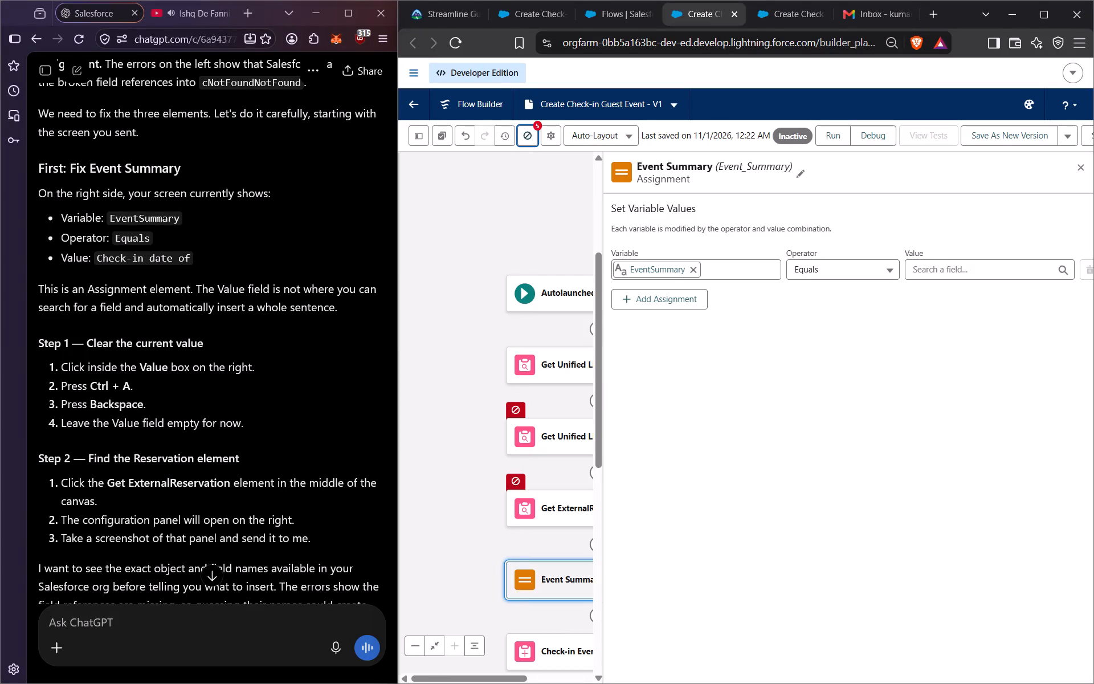
{"action": "left_click_drag", "start_coordinate": [476, 676], "coordinate": [519, 679]}
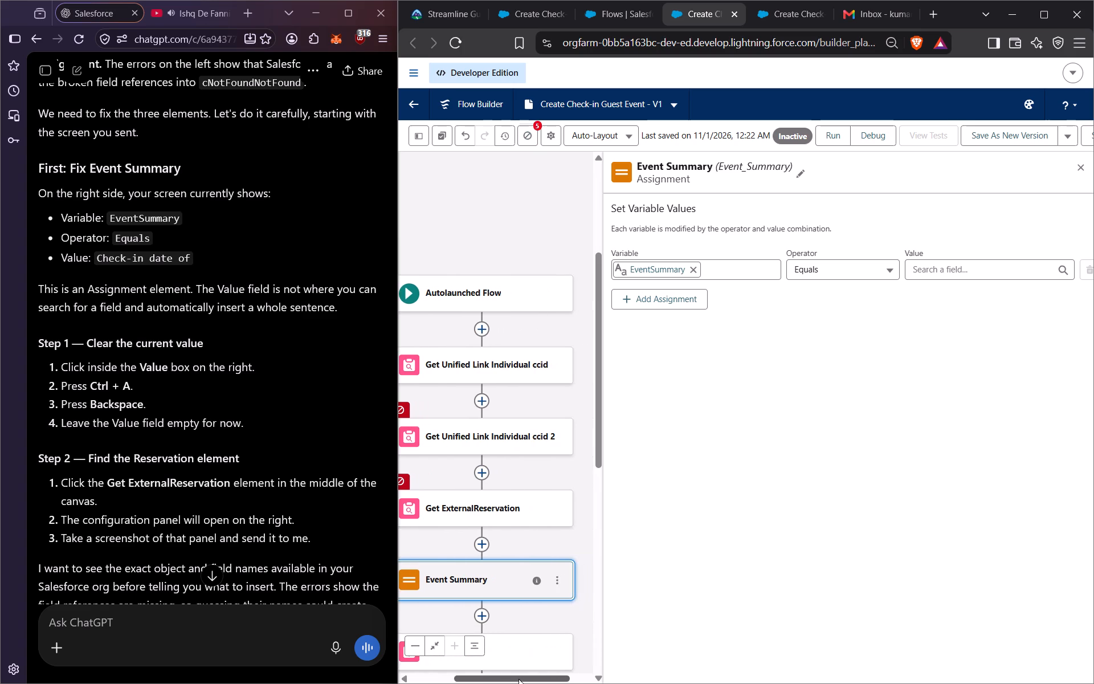
{"action": "left_click_drag", "start_coordinate": [519, 679], "coordinate": [501, 678]}
{"action": "left_click", "coordinate": [410, 644]}
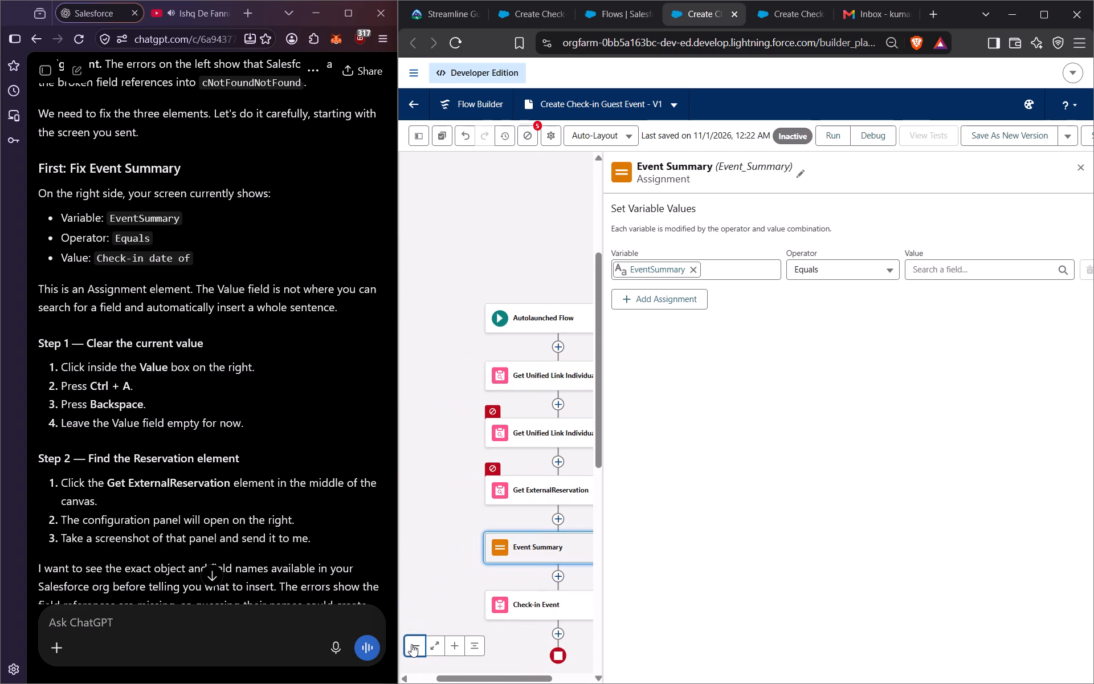
{"action": "left_click_drag", "start_coordinate": [480, 675], "coordinate": [500, 675]}
{"action": "left_click_drag", "start_coordinate": [500, 675], "coordinate": [499, 675]}
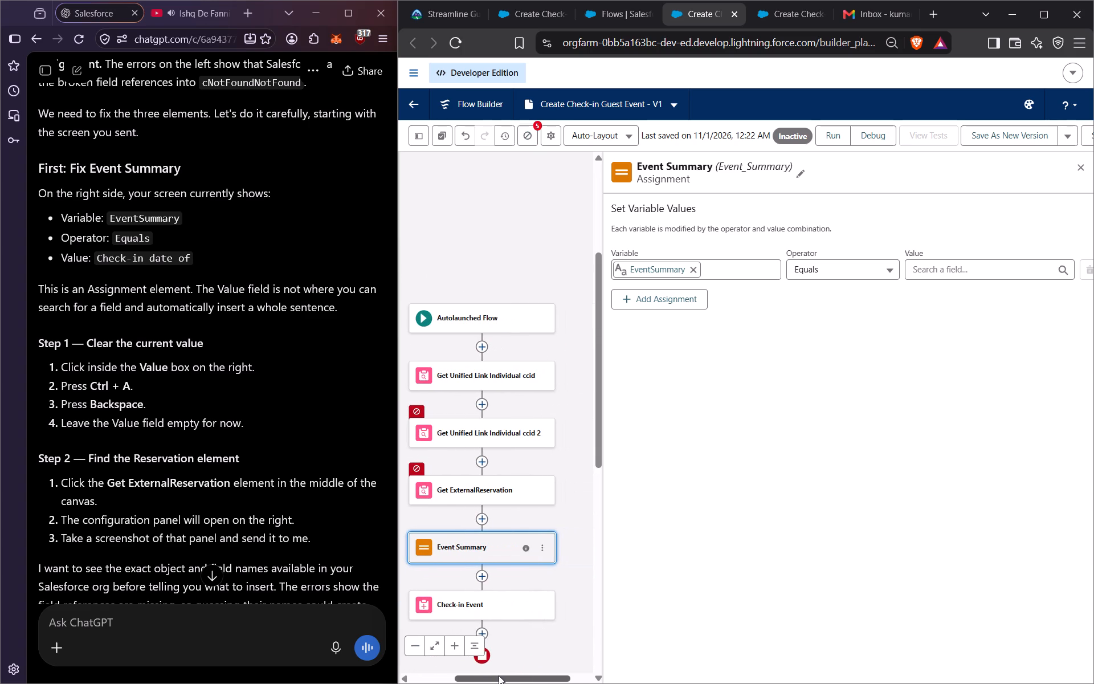
{"action": "left_click_drag", "start_coordinate": [499, 675], "coordinate": [485, 675]}
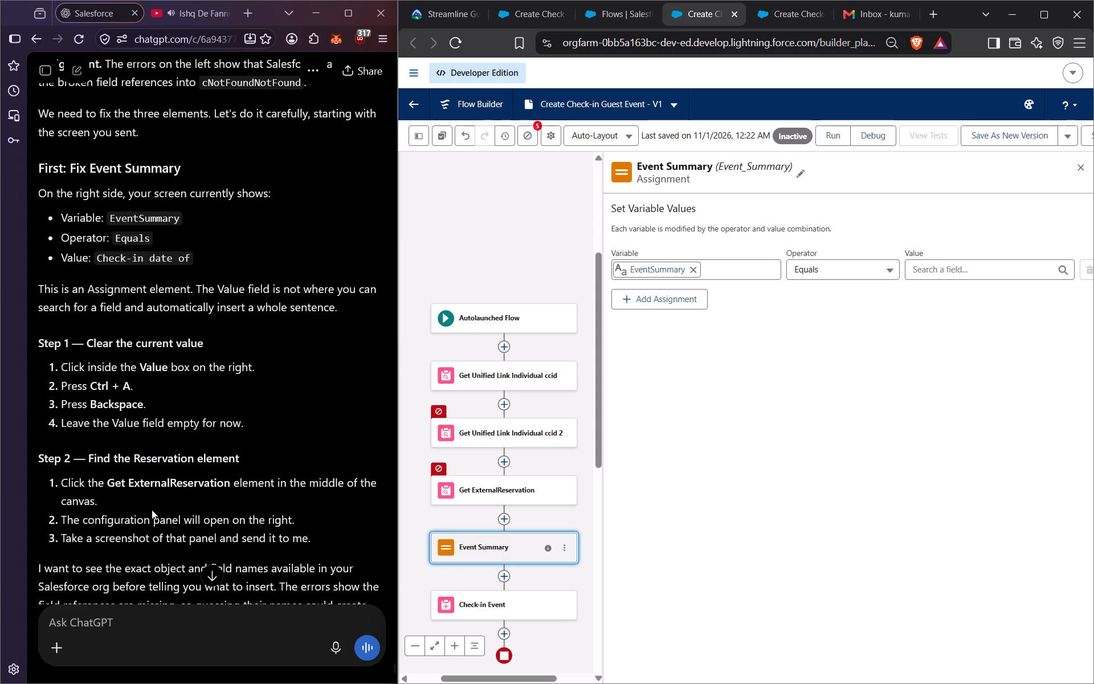
{"action": "left_click", "coordinate": [511, 494]}
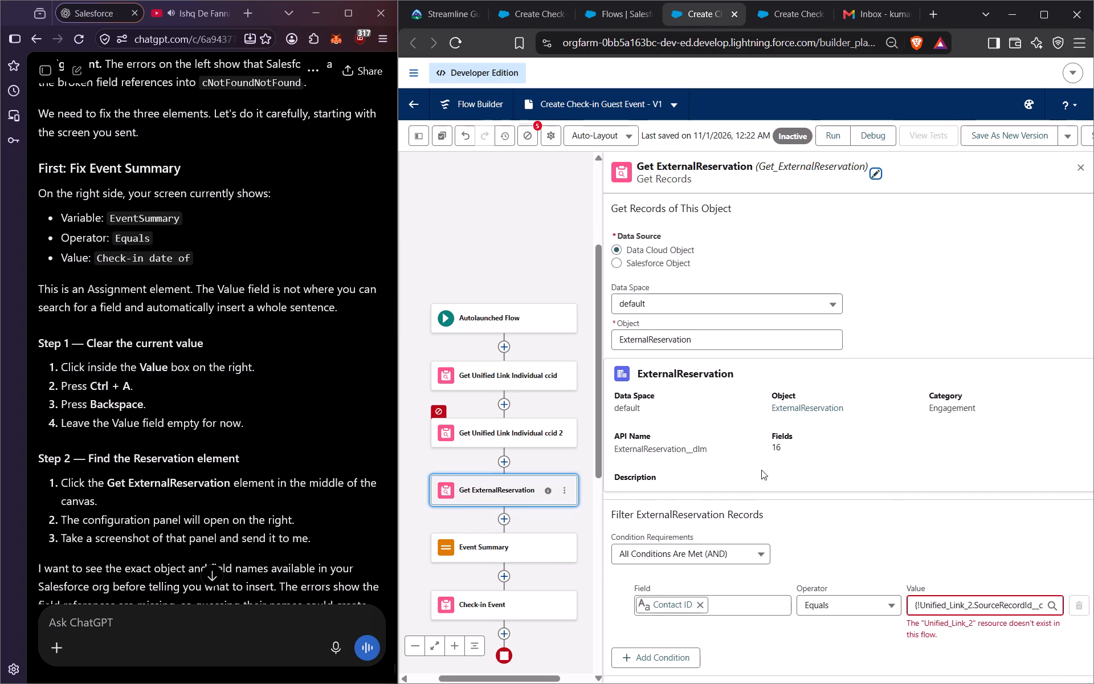
Enlarge Flow Builder to the full screen and examine the Get ExternalReservation configuration with the whole flow in view.
{"action": "scroll", "coordinate": [773, 467], "scroll_direction": "down", "scroll_amount": 1}
{"action": "scroll", "coordinate": [773, 467], "scroll_direction": "up", "scroll_amount": 1}
{"action": "scroll", "coordinate": [773, 467], "scroll_direction": "down", "scroll_amount": 1}
{"action": "scroll", "coordinate": [774, 467], "scroll_direction": "up", "scroll_amount": 1}
{"action": "scroll", "coordinate": [775, 467], "scroll_direction": "down", "scroll_amount": 1}
{"action": "scroll", "coordinate": [775, 467], "scroll_direction": "up", "scroll_amount": 1}
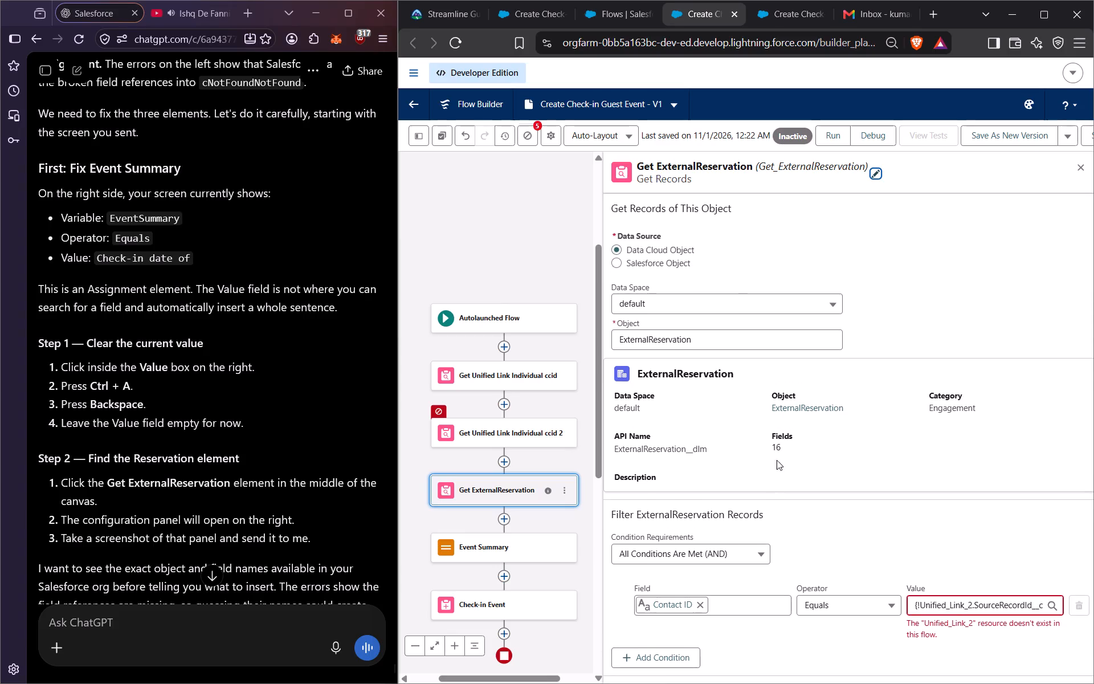
{"action": "left_click", "coordinate": [1035, 19]}
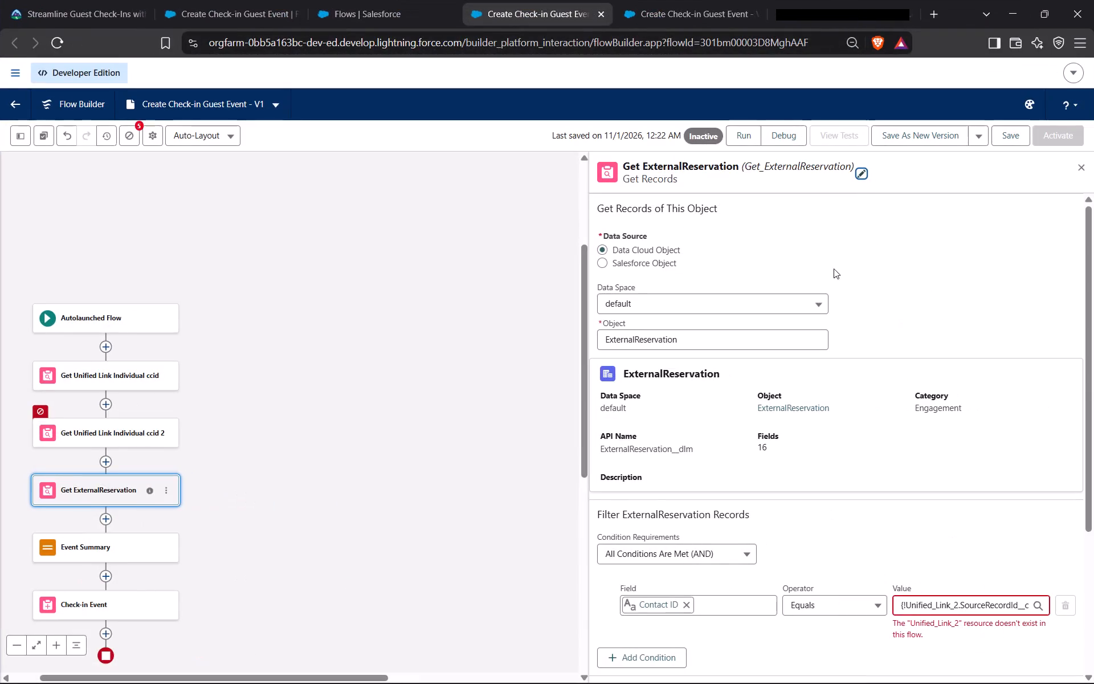
{"action": "scroll", "coordinate": [487, 354], "scroll_direction": "down", "scroll_amount": 4}
{"action": "scroll", "coordinate": [486, 355], "scroll_direction": "up", "scroll_amount": 1}
{"action": "scroll", "coordinate": [486, 355], "scroll_direction": "down", "scroll_amount": 1}
{"action": "scroll", "coordinate": [486, 355], "scroll_direction": "up", "scroll_amount": 1}
{"action": "scroll", "coordinate": [486, 355], "scroll_direction": "down", "scroll_amount": 1}
{"action": "scroll", "coordinate": [486, 355], "scroll_direction": "up", "scroll_amount": 1}
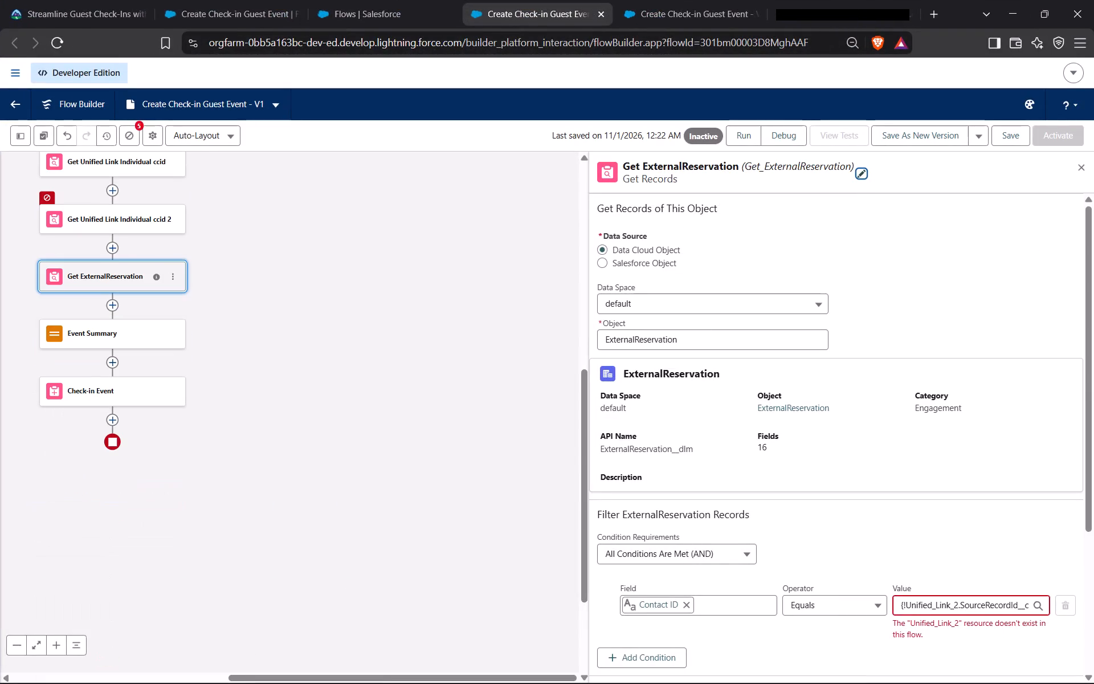
{"action": "left_click_drag", "start_coordinate": [585, 401], "coordinate": [578, 357]}
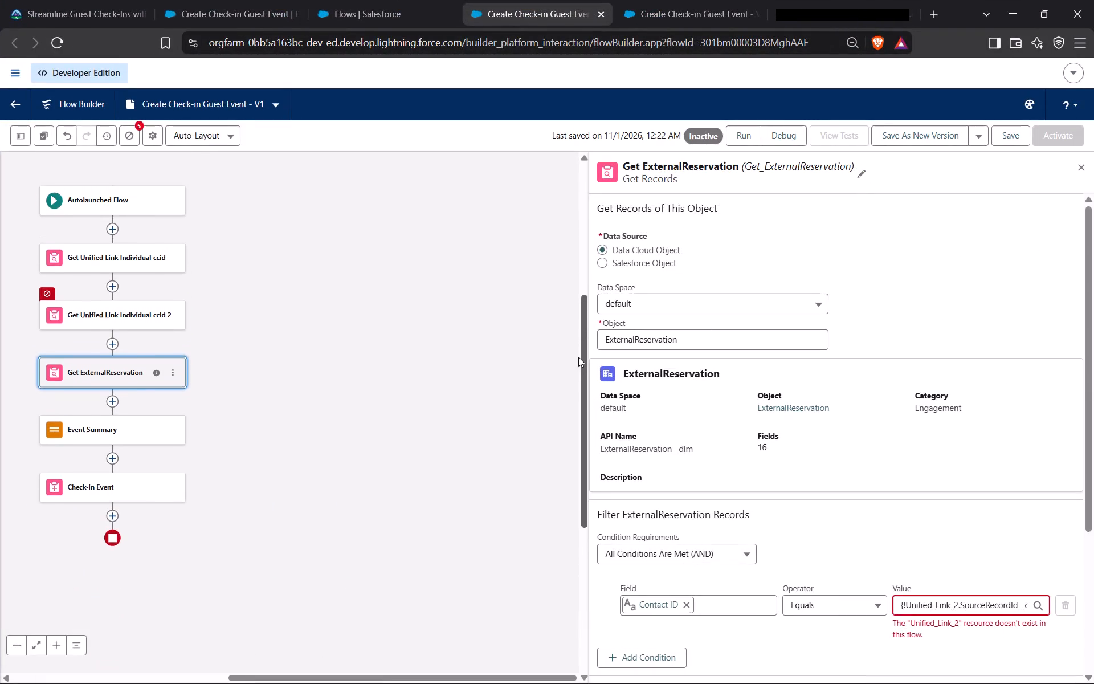
{"action": "left_click_drag", "start_coordinate": [578, 357], "coordinate": [580, 351]}
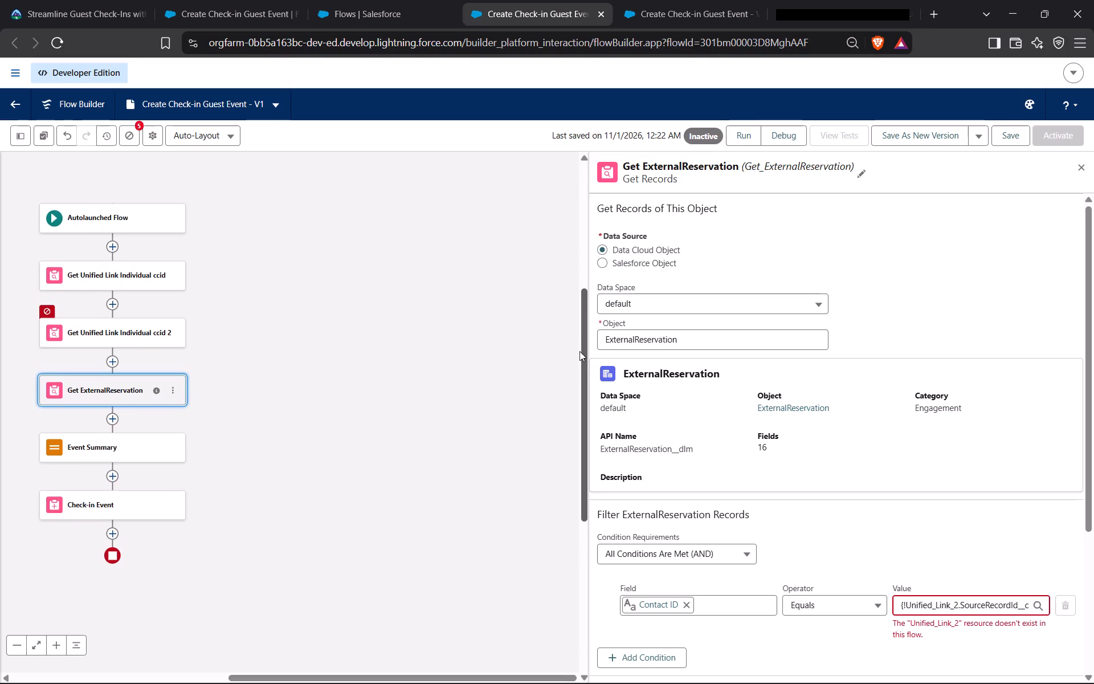
Capture Flow Builder with the canvas and the Get ExternalReservation configuration, and return to ChatGPT's message box to share the screenshot.
{"action": "key", "text": "Print"}
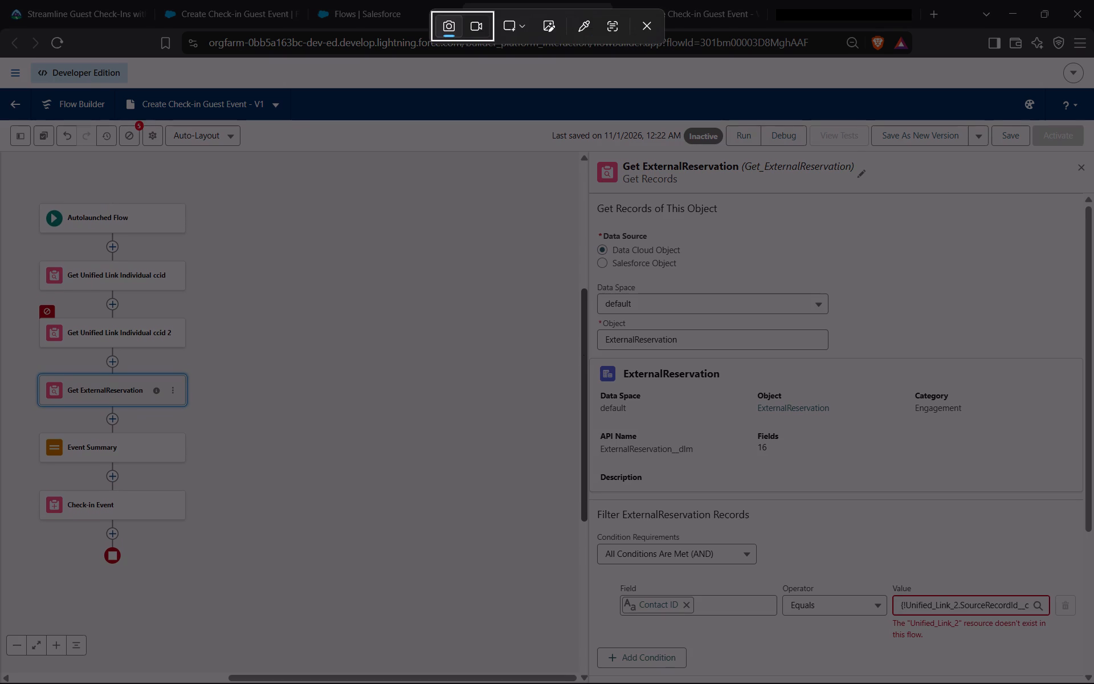
{"action": "left_click_drag", "start_coordinate": [0, 88], "coordinate": [1092, 683]}
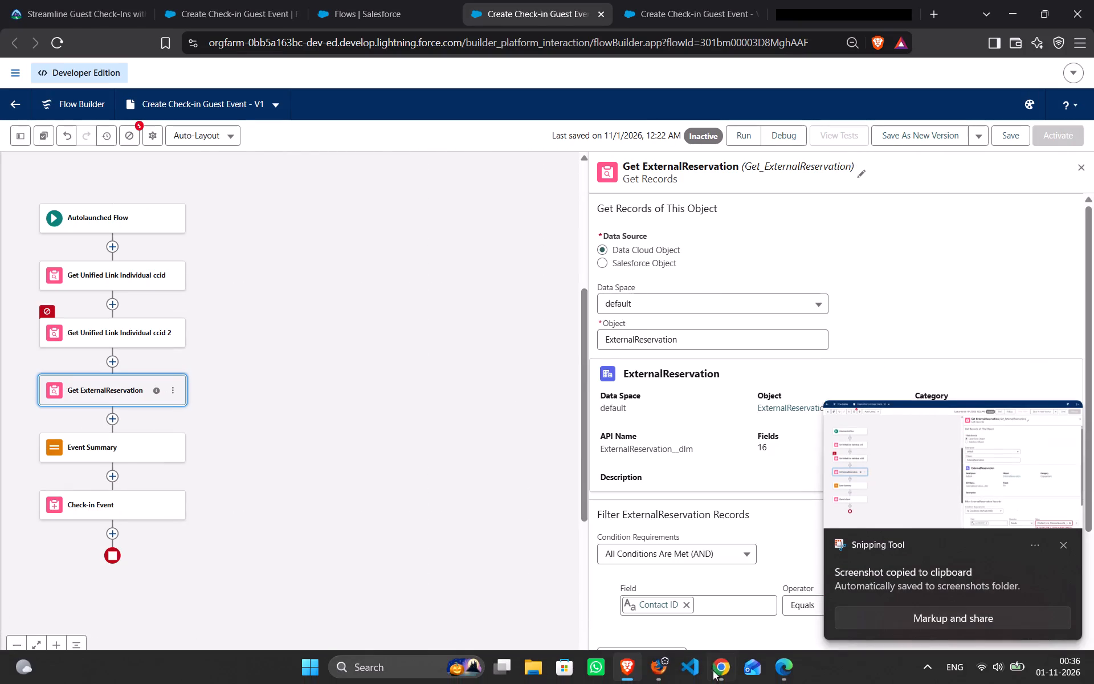
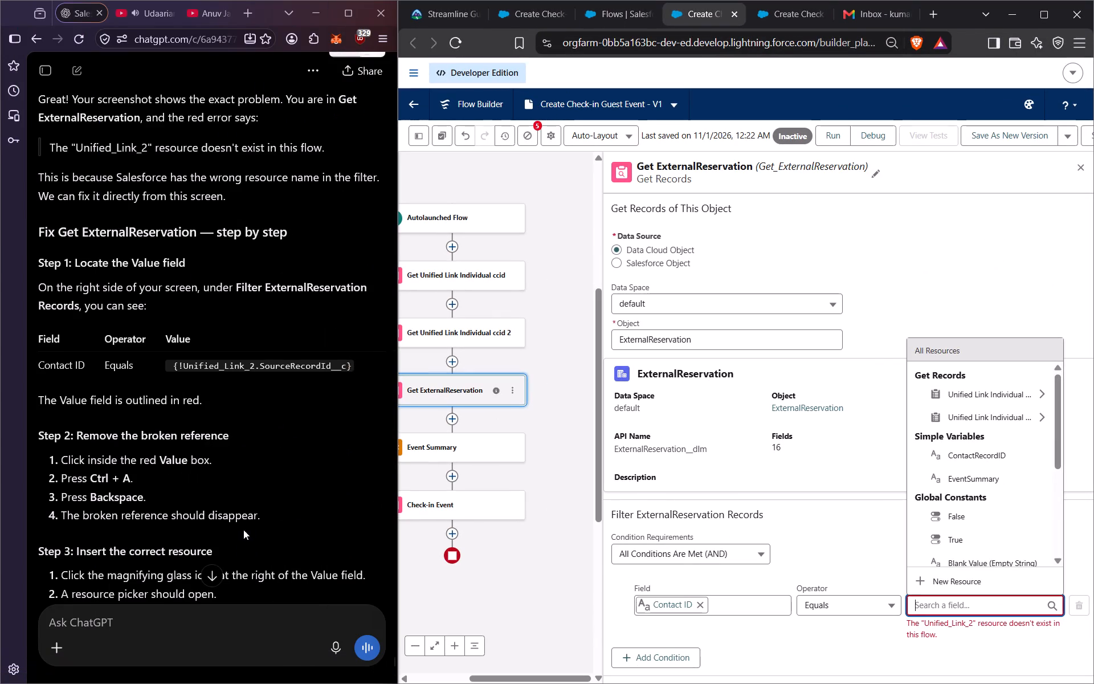
Read the resource instructions, and look through the Contact ID condition's available value resources for Get Unified Link Individual ccid 2.
{"action": "scroll", "coordinate": [246, 527], "scroll_direction": "down", "scroll_amount": 1}
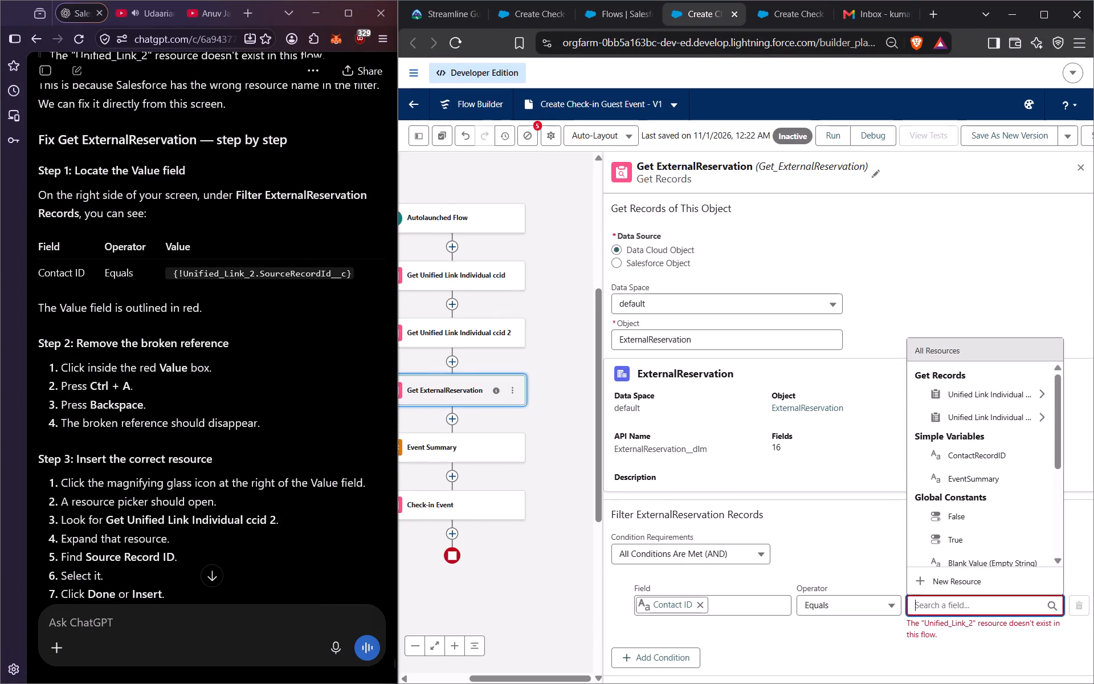
{"action": "left_click", "coordinate": [1050, 608]}
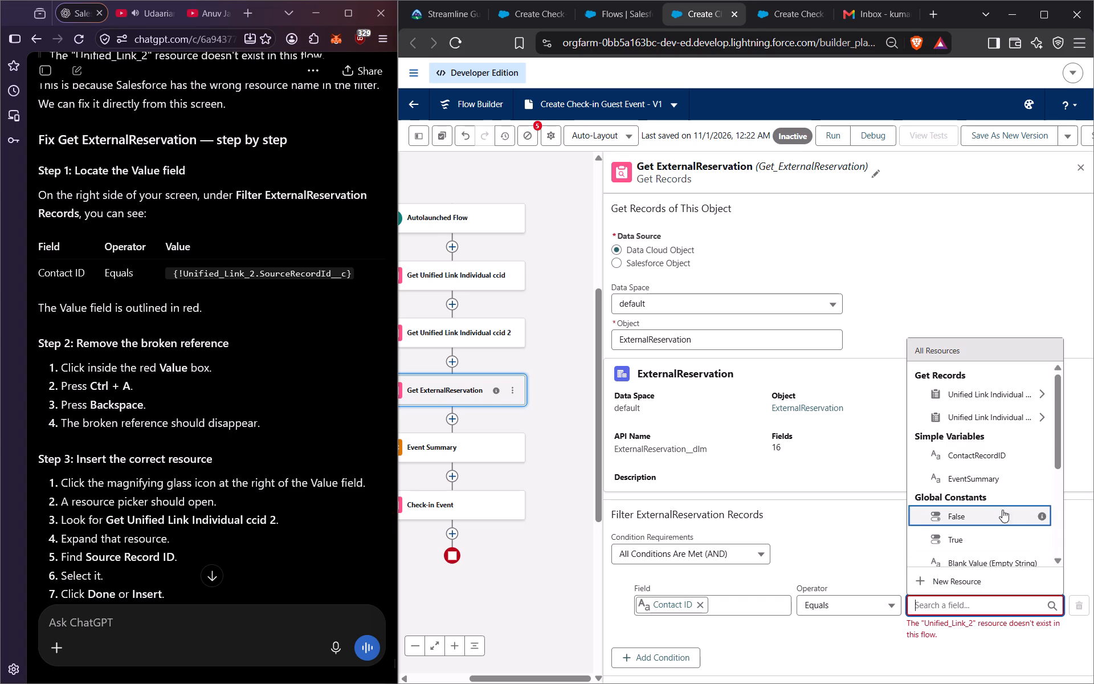
{"action": "scroll", "coordinate": [985, 439], "scroll_direction": "down", "scroll_amount": 1}
{"action": "scroll", "coordinate": [985, 439], "scroll_direction": "up", "scroll_amount": 1}
{"action": "scroll", "coordinate": [986, 443], "scroll_direction": "down", "scroll_amount": 2}
{"action": "scroll", "coordinate": [985, 447], "scroll_direction": "up", "scroll_amount": 1}
{"action": "scroll", "coordinate": [985, 448], "scroll_direction": "down", "scroll_amount": 2}
{"action": "scroll", "coordinate": [985, 448], "scroll_direction": "up", "scroll_amount": 1}
{"action": "scroll", "coordinate": [985, 448], "scroll_direction": "down", "scroll_amount": 1}
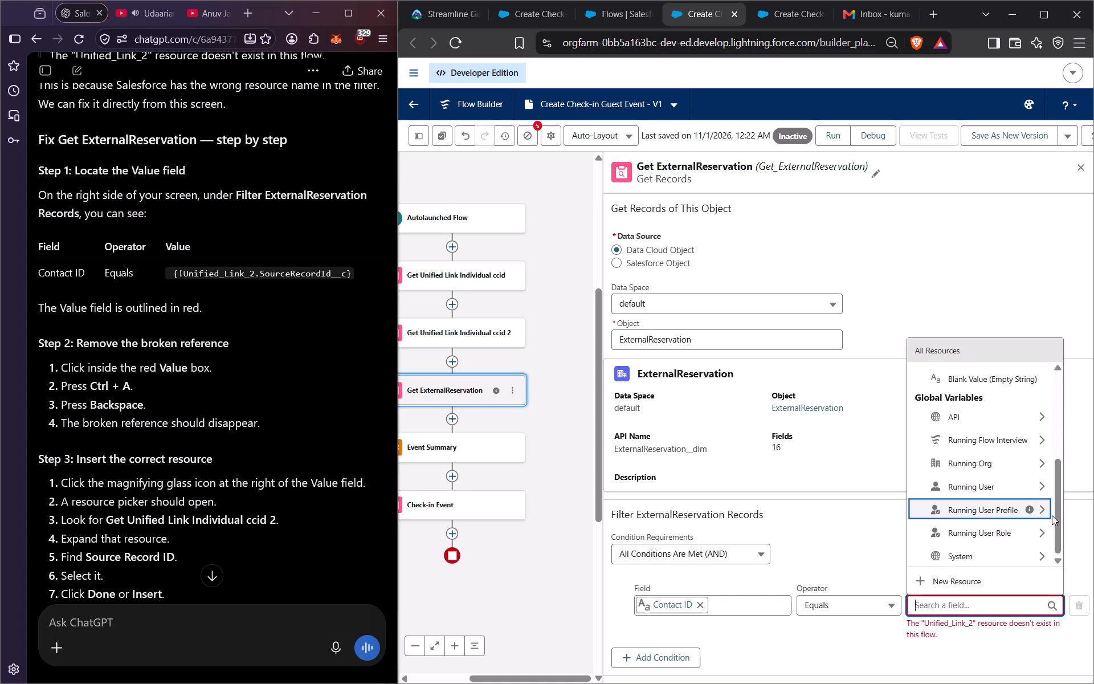
{"action": "scroll", "coordinate": [1015, 515], "scroll_direction": "down", "scroll_amount": 2}
{"action": "scroll", "coordinate": [1011, 522], "scroll_direction": "up", "scroll_amount": 2}
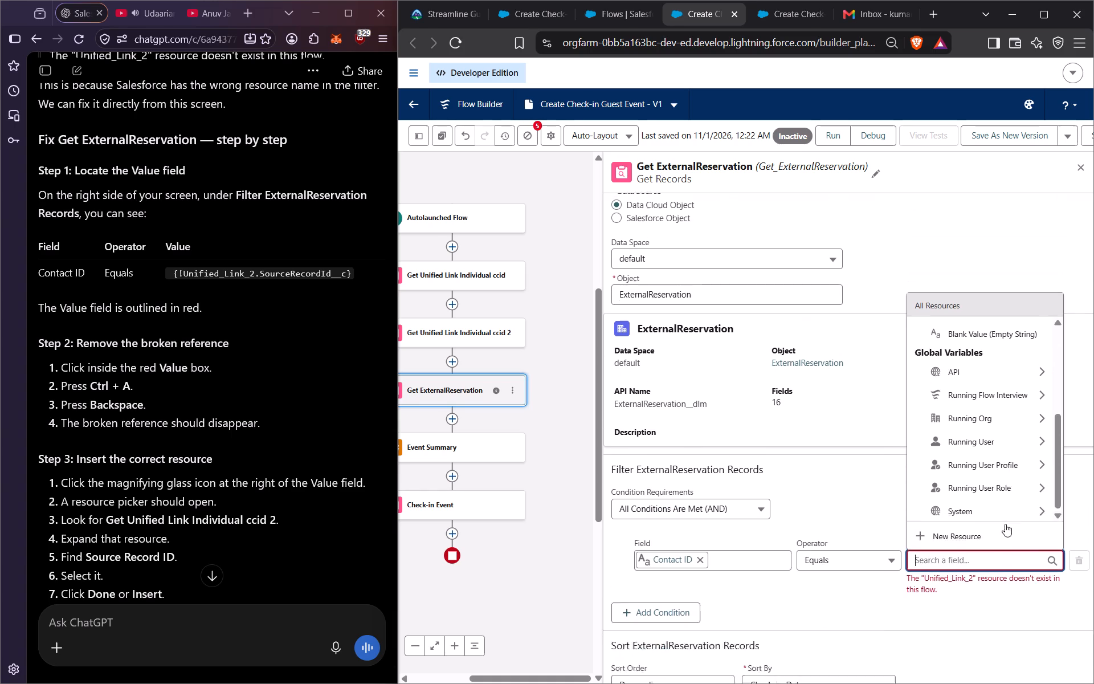
{"action": "scroll", "coordinate": [1005, 524], "scroll_direction": "up", "scroll_amount": 1}
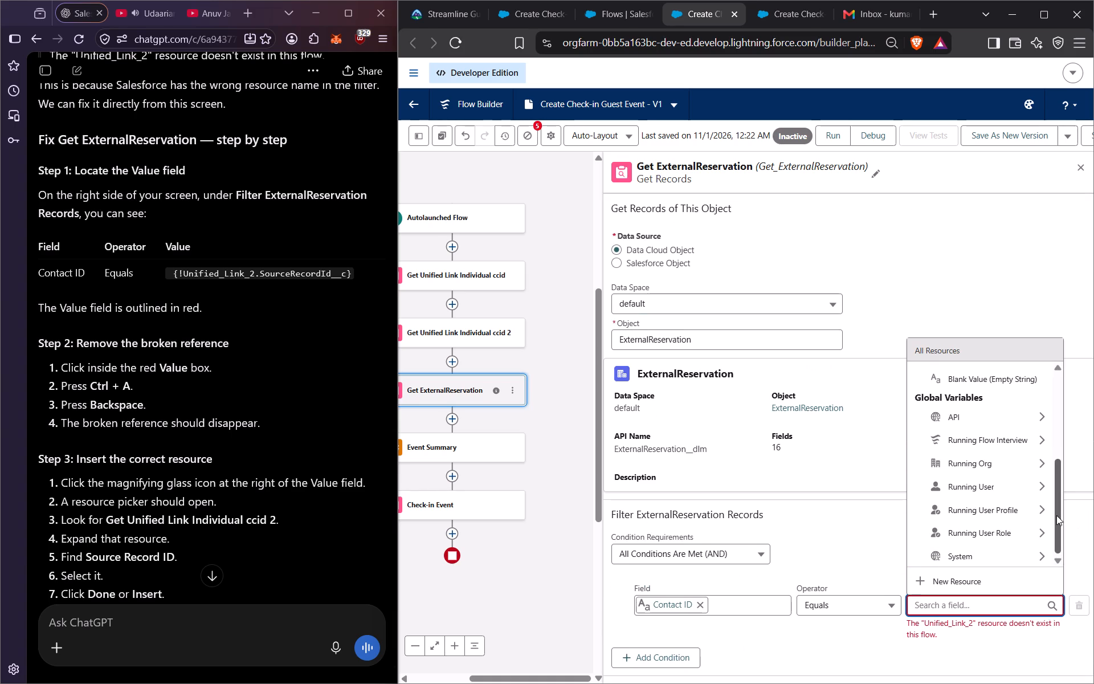
{"action": "left_click_drag", "start_coordinate": [1056, 515], "coordinate": [1054, 470]}
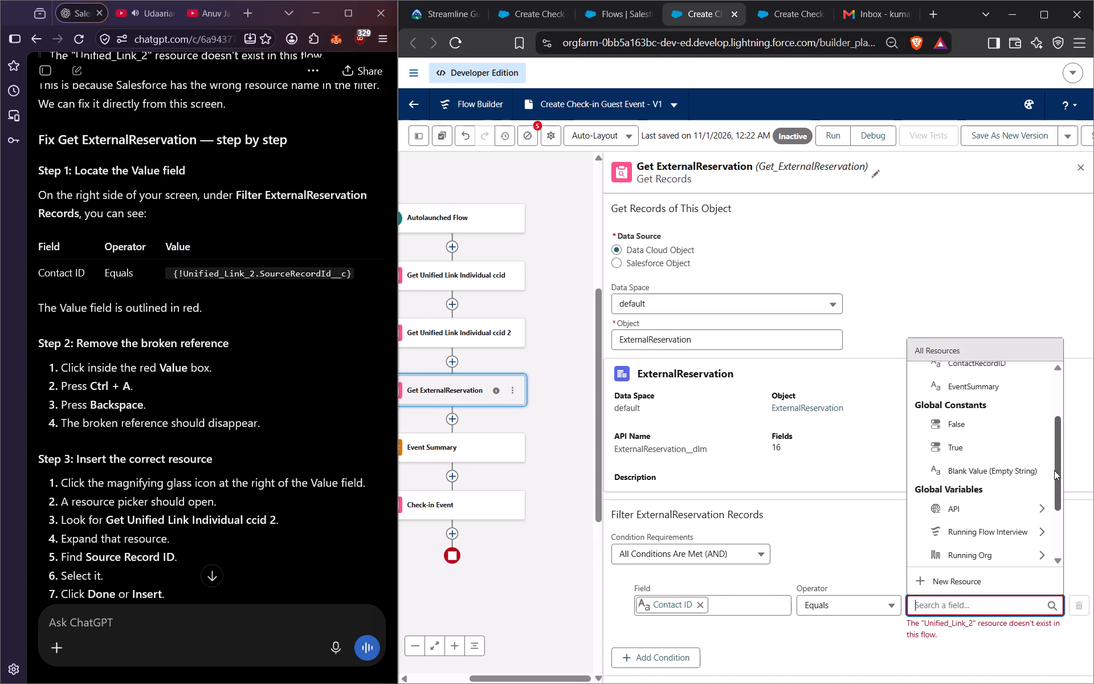
{"action": "left_click_drag", "start_coordinate": [1054, 470], "coordinate": [1054, 420]}
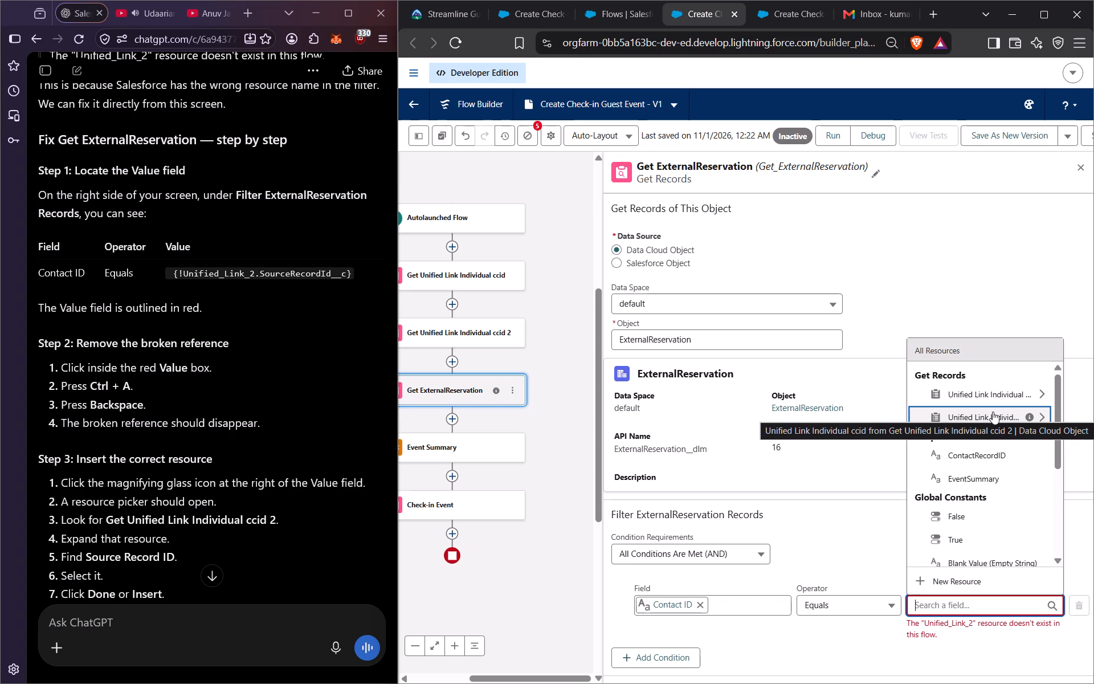
Expand the record from Get Unified Link Individual ccid 2 and look through its fields for Source Record ID.
{"action": "left_click", "coordinate": [993, 412]}
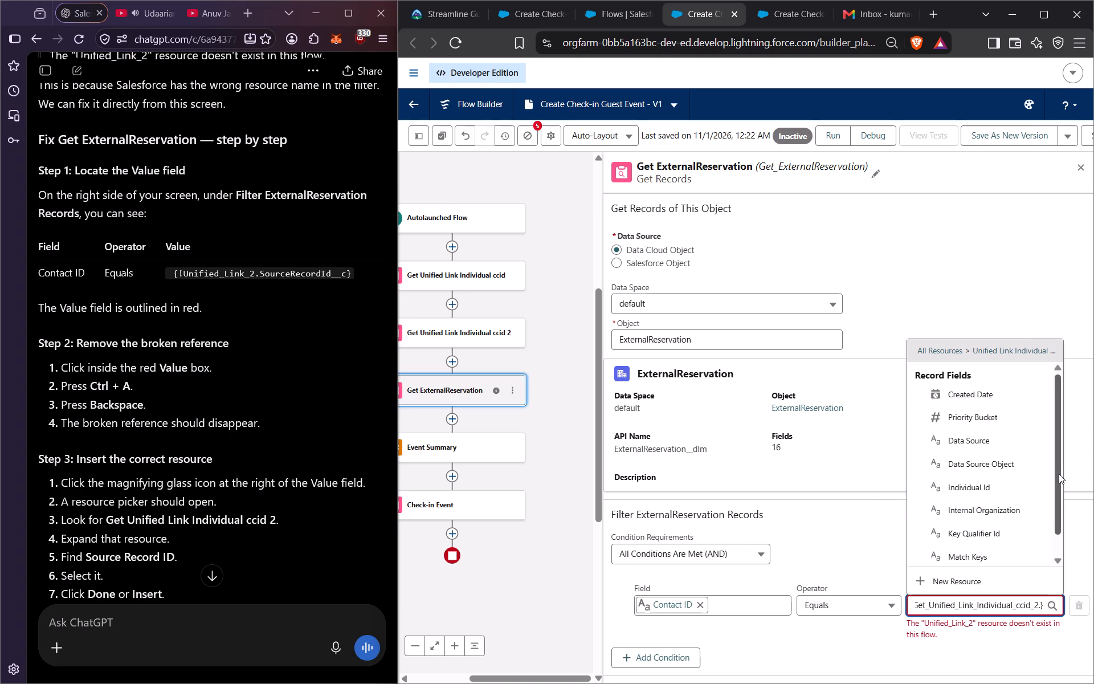
{"action": "left_click_drag", "start_coordinate": [1059, 473], "coordinate": [1050, 475]}
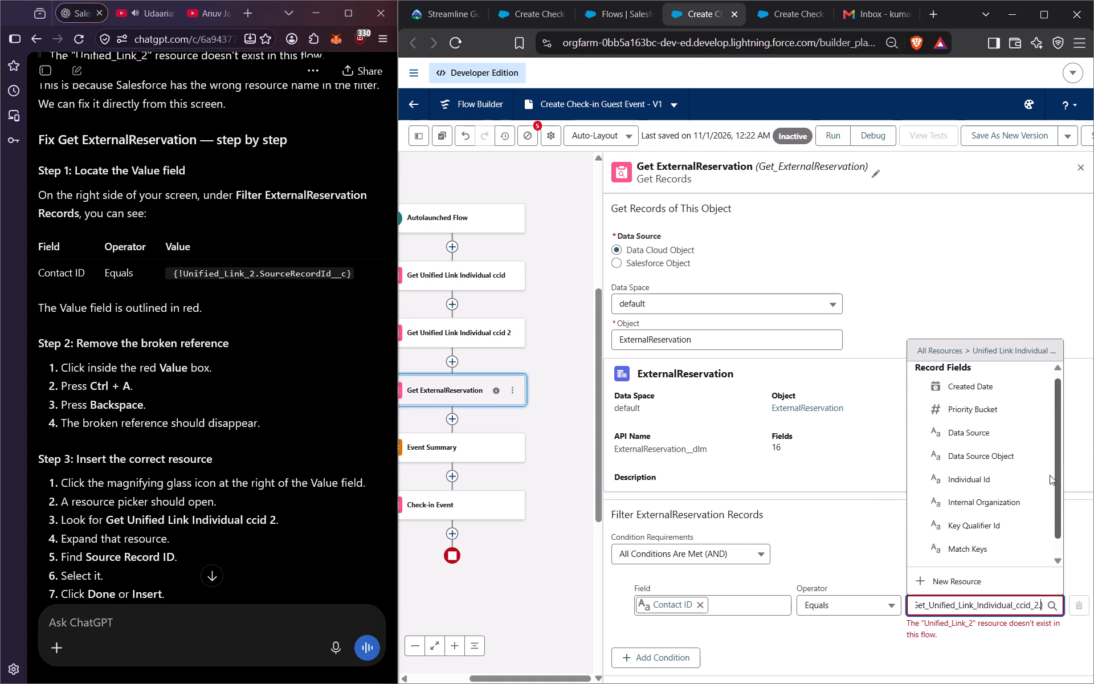
{"action": "left_click_drag", "start_coordinate": [1050, 475], "coordinate": [1051, 451]}
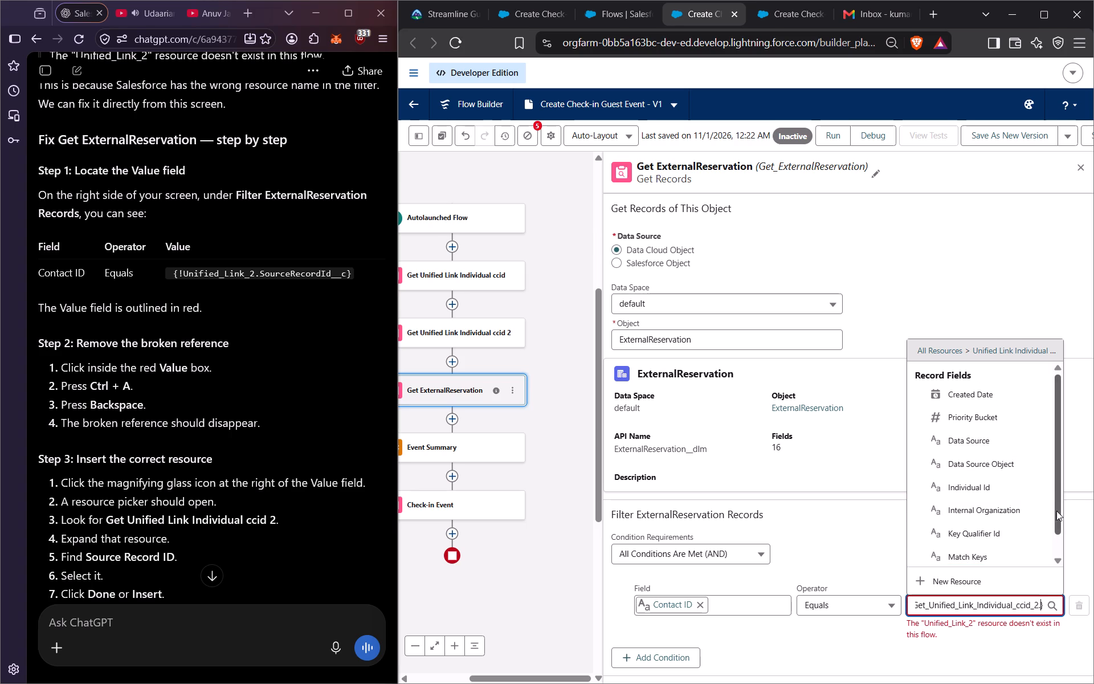
{"action": "left_click_drag", "start_coordinate": [1058, 508], "coordinate": [1051, 535]}
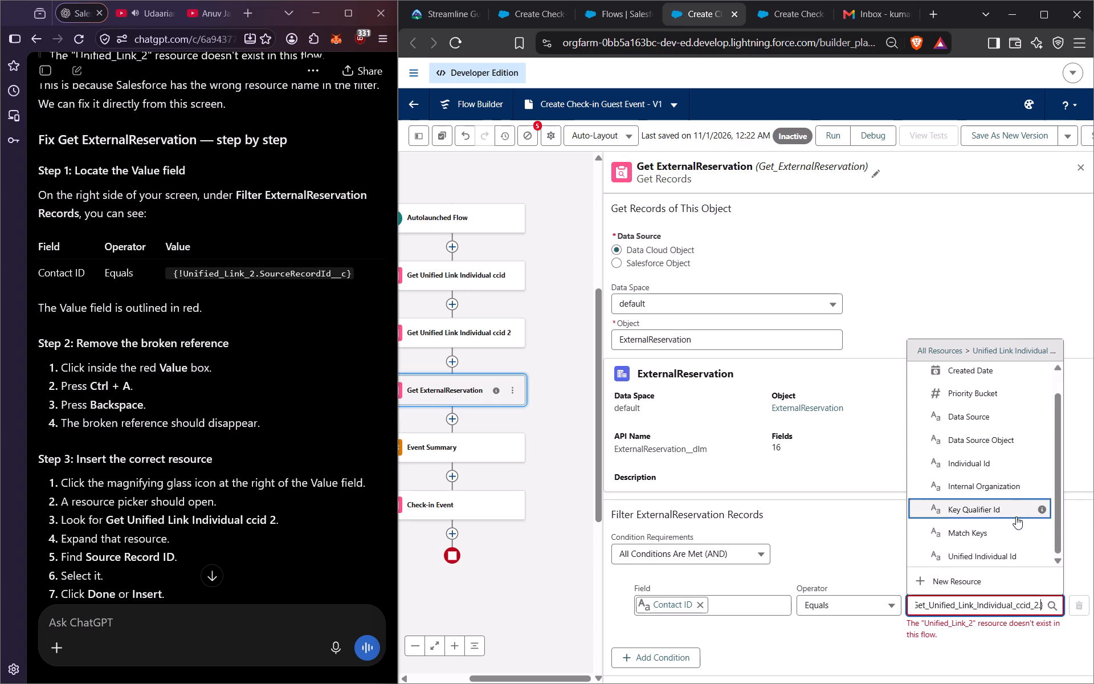
{"action": "left_click_drag", "start_coordinate": [1057, 488], "coordinate": [1055, 474]}
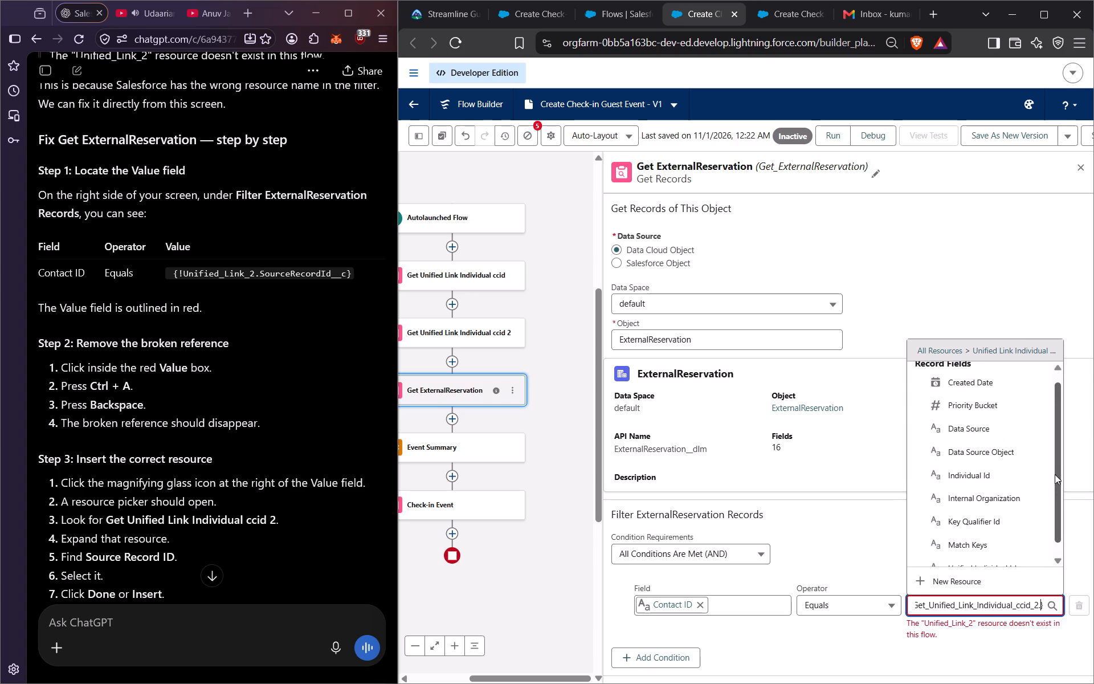
{"action": "left_click_drag", "start_coordinate": [1055, 474], "coordinate": [1053, 456]}
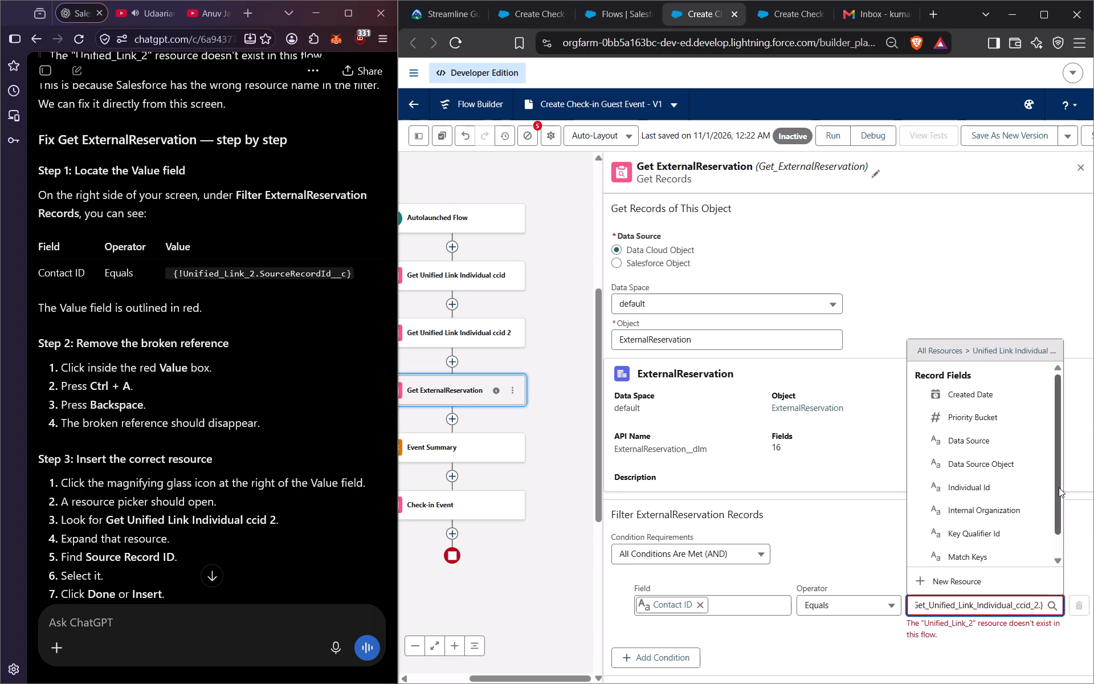
{"action": "left_click_drag", "start_coordinate": [1058, 486], "coordinate": [1047, 532]}
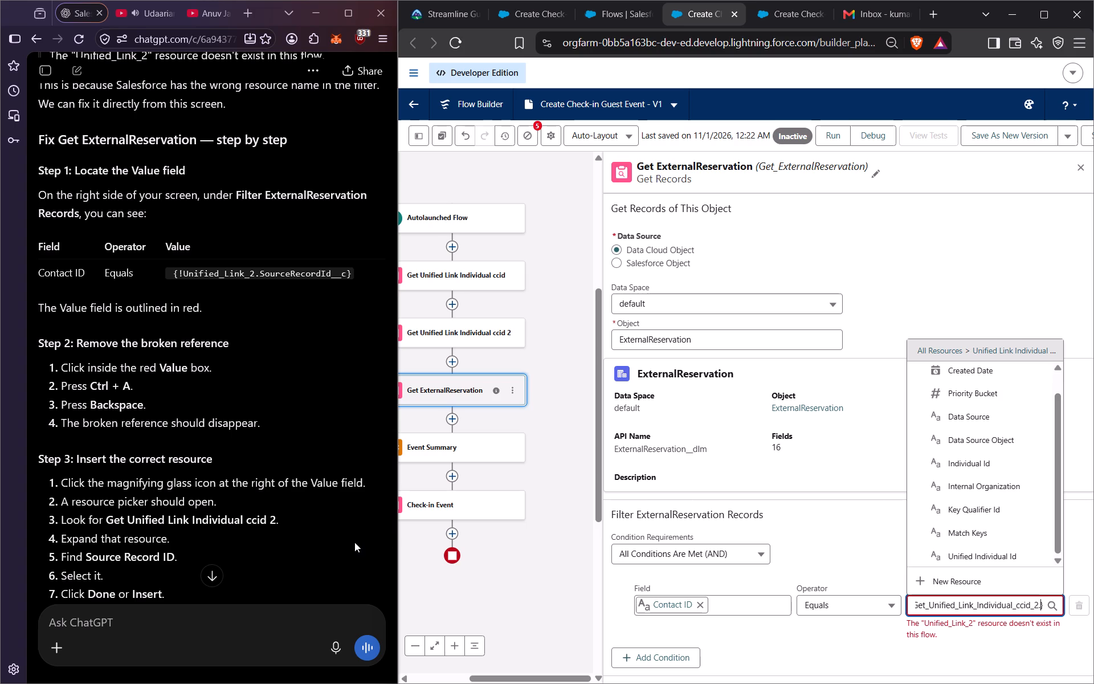
{"action": "scroll", "coordinate": [340, 549], "scroll_direction": "down", "scroll_amount": 1}
{"action": "left_click_drag", "start_coordinate": [1061, 536], "coordinate": [1059, 547]}
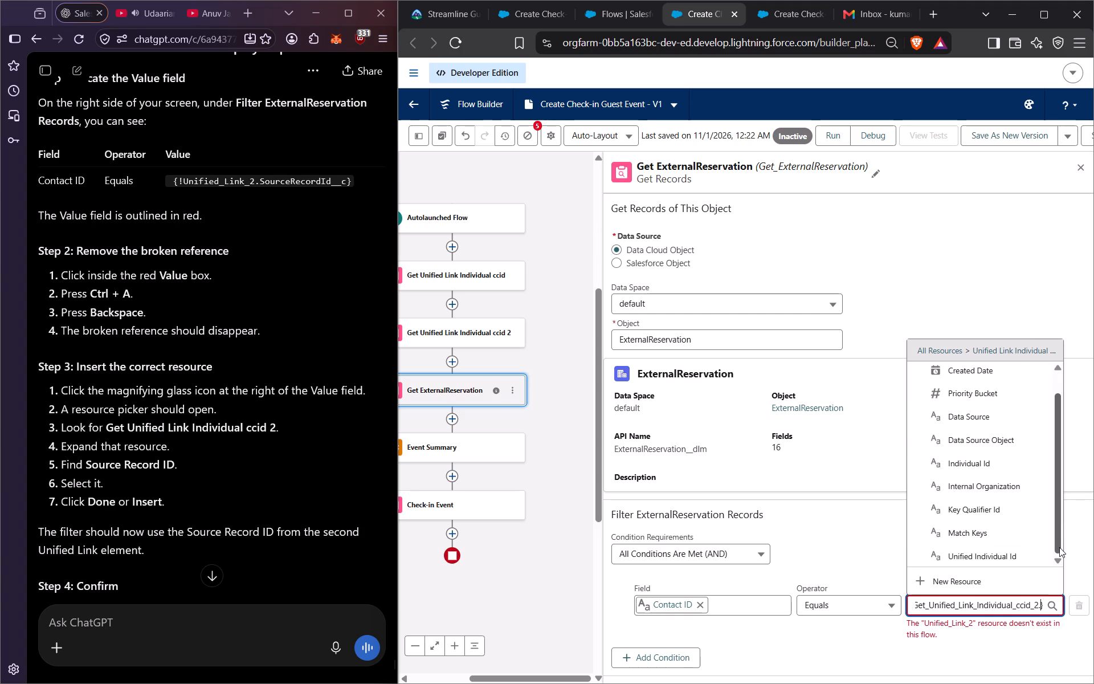
{"action": "left_click_drag", "start_coordinate": [1059, 547], "coordinate": [1059, 525]}
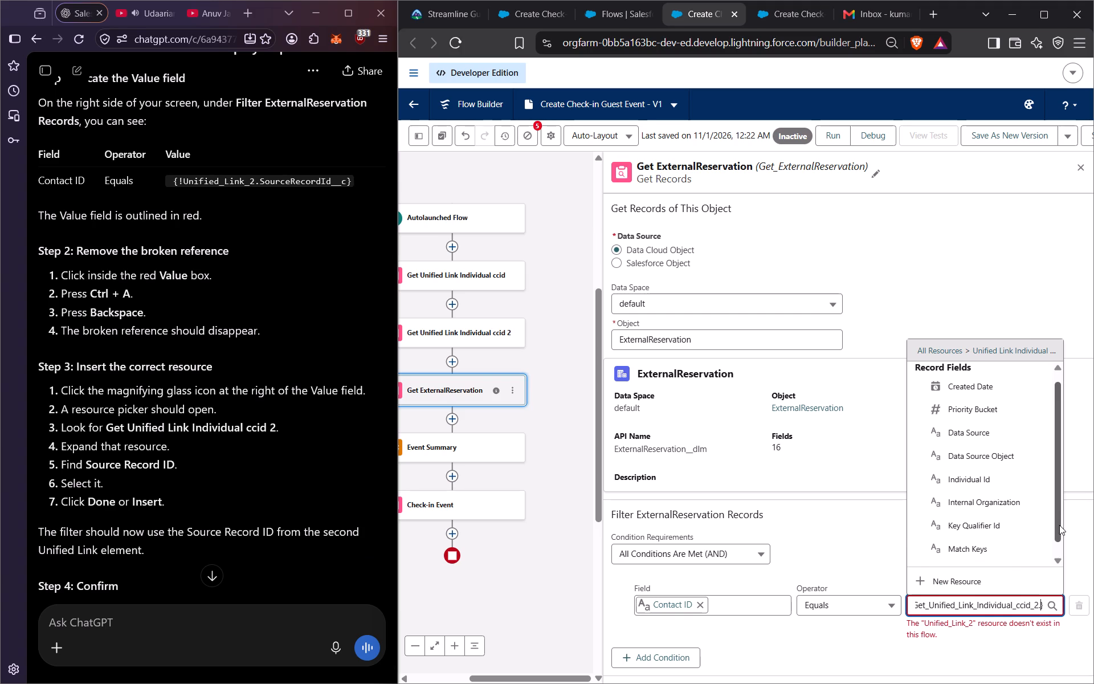
Return to all resources for the condition's value and look through the records, variables and constants again.
{"action": "left_click", "coordinate": [946, 349]}
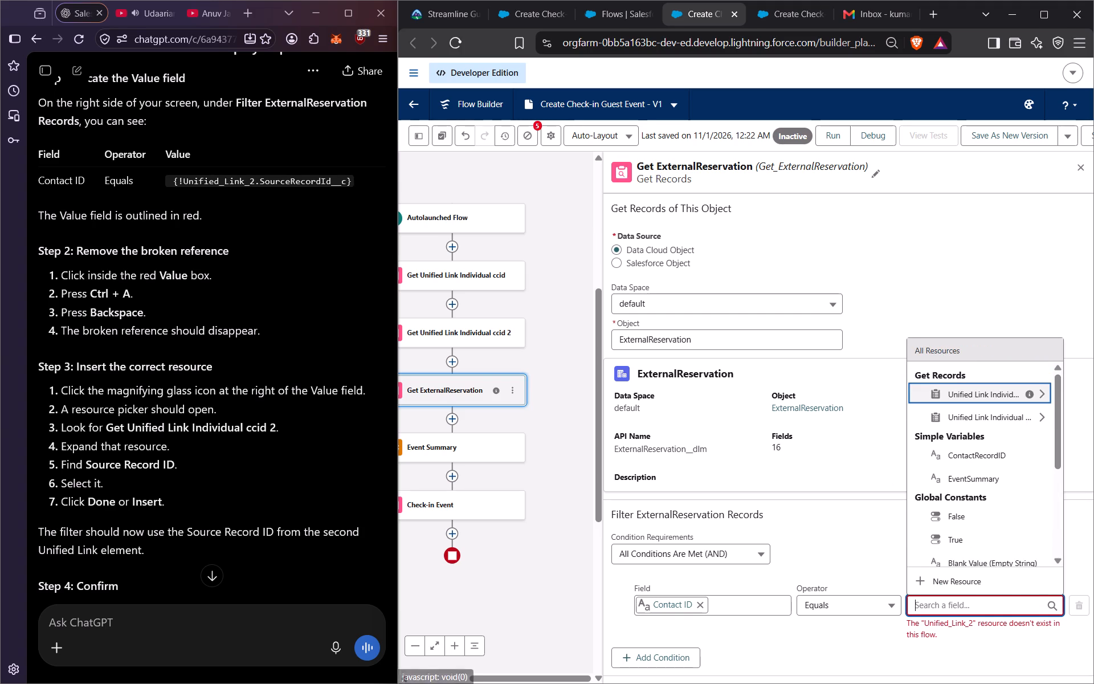
{"action": "scroll", "coordinate": [995, 491], "scroll_direction": "down", "scroll_amount": 1}
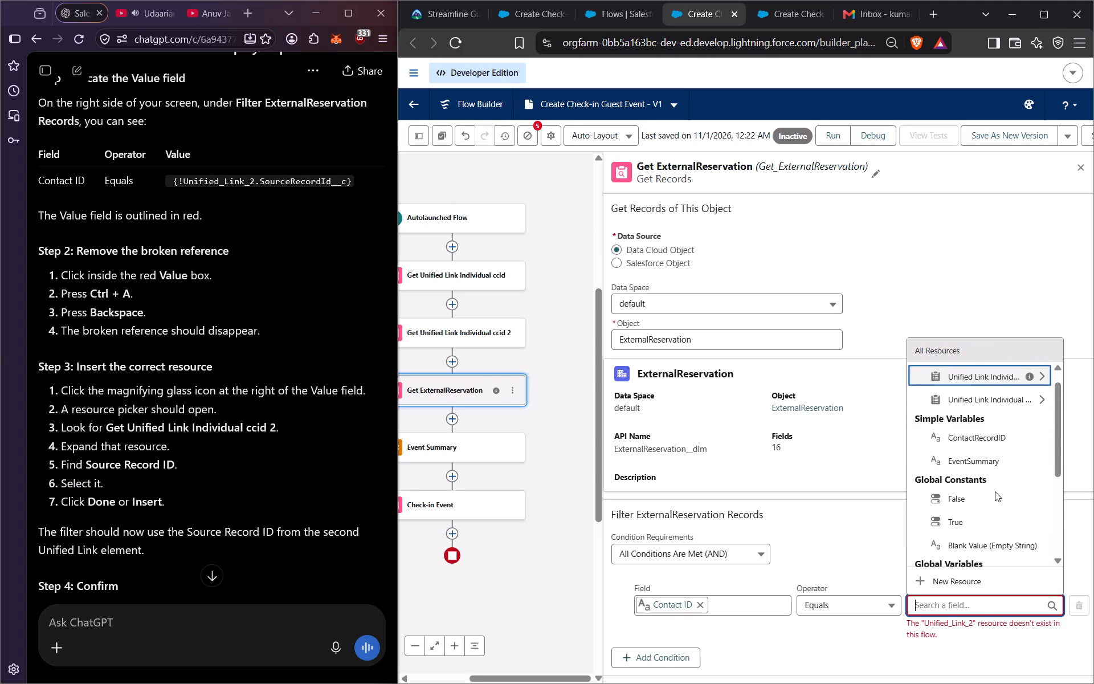
{"action": "scroll", "coordinate": [995, 491], "scroll_direction": "down", "scroll_amount": 3}
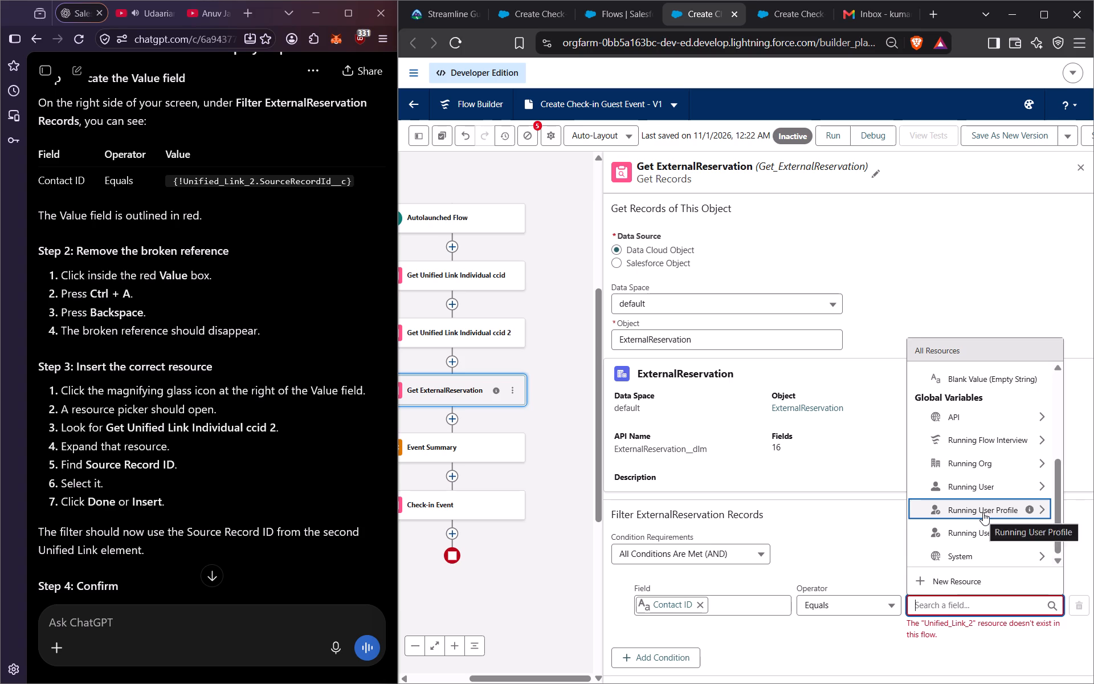
{"action": "scroll", "coordinate": [983, 512], "scroll_direction": "down", "scroll_amount": 1}
{"action": "scroll", "coordinate": [983, 512], "scroll_direction": "up", "scroll_amount": 5}
{"action": "scroll", "coordinate": [976, 449], "scroll_direction": "up", "scroll_amount": 1}
{"action": "scroll", "coordinate": [976, 448], "scroll_direction": "down", "scroll_amount": 1}
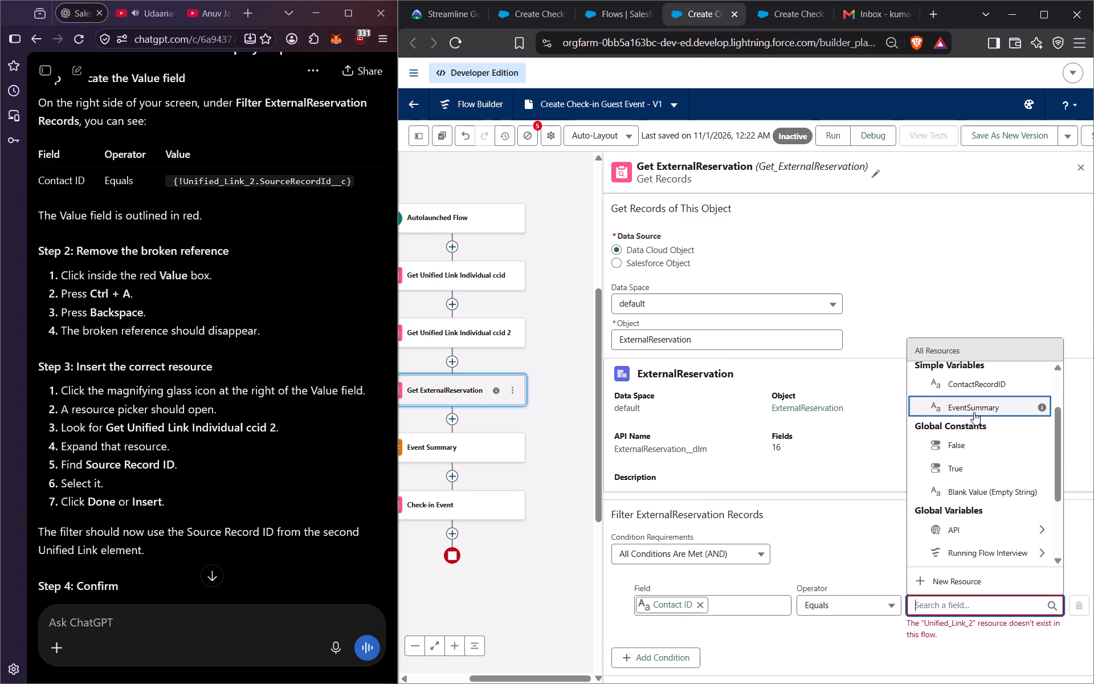
{"action": "scroll", "coordinate": [974, 412], "scroll_direction": "up", "scroll_amount": 9}
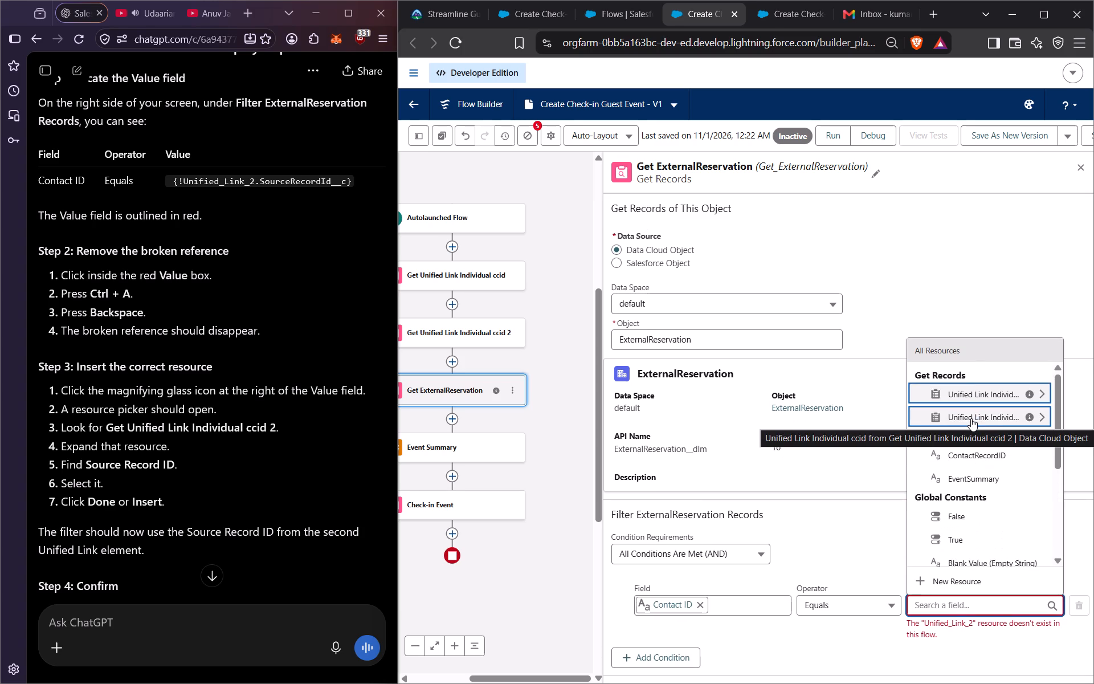
{"action": "key", "text": "Print"}
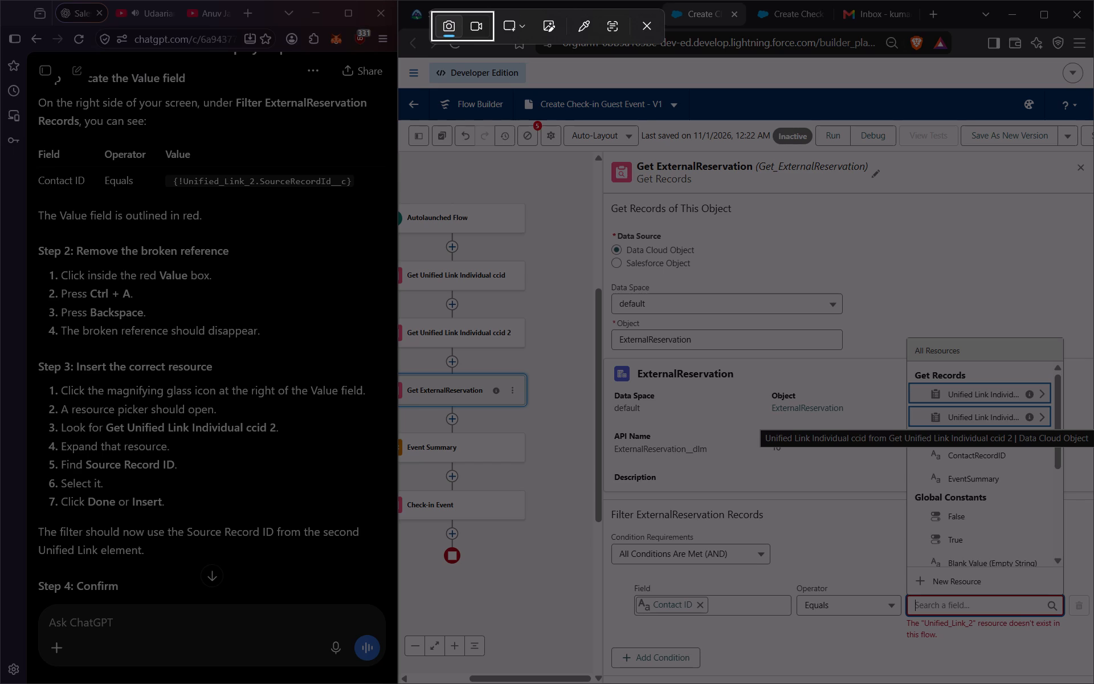
{"action": "left_click_drag", "start_coordinate": [607, 271], "coordinate": [1093, 663]}
{"action": "left_click", "coordinate": [109, 625]}
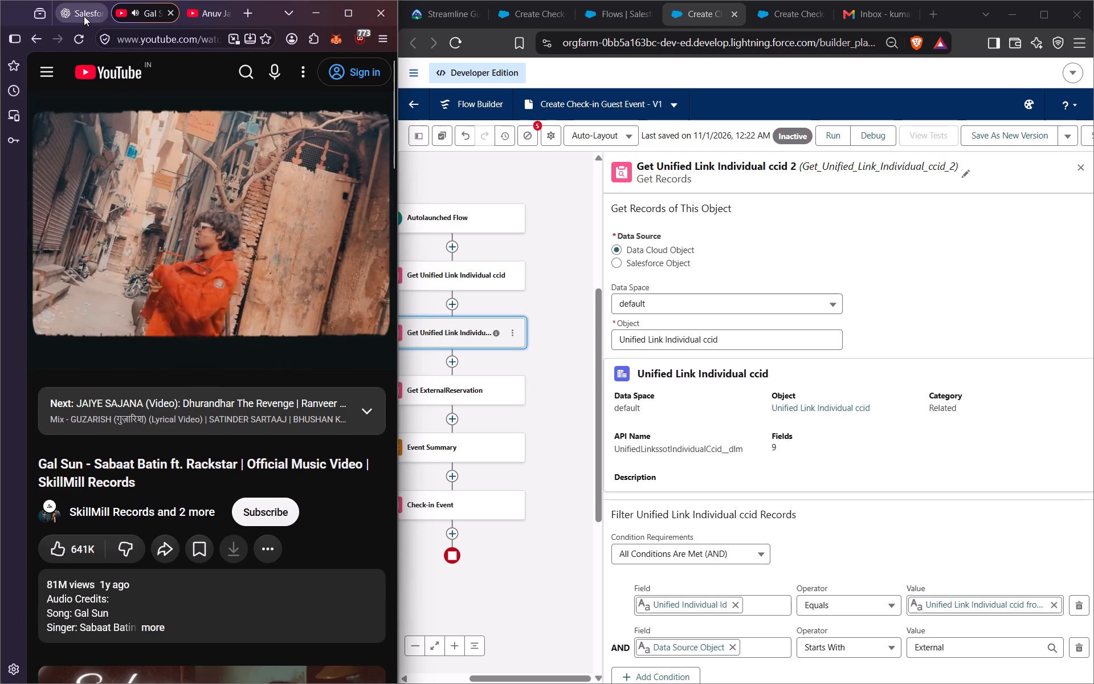
{"action": "left_click", "coordinate": [84, 16]}
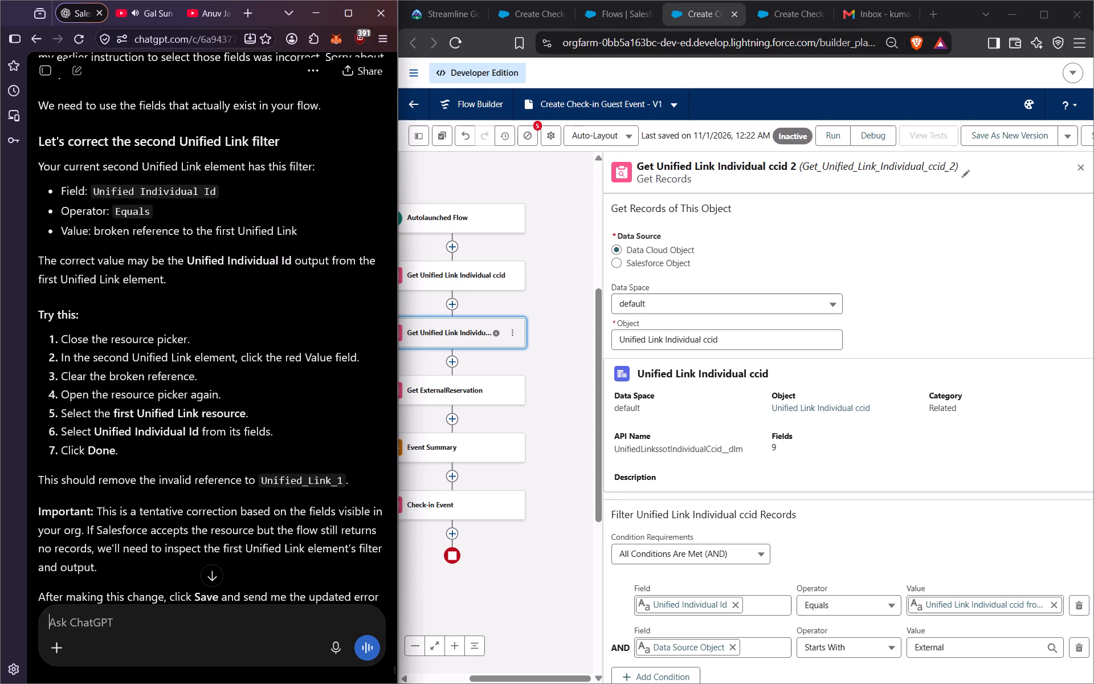
{"action": "scroll", "coordinate": [264, 516], "scroll_direction": "down", "scroll_amount": 1}
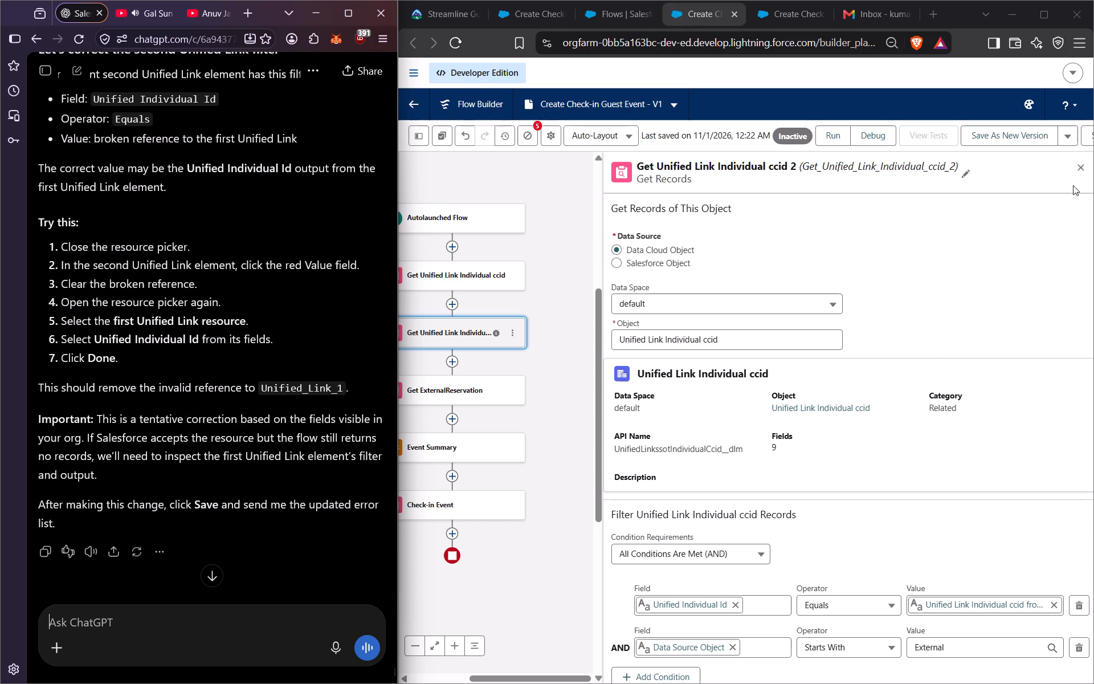
{"action": "left_click", "coordinate": [1012, 138]}
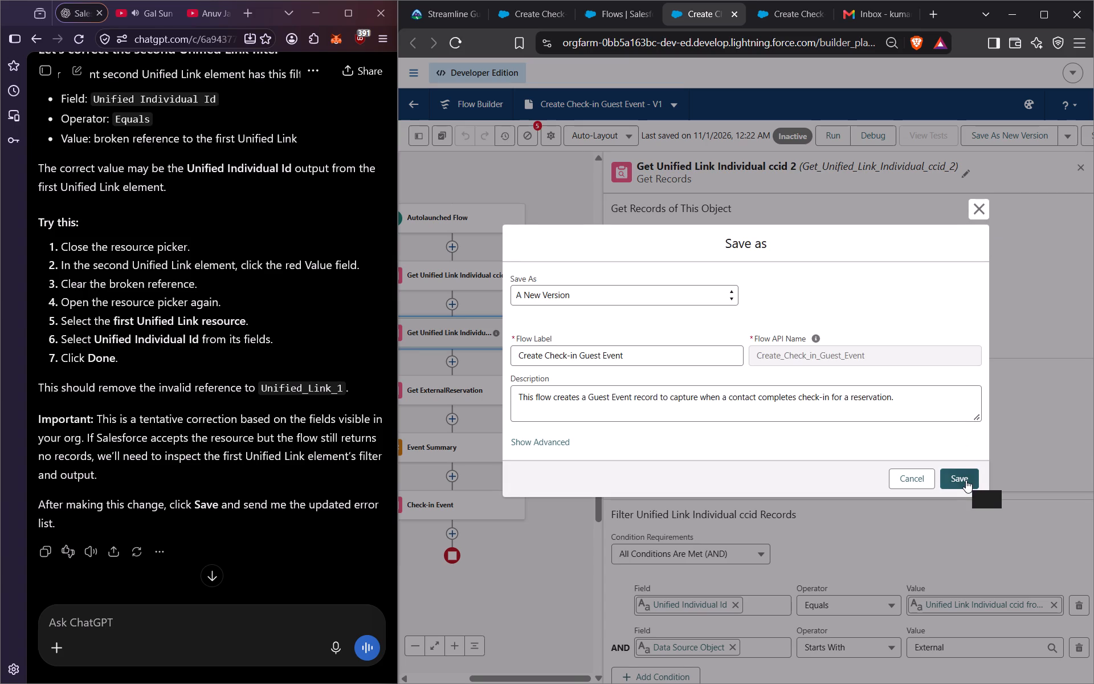
{"action": "left_click", "coordinate": [730, 294]}
{"action": "left_click", "coordinate": [704, 330]}
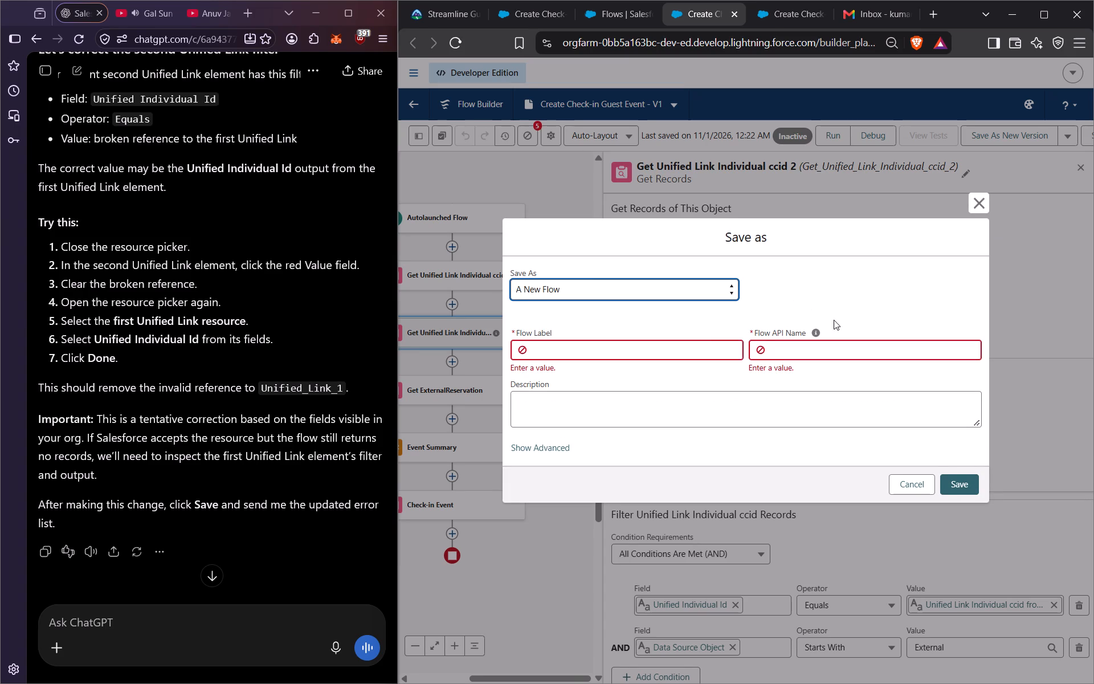
{"action": "left_click", "coordinate": [657, 349]}
{"action": "left_click", "coordinate": [670, 287]}
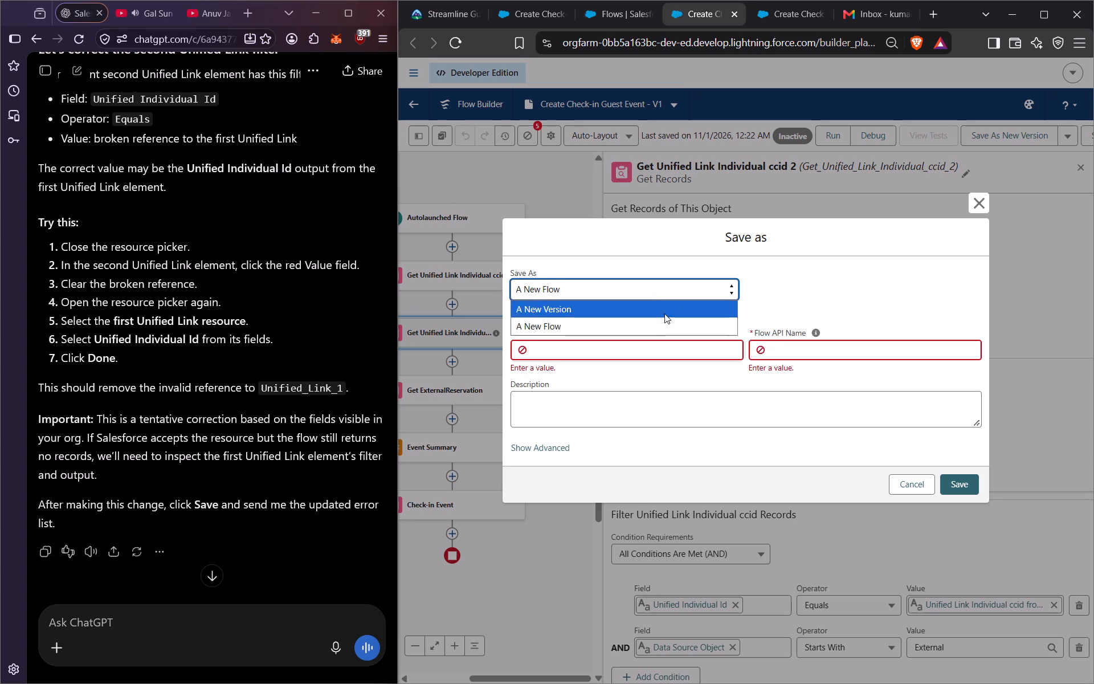
{"action": "left_click", "coordinate": [659, 303]}
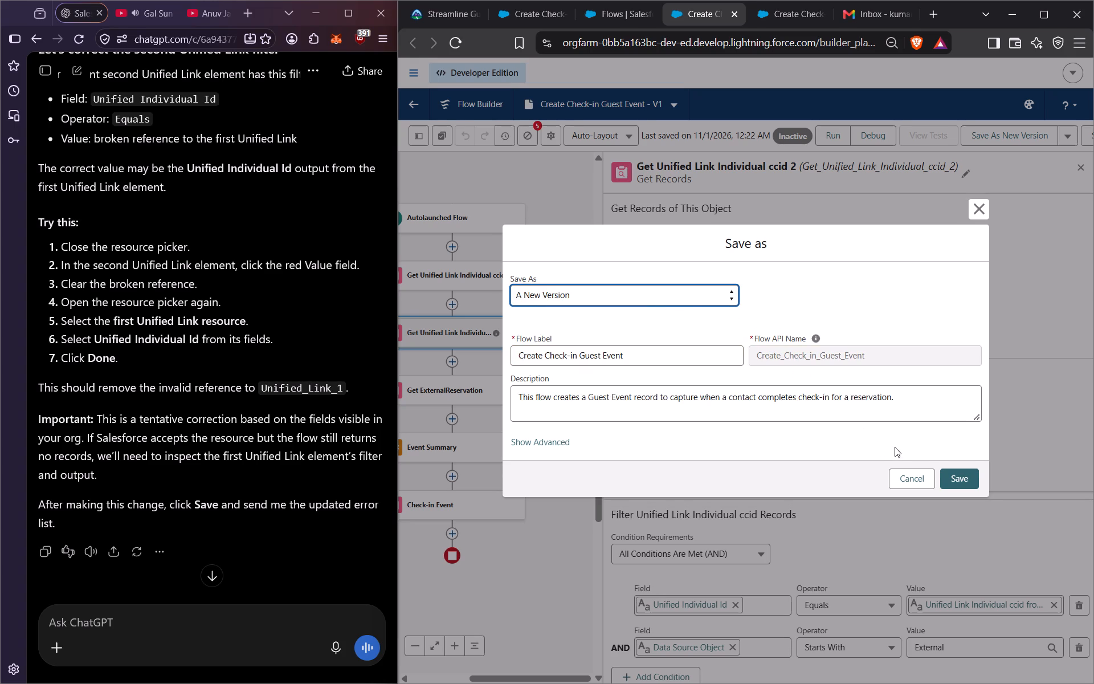
{"action": "left_click", "coordinate": [961, 480]}
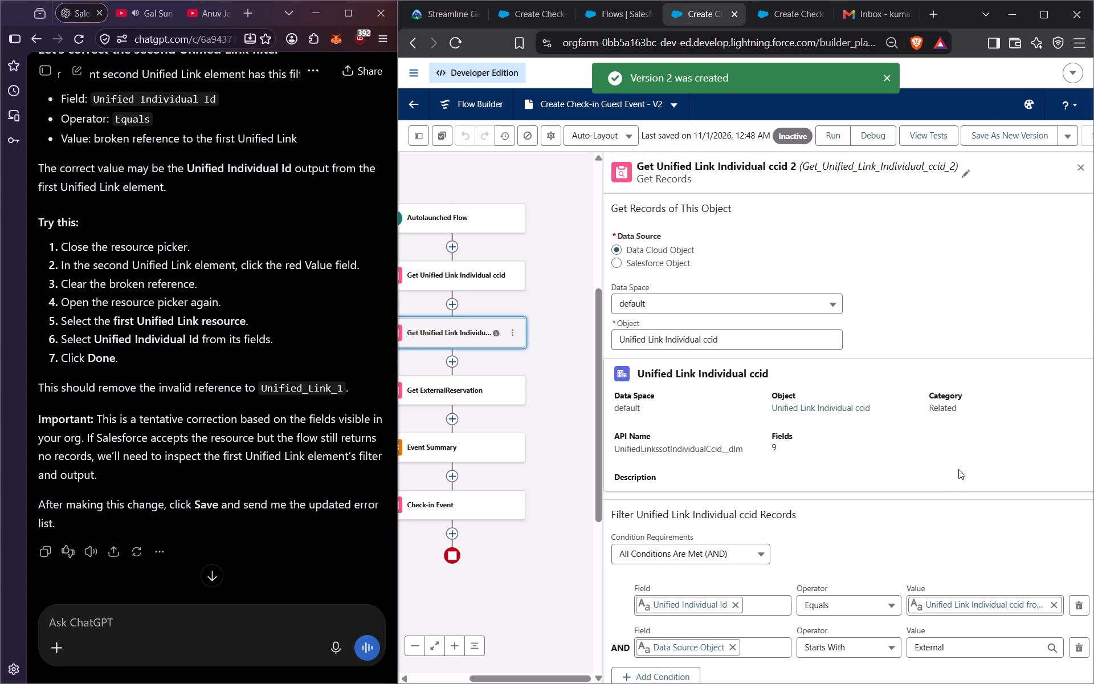
Maximize the flow builder window, bring the whole flow into view and open the Get ExternalReservation element.
{"action": "left_click", "coordinate": [565, 386]}
{"action": "left_click", "coordinate": [1056, 13]}
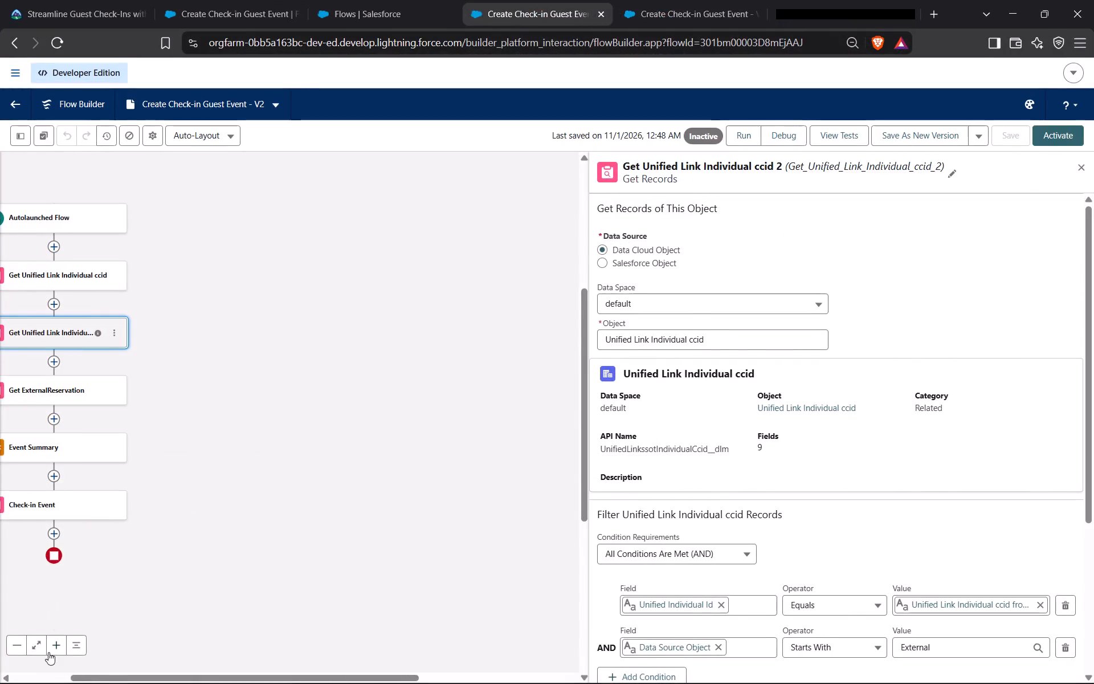
{"action": "left_click", "coordinate": [37, 645]}
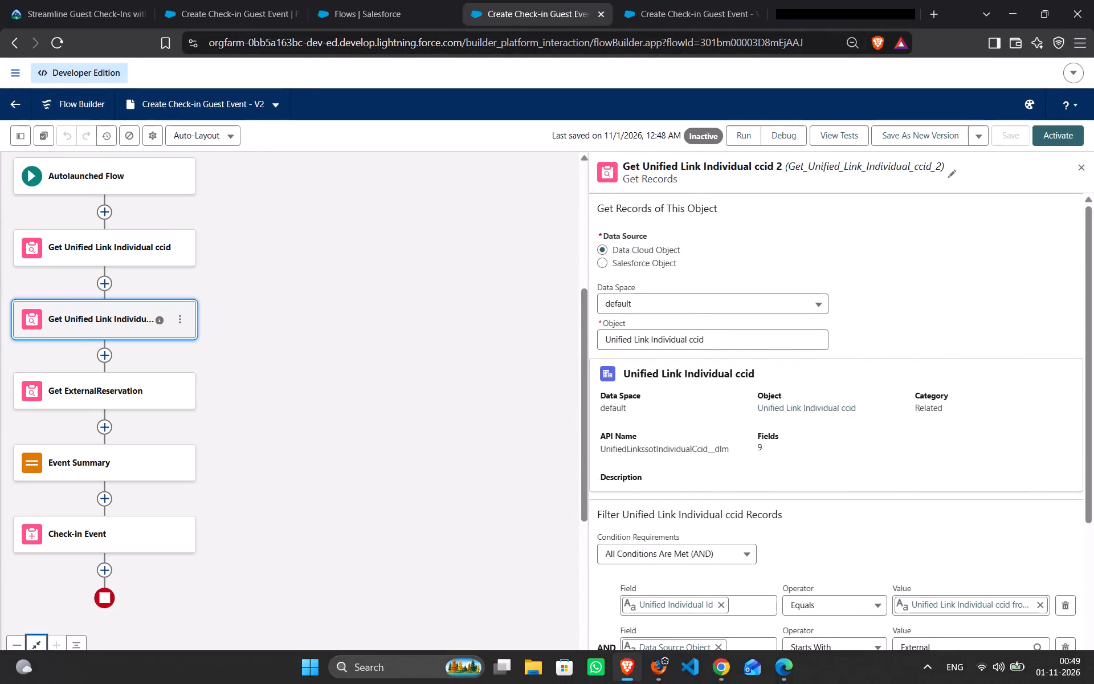
{"action": "left_click_drag", "start_coordinate": [198, 675], "coordinate": [128, 677]}
{"action": "left_click_drag", "start_coordinate": [128, 677], "coordinate": [191, 683]}
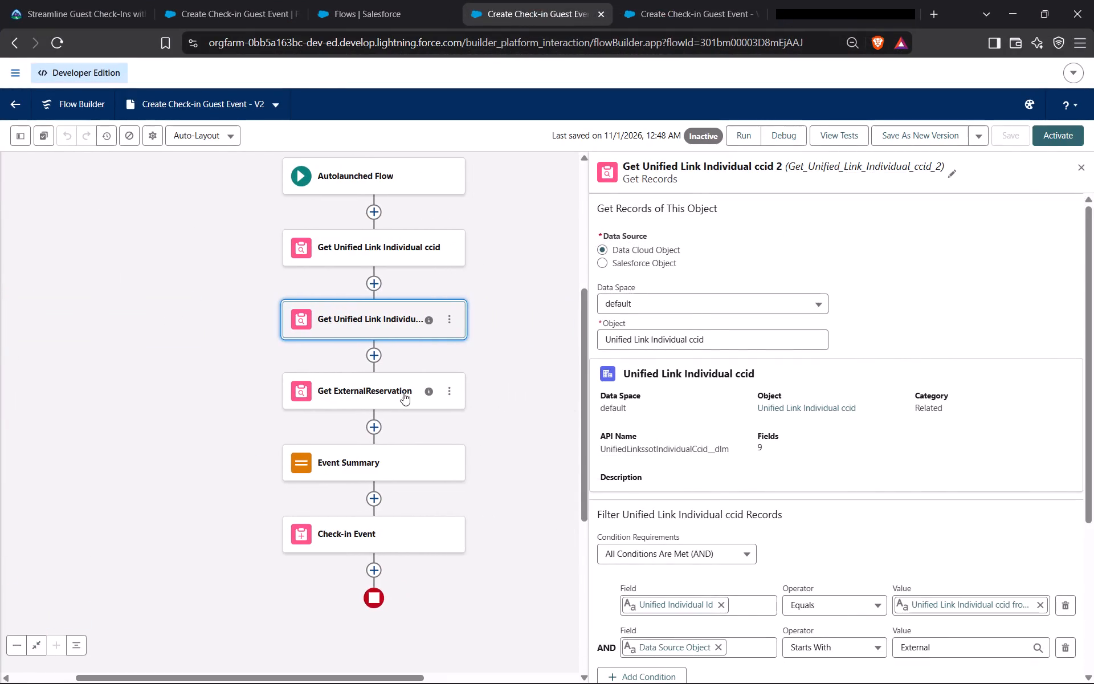
{"action": "left_click", "coordinate": [402, 393]}
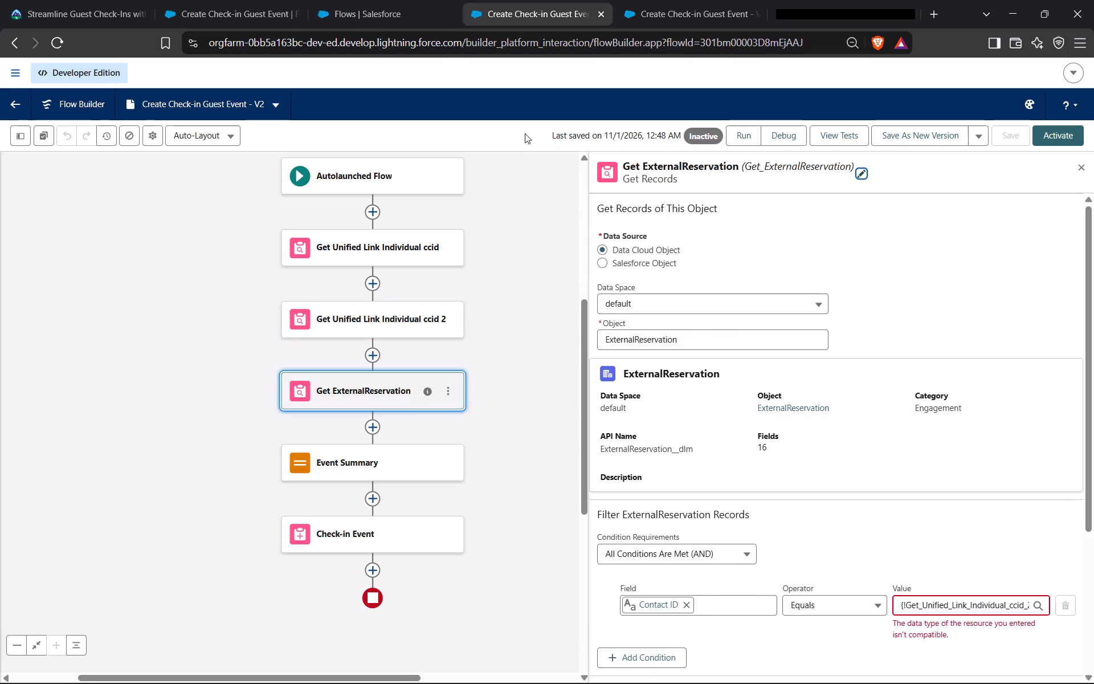
Check the Trailhead instructions for the Reservation 1 element and switch to the other open Create Check-in Guest Event flow, V1.
{"action": "left_click", "coordinate": [63, 9]}
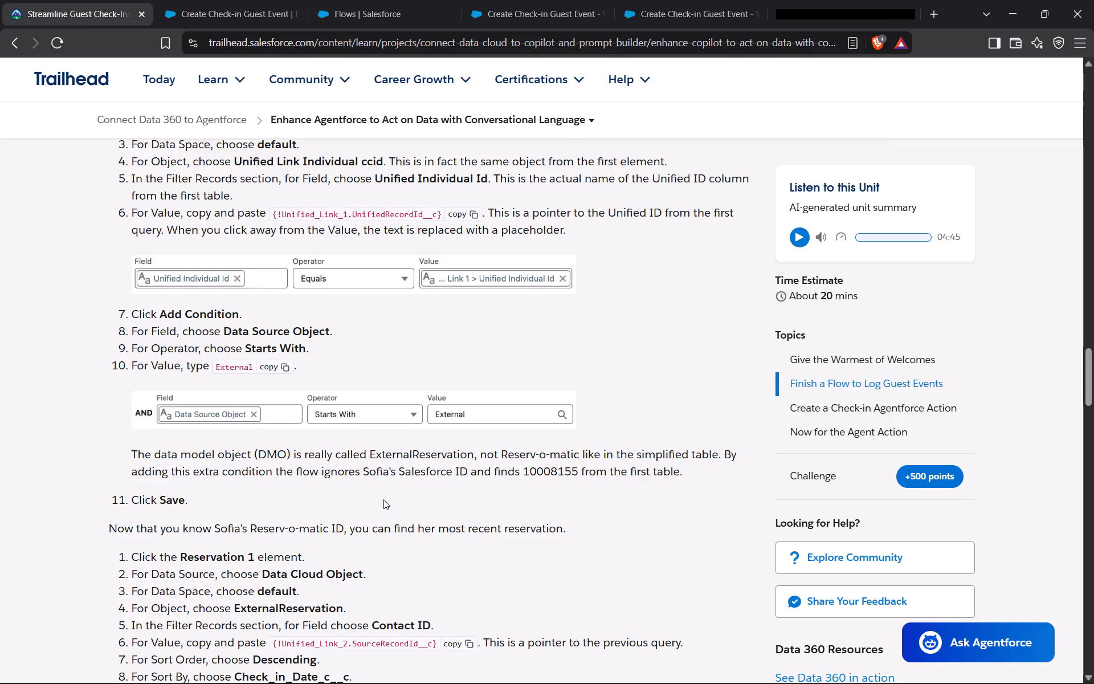
{"action": "scroll", "coordinate": [381, 502], "scroll_direction": "down", "scroll_amount": 1}
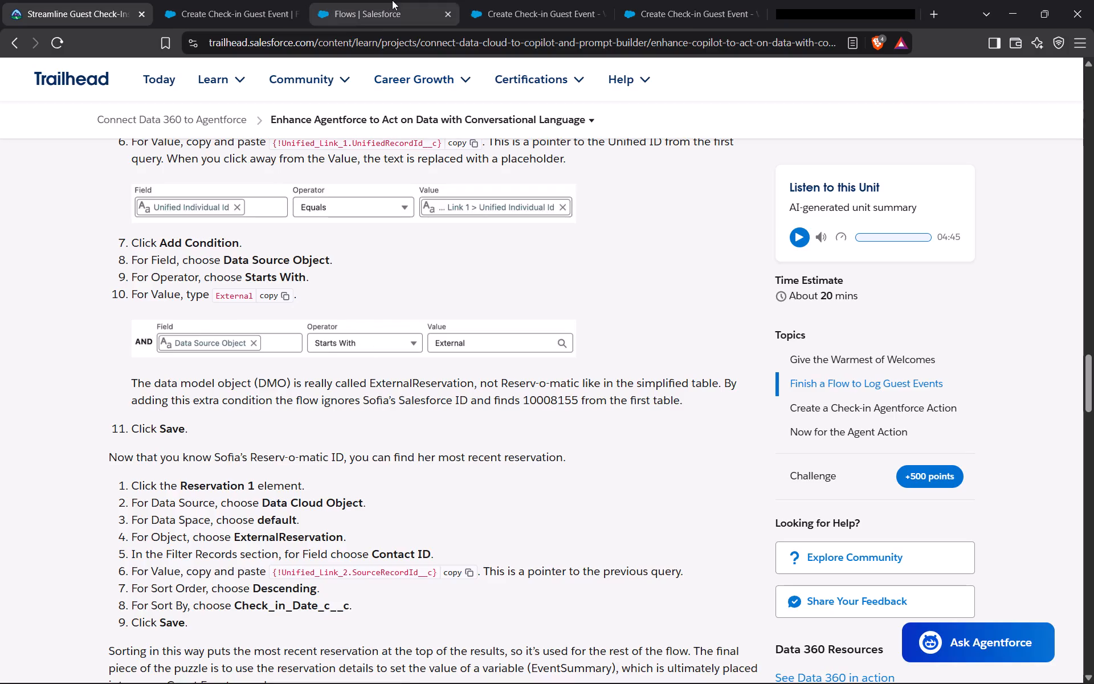
{"action": "left_click", "coordinate": [492, 1]}
{"action": "left_click", "coordinate": [372, 0]}
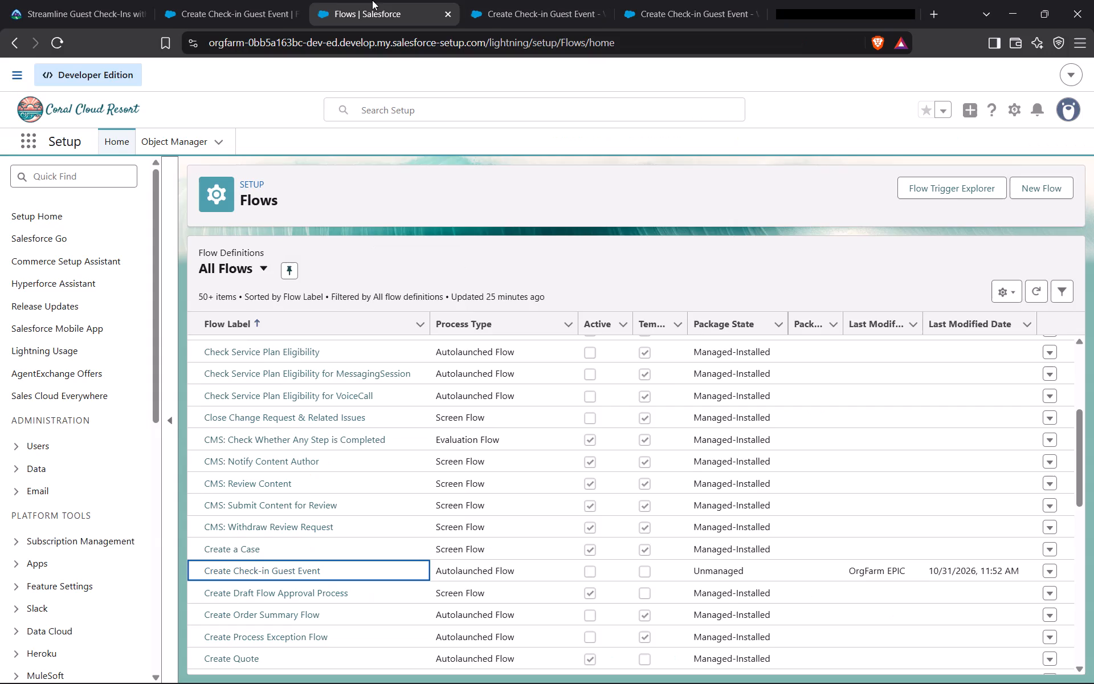
{"action": "left_click", "coordinate": [688, 0]}
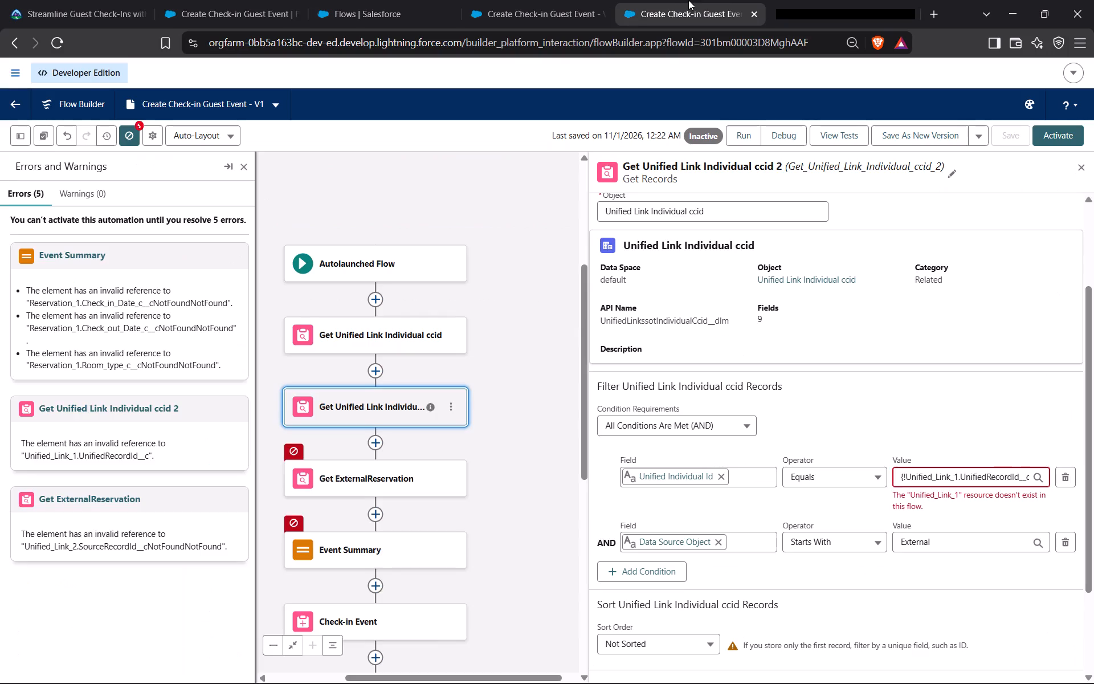
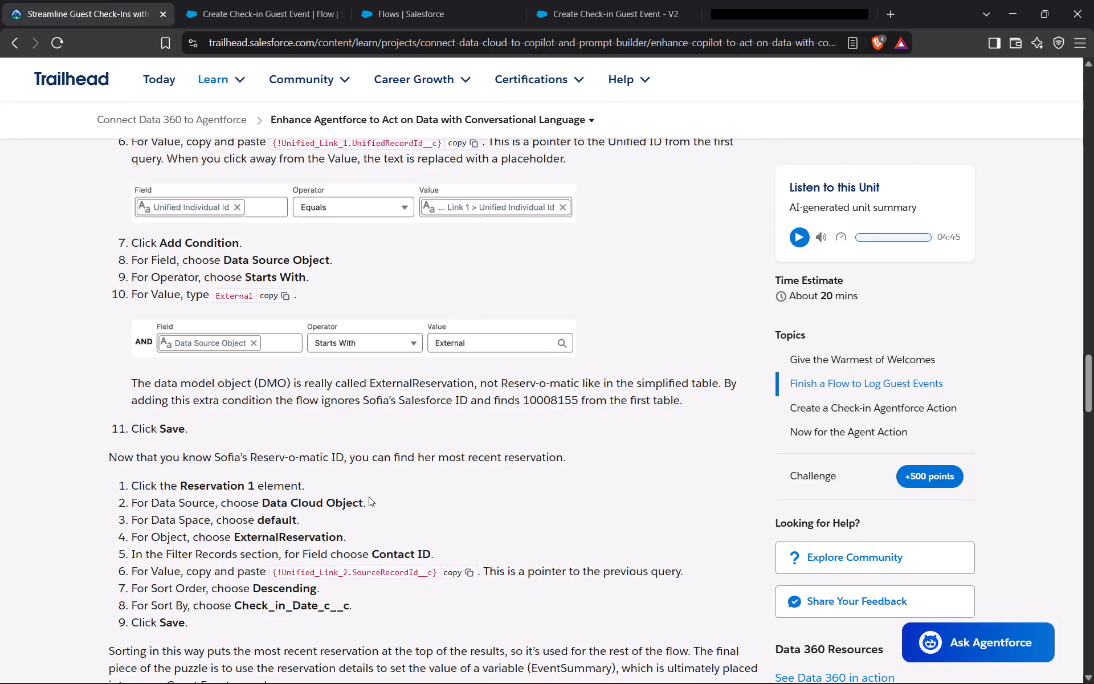
Compare the V2 flow's Get ExternalReservation settings with Trailhead's instructions for the Reservation 1 element.
{"action": "left_click", "coordinate": [573, 5]}
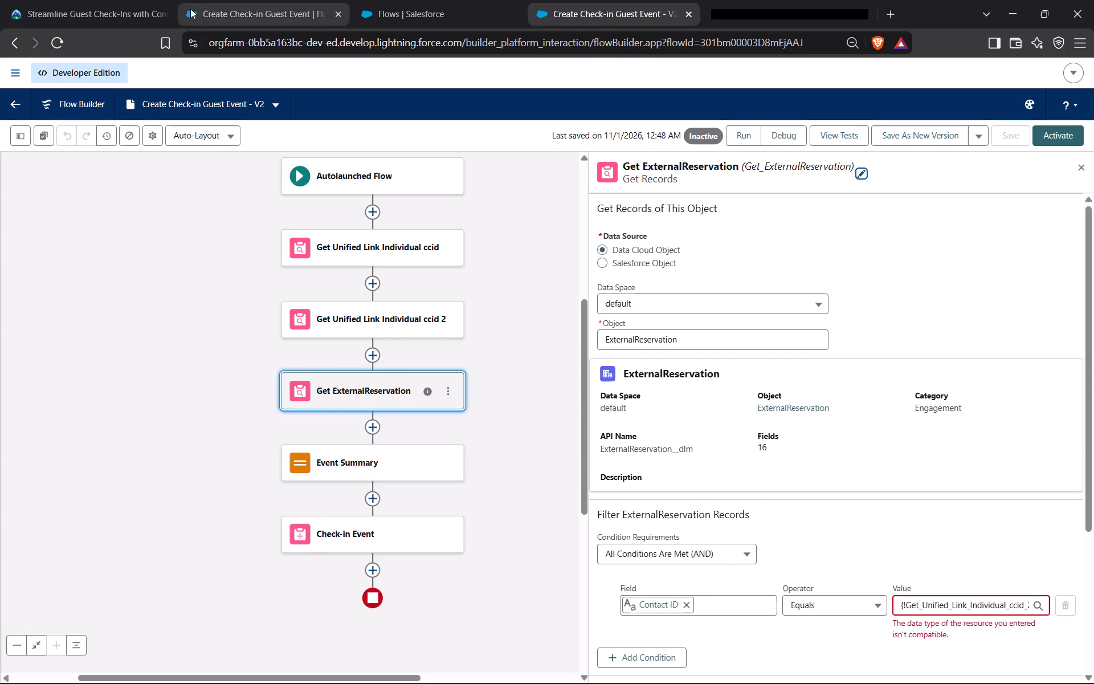
{"action": "left_click", "coordinate": [105, 5]}
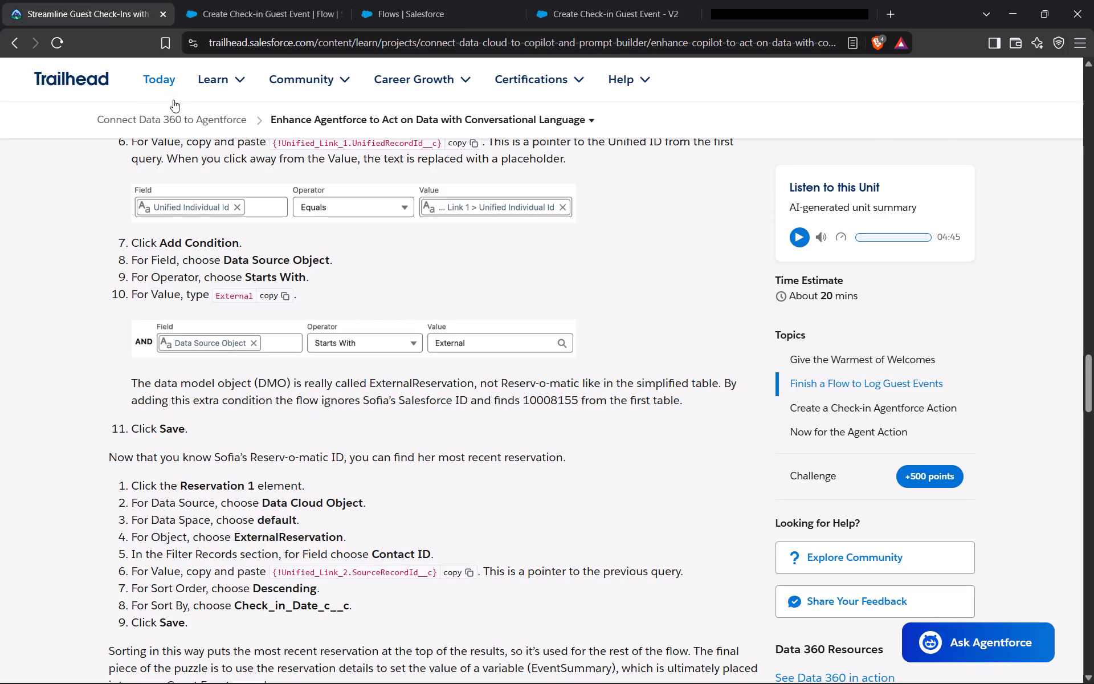
{"action": "left_click", "coordinate": [581, 0]}
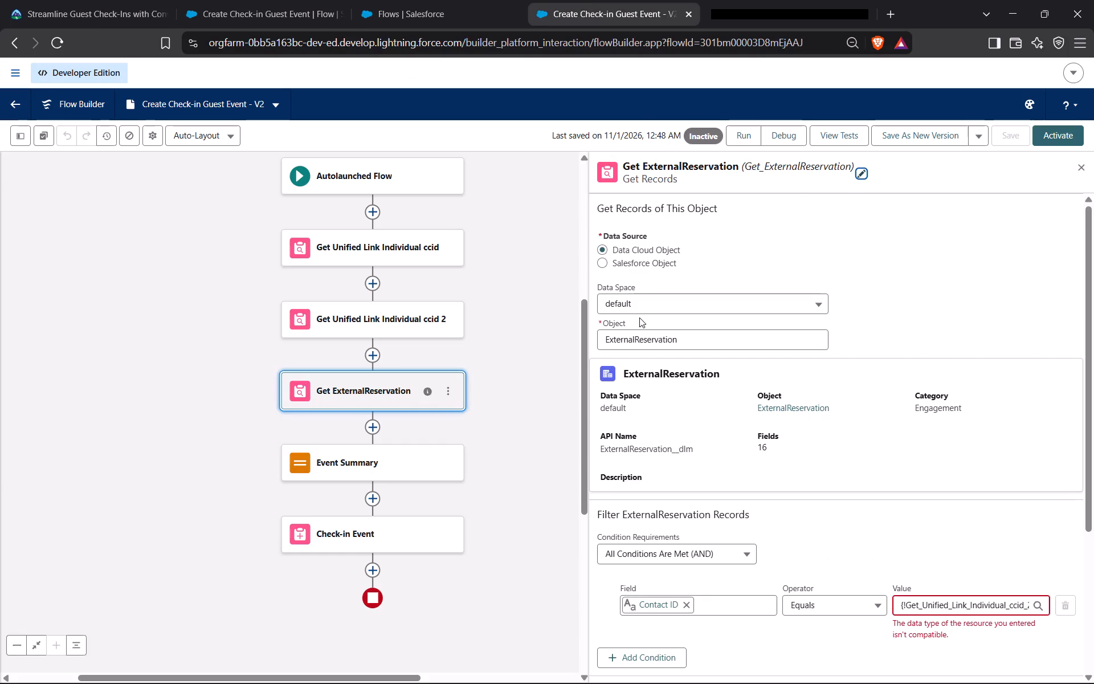
{"action": "left_click", "coordinate": [75, 1]}
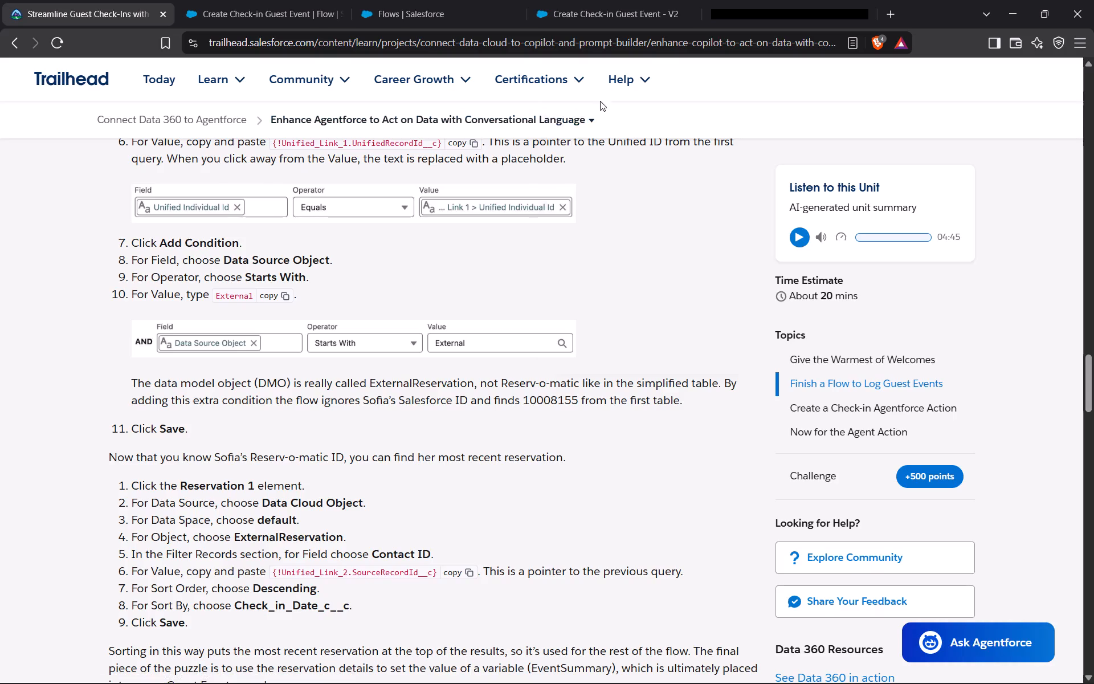
{"action": "left_click", "coordinate": [593, 0]}
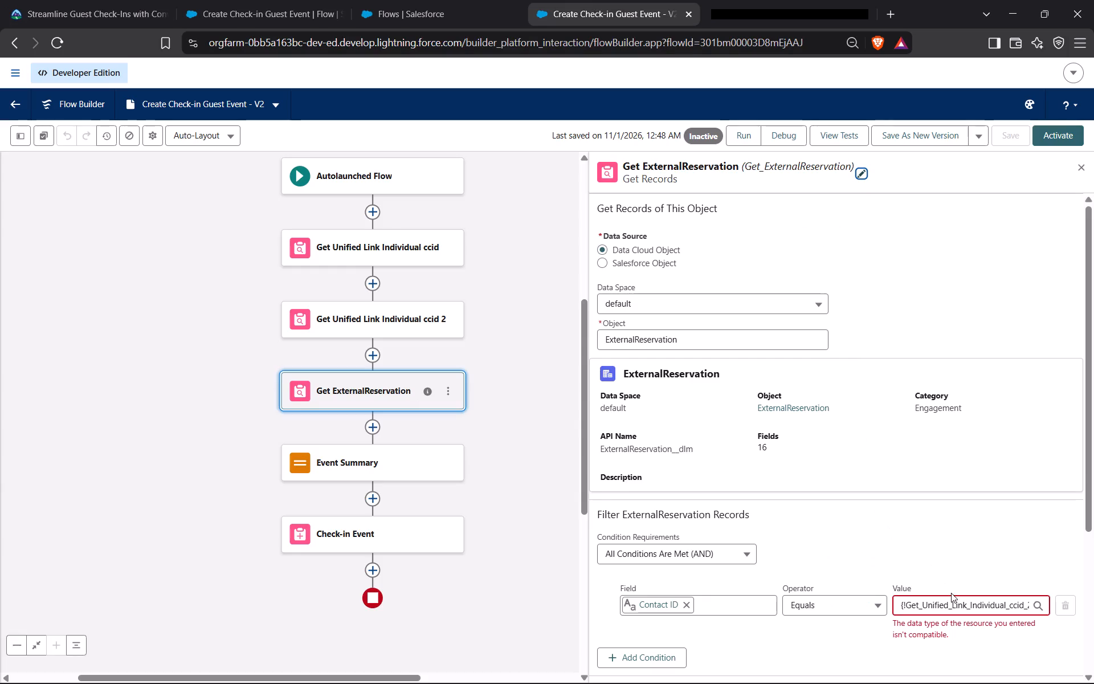
Look through the record fields from Get Unified Link Individual ccid 2 for a matching Contact ID condition value, rechecking Trailhead.
{"action": "left_click", "coordinate": [1036, 609]}
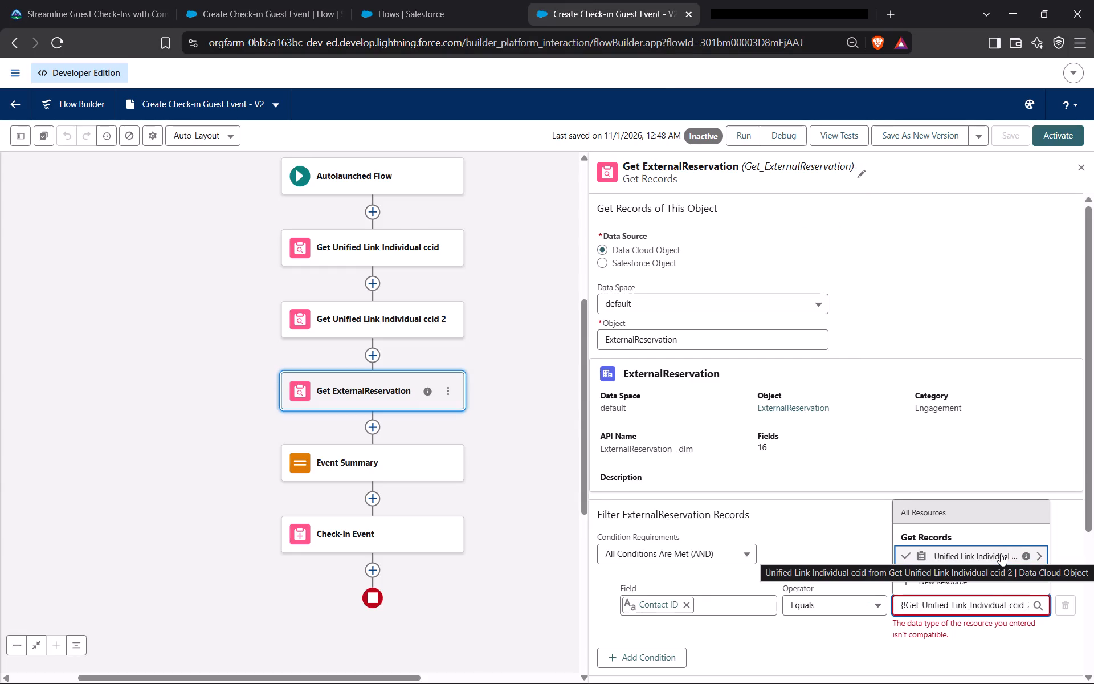
{"action": "left_click", "coordinate": [1001, 553]}
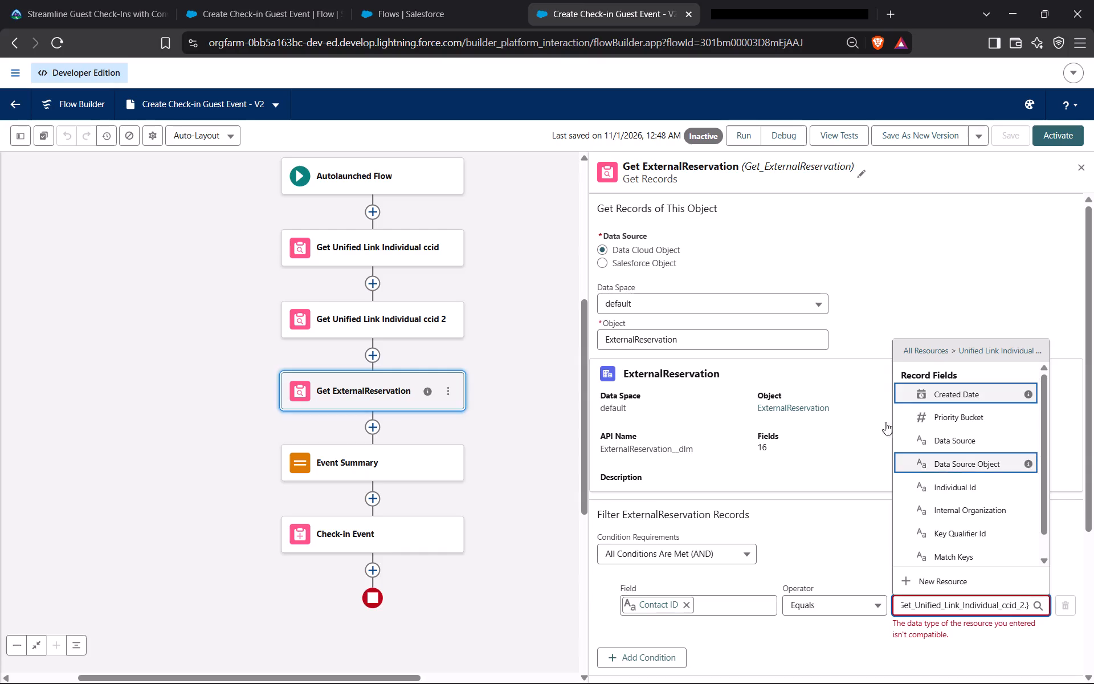
{"action": "left_click", "coordinate": [123, 0]}
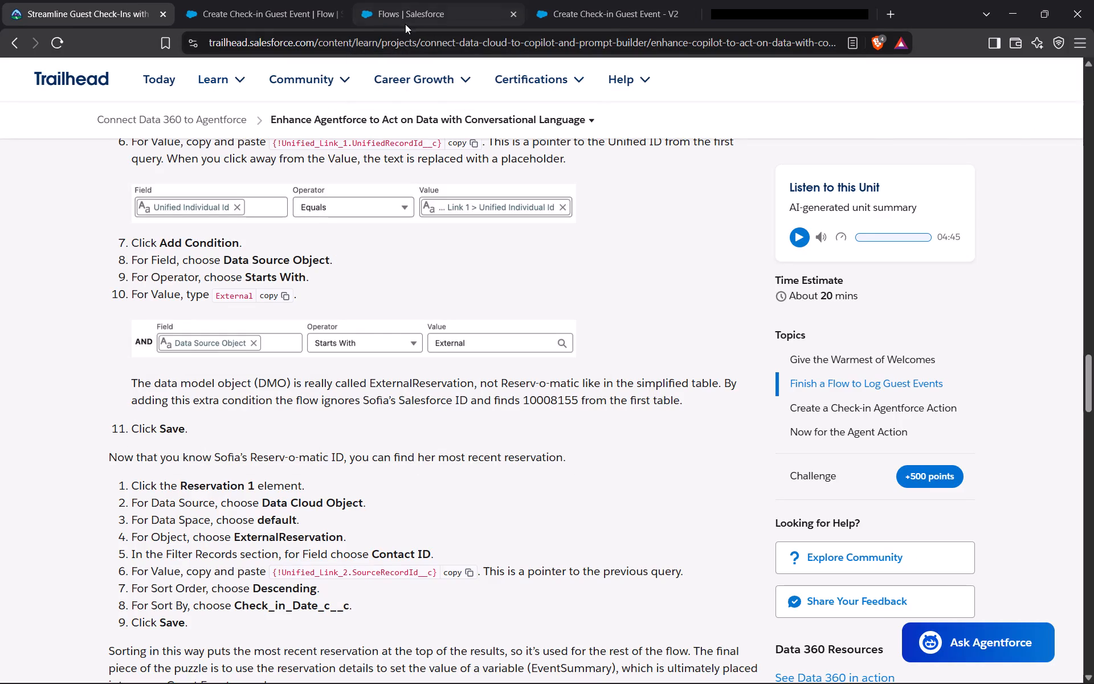
{"action": "left_click", "coordinate": [417, 4]}
{"action": "left_click", "coordinate": [578, 3]}
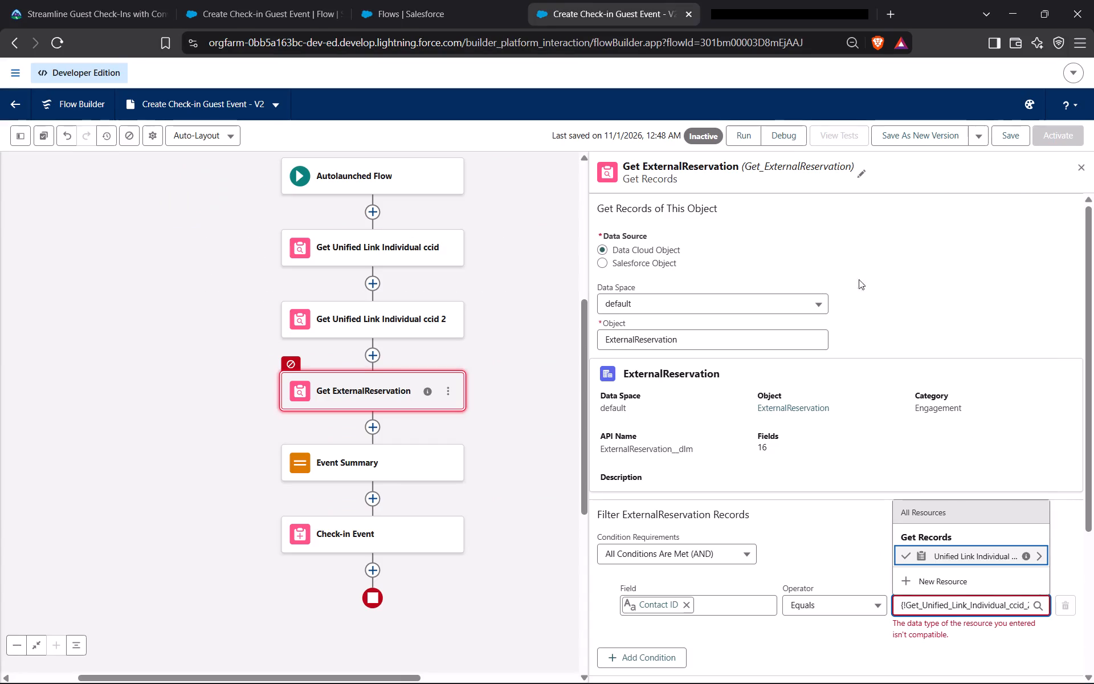
{"action": "left_click", "coordinate": [1039, 555]}
{"action": "scroll", "coordinate": [1003, 527], "scroll_direction": "down", "scroll_amount": 1}
{"action": "scroll", "coordinate": [1003, 527], "scroll_direction": "up", "scroll_amount": 2}
{"action": "scroll", "coordinate": [1003, 527], "scroll_direction": "down", "scroll_amount": 4}
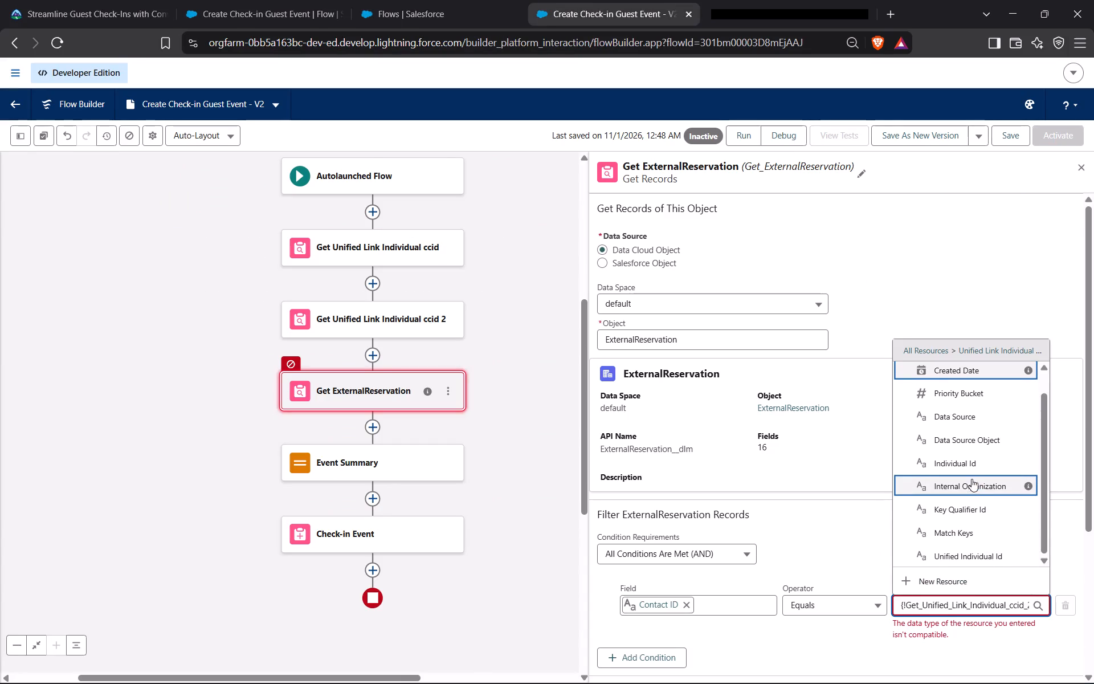
{"action": "scroll", "coordinate": [985, 434], "scroll_direction": "up", "scroll_amount": 2}
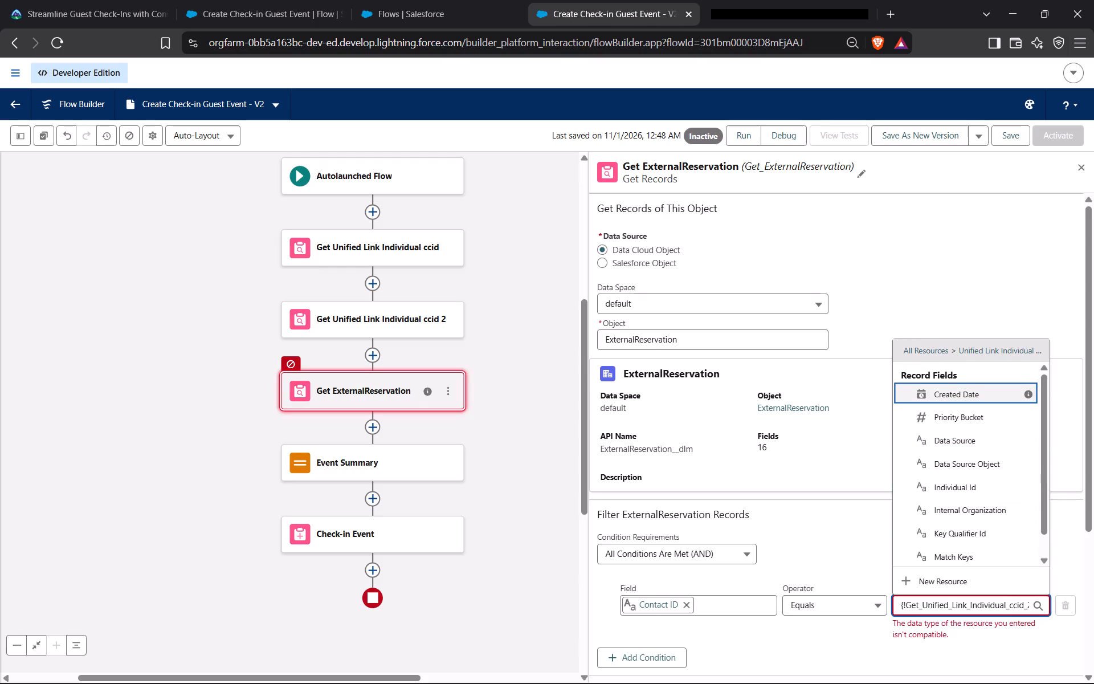
Replace the Contact ID condition's value with {!Unified_Link_2.SourceRecordId__c} copied from Trailhead.
{"action": "left_click", "coordinate": [112, 0]}
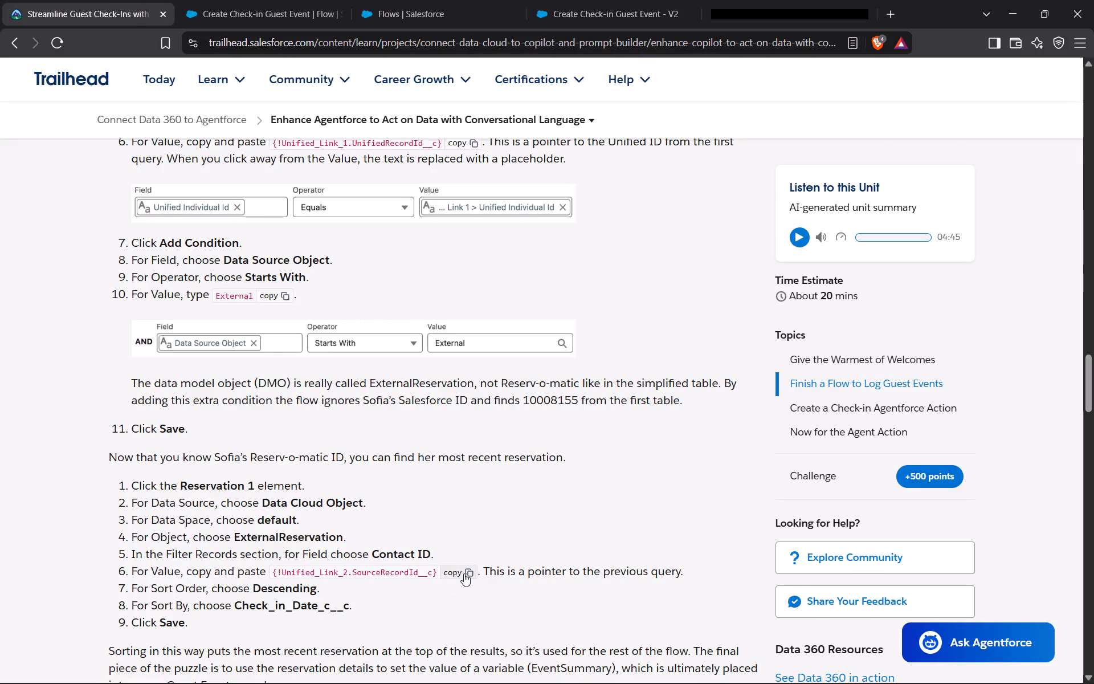
{"action": "left_click", "coordinate": [464, 573]}
{"action": "left_click", "coordinate": [577, 0]}
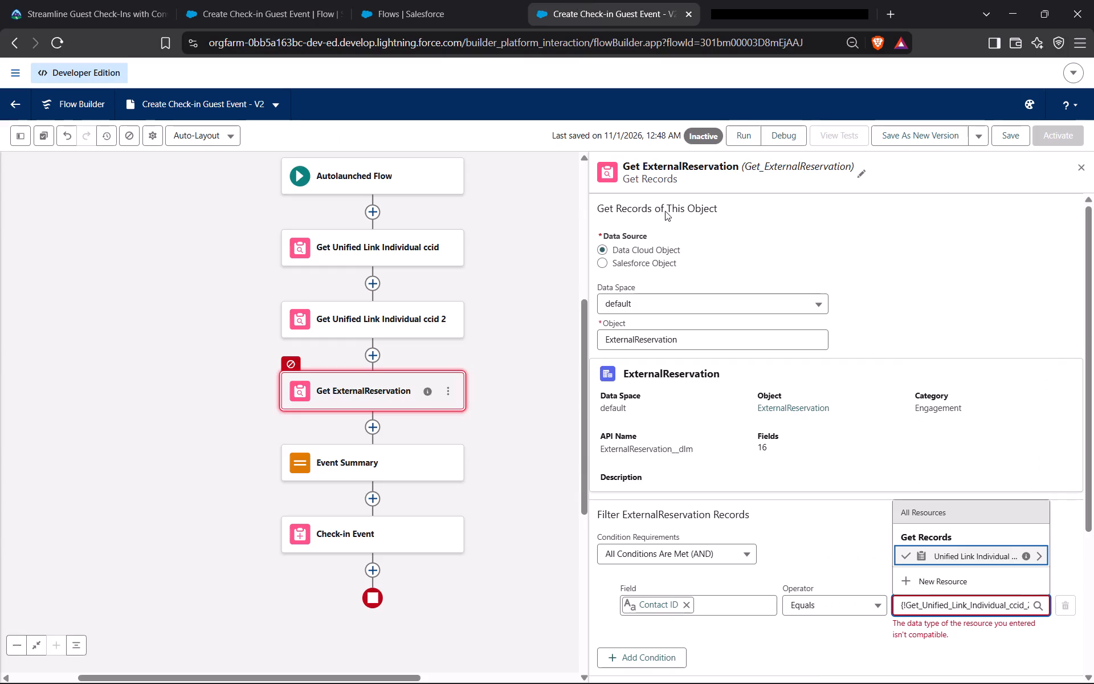
{"action": "left_click", "coordinate": [958, 606]}
{"action": "key", "text": "ctrl+a"}
{"action": "key", "text": "ctrl+v"}
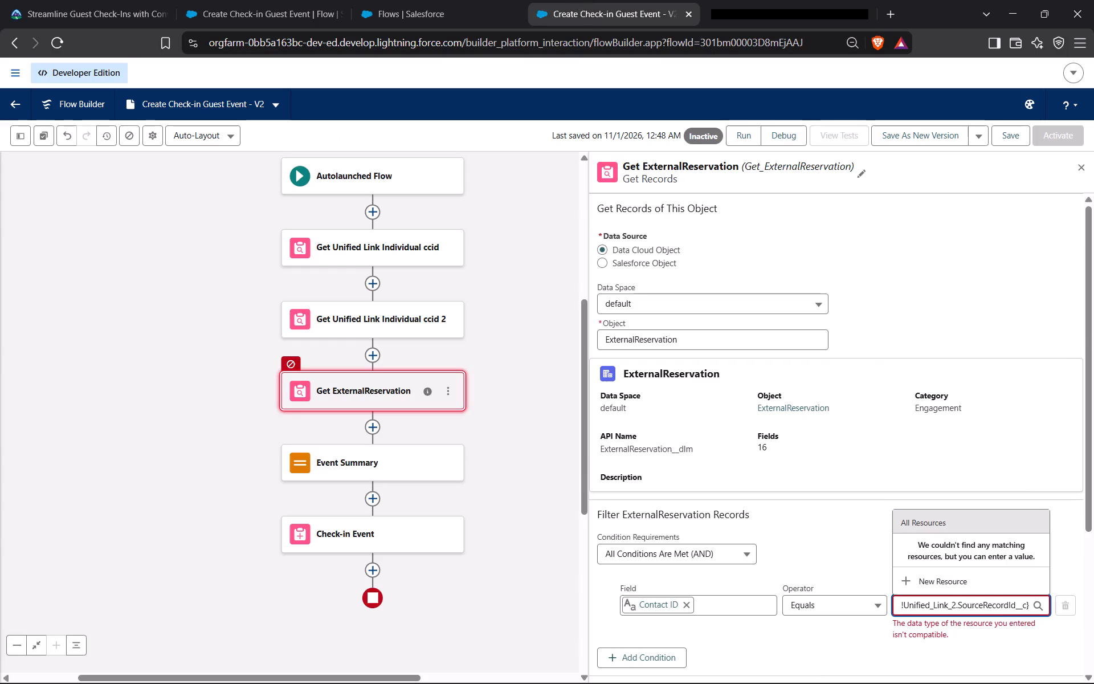
{"action": "left_click", "coordinate": [84, 0]}
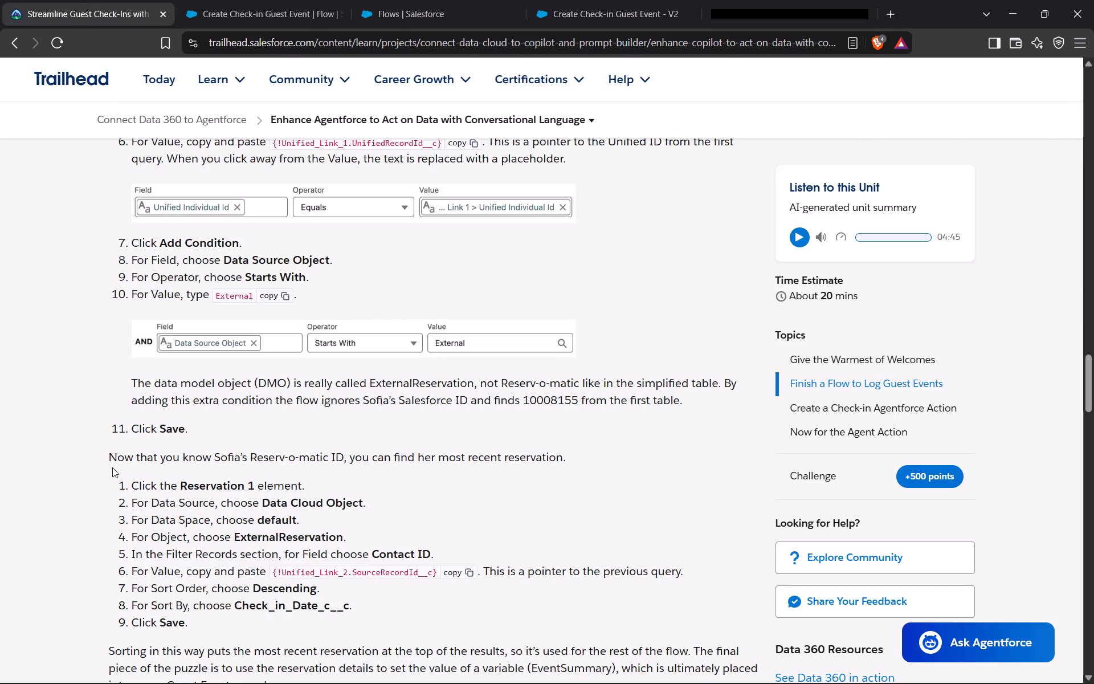
{"action": "left_click_drag", "start_coordinate": [105, 454], "coordinate": [235, 621]}
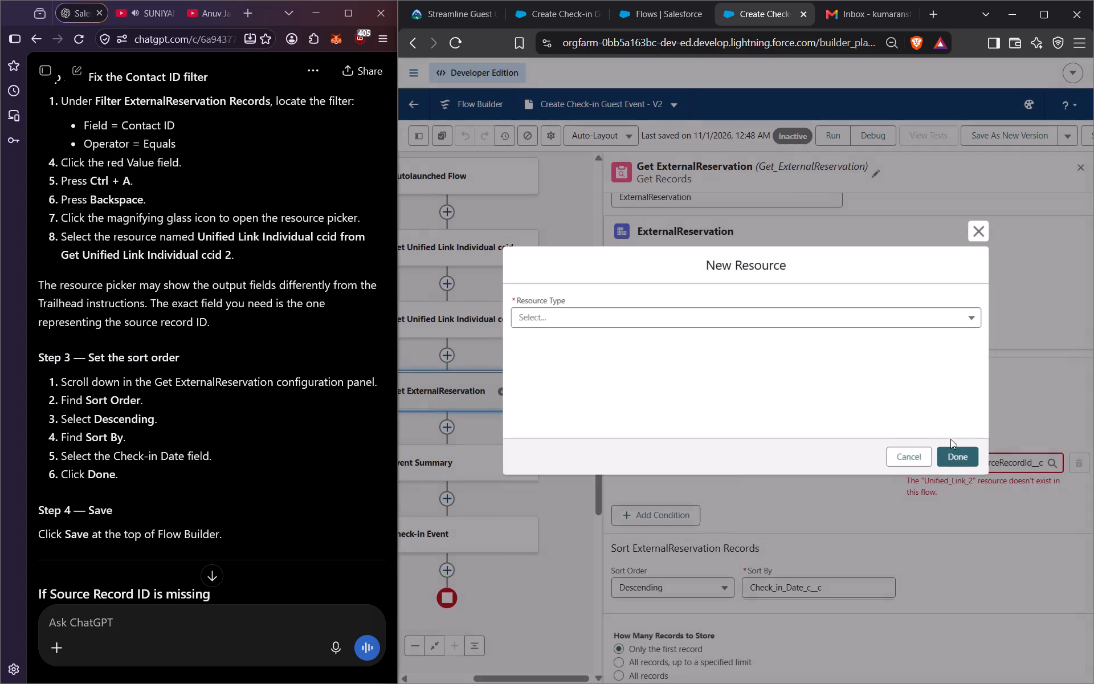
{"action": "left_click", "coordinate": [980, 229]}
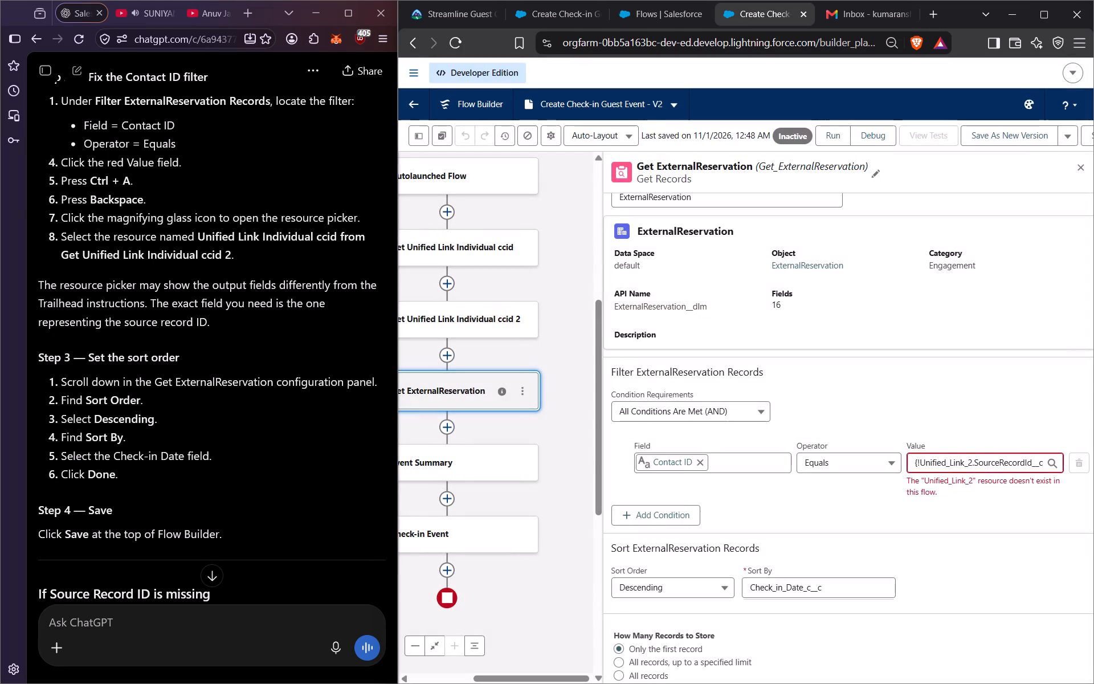
Replace the Contact ID condition's value with Unified Individual Id from Get Unified Link Individual ccid 2.
{"action": "left_click", "coordinate": [1053, 463]}
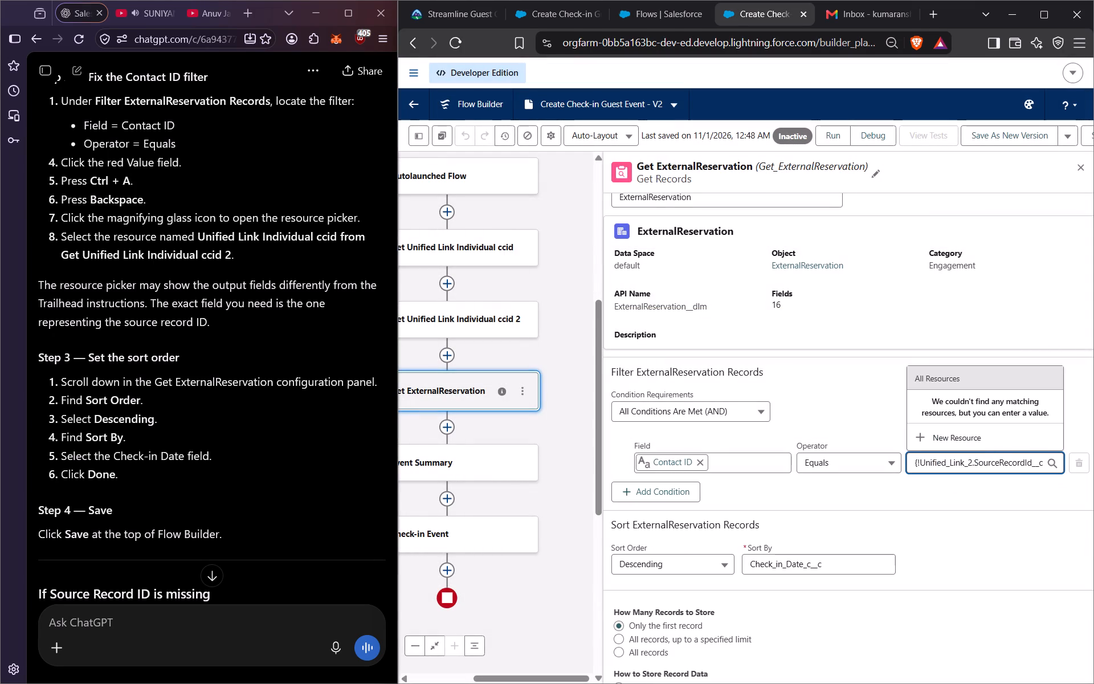
{"action": "key", "text": "ctrl+a"}
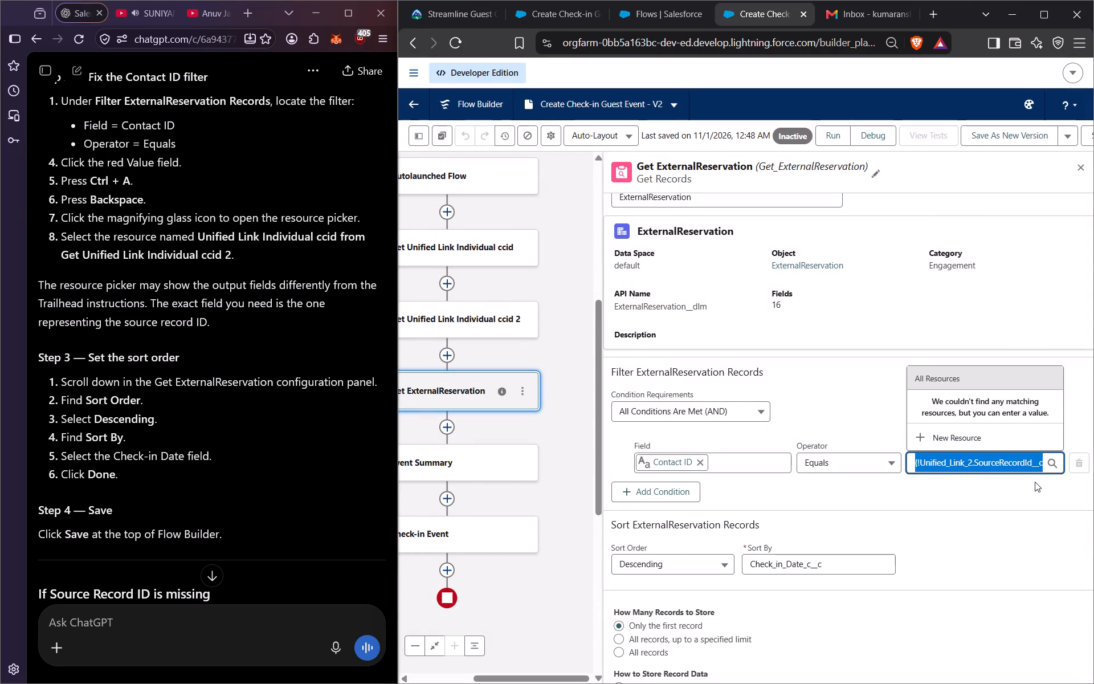
{"action": "key", "text": "BackSpace"}
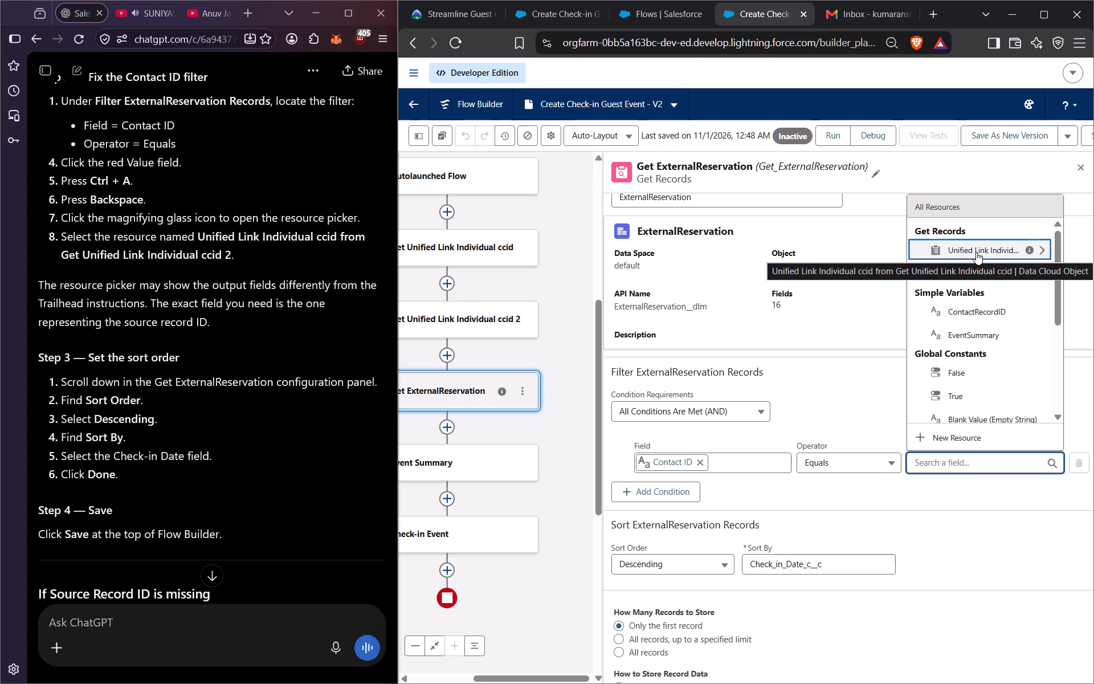
{"action": "left_click", "coordinate": [975, 270]}
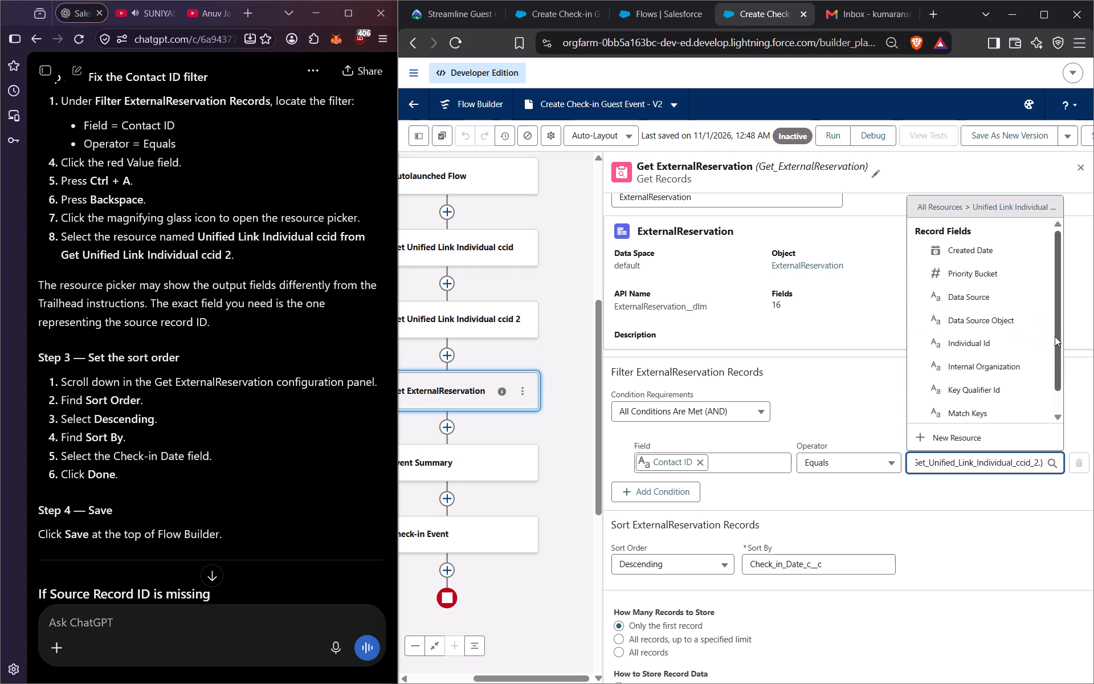
{"action": "left_click_drag", "start_coordinate": [1056, 336], "coordinate": [1054, 370]}
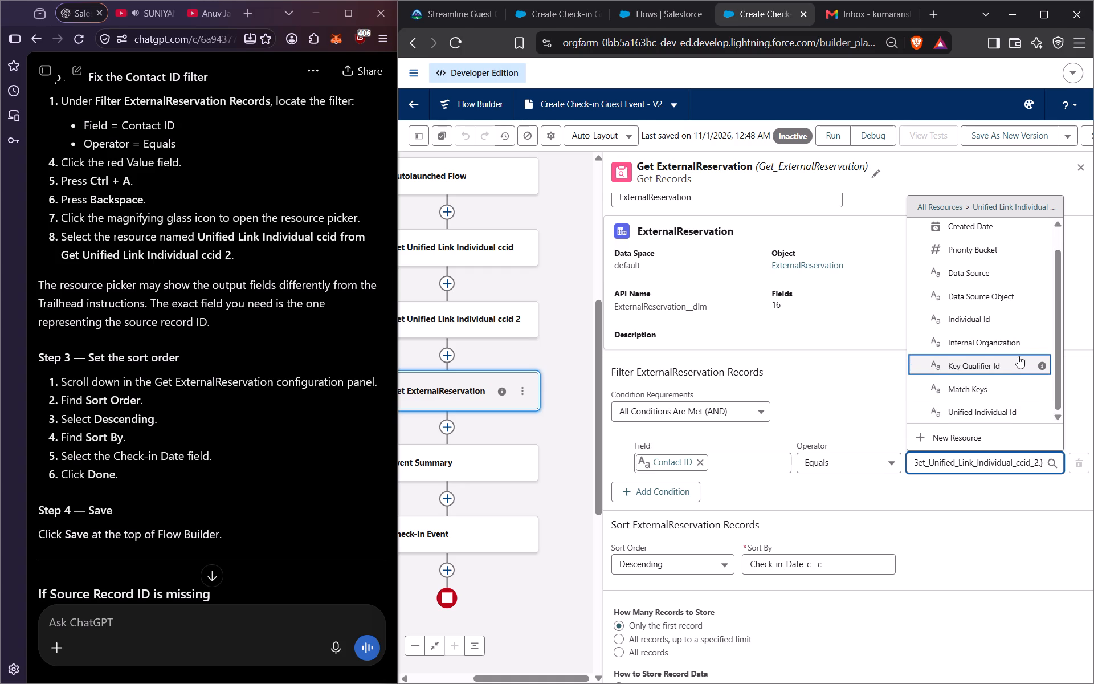
{"action": "left_click", "coordinate": [1010, 408]}
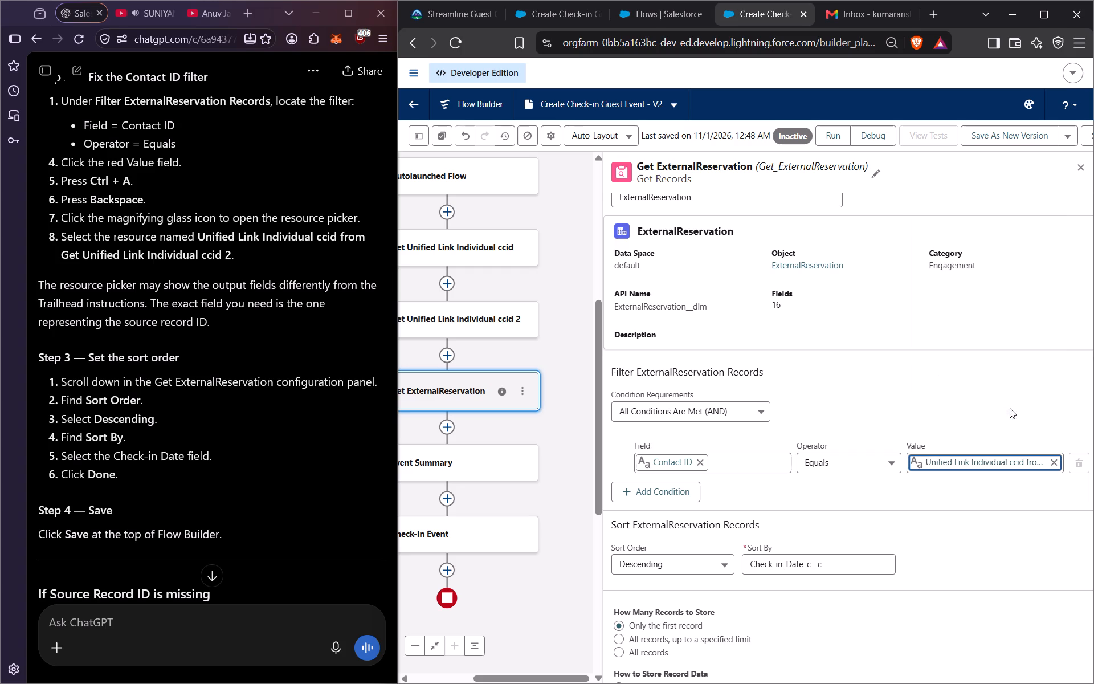
Save the Create Check-in Guest Event flow as a new version, keeping its label and description.
{"action": "scroll", "coordinate": [852, 408], "scroll_direction": "down", "scroll_amount": 1}
{"action": "scroll", "coordinate": [852, 409], "scroll_direction": "up", "scroll_amount": 1}
{"action": "scroll", "coordinate": [848, 411], "scroll_direction": "down", "scroll_amount": 6}
{"action": "scroll", "coordinate": [848, 411], "scroll_direction": "up", "scroll_amount": 2}
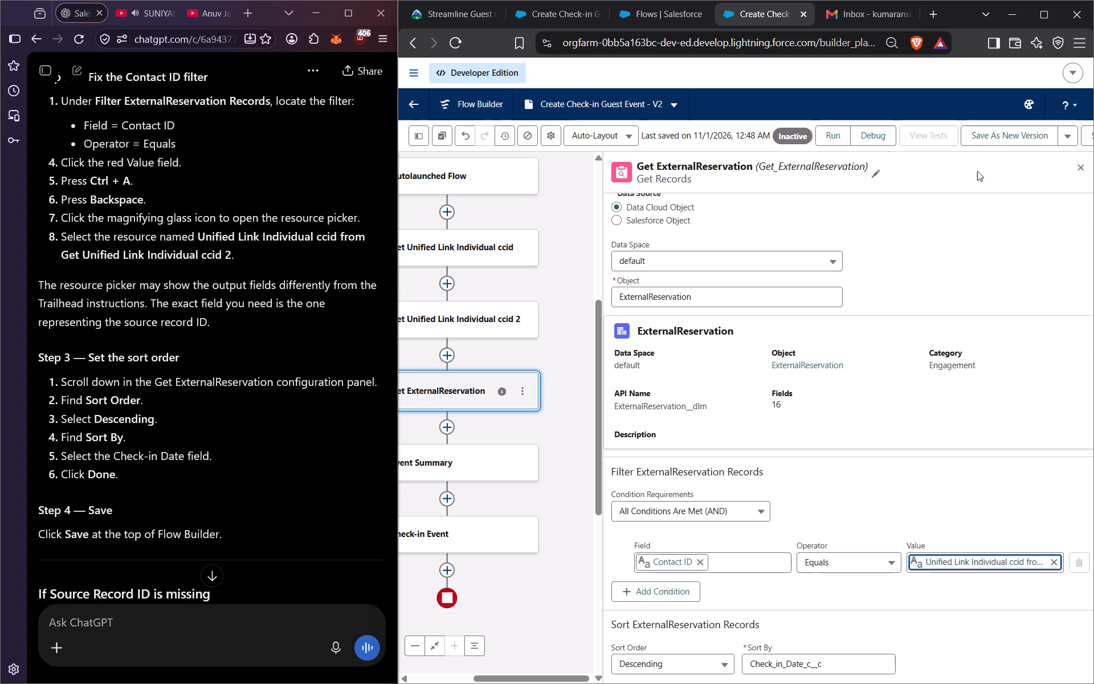
{"action": "left_click", "coordinate": [1007, 131]}
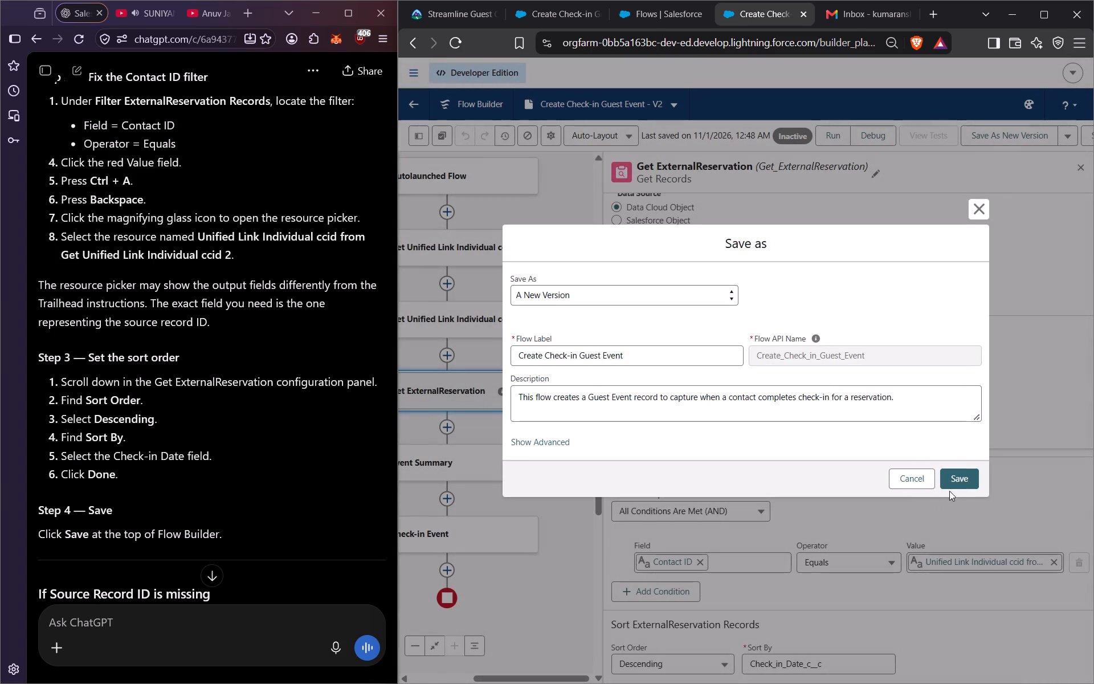
{"action": "left_click", "coordinate": [953, 480]}
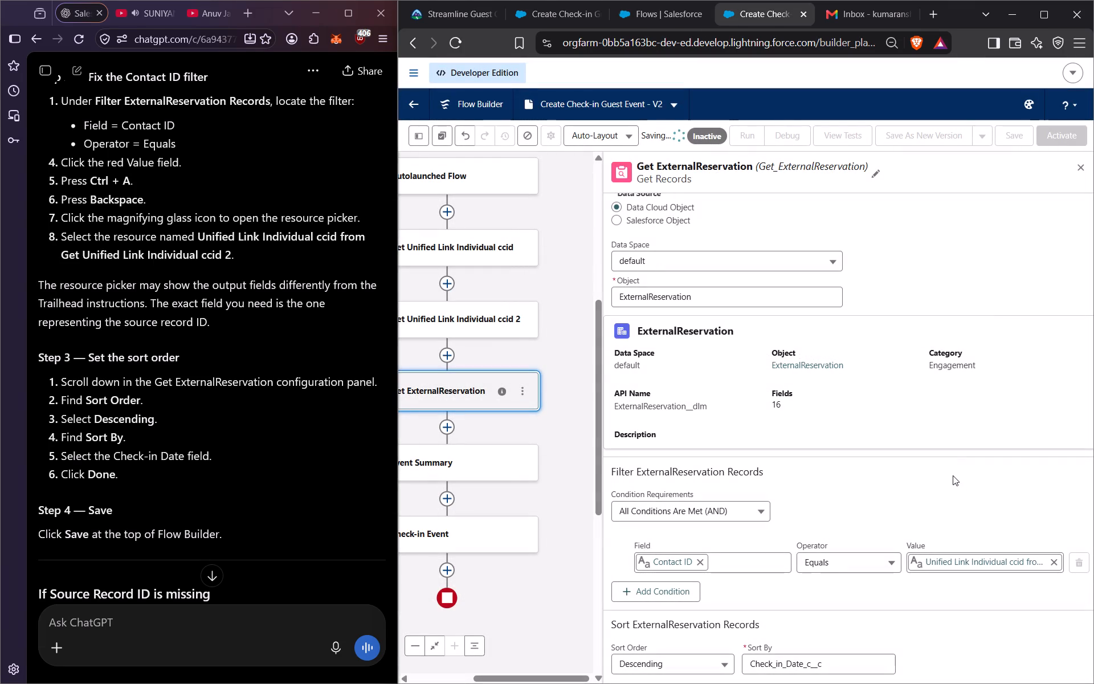
{"action": "left_click", "coordinate": [569, 308]}
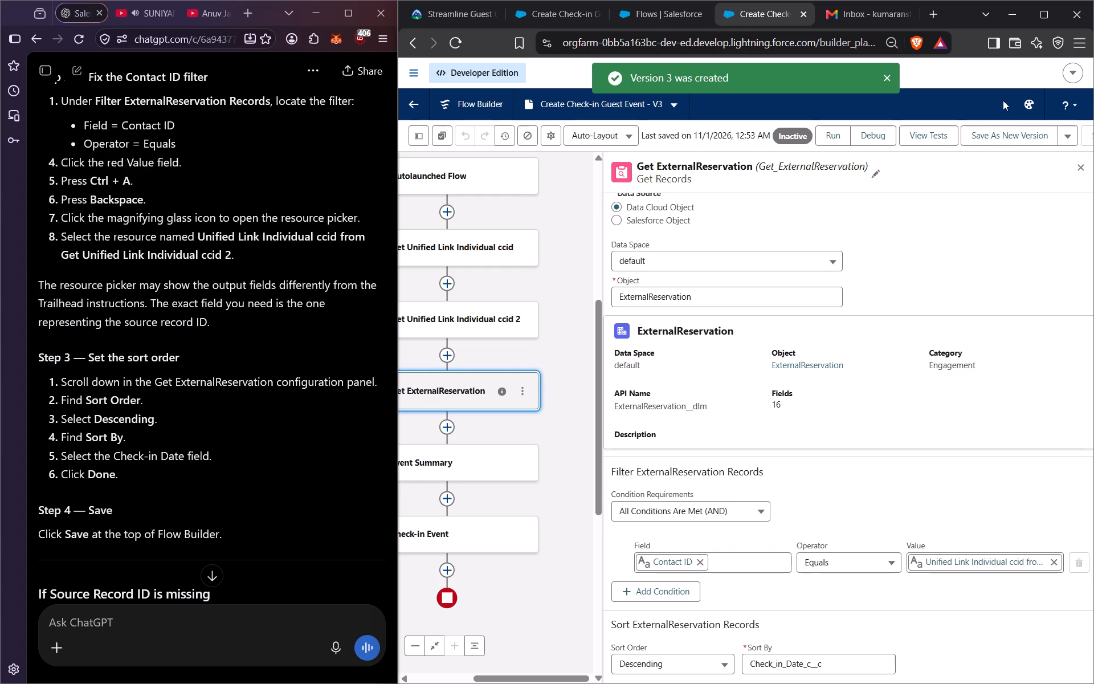
Enlarge the flow window, check the flow's elements, and read Trailhead's instructions for the Event Summary element.
{"action": "left_click", "coordinate": [1051, 10]}
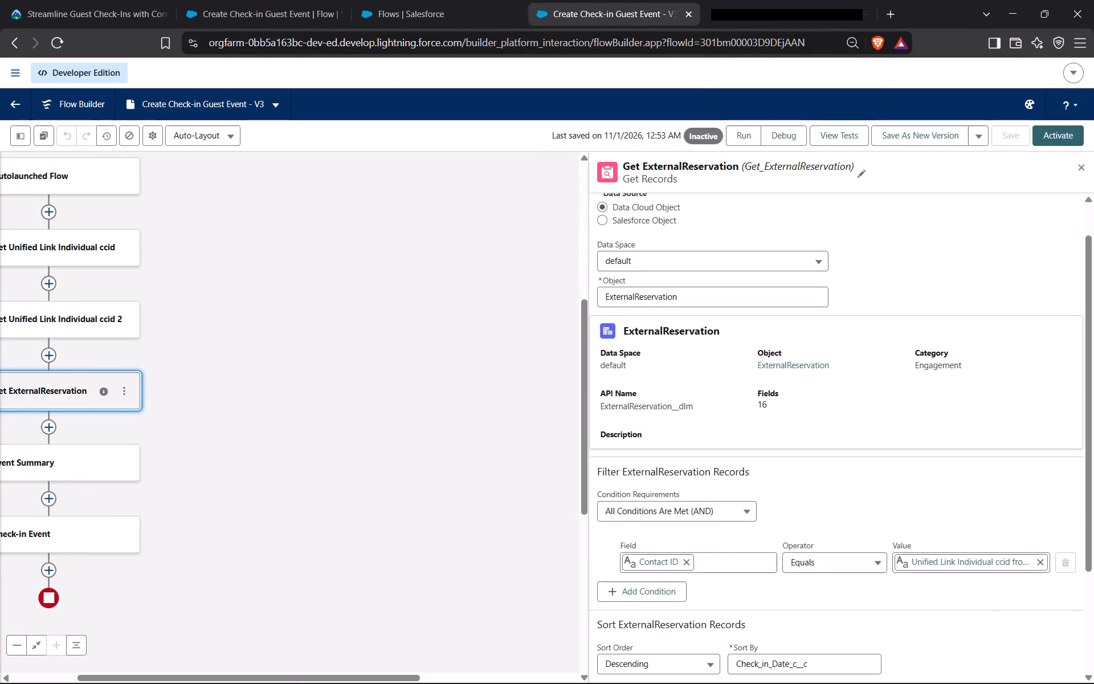
{"action": "left_click_drag", "start_coordinate": [294, 676], "coordinate": [217, 676]}
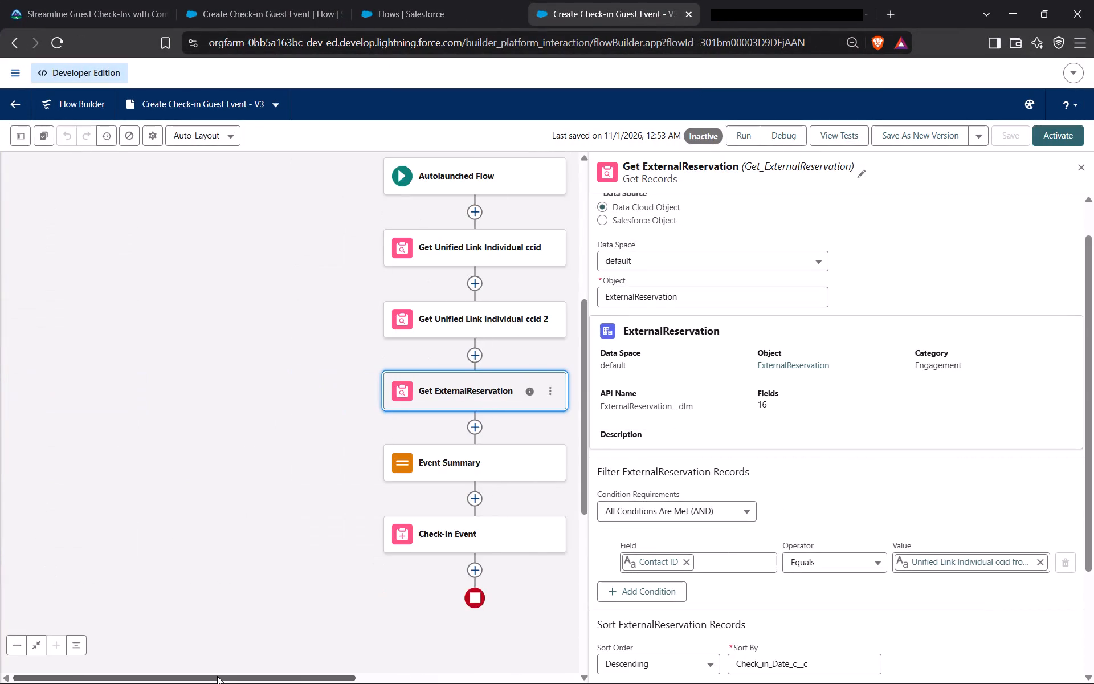
{"action": "left_click_drag", "start_coordinate": [217, 676], "coordinate": [270, 677]}
{"action": "left_click", "coordinate": [65, 0]}
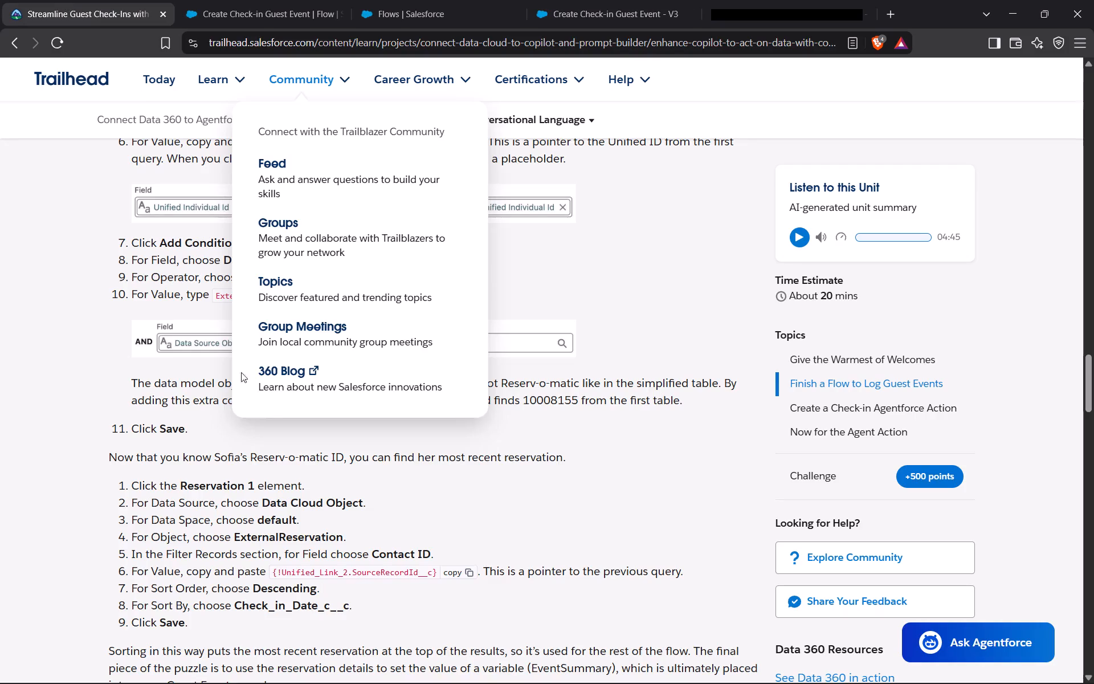
{"action": "left_click", "coordinate": [458, 526]}
{"action": "scroll", "coordinate": [436, 521], "scroll_direction": "down", "scroll_amount": 2}
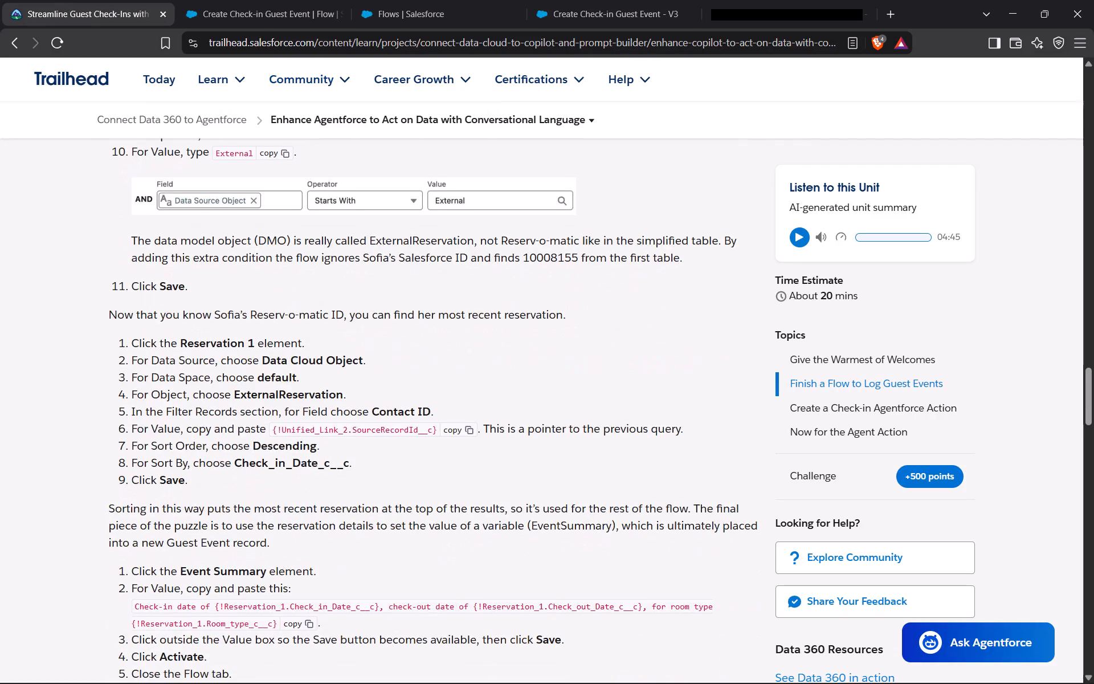
{"action": "scroll", "coordinate": [385, 520], "scroll_direction": "down", "scroll_amount": 1}
{"action": "scroll", "coordinate": [385, 520], "scroll_direction": "up", "scroll_amount": 1}
{"action": "scroll", "coordinate": [360, 518], "scroll_direction": "down", "scroll_amount": 2}
{"action": "scroll", "coordinate": [360, 518], "scroll_direction": "up", "scroll_amount": 1}
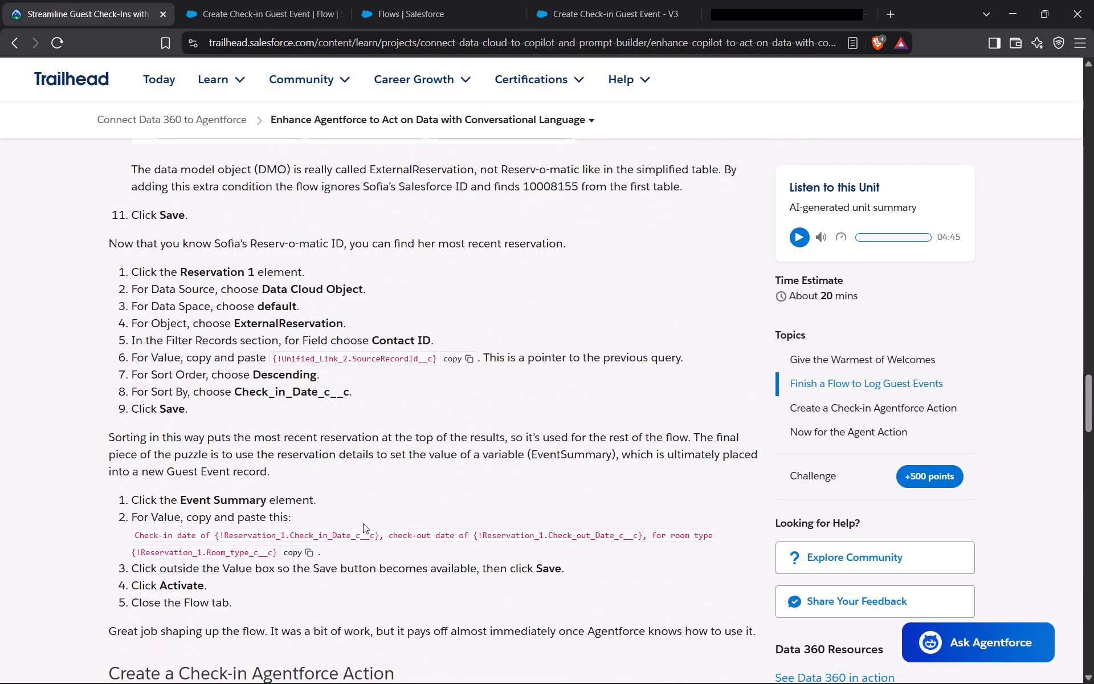
Open the Event Summary element and copy Trailhead's value text with the check-in date, check-out date and room type.
{"action": "left_click", "coordinate": [572, 0]}
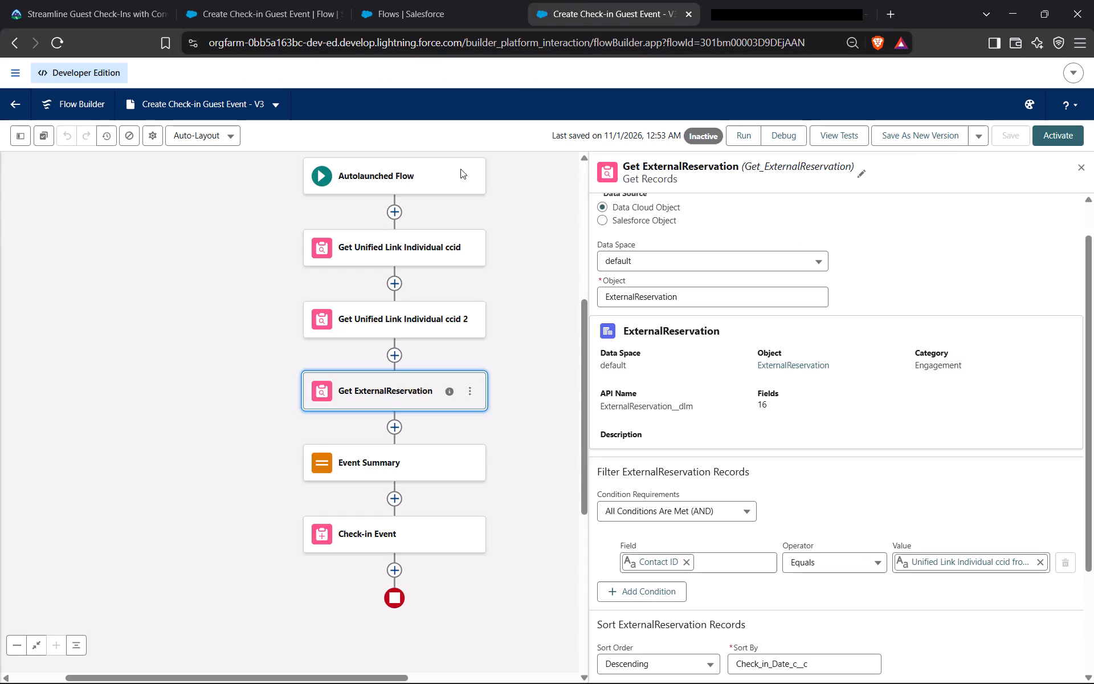
{"action": "left_click", "coordinate": [383, 462]}
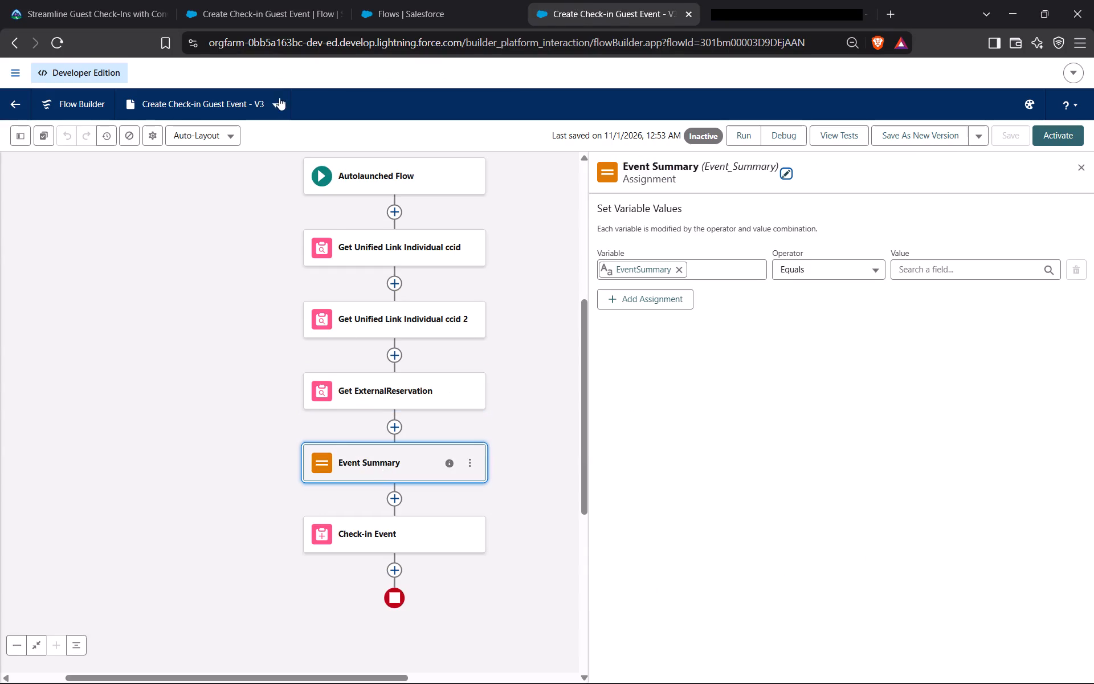
{"action": "left_click", "coordinate": [110, 0]}
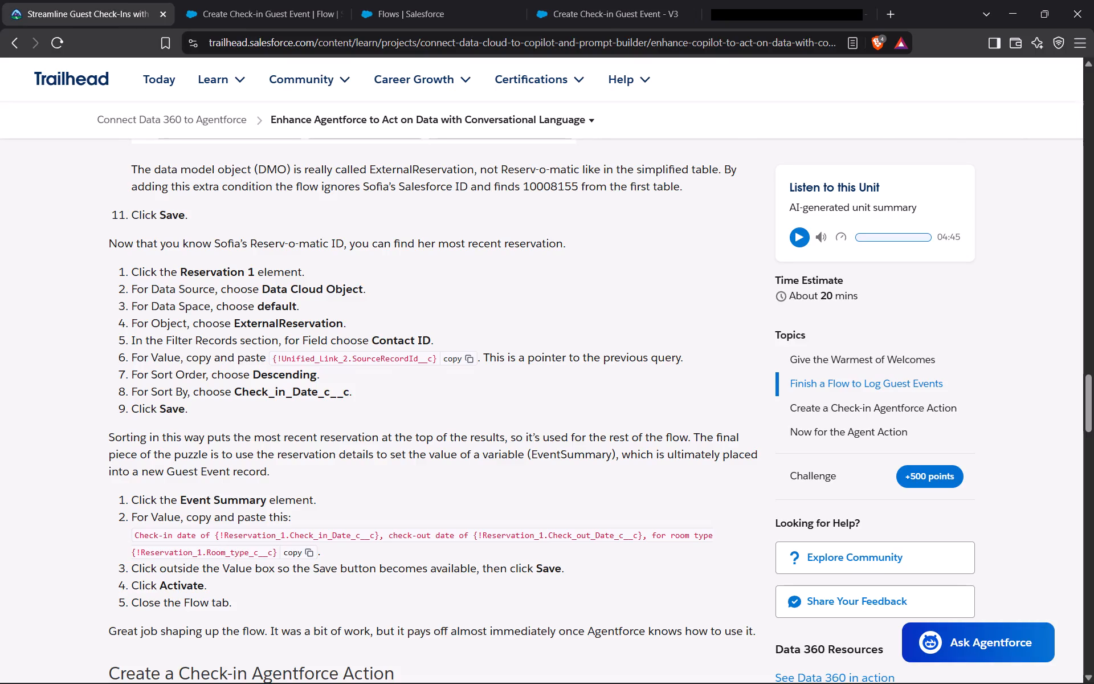
{"action": "left_click", "coordinate": [307, 556]}
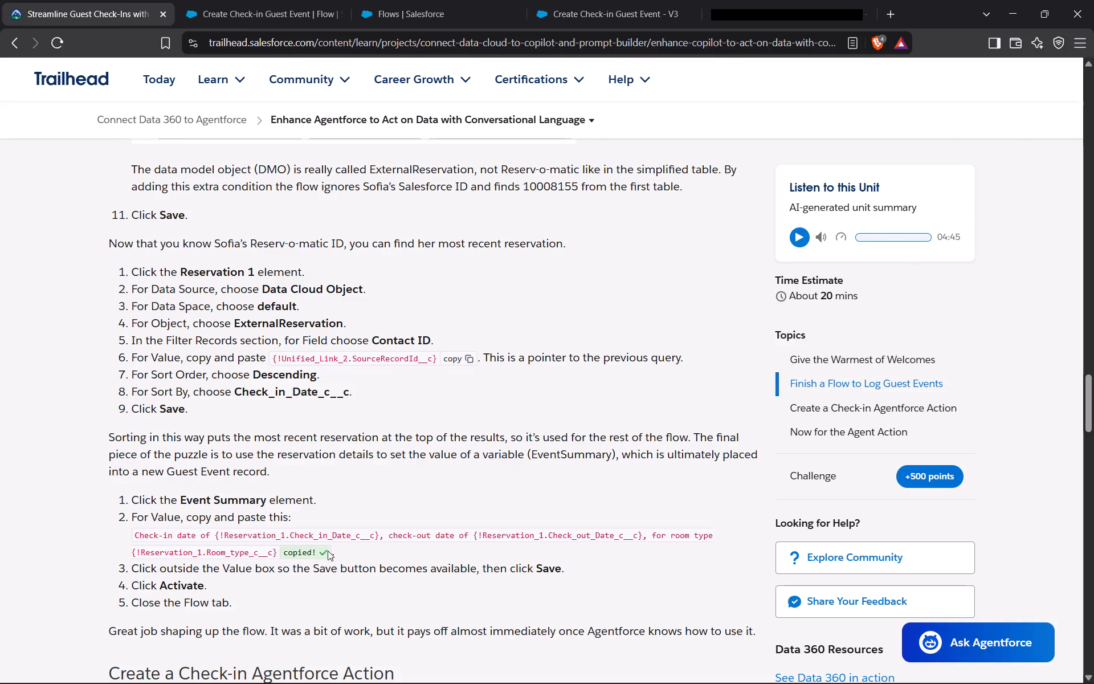
Examine the resources offered for the Event Summary assignment's value in the V3 flow.
{"action": "left_click", "coordinate": [587, 9]}
{"action": "left_click", "coordinate": [944, 271]}
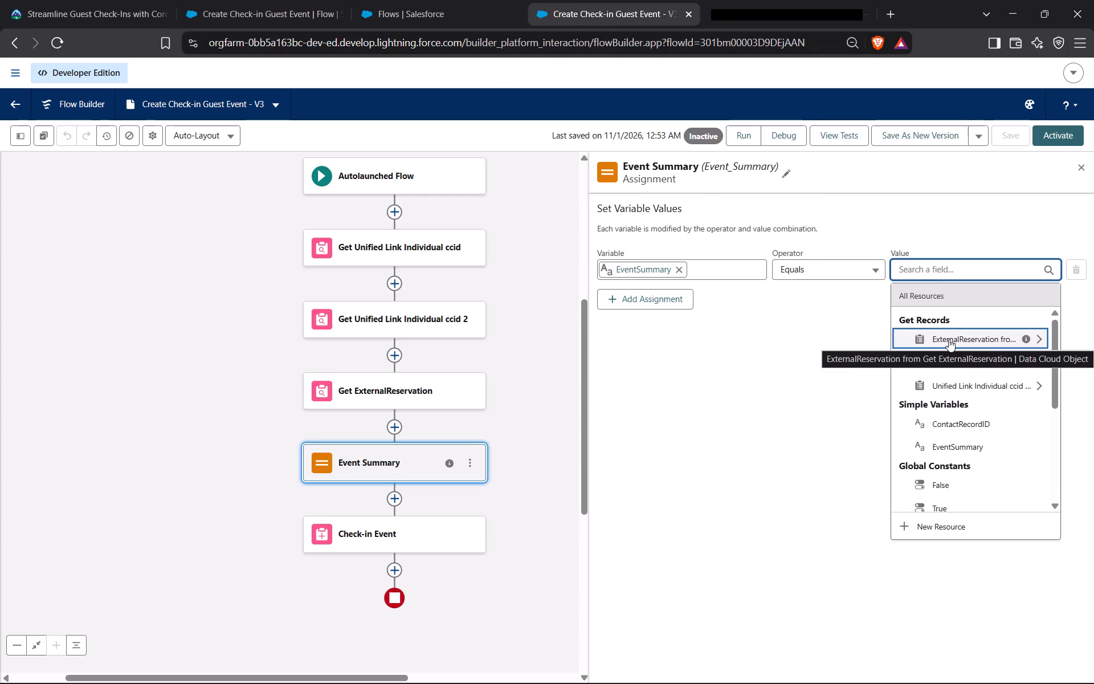
{"action": "scroll", "coordinate": [963, 404], "scroll_direction": "down", "scroll_amount": 6}
{"action": "scroll", "coordinate": [962, 407], "scroll_direction": "up", "scroll_amount": 2}
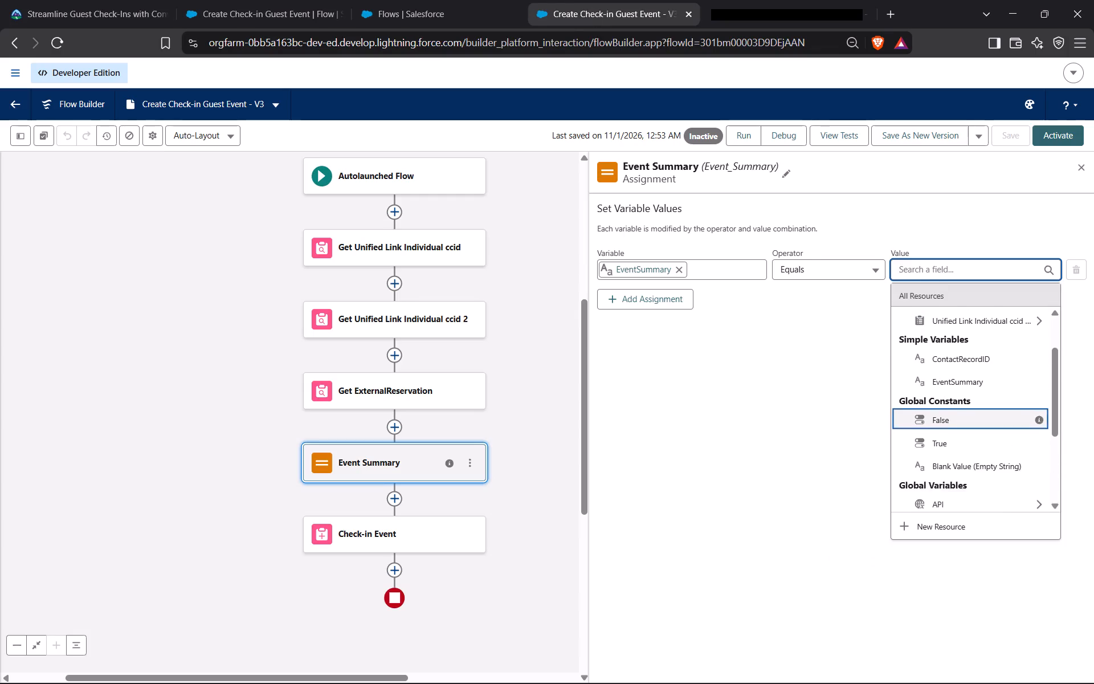
{"action": "scroll", "coordinate": [948, 396], "scroll_direction": "up", "scroll_amount": 2}
{"action": "scroll", "coordinate": [948, 396], "scroll_direction": "down", "scroll_amount": 4}
{"action": "scroll", "coordinate": [946, 398], "scroll_direction": "up", "scroll_amount": 1}
{"action": "scroll", "coordinate": [946, 398], "scroll_direction": "down", "scroll_amount": 11}
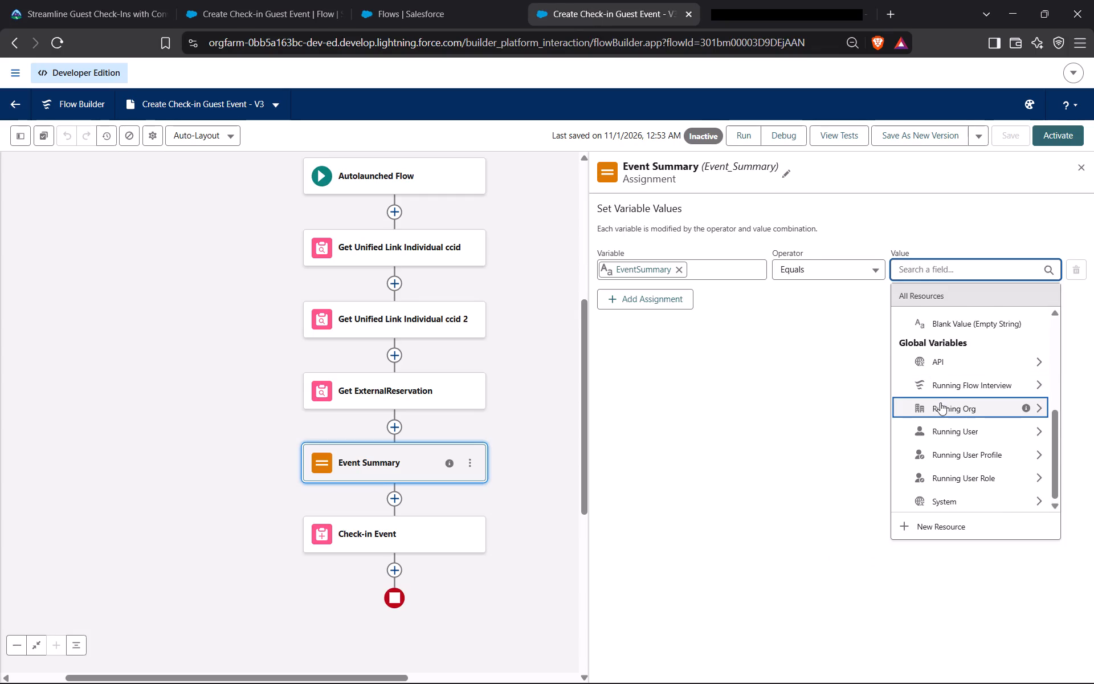
{"action": "scroll", "coordinate": [938, 400], "scroll_direction": "up", "scroll_amount": 3}
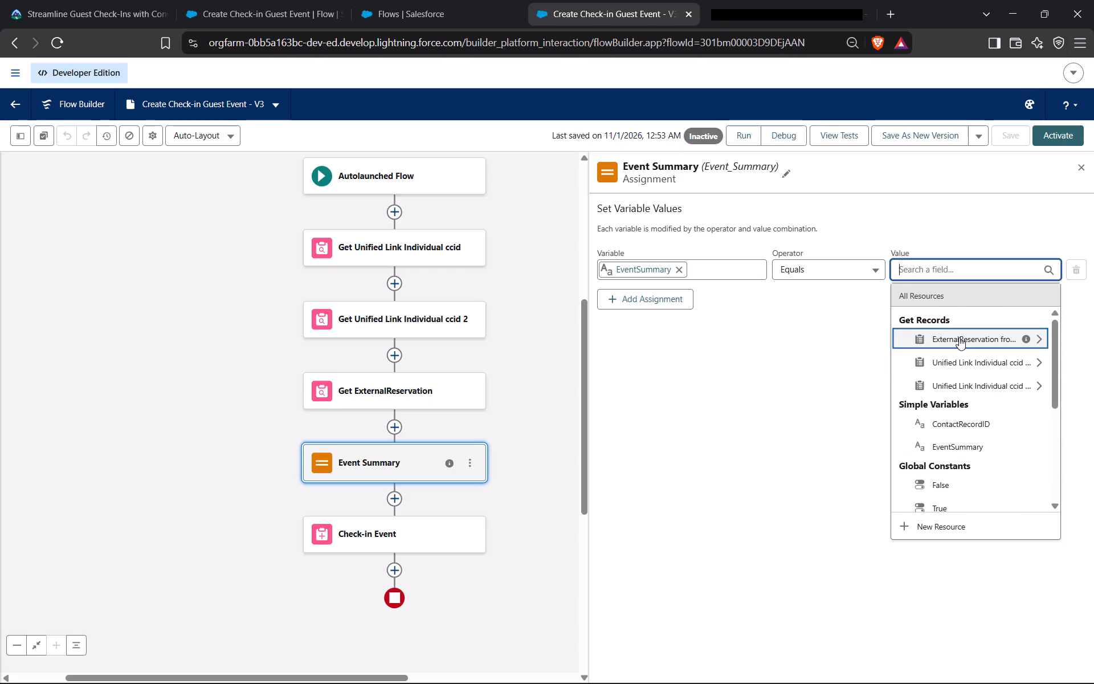
{"action": "scroll", "coordinate": [954, 351], "scroll_direction": "up", "scroll_amount": 2}
Set the EventSummary variable's value to Trailhead's copied sentence with the Reservation_1 check-in date, check-out date and room type references.
{"action": "left_click", "coordinate": [99, 0]}
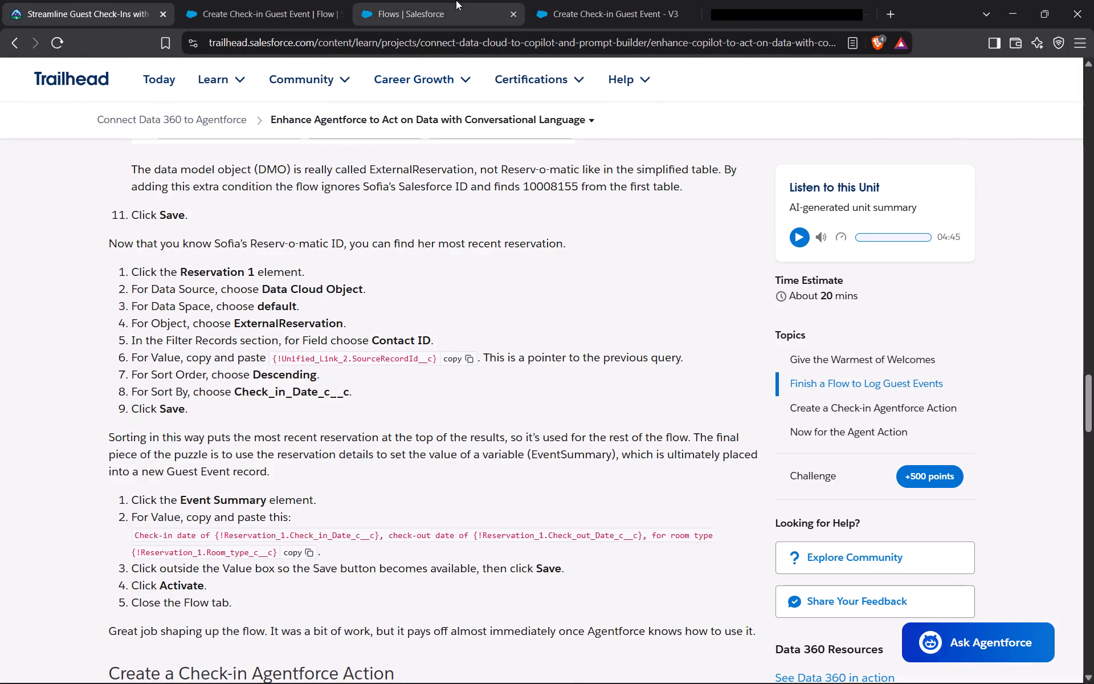
{"action": "left_click", "coordinate": [568, 0]}
{"action": "left_click", "coordinate": [929, 266]}
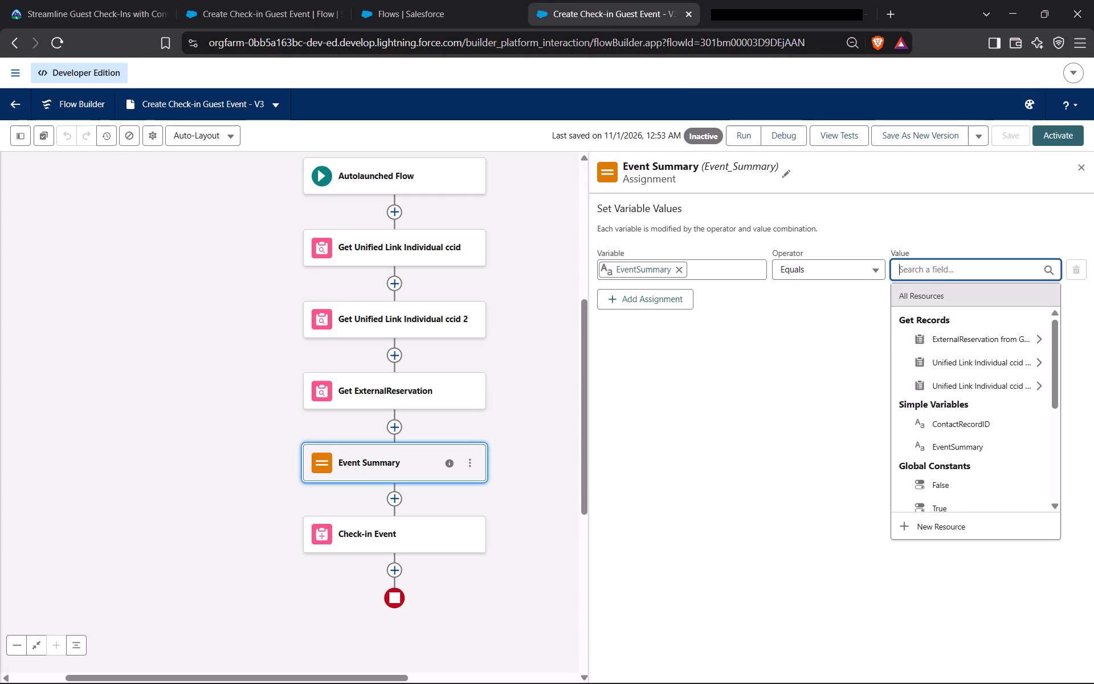
{"action": "type", "text": "che"}
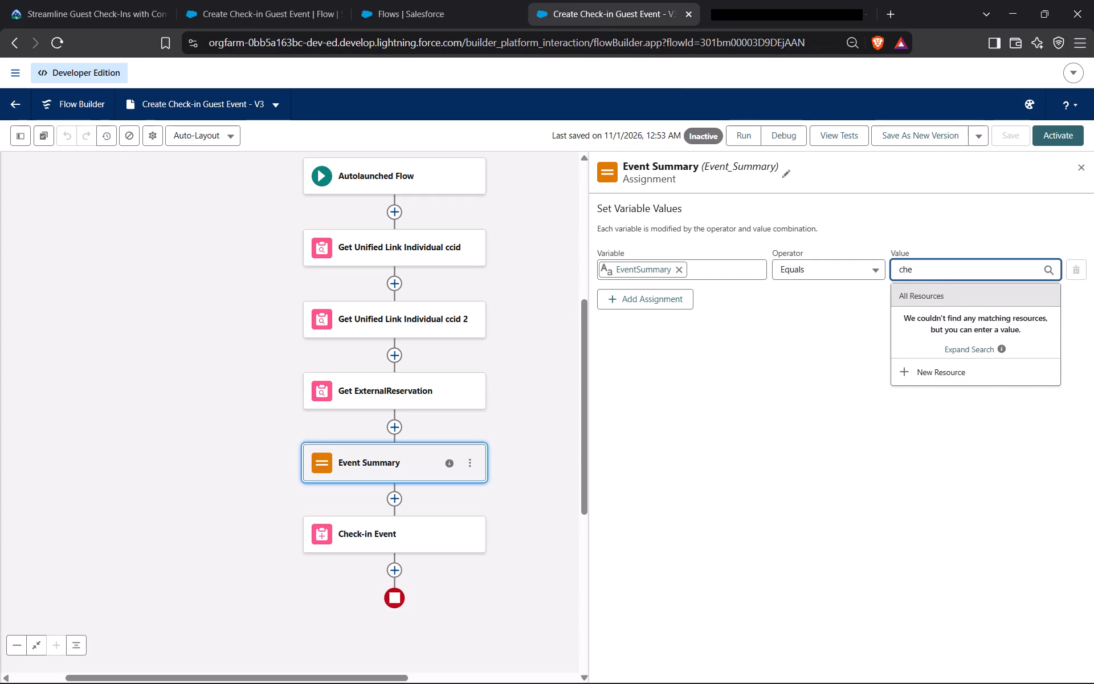
{"action": "key", "text": "BackSpace"}
{"action": "key", "text": "BackSpace"}
{"action": "key", "text": "BackSpace"}
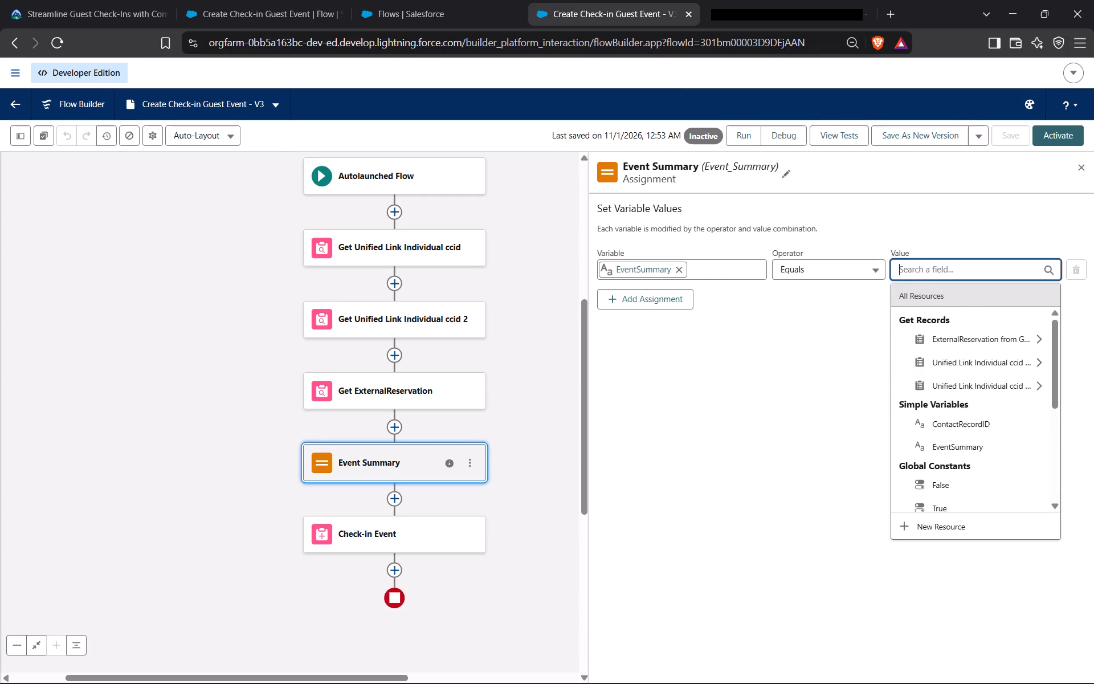
{"action": "key", "text": "ctrl+v"}
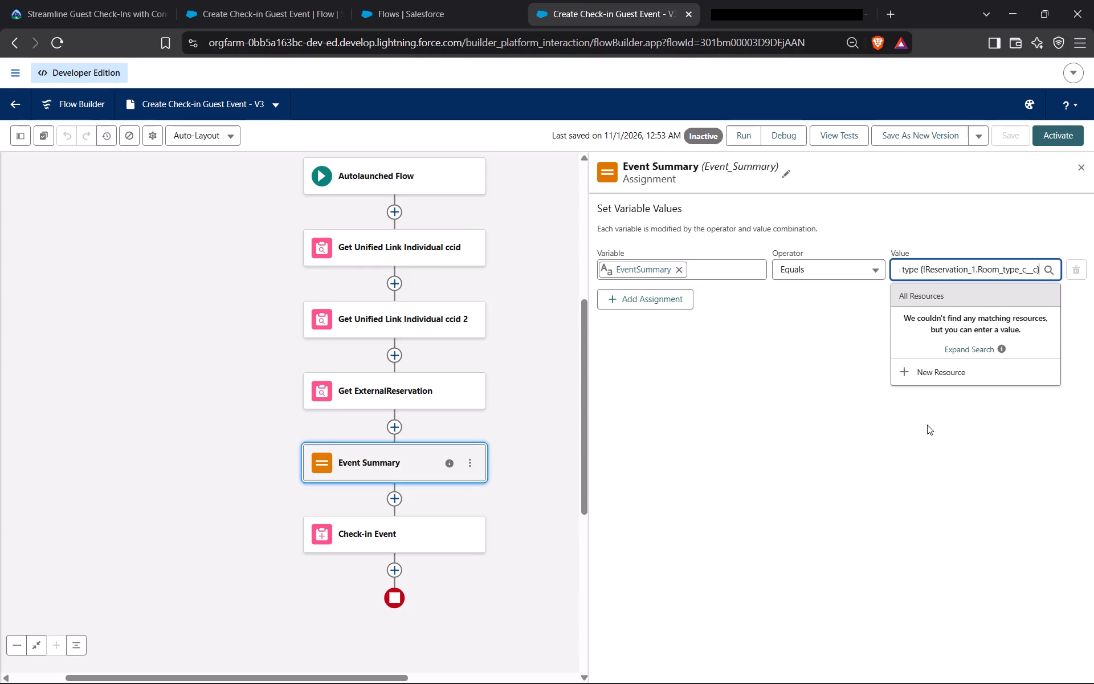
{"action": "left_click", "coordinate": [926, 473]}
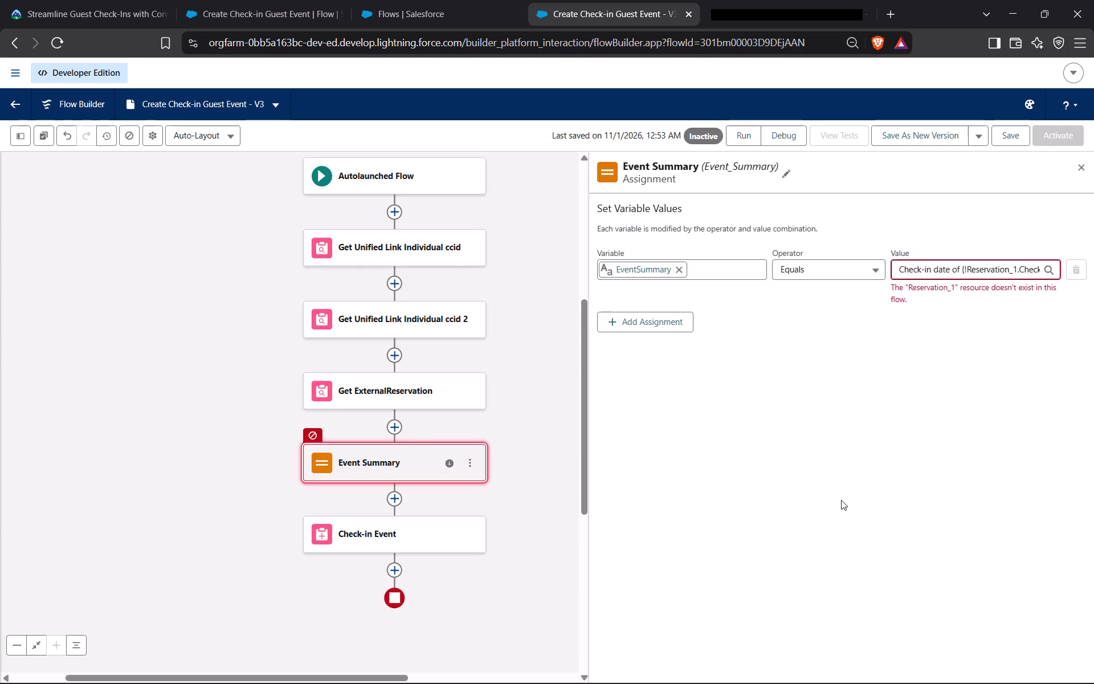
{"action": "left_click", "coordinate": [122, 0]}
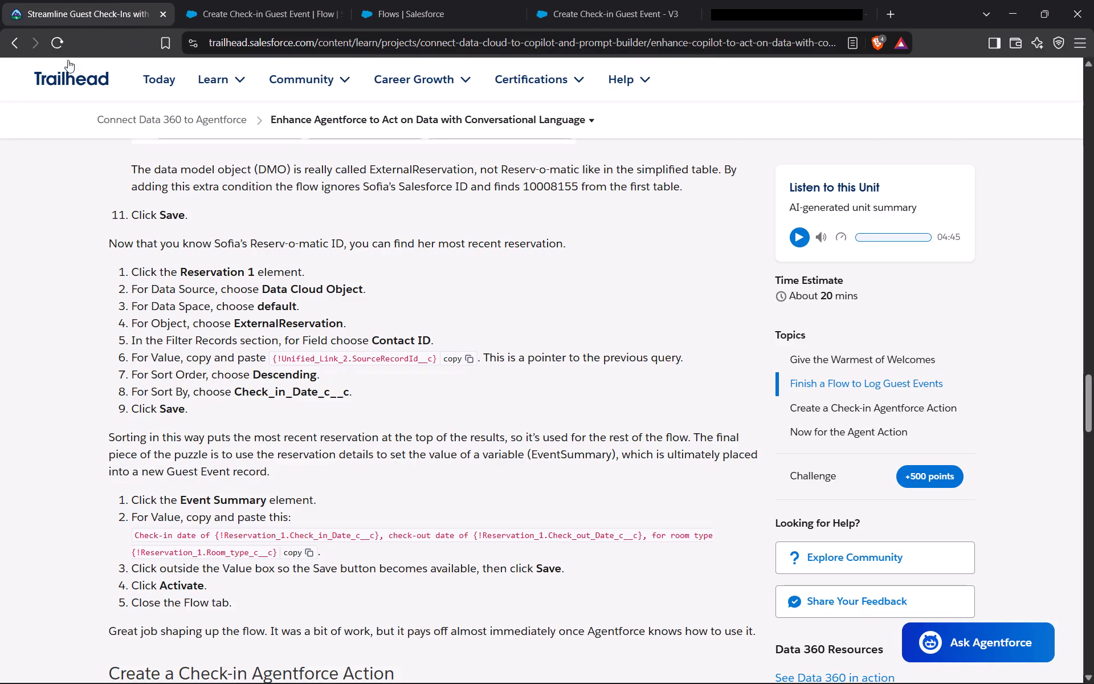
{"action": "scroll", "coordinate": [0, 132], "scroll_direction": "down", "scroll_amount": 1}
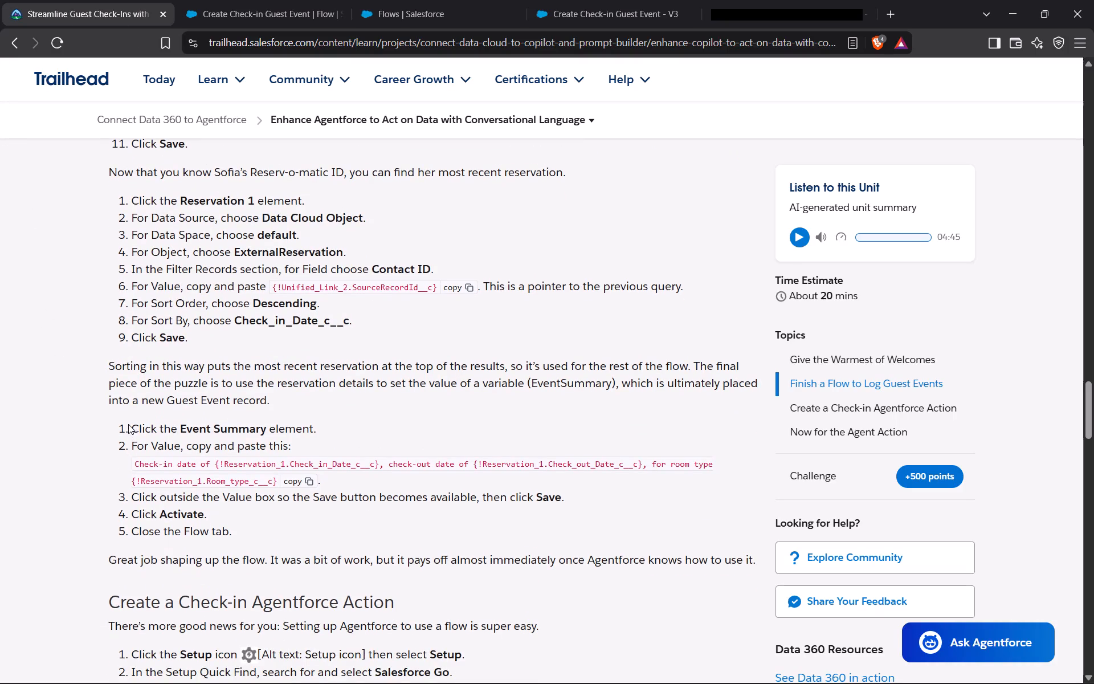
{"action": "left_click_drag", "start_coordinate": [128, 424], "coordinate": [242, 533]}
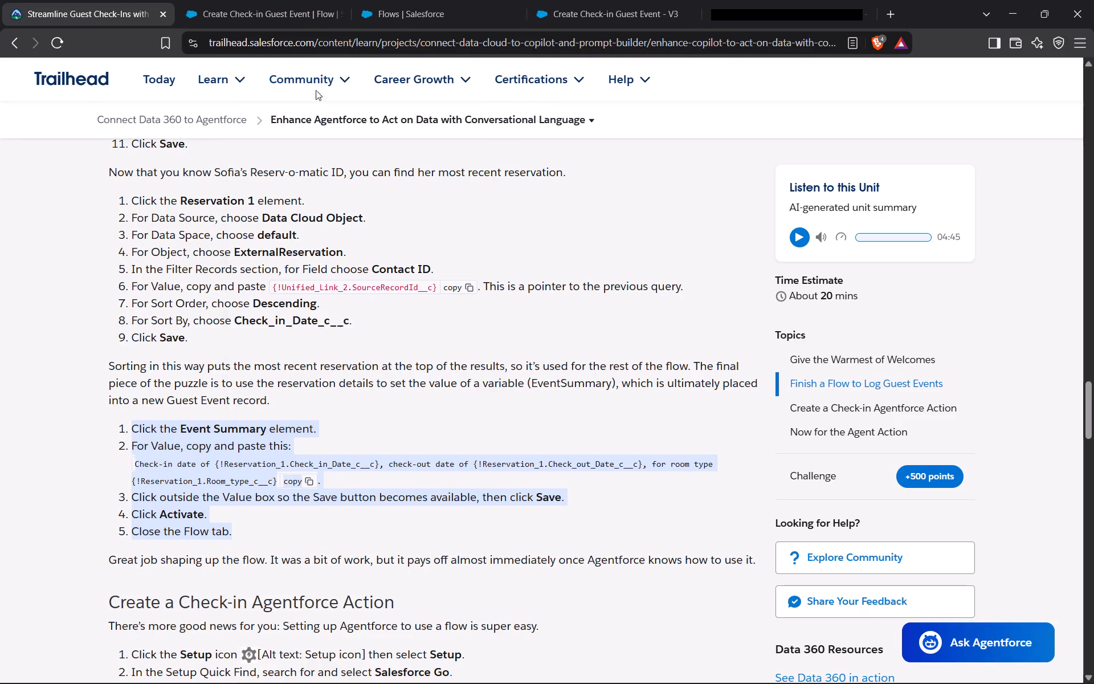
{"action": "left_click", "coordinate": [589, 7]}
{"action": "left_click", "coordinate": [1081, 132]}
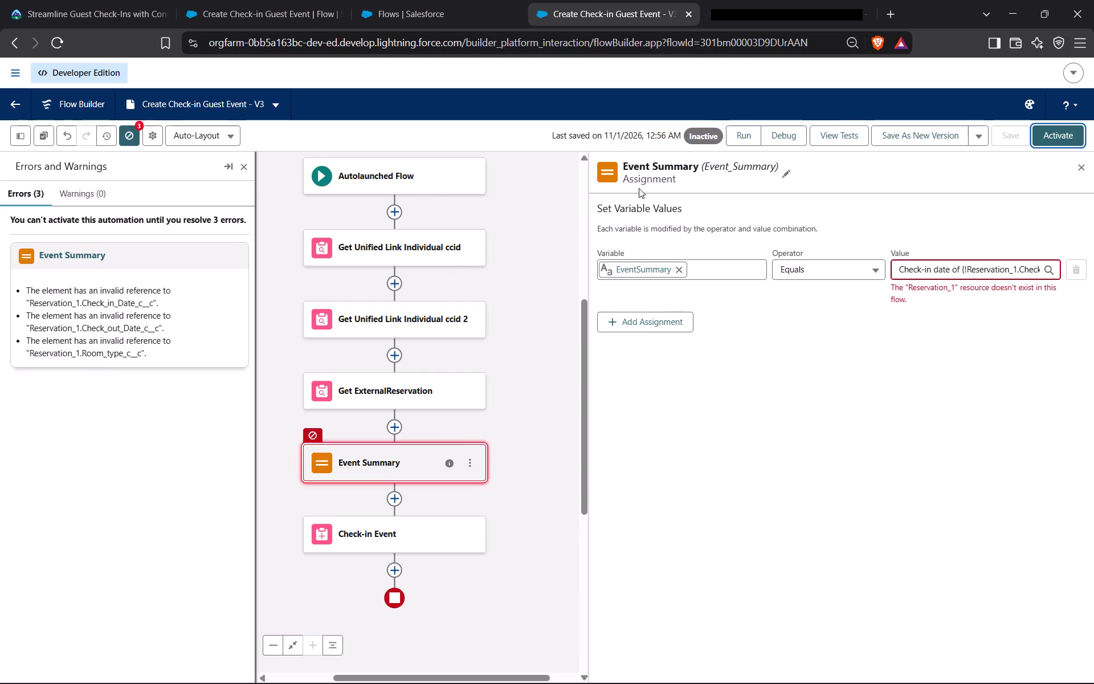
Look back through the Trailhead unit up to its beginning and check the project name, Connect Data 360 to Agentforce.
{"action": "left_click", "coordinate": [75, 0]}
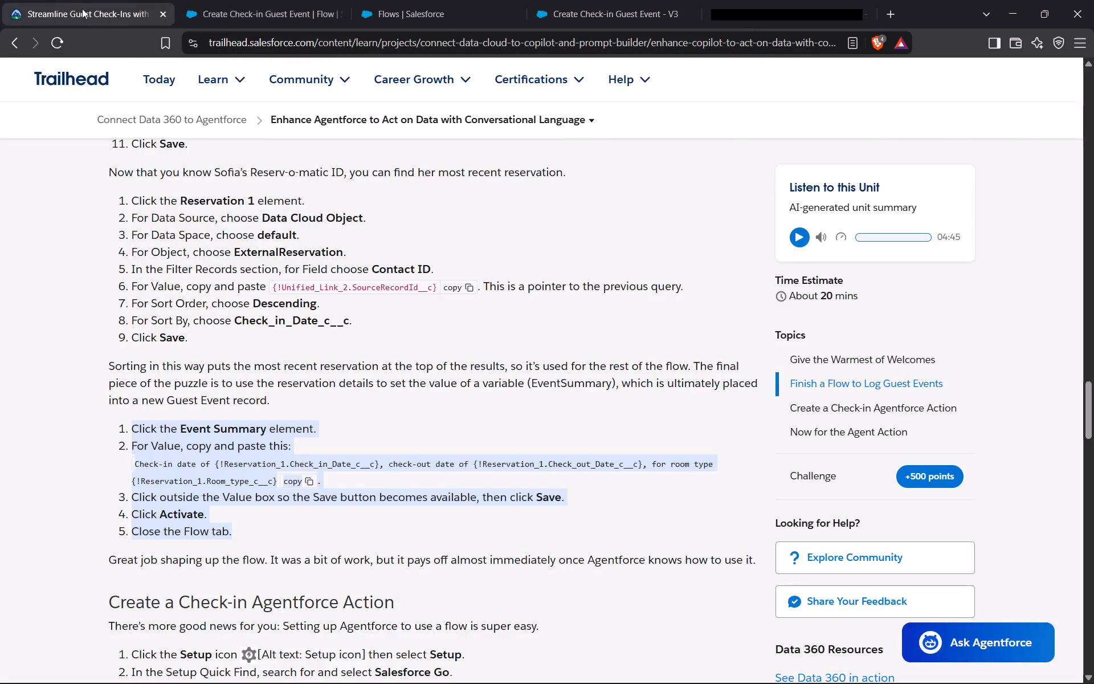
{"action": "scroll", "coordinate": [306, 373], "scroll_direction": "down", "scroll_amount": 1}
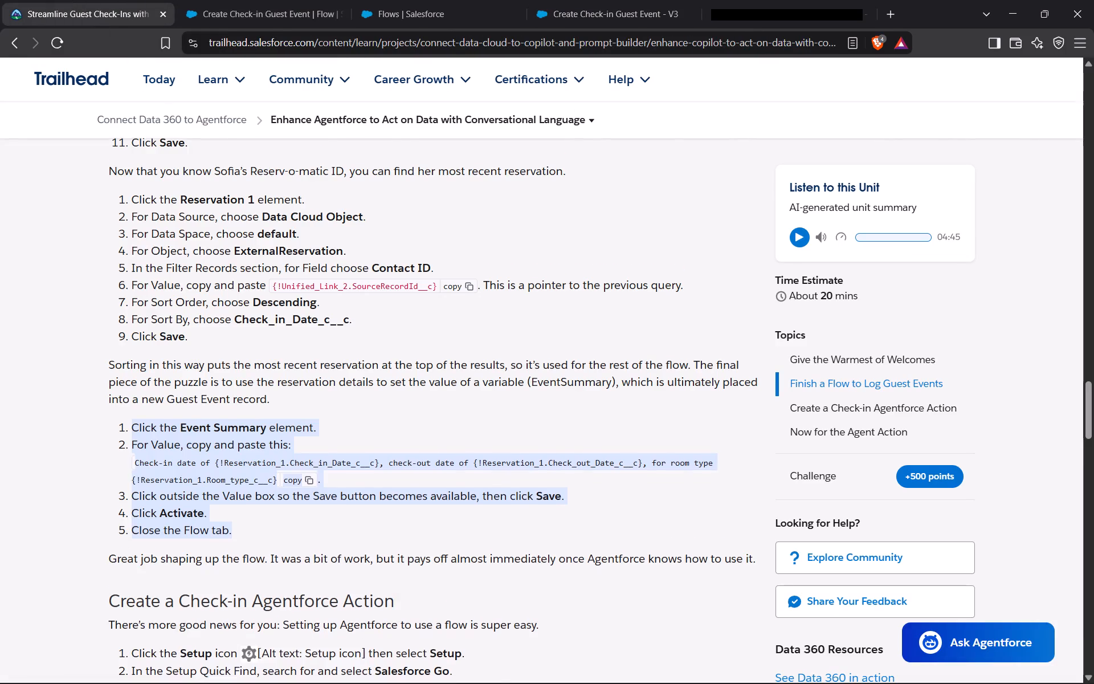
{"action": "scroll", "coordinate": [306, 373], "scroll_direction": "up", "scroll_amount": 2}
{"action": "scroll", "coordinate": [306, 373], "scroll_direction": "down", "scroll_amount": 1}
{"action": "scroll", "coordinate": [306, 373], "scroll_direction": "up", "scroll_amount": 3}
{"action": "scroll", "coordinate": [306, 373], "scroll_direction": "down", "scroll_amount": 1}
{"action": "scroll", "coordinate": [306, 373], "scroll_direction": "up", "scroll_amount": 1}
{"action": "scroll", "coordinate": [306, 373], "scroll_direction": "down", "scroll_amount": 2}
{"action": "scroll", "coordinate": [306, 373], "scroll_direction": "up", "scroll_amount": 9}
{"action": "scroll", "coordinate": [307, 367], "scroll_direction": "down", "scroll_amount": 2}
{"action": "scroll", "coordinate": [307, 367], "scroll_direction": "up", "scroll_amount": 5}
{"action": "scroll", "coordinate": [307, 367], "scroll_direction": "down", "scroll_amount": 5}
{"action": "scroll", "coordinate": [307, 367], "scroll_direction": "up", "scroll_amount": 5}
{"action": "scroll", "coordinate": [307, 367], "scroll_direction": "down", "scroll_amount": 1}
{"action": "scroll", "coordinate": [307, 367], "scroll_direction": "up", "scroll_amount": 9}
{"action": "scroll", "coordinate": [307, 367], "scroll_direction": "down", "scroll_amount": 1}
{"action": "scroll", "coordinate": [304, 369], "scroll_direction": "up", "scroll_amount": 9}
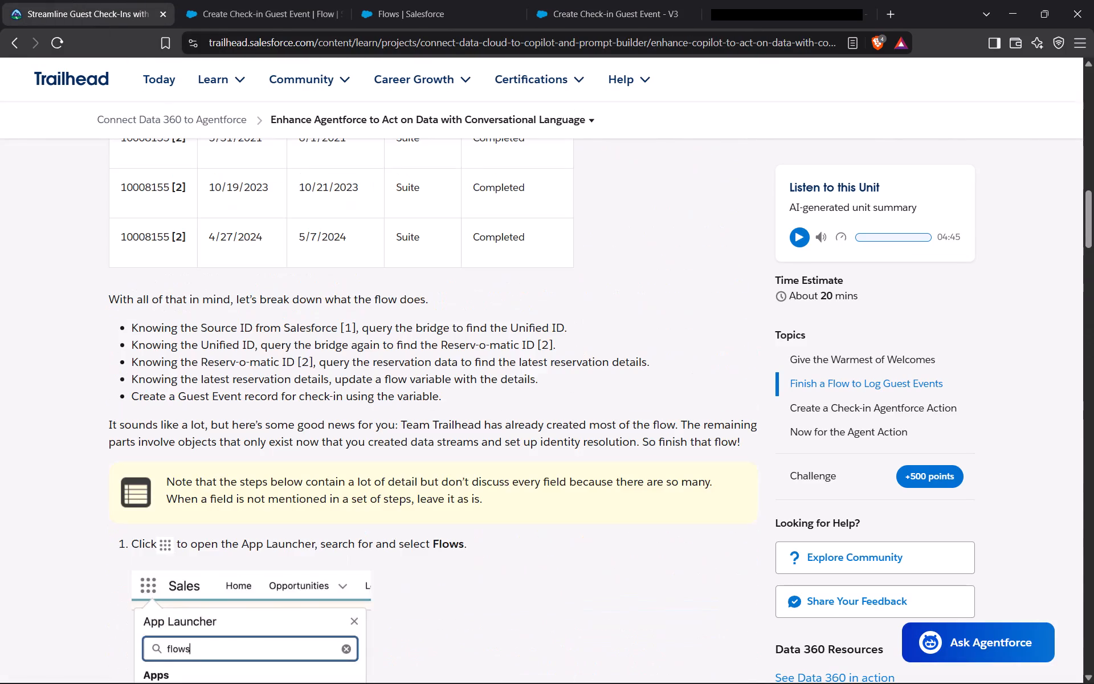
{"action": "scroll", "coordinate": [245, 285], "scroll_direction": "down", "scroll_amount": 2}
{"action": "scroll", "coordinate": [245, 285], "scroll_direction": "up", "scroll_amount": 1}
{"action": "scroll", "coordinate": [245, 285], "scroll_direction": "down", "scroll_amount": 3}
{"action": "scroll", "coordinate": [245, 285], "scroll_direction": "up", "scroll_amount": 7}
{"action": "scroll", "coordinate": [245, 285], "scroll_direction": "down", "scroll_amount": 1}
{"action": "scroll", "coordinate": [245, 285], "scroll_direction": "up", "scroll_amount": 13}
{"action": "scroll", "coordinate": [243, 285], "scroll_direction": "down", "scroll_amount": 1}
{"action": "scroll", "coordinate": [243, 285], "scroll_direction": "up", "scroll_amount": 3}
{"action": "scroll", "coordinate": [243, 285], "scroll_direction": "down", "scroll_amount": 1}
{"action": "scroll", "coordinate": [243, 285], "scroll_direction": "up", "scroll_amount": 4}
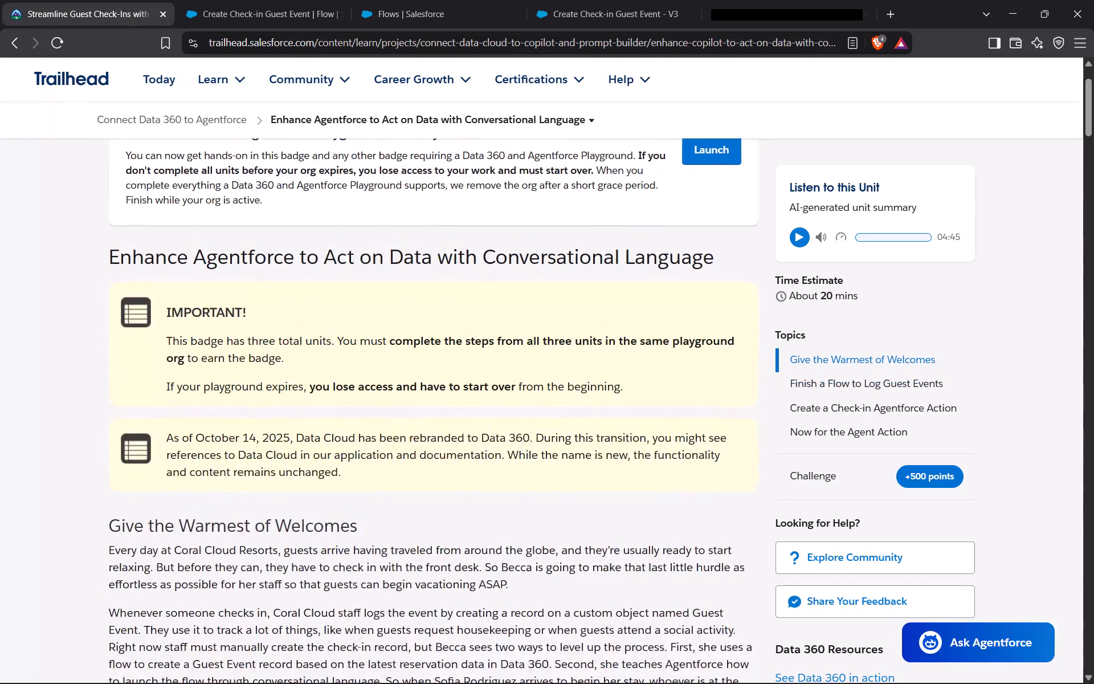
{"action": "scroll", "coordinate": [243, 285], "scroll_direction": "up", "scroll_amount": 1}
{"action": "scroll", "coordinate": [243, 285], "scroll_direction": "down", "scroll_amount": 1}
{"action": "scroll", "coordinate": [243, 285], "scroll_direction": "up", "scroll_amount": 4}
{"action": "scroll", "coordinate": [243, 285], "scroll_direction": "down", "scroll_amount": 4}
{"action": "scroll", "coordinate": [243, 285], "scroll_direction": "up", "scroll_amount": 11}
{"action": "scroll", "coordinate": [240, 289], "scroll_direction": "down", "scroll_amount": 1}
{"action": "scroll", "coordinate": [240, 289], "scroll_direction": "up", "scroll_amount": 5}
{"action": "scroll", "coordinate": [240, 289], "scroll_direction": "down", "scroll_amount": 1}
{"action": "scroll", "coordinate": [240, 289], "scroll_direction": "up", "scroll_amount": 3}
{"action": "scroll", "coordinate": [239, 292], "scroll_direction": "down", "scroll_amount": 1}
{"action": "scroll", "coordinate": [239, 292], "scroll_direction": "up", "scroll_amount": 2}
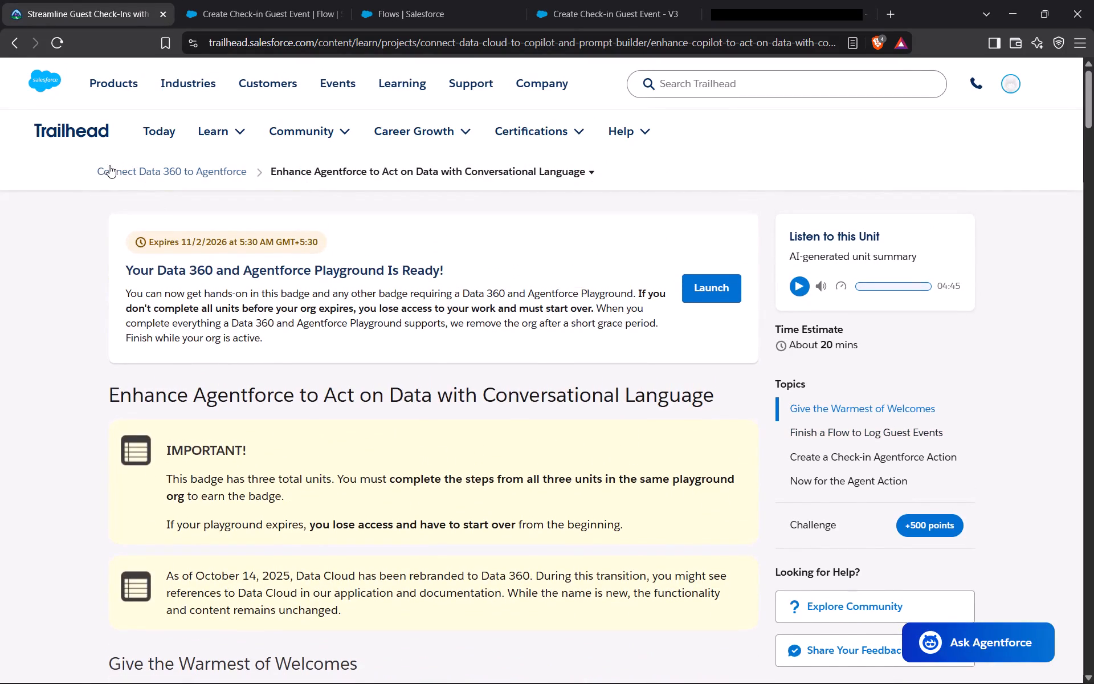
{"action": "right_click", "coordinate": [98, 167]}
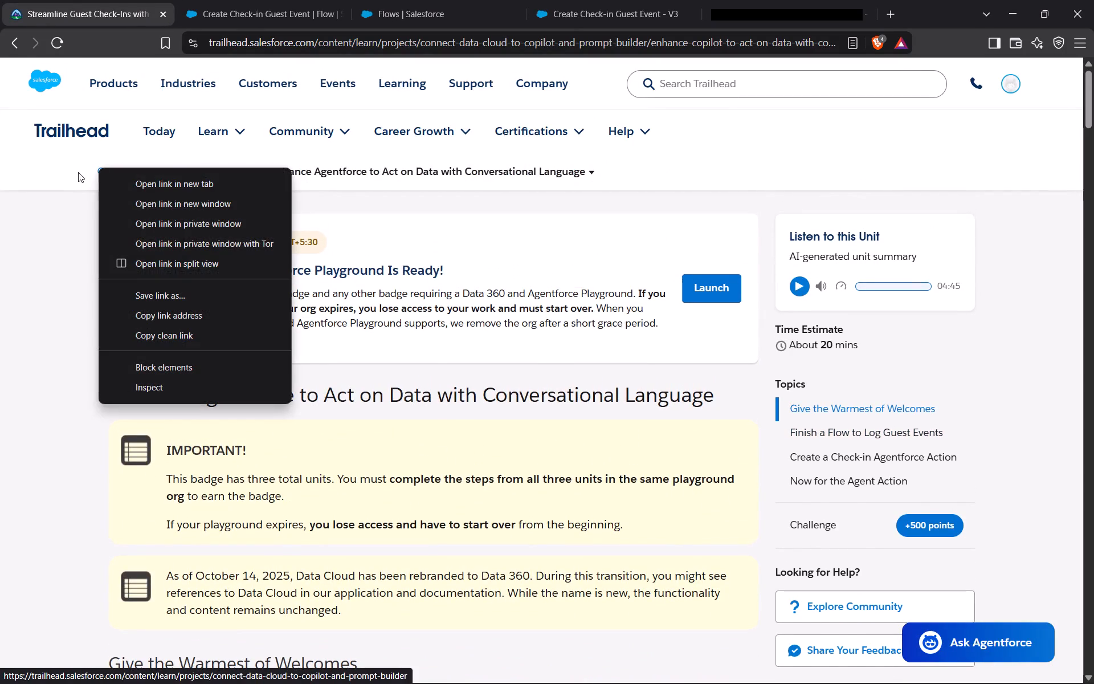
{"action": "left_click", "coordinate": [68, 173]}
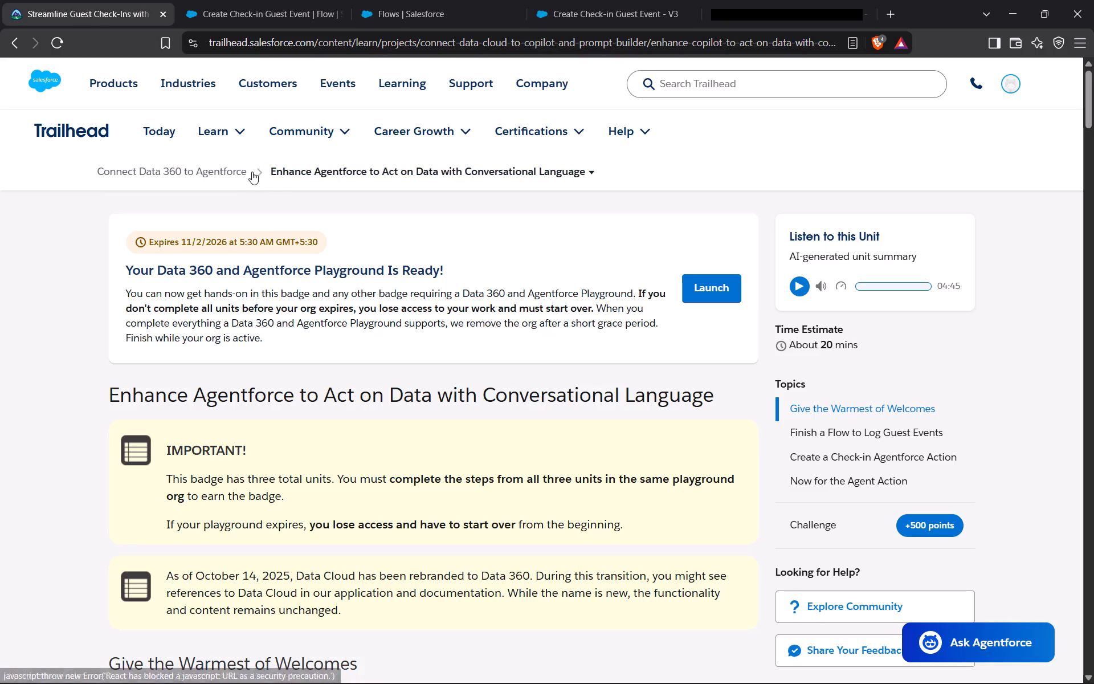
{"action": "left_click_drag", "start_coordinate": [246, 170], "coordinate": [186, 174]}
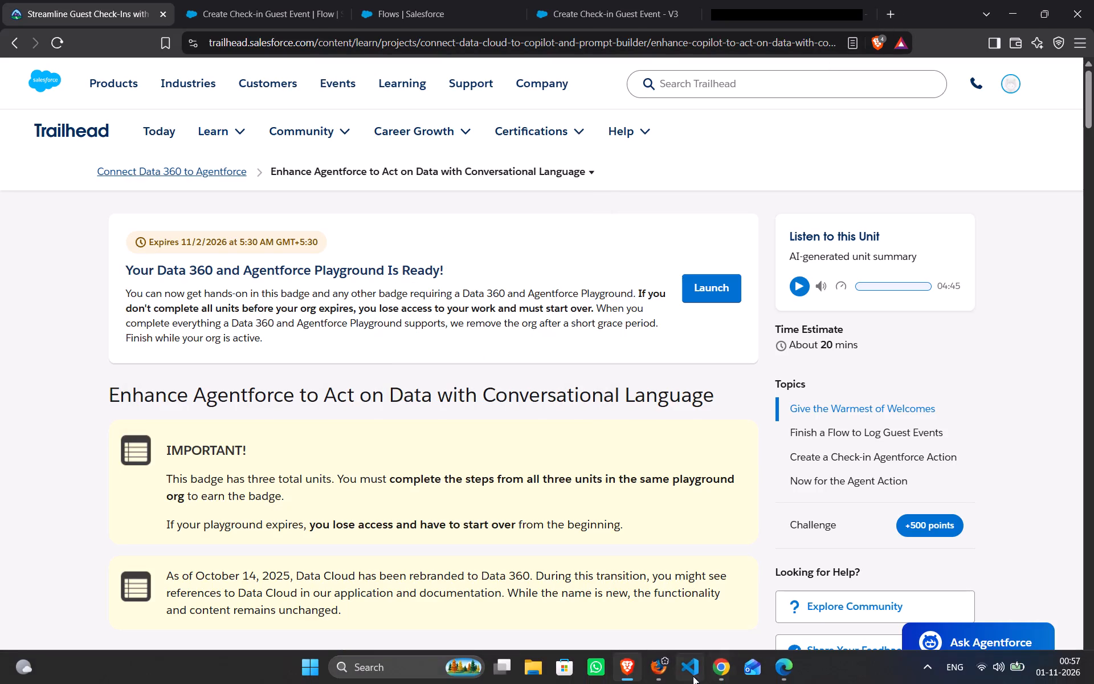
Switch to Firefox, open YouTube in a new tab and search for "connect data 360 to agentforce".
{"action": "left_click", "coordinate": [660, 666]}
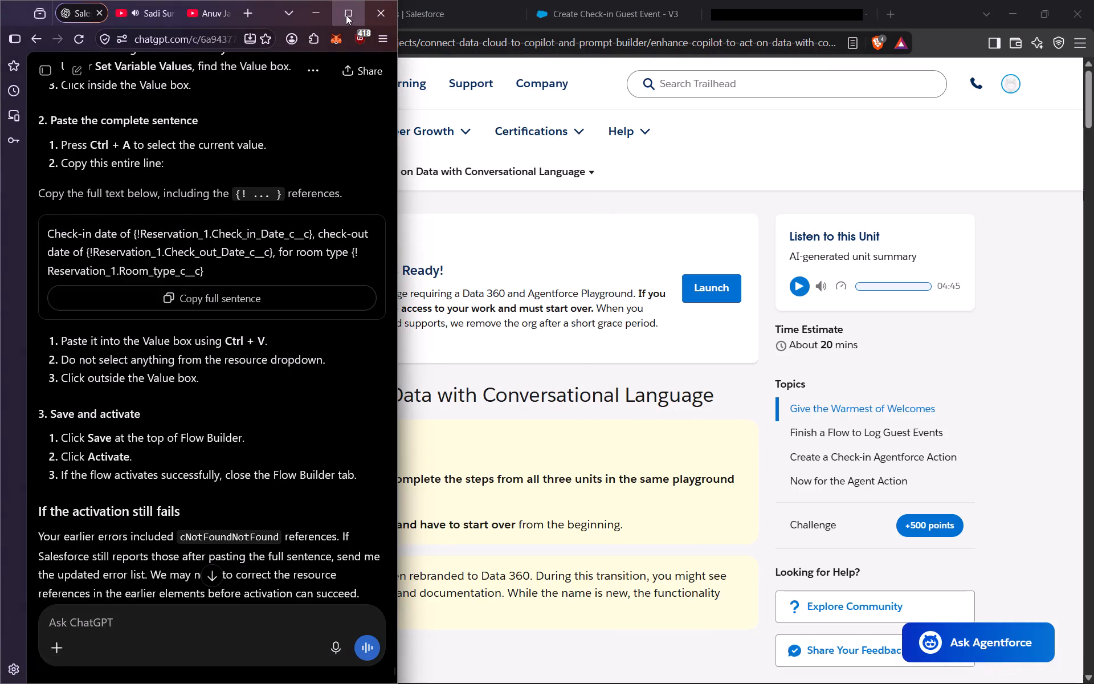
{"action": "left_click", "coordinate": [346, 15]}
{"action": "key", "text": "ctrl+t"}
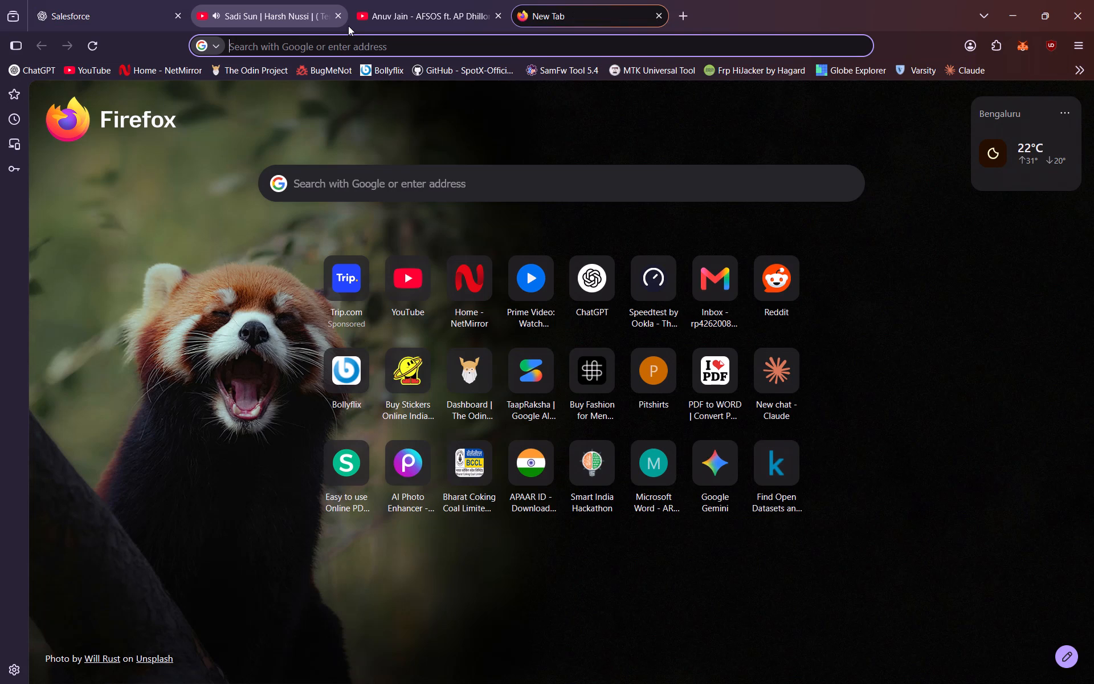
{"action": "left_click", "coordinate": [418, 295]}
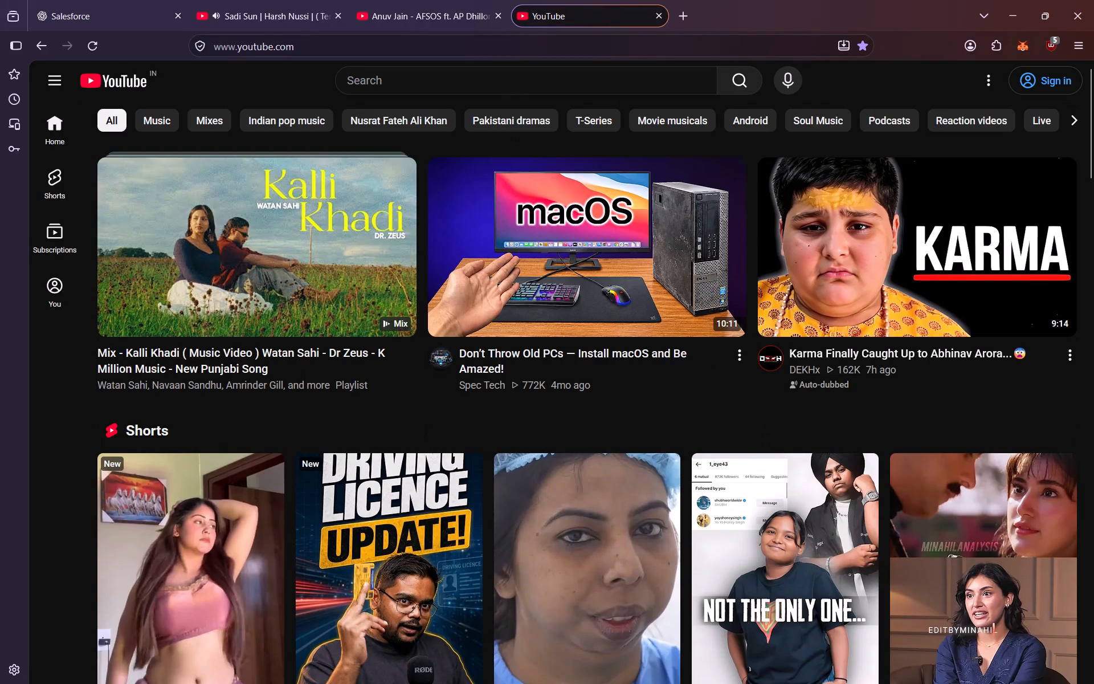
{"action": "left_click", "coordinate": [499, 88]}
{"action": "type", "text": "connect data"}
{"action": "key", "text": "space"}
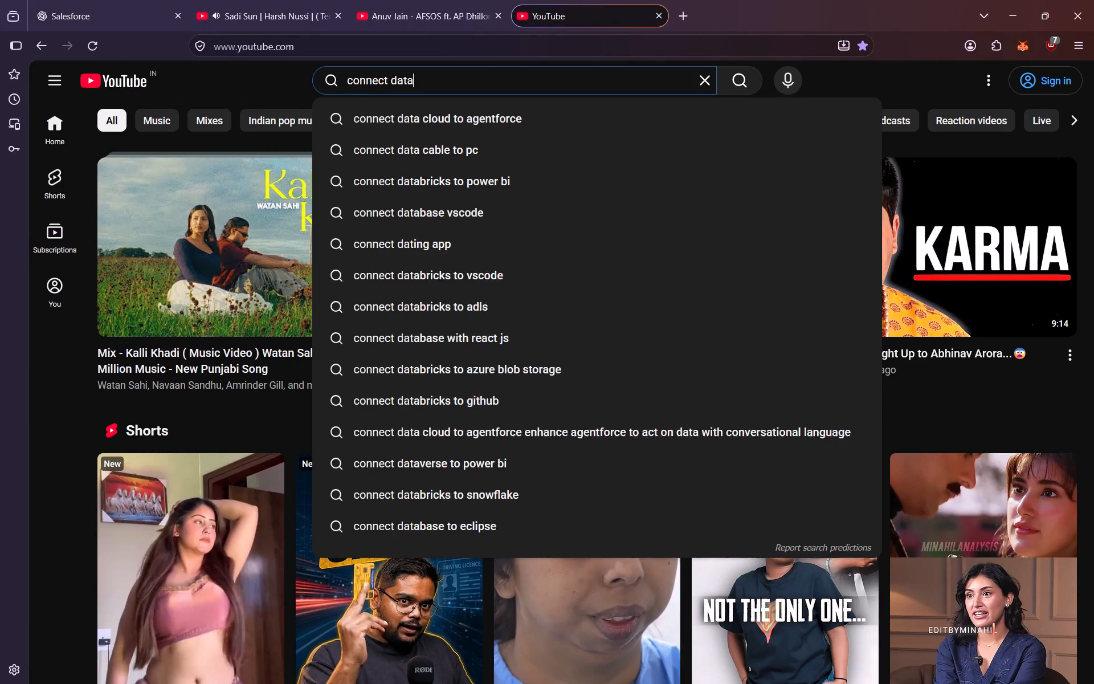
{"action": "type", "text": "360 to"}
{"action": "key", "text": "space"}
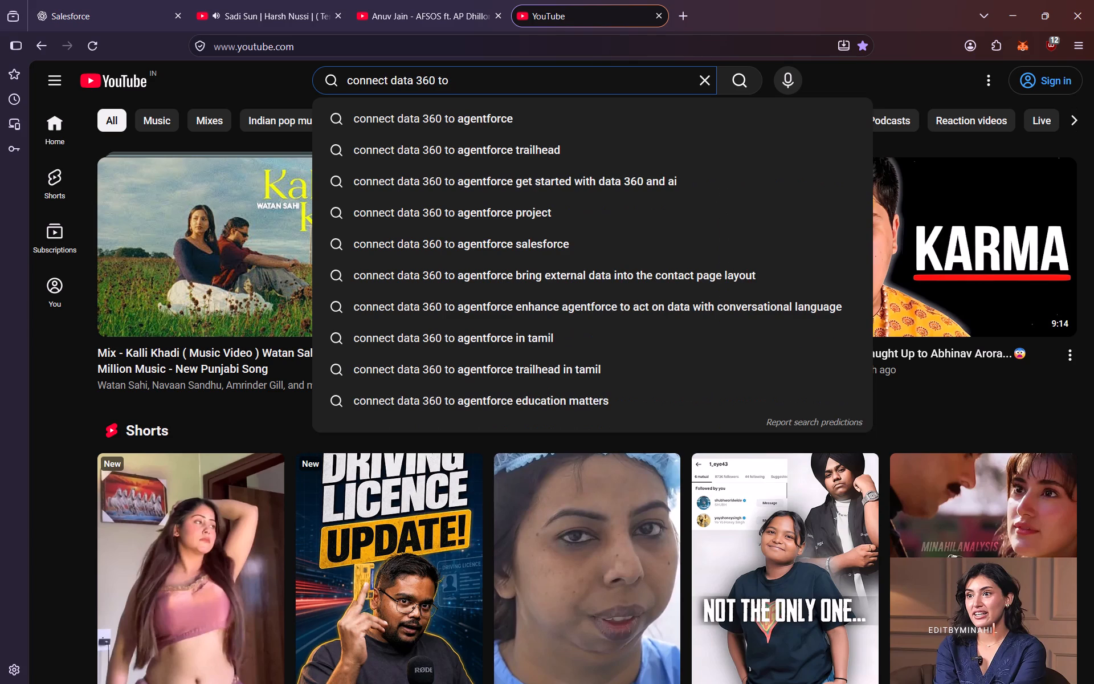
{"action": "key", "text": "alt+Tab"}
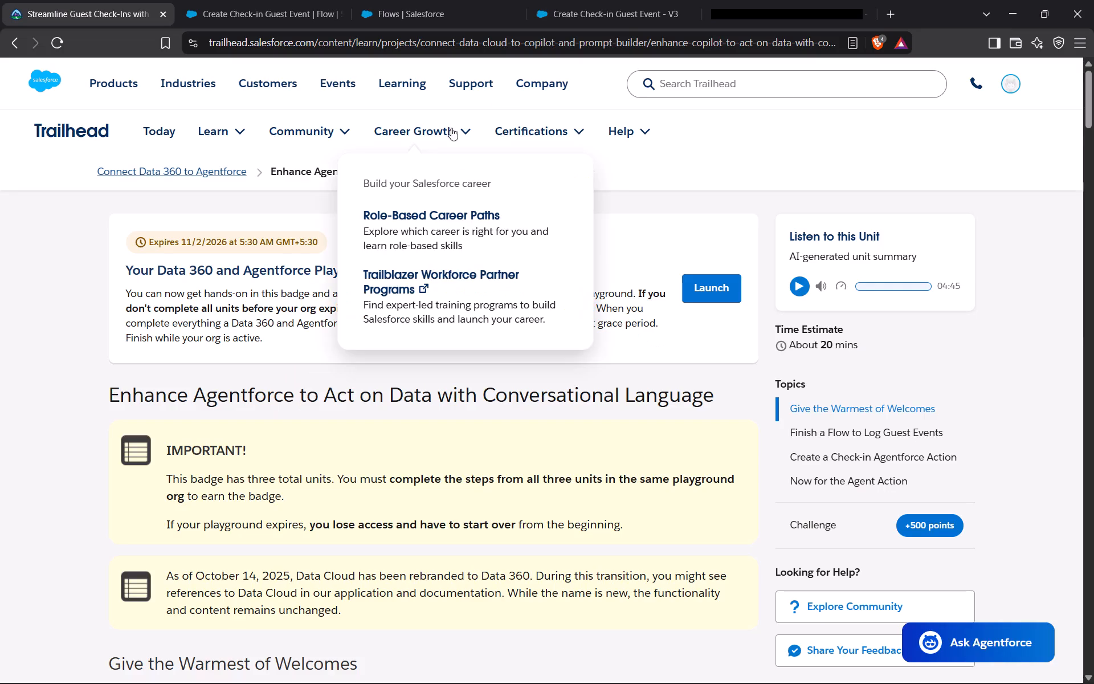
{"action": "key", "text": "alt+Tab"}
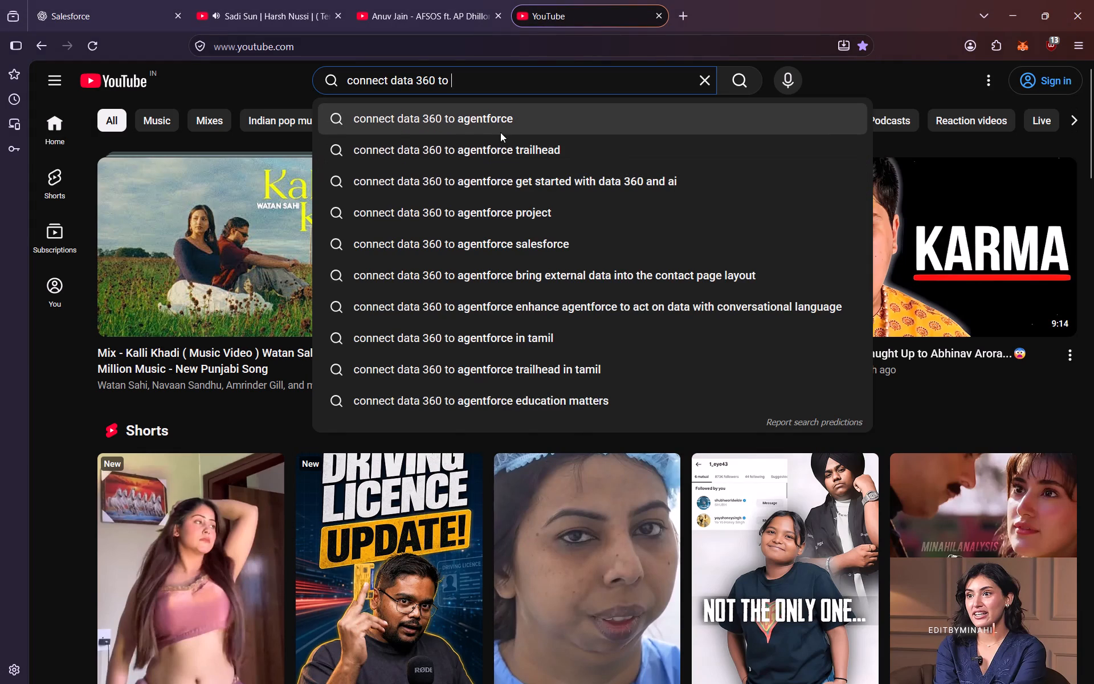
{"action": "left_click", "coordinate": [500, 123]}
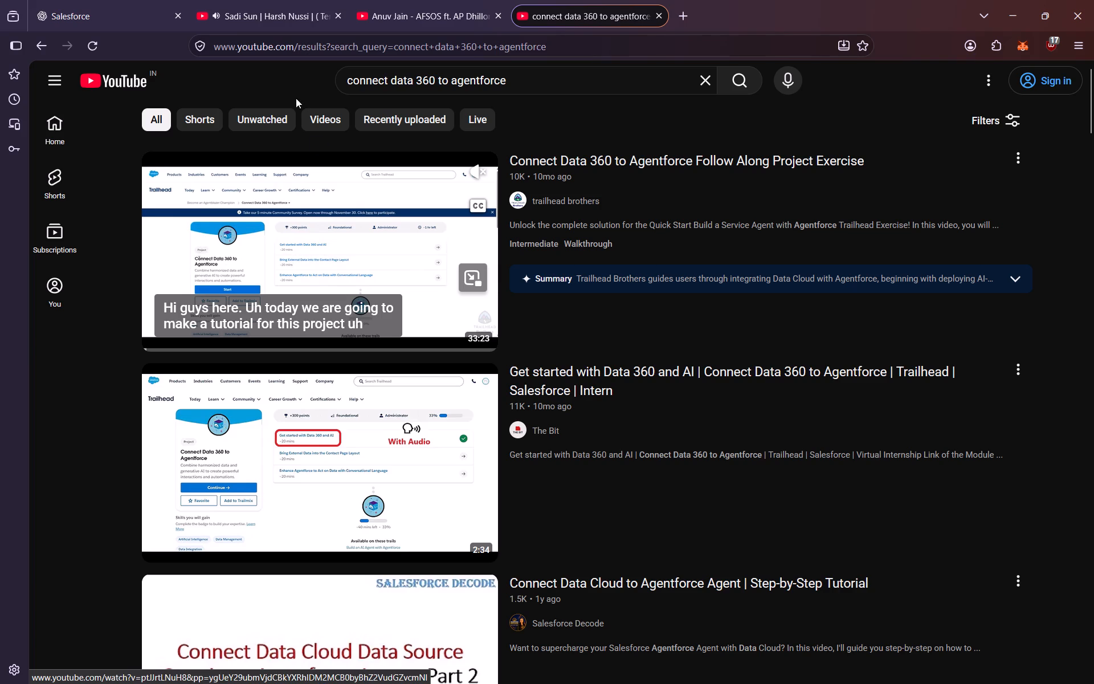
Pause the Sadi Sun music video playing in the other YouTube tab.
{"action": "left_click", "coordinate": [270, 17]}
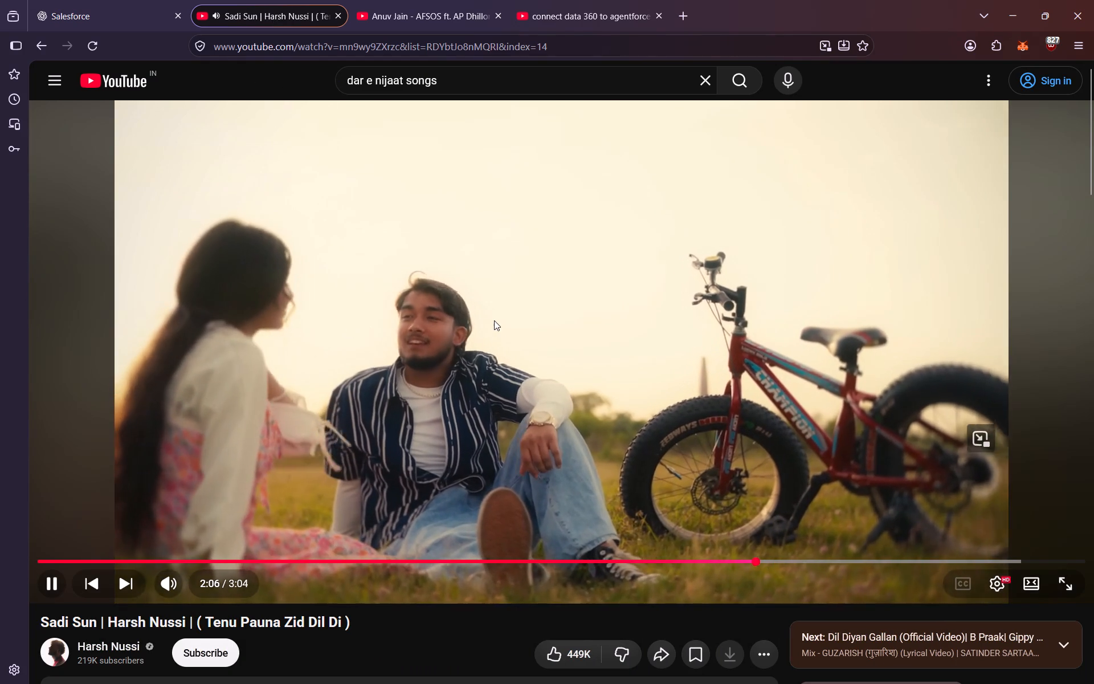
{"action": "left_click", "coordinate": [496, 320]}
Return to the YouTube search results and open The Bit's video "Get started with Data 360 and AI | Connect Data 360 to Agentforce".
{"action": "left_click", "coordinate": [589, 7]}
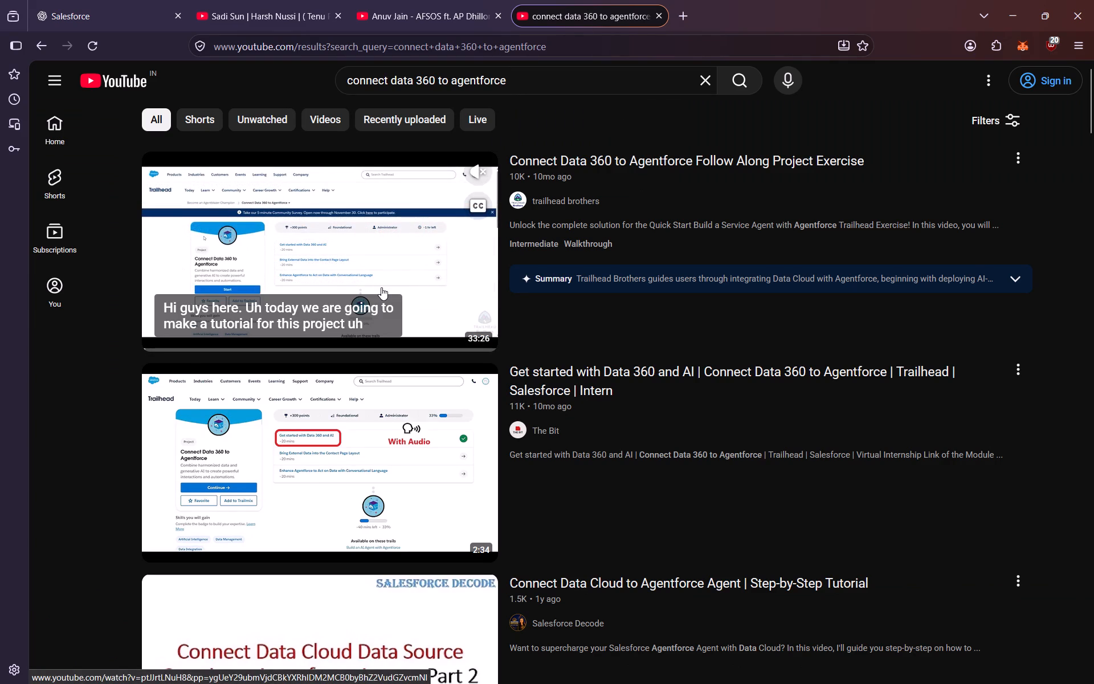
{"action": "left_click", "coordinate": [407, 453]}
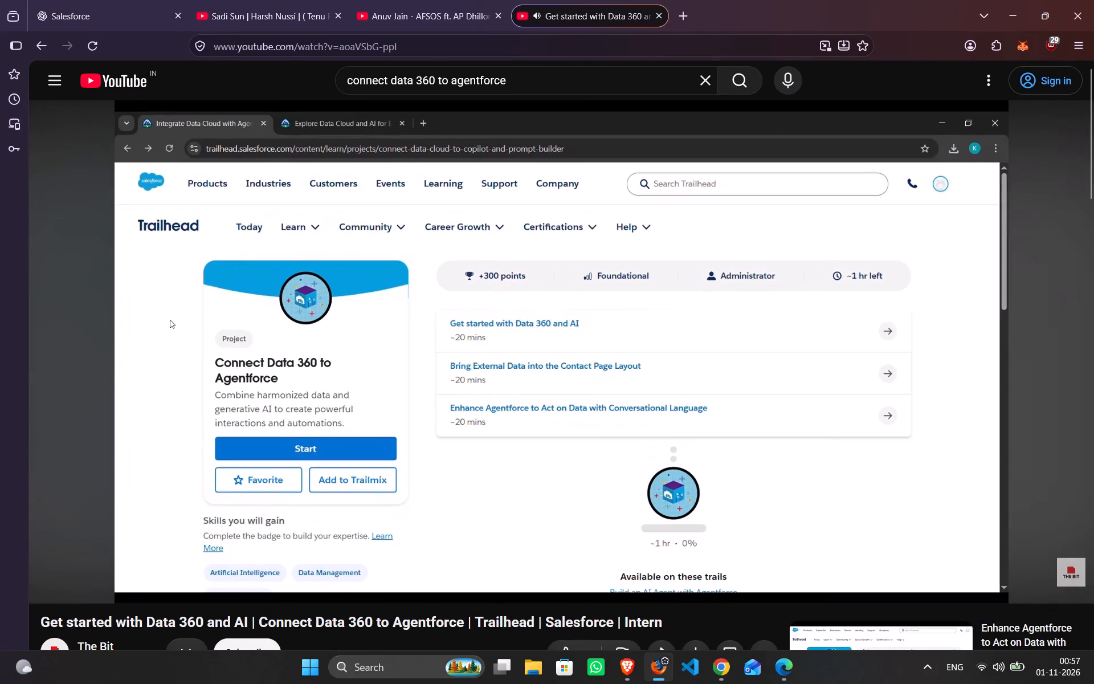
Switch from the YouTube video back to the Trailhead unit open in Brave.
{"action": "key", "text": "alt+Tab"}
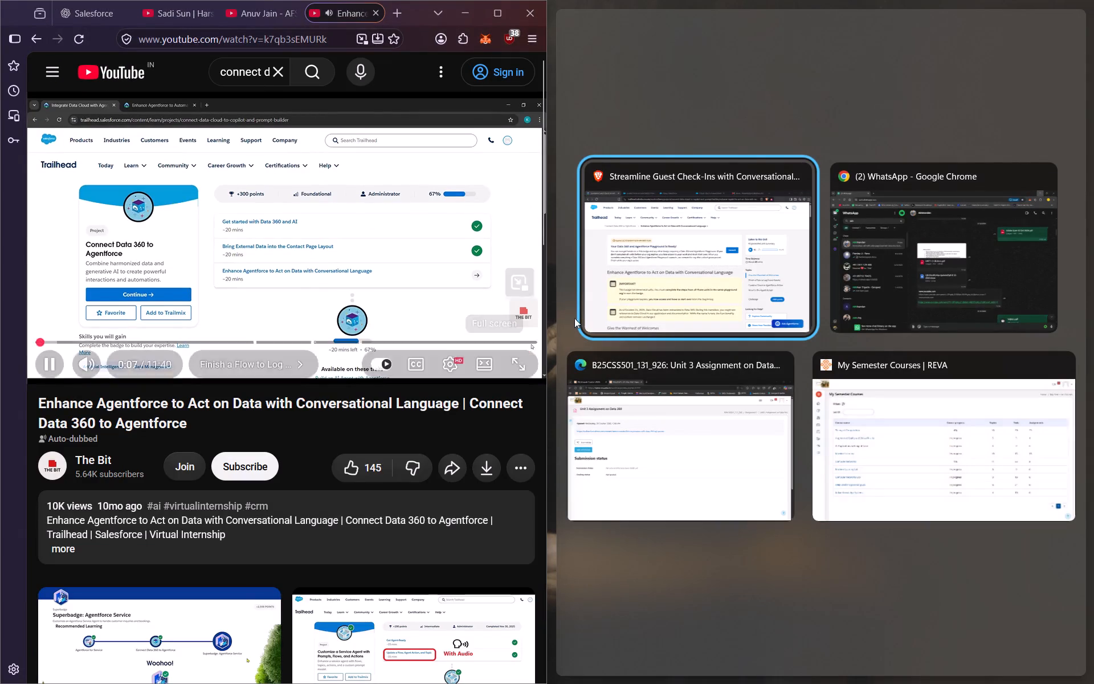
Place the Brave window with the Trailhead unit side by side with the YouTube walkthrough.
{"action": "left_click", "coordinate": [664, 262]}
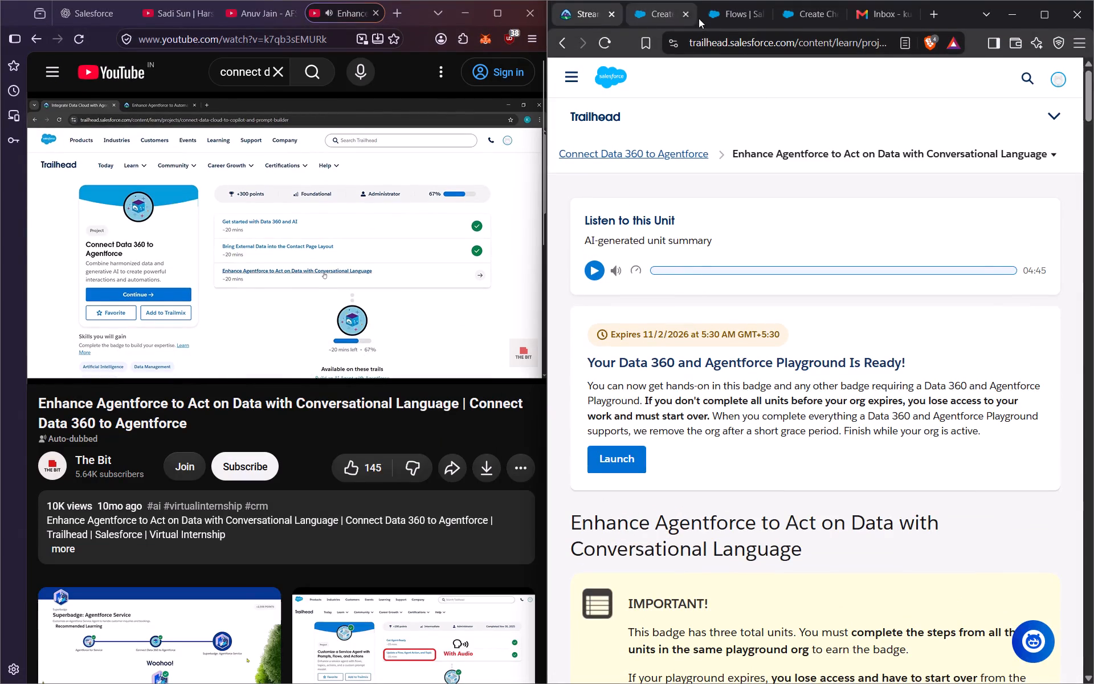
Close the Salesforce Flows tab and the Create Ch… tab following it in Brave.
{"action": "left_click", "coordinate": [756, 13]}
{"action": "left_click", "coordinate": [756, 13]}
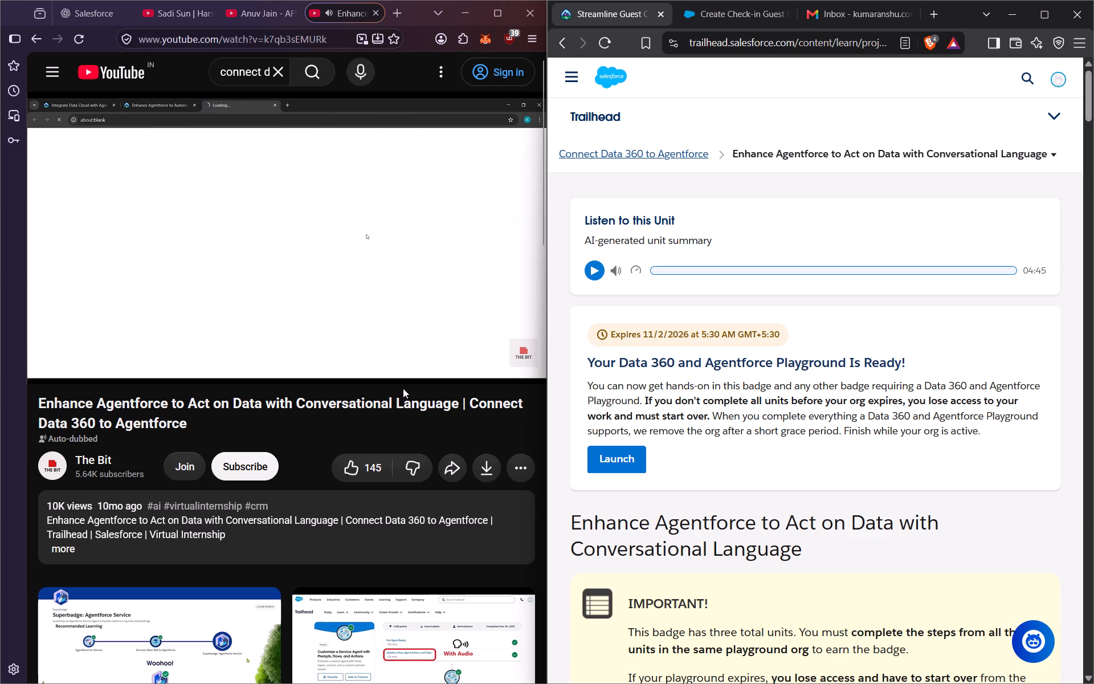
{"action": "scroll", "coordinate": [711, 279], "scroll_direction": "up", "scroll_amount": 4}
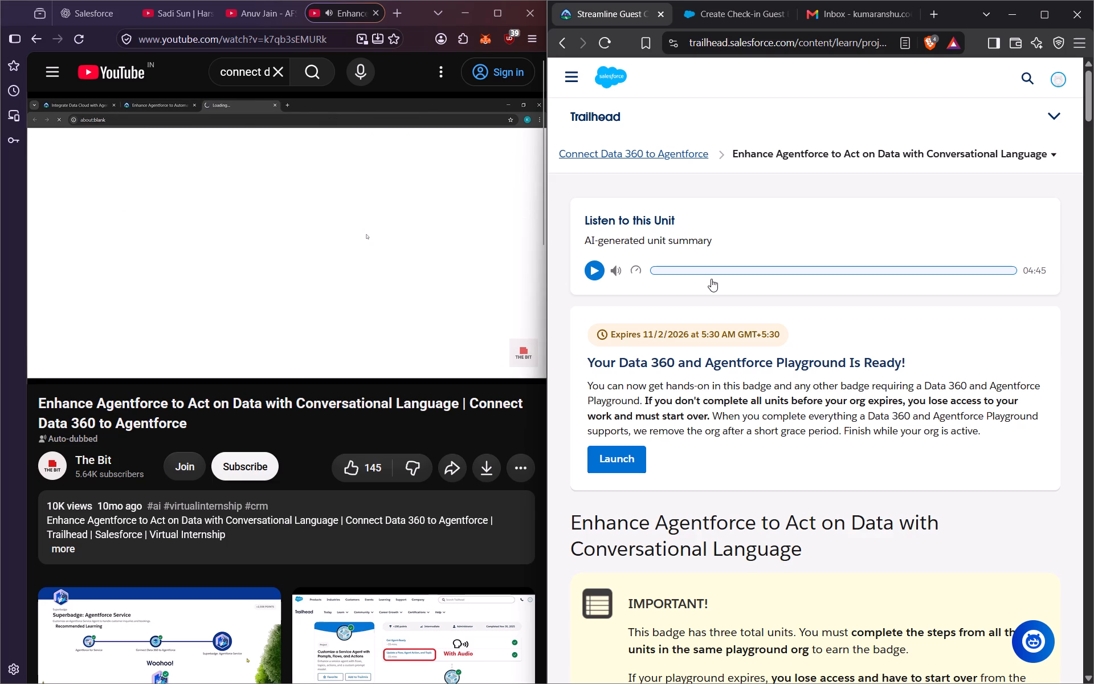
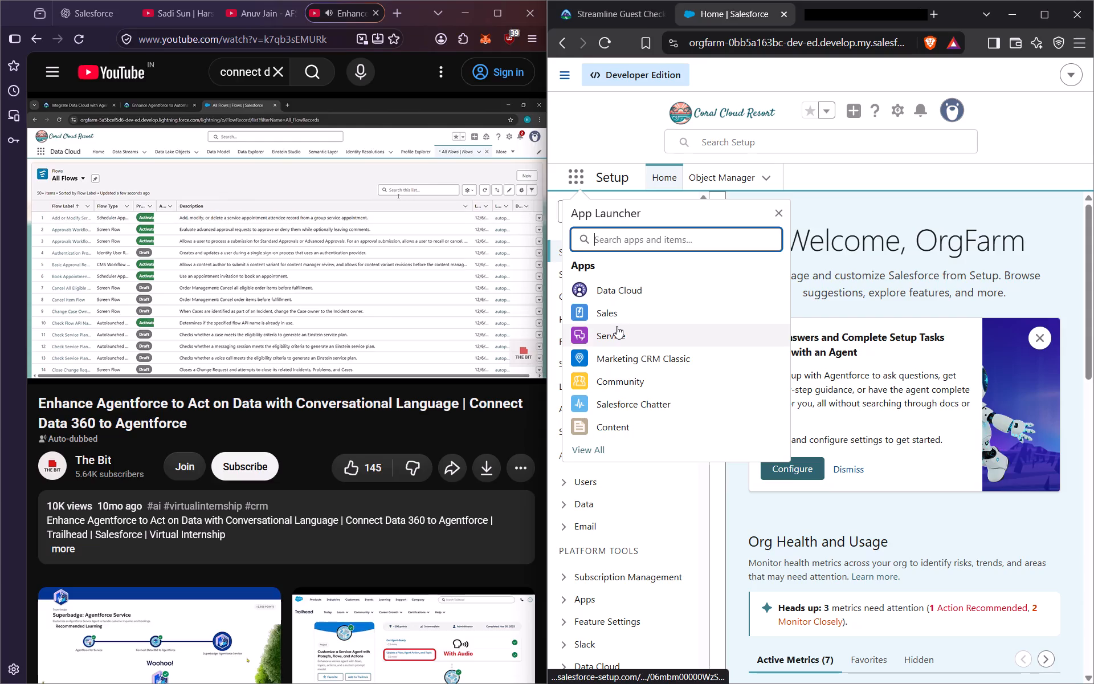
Find Flows in the Salesforce App Launcher and show the All Flows list view.
{"action": "type", "text": "flows"}
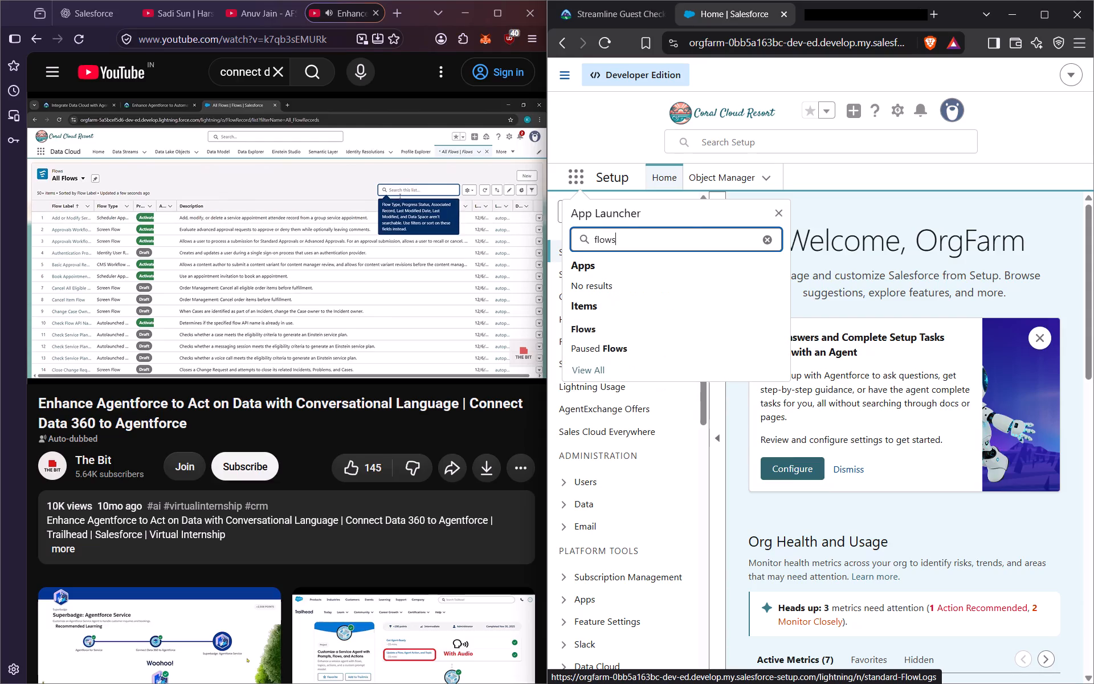
{"action": "left_click", "coordinate": [606, 325]}
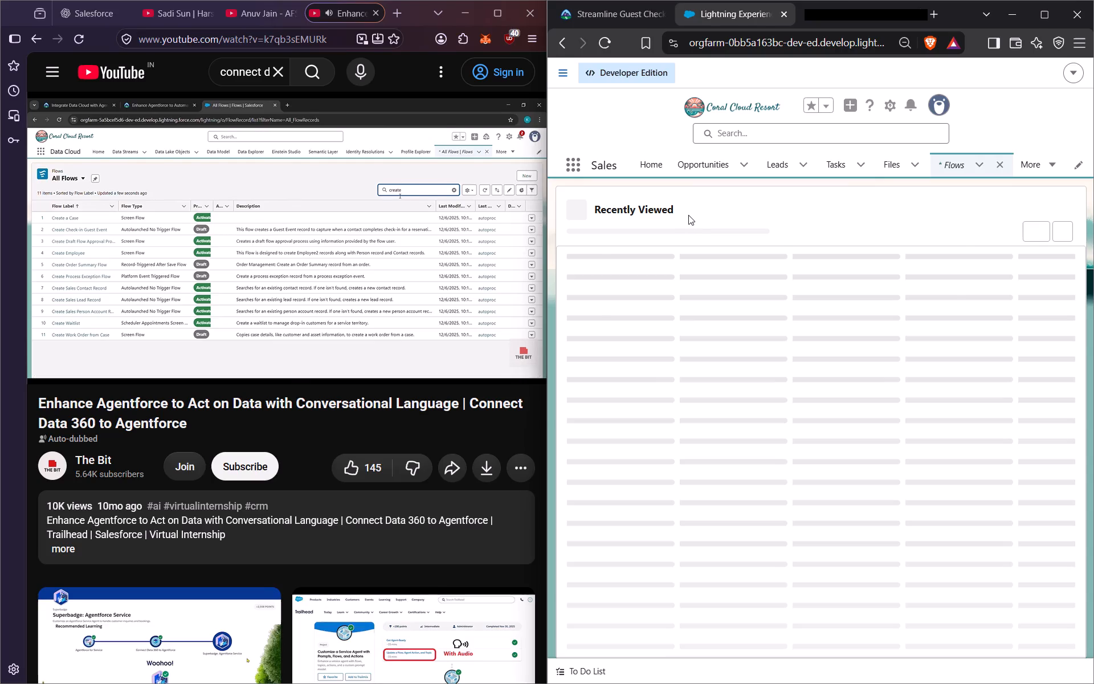
{"action": "left_click", "coordinate": [694, 216]}
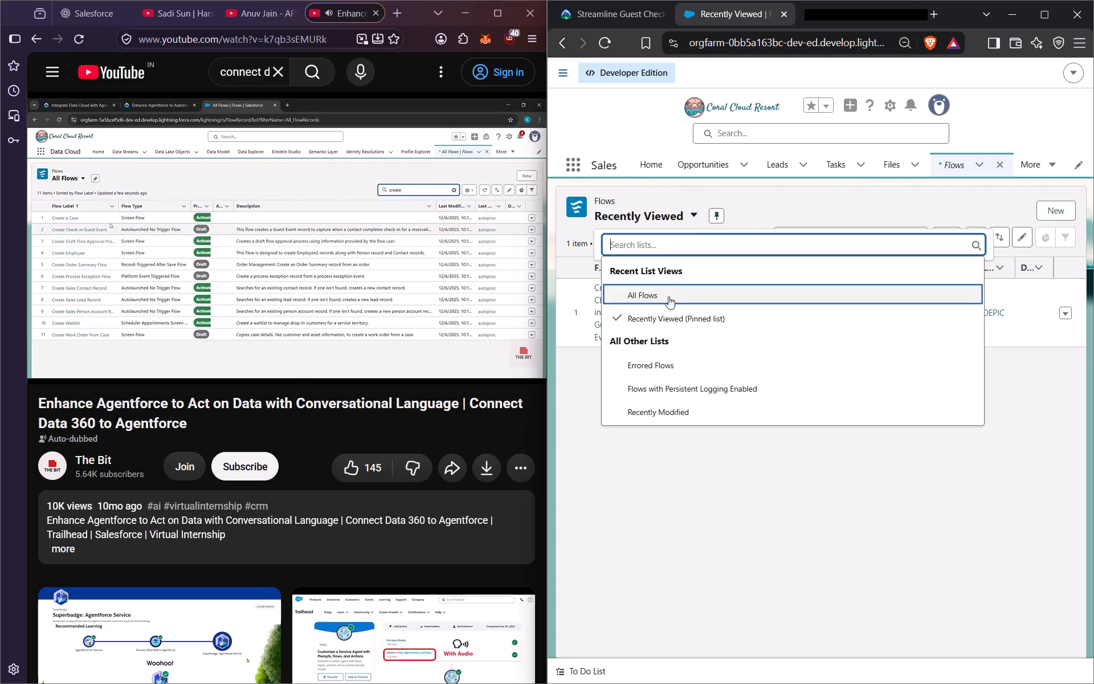
{"action": "left_click", "coordinate": [668, 296]}
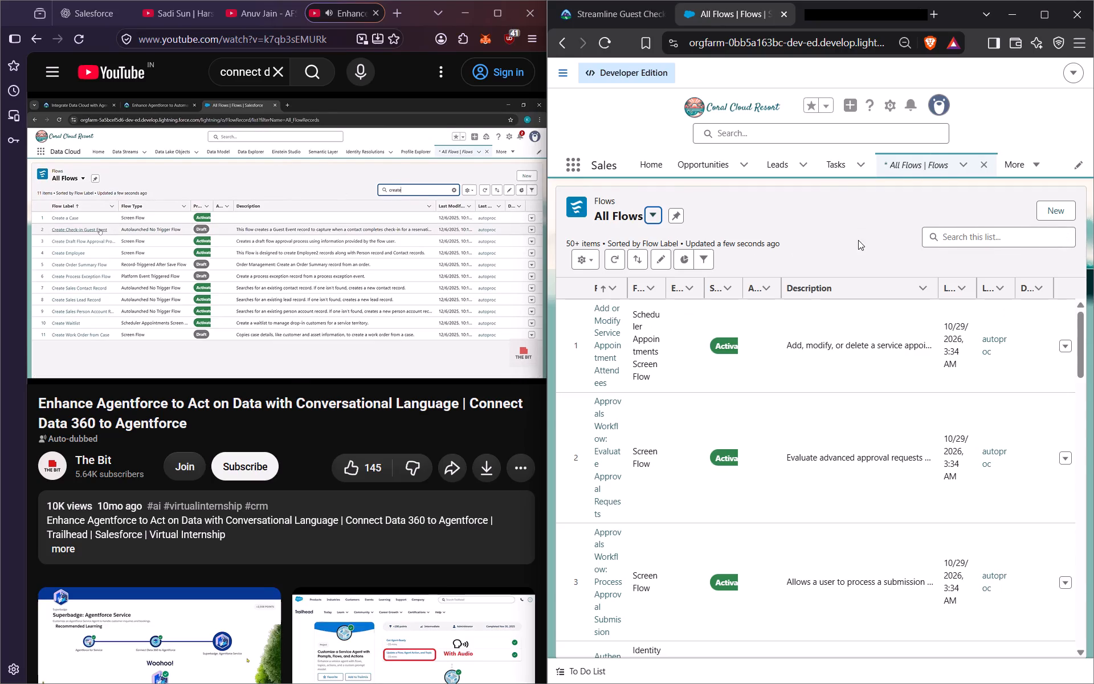
Search the flow list for "create", pause the walkthrough video and open the Create Check-in Guest Event flow record.
{"action": "left_click", "coordinate": [940, 237]}
{"action": "type", "text": "create"}
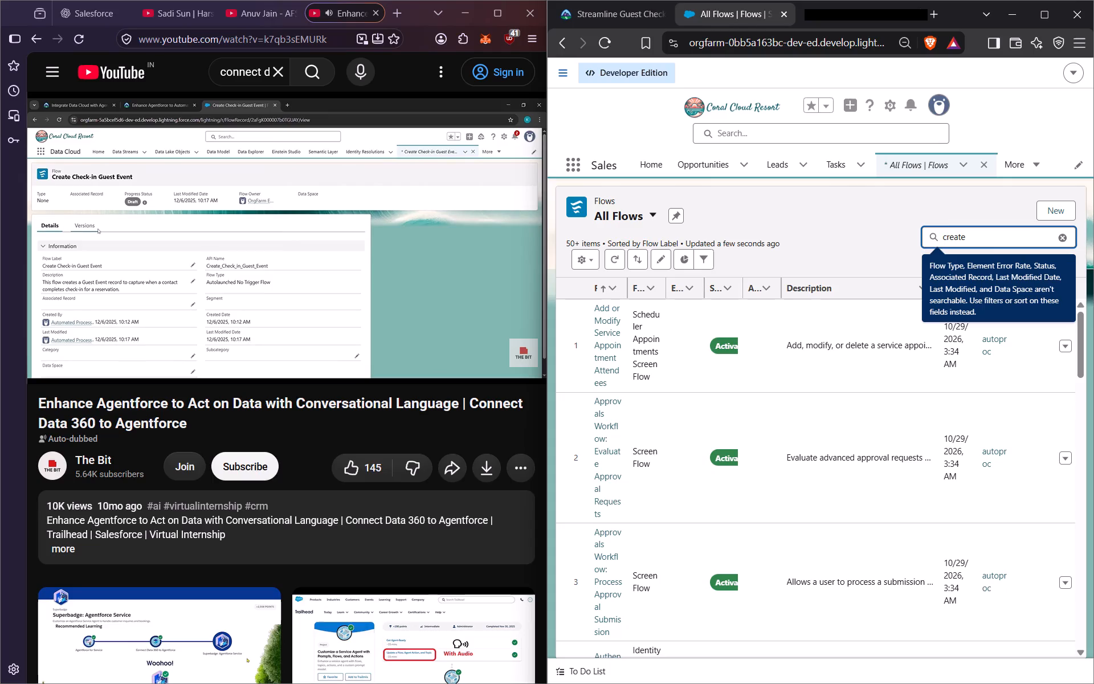
{"action": "key", "text": "Return"}
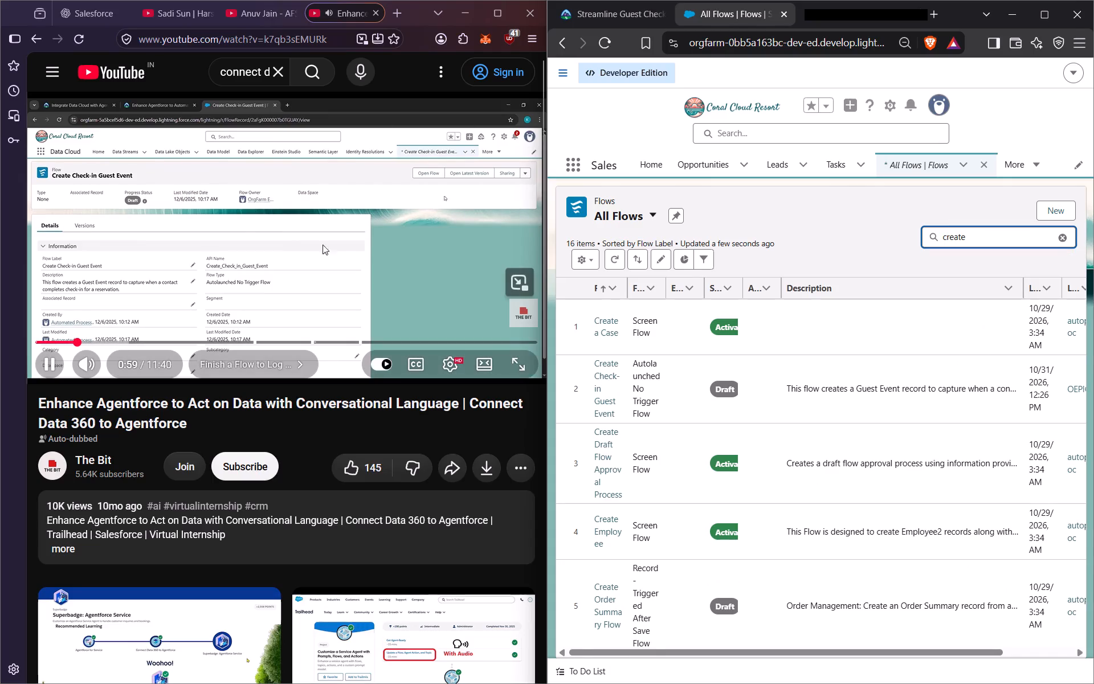
{"action": "left_click", "coordinate": [323, 251]}
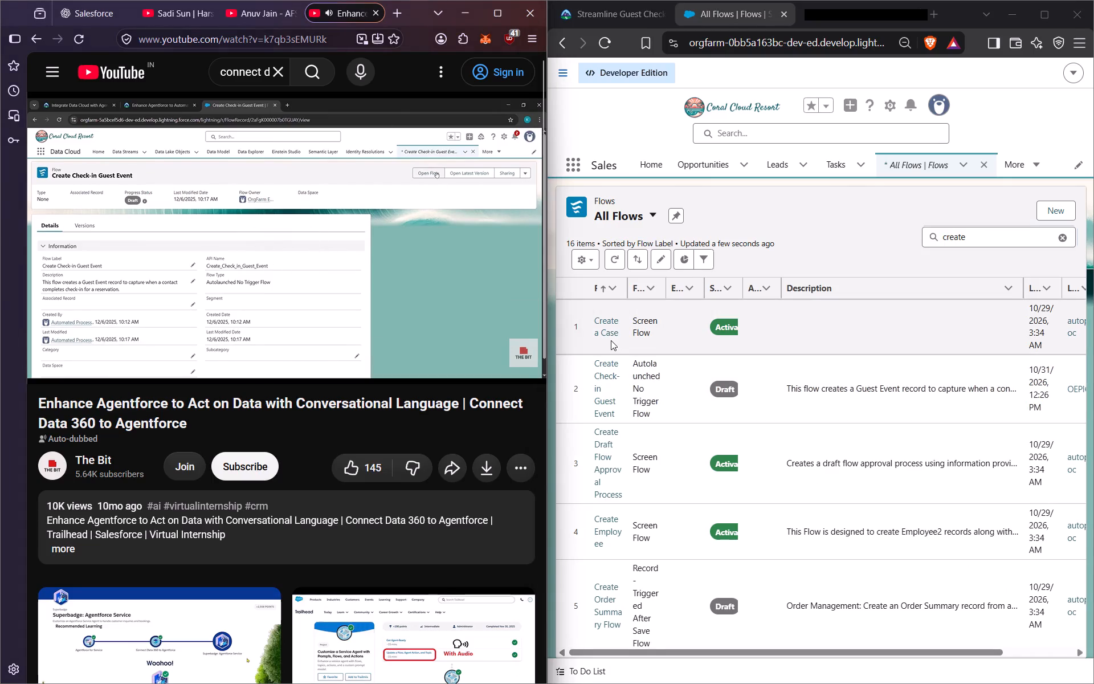
{"action": "left_click", "coordinate": [610, 371]}
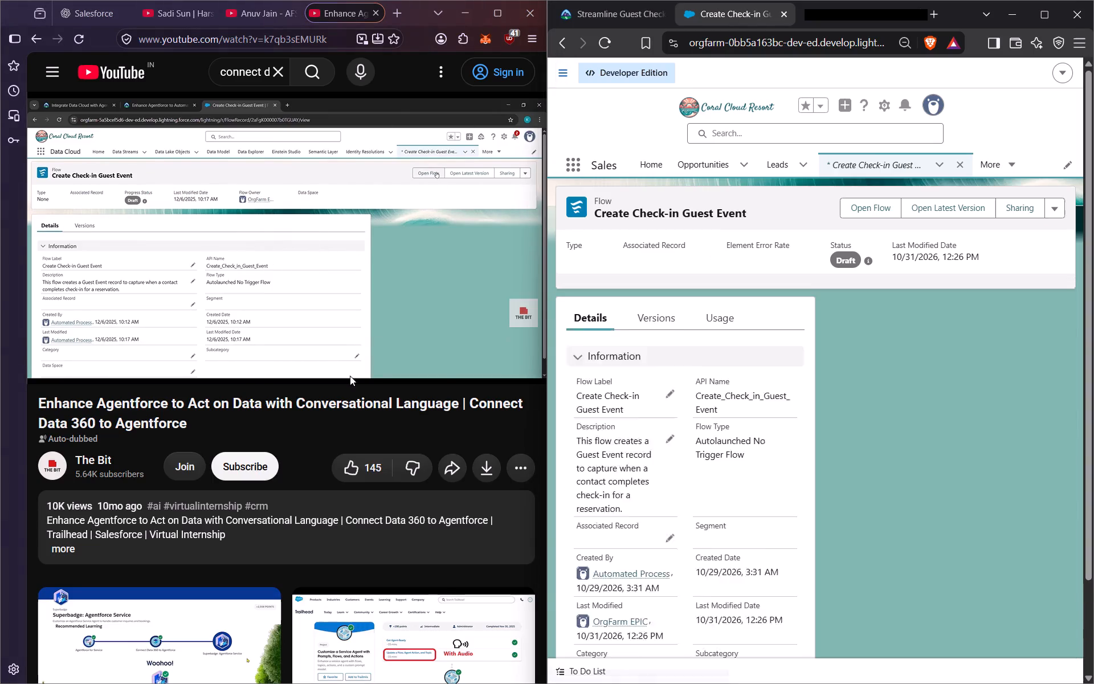
Rewatch the walkthrough video from about 0:51 to see how the Create Check-in Guest Event flow is opened.
{"action": "left_click", "coordinate": [245, 311]}
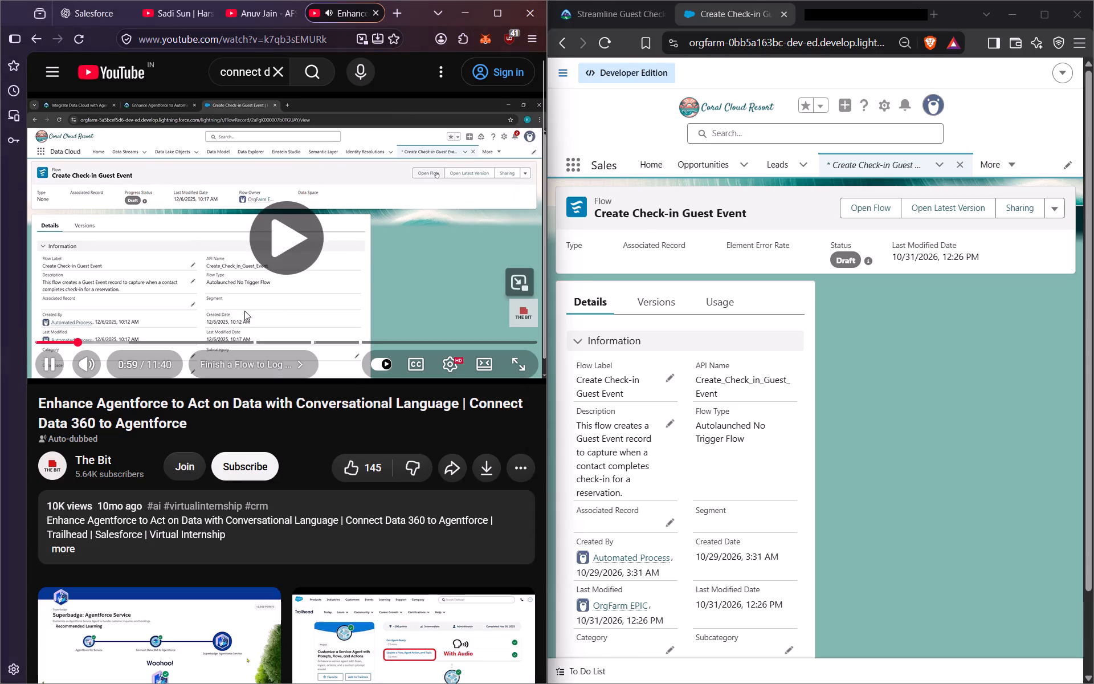
{"action": "key", "text": "Left"}
{"action": "key", "text": "Left"}
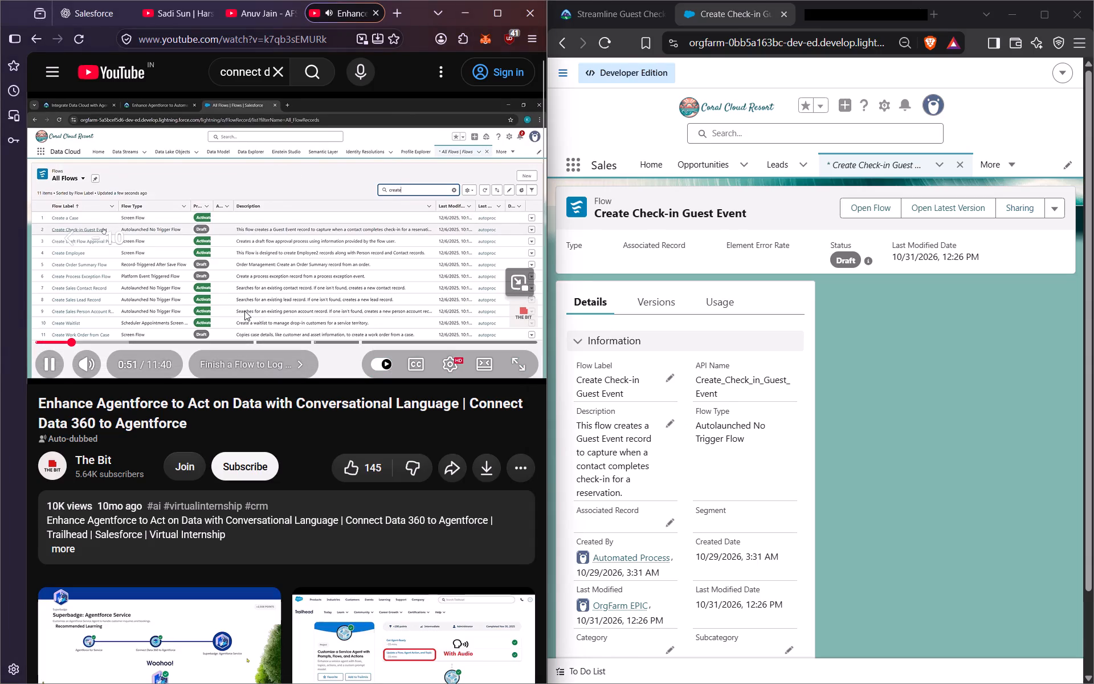
{"action": "key", "text": "space"}
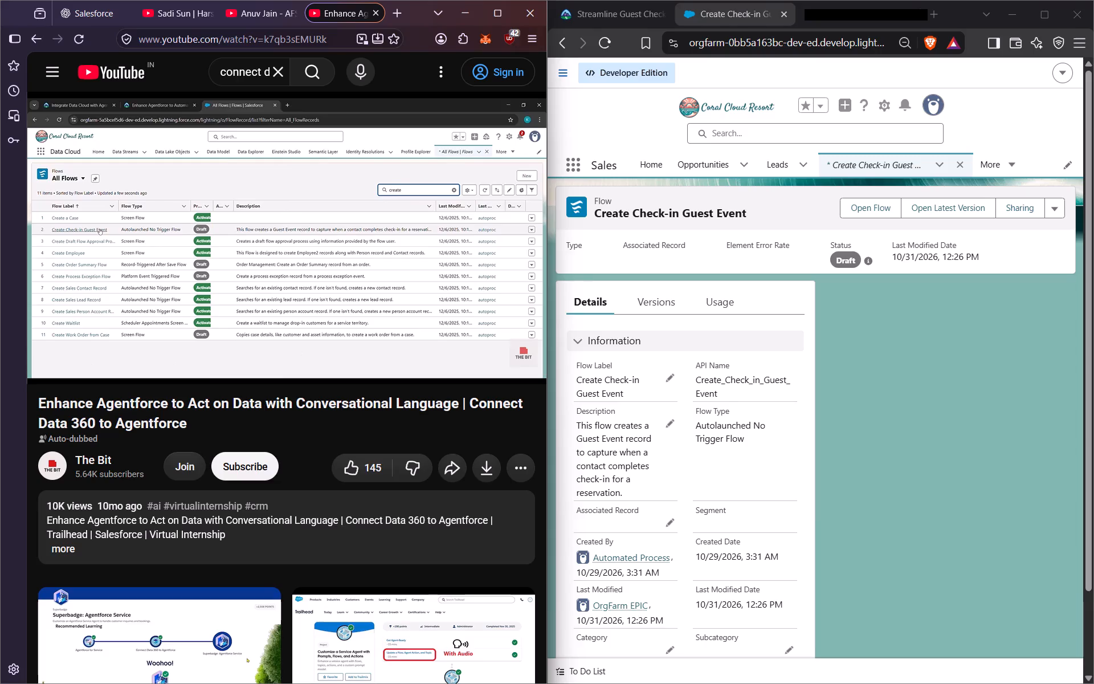
{"action": "left_click", "coordinate": [292, 235]}
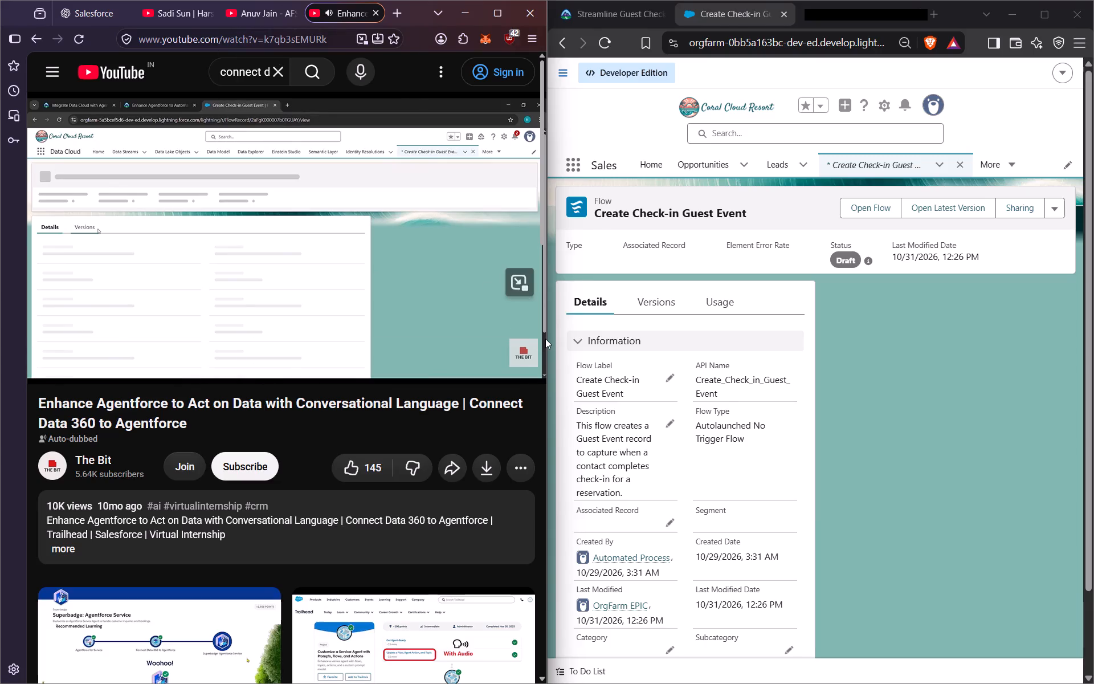
Widen the Salesforce window, open the Create Check-in Guest Event flow in Flow Builder and hold the video while it loads.
{"action": "left_click_drag", "start_coordinate": [548, 337], "coordinate": [496, 334]}
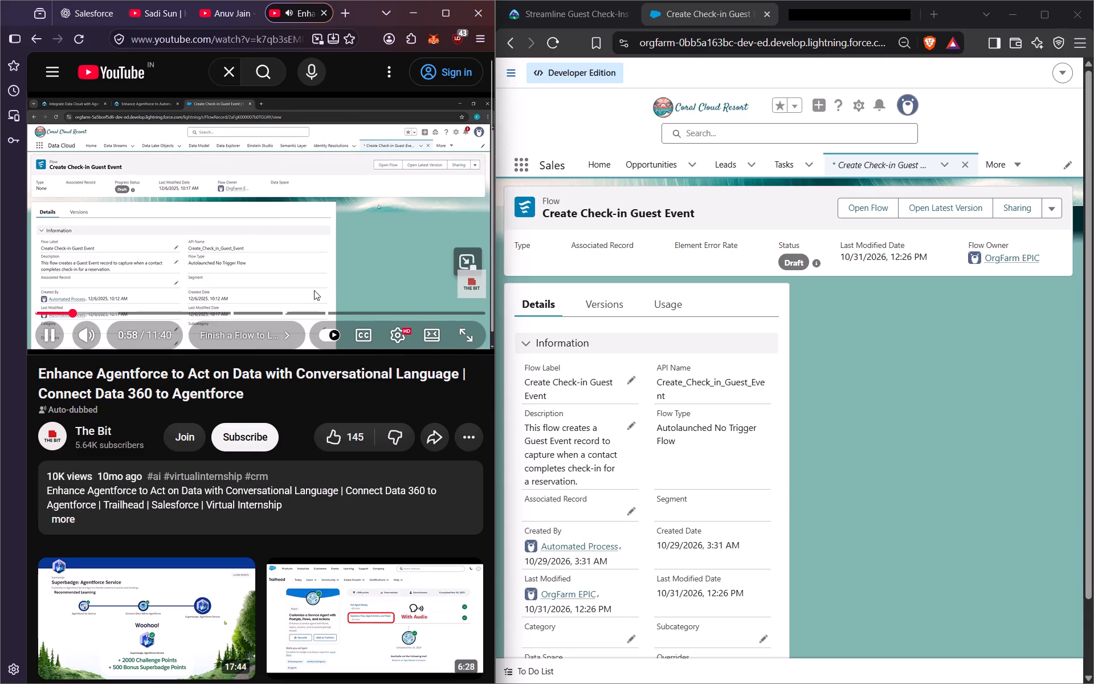
{"action": "left_click", "coordinate": [872, 208]}
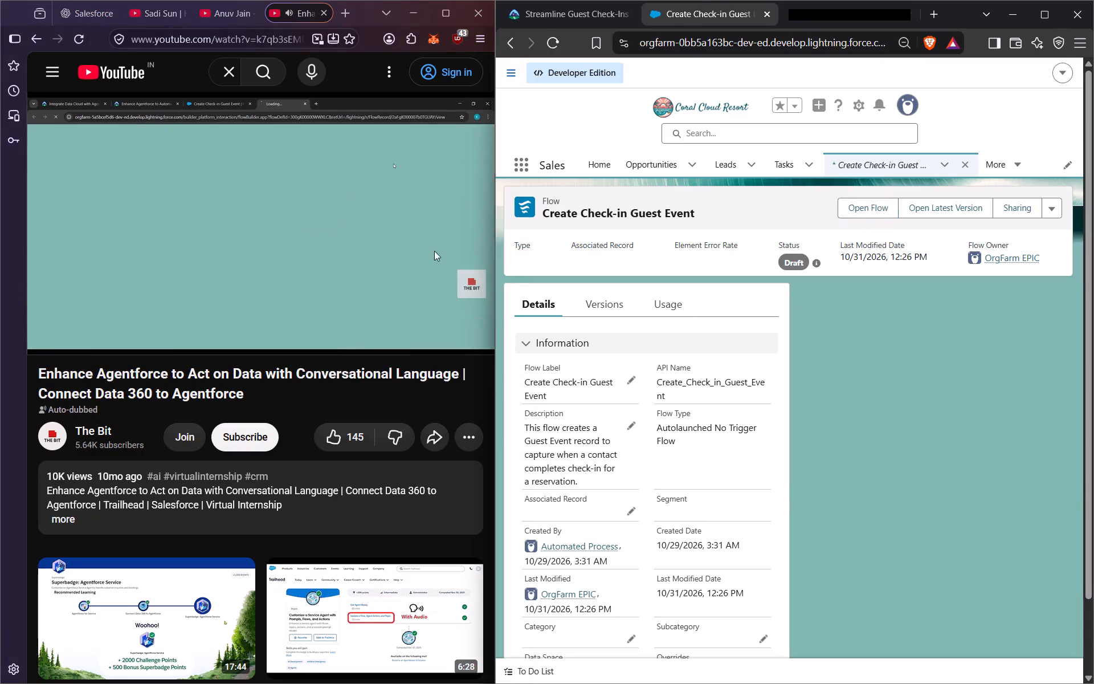
{"action": "left_click", "coordinate": [288, 249]}
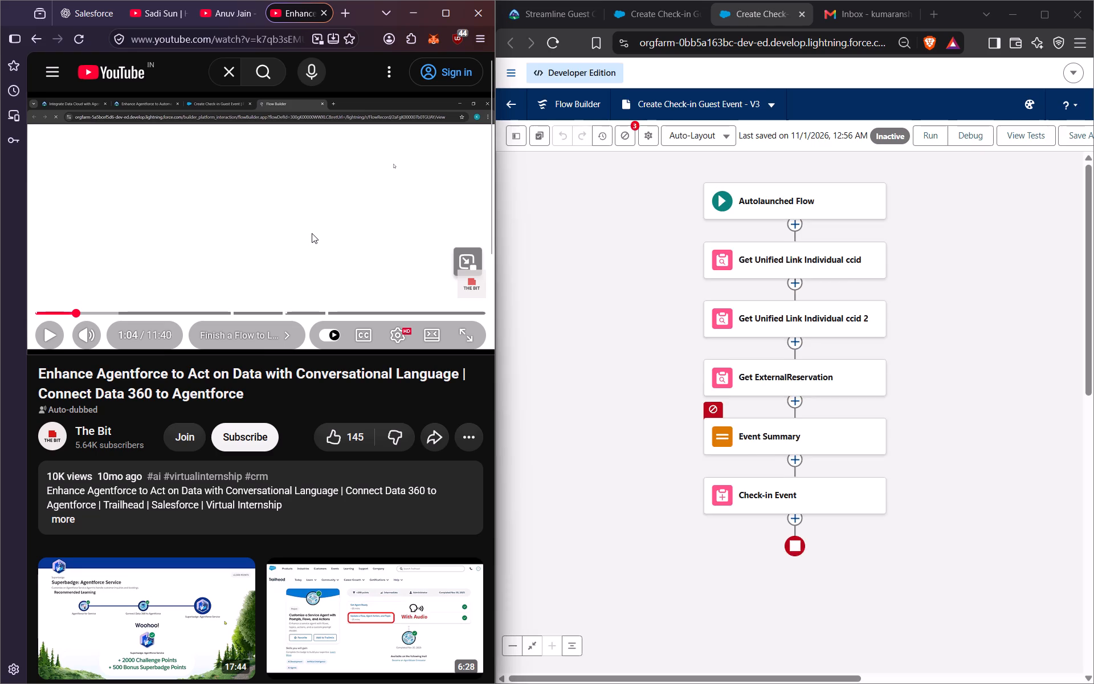
{"action": "left_click", "coordinate": [312, 233]}
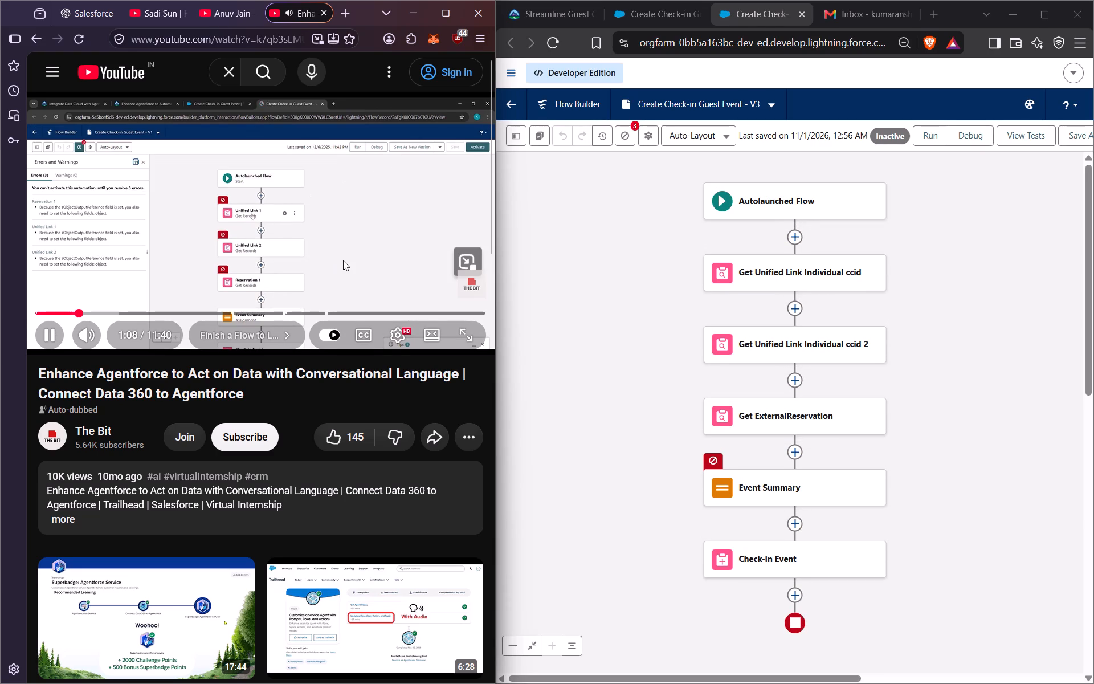
In the Get Unified Link Individual ccid element, reselect Individual Id as the filter field and ContactRecordID as its value.
{"action": "left_click", "coordinate": [768, 270]}
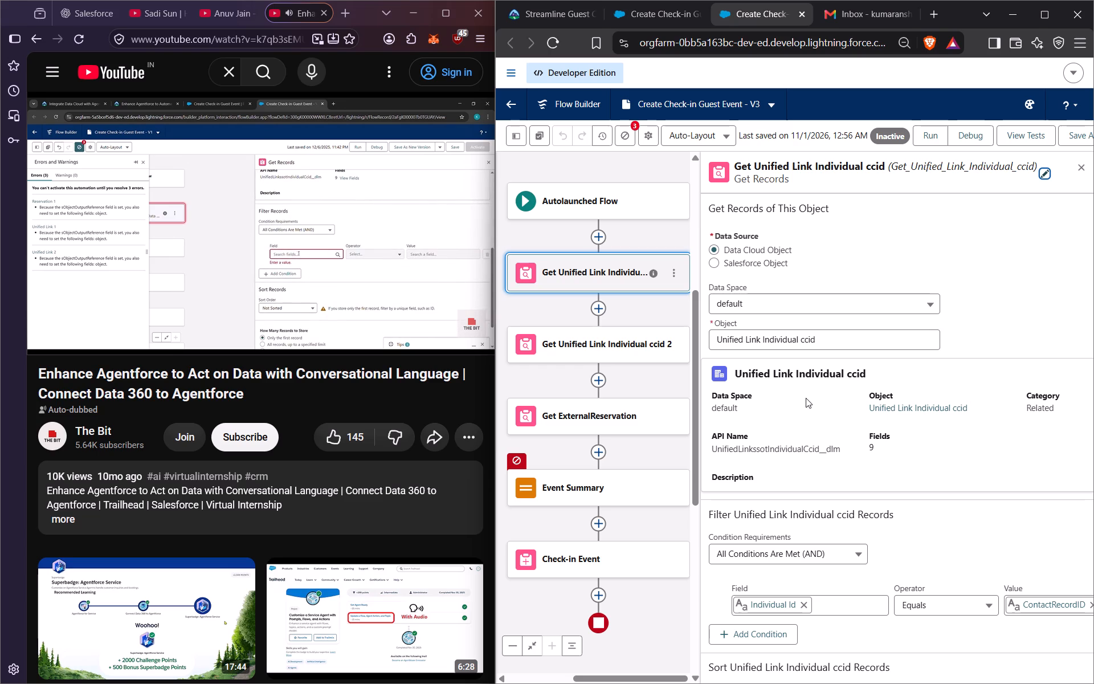
{"action": "scroll", "coordinate": [810, 442], "scroll_direction": "down", "scroll_amount": 2}
{"action": "scroll", "coordinate": [814, 449], "scroll_direction": "up", "scroll_amount": 1}
{"action": "scroll", "coordinate": [815, 449], "scroll_direction": "down", "scroll_amount": 1}
{"action": "scroll", "coordinate": [815, 449], "scroll_direction": "up", "scroll_amount": 1}
{"action": "scroll", "coordinate": [815, 449], "scroll_direction": "down", "scroll_amount": 3}
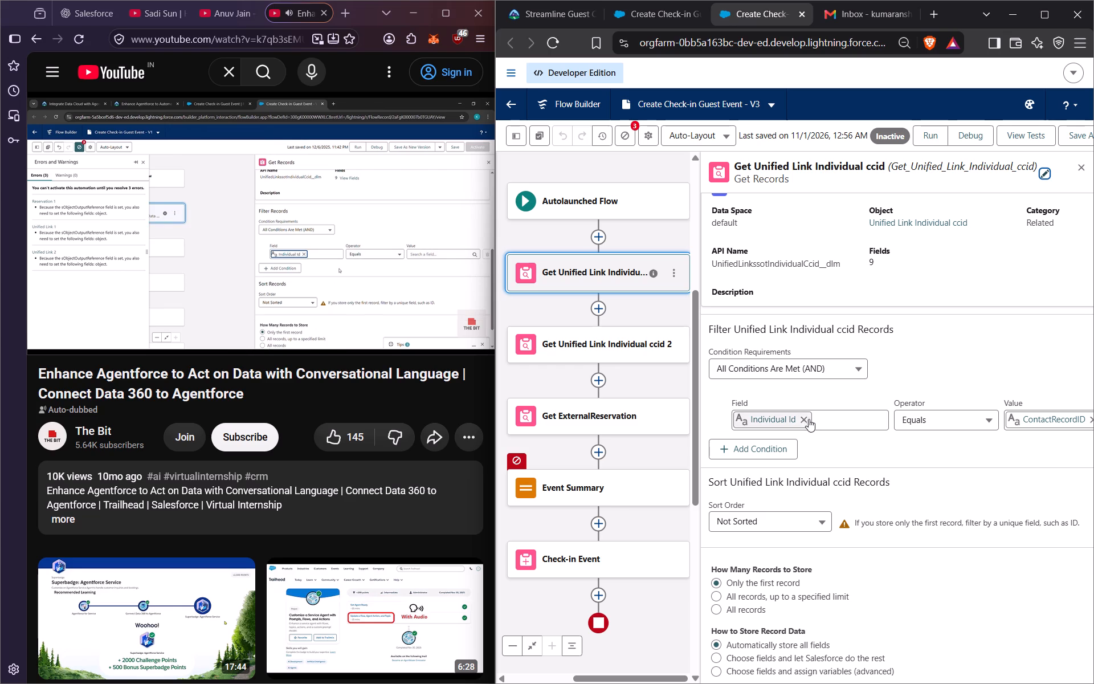
{"action": "left_click", "coordinate": [798, 420]}
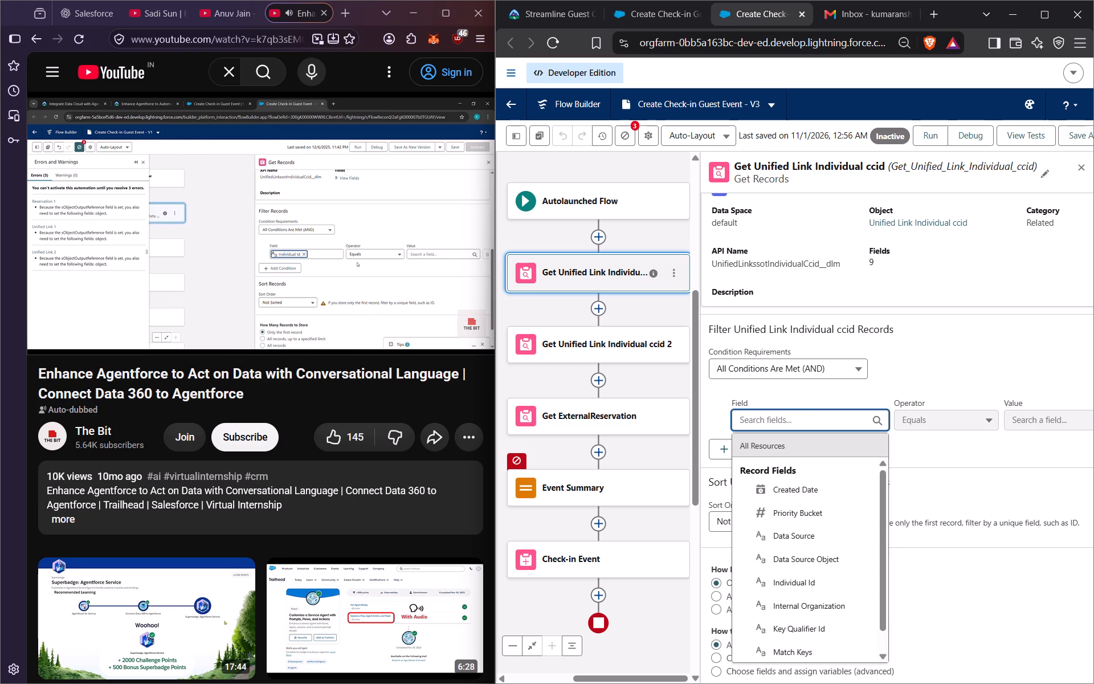
{"action": "type", "text": "in"}
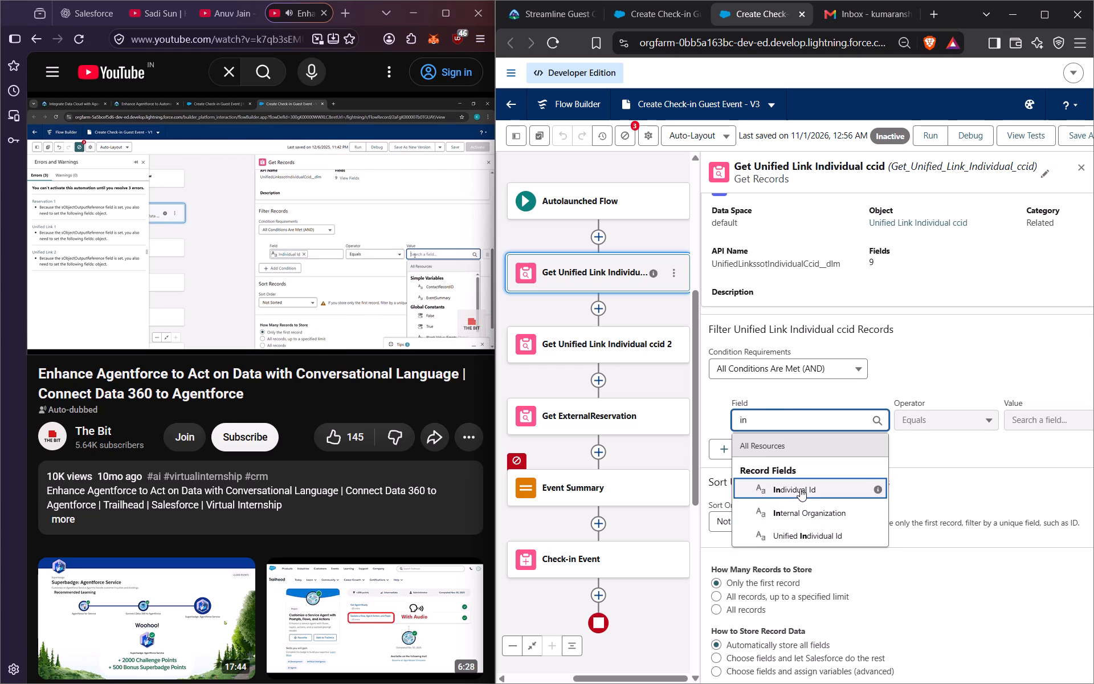
{"action": "left_click", "coordinate": [800, 488]}
{"action": "left_click", "coordinate": [1043, 420]}
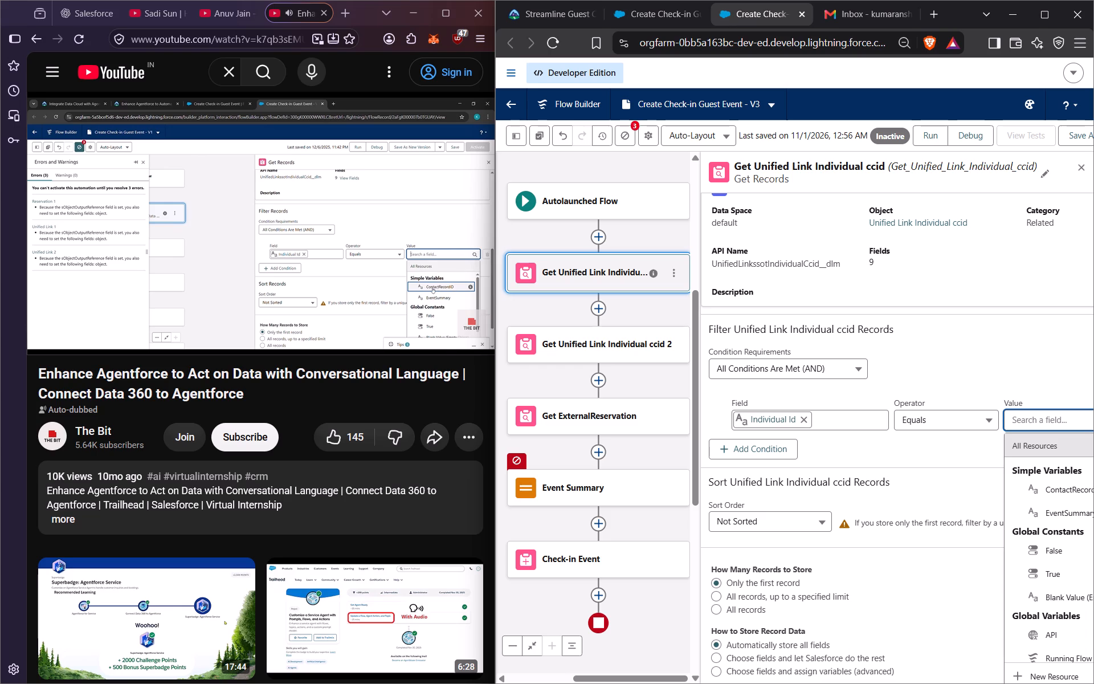
{"action": "left_click", "coordinate": [1045, 490]}
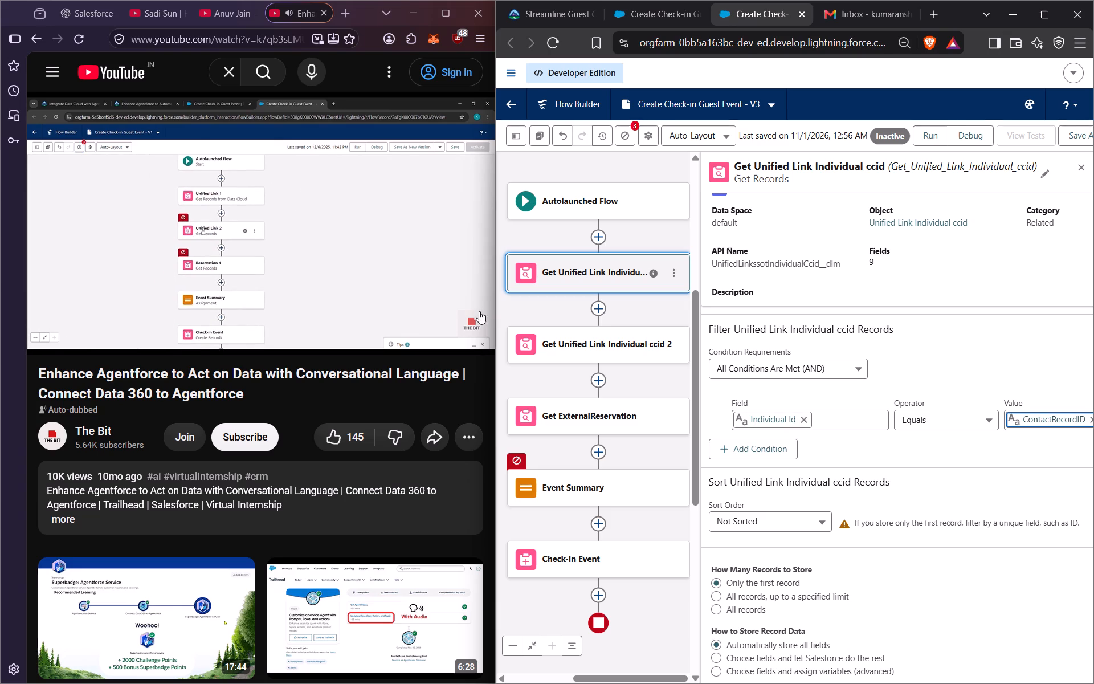
Rewind the walkthrough video to the Unified Link 1 filter setup and compare it with the configured element.
{"action": "left_click", "coordinate": [340, 300]}
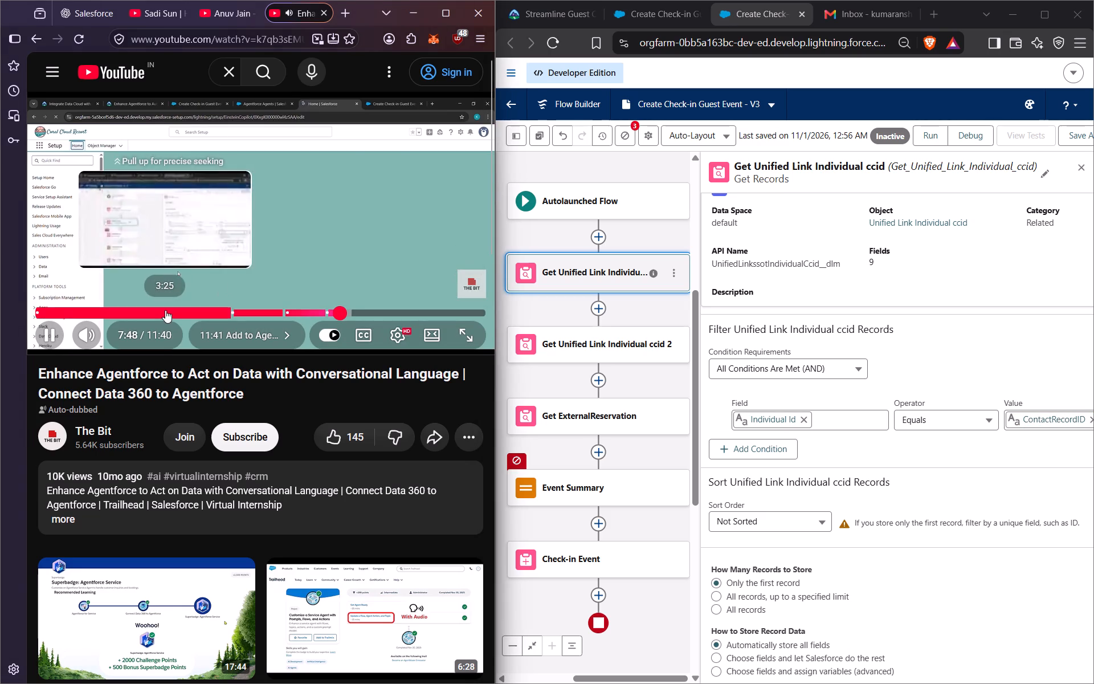
{"action": "left_click", "coordinate": [165, 310]}
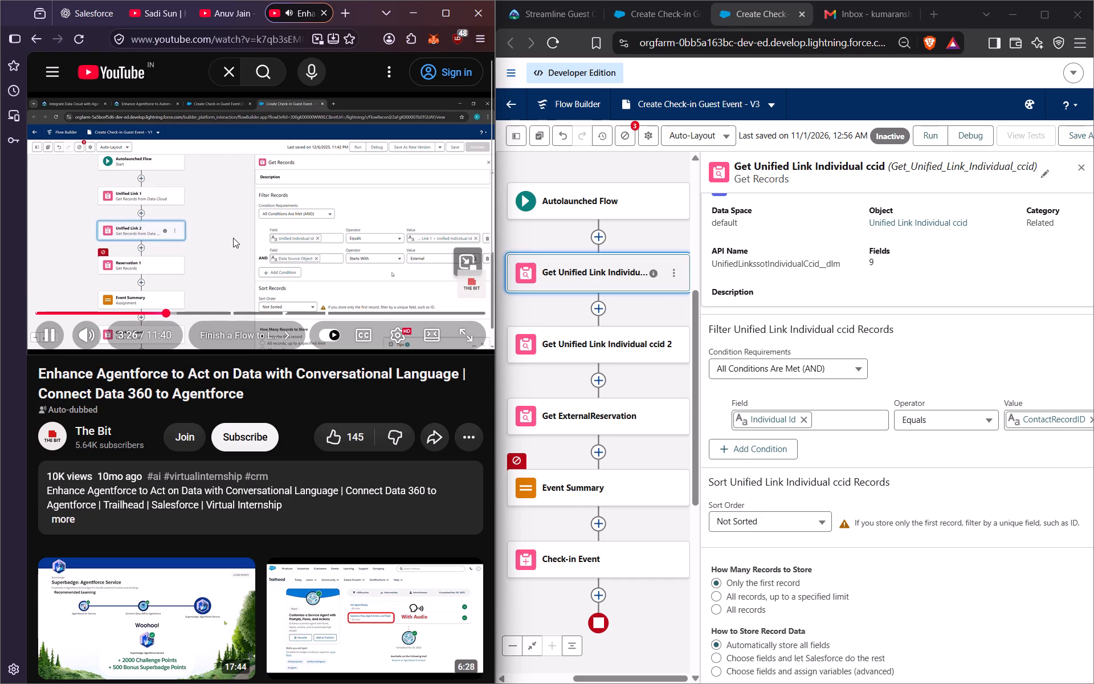
{"action": "key", "text": "Left"}
{"action": "key", "text": "Left"}
{"action": "key", "text": "Left"}
{"action": "key", "text": "Left"}
{"action": "key", "text": "Left"}
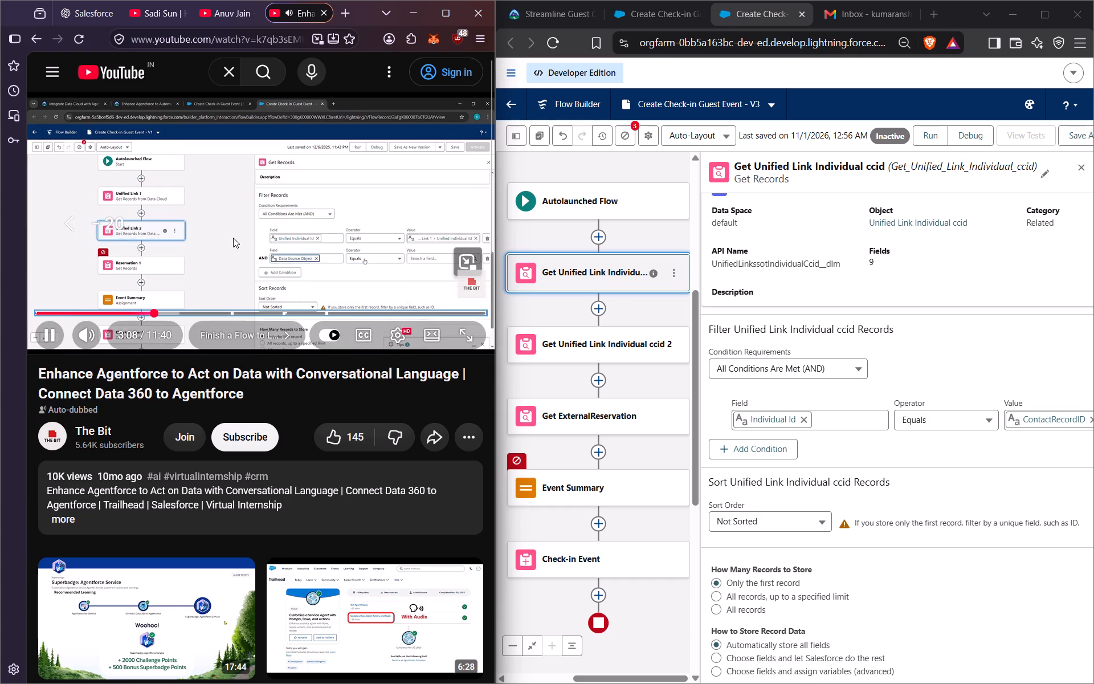
{"action": "key", "text": "Left"}
{"action": "key", "text": "Left"}
{"action": "key", "text": "Left"}
{"action": "key", "text": "Left"}
{"action": "key", "text": "Left"}
{"action": "key", "text": "Left"}
{"action": "key", "text": "Left"}
{"action": "key", "text": "Left"}
{"action": "key", "text": "Left"}
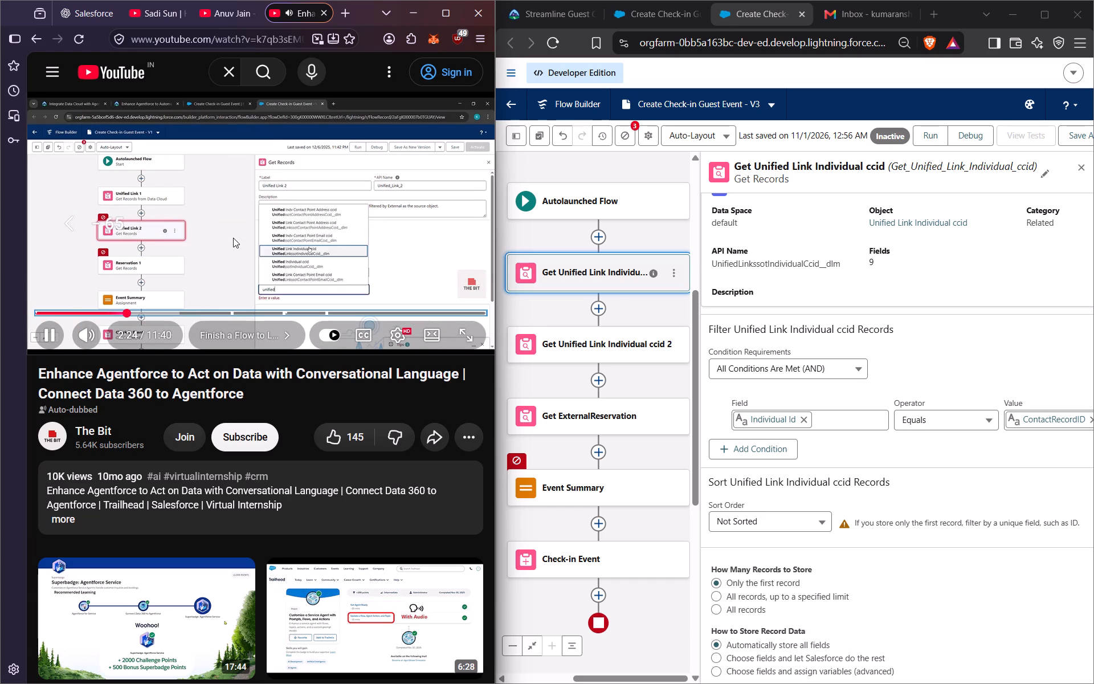
{"action": "key", "text": "Left"}
{"action": "key", "text": "Left"}
{"action": "key", "text": "Left"}
{"action": "key", "text": "Left"}
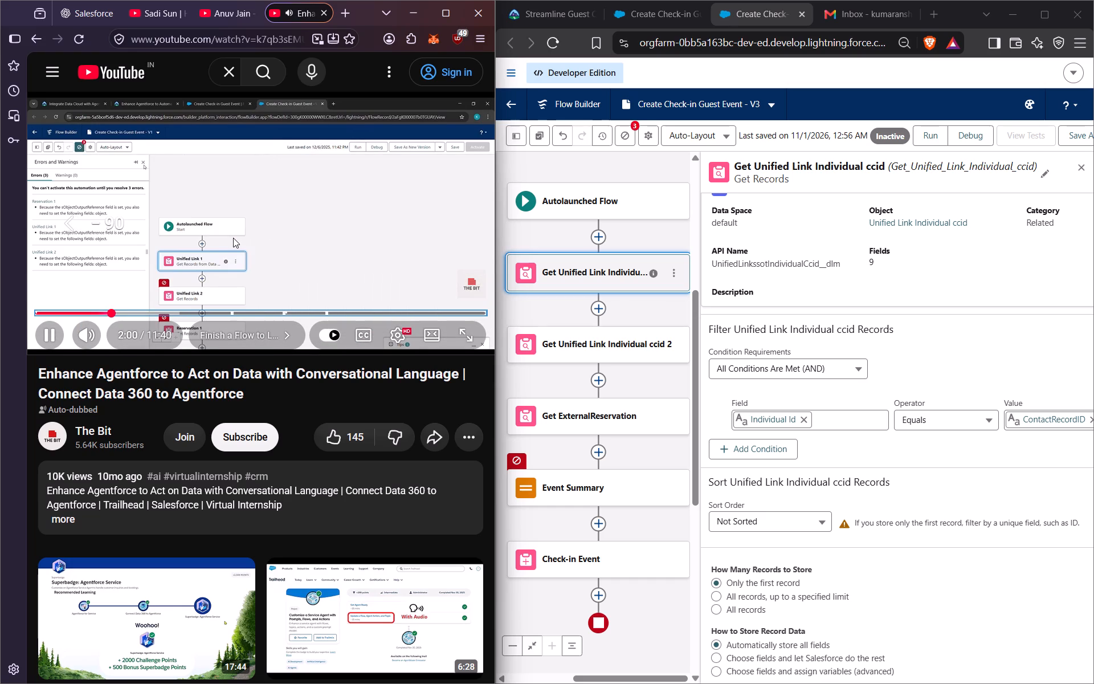
{"action": "key", "text": "Left"}
{"action": "key", "text": "Left"}
{"action": "key", "text": "Left"}
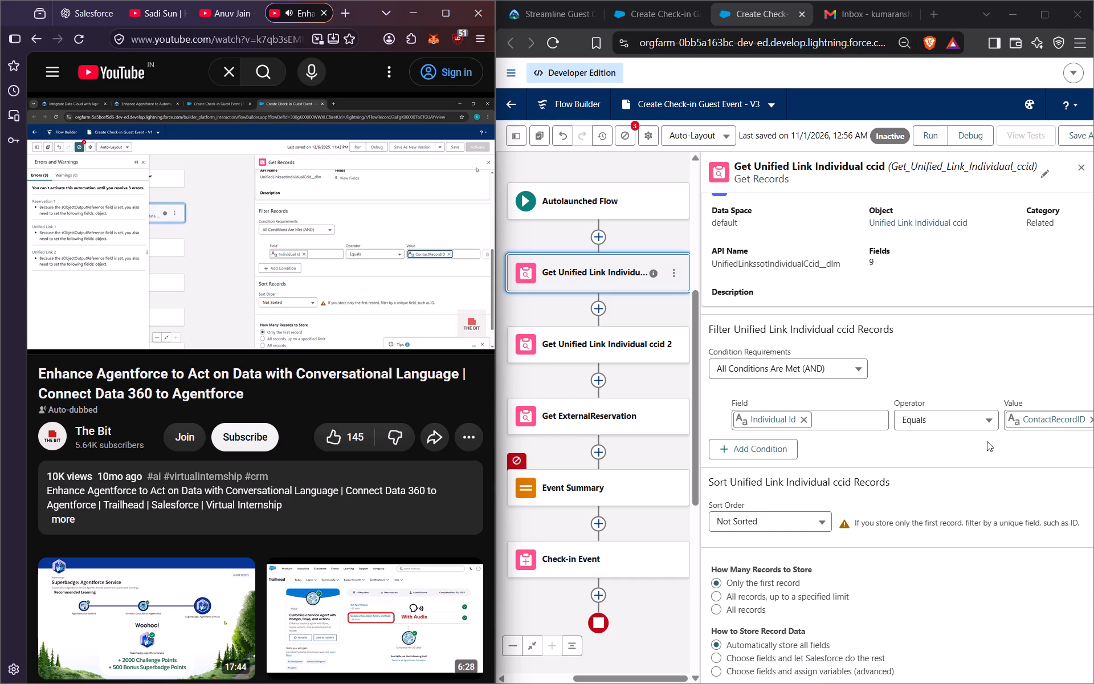
Open the Get Unified Link Individual ccid 2 element and reselect Unified Individual Id as its first filter field.
{"action": "left_click", "coordinate": [1085, 166]}
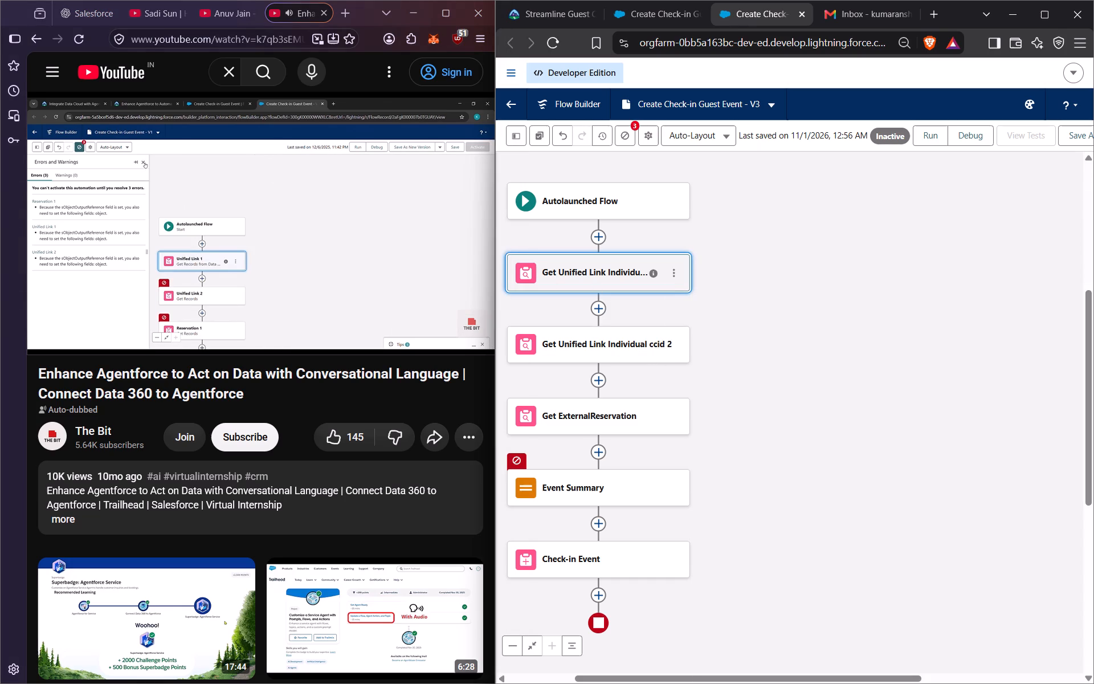
{"action": "left_click_drag", "start_coordinate": [675, 678], "coordinate": [636, 678]}
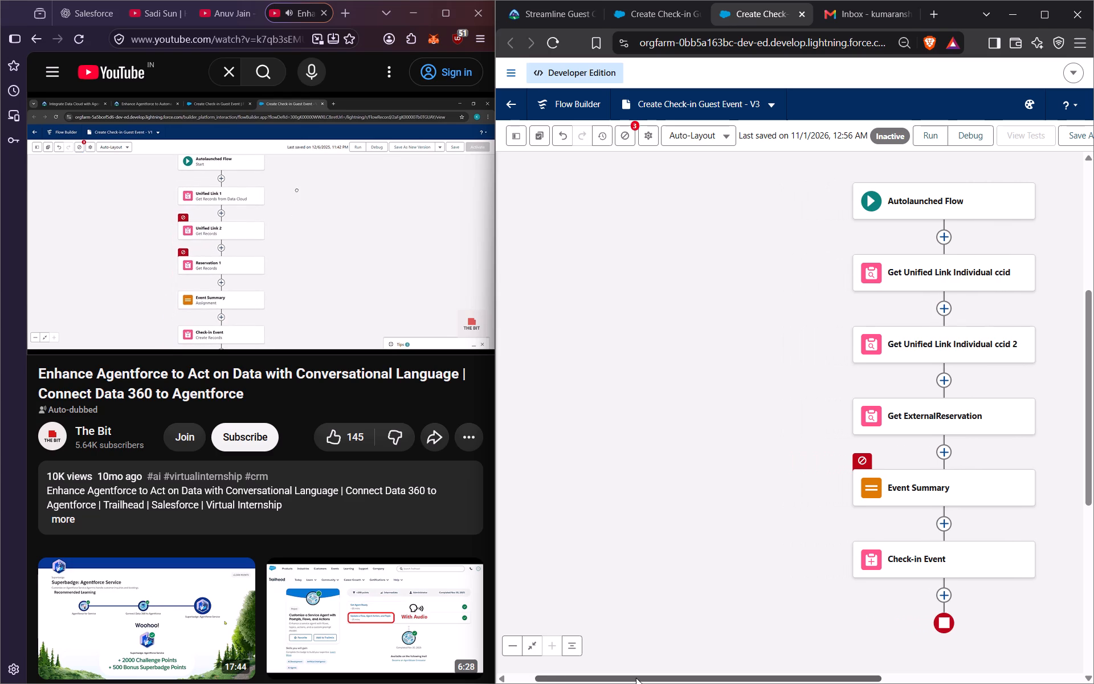
{"action": "left_click_drag", "start_coordinate": [636, 678], "coordinate": [721, 678]}
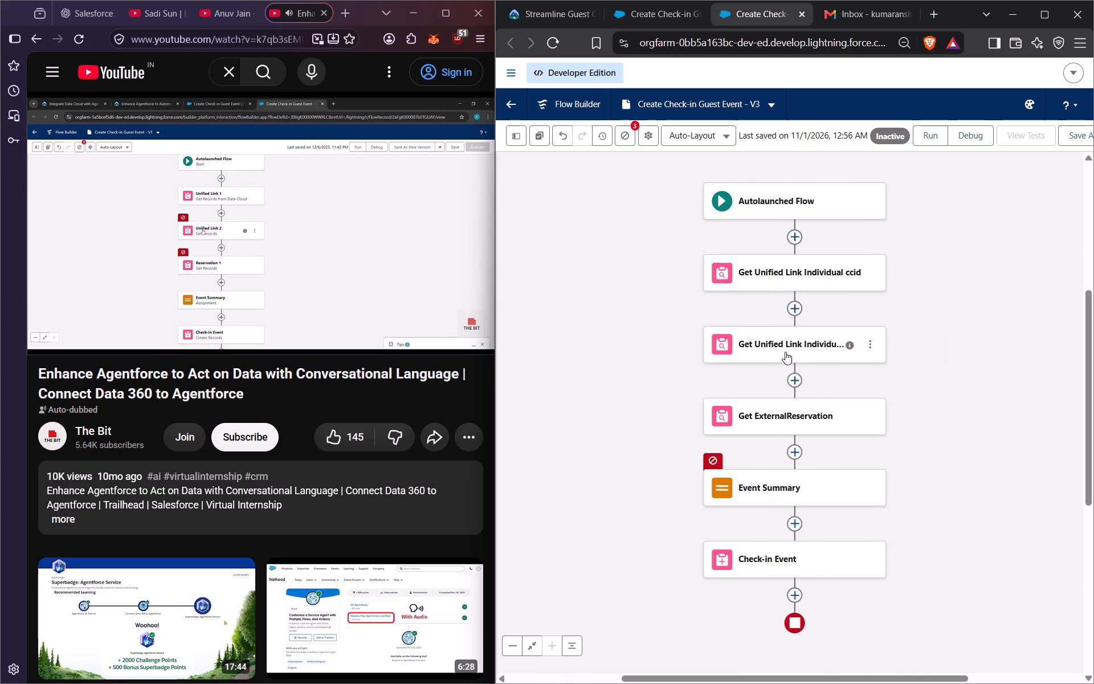
{"action": "left_click", "coordinate": [786, 339]}
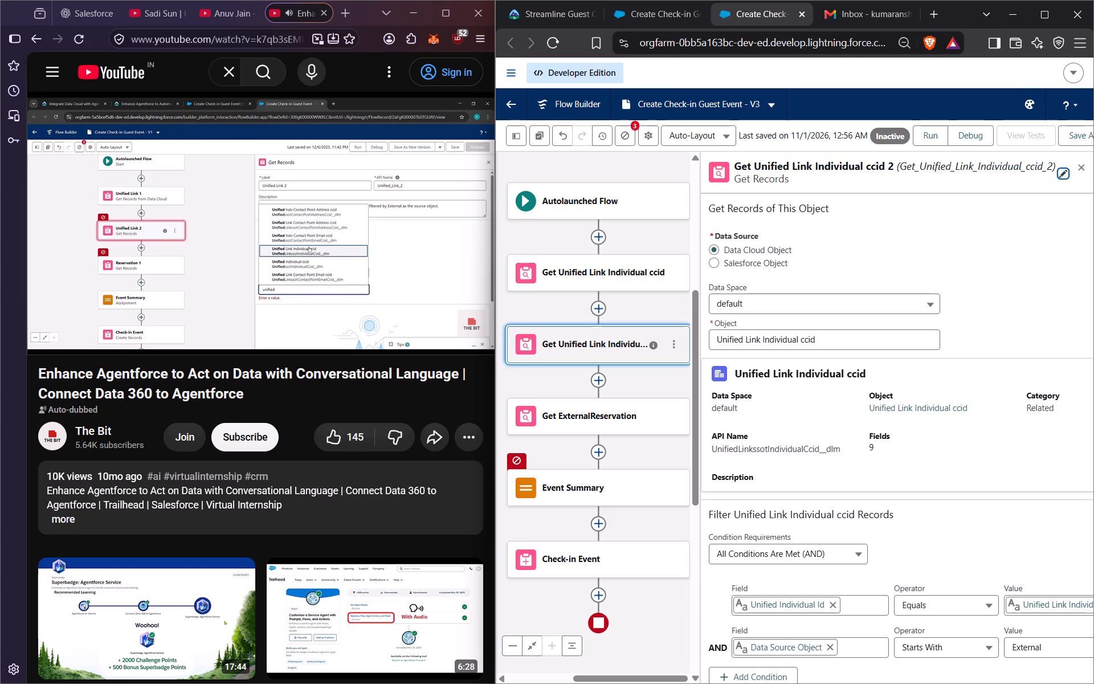
{"action": "scroll", "coordinate": [851, 455], "scroll_direction": "down", "scroll_amount": 2}
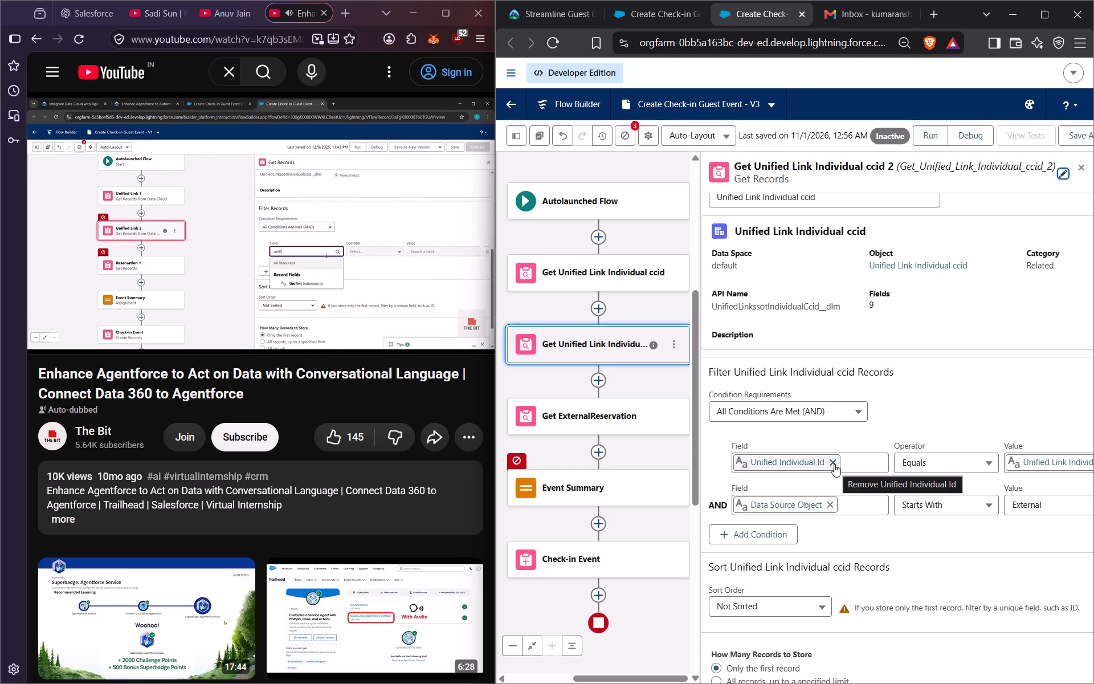
{"action": "left_click", "coordinate": [833, 461]}
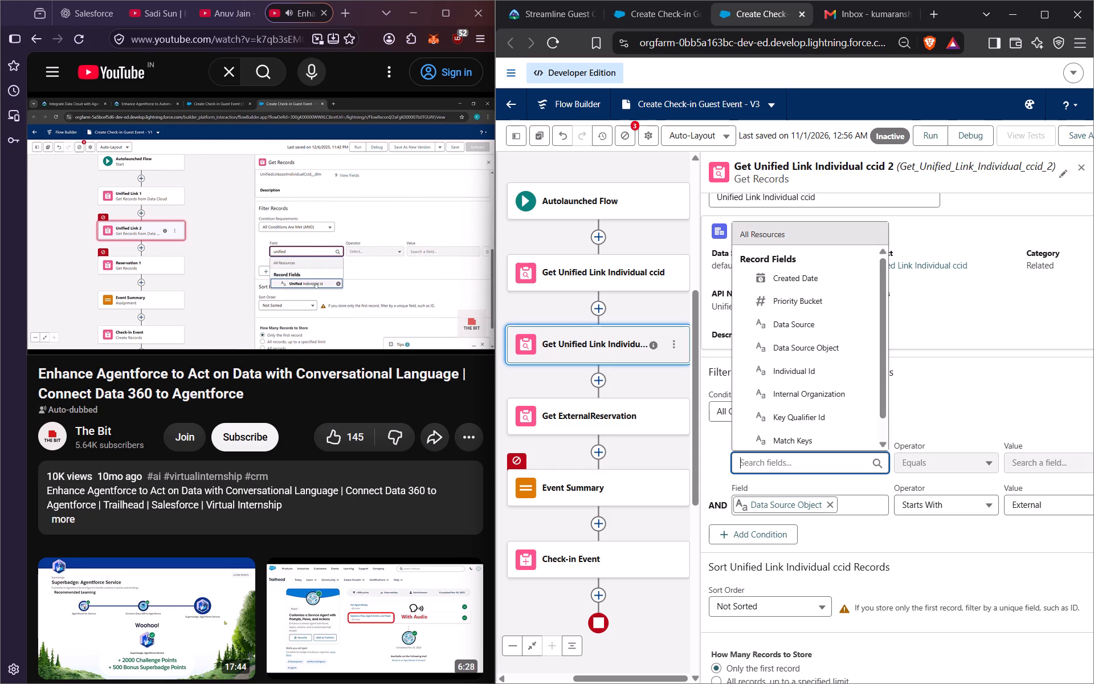
{"action": "type", "text": "uni"}
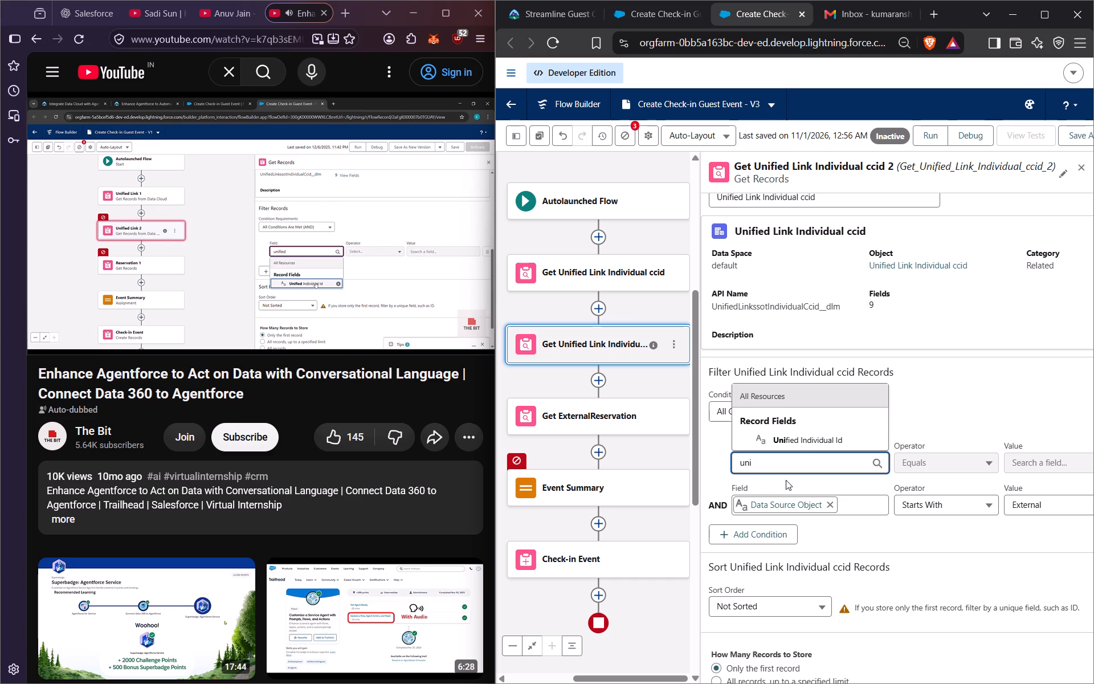
{"action": "left_click", "coordinate": [799, 438]}
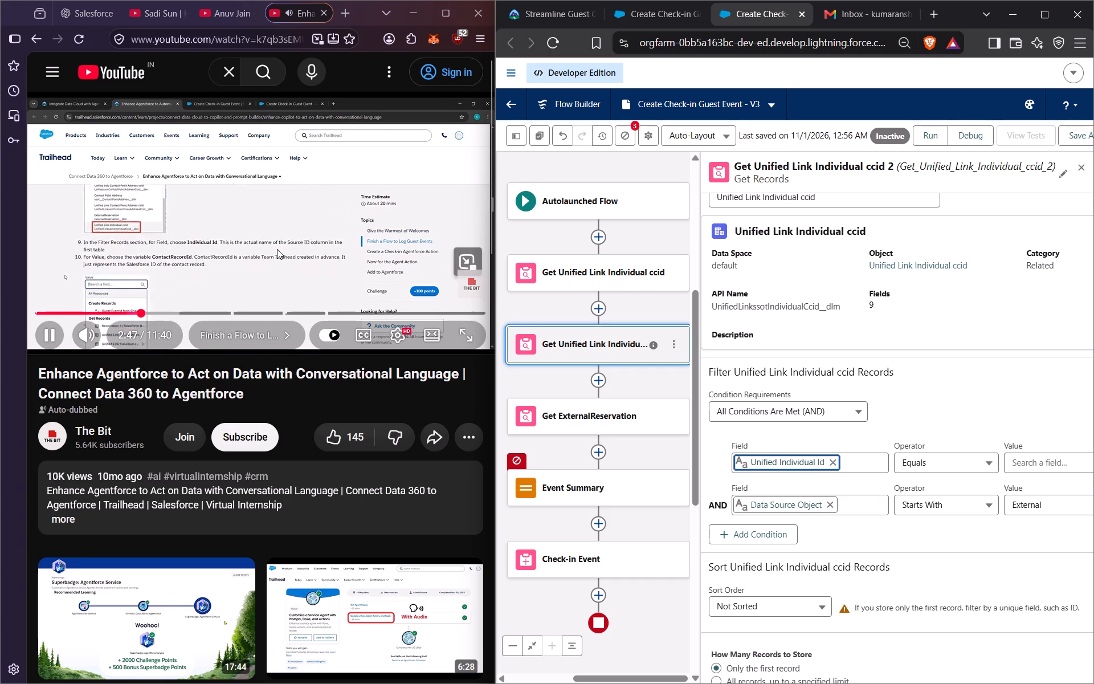
Pause the walkthrough video and find the Unified Link 2 filter instructions in the Trailhead unit.
{"action": "left_click", "coordinate": [277, 249]}
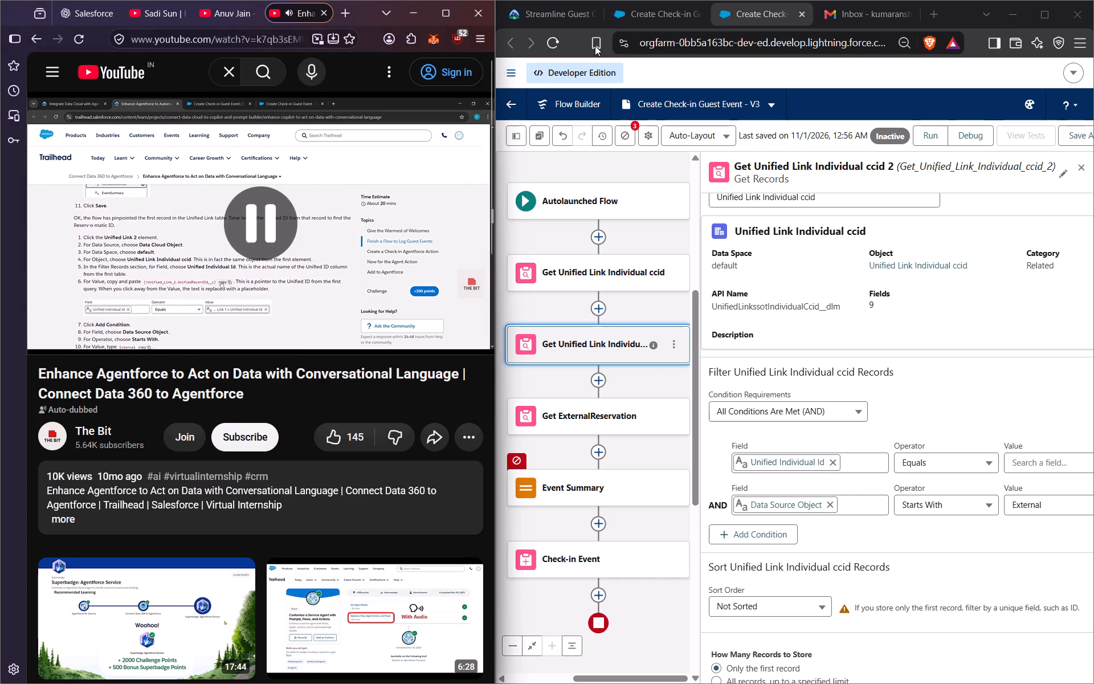
{"action": "left_click", "coordinate": [565, 15]}
{"action": "scroll", "coordinate": [728, 320], "scroll_direction": "up", "scroll_amount": 5}
{"action": "scroll", "coordinate": [728, 320], "scroll_direction": "down", "scroll_amount": 3}
{"action": "scroll", "coordinate": [728, 320], "scroll_direction": "up", "scroll_amount": 5}
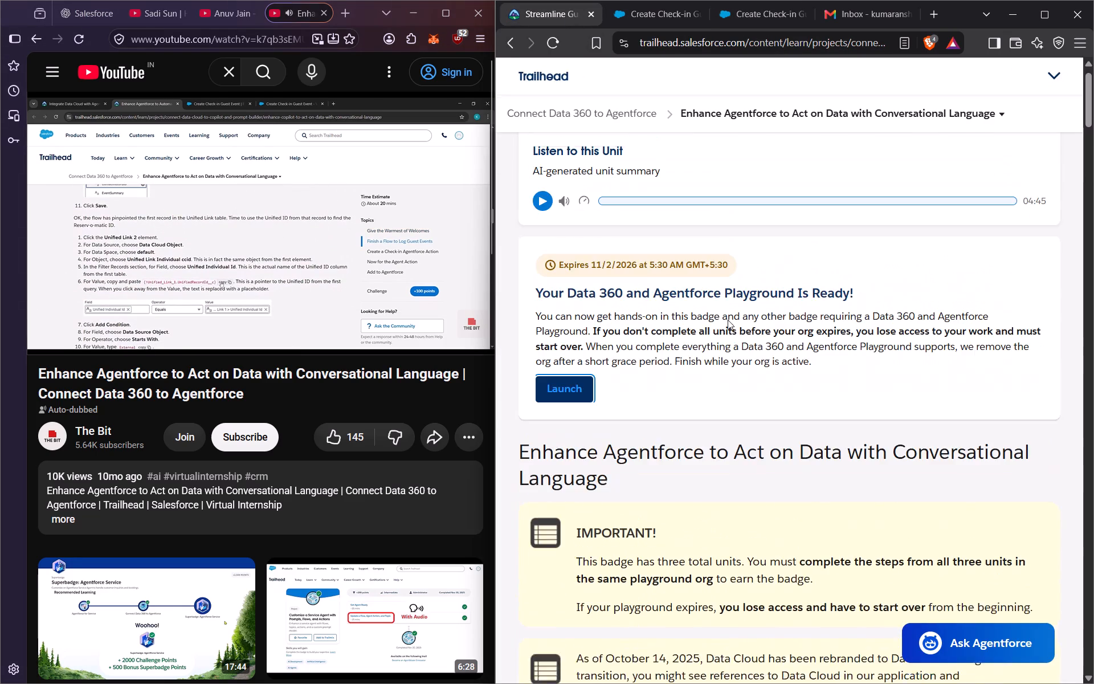
{"action": "scroll", "coordinate": [728, 320], "scroll_direction": "up", "scroll_amount": 2}
{"action": "scroll", "coordinate": [728, 320], "scroll_direction": "down", "scroll_amount": 1}
{"action": "scroll", "coordinate": [725, 321], "scroll_direction": "up", "scroll_amount": 3}
{"action": "scroll", "coordinate": [725, 322], "scroll_direction": "down", "scroll_amount": 5}
{"action": "scroll", "coordinate": [725, 322], "scroll_direction": "up", "scroll_amount": 6}
{"action": "scroll", "coordinate": [725, 322], "scroll_direction": "down", "scroll_amount": 1}
{"action": "scroll", "coordinate": [725, 322], "scroll_direction": "up", "scroll_amount": 10}
{"action": "scroll", "coordinate": [724, 322], "scroll_direction": "down", "scroll_amount": 1}
{"action": "scroll", "coordinate": [724, 322], "scroll_direction": "up", "scroll_amount": 10}
{"action": "scroll", "coordinate": [724, 322], "scroll_direction": "down", "scroll_amount": 1}
{"action": "scroll", "coordinate": [724, 322], "scroll_direction": "up", "scroll_amount": 2}
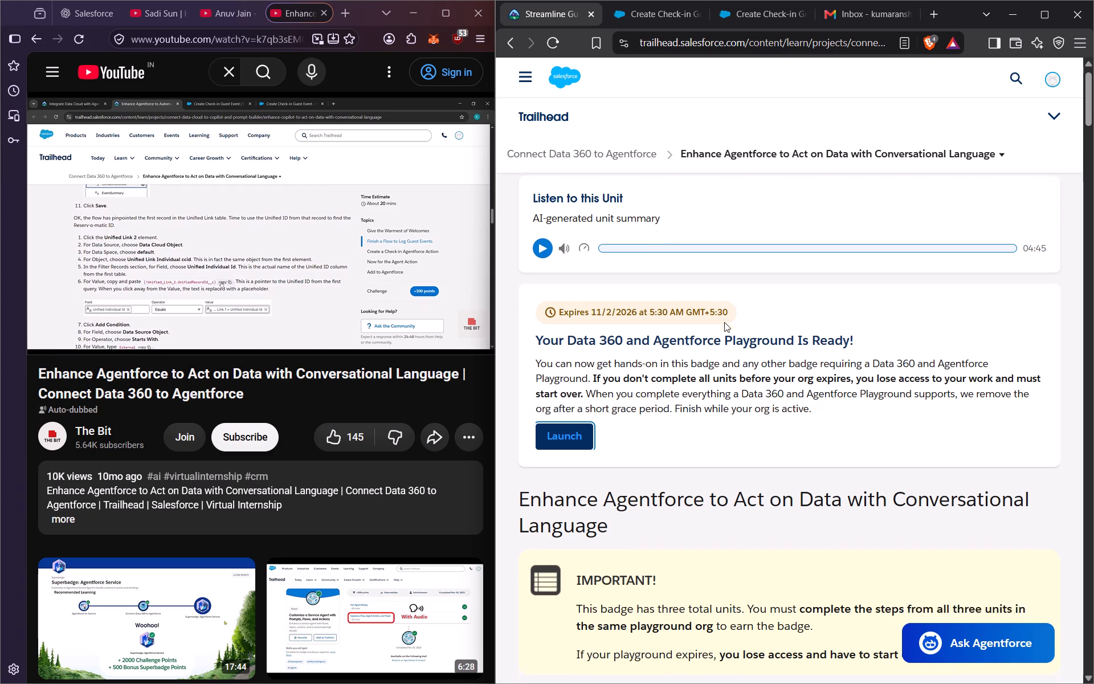
{"action": "scroll", "coordinate": [724, 322], "scroll_direction": "up", "scroll_amount": 10}
{"action": "scroll", "coordinate": [724, 323], "scroll_direction": "down", "scroll_amount": 8}
{"action": "scroll", "coordinate": [756, 356], "scroll_direction": "up", "scroll_amount": 2}
{"action": "scroll", "coordinate": [756, 356], "scroll_direction": "down", "scroll_amount": 7}
{"action": "scroll", "coordinate": [758, 353], "scroll_direction": "up", "scroll_amount": 3}
{"action": "scroll", "coordinate": [758, 353], "scroll_direction": "down", "scroll_amount": 4}
{"action": "scroll", "coordinate": [758, 353], "scroll_direction": "up", "scroll_amount": 1}
{"action": "scroll", "coordinate": [758, 353], "scroll_direction": "down", "scroll_amount": 17}
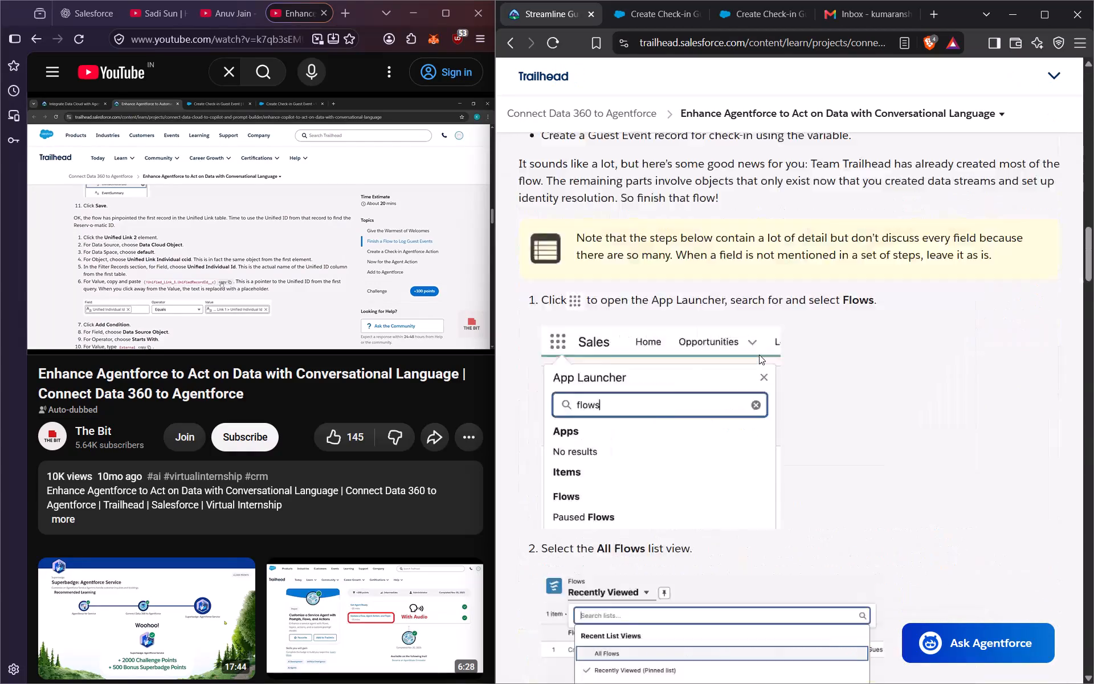
{"action": "scroll", "coordinate": [760, 356], "scroll_direction": "down", "scroll_amount": 1}
{"action": "scroll", "coordinate": [760, 356], "scroll_direction": "up", "scroll_amount": 1}
{"action": "scroll", "coordinate": [760, 356], "scroll_direction": "down", "scroll_amount": 5}
{"action": "scroll", "coordinate": [760, 357], "scroll_direction": "up", "scroll_amount": 4}
{"action": "scroll", "coordinate": [761, 359], "scroll_direction": "down", "scroll_amount": 5}
{"action": "scroll", "coordinate": [761, 359], "scroll_direction": "up", "scroll_amount": 1}
{"action": "scroll", "coordinate": [761, 359], "scroll_direction": "down", "scroll_amount": 11}
{"action": "scroll", "coordinate": [761, 359], "scroll_direction": "up", "scroll_amount": 2}
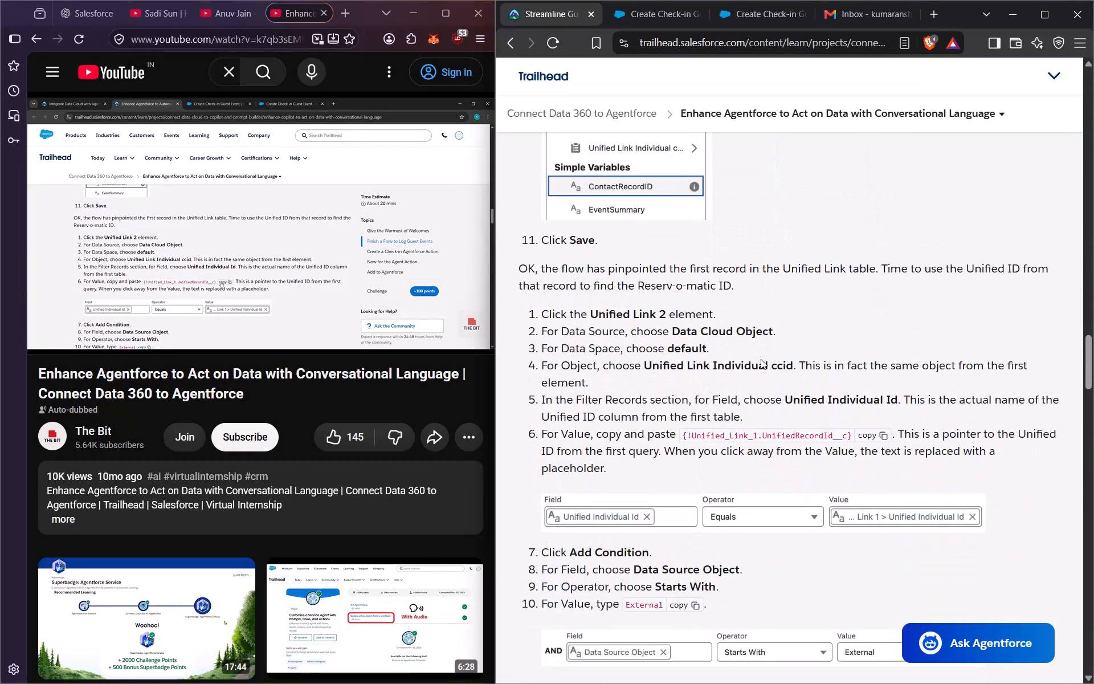
{"action": "scroll", "coordinate": [761, 359], "scroll_direction": "down", "scroll_amount": 2}
{"action": "scroll", "coordinate": [761, 359], "scroll_direction": "up", "scroll_amount": 1}
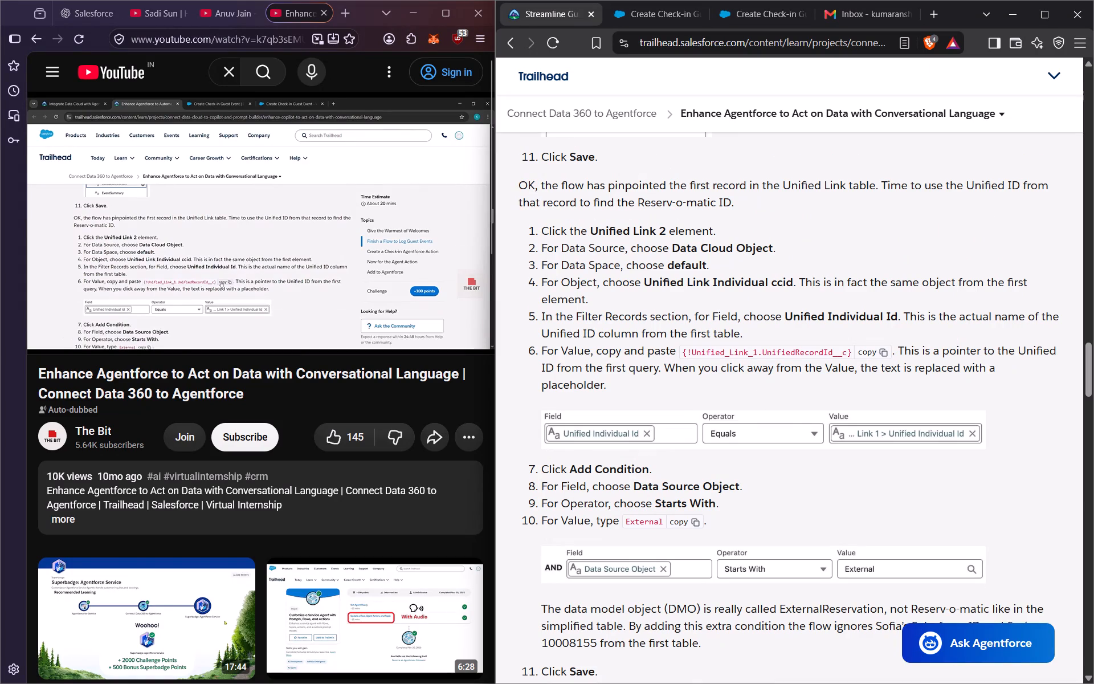
Copy {!Unified_Link_1.UnifiedRecordId__c} from the Trailhead instructions into the Unified Individual Id condition's value, keeping pace with the video.
{"action": "left_click", "coordinate": [276, 259]}
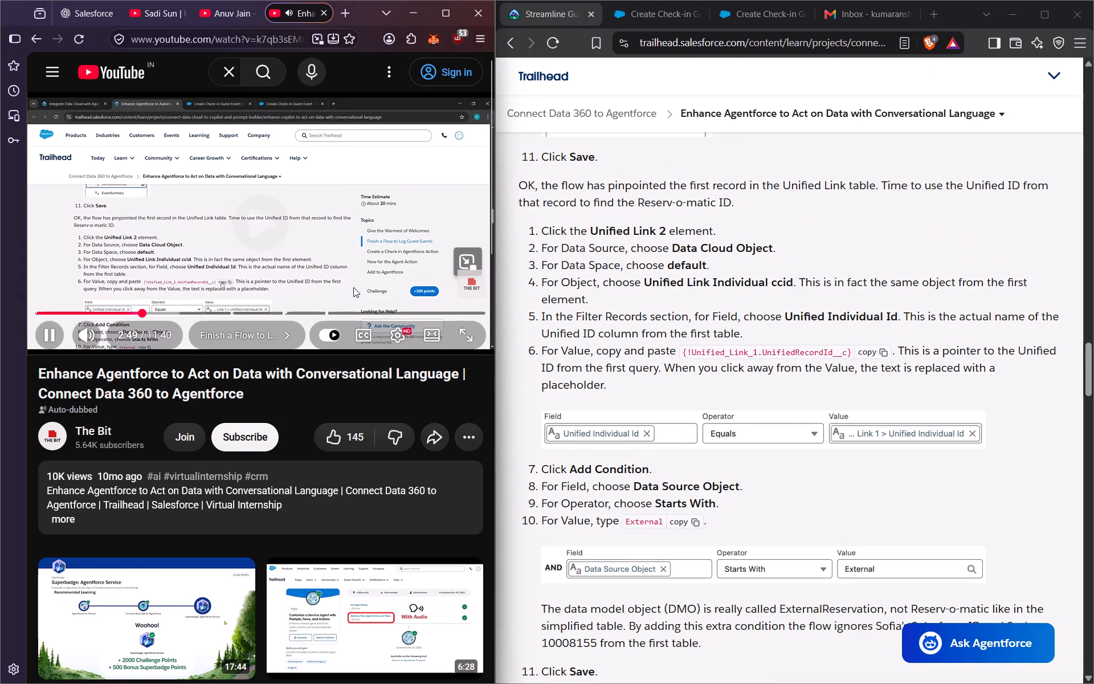
{"action": "left_click", "coordinate": [868, 352]}
{"action": "left_click", "coordinate": [287, 254]}
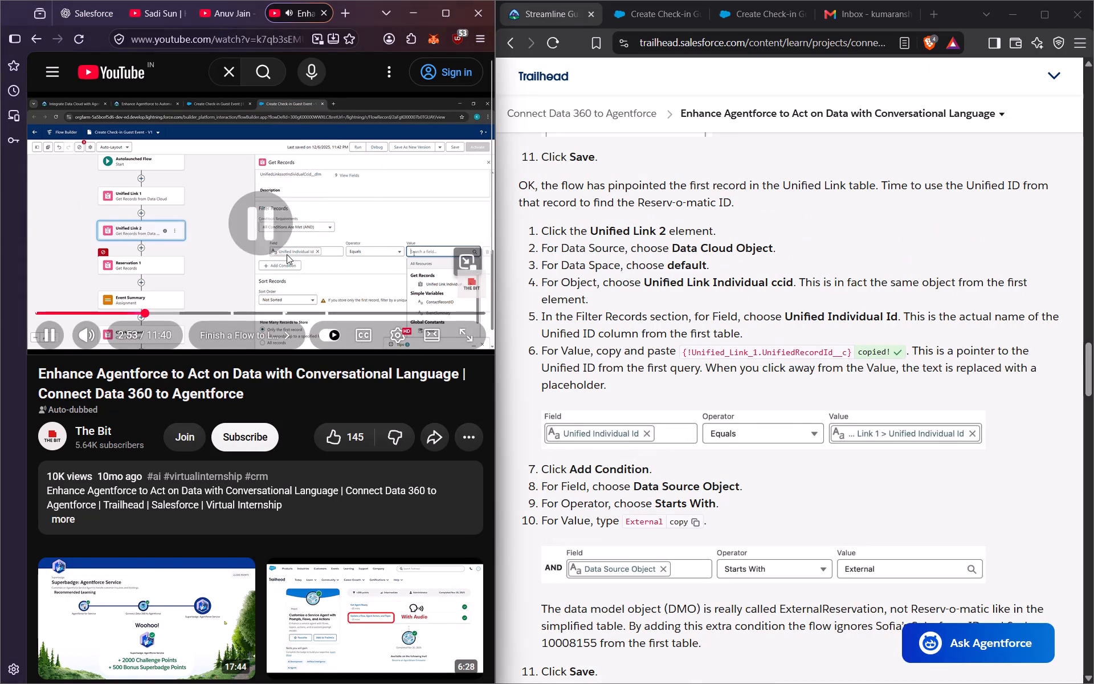
{"action": "left_click", "coordinate": [752, 18]}
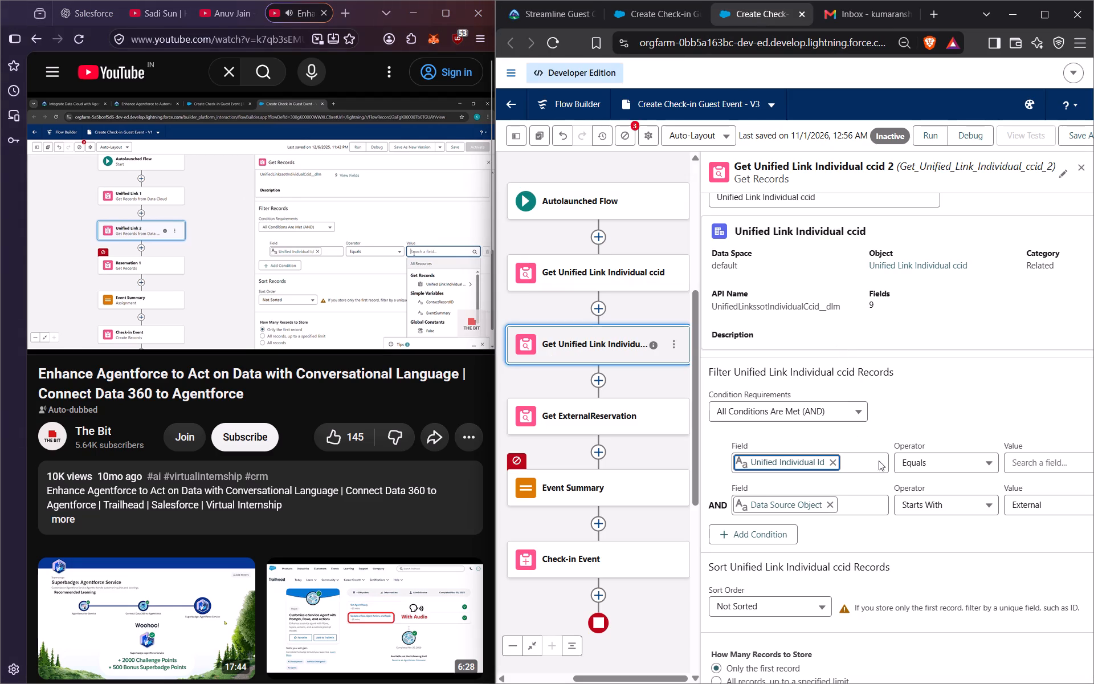
{"action": "left_click", "coordinate": [1054, 459]}
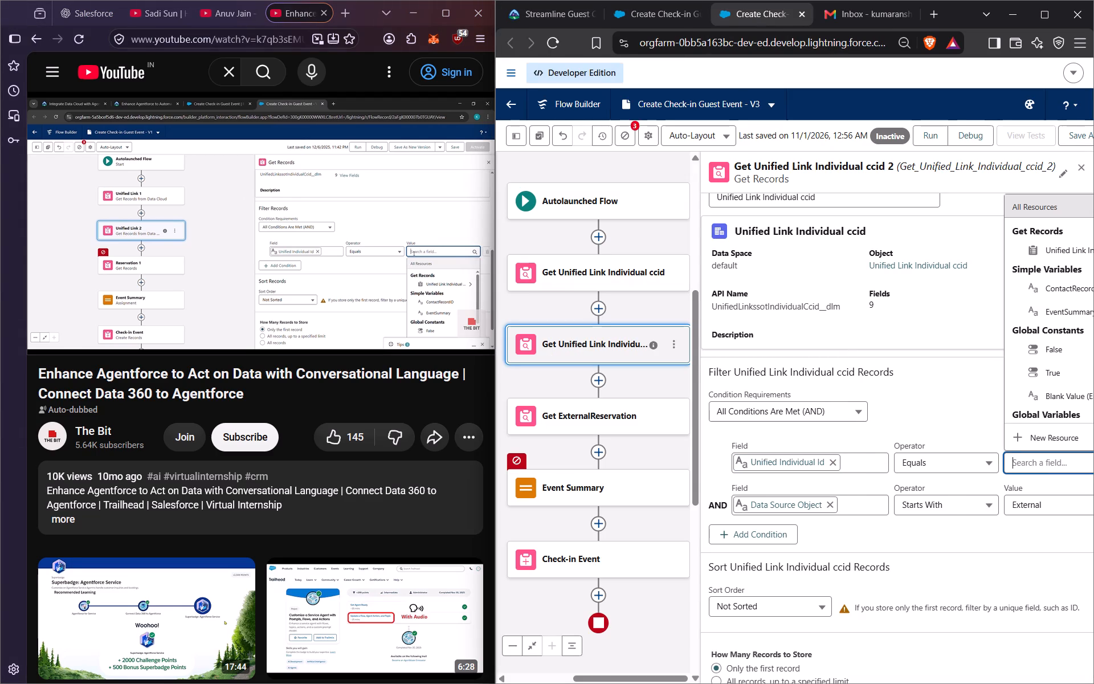
{"action": "key", "text": "ctrl+v"}
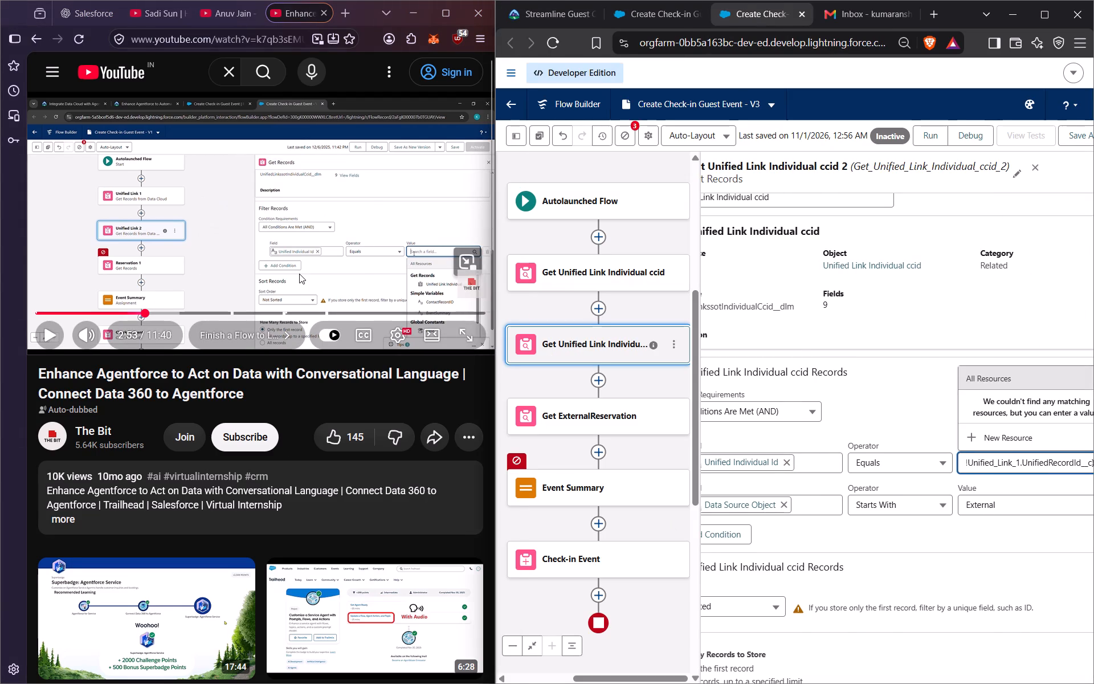
{"action": "left_click", "coordinate": [299, 273]}
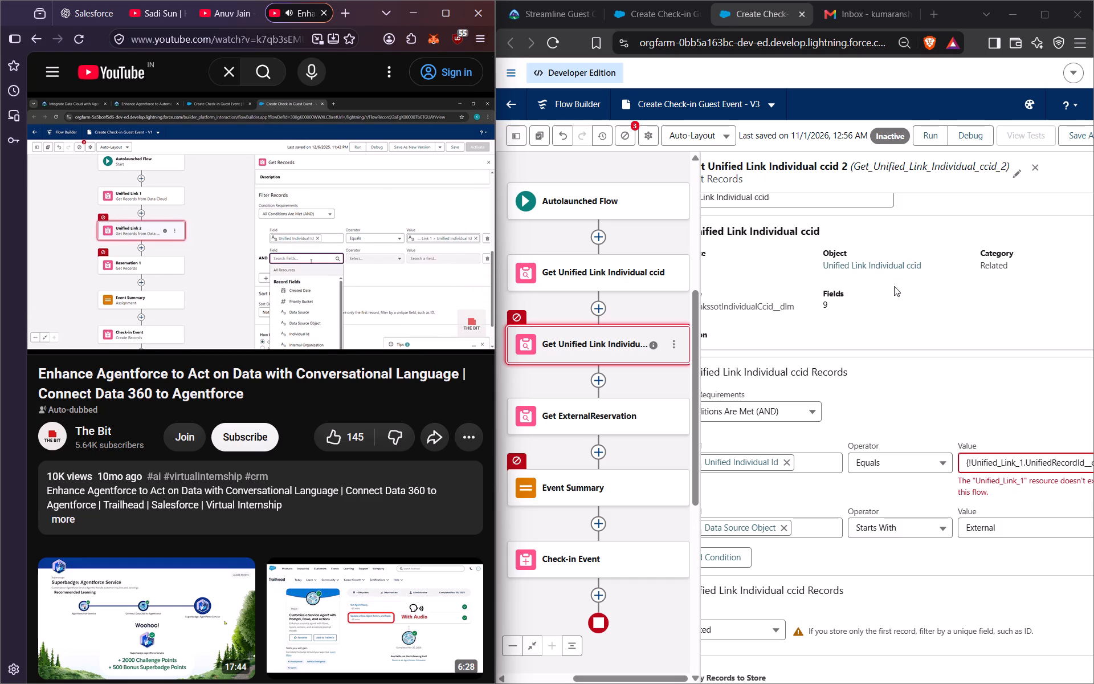
Zoom out Flow Builder and rewind the walkthrough video to where Unified Link 2's second filter condition is added.
{"action": "scroll", "coordinate": [909, 329], "scroll_direction": "down", "scroll_amount": 3, "text": "ctrl"}
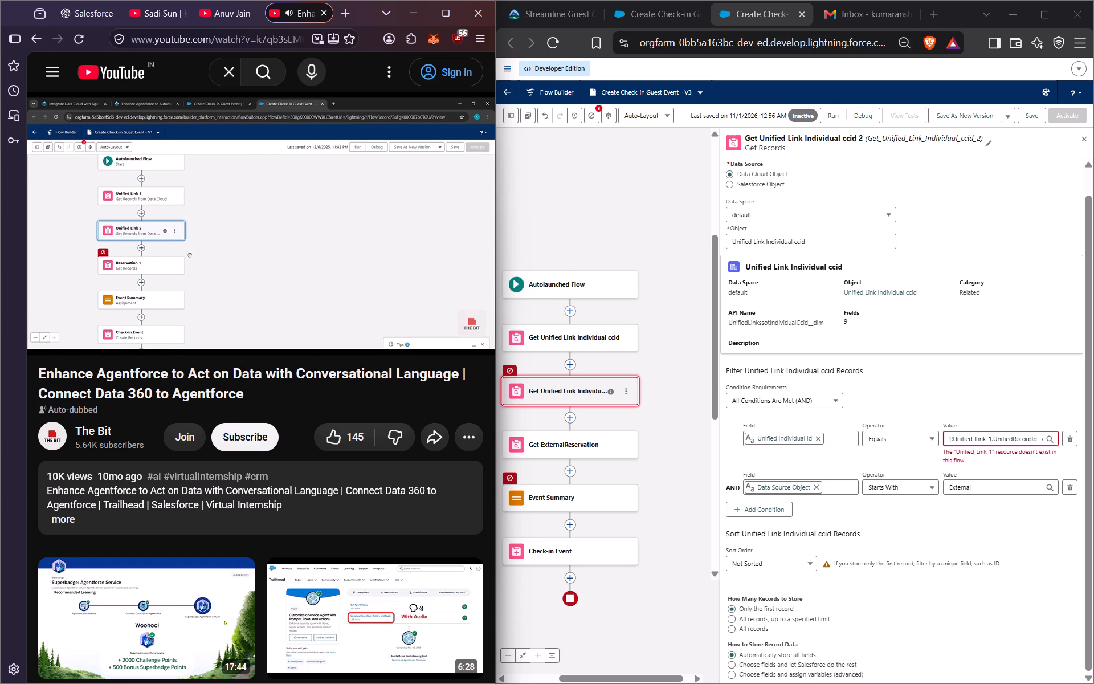
{"action": "double_click", "coordinate": [261, 243]}
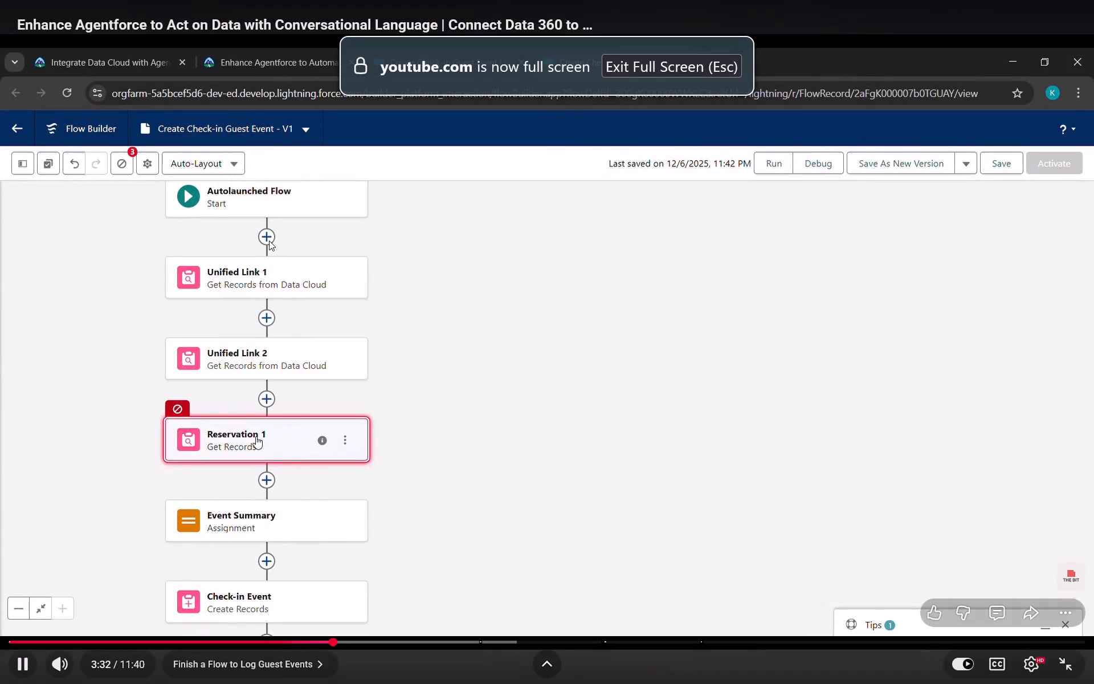
{"action": "key", "text": "Escape"}
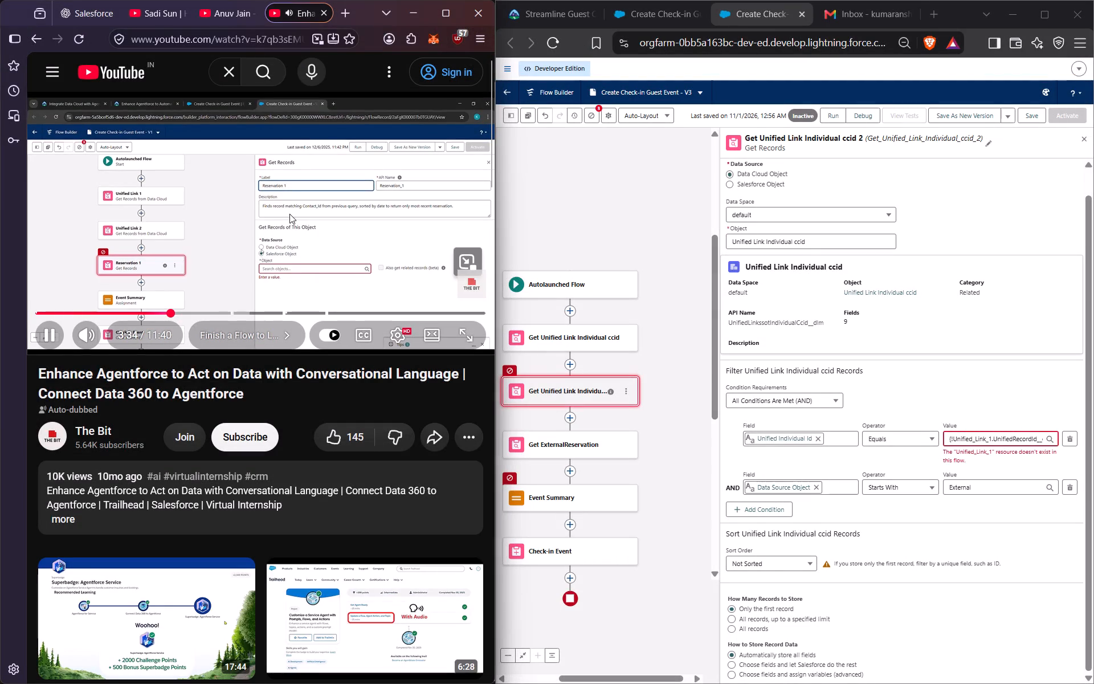
{"action": "key", "text": "Left"}
{"action": "key", "text": "Left"}
{"action": "key", "text": "Left"}
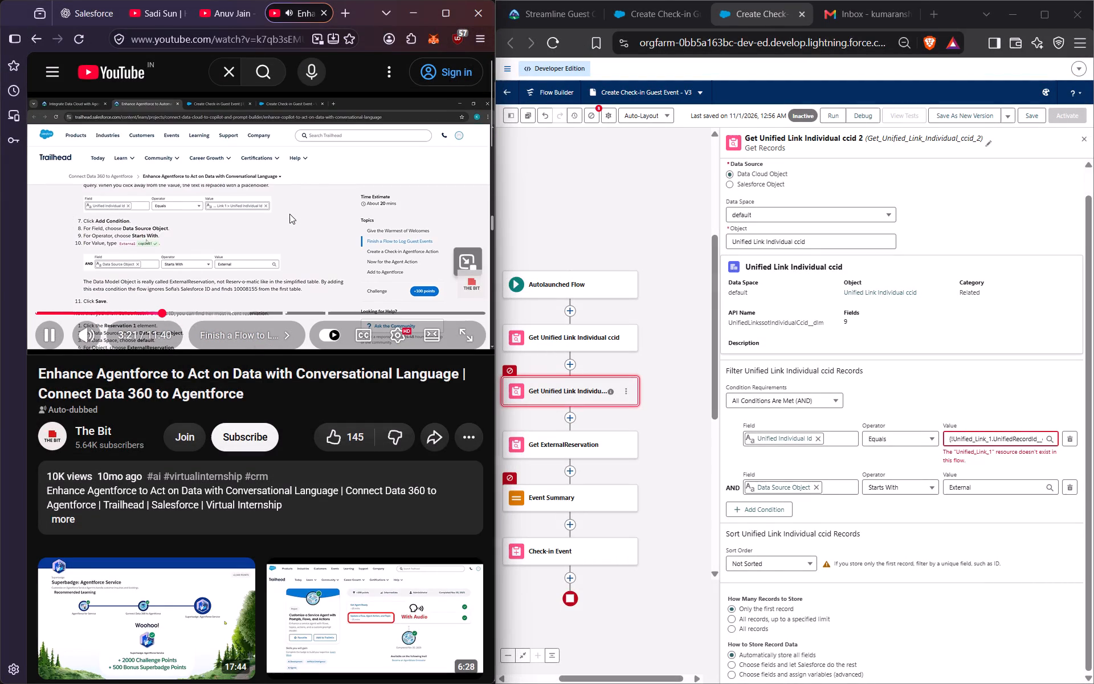
{"action": "key", "text": "Left"}
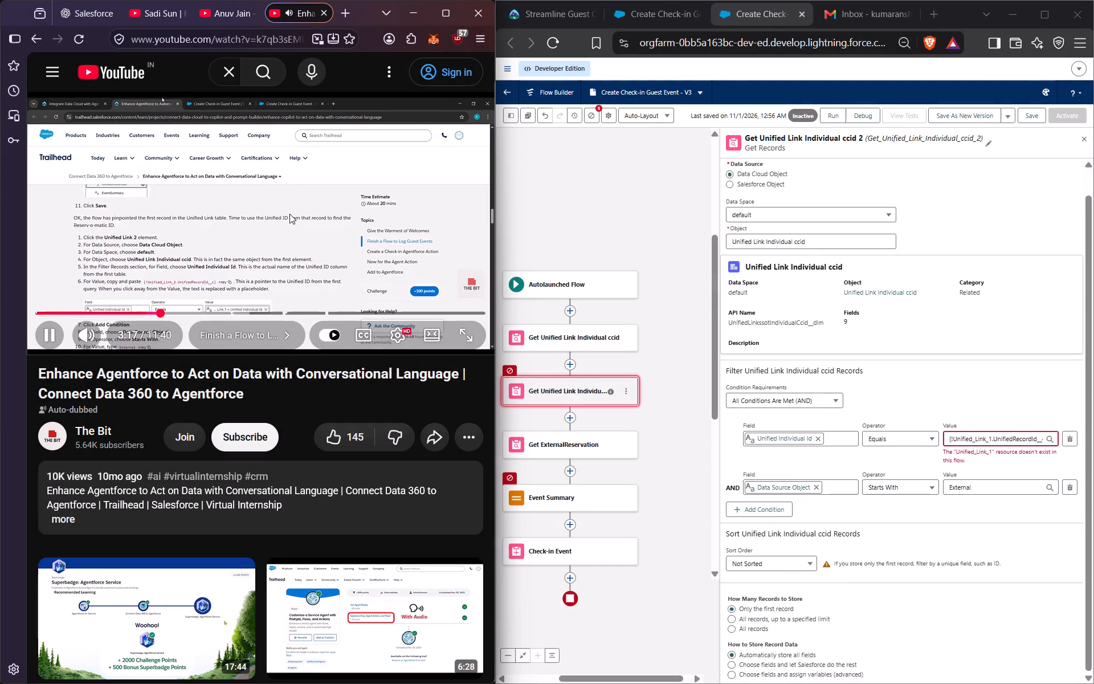
{"action": "key", "text": "Left"}
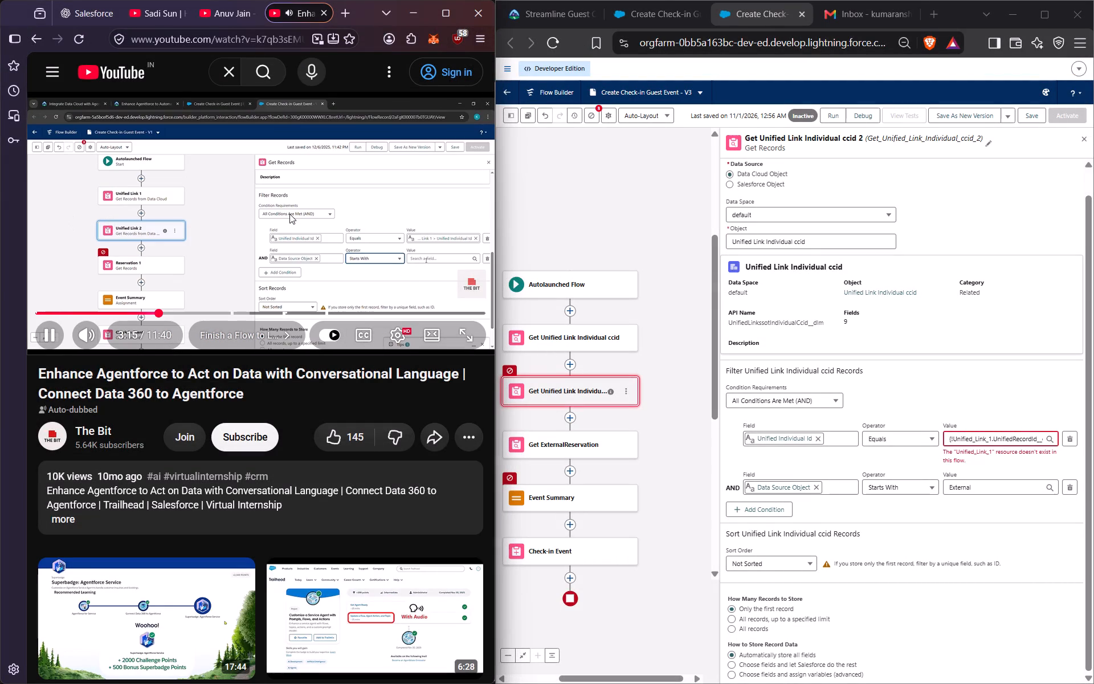
{"action": "key", "text": "Left"}
{"action": "key", "text": "Left"}
{"action": "key", "text": "Left"}
{"action": "key", "text": "Left"}
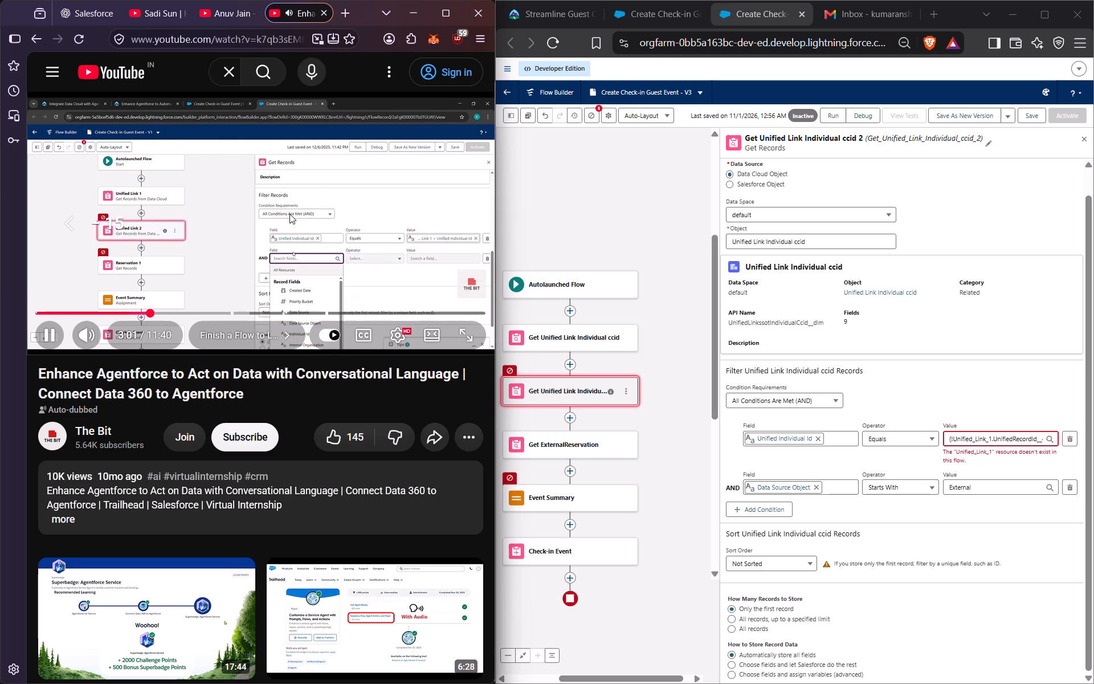
{"action": "key", "text": "Left"}
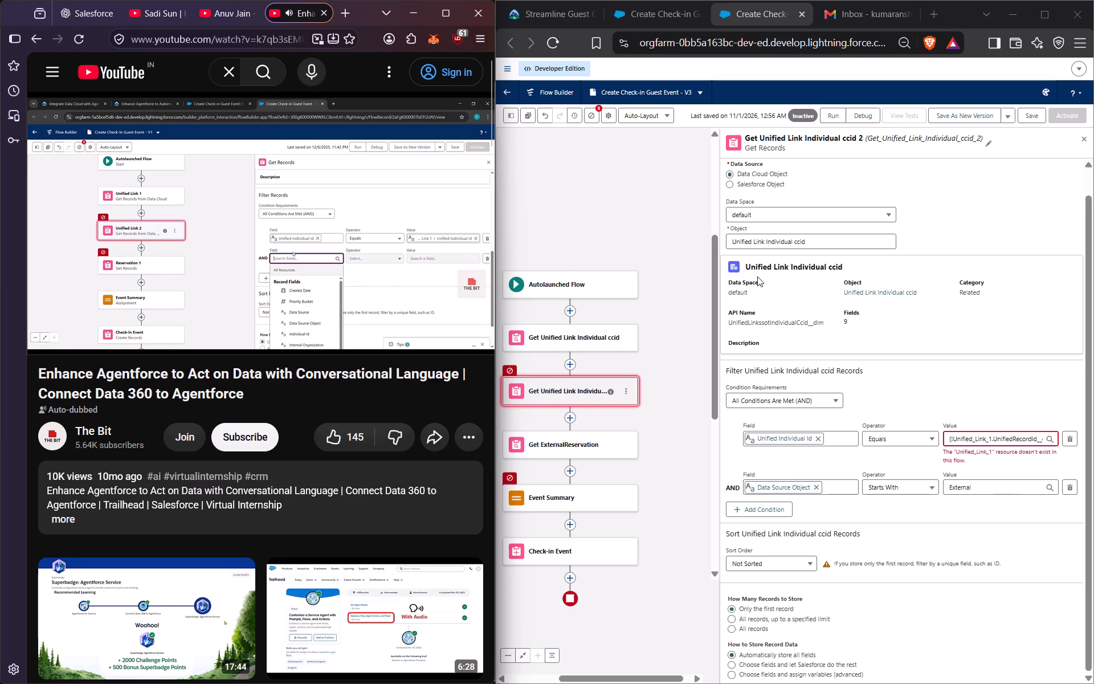
Delete the existing Data Source Object condition and add a new filter condition on the Data Source Object field.
{"action": "left_click", "coordinate": [1070, 484]}
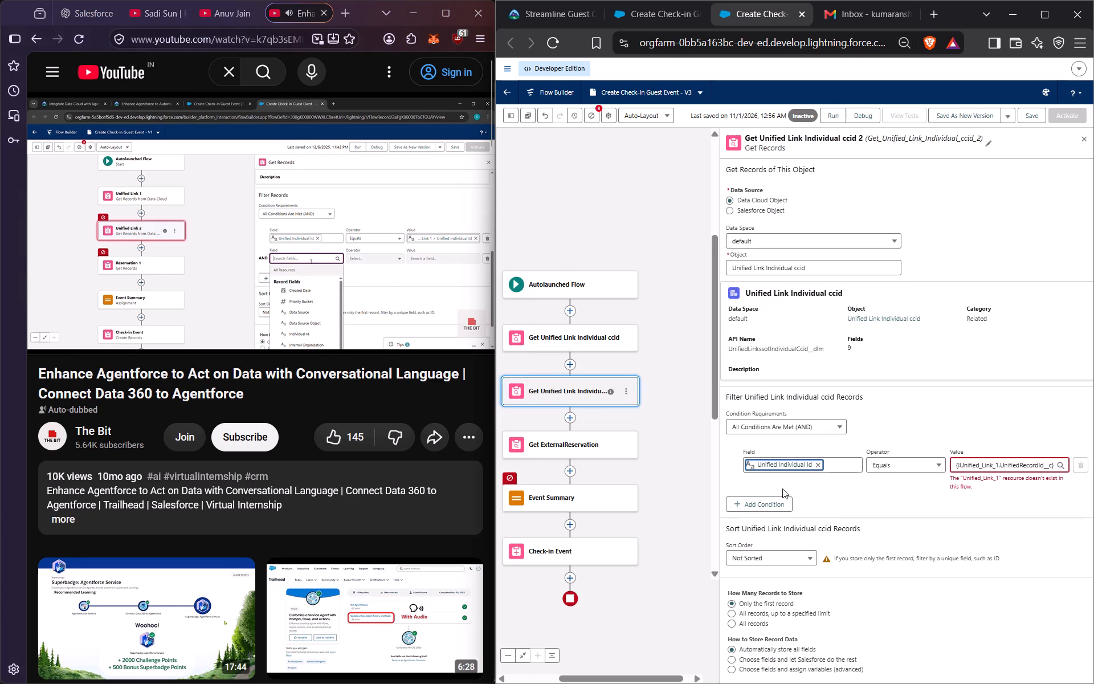
{"action": "left_click", "coordinate": [758, 505]}
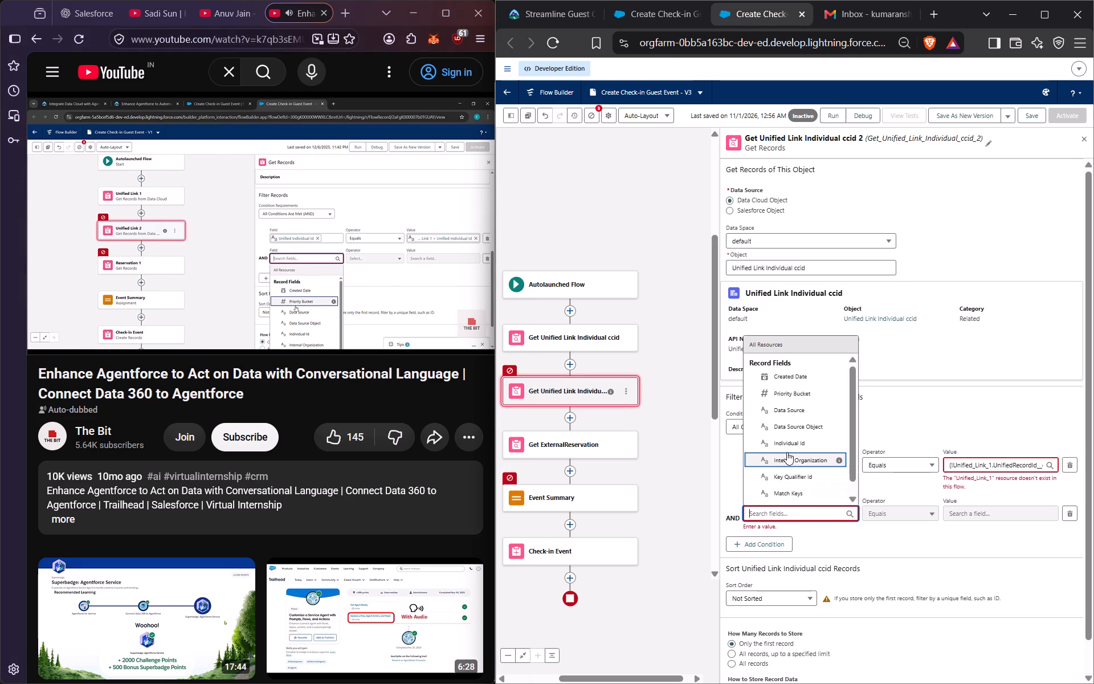
{"action": "left_click", "coordinate": [786, 424]}
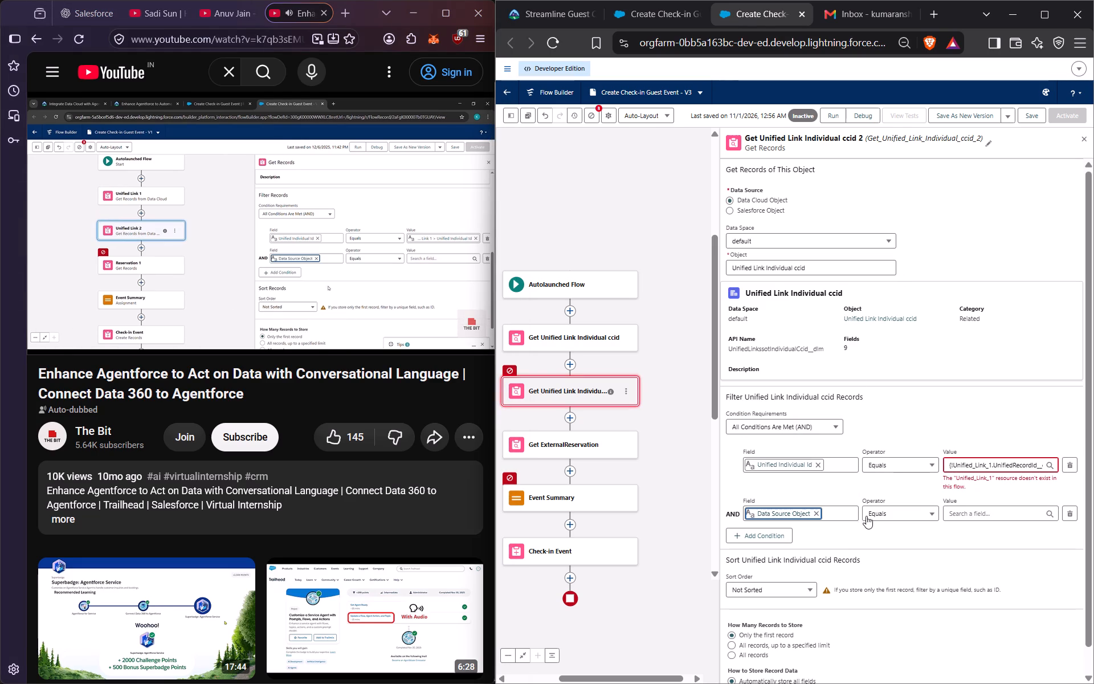
Set the Data Source Object condition to Starts With and the value External copied from the Trailhead instructions, and pause the video.
{"action": "left_click", "coordinate": [959, 511]}
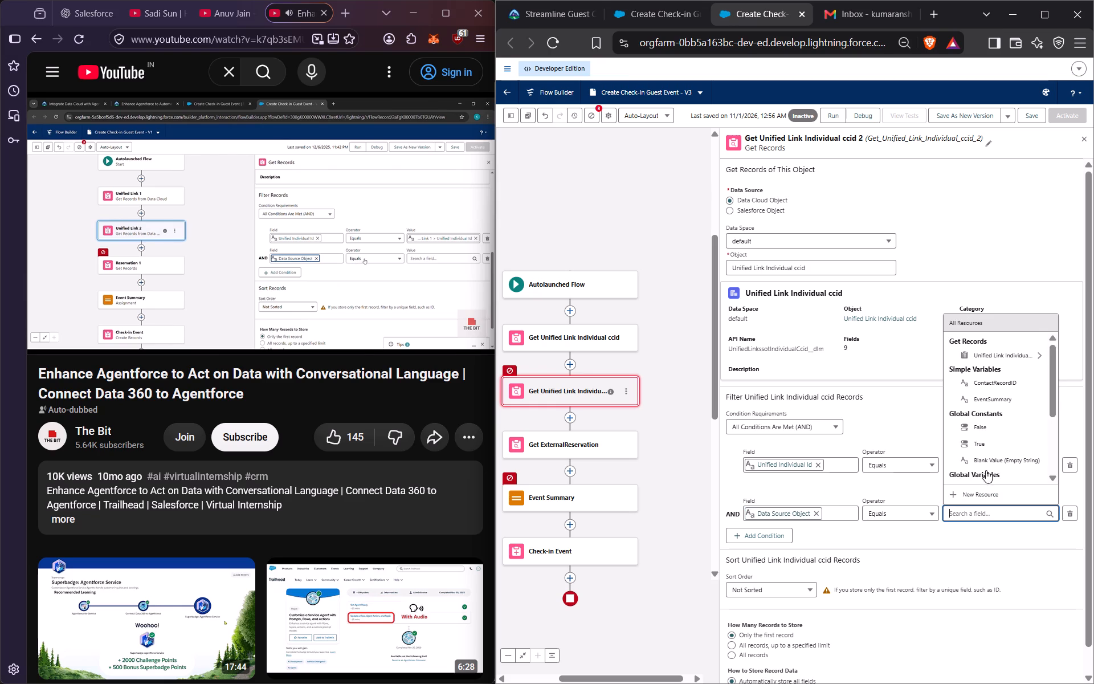
{"action": "left_click", "coordinate": [544, 9]}
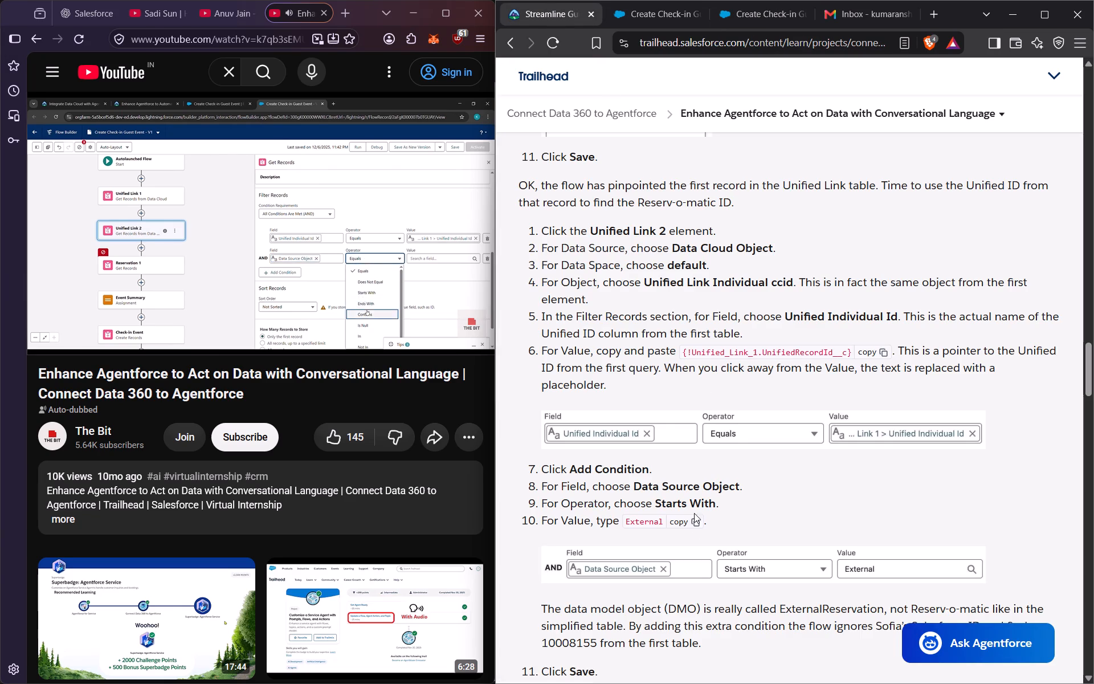
{"action": "left_click", "coordinate": [697, 523]}
{"action": "left_click", "coordinate": [765, 11]}
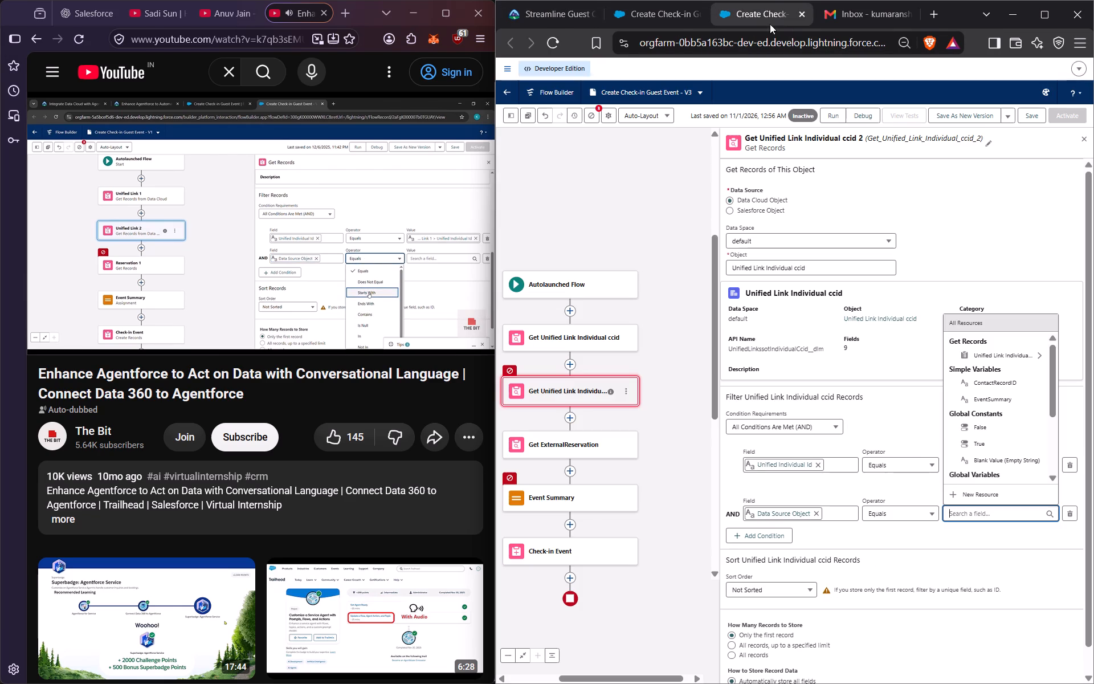
{"action": "left_click", "coordinate": [966, 515]}
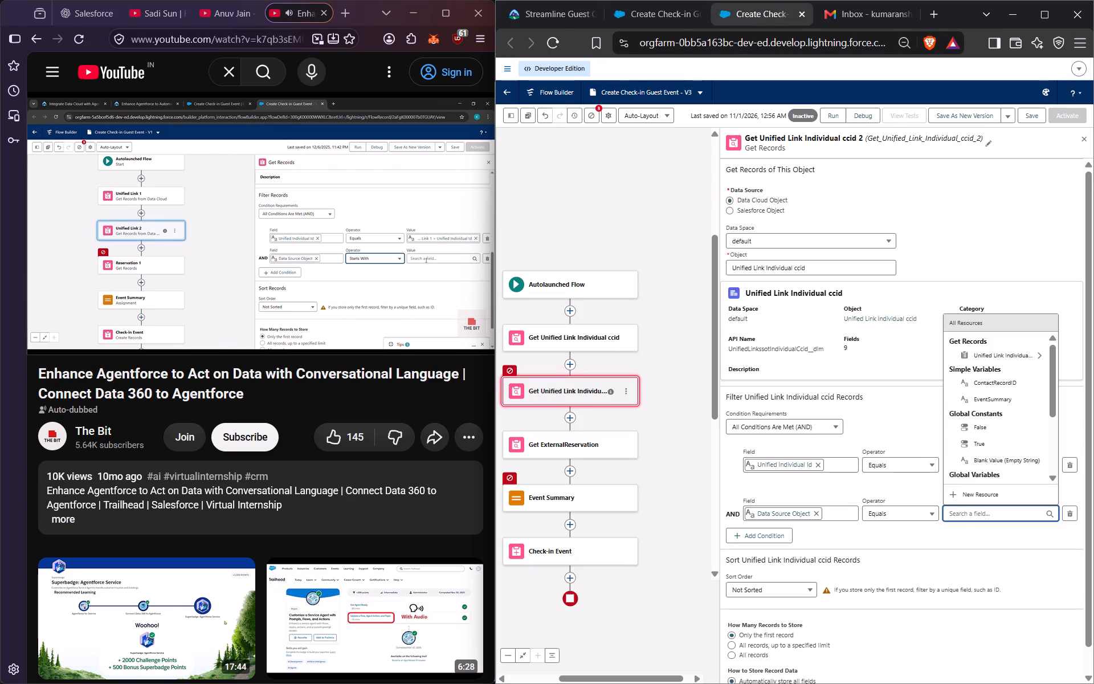
{"action": "key", "text": "ctrl+v"}
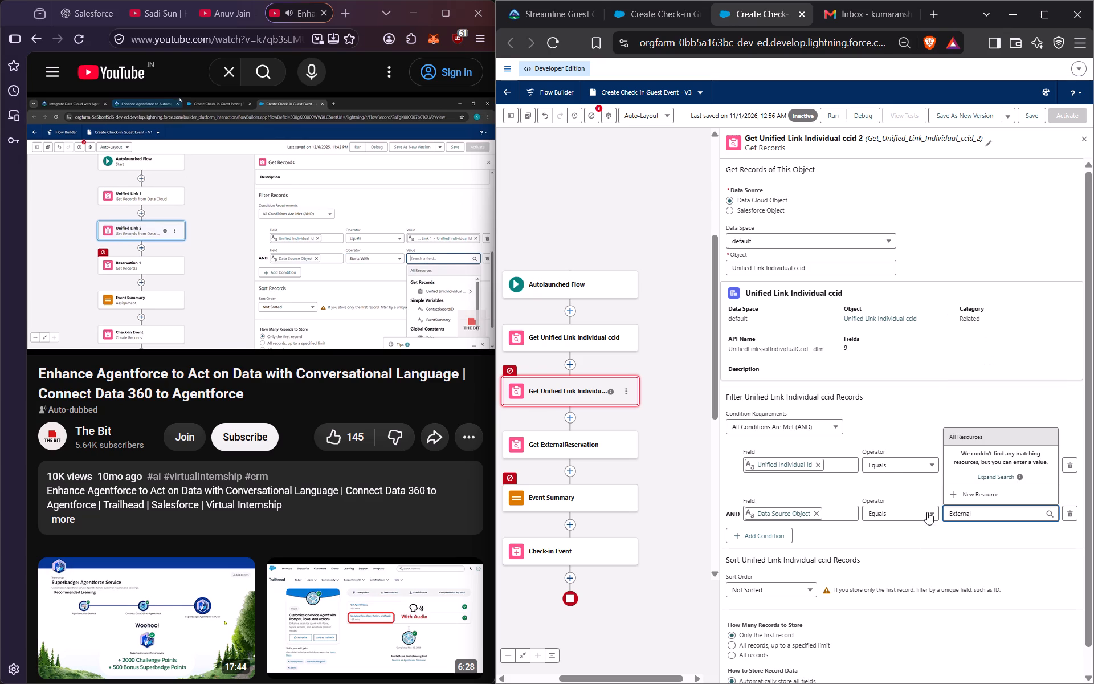
{"action": "left_click", "coordinate": [926, 511]}
{"action": "left_click", "coordinate": [894, 412]}
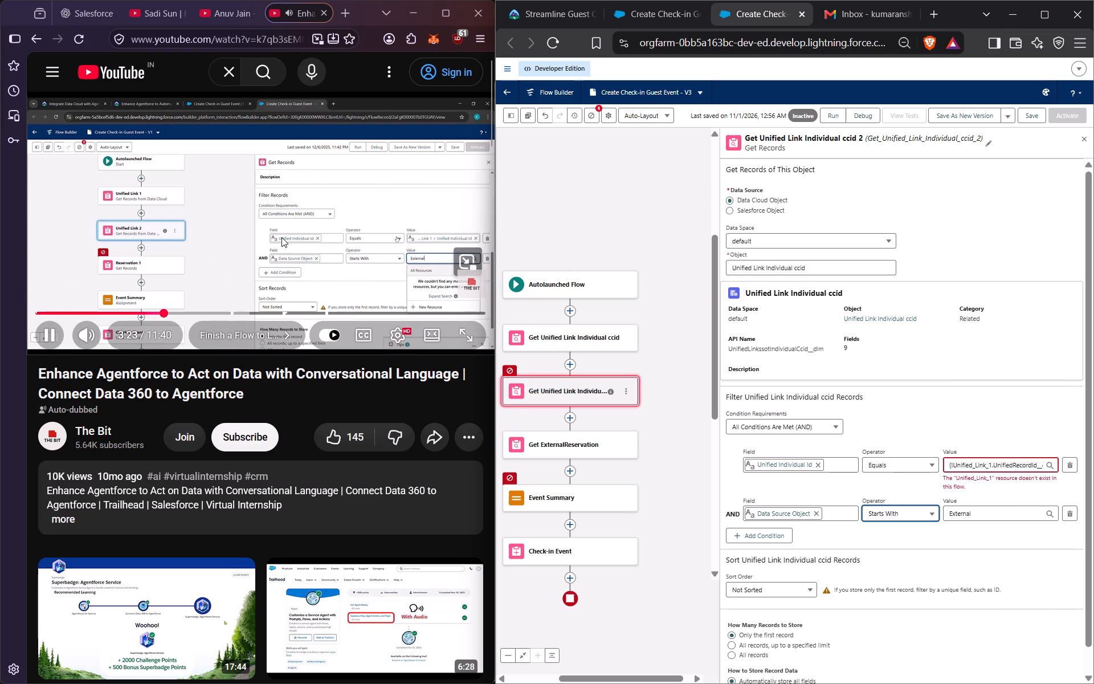
{"action": "left_click", "coordinate": [281, 237]}
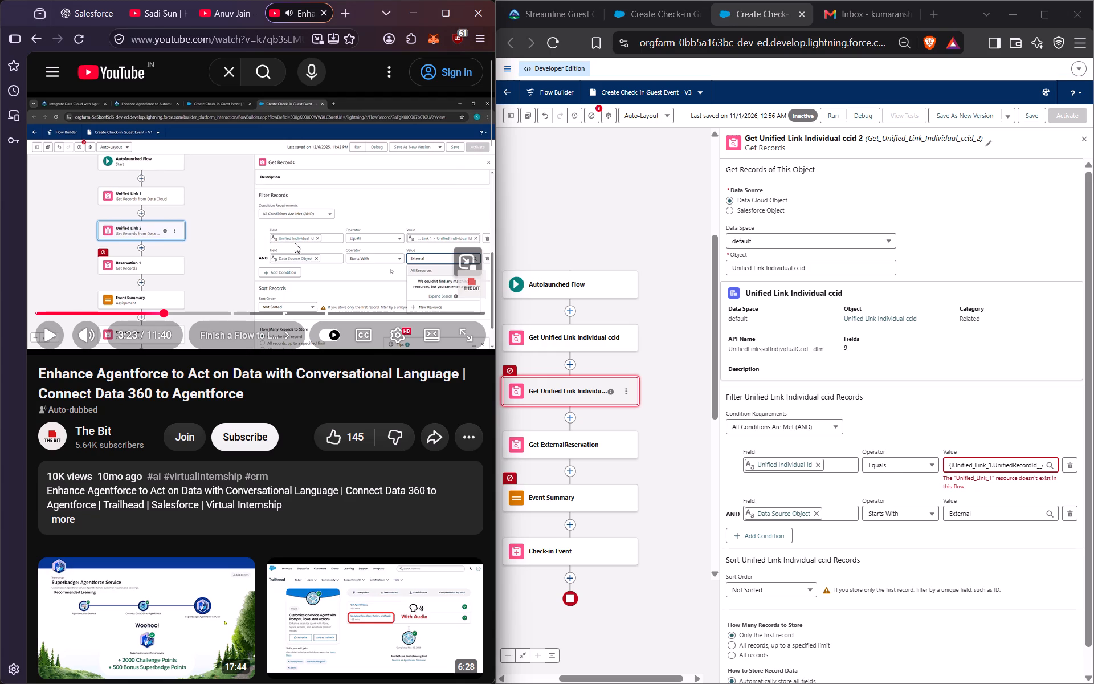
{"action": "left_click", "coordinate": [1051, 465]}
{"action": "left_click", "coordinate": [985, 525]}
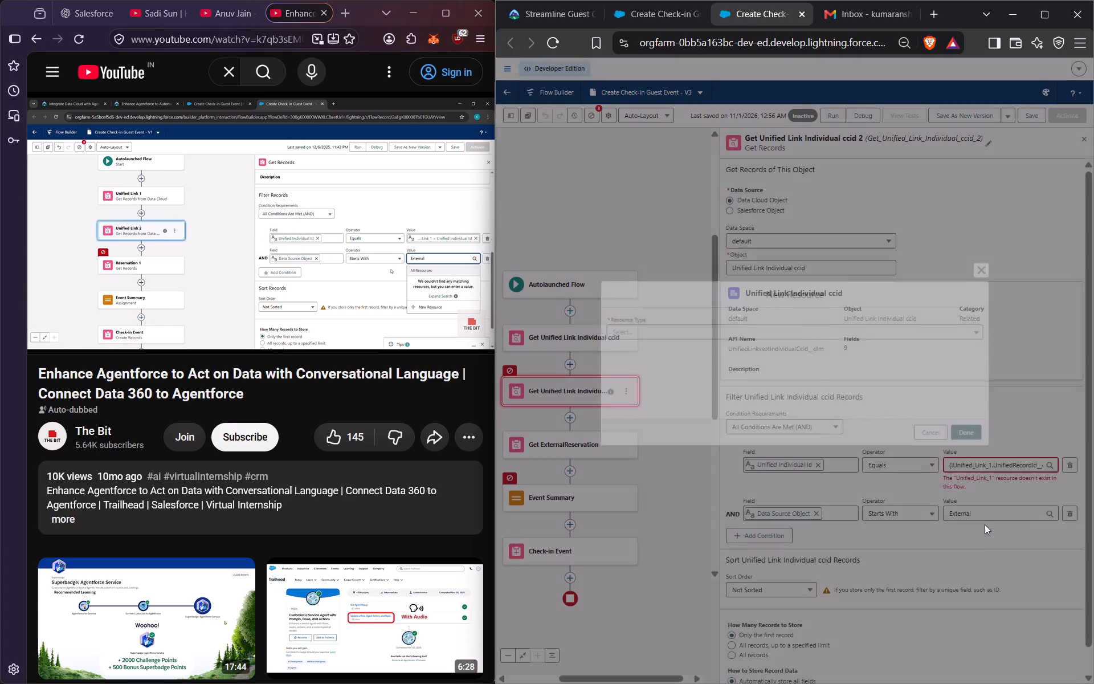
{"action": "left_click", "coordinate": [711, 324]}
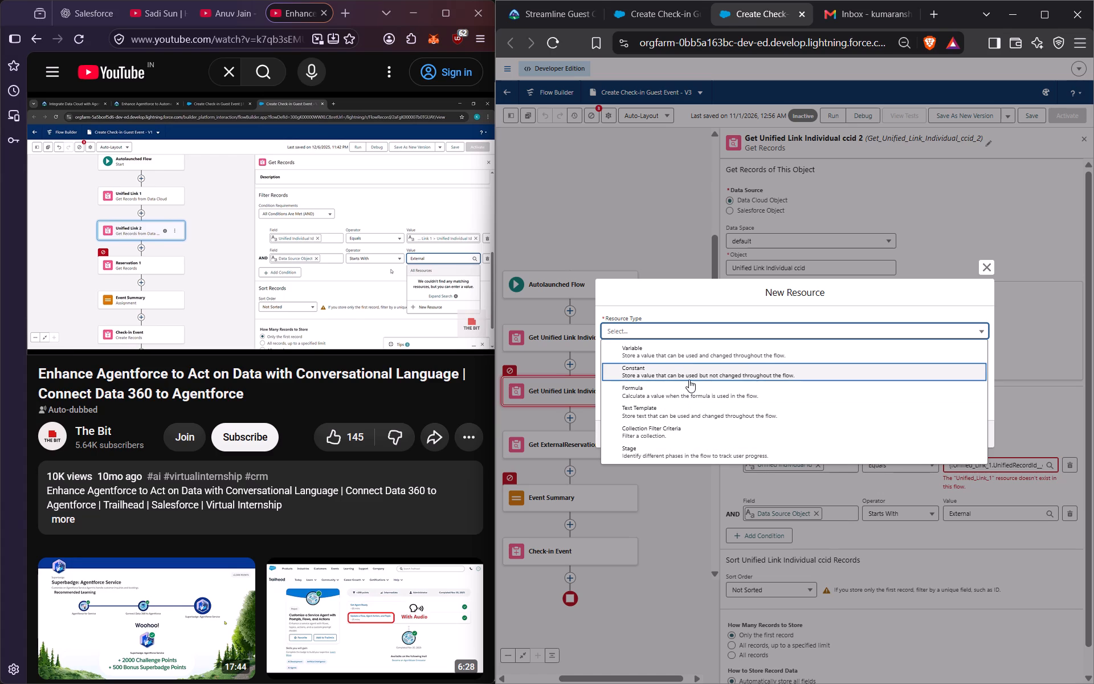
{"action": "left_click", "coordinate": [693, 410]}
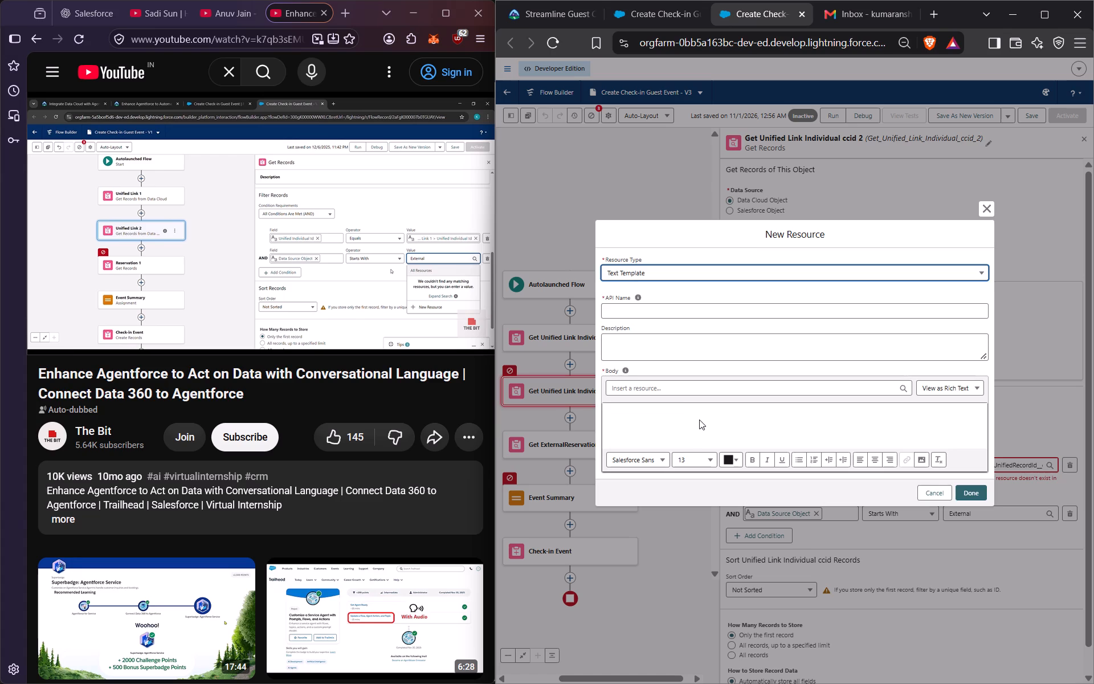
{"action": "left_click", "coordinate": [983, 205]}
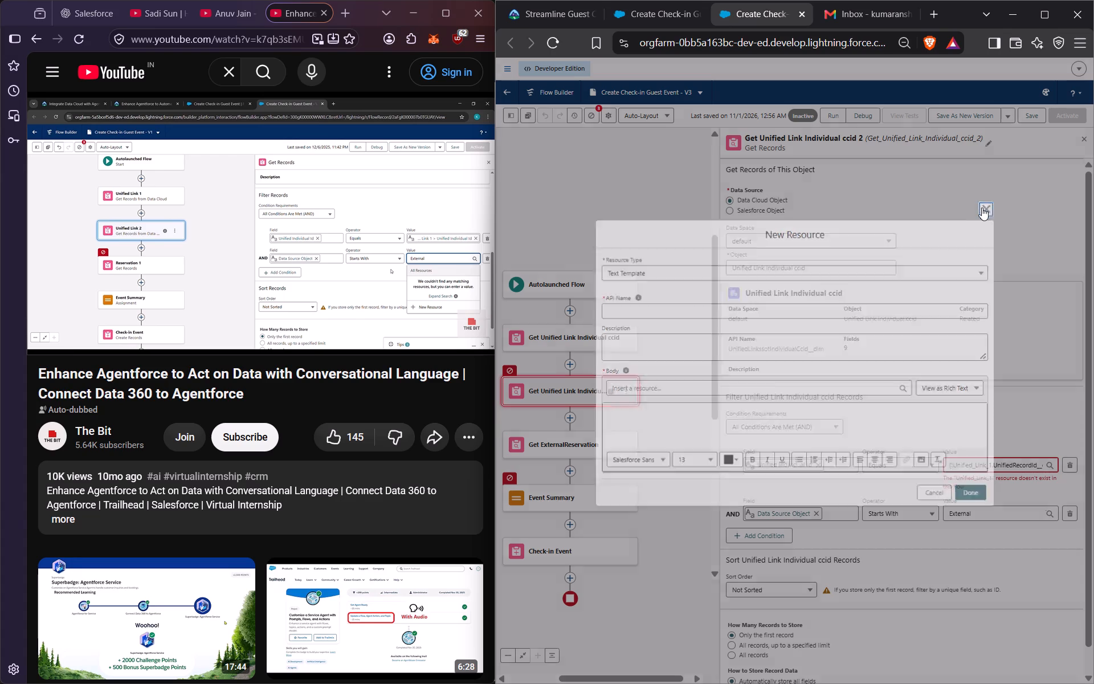
Resume the walkthrough video and check the Get ExternalReservation element's object, filter and sort settings against it.
{"action": "left_click", "coordinate": [217, 243]}
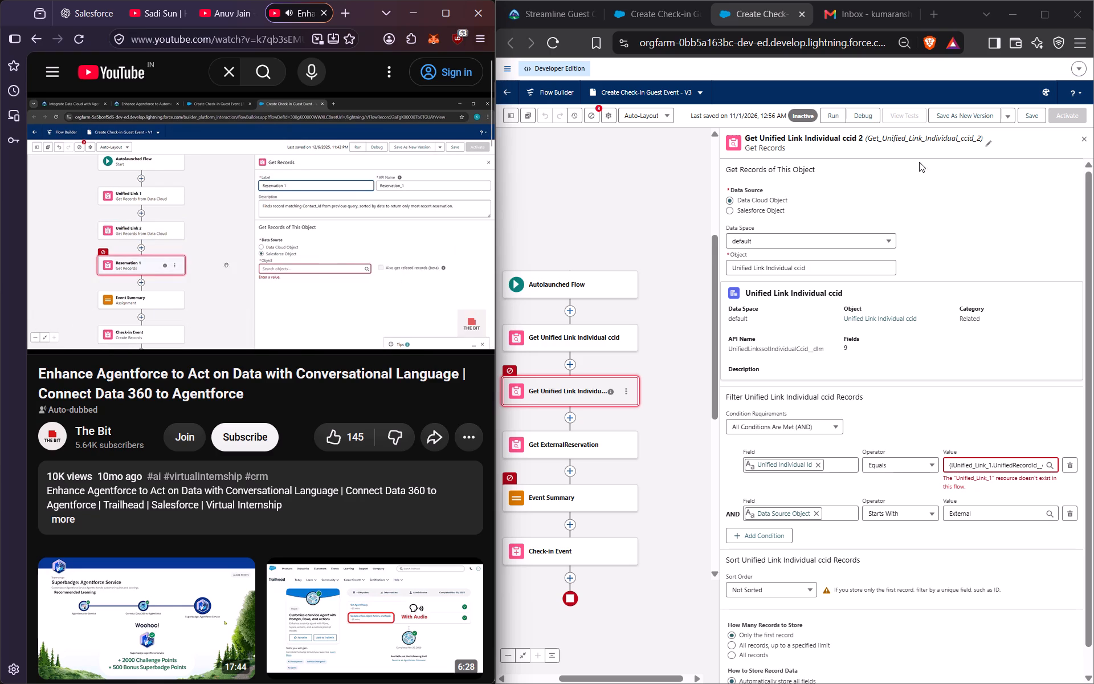
{"action": "left_click", "coordinate": [1086, 139]}
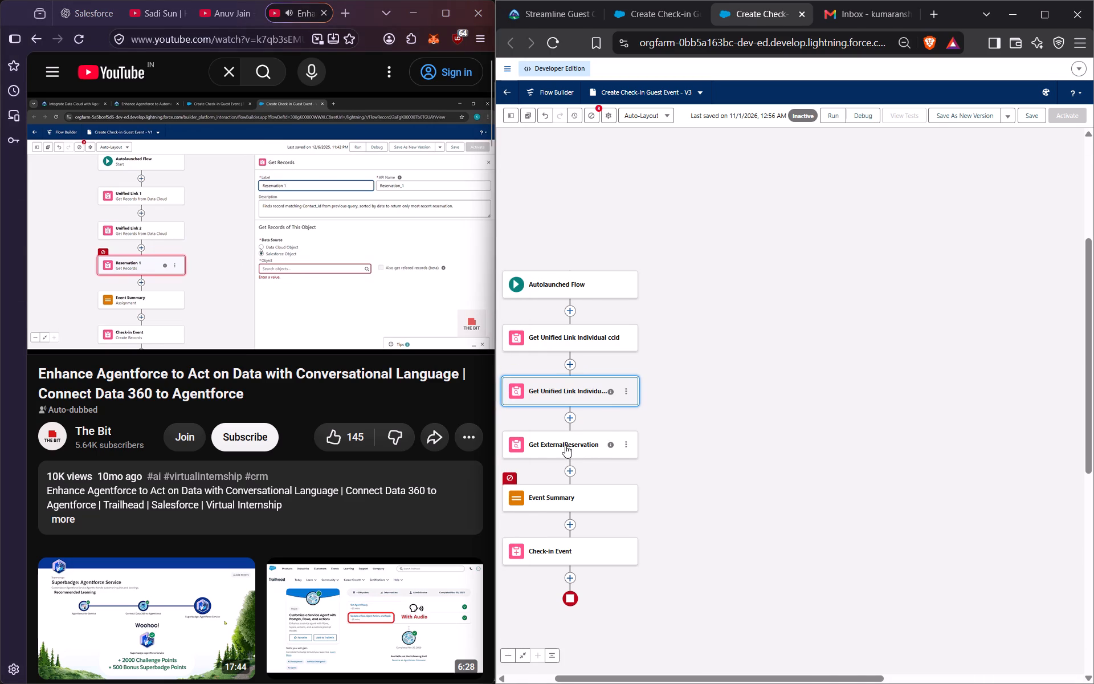
{"action": "left_click", "coordinate": [565, 444]}
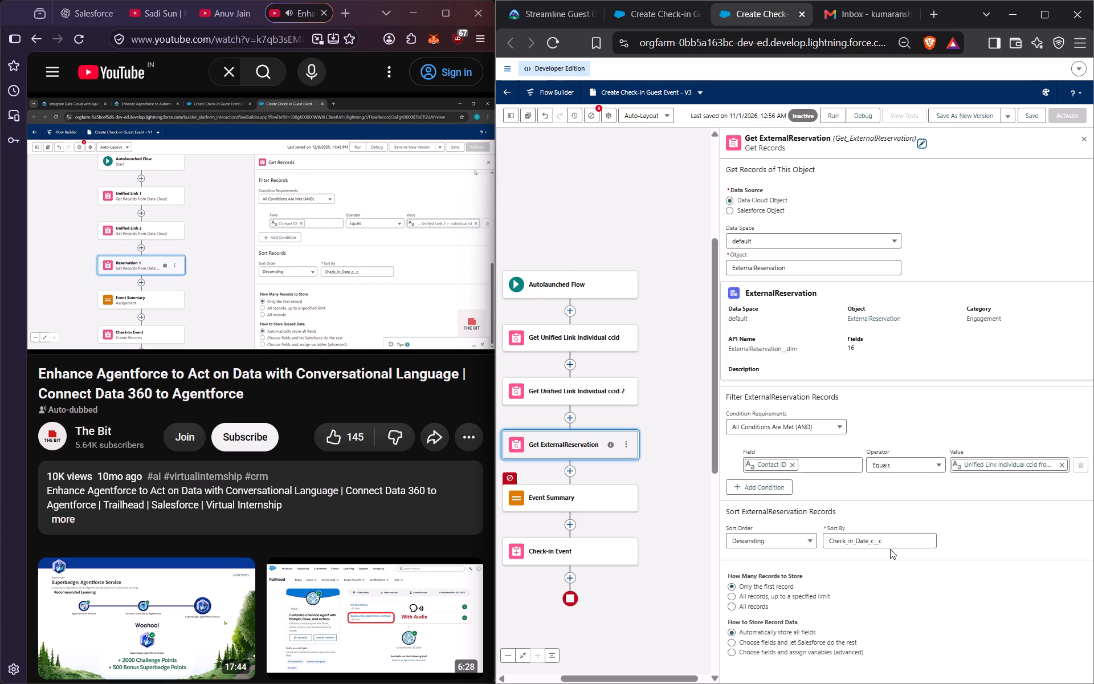
{"action": "left_click", "coordinate": [1086, 137]}
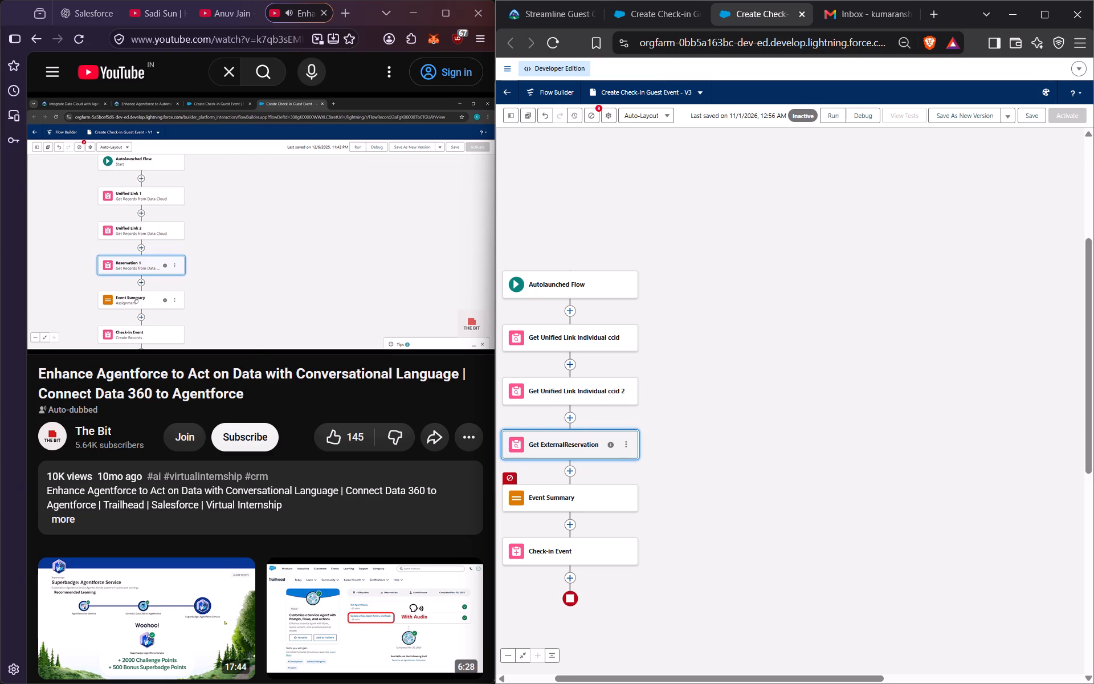
Replace the Event Summary assignment's value with the check-in date, check-out date and room type text copied from Trailhead, keeping pace with the video.
{"action": "left_click", "coordinate": [615, 503]}
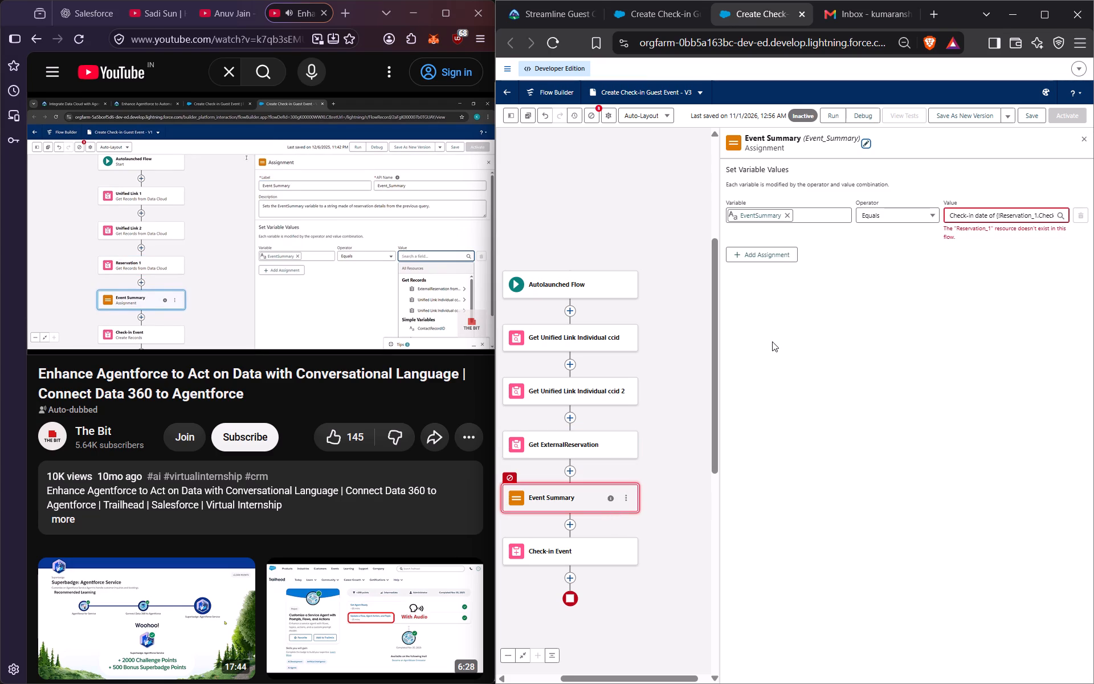
{"action": "left_click", "coordinate": [295, 235]}
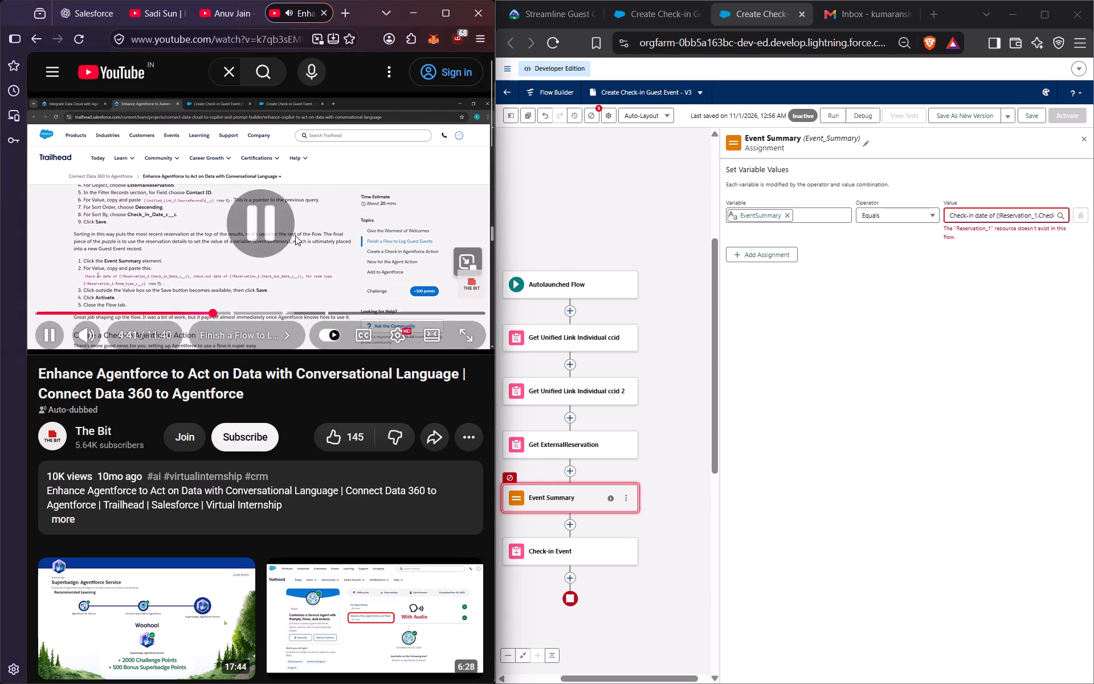
{"action": "left_click", "coordinate": [551, 14]}
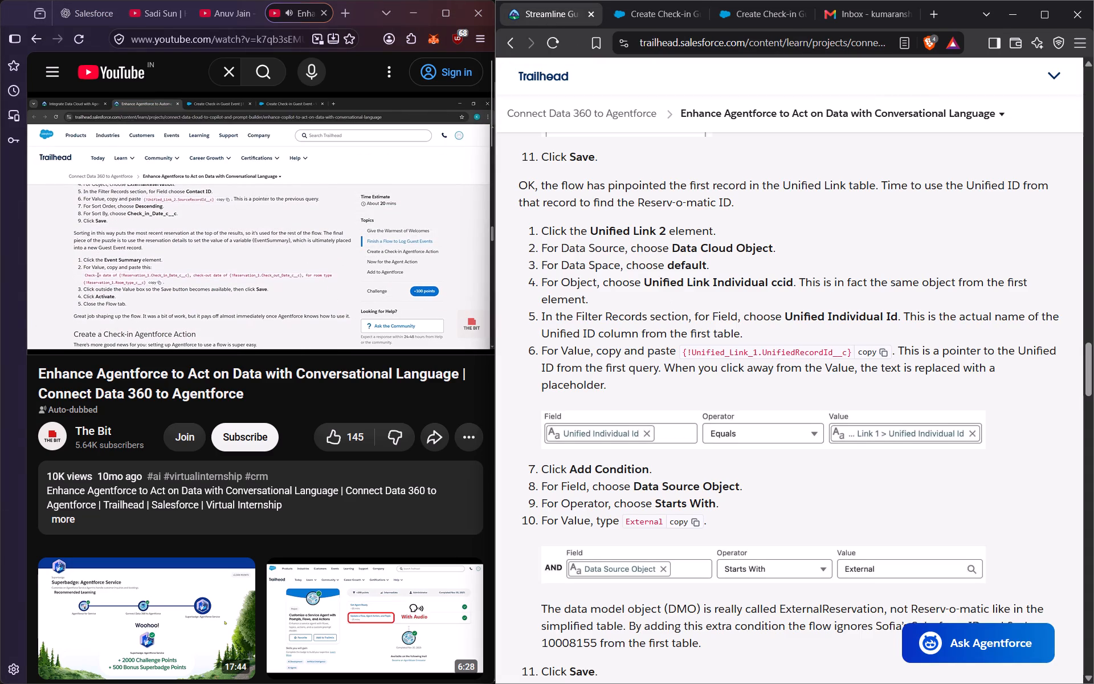
{"action": "scroll", "coordinate": [667, 336], "scroll_direction": "down", "scroll_amount": 3}
{"action": "scroll", "coordinate": [668, 353], "scroll_direction": "up", "scroll_amount": 3}
{"action": "scroll", "coordinate": [668, 355], "scroll_direction": "down", "scroll_amount": 4}
{"action": "scroll", "coordinate": [668, 355], "scroll_direction": "up", "scroll_amount": 2}
{"action": "scroll", "coordinate": [668, 355], "scroll_direction": "down", "scroll_amount": 1}
{"action": "scroll", "coordinate": [668, 356], "scroll_direction": "up", "scroll_amount": 2}
{"action": "scroll", "coordinate": [668, 357], "scroll_direction": "down", "scroll_amount": 1}
{"action": "scroll", "coordinate": [668, 361], "scroll_direction": "up", "scroll_amount": 1}
{"action": "scroll", "coordinate": [668, 361], "scroll_direction": "down", "scroll_amount": 2}
{"action": "scroll", "coordinate": [668, 361], "scroll_direction": "up", "scroll_amount": 1}
{"action": "scroll", "coordinate": [668, 363], "scroll_direction": "down", "scroll_amount": 1}
{"action": "scroll", "coordinate": [668, 363], "scroll_direction": "up", "scroll_amount": 1}
{"action": "scroll", "coordinate": [668, 363], "scroll_direction": "down", "scroll_amount": 4}
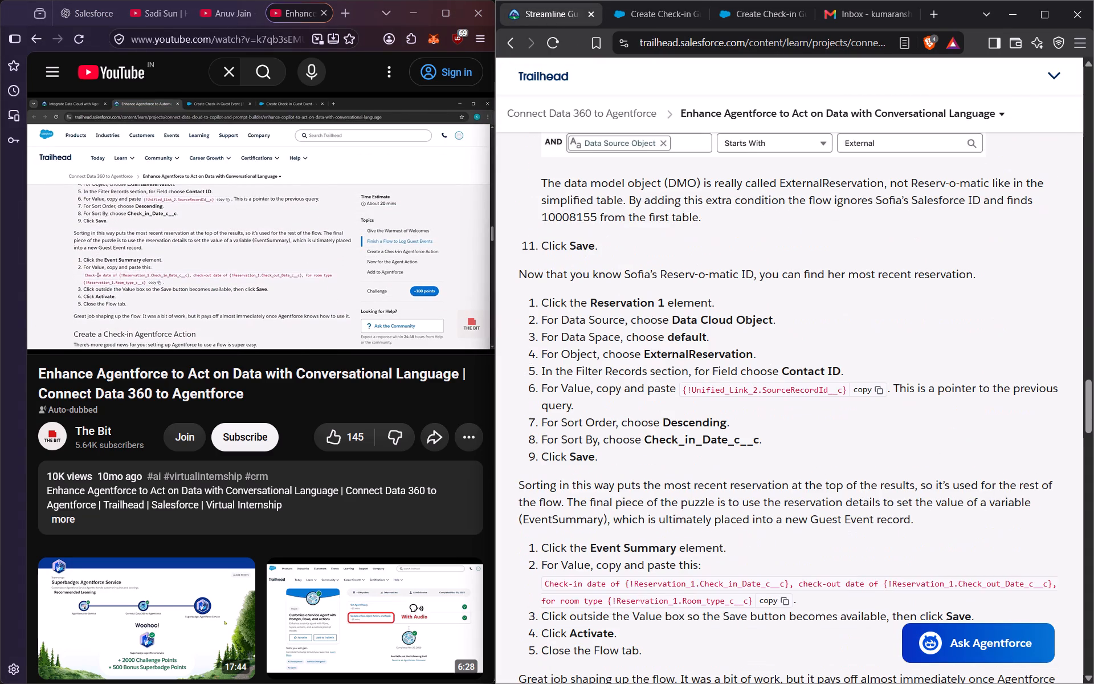
{"action": "scroll", "coordinate": [667, 377], "scroll_direction": "down", "scroll_amount": 3}
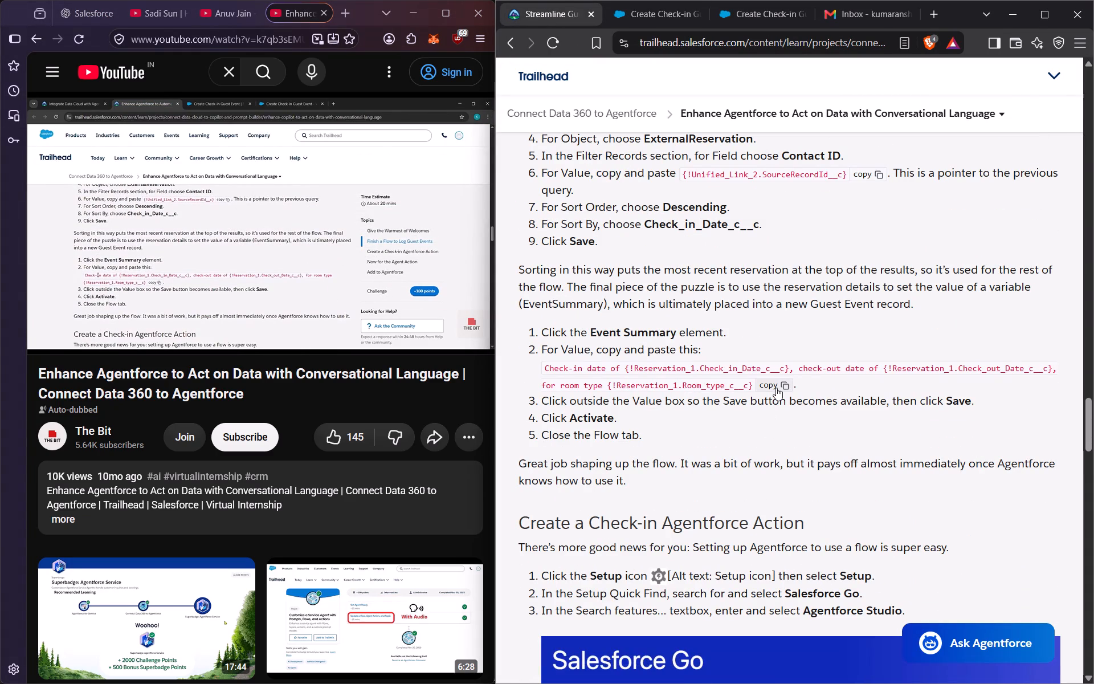
{"action": "left_click", "coordinate": [776, 388]}
{"action": "left_click", "coordinate": [265, 269]}
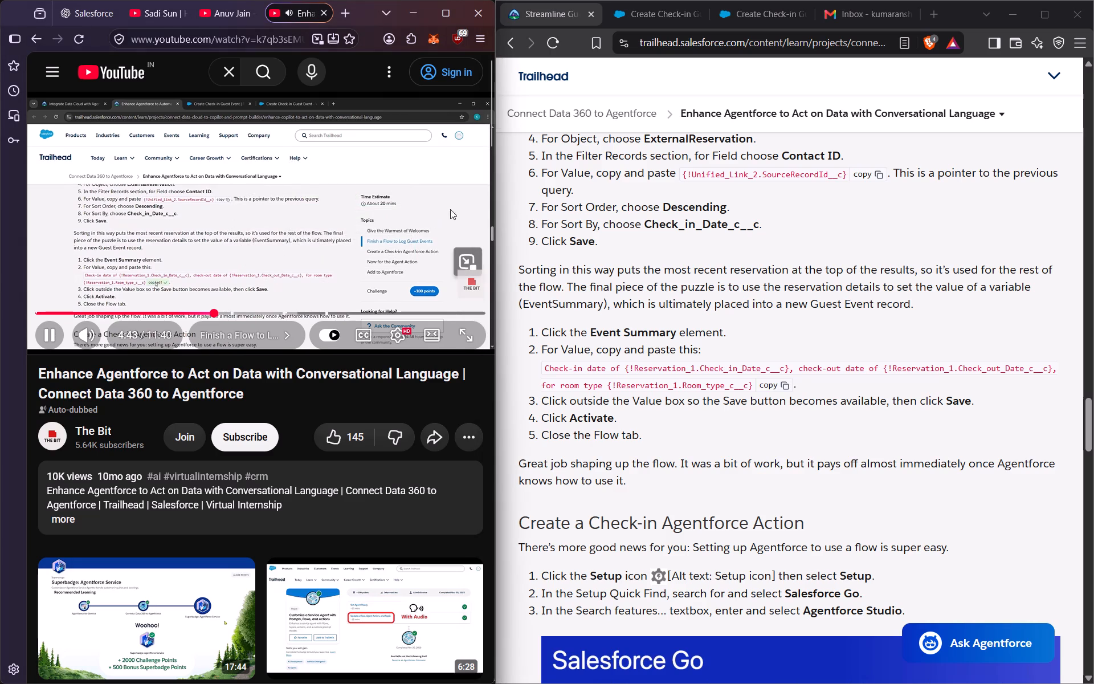
{"action": "left_click", "coordinate": [776, 9]}
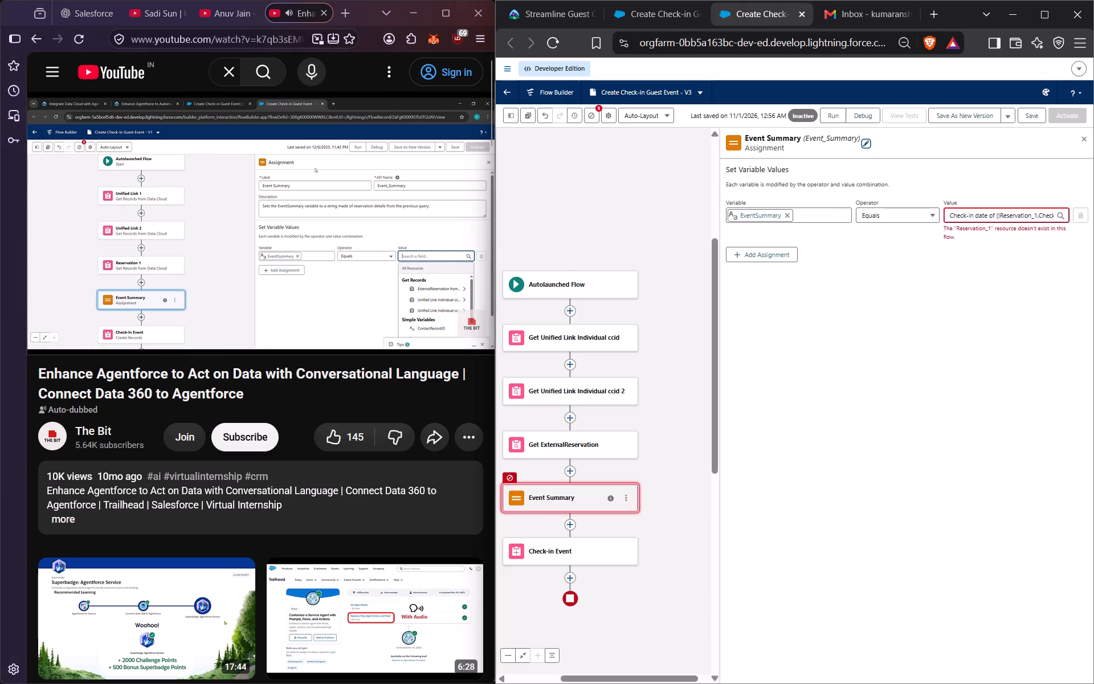
{"action": "left_click", "coordinate": [958, 215]}
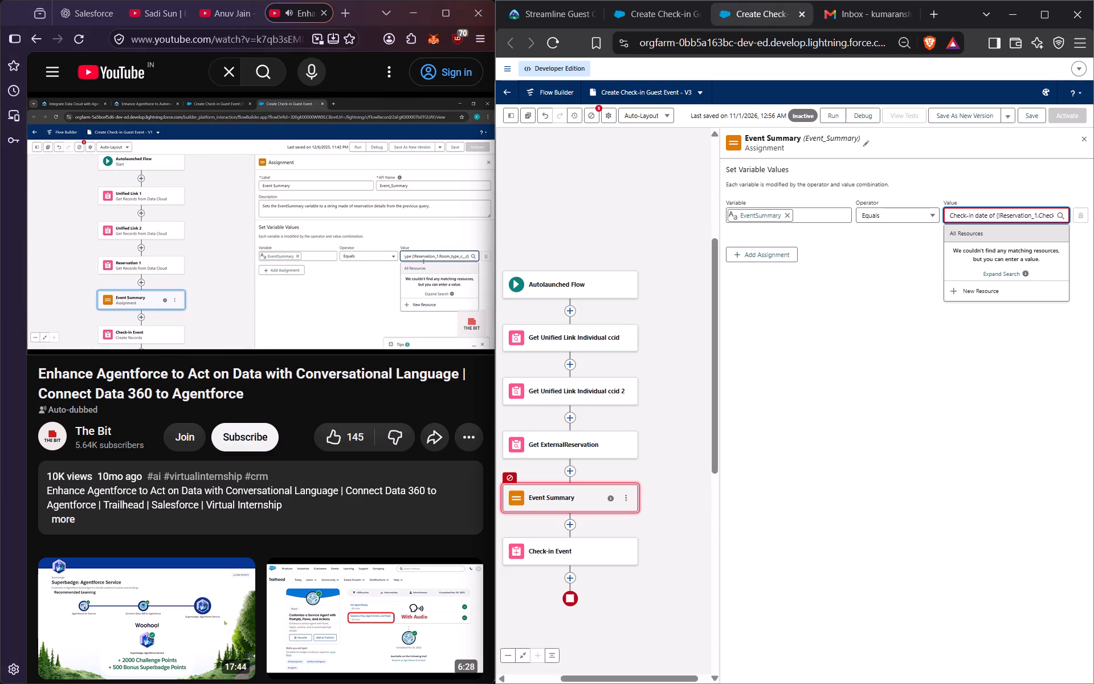
{"action": "key", "text": "ctrl+a"}
{"action": "key", "text": "ctrl+v"}
{"action": "left_click", "coordinate": [944, 321]}
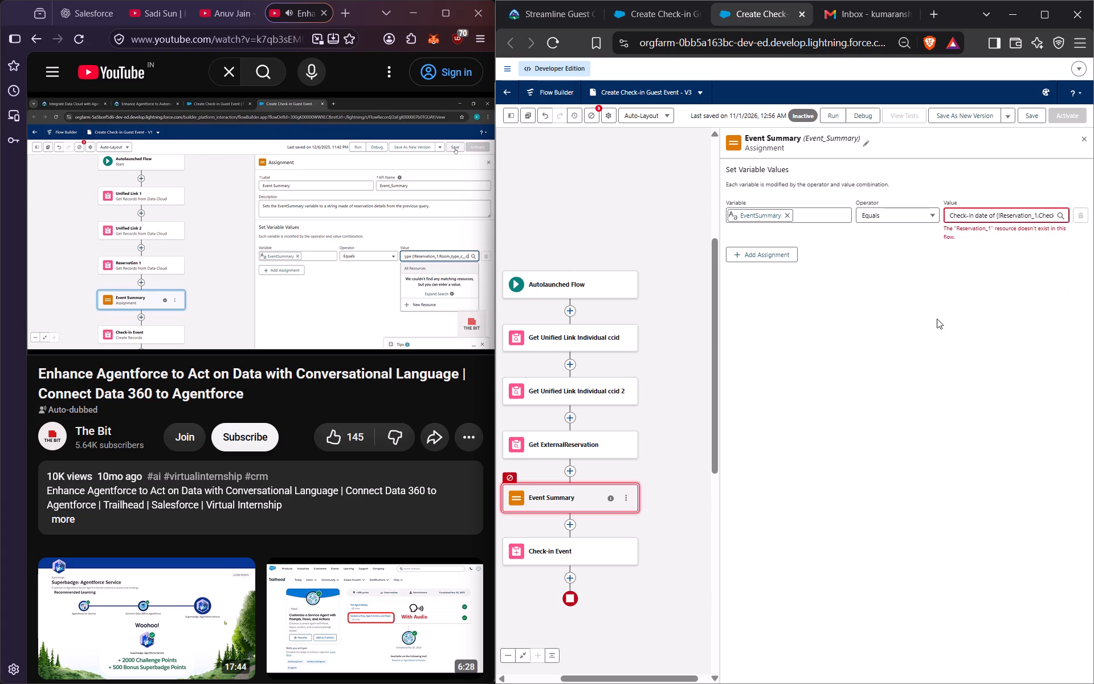
Save the Create Check-in Guest Event flow, try to activate it, and dismiss the list of errors.
{"action": "left_click", "coordinate": [1027, 117]}
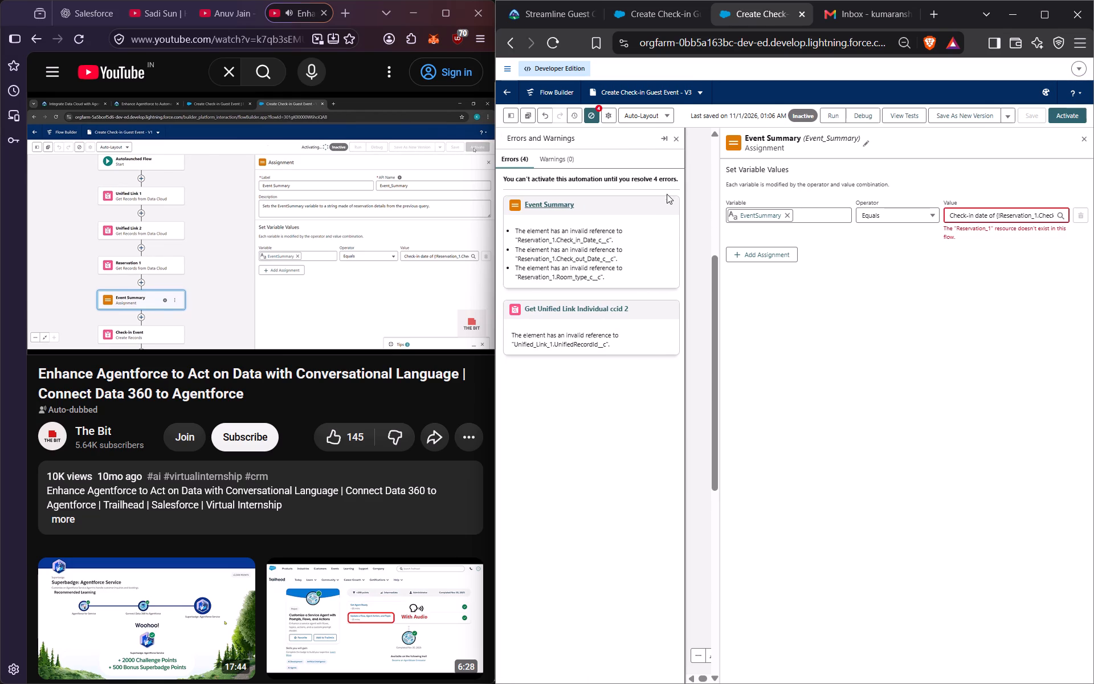
{"action": "left_click", "coordinate": [1067, 116]}
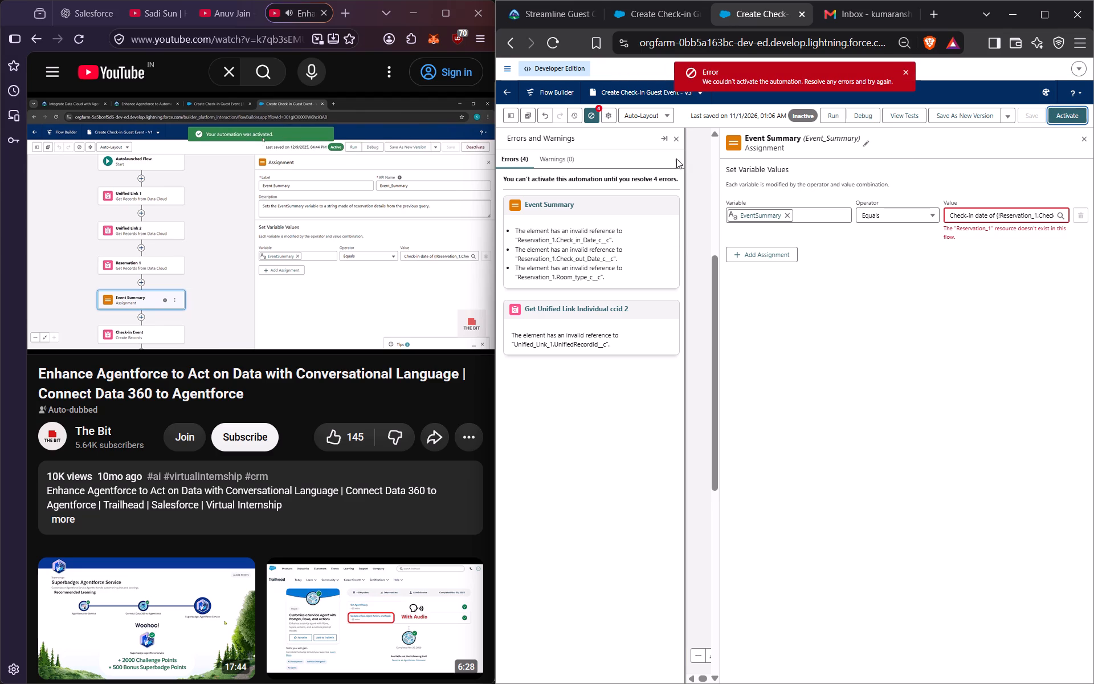
{"action": "left_click", "coordinate": [676, 140]}
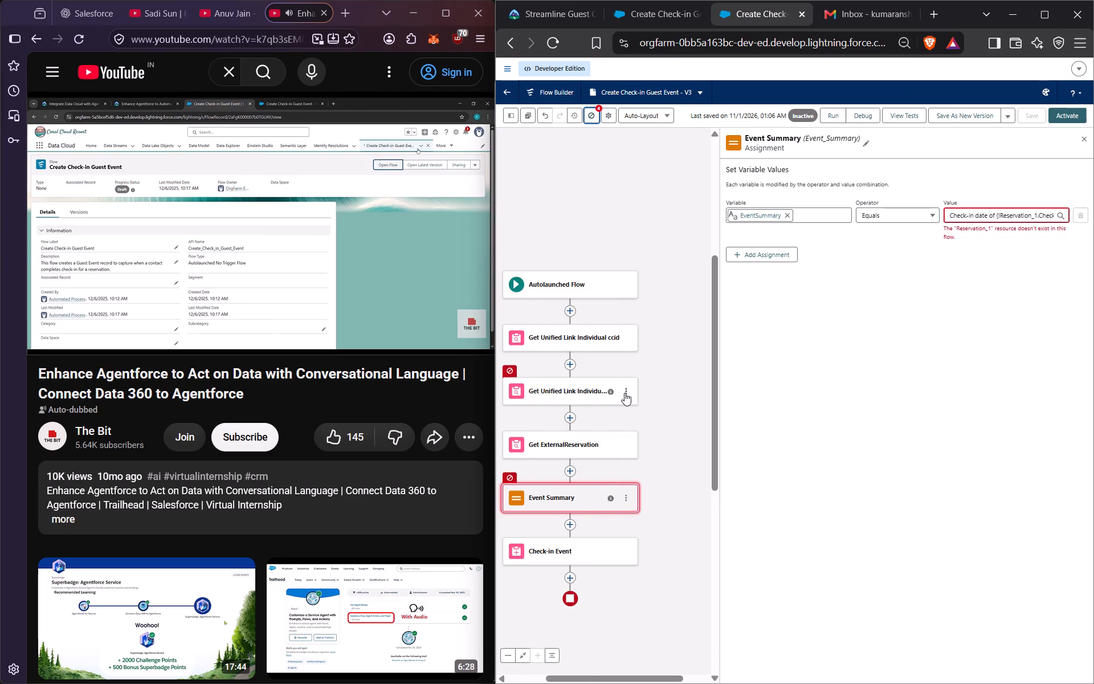
Review the filter settings of Get ExternalReservation and both Get Unified Link Individual elements, and pause the video.
{"action": "left_click", "coordinate": [554, 389]}
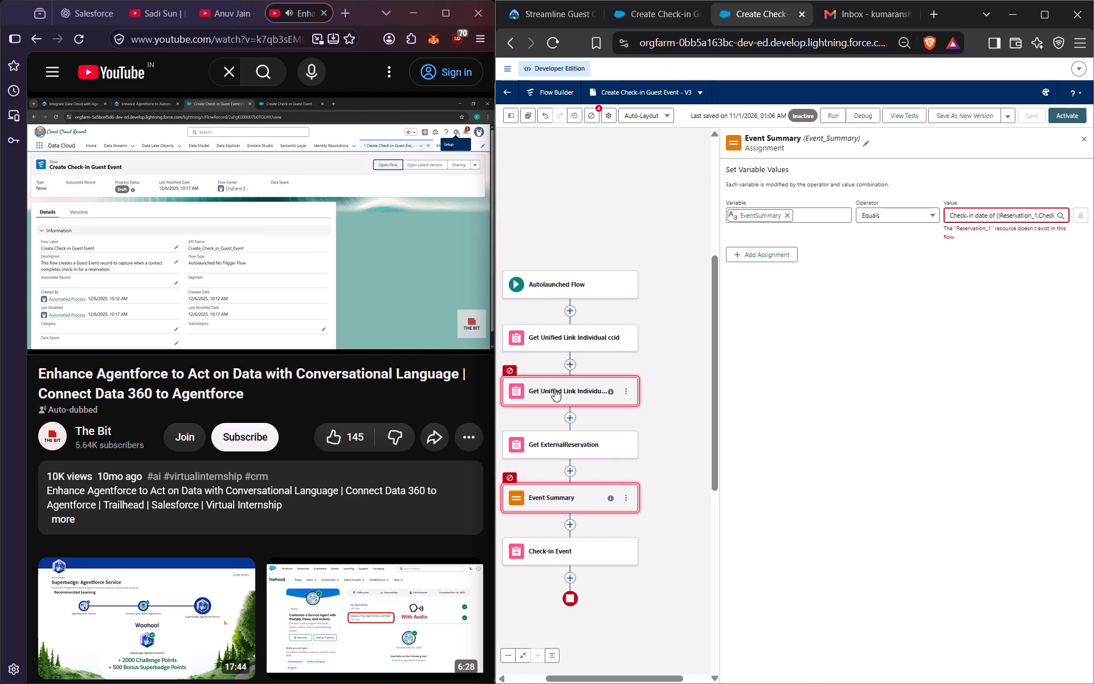
{"action": "left_click", "coordinate": [578, 447]}
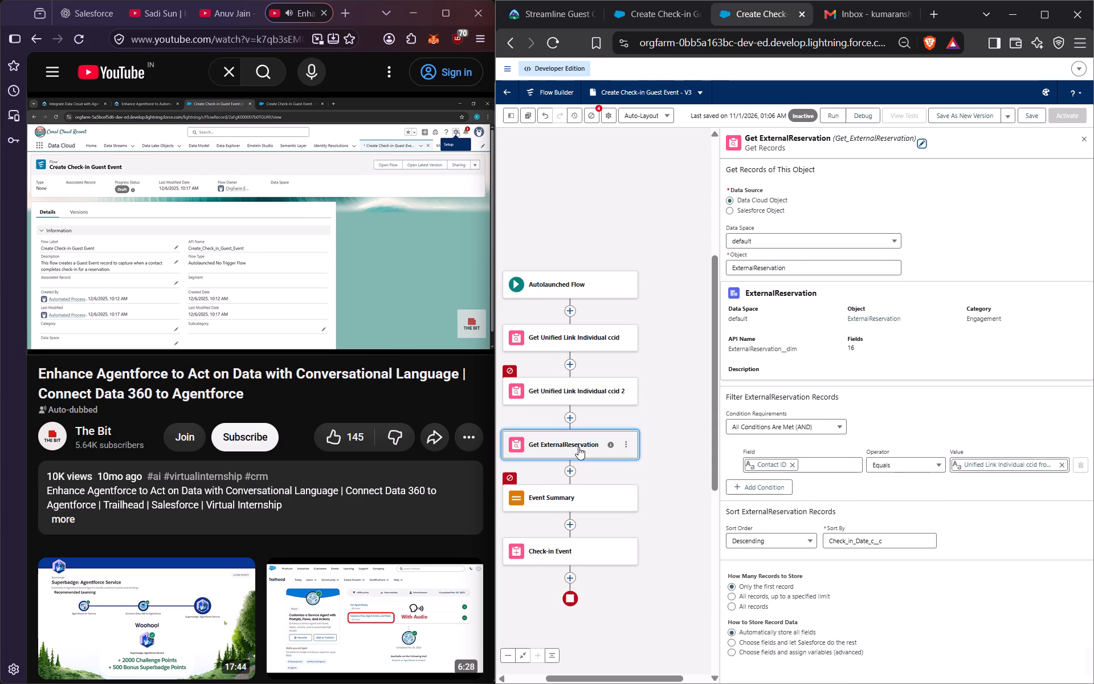
{"action": "left_click", "coordinate": [564, 397]}
{"action": "left_click", "coordinate": [565, 337]}
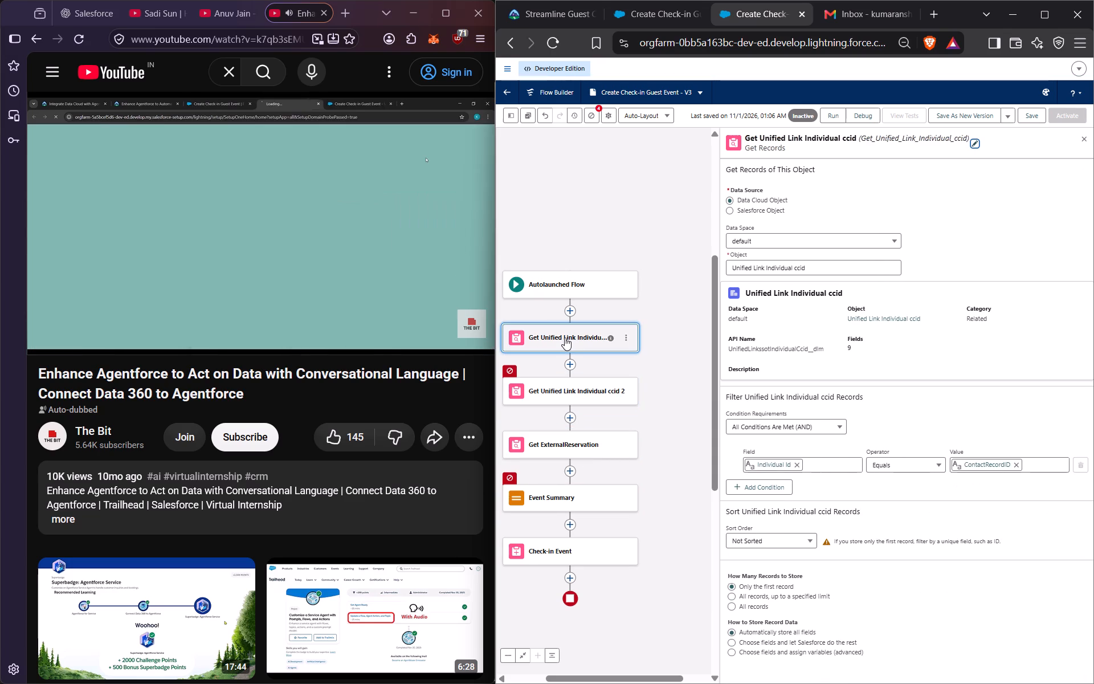
{"action": "left_click", "coordinate": [553, 396]}
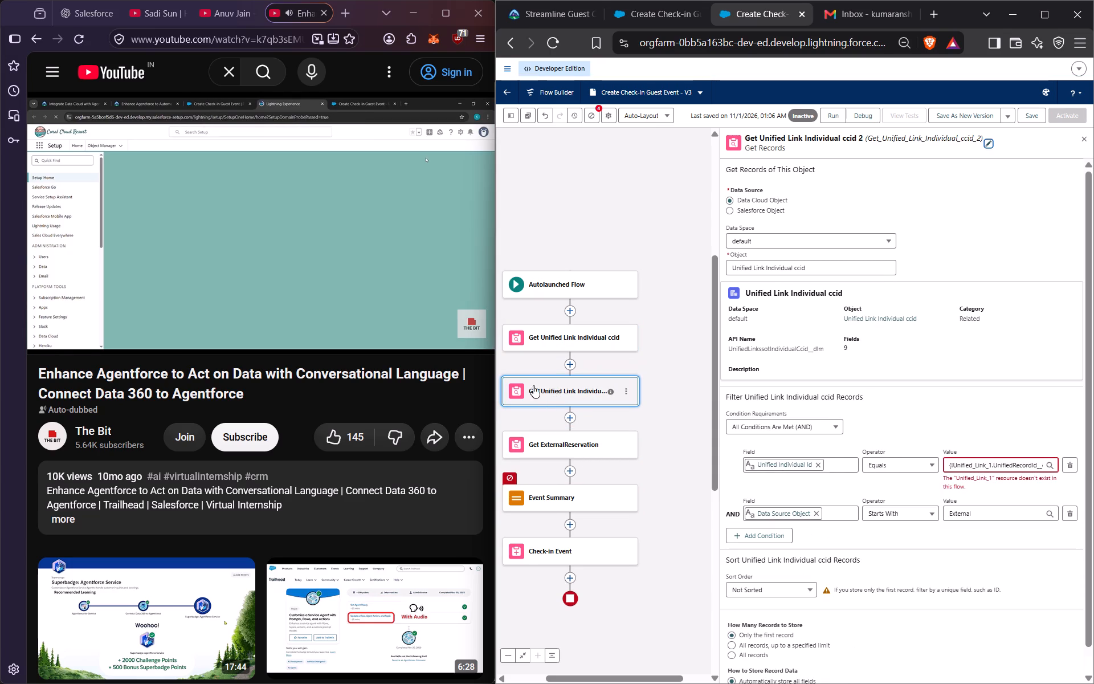
{"action": "left_click", "coordinate": [338, 269]}
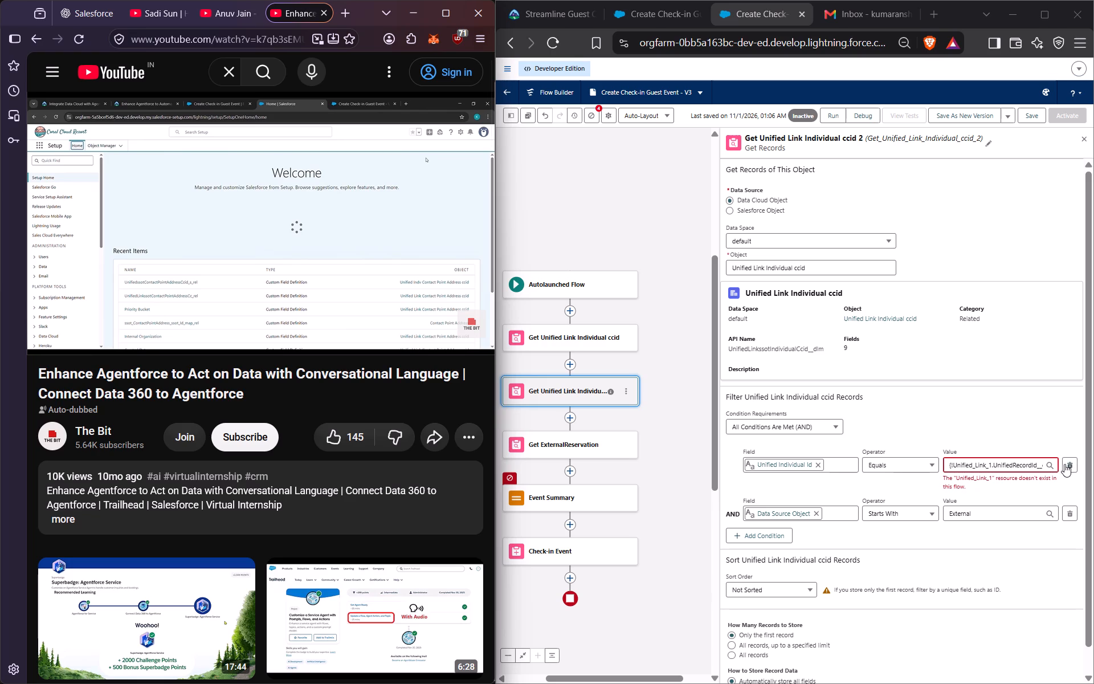
Clear all entries from the clipboard history.
{"action": "left_click", "coordinate": [1025, 464]}
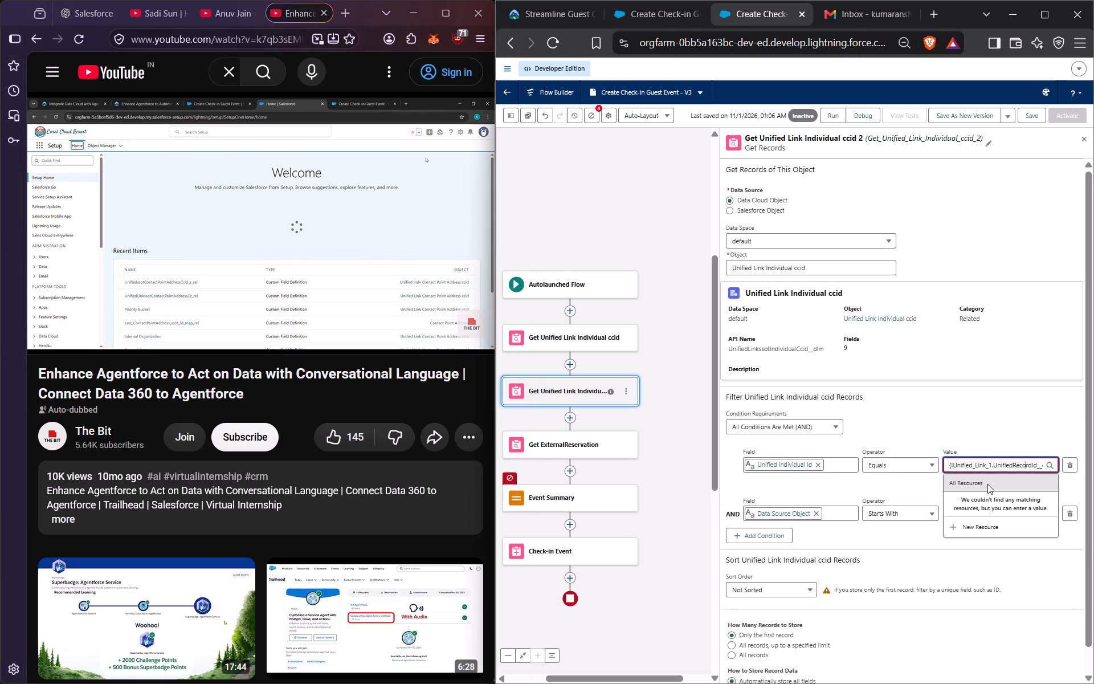
{"action": "right_click", "coordinate": [983, 468]}
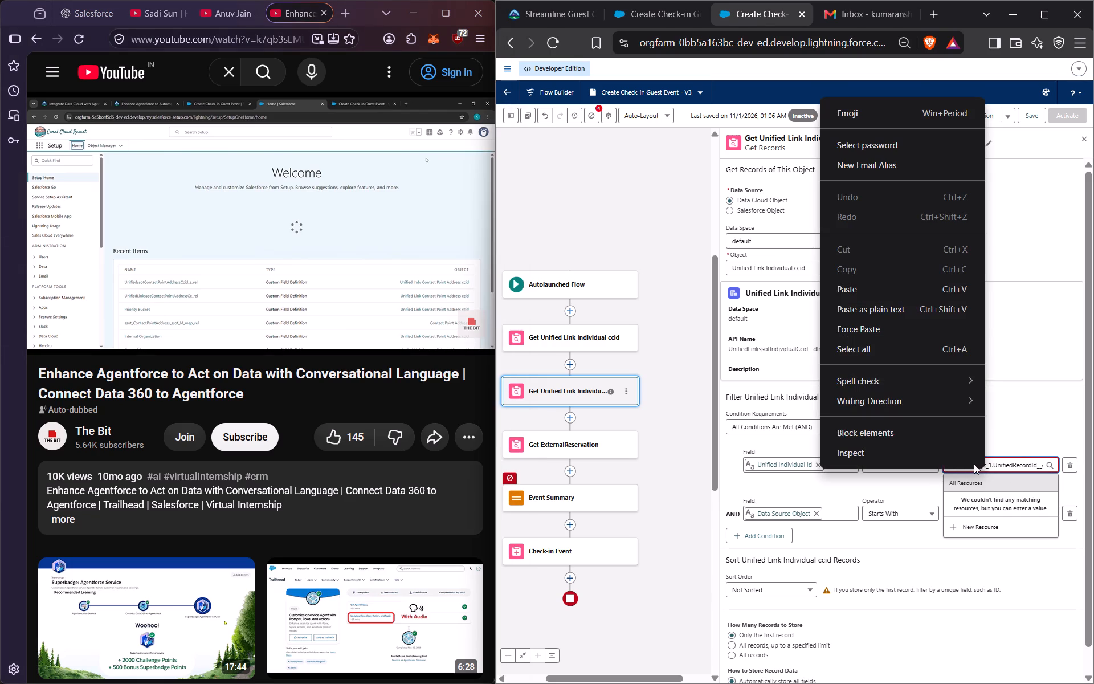
{"action": "key", "text": "super+v"}
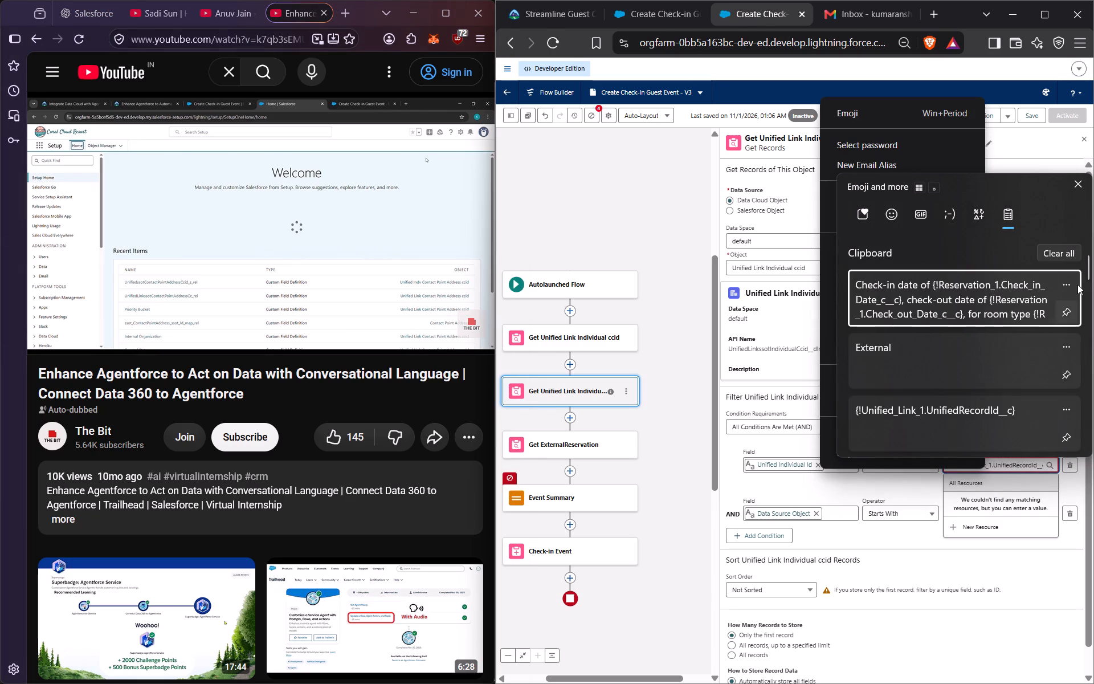
{"action": "left_click", "coordinate": [1069, 254]}
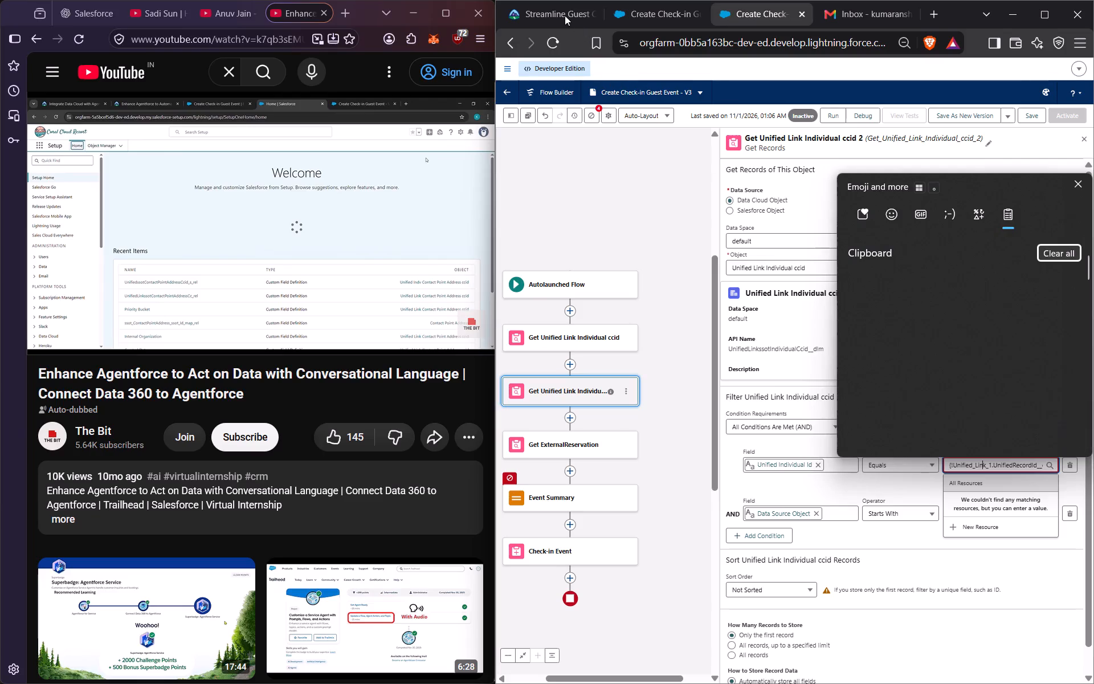
Review the Trailhead instructions for the flow's Reservation 1, Unified Link 2 and Unified Link 1 elements.
{"action": "left_click", "coordinate": [561, 15]}
{"action": "left_click", "coordinate": [561, 15]}
{"action": "scroll", "coordinate": [635, 252], "scroll_direction": "up", "scroll_amount": 1}
{"action": "scroll", "coordinate": [635, 252], "scroll_direction": "down", "scroll_amount": 2}
{"action": "scroll", "coordinate": [635, 252], "scroll_direction": "up", "scroll_amount": 1}
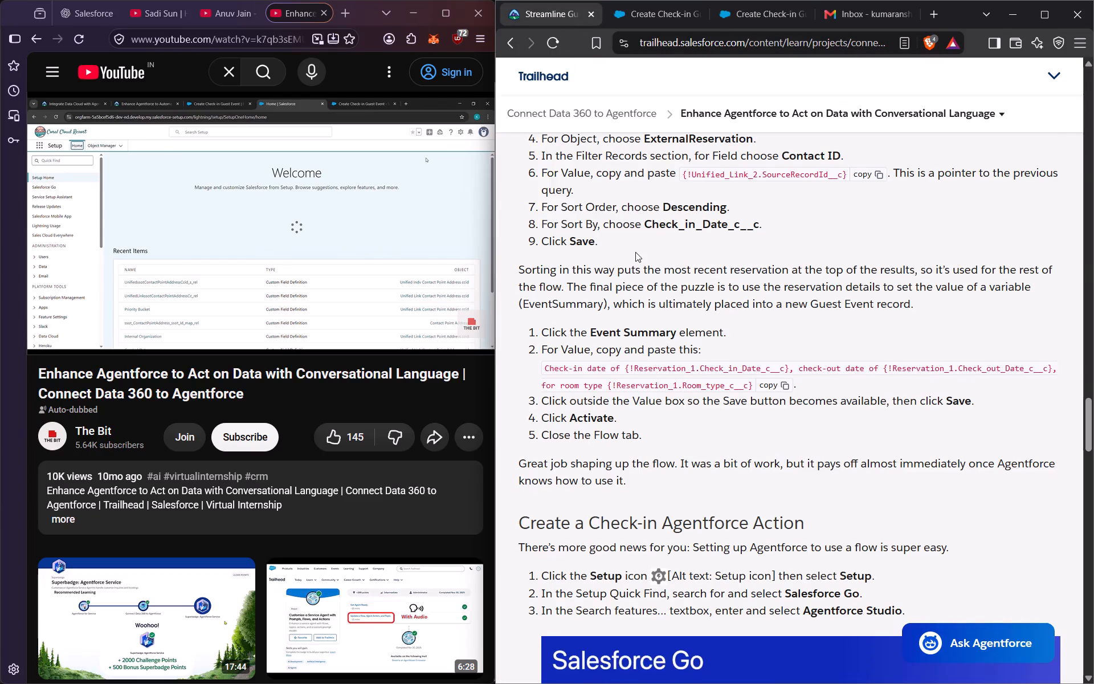
{"action": "scroll", "coordinate": [635, 252], "scroll_direction": "up", "scroll_amount": 1}
{"action": "scroll", "coordinate": [635, 252], "scroll_direction": "down", "scroll_amount": 2}
{"action": "scroll", "coordinate": [635, 252], "scroll_direction": "up", "scroll_amount": 2}
{"action": "scroll", "coordinate": [635, 252], "scroll_direction": "down", "scroll_amount": 2}
{"action": "scroll", "coordinate": [635, 252], "scroll_direction": "up", "scroll_amount": 3}
{"action": "scroll", "coordinate": [635, 252], "scroll_direction": "down", "scroll_amount": 1}
{"action": "scroll", "coordinate": [635, 252], "scroll_direction": "up", "scroll_amount": 3}
{"action": "scroll", "coordinate": [635, 252], "scroll_direction": "down", "scroll_amount": 1}
{"action": "scroll", "coordinate": [635, 252], "scroll_direction": "up", "scroll_amount": 1}
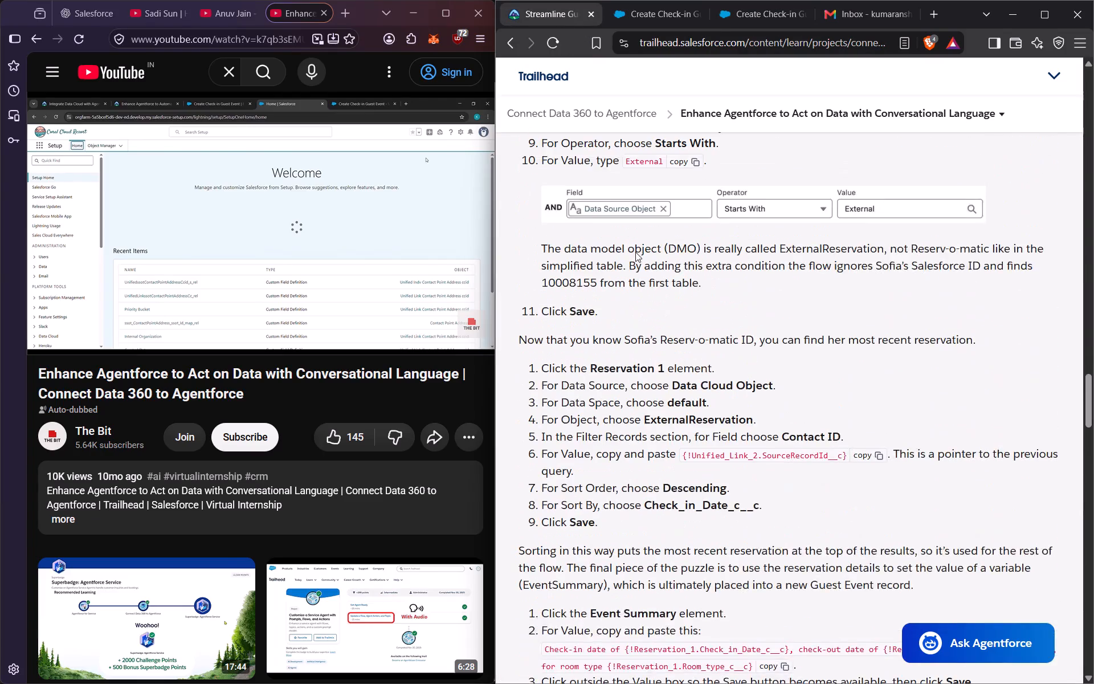
{"action": "scroll", "coordinate": [634, 256], "scroll_direction": "up", "scroll_amount": 3}
{"action": "scroll", "coordinate": [634, 256], "scroll_direction": "down", "scroll_amount": 3}
{"action": "scroll", "coordinate": [634, 256], "scroll_direction": "up", "scroll_amount": 5}
{"action": "scroll", "coordinate": [634, 256], "scroll_direction": "down", "scroll_amount": 3}
{"action": "scroll", "coordinate": [634, 256], "scroll_direction": "up", "scroll_amount": 1}
{"action": "scroll", "coordinate": [634, 256], "scroll_direction": "down", "scroll_amount": 2}
{"action": "scroll", "coordinate": [634, 256], "scroll_direction": "up", "scroll_amount": 4}
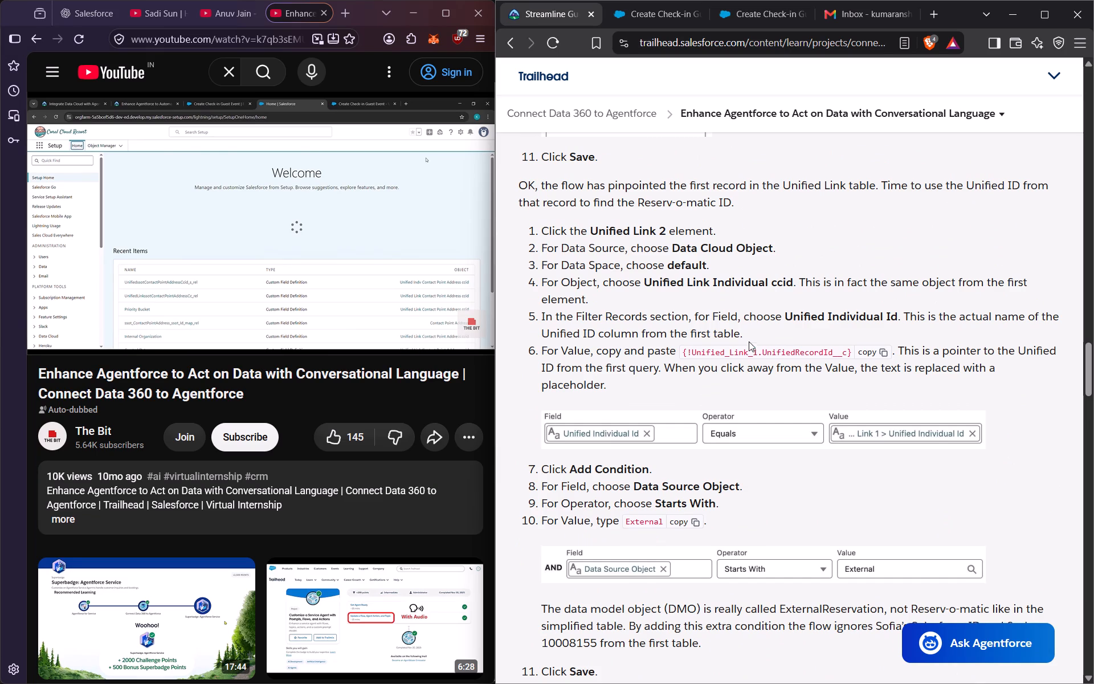
{"action": "scroll", "coordinate": [754, 340], "scroll_direction": "up", "scroll_amount": 3}
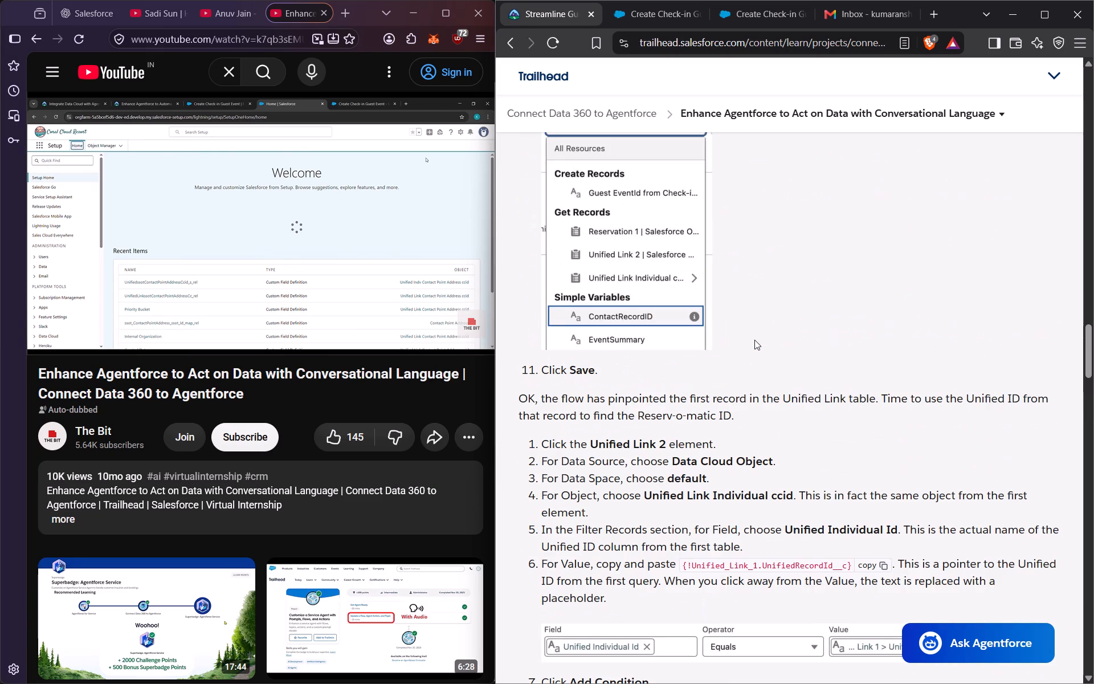
{"action": "scroll", "coordinate": [754, 340], "scroll_direction": "down", "scroll_amount": 2}
{"action": "scroll", "coordinate": [754, 340], "scroll_direction": "up", "scroll_amount": 4}
{"action": "scroll", "coordinate": [748, 337], "scroll_direction": "down", "scroll_amount": 2}
{"action": "scroll", "coordinate": [748, 337], "scroll_direction": "up", "scroll_amount": 1}
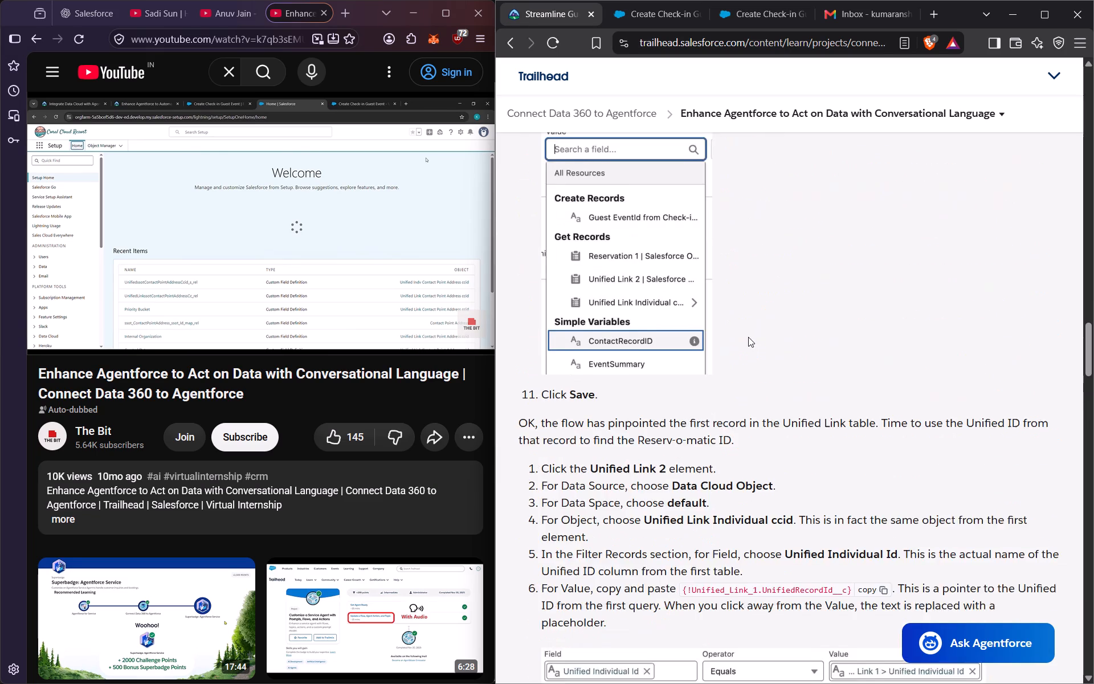
{"action": "scroll", "coordinate": [748, 337], "scroll_direction": "down", "scroll_amount": 2}
{"action": "scroll", "coordinate": [748, 337], "scroll_direction": "up", "scroll_amount": 3}
{"action": "scroll", "coordinate": [748, 337], "scroll_direction": "down", "scroll_amount": 1}
{"action": "scroll", "coordinate": [748, 337], "scroll_direction": "up", "scroll_amount": 2}
{"action": "scroll", "coordinate": [748, 336], "scroll_direction": "down", "scroll_amount": 1}
{"action": "scroll", "coordinate": [748, 336], "scroll_direction": "up", "scroll_amount": 6}
{"action": "scroll", "coordinate": [748, 336], "scroll_direction": "down", "scroll_amount": 1}
{"action": "scroll", "coordinate": [748, 336], "scroll_direction": "up", "scroll_amount": 3}
{"action": "scroll", "coordinate": [748, 336], "scroll_direction": "down", "scroll_amount": 1}
{"action": "scroll", "coordinate": [748, 336], "scroll_direction": "up", "scroll_amount": 1}
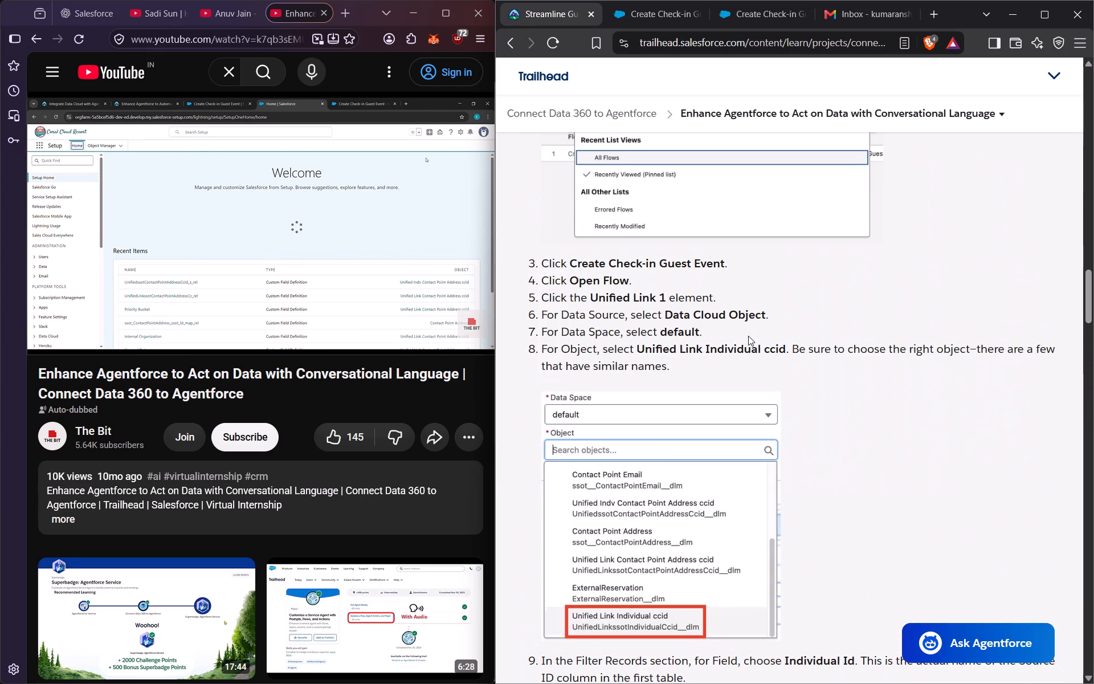
{"action": "scroll", "coordinate": [748, 336], "scroll_direction": "up", "scroll_amount": 3}
{"action": "scroll", "coordinate": [748, 336], "scroll_direction": "down", "scroll_amount": 2}
{"action": "scroll", "coordinate": [748, 336], "scroll_direction": "up", "scroll_amount": 7}
{"action": "scroll", "coordinate": [748, 336], "scroll_direction": "down", "scroll_amount": 4}
{"action": "scroll", "coordinate": [748, 336], "scroll_direction": "up", "scroll_amount": 1}
{"action": "scroll", "coordinate": [748, 336], "scroll_direction": "down", "scroll_amount": 1}
{"action": "scroll", "coordinate": [748, 336], "scroll_direction": "up", "scroll_amount": 1}
{"action": "scroll", "coordinate": [748, 336], "scroll_direction": "down", "scroll_amount": 2}
{"action": "scroll", "coordinate": [748, 337], "scroll_direction": "up", "scroll_amount": 1}
{"action": "scroll", "coordinate": [748, 337], "scroll_direction": "down", "scroll_amount": 3}
{"action": "scroll", "coordinate": [748, 337], "scroll_direction": "up", "scroll_amount": 1}
{"action": "scroll", "coordinate": [748, 337], "scroll_direction": "down", "scroll_amount": 2}
{"action": "scroll", "coordinate": [748, 337], "scroll_direction": "up", "scroll_amount": 1}
{"action": "scroll", "coordinate": [748, 337], "scroll_direction": "down", "scroll_amount": 1}
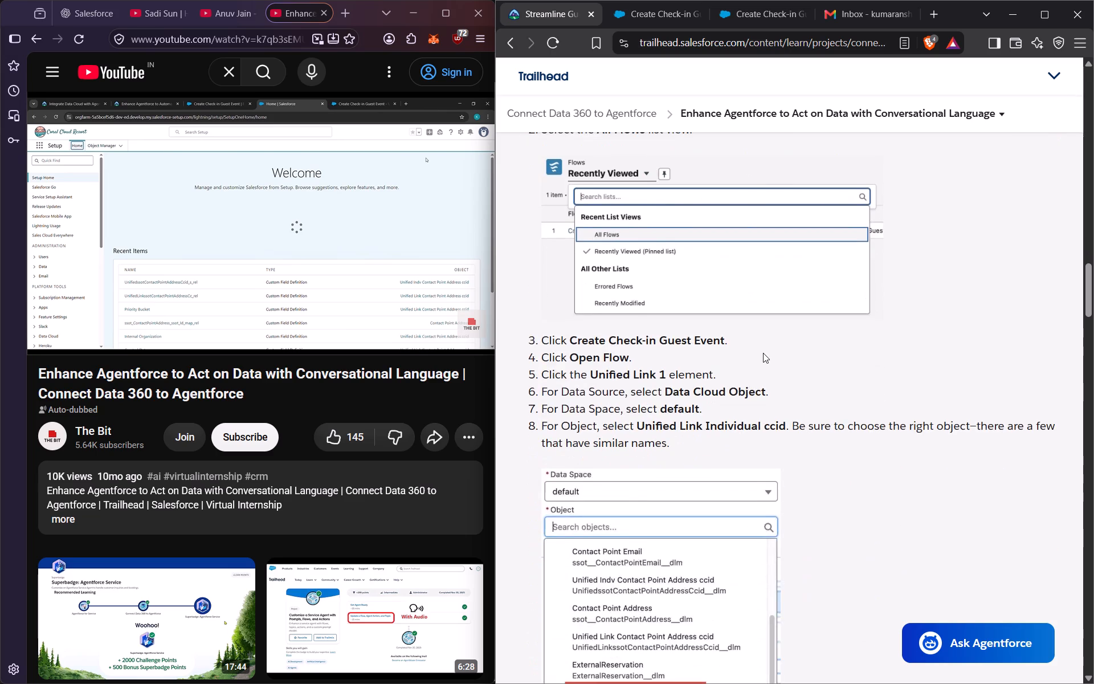
Replace the Unified Individual Id condition's value in Get Unified Link Individual ccid 2 with {!Unified_Link_1.UnifiedRecordId__c} copied from Trailhead.
{"action": "scroll", "coordinate": [763, 353], "scroll_direction": "down", "scroll_amount": 7}
{"action": "scroll", "coordinate": [763, 353], "scroll_direction": "up", "scroll_amount": 1}
{"action": "scroll", "coordinate": [763, 353], "scroll_direction": "down", "scroll_amount": 11}
{"action": "scroll", "coordinate": [765, 352], "scroll_direction": "up", "scroll_amount": 2}
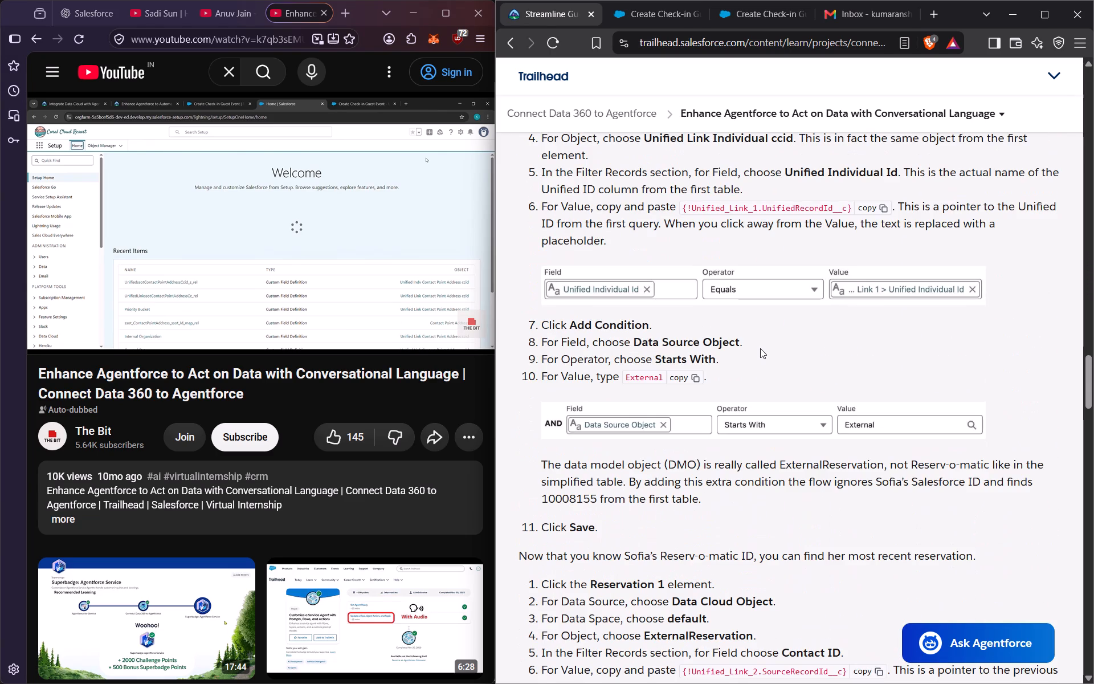
{"action": "scroll", "coordinate": [758, 344], "scroll_direction": "up", "scroll_amount": 1}
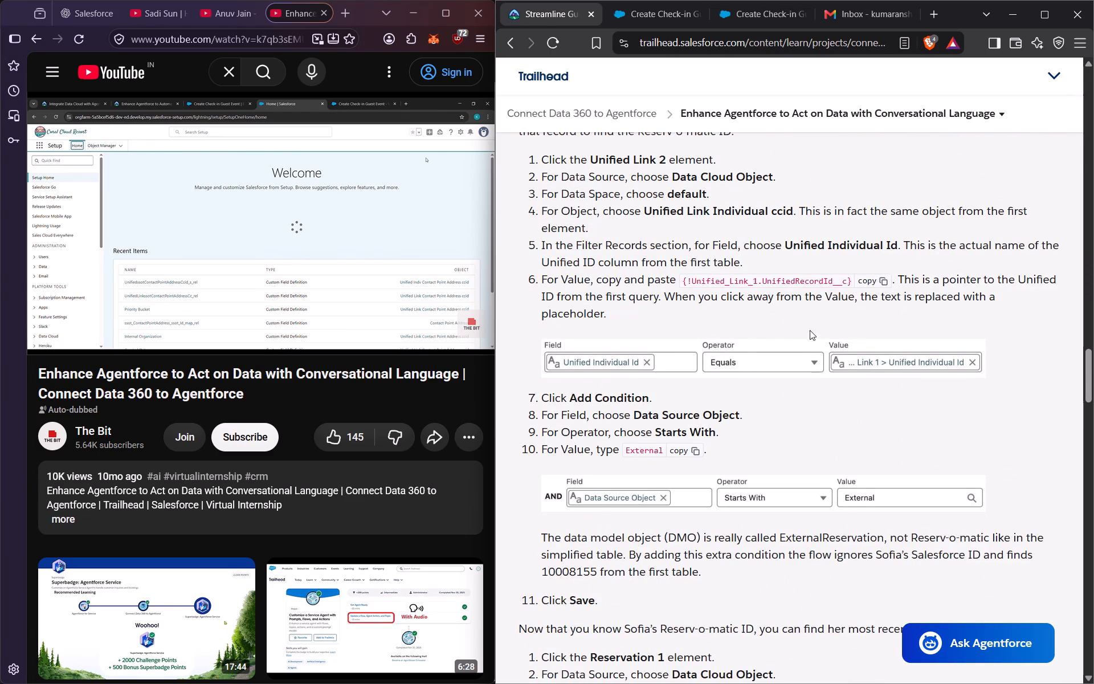
{"action": "left_click", "coordinate": [884, 282]}
{"action": "left_click", "coordinate": [774, 15]}
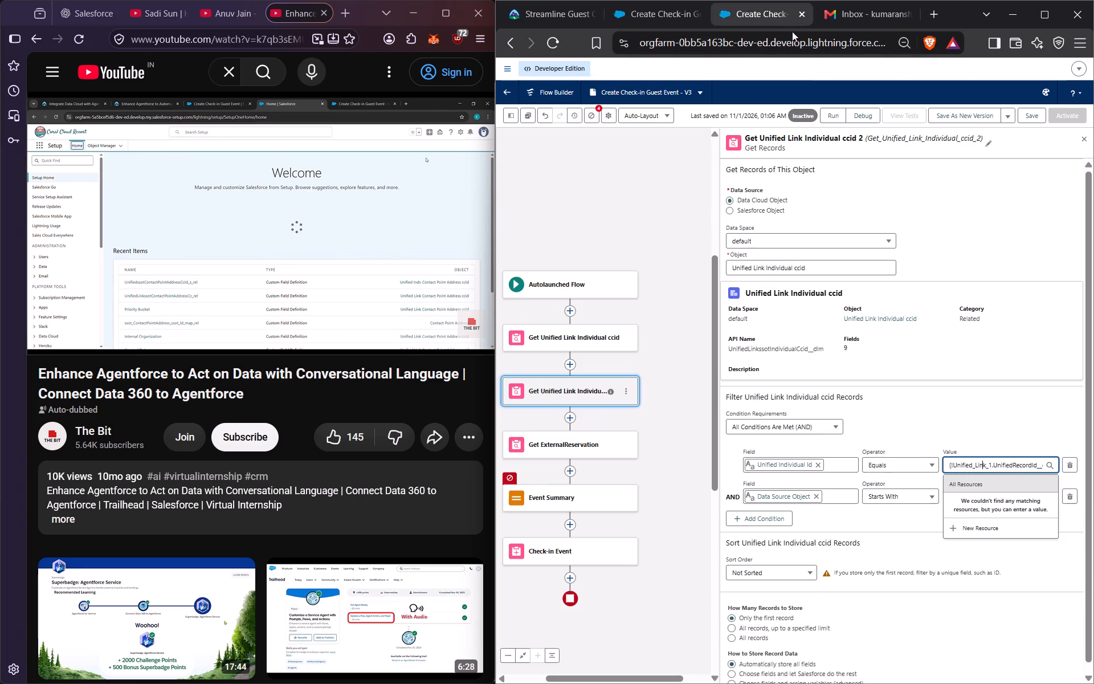
{"action": "left_click", "coordinate": [990, 463]}
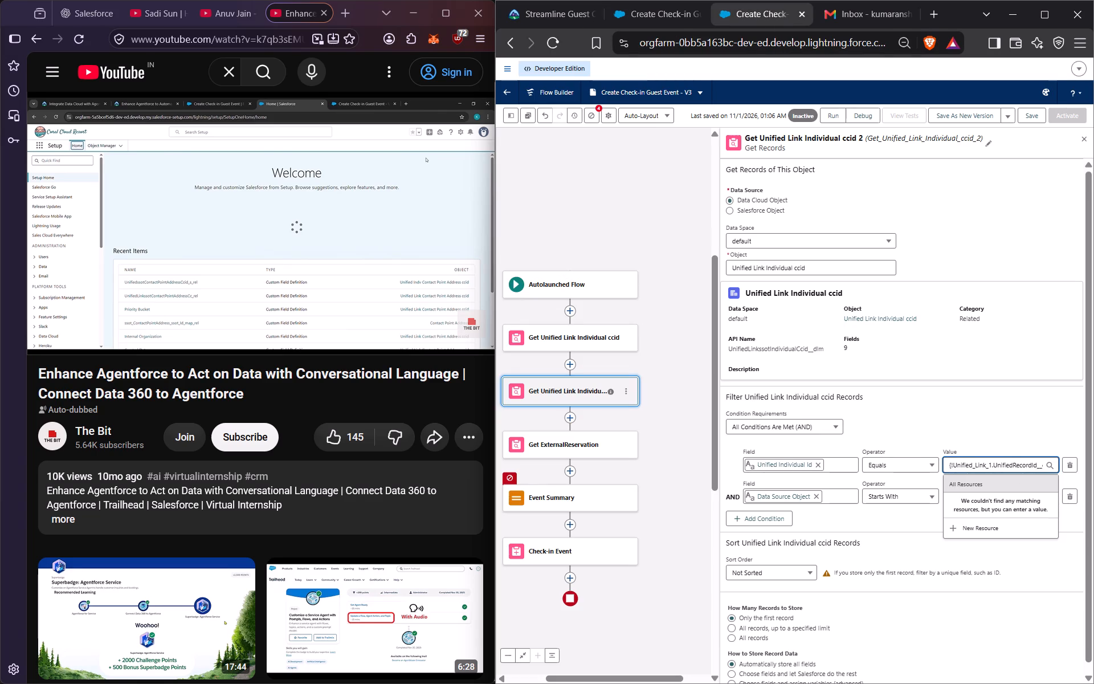
{"action": "key", "text": "ctrl+a"}
{"action": "key", "text": "ctrl+v"}
{"action": "left_click", "coordinate": [1003, 571]}
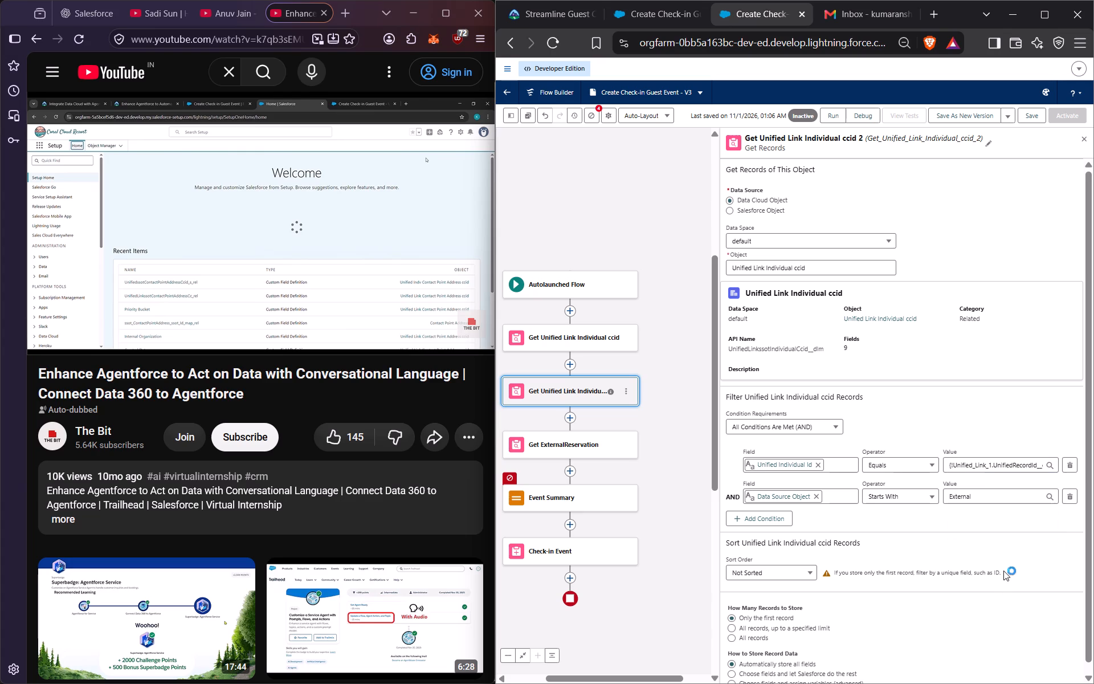
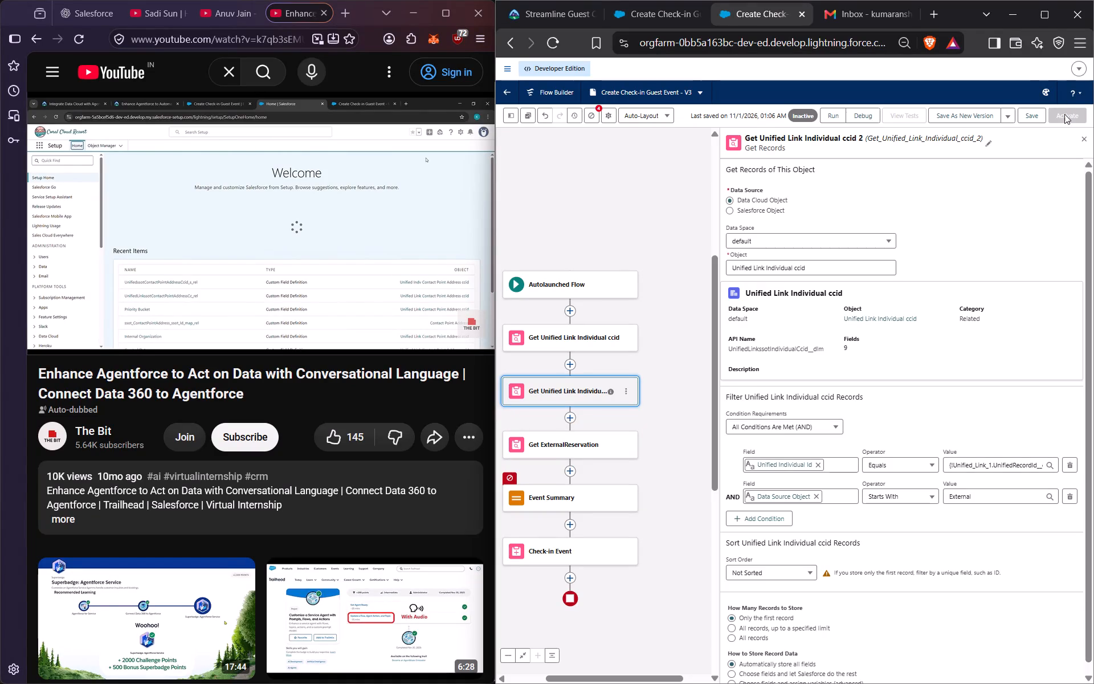
Replace the Event Summary assignment's value with Trailhead's copied text referencing Reservation_1's check-in date, check-out date and room type.
{"action": "left_click", "coordinate": [1084, 139]}
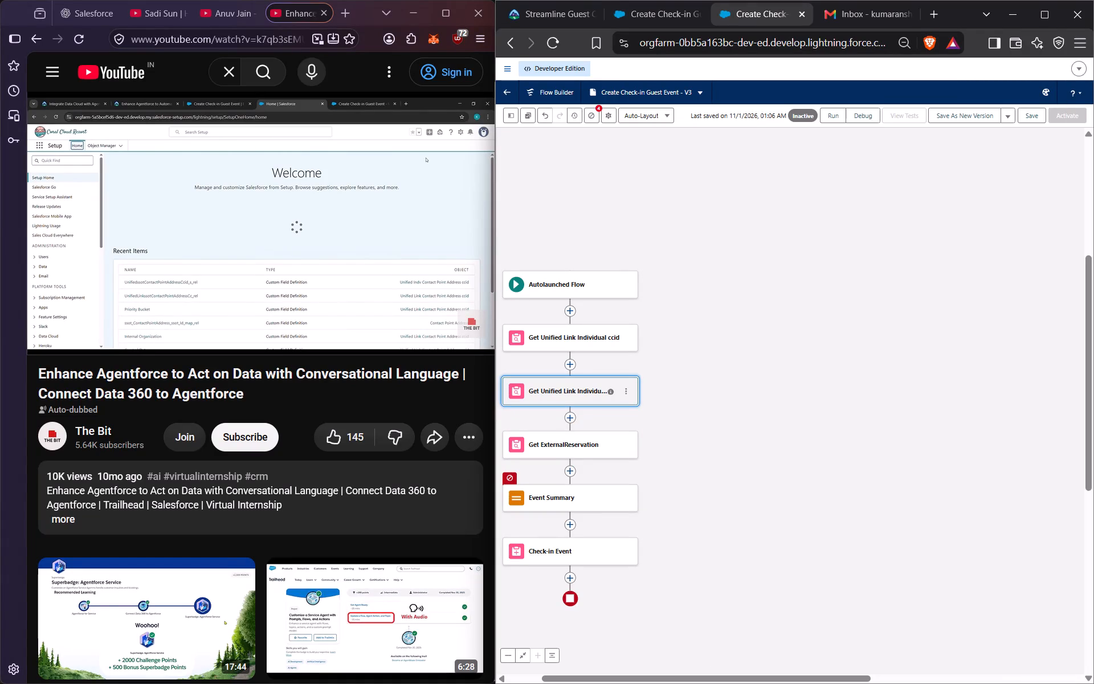
{"action": "left_click", "coordinate": [554, 498]}
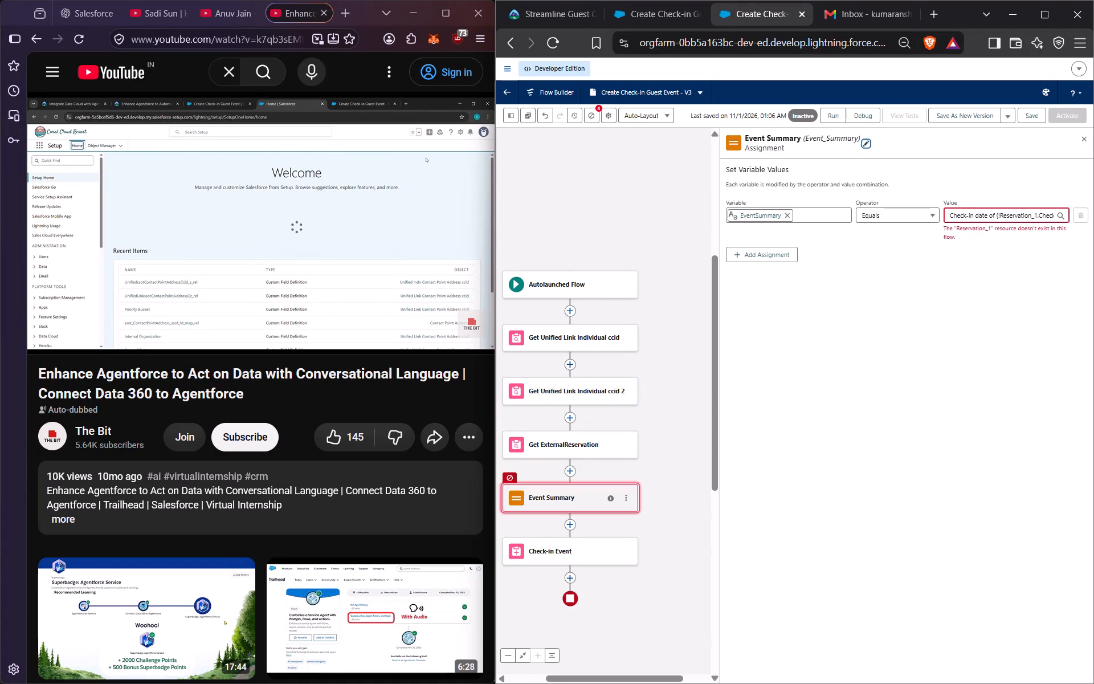
{"action": "left_click", "coordinate": [554, 12]}
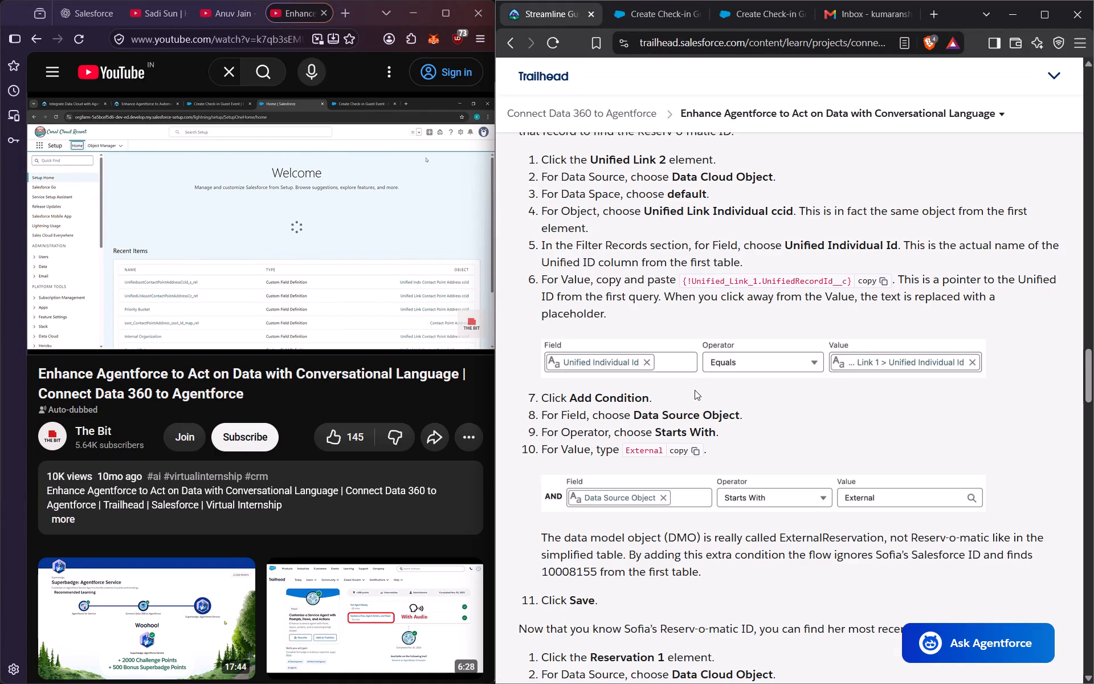
{"action": "scroll", "coordinate": [695, 390], "scroll_direction": "down", "scroll_amount": 13}
{"action": "scroll", "coordinate": [695, 395], "scroll_direction": "up", "scroll_amount": 3}
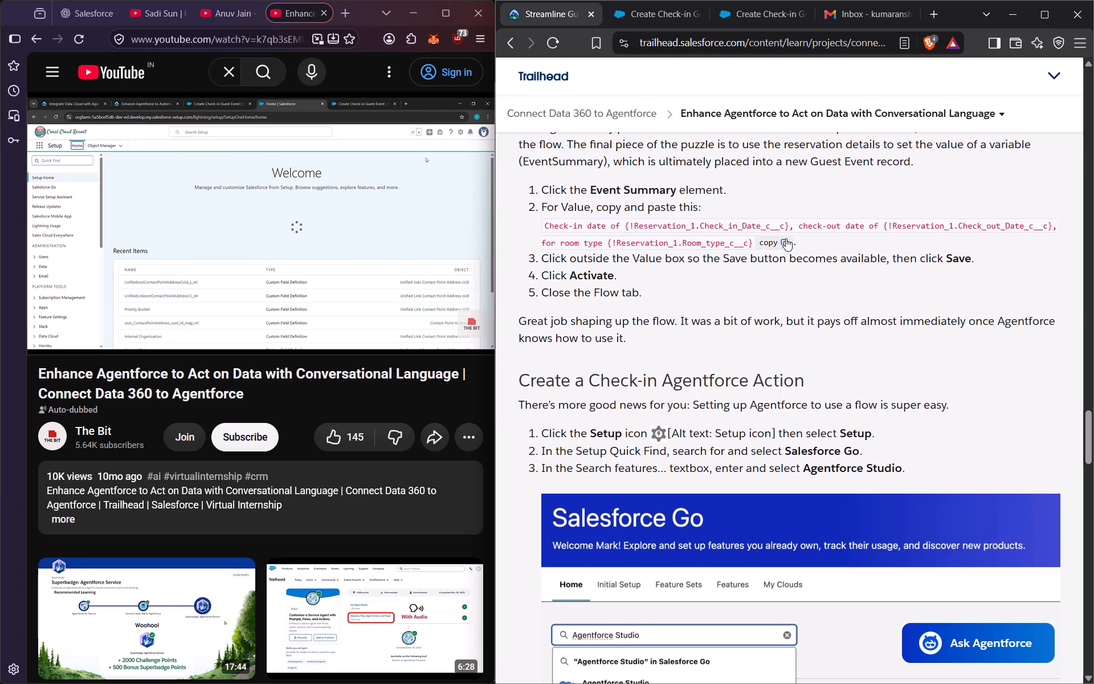
{"action": "left_click", "coordinate": [786, 238]}
{"action": "left_click", "coordinate": [771, 11]}
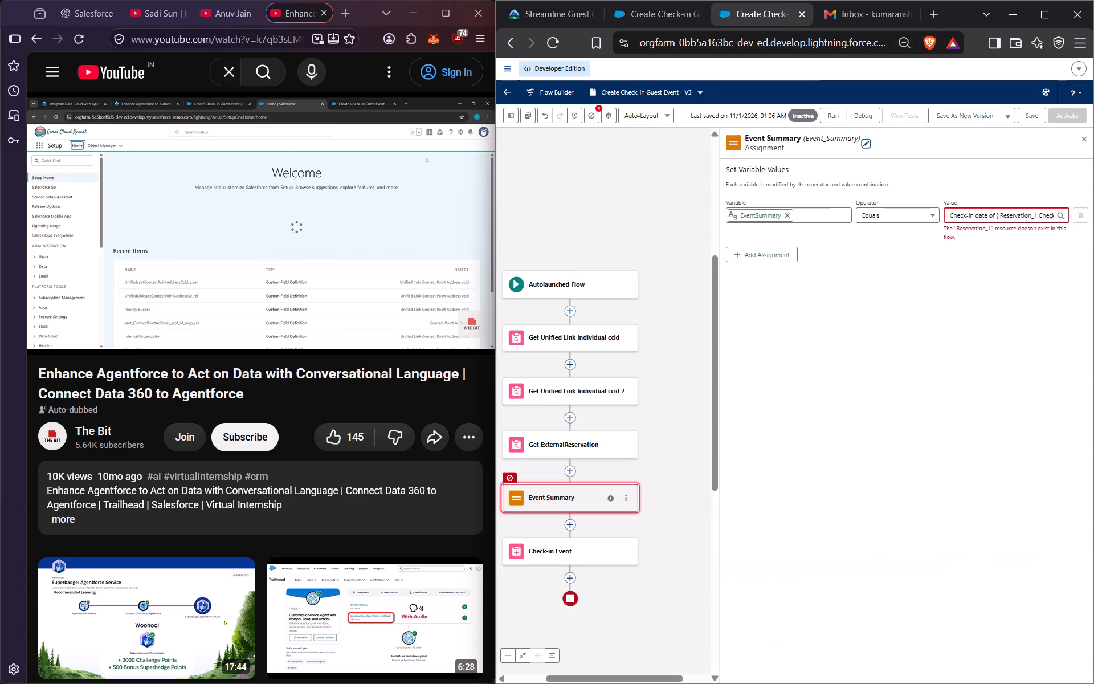
{"action": "left_click", "coordinate": [982, 214]}
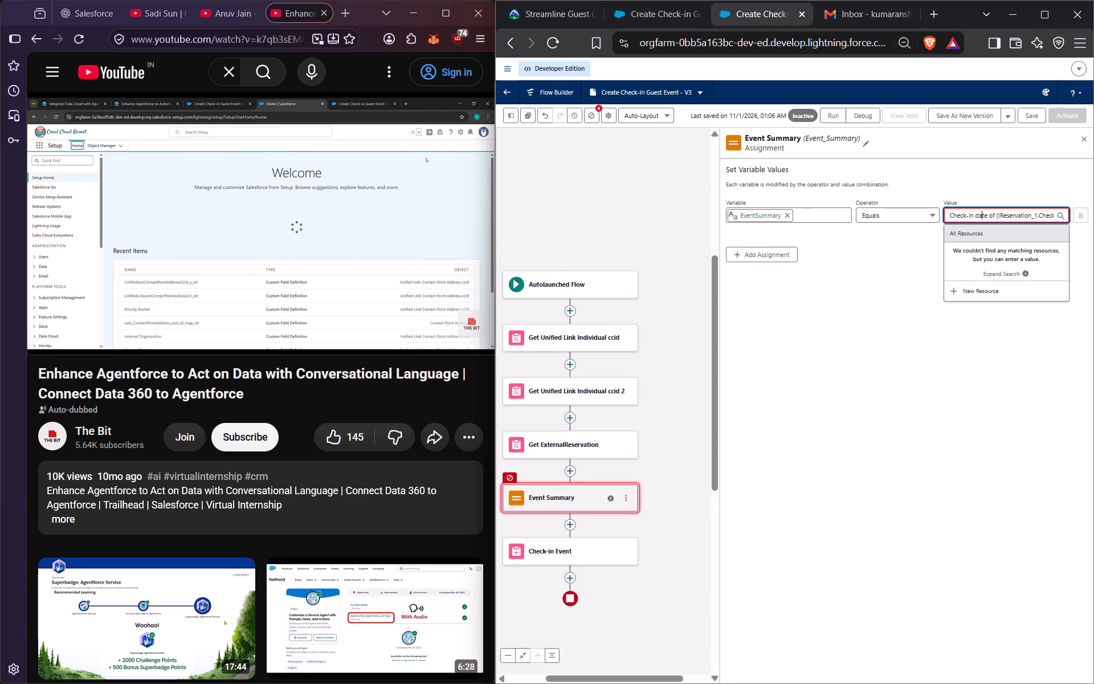
{"action": "key", "text": "ctrl+a"}
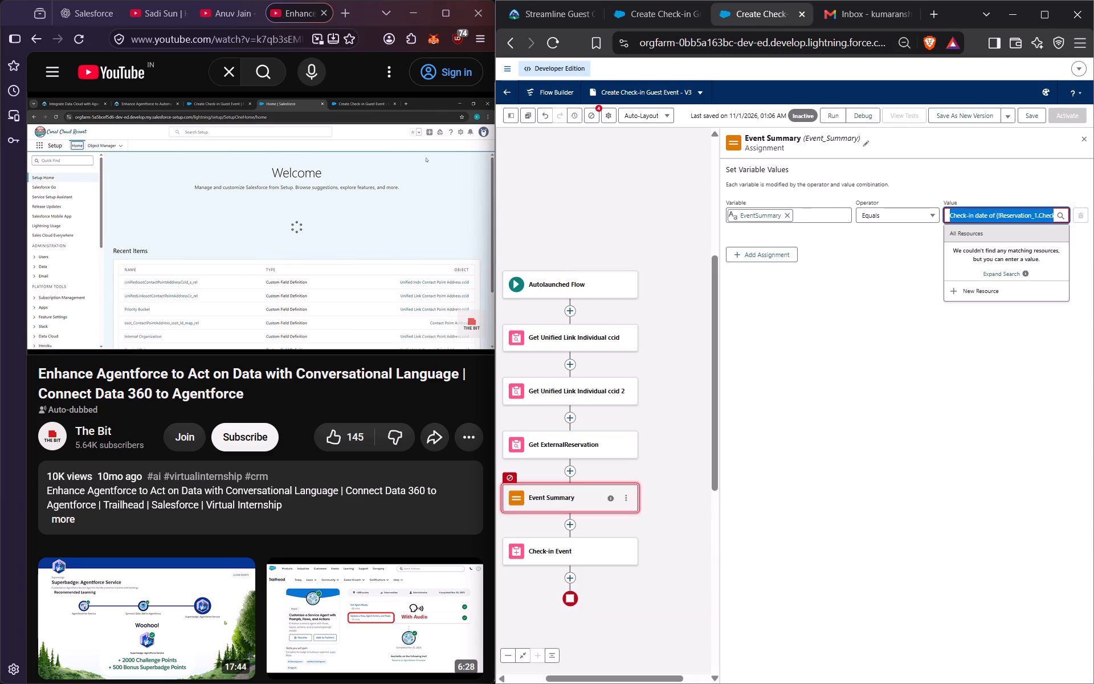
{"action": "key", "text": "BackSpace"}
{"action": "key", "text": "ctrl+v"}
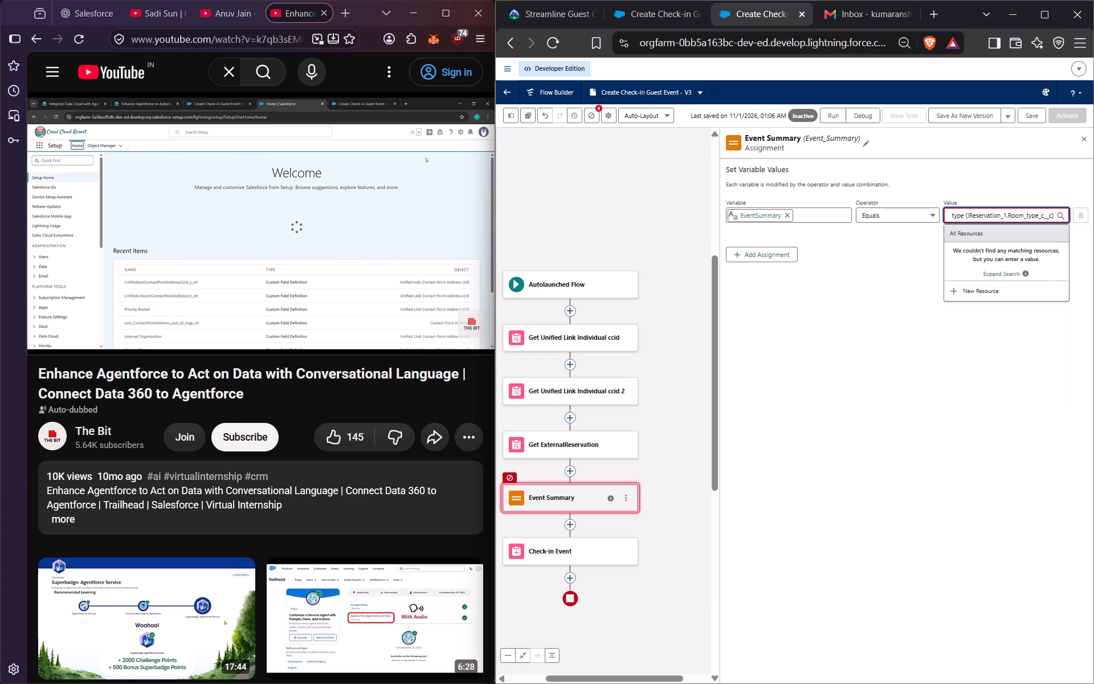
{"action": "left_click", "coordinate": [926, 342]}
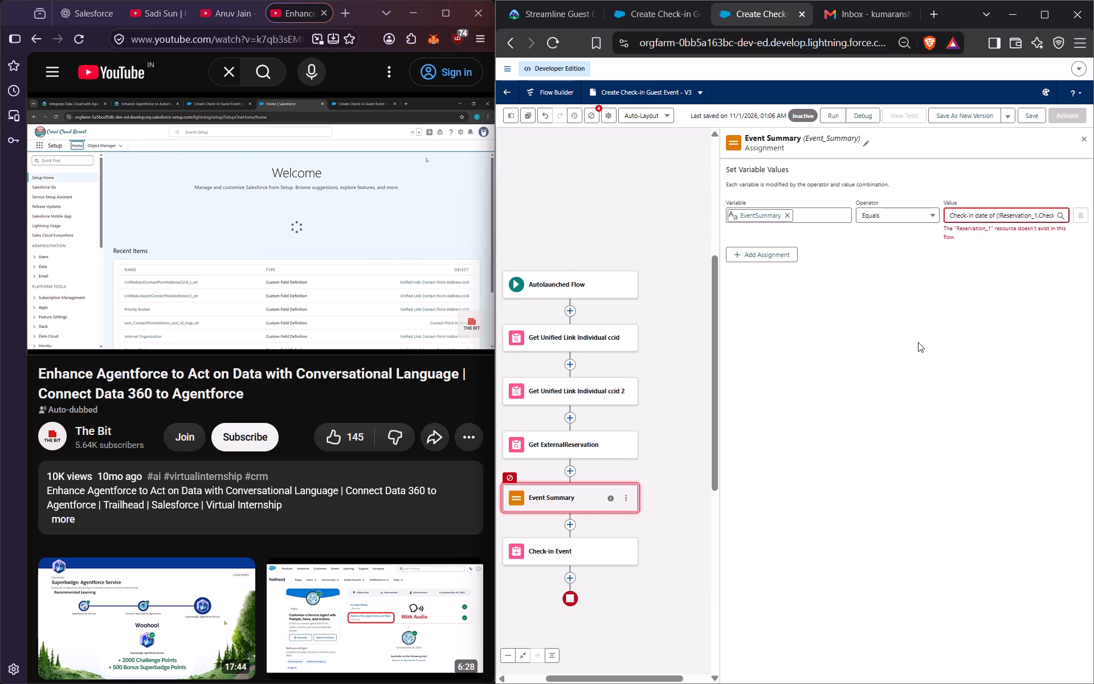
Save version 3 of the Create Check-in Guest Event flow and try to activate it.
{"action": "left_click", "coordinate": [1031, 114]}
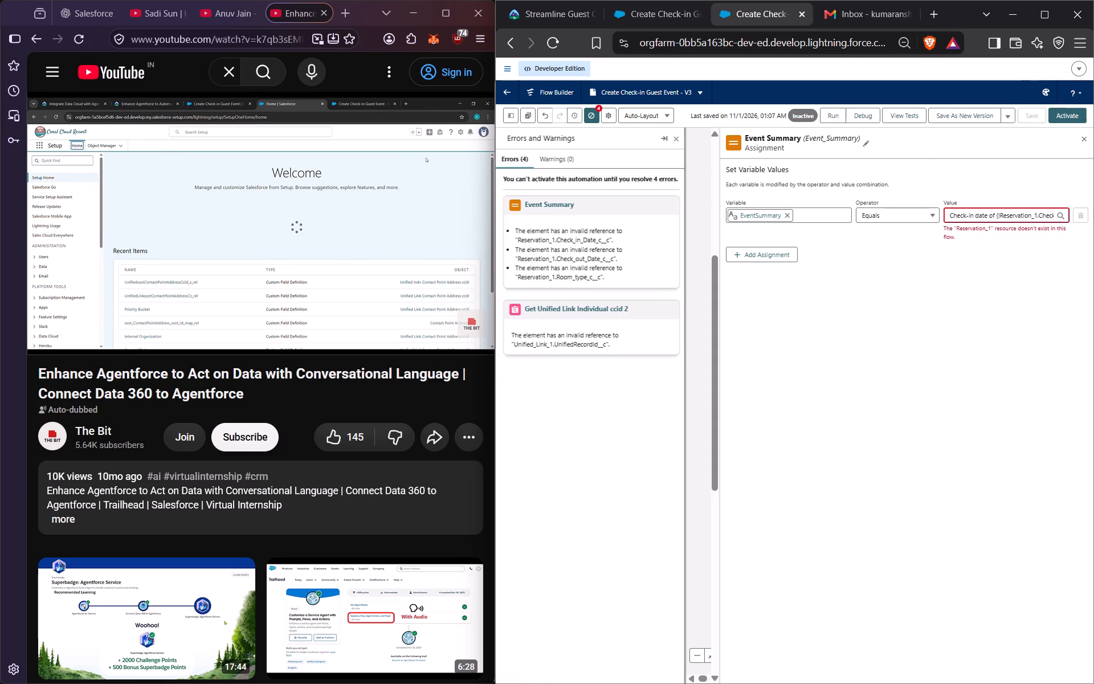
{"action": "left_click", "coordinate": [679, 137]}
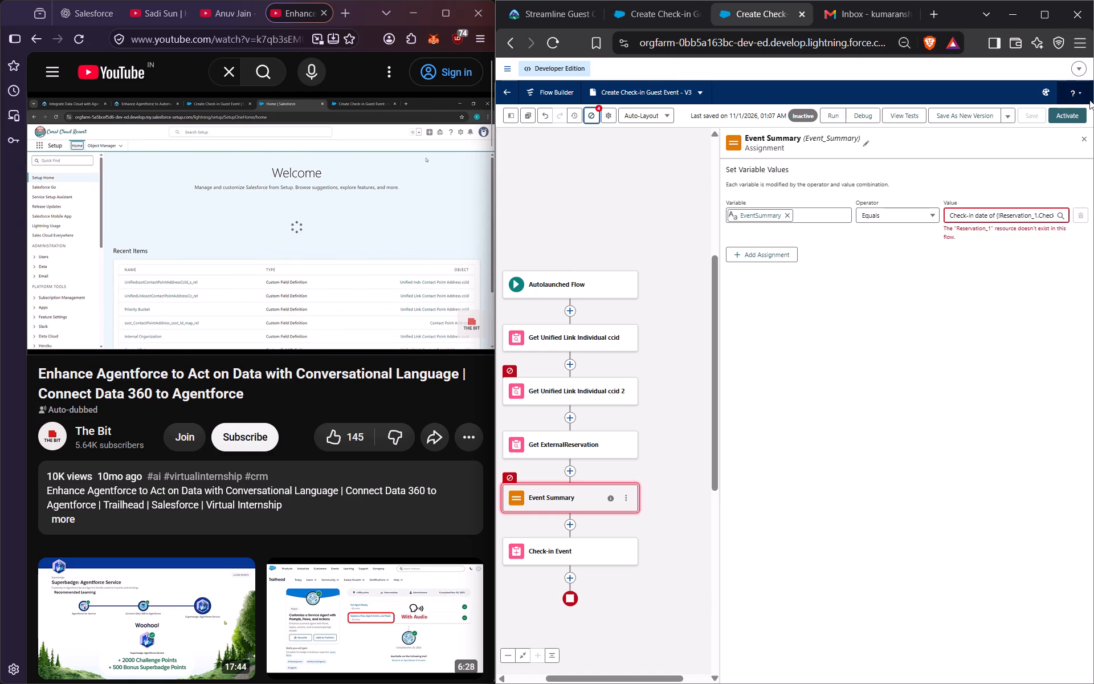
{"action": "left_click", "coordinate": [1075, 108]}
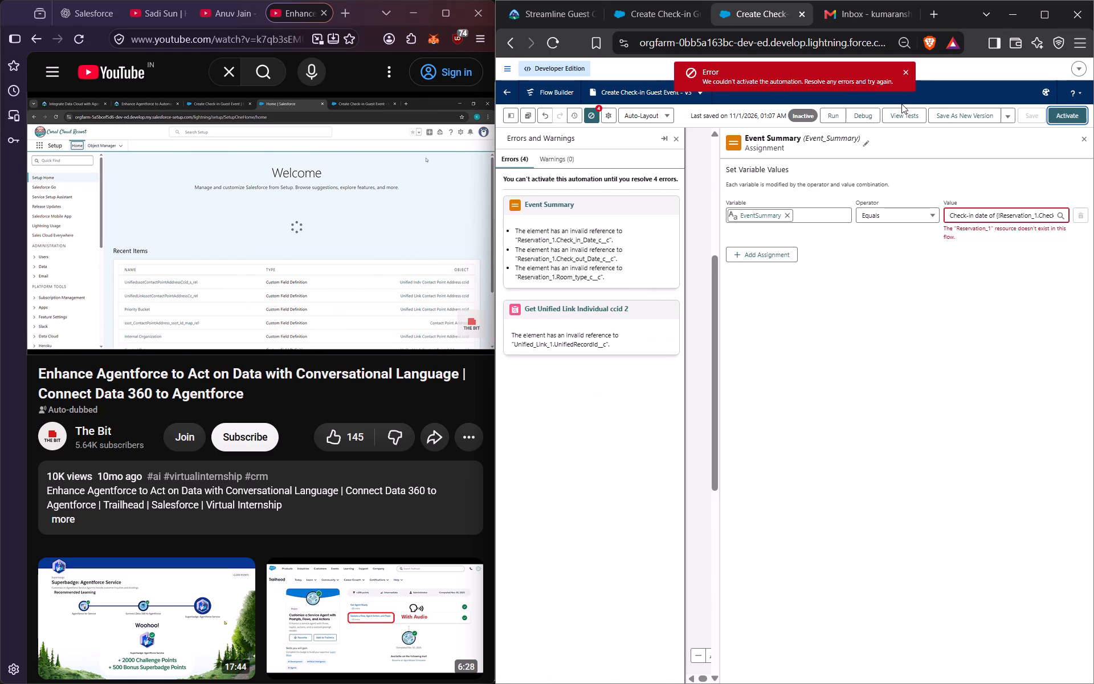
{"action": "left_click", "coordinate": [905, 72]}
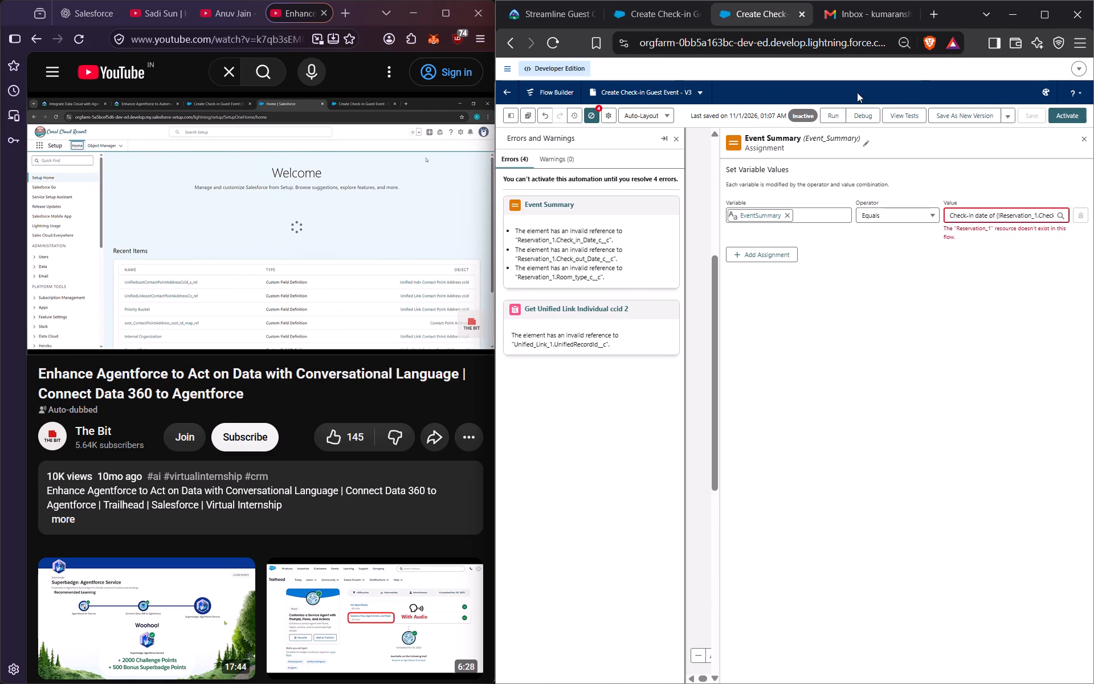
Examine the flow's error list and the filter settings of Get ExternalReservation and both Get Unified Link Individual elements.
{"action": "left_click", "coordinate": [579, 311]}
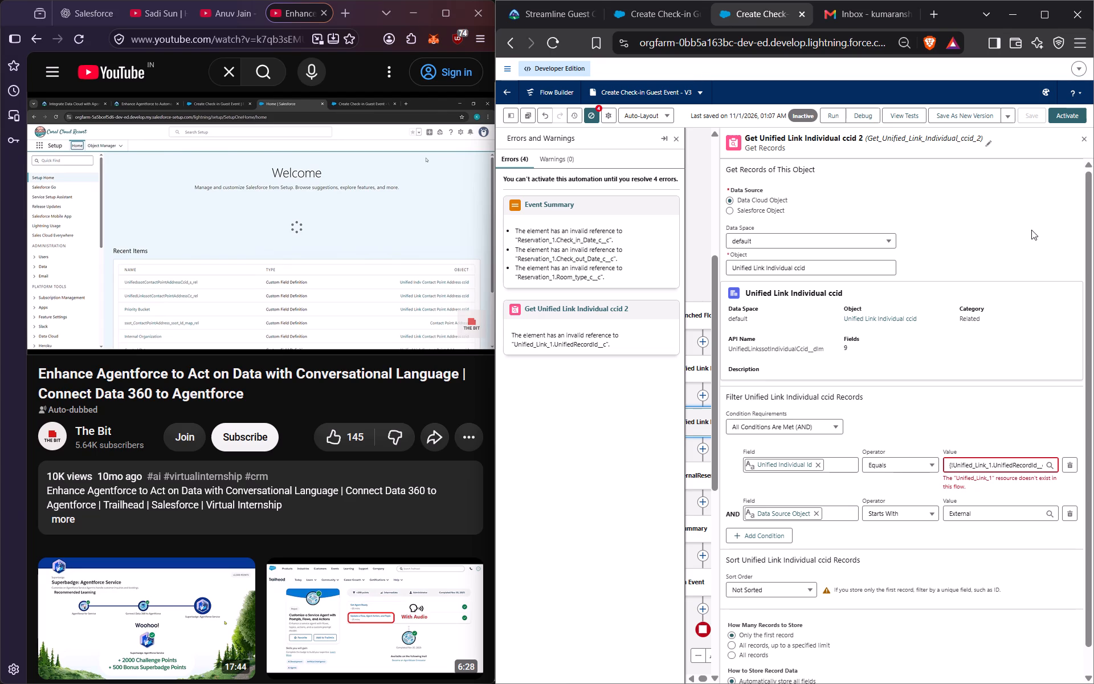
{"action": "left_click", "coordinate": [1012, 233]}
{"action": "left_click", "coordinate": [676, 137]}
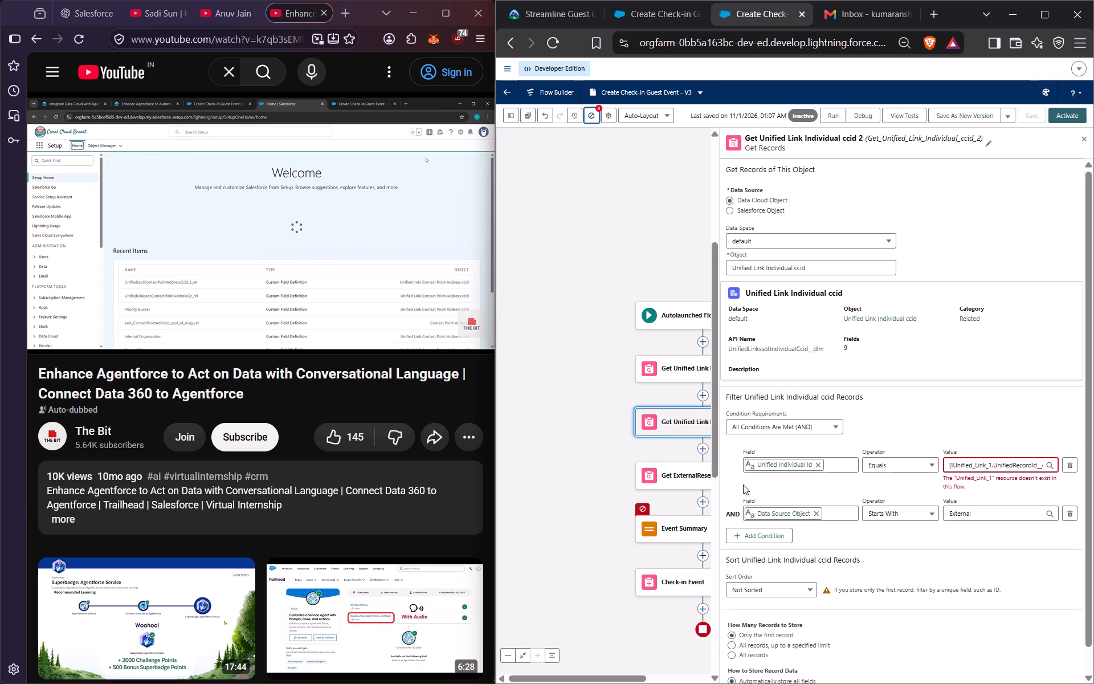
{"action": "left_click", "coordinate": [667, 372]}
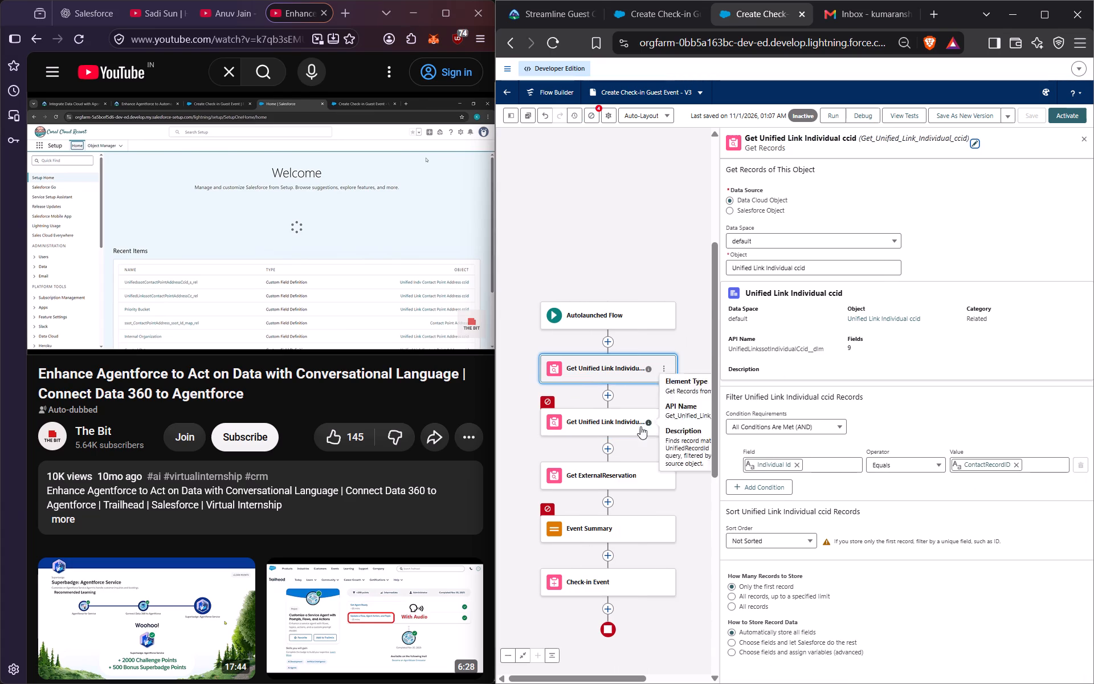
{"action": "left_click", "coordinate": [622, 474]}
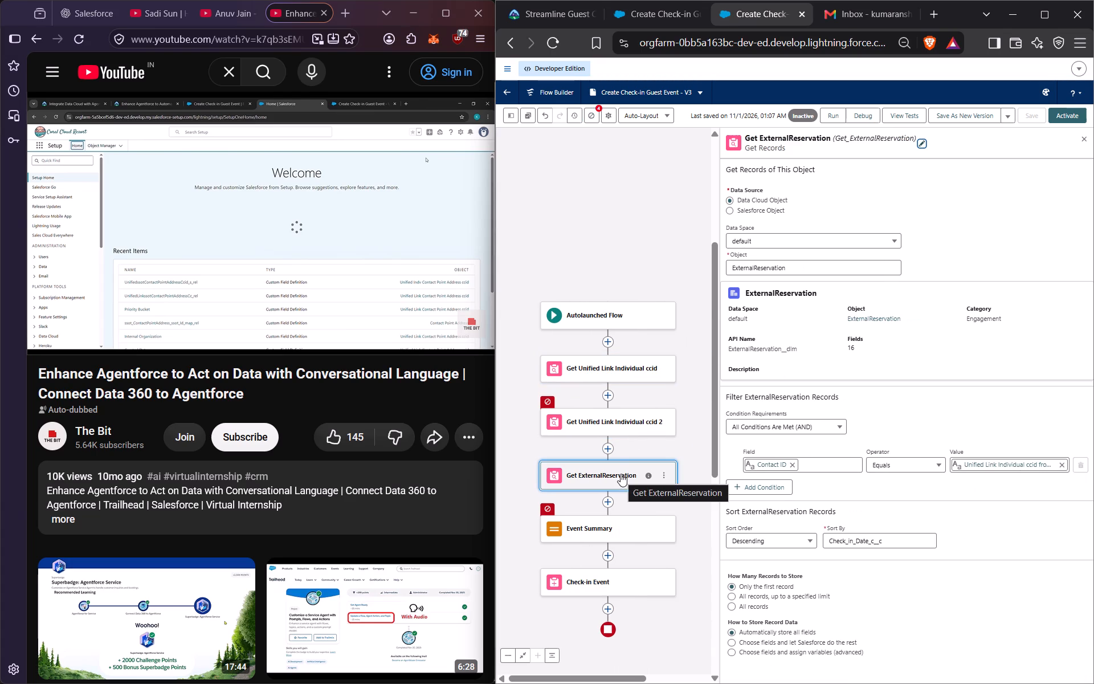
{"action": "left_click", "coordinate": [997, 465]}
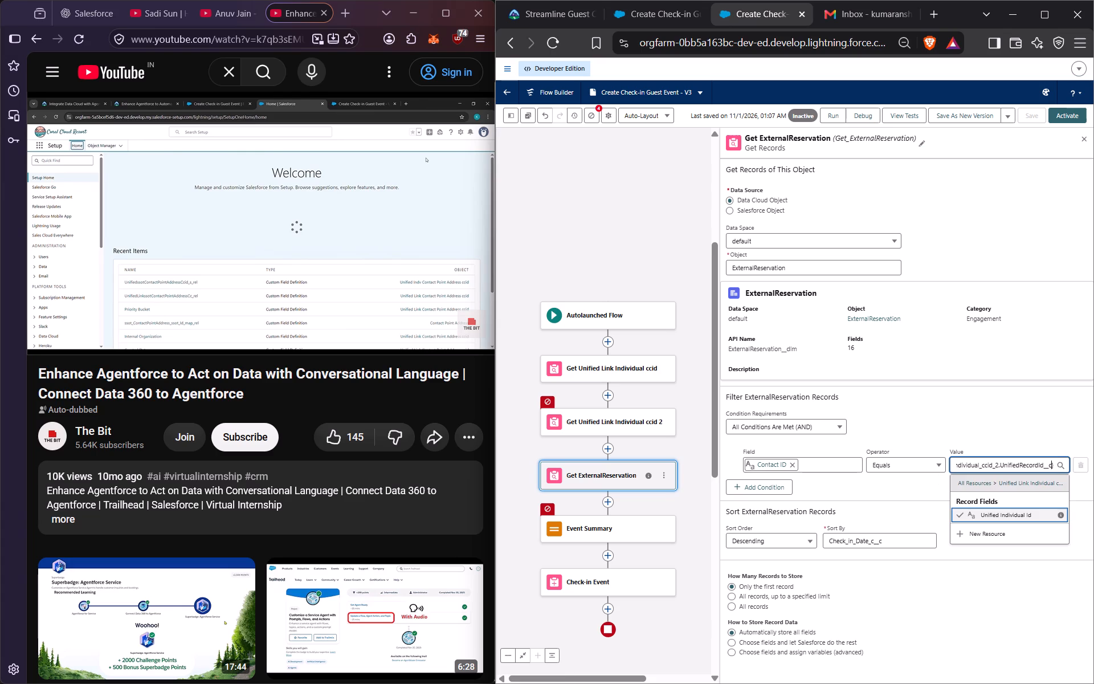
{"action": "left_click", "coordinate": [1020, 348]}
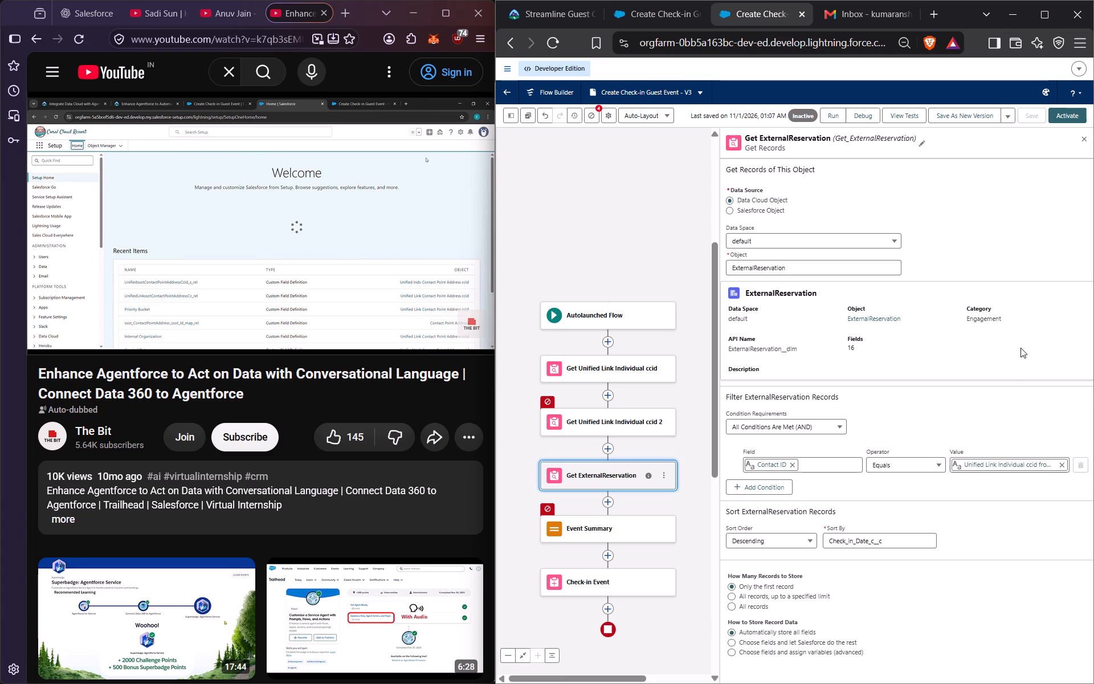
{"action": "left_click", "coordinate": [603, 420]}
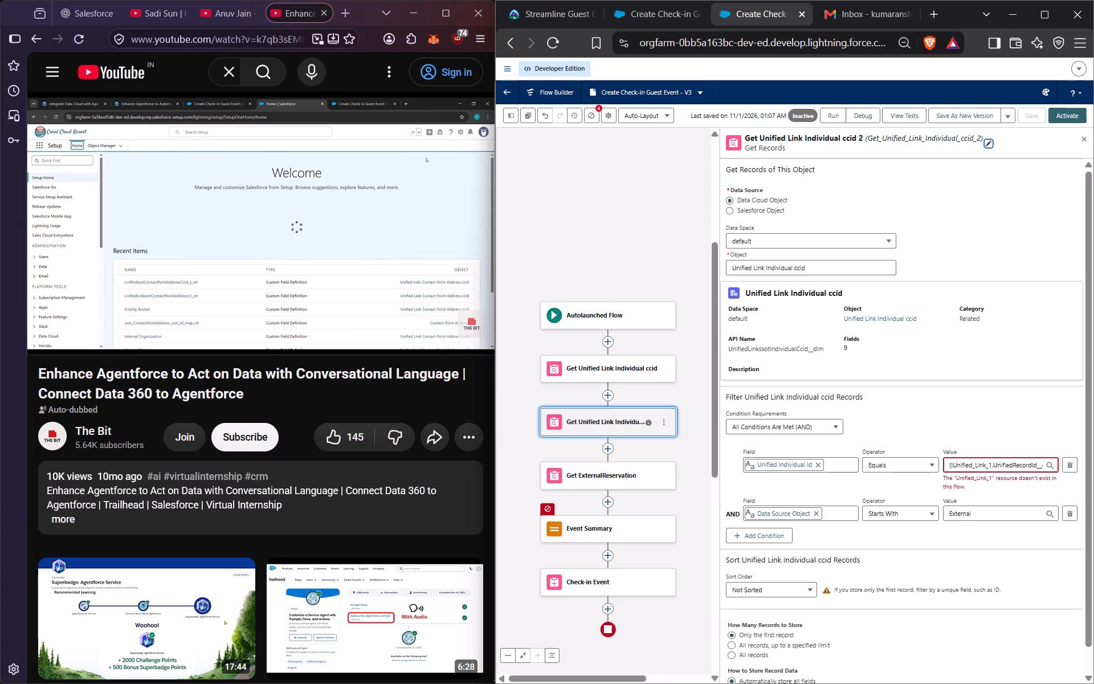
Review Trailhead's instructions for the Reservation 1 and Event Summary elements and compare them with Get ExternalReservation.
{"action": "left_click", "coordinate": [549, 17]}
{"action": "scroll", "coordinate": [720, 338], "scroll_direction": "down", "scroll_amount": 1}
{"action": "scroll", "coordinate": [720, 338], "scroll_direction": "up", "scroll_amount": 3}
{"action": "scroll", "coordinate": [720, 338], "scroll_direction": "down", "scroll_amount": 3}
{"action": "scroll", "coordinate": [720, 343], "scroll_direction": "up", "scroll_amount": 3}
{"action": "scroll", "coordinate": [720, 343], "scroll_direction": "down", "scroll_amount": 3}
{"action": "scroll", "coordinate": [720, 343], "scroll_direction": "up", "scroll_amount": 1}
{"action": "scroll", "coordinate": [720, 343], "scroll_direction": "down", "scroll_amount": 1}
{"action": "scroll", "coordinate": [720, 343], "scroll_direction": "up", "scroll_amount": 1}
{"action": "scroll", "coordinate": [720, 343], "scroll_direction": "down", "scroll_amount": 1}
{"action": "scroll", "coordinate": [720, 343], "scroll_direction": "up", "scroll_amount": 5}
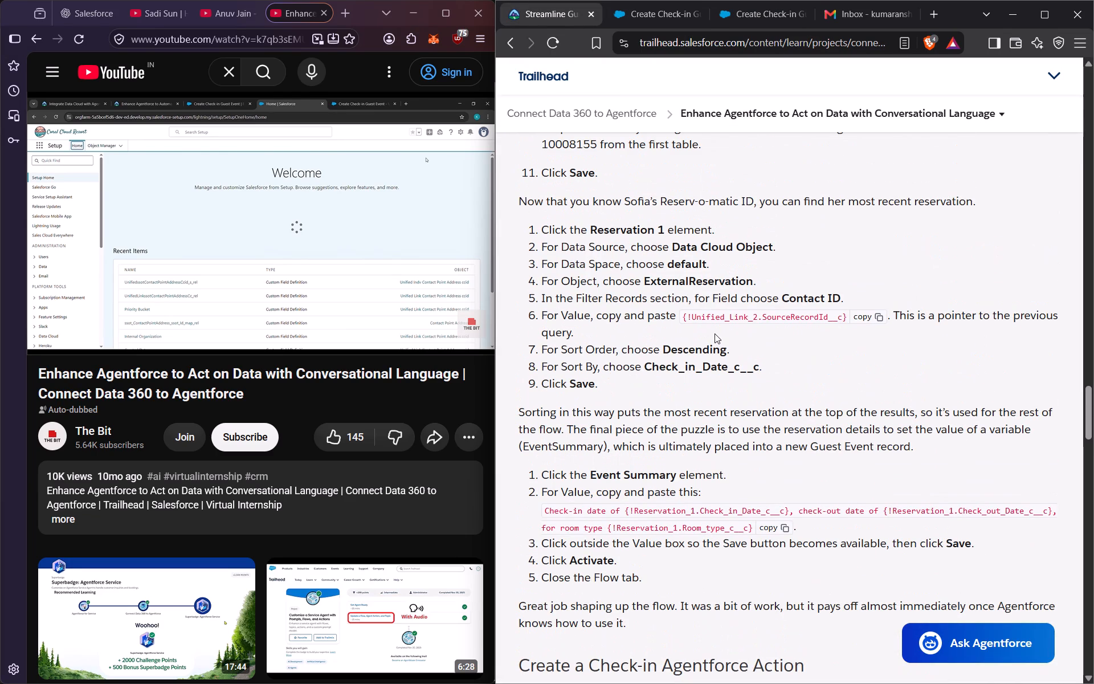
{"action": "left_click", "coordinate": [765, 14]}
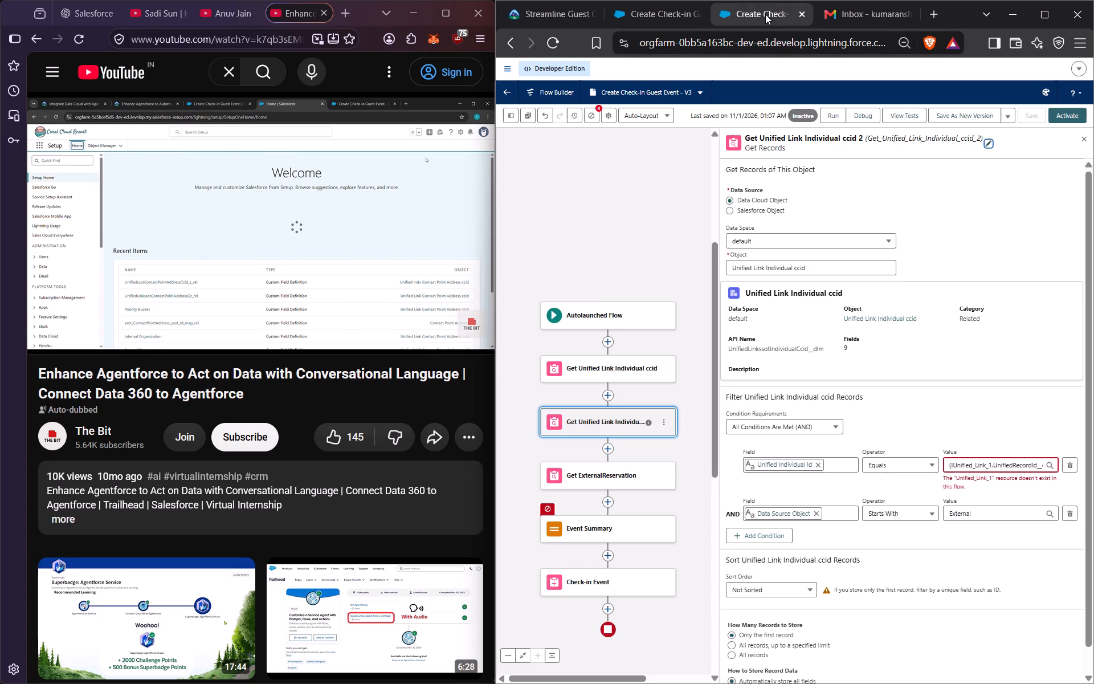
{"action": "left_click", "coordinate": [590, 481]}
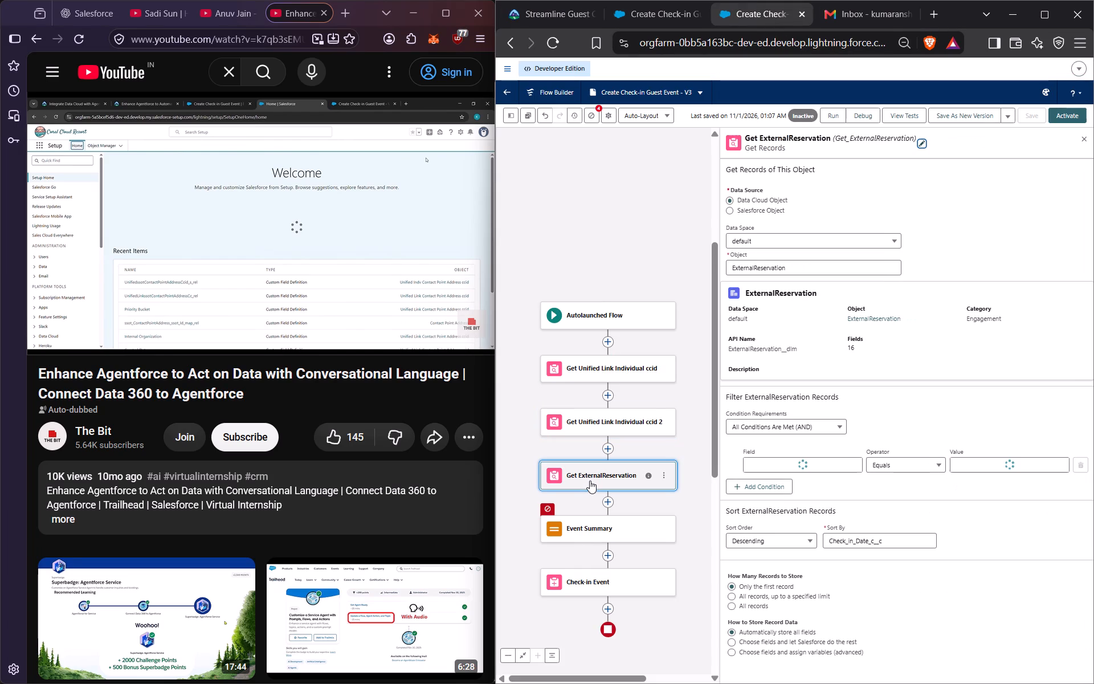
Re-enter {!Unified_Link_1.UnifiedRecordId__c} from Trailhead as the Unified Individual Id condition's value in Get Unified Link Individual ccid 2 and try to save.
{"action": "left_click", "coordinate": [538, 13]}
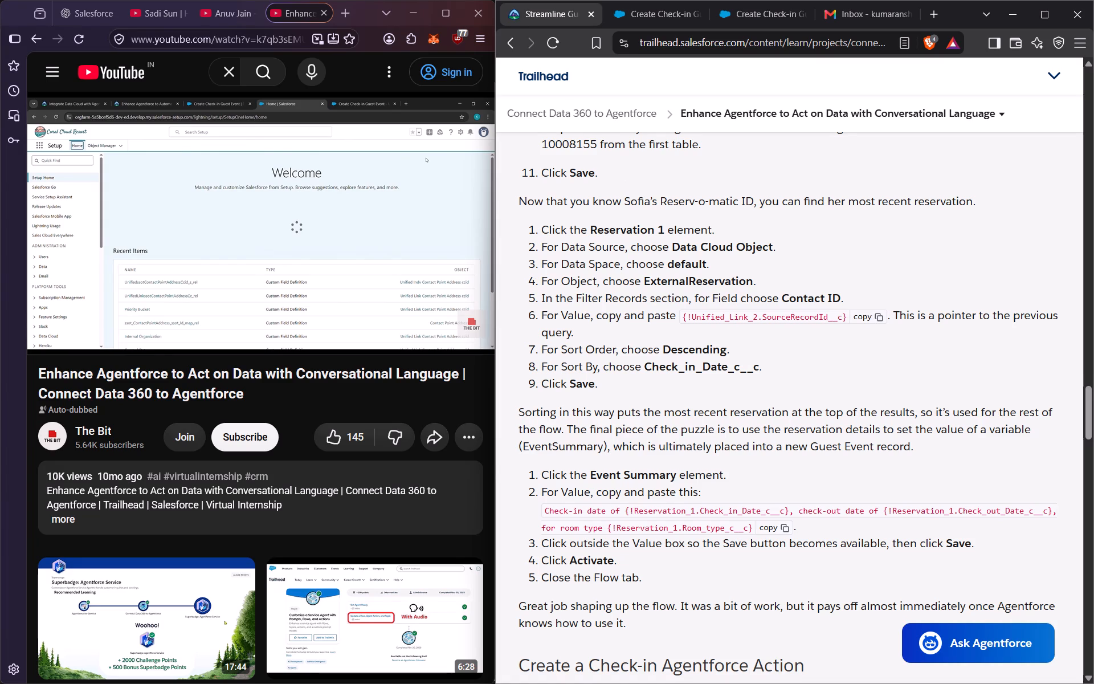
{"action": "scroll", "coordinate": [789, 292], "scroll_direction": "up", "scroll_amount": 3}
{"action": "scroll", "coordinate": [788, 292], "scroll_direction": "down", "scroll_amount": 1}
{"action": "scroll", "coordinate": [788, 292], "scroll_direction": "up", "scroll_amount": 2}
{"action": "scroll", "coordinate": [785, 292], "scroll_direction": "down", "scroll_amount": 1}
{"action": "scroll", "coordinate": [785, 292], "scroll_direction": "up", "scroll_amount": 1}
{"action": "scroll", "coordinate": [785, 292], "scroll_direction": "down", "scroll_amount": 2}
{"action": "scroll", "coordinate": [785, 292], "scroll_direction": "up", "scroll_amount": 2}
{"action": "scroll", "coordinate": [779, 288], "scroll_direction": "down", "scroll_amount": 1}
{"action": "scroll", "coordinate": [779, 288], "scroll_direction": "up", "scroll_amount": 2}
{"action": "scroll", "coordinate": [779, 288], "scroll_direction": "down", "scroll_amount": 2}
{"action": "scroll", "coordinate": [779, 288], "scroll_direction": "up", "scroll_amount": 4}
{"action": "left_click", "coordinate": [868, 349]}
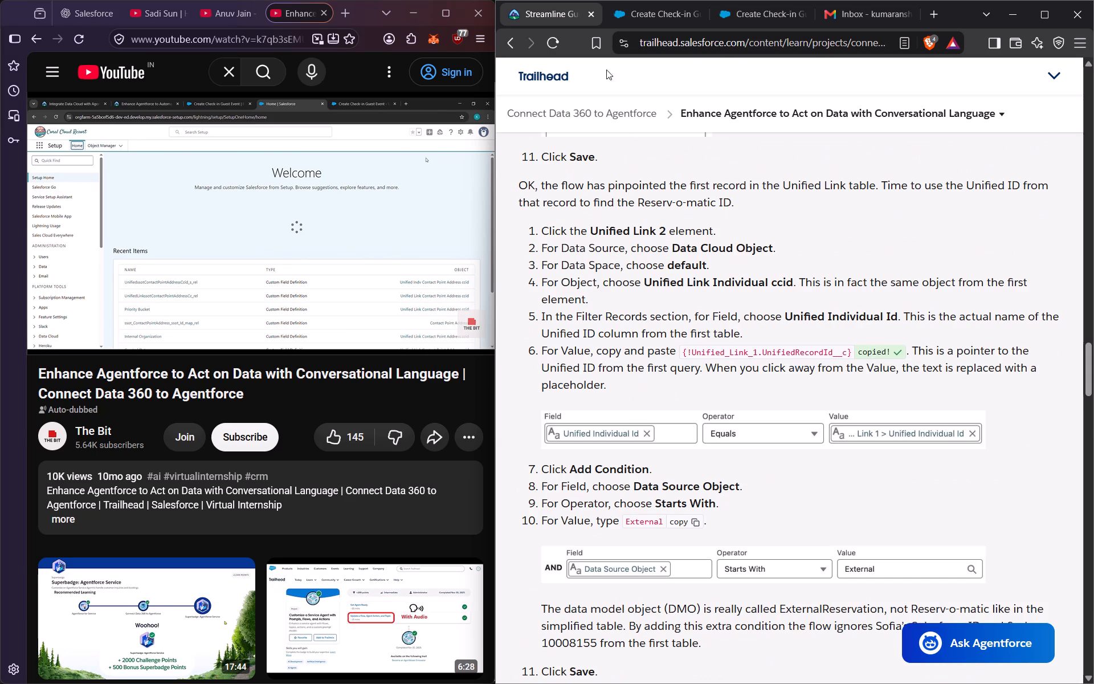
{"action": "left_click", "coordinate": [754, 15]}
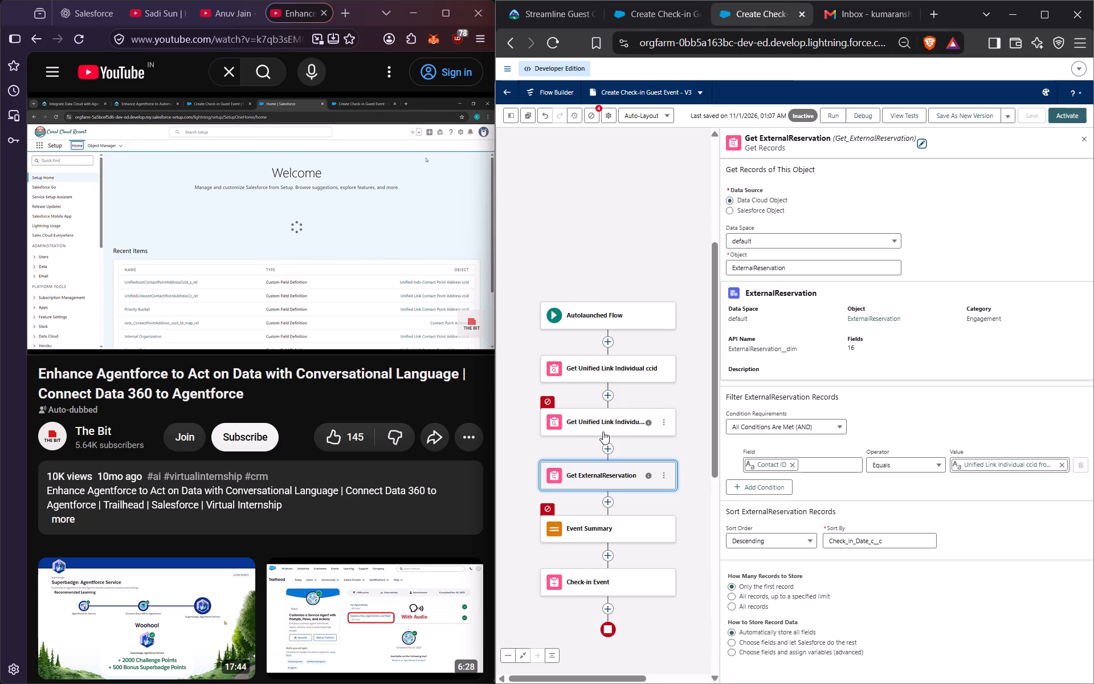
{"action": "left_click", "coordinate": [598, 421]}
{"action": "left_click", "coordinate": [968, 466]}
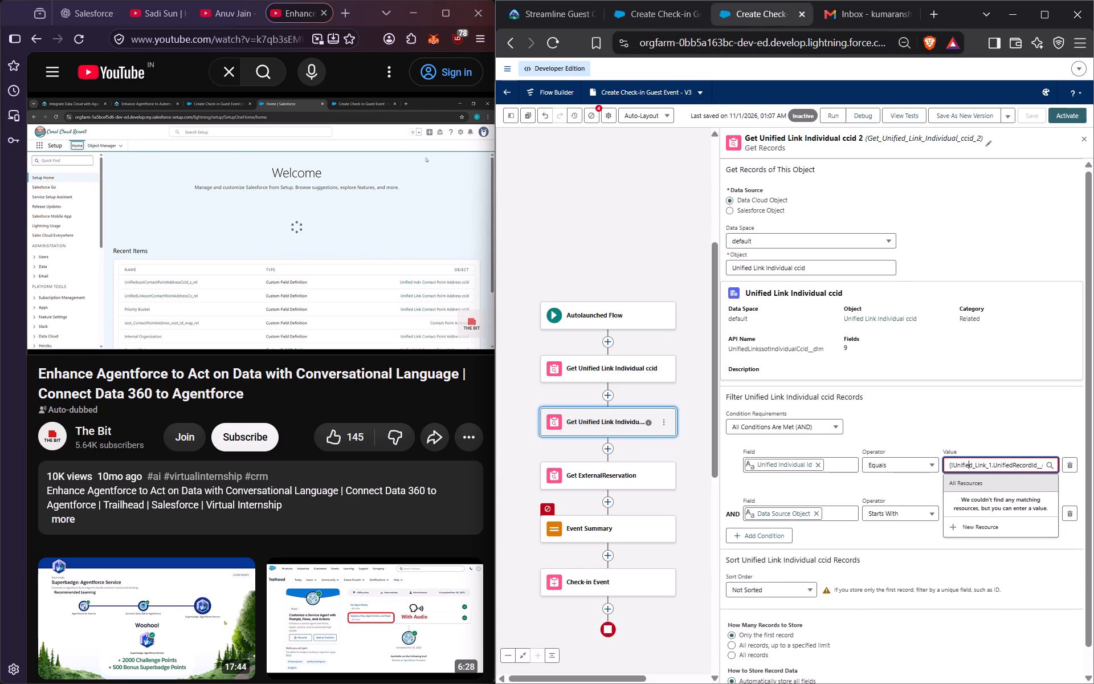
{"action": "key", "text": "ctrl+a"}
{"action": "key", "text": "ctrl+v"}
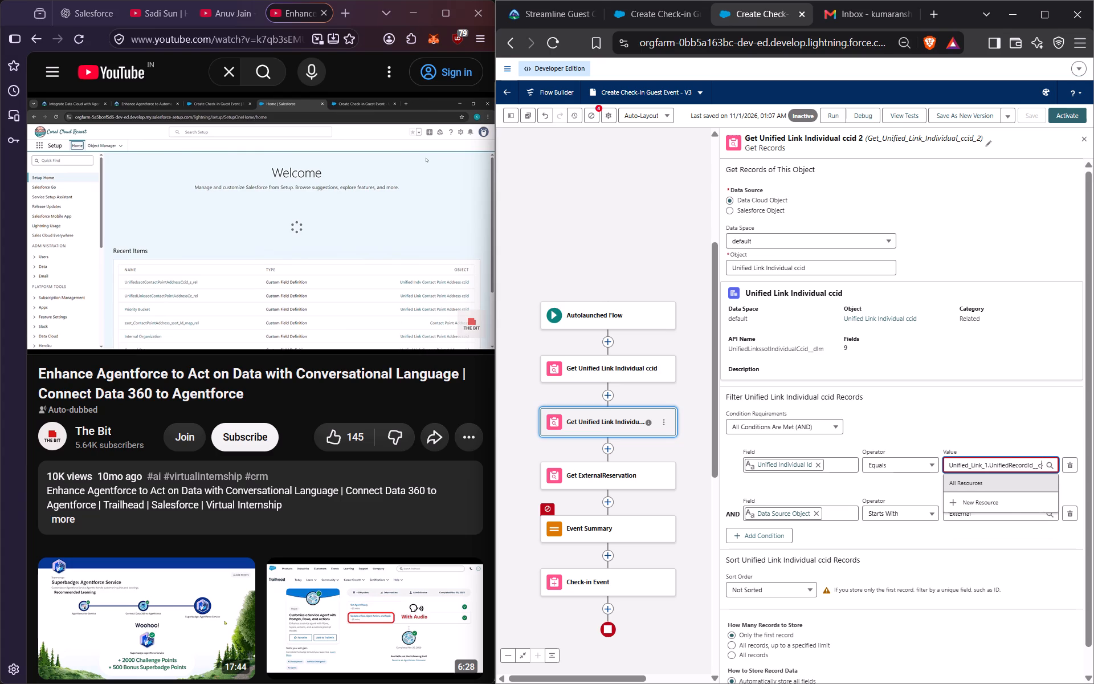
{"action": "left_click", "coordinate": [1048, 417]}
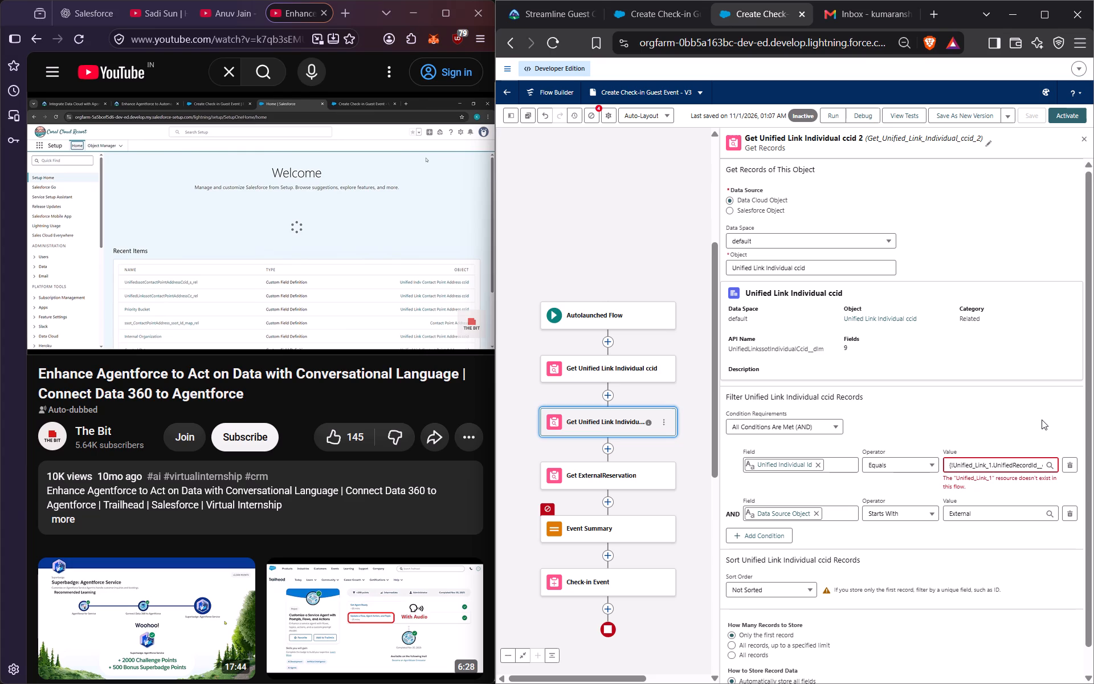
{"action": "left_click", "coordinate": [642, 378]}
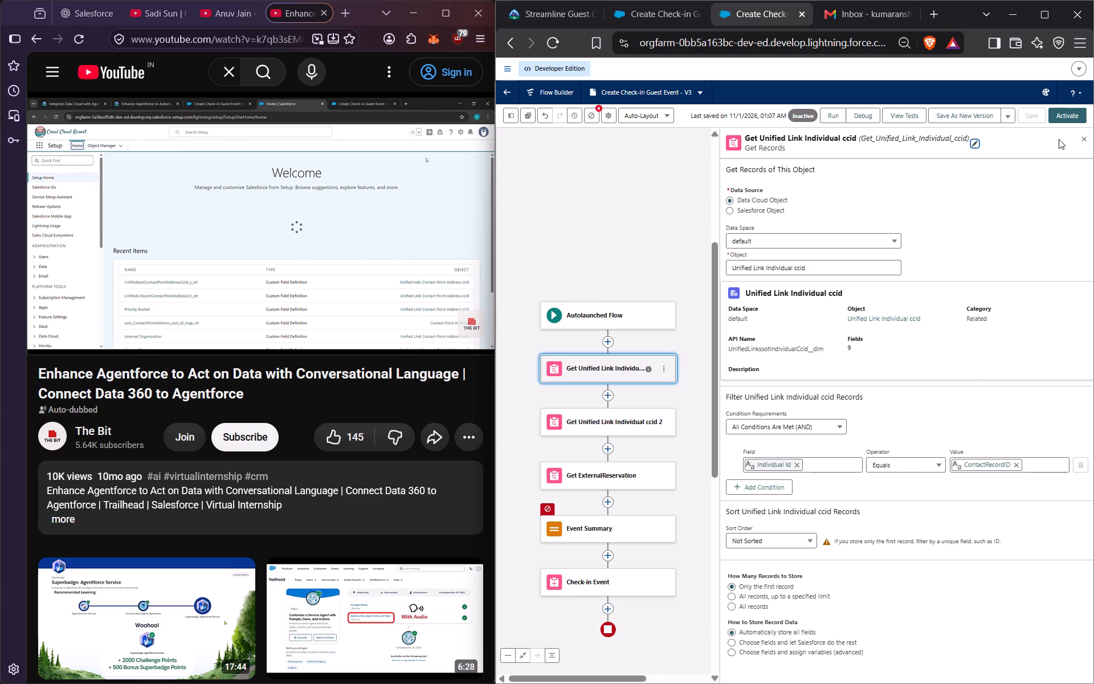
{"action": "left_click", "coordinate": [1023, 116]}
Reset Get Unified Link Individual ccid 2 to the Data Cloud Object source, default data space and Unified Link Individual ccid object.
{"action": "left_click", "coordinate": [623, 421]}
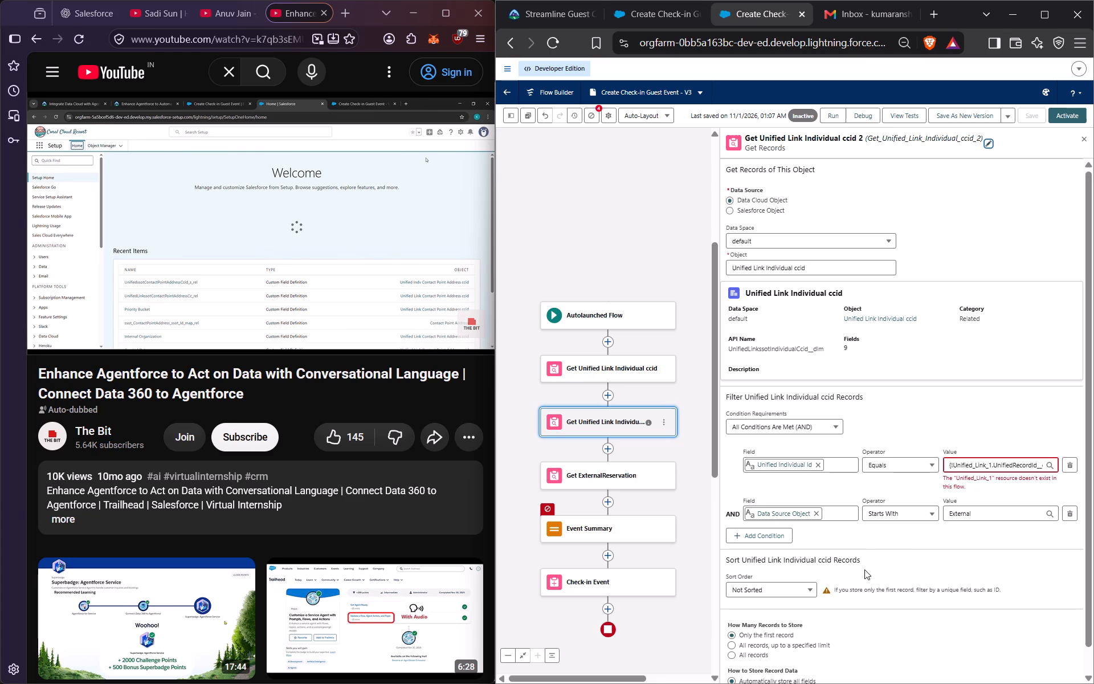
{"action": "scroll", "coordinate": [880, 598], "scroll_direction": "down", "scroll_amount": 8}
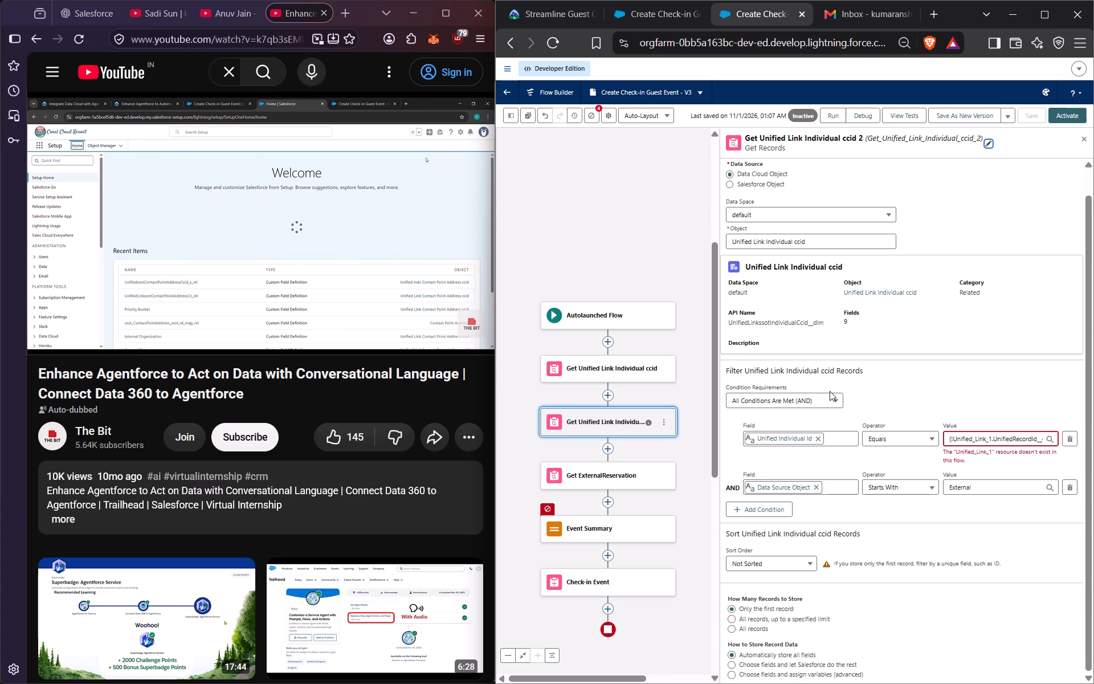
{"action": "left_click", "coordinate": [770, 180]}
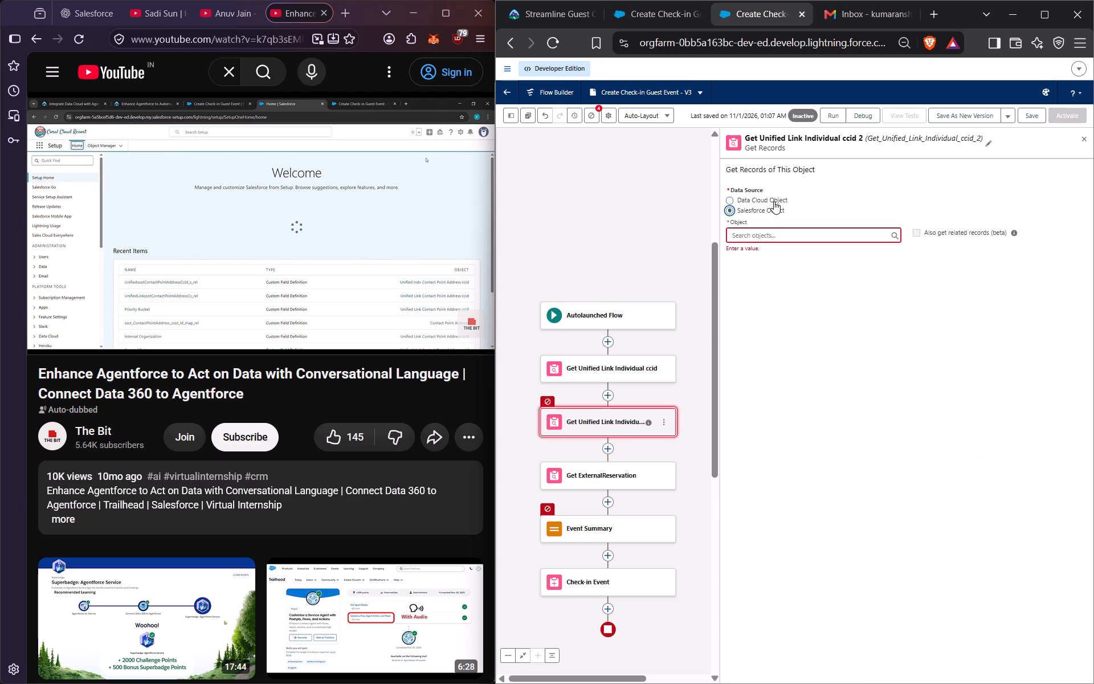
{"action": "left_click", "coordinate": [774, 199]}
{"action": "left_click", "coordinate": [778, 234]}
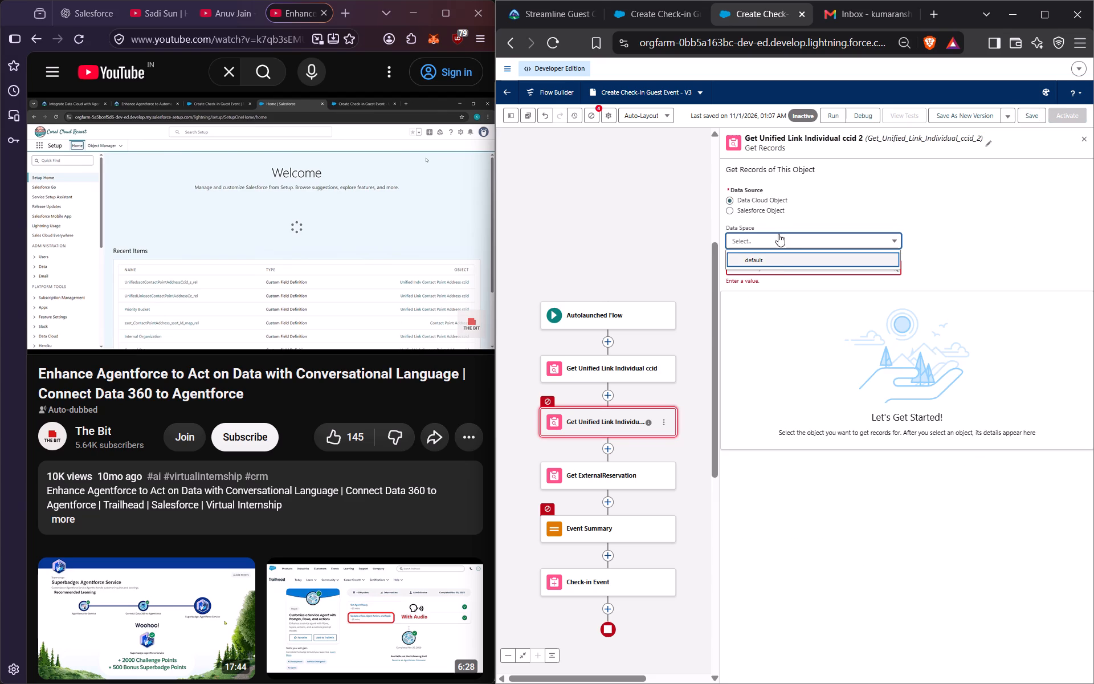
{"action": "left_click", "coordinate": [775, 262]}
{"action": "left_click", "coordinate": [775, 268]}
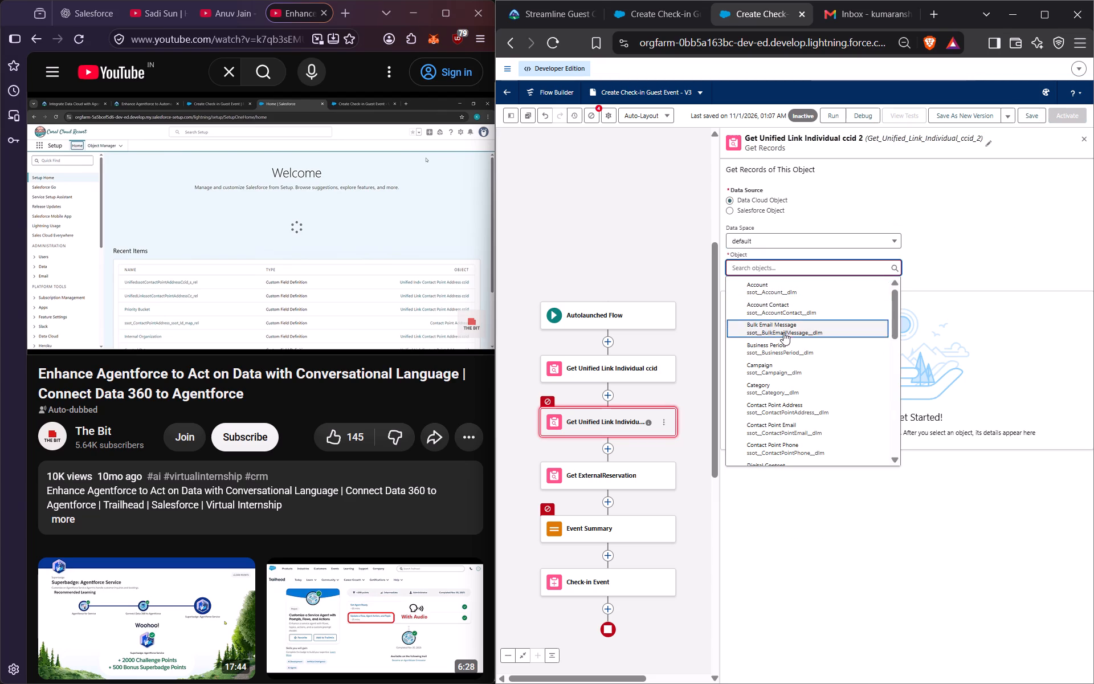
{"action": "left_click", "coordinate": [535, 10]}
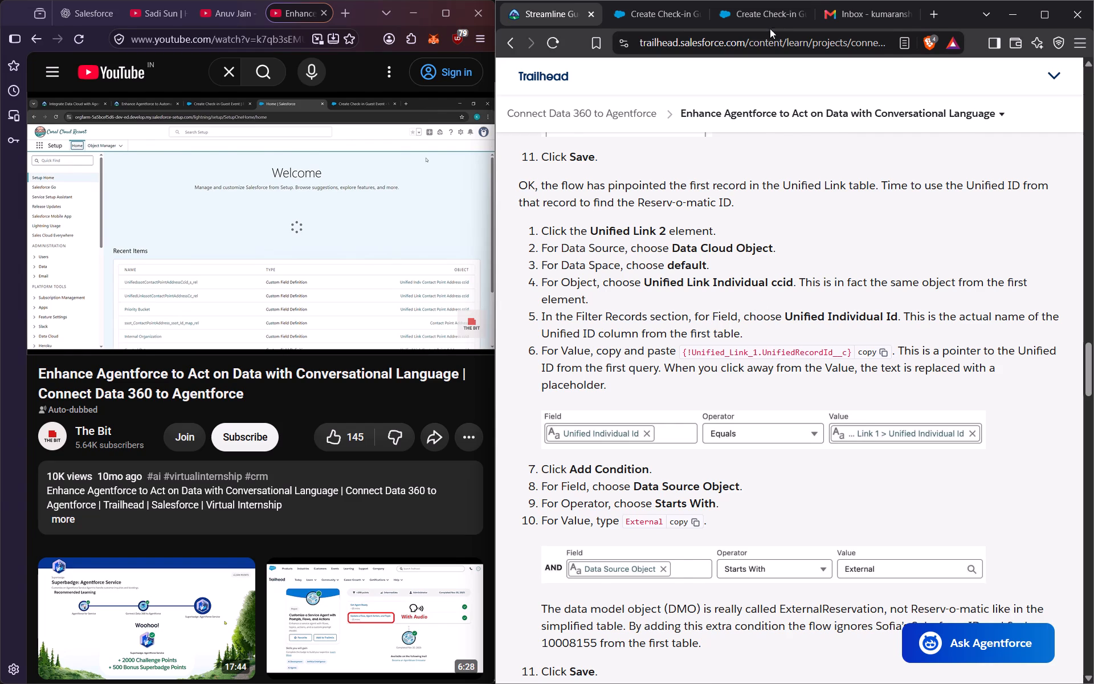
{"action": "left_click", "coordinate": [763, 13]}
{"action": "type", "text": "unif"}
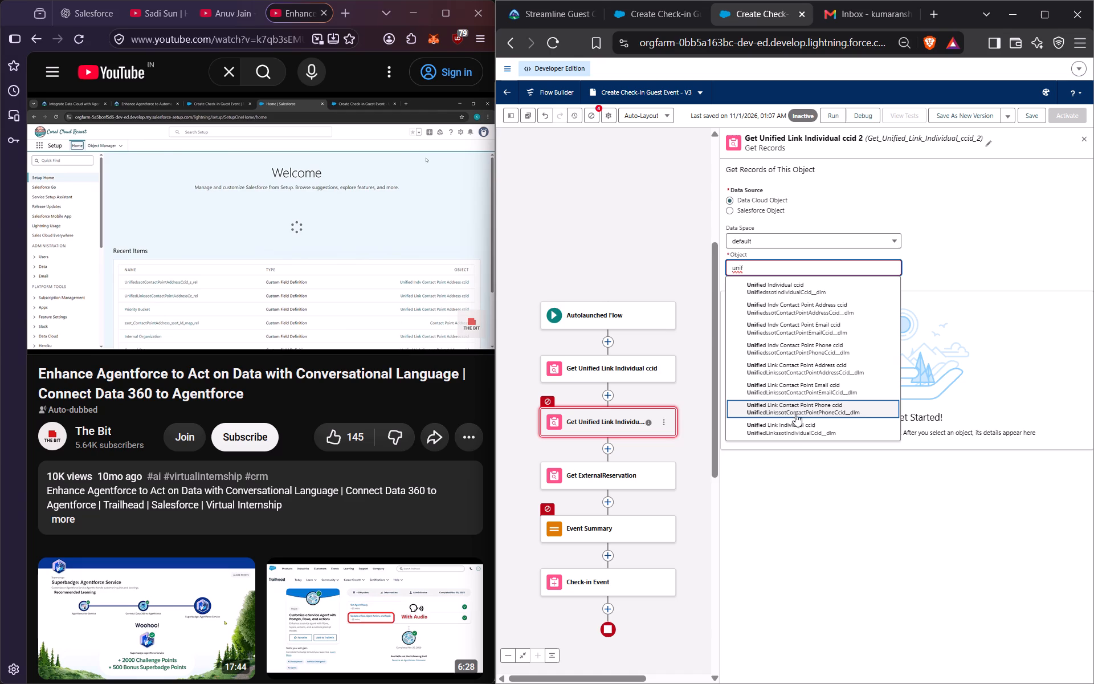
{"action": "left_click", "coordinate": [801, 427]}
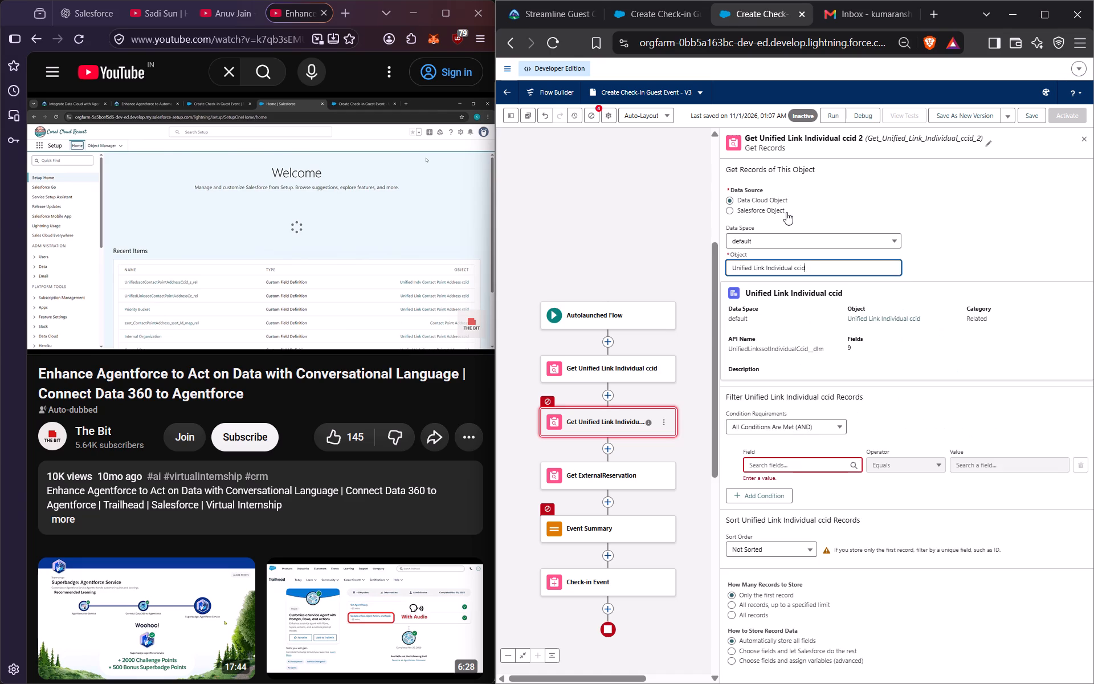
Check Trailhead's Unified Link 2 instructions and set the filter condition's field to Unified Individual Id.
{"action": "left_click", "coordinate": [536, 15]}
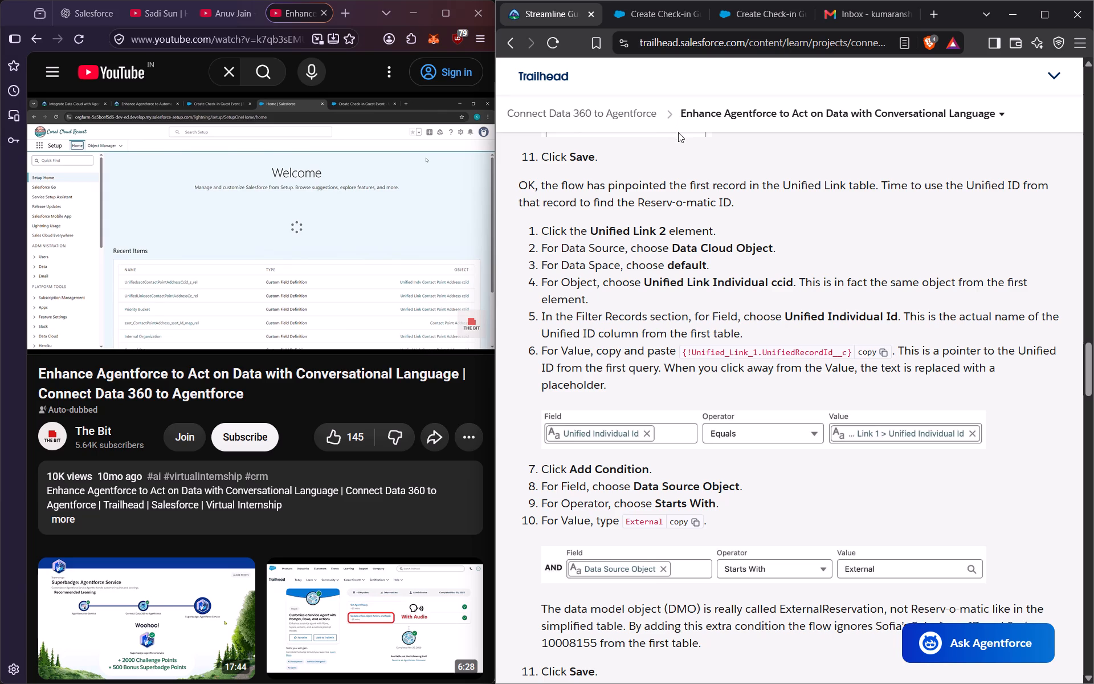
{"action": "left_click", "coordinate": [765, 9]}
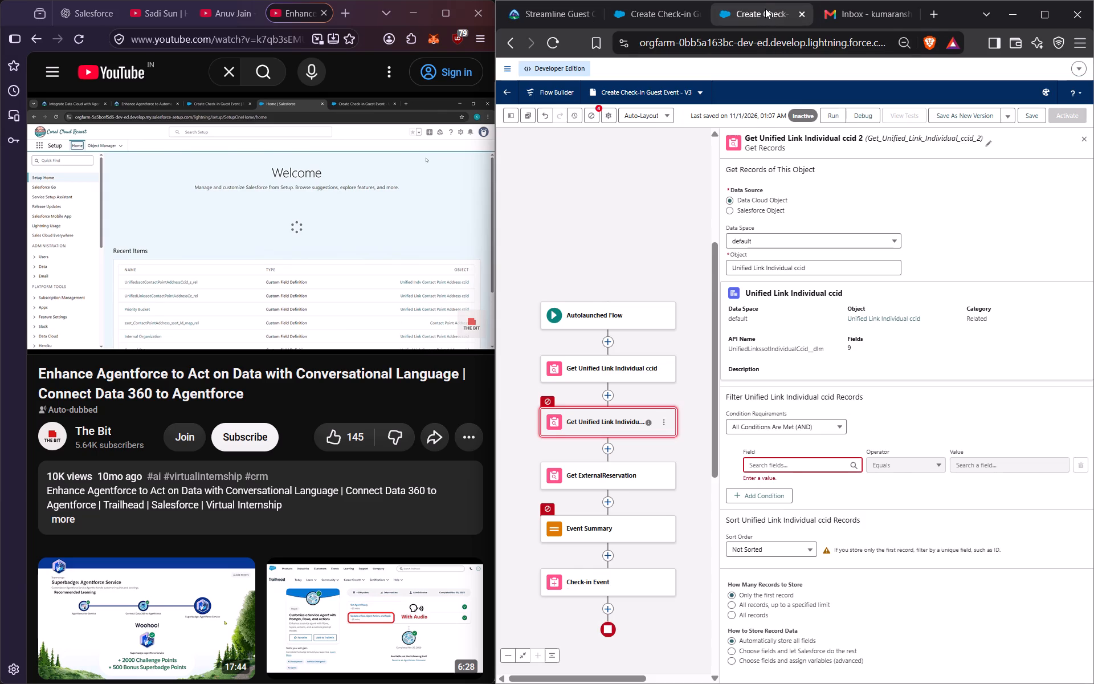
{"action": "left_click", "coordinate": [560, 16]}
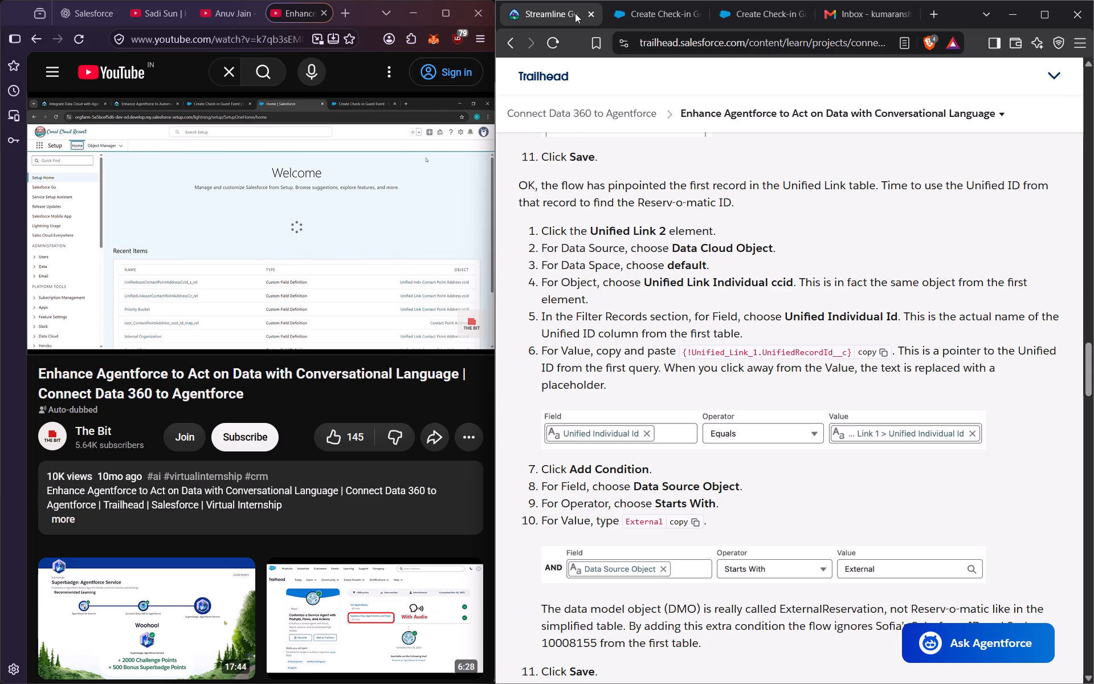
{"action": "left_click", "coordinate": [765, 11]}
{"action": "left_click", "coordinate": [824, 463]}
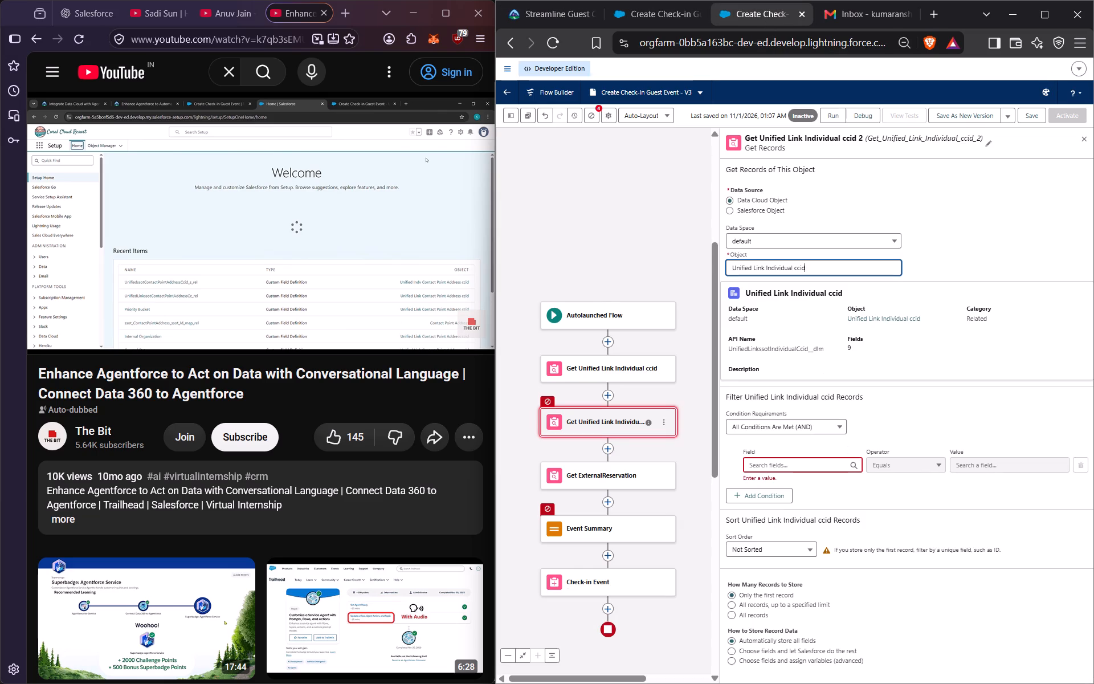
{"action": "scroll", "coordinate": [805, 597], "scroll_direction": "down", "scroll_amount": 1}
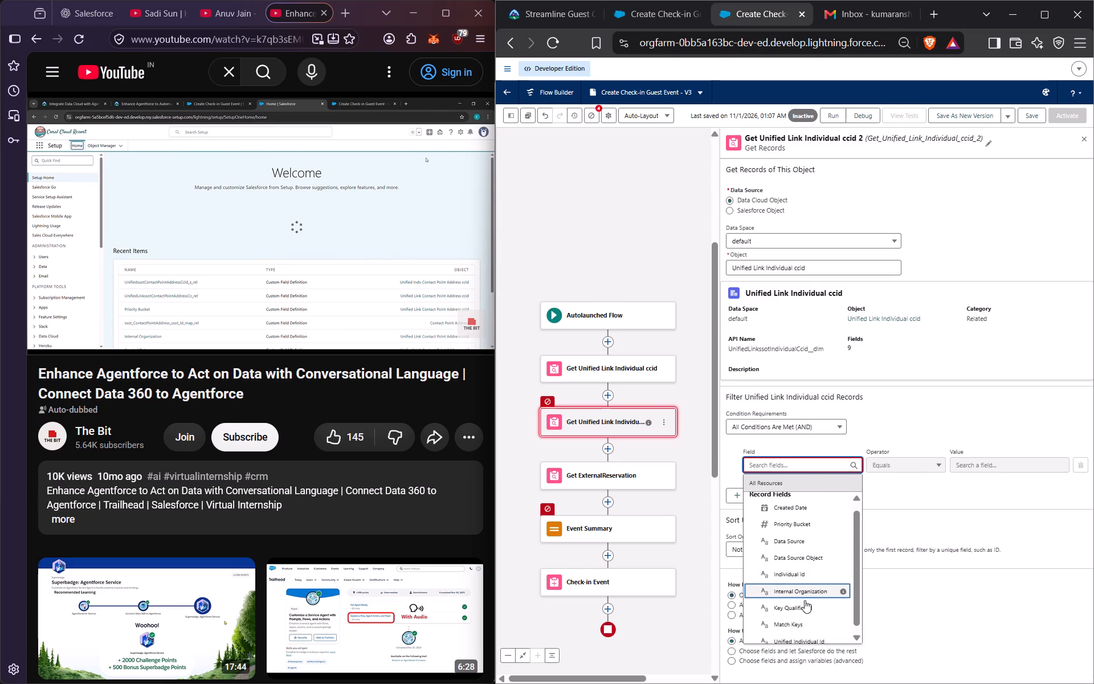
{"action": "scroll", "coordinate": [805, 601], "scroll_direction": "up", "scroll_amount": 1}
{"action": "scroll", "coordinate": [805, 602], "scroll_direction": "down", "scroll_amount": 1}
{"action": "left_click", "coordinate": [807, 633]}
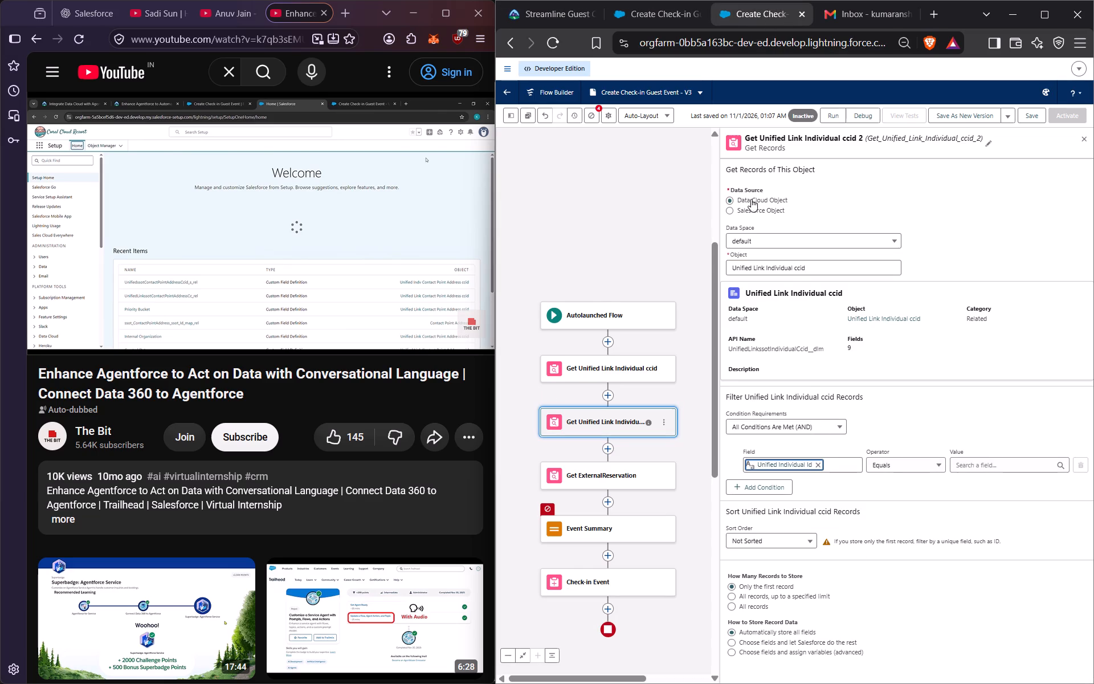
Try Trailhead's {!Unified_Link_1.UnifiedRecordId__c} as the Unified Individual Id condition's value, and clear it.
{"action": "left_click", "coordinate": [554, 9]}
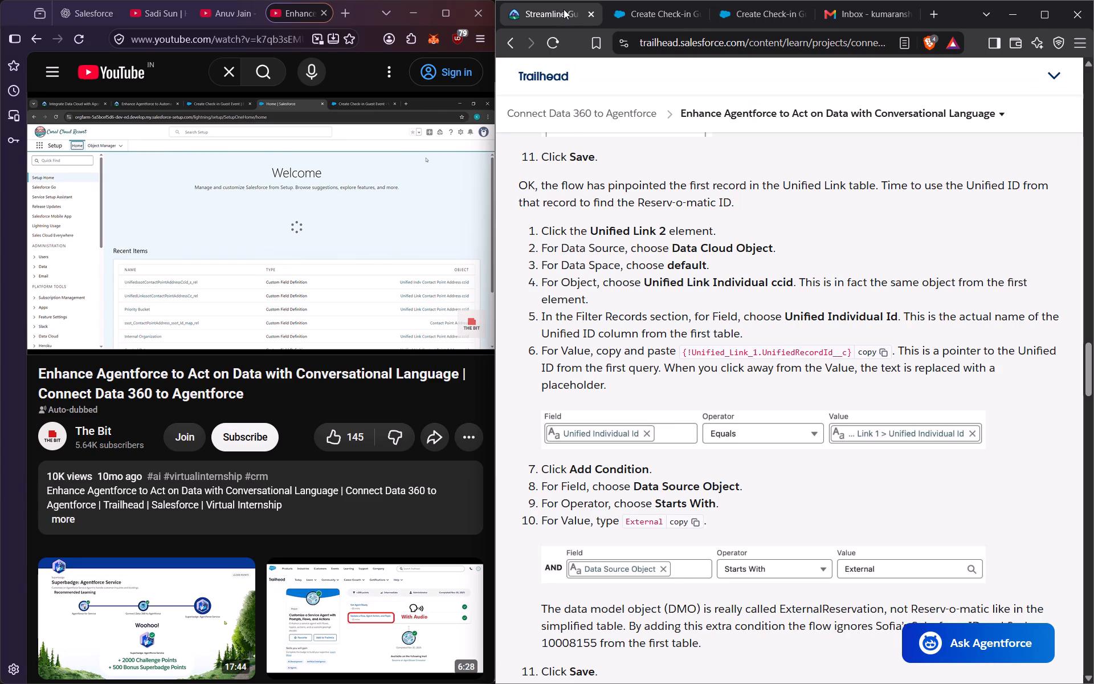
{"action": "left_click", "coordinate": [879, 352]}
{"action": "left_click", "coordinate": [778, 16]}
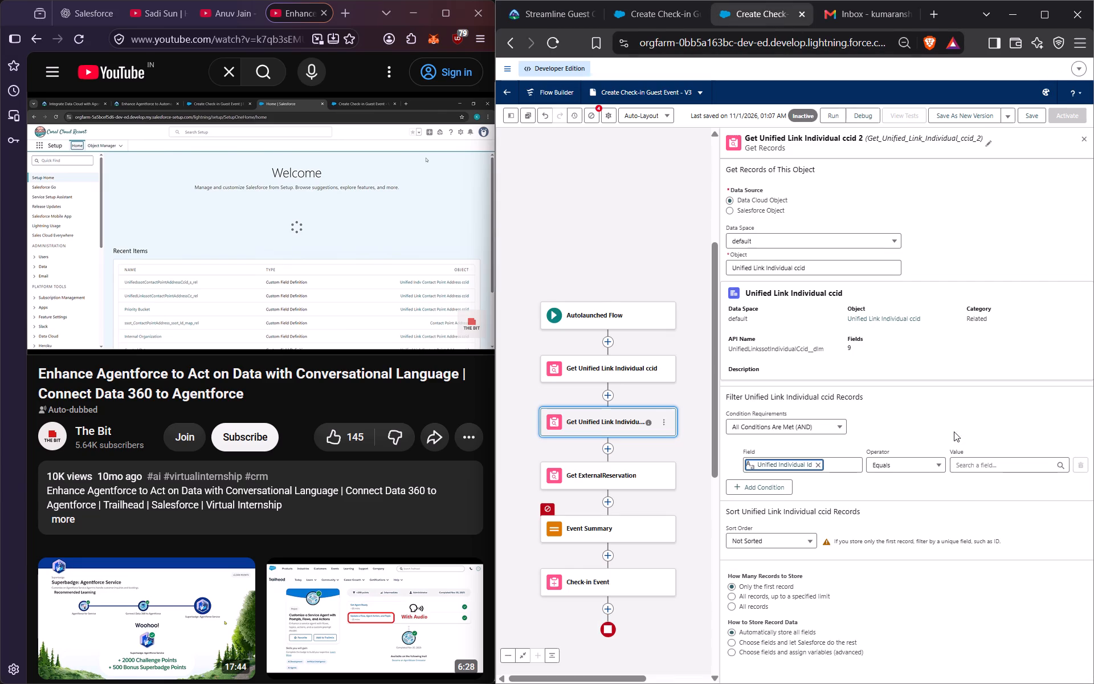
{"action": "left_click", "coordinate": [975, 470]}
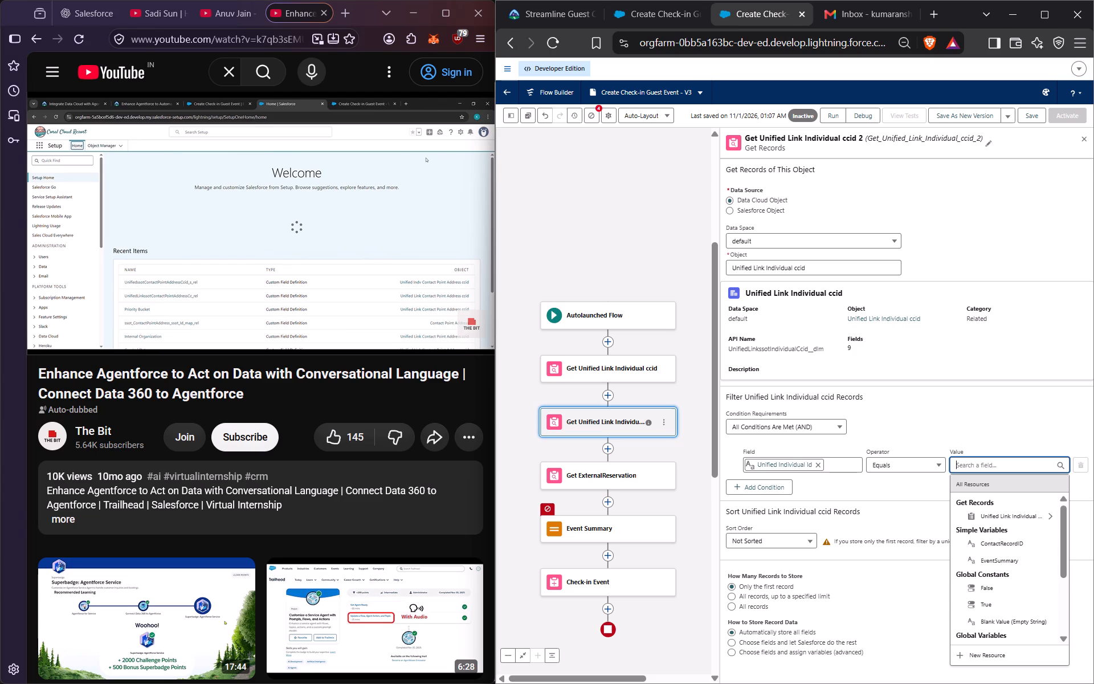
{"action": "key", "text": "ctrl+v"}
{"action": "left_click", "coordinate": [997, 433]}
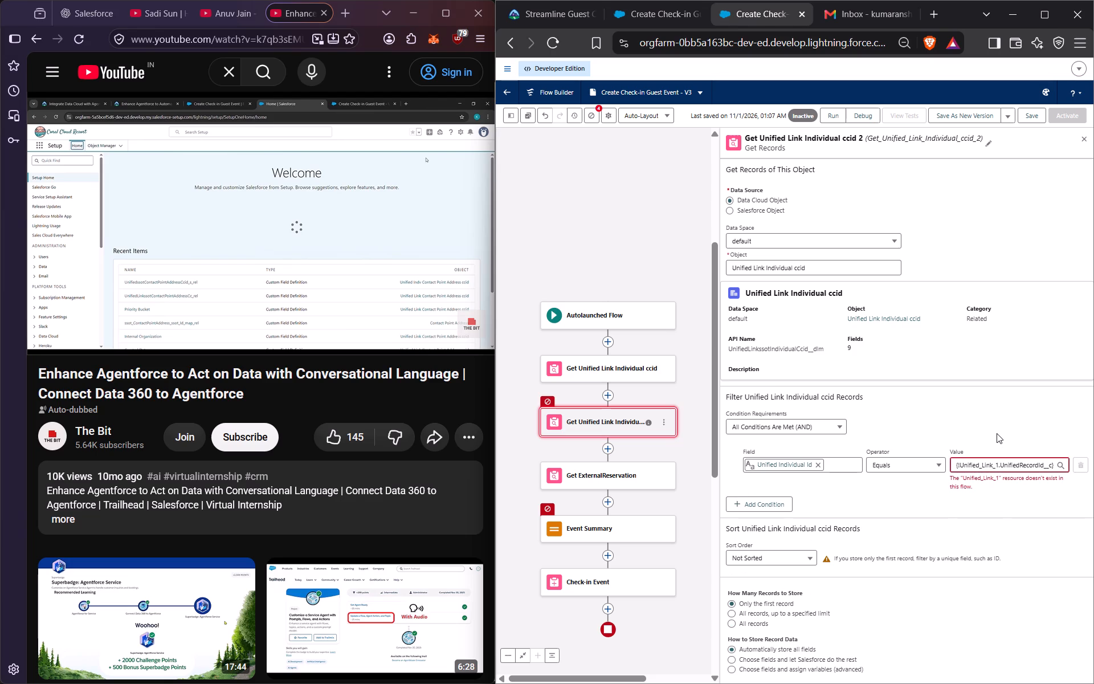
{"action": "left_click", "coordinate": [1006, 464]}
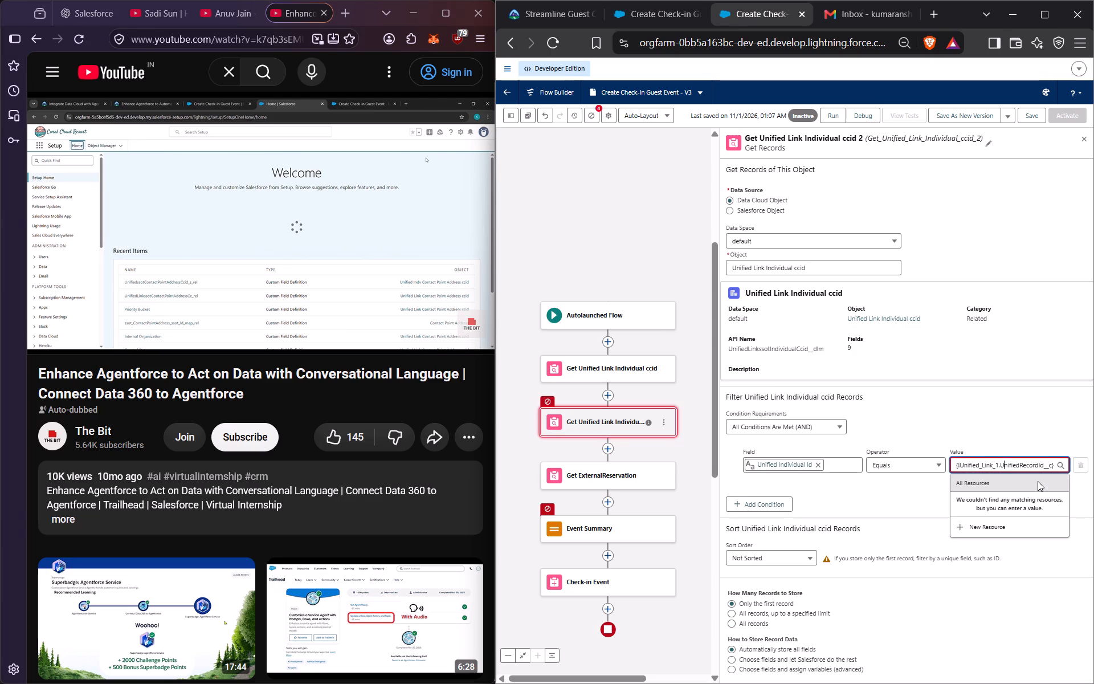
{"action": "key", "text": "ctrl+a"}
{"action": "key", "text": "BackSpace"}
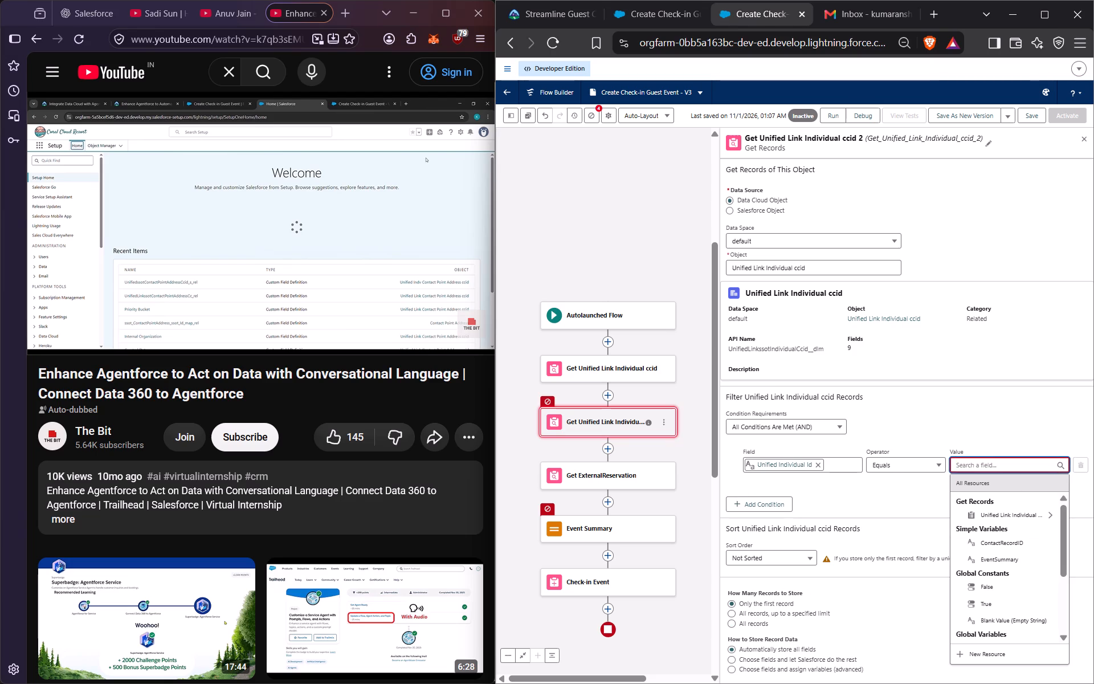
Set the condition's value to the Unified Individual Id field of the first Get Unified Link Individual ccid element.
{"action": "left_click", "coordinate": [1018, 514]}
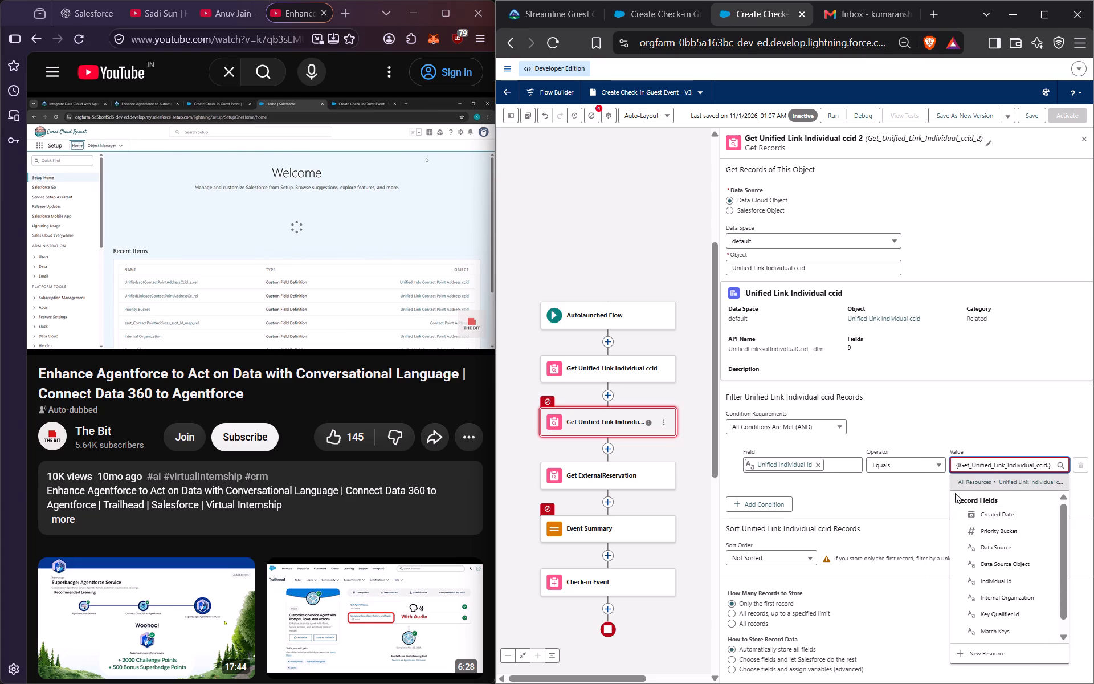
{"action": "left_click", "coordinate": [1012, 427]}
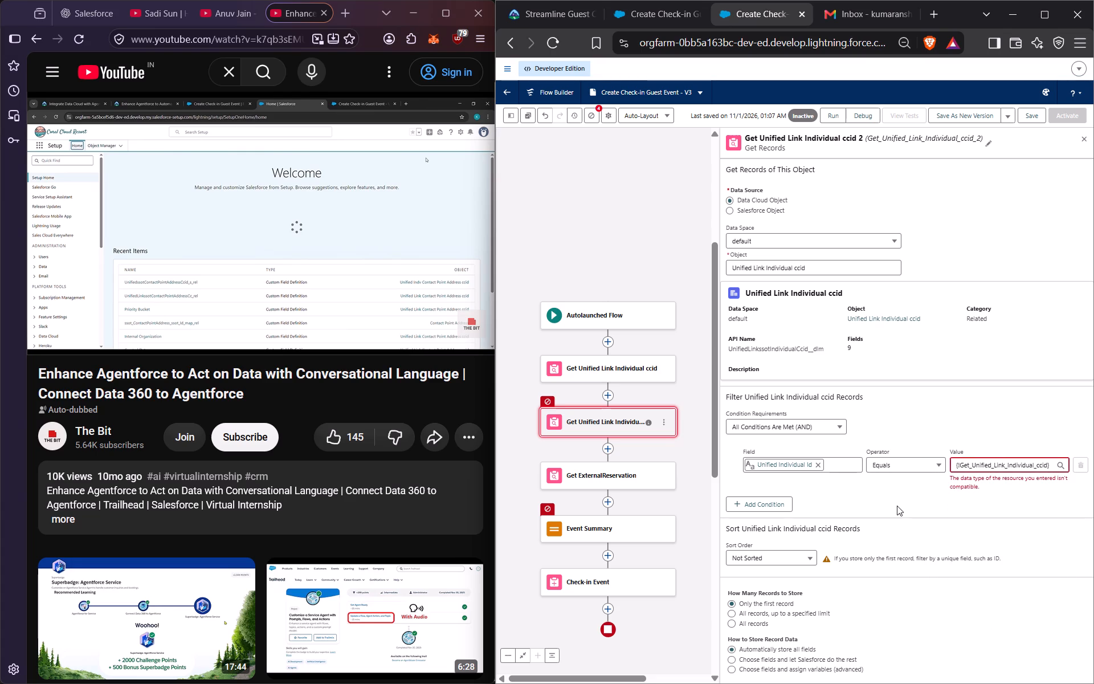
{"action": "left_click", "coordinate": [991, 468]}
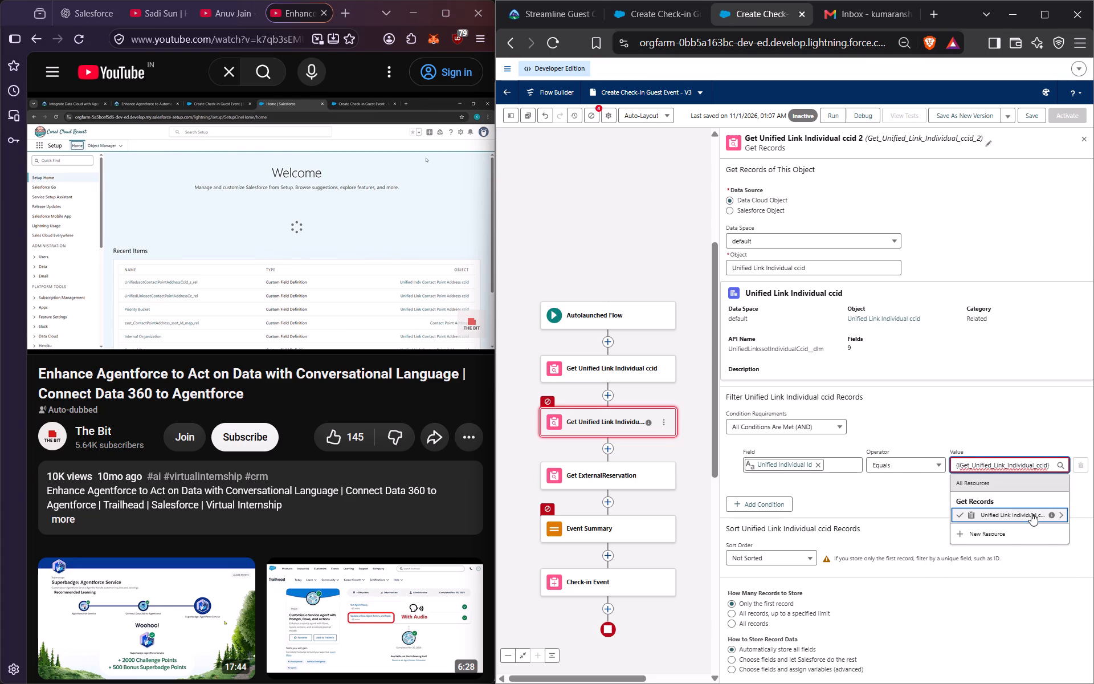
{"action": "left_click", "coordinate": [1062, 511]}
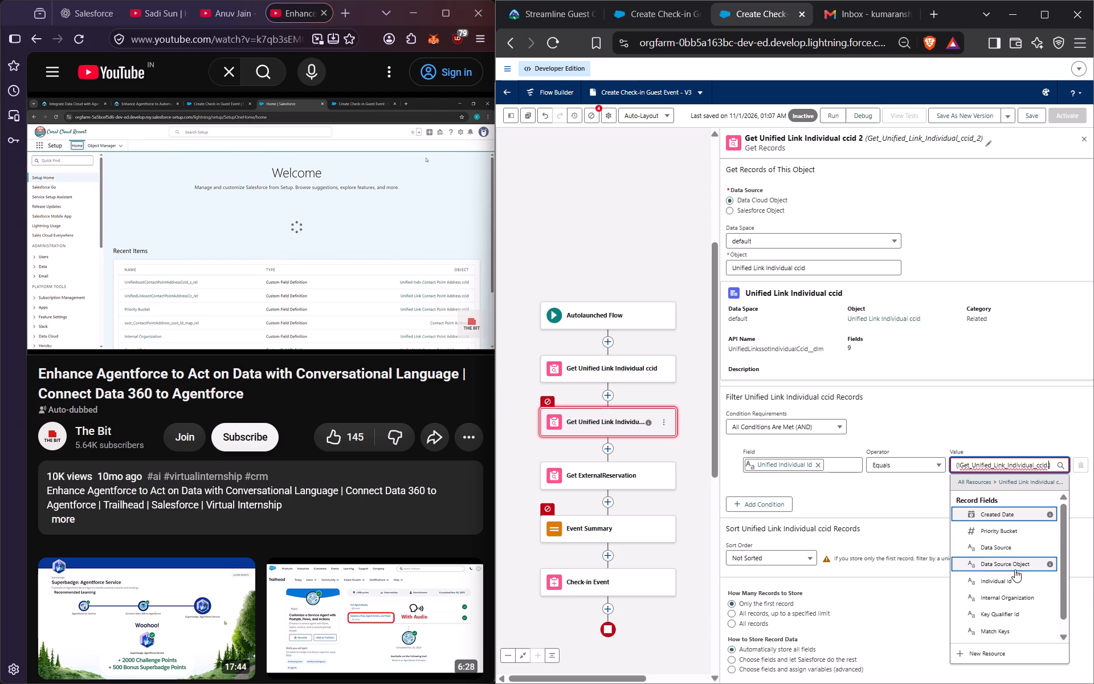
{"action": "scroll", "coordinate": [1019, 576], "scroll_direction": "down", "scroll_amount": 1}
{"action": "scroll", "coordinate": [1019, 576], "scroll_direction": "up", "scroll_amount": 1}
{"action": "scroll", "coordinate": [1019, 580], "scroll_direction": "down", "scroll_amount": 4}
{"action": "scroll", "coordinate": [1020, 583], "scroll_direction": "up", "scroll_amount": 2}
{"action": "scroll", "coordinate": [1020, 585], "scroll_direction": "down", "scroll_amount": 2}
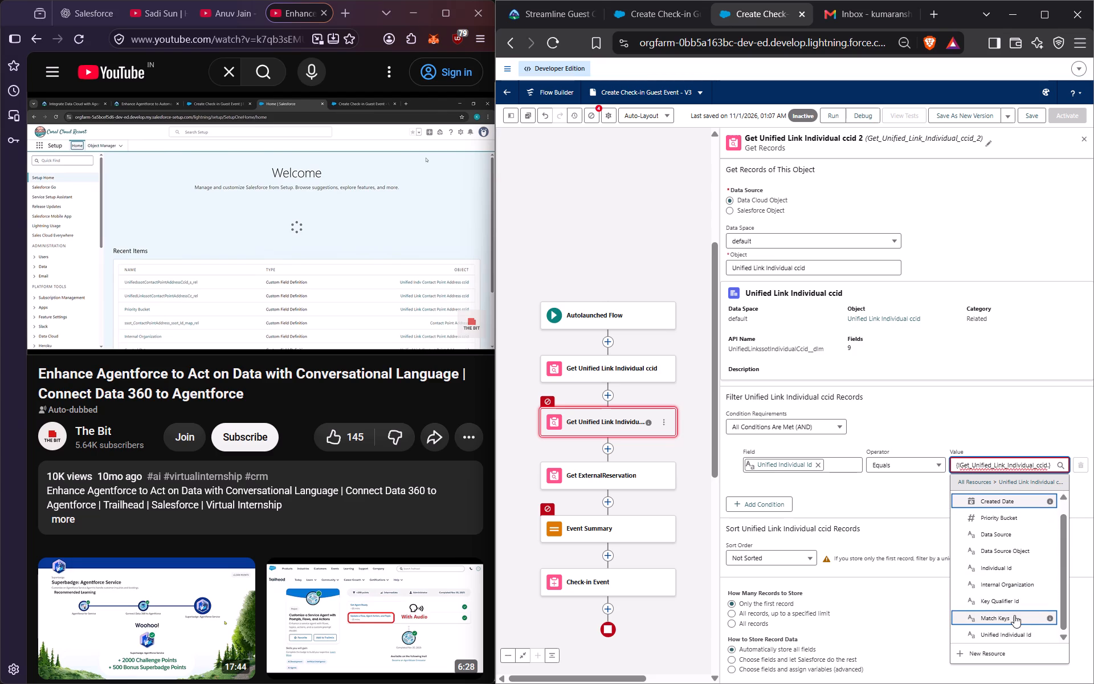
{"action": "left_click", "coordinate": [1009, 633]}
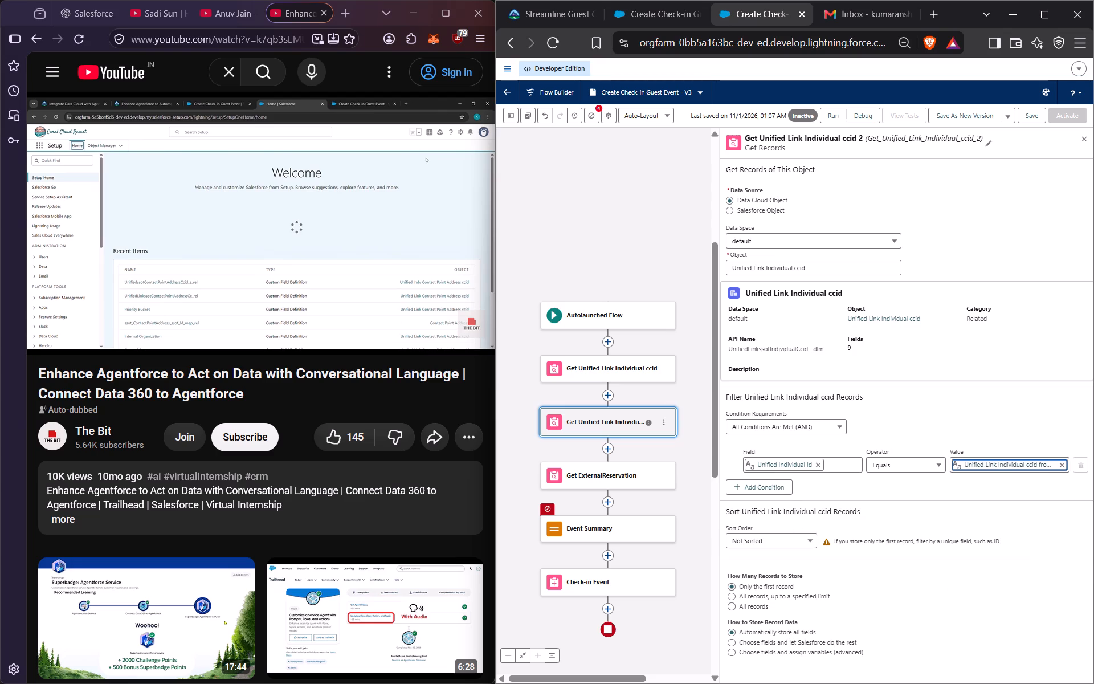
Add a second filter condition from Trailhead's instructions: Data Source Object Starts With External.
{"action": "left_click", "coordinate": [771, 488]}
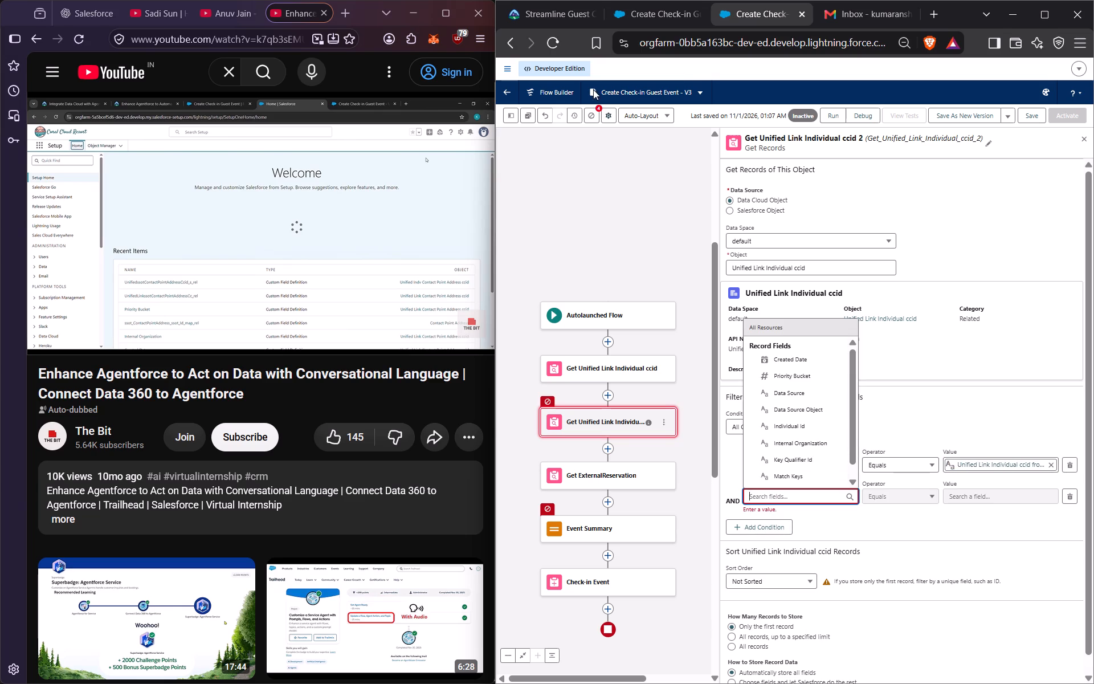
{"action": "left_click", "coordinate": [549, 15]}
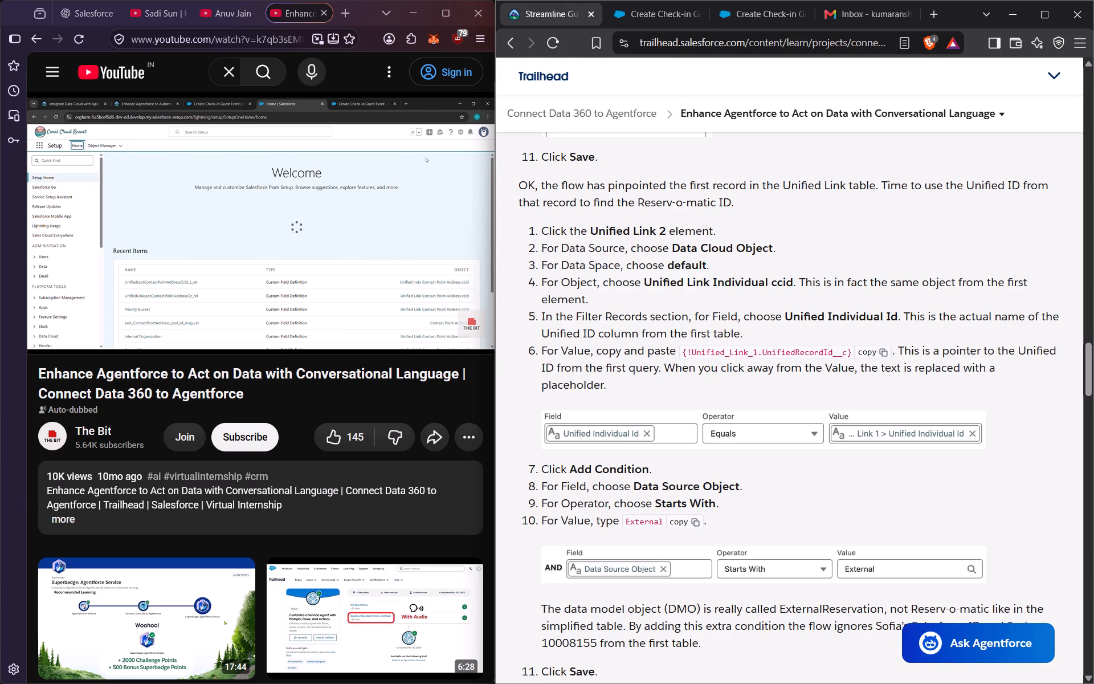
{"action": "left_click", "coordinate": [774, 13]}
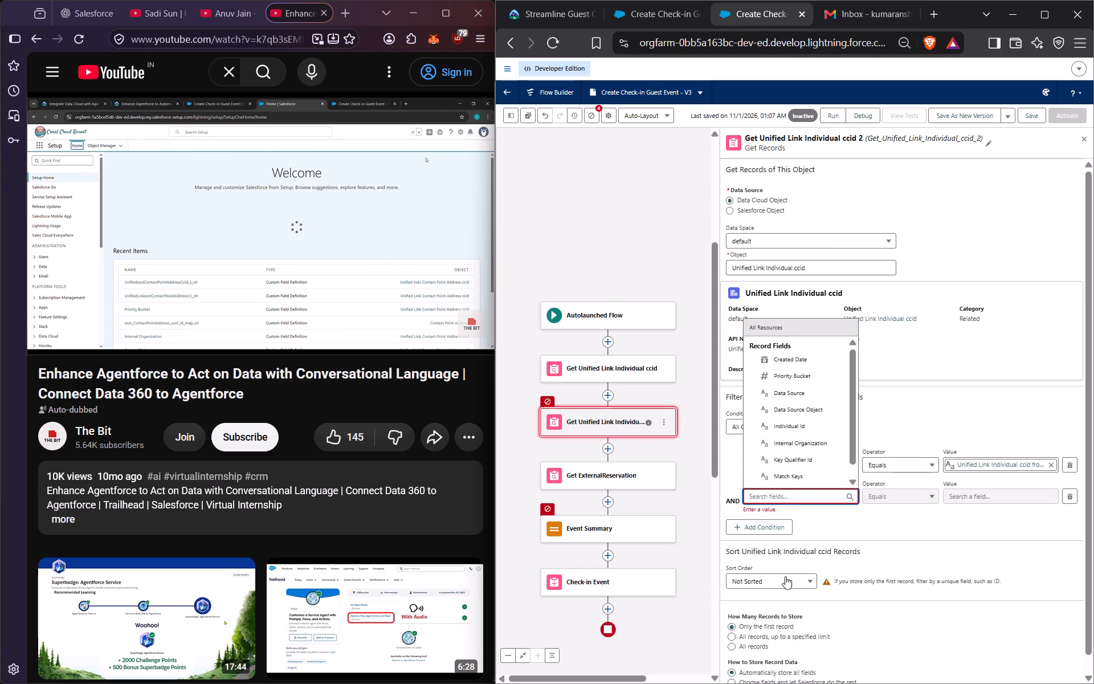
{"action": "left_click", "coordinate": [793, 406]}
{"action": "left_click", "coordinate": [556, 11]}
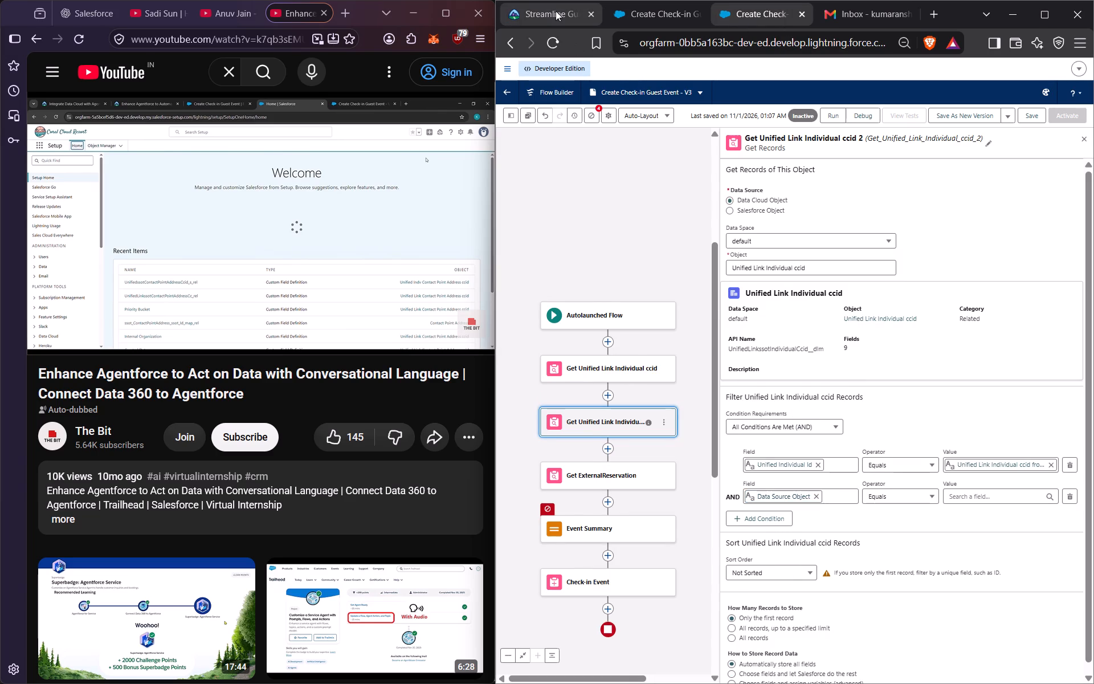
{"action": "left_click", "coordinate": [741, 15]}
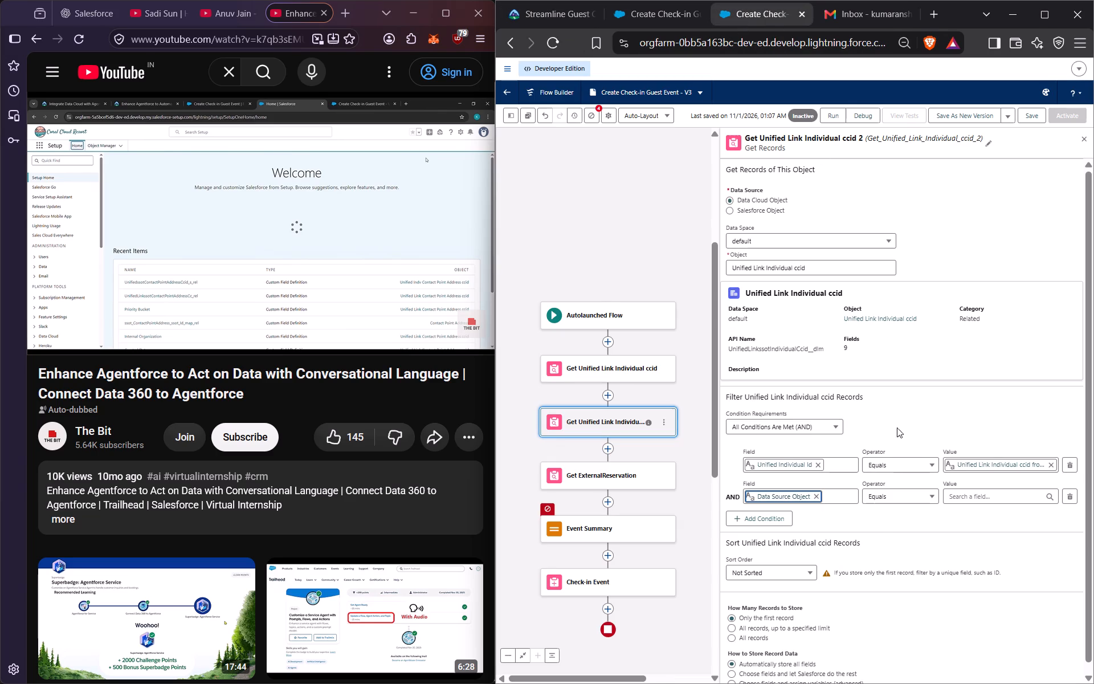
{"action": "left_click", "coordinate": [890, 496]}
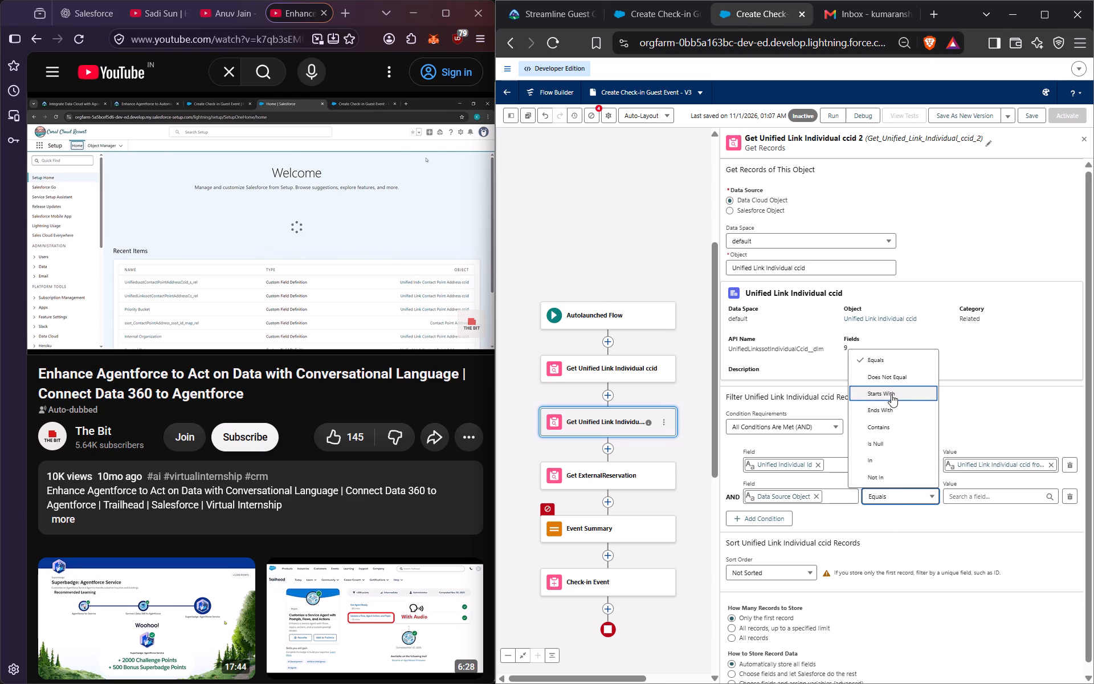
{"action": "left_click", "coordinate": [891, 393]}
{"action": "left_click", "coordinate": [546, 10]}
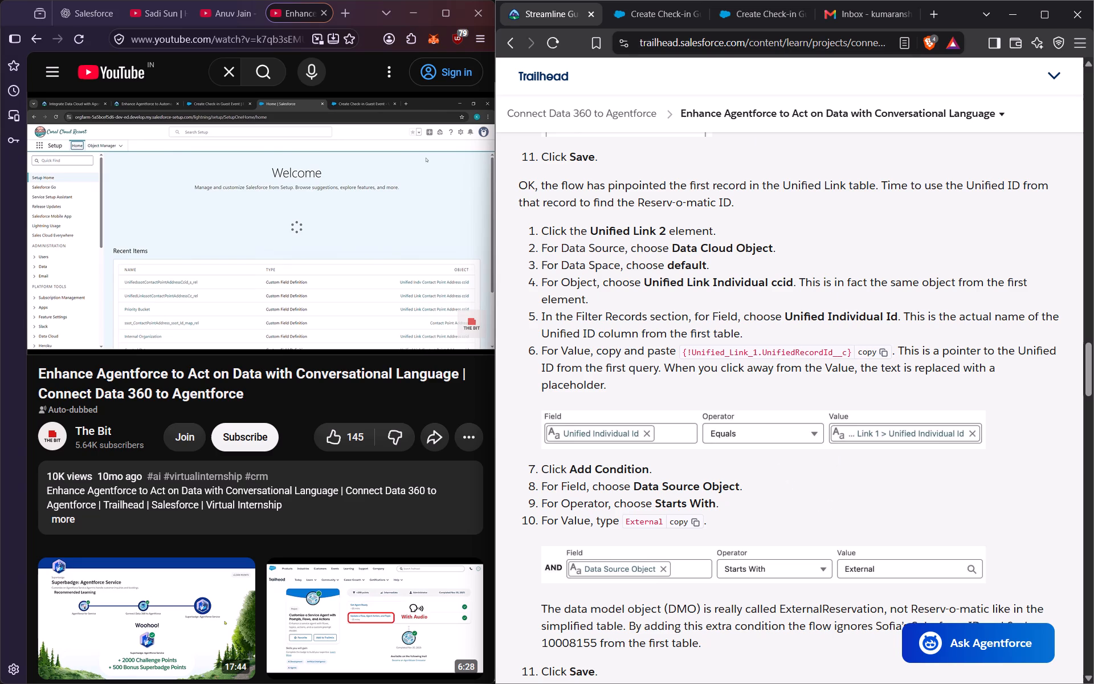
{"action": "left_click", "coordinate": [701, 517]}
{"action": "left_click", "coordinate": [778, 11]}
{"action": "left_click", "coordinate": [1009, 496]}
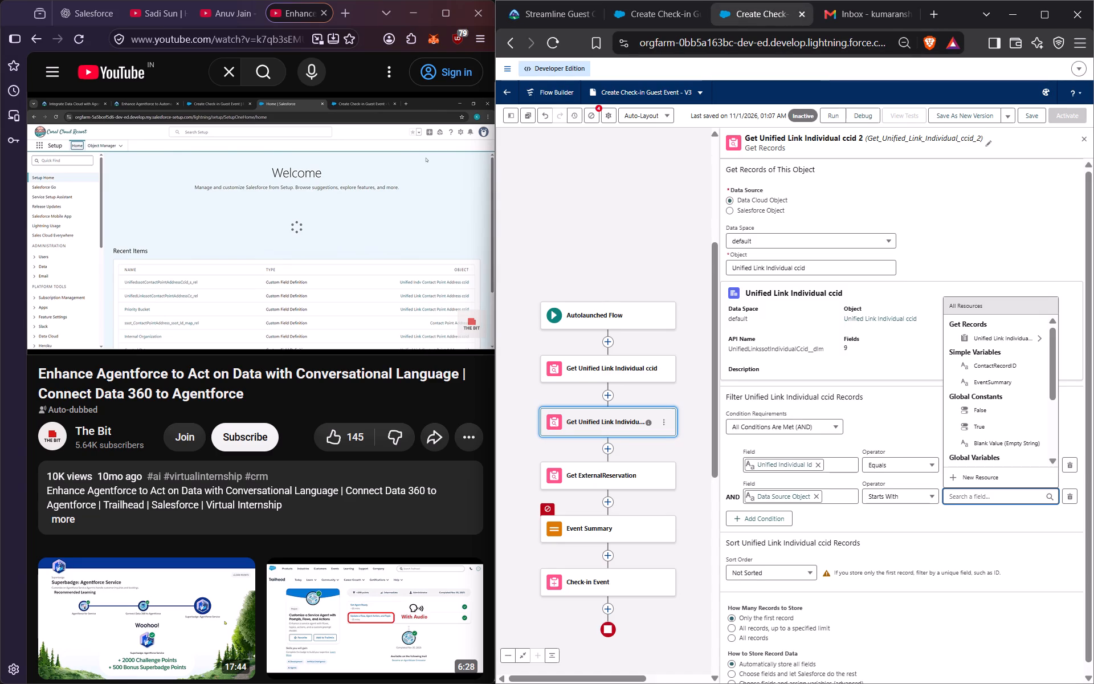
{"action": "key", "text": "ctrl+v"}
Rewind the YouTube walkthrough to review how the Unified Link 2, Reservation 1 and Event Summary elements are configured.
{"action": "left_click", "coordinate": [352, 281]}
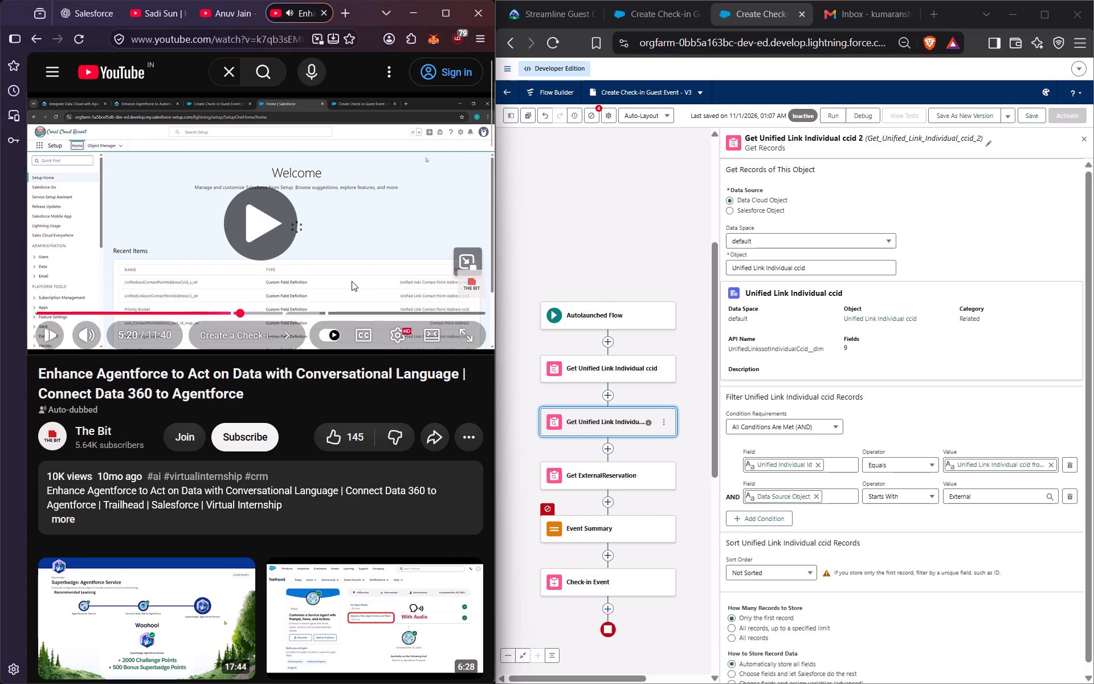
{"action": "key", "text": "Left"}
{"action": "key", "text": "Left"}
{"action": "key", "text": "Left"}
{"action": "key", "text": "Left"}
{"action": "key", "text": "Left"}
{"action": "key", "text": "Left"}
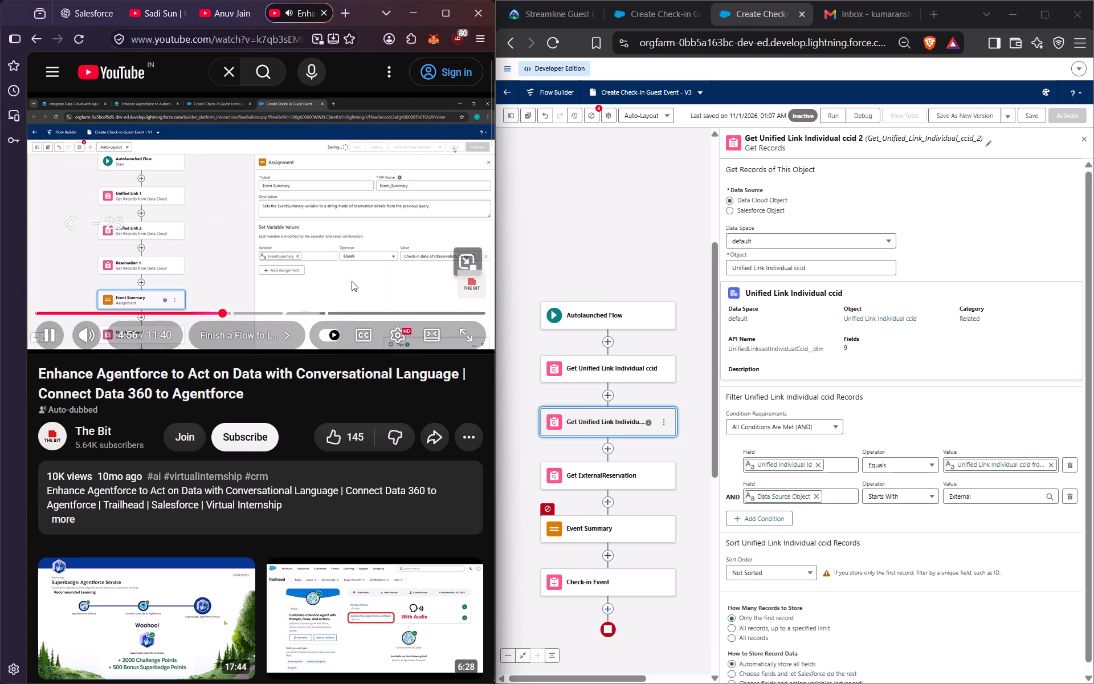
{"action": "key", "text": "Left"}
{"action": "key", "text": "Left"}
{"action": "key", "text": "Left"}
{"action": "key", "text": "Left"}
{"action": "key", "text": "Left"}
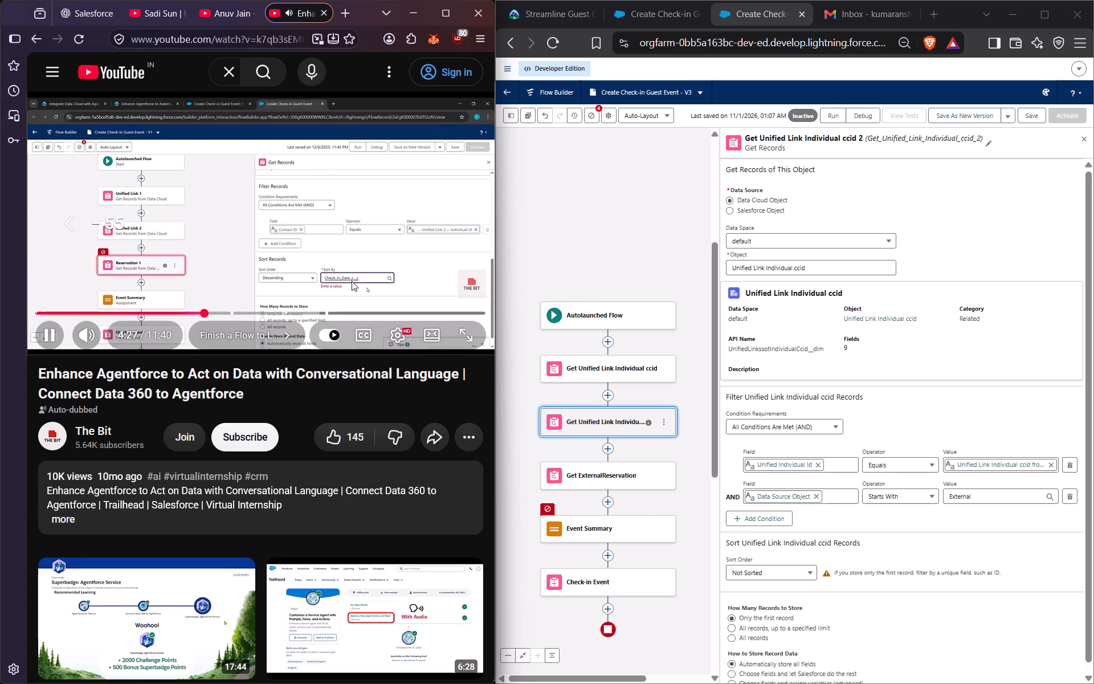
{"action": "key", "text": "Left"}
{"action": "key", "text": "Left"}
{"action": "key", "text": "Left"}
{"action": "key", "text": "Left"}
{"action": "key", "text": "Left"}
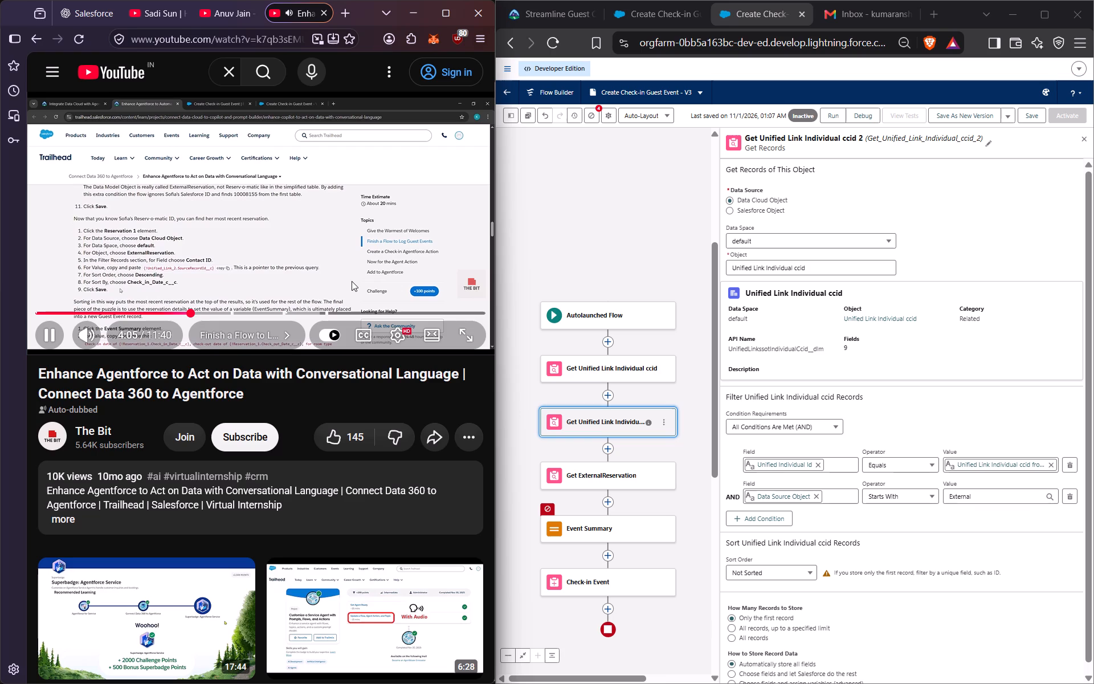
{"action": "key", "text": "Left"}
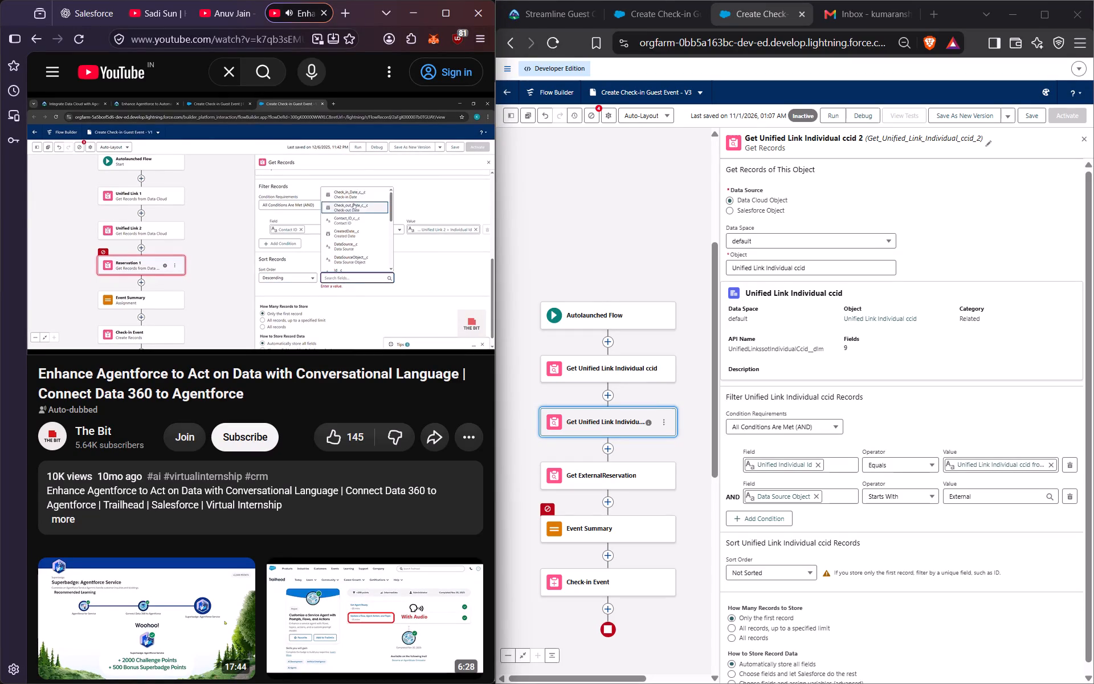
{"action": "key", "text": "Left"}
{"action": "key", "text": "Left"}
{"action": "key", "text": "Left"}
{"action": "key", "text": "Left"}
{"action": "key", "text": "Left"}
{"action": "key", "text": "Left"}
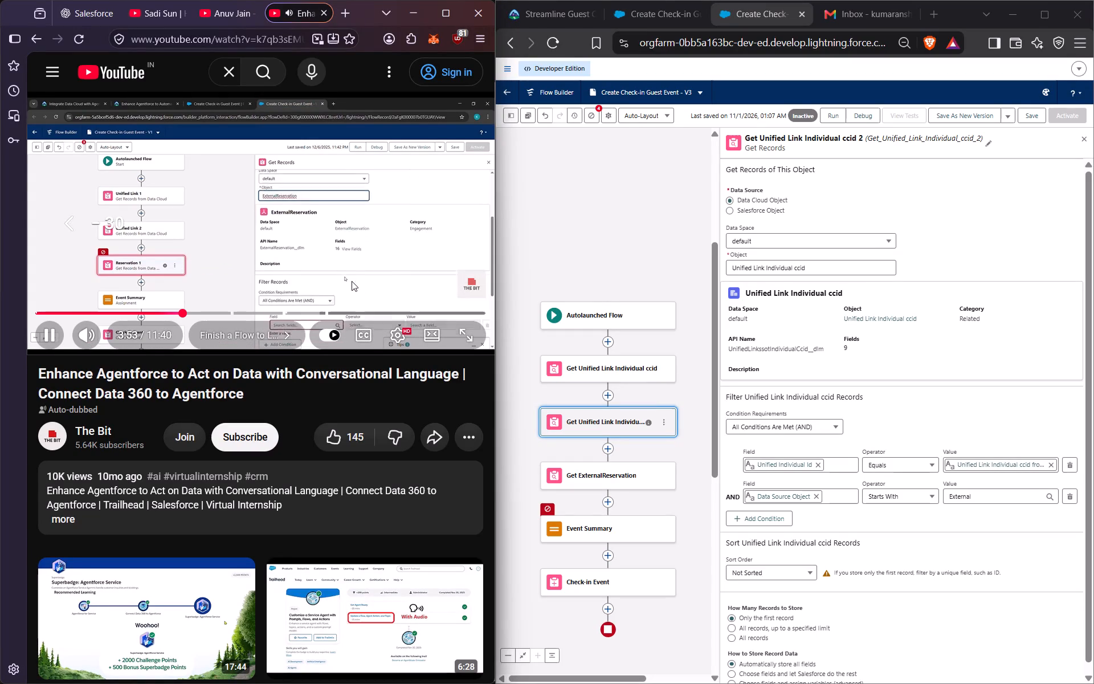
{"action": "key", "text": "Left"}
{"action": "key", "text": "Left"}
{"action": "key", "text": "Left"}
{"action": "key", "text": "Left"}
{"action": "key", "text": "Left"}
{"action": "key", "text": "Left"}
{"action": "key", "text": "Left"}
{"action": "key", "text": "Left"}
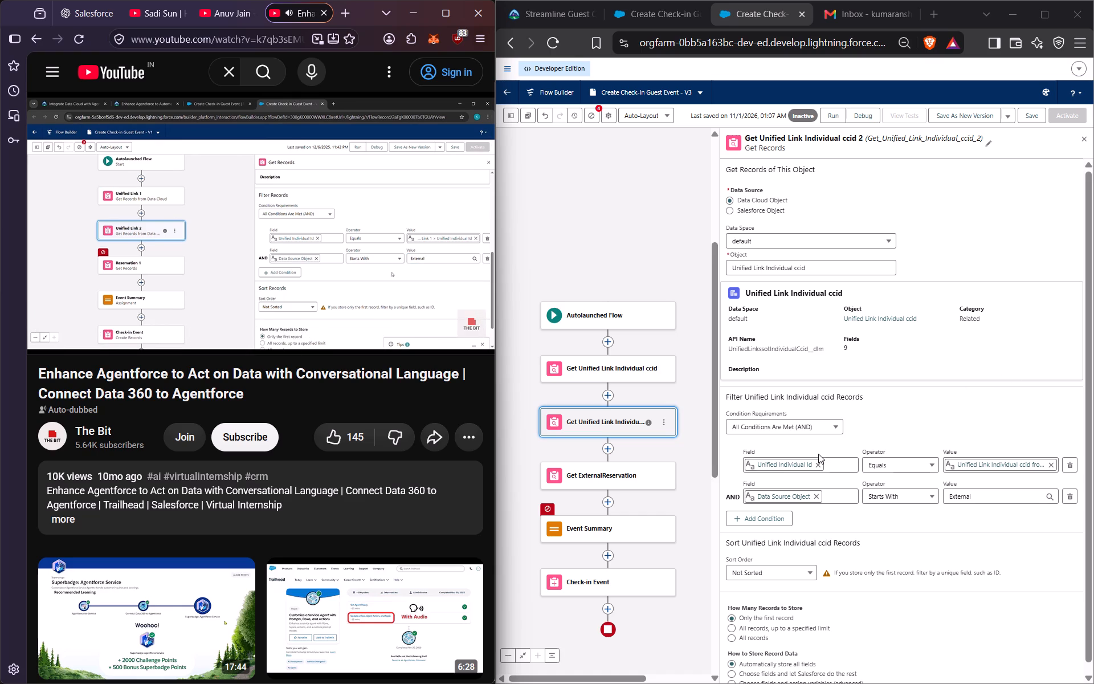
Close the Get Records settings, open the Event Summary assignment, save the flow and try to activate it.
{"action": "left_click", "coordinate": [1084, 139]}
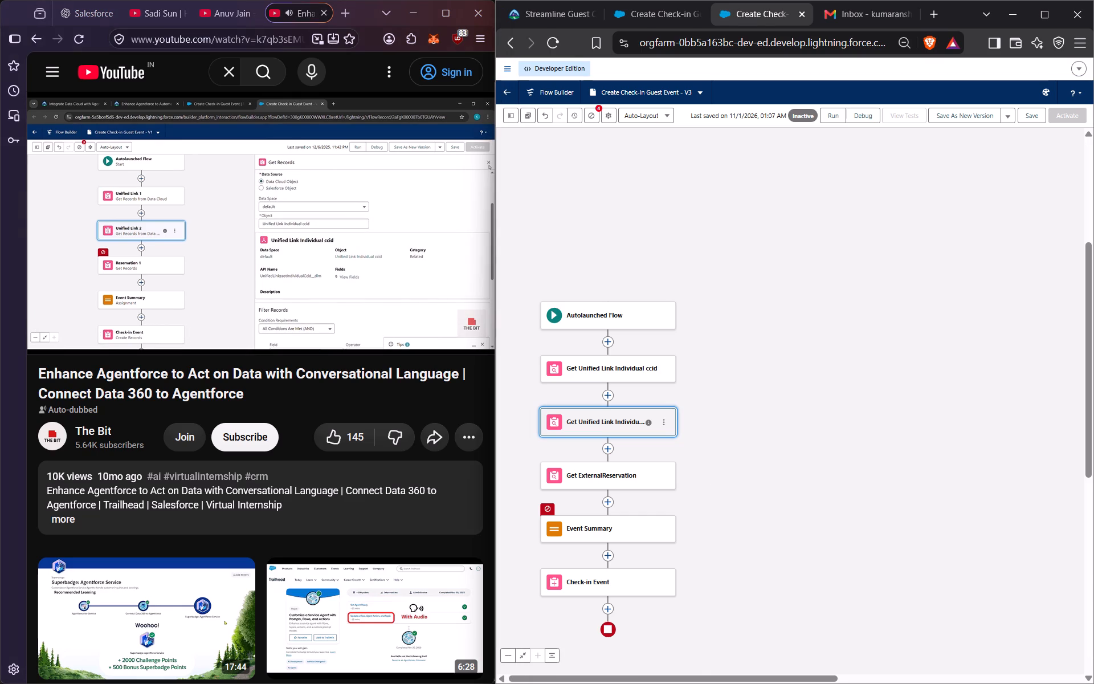
{"action": "left_click", "coordinate": [584, 530]}
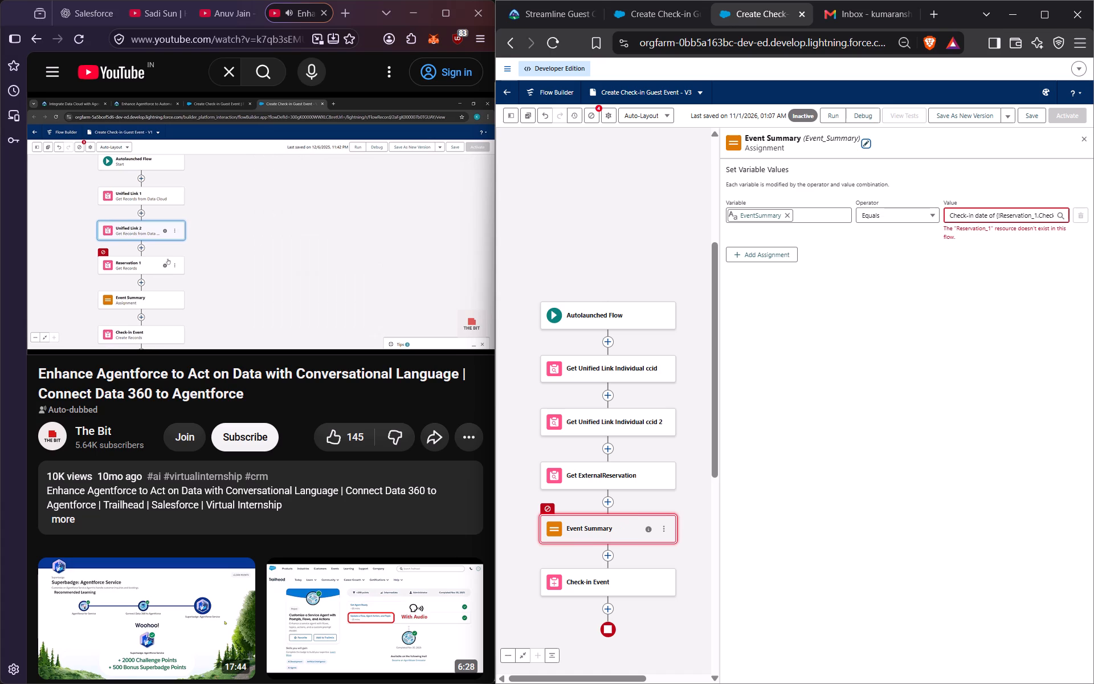
{"action": "left_click", "coordinate": [1006, 310]}
{"action": "left_click", "coordinate": [1030, 117]}
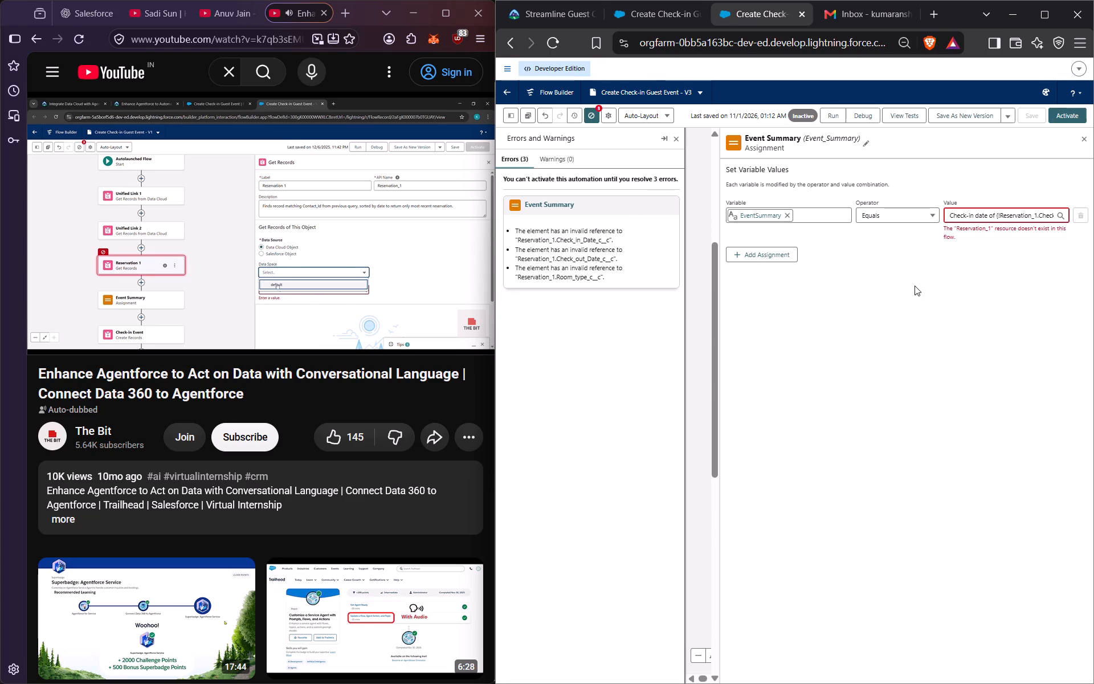
{"action": "left_click", "coordinate": [1073, 113]}
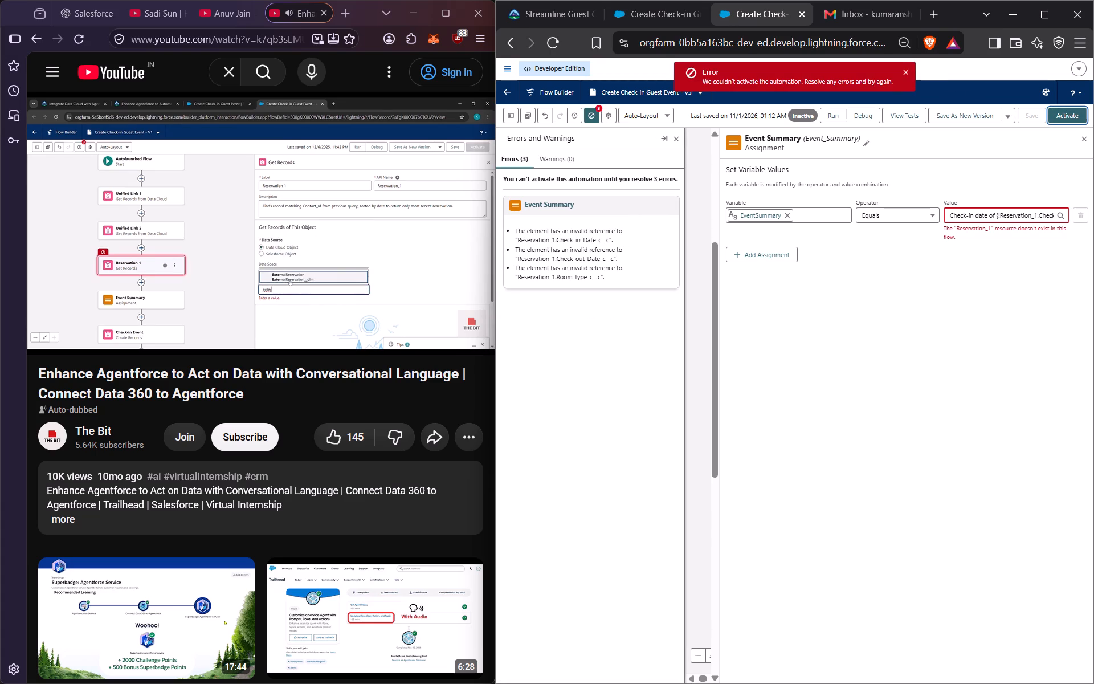
Replace the EventSummary assignment's value with the Check-in Date field of the Get ExternalReservation element.
{"action": "left_click", "coordinate": [976, 211]}
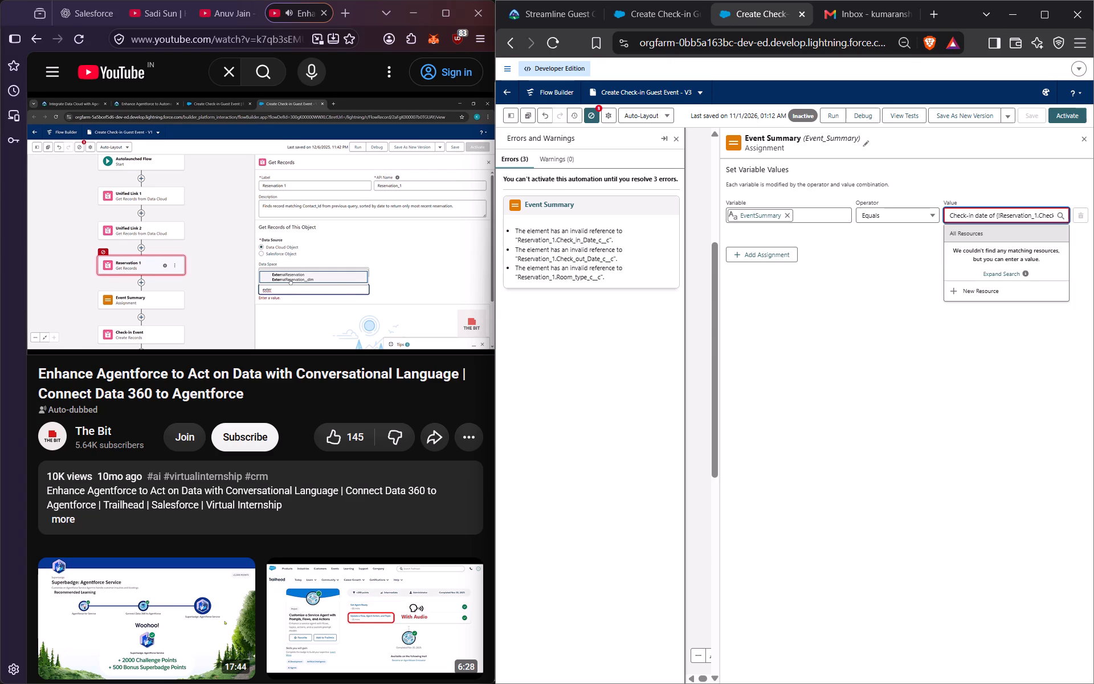
{"action": "left_click", "coordinate": [1047, 217]}
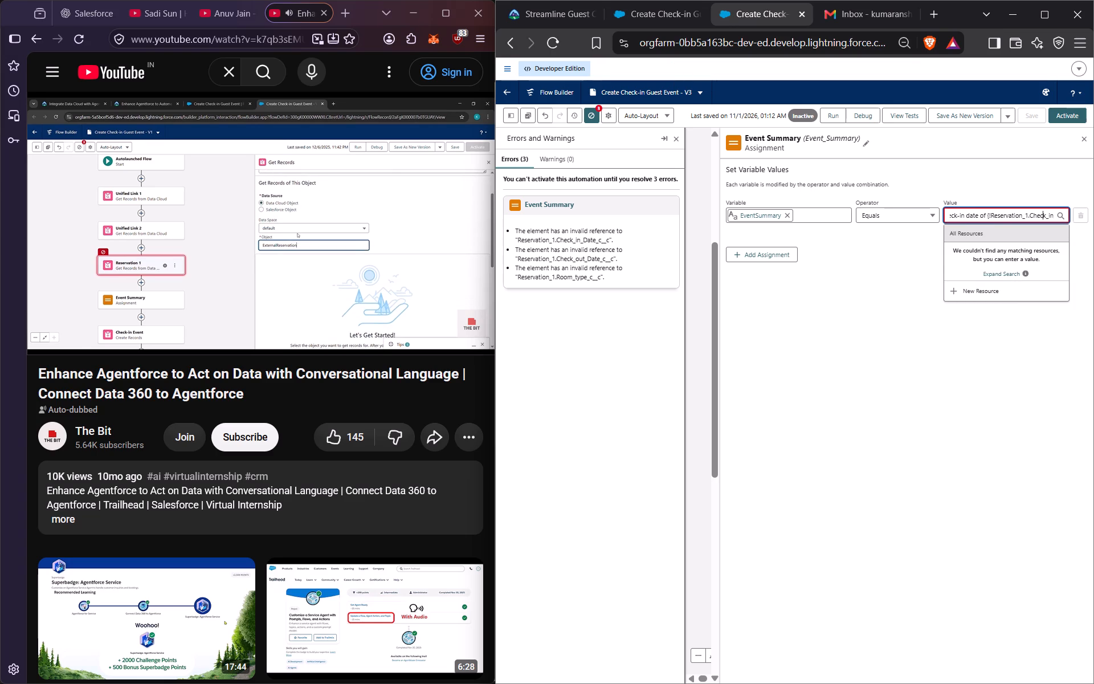
{"action": "key", "text": "ctrl+a"}
{"action": "key", "text": "BackSpace"}
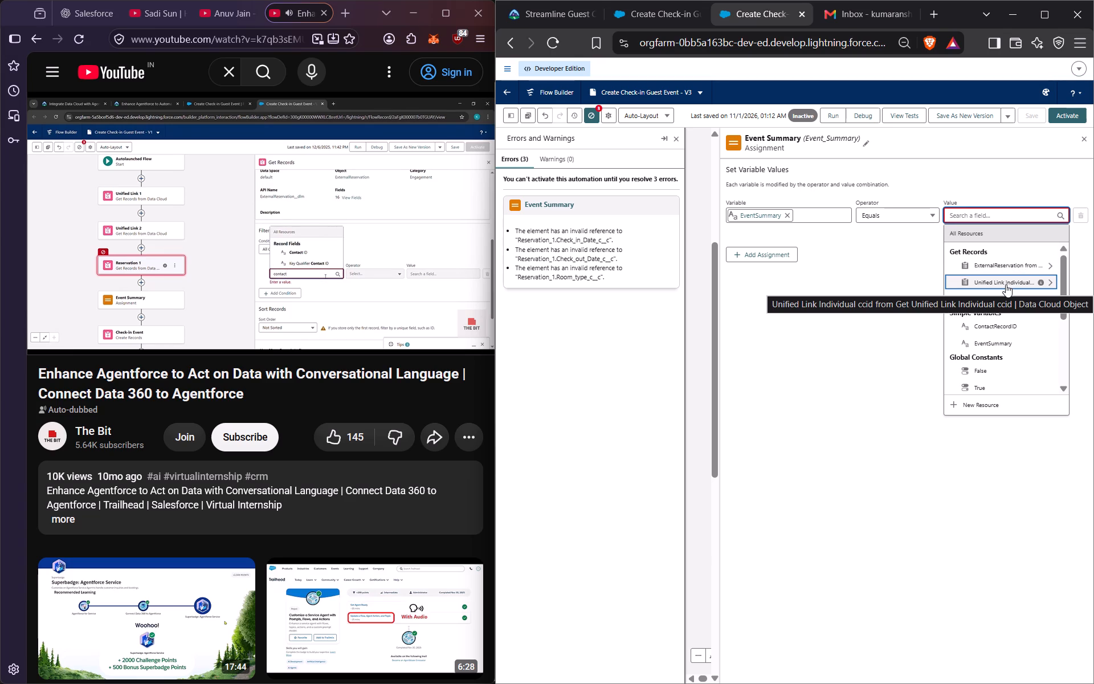
{"action": "left_click", "coordinate": [1006, 266]}
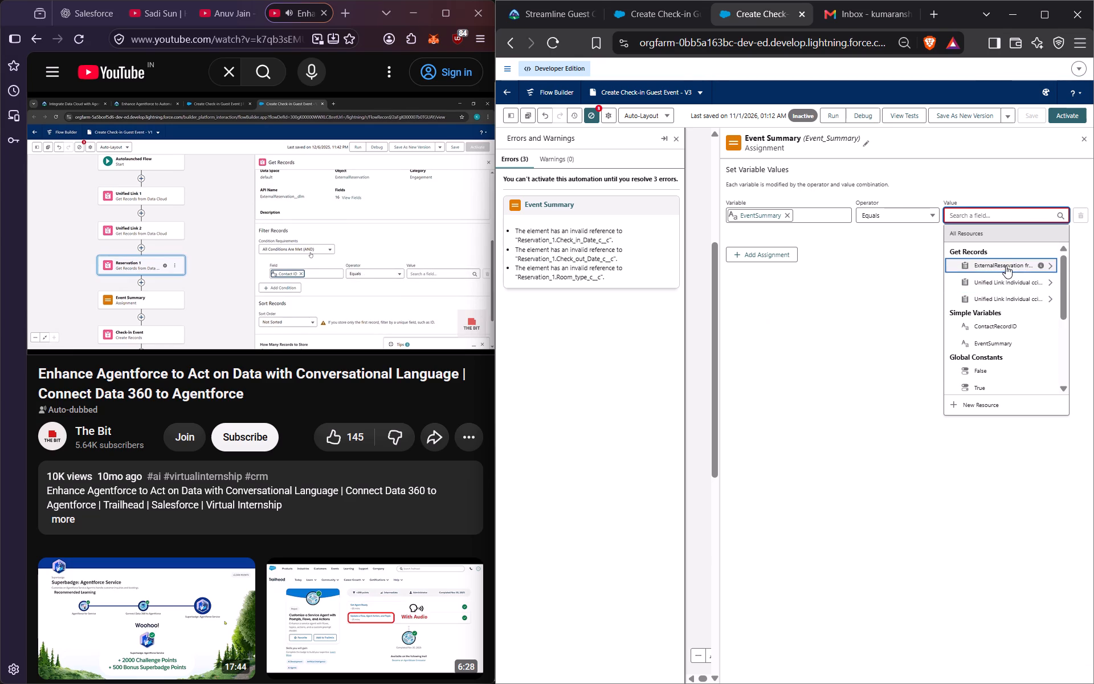
{"action": "scroll", "coordinate": [1009, 315], "scroll_direction": "down", "scroll_amount": 1}
{"action": "scroll", "coordinate": [1009, 315], "scroll_direction": "up", "scroll_amount": 3}
{"action": "scroll", "coordinate": [1009, 315], "scroll_direction": "down", "scroll_amount": 4}
{"action": "scroll", "coordinate": [1009, 315], "scroll_direction": "up", "scroll_amount": 2}
{"action": "scroll", "coordinate": [1009, 315], "scroll_direction": "down", "scroll_amount": 2}
{"action": "scroll", "coordinate": [1009, 315], "scroll_direction": "up", "scroll_amount": 2}
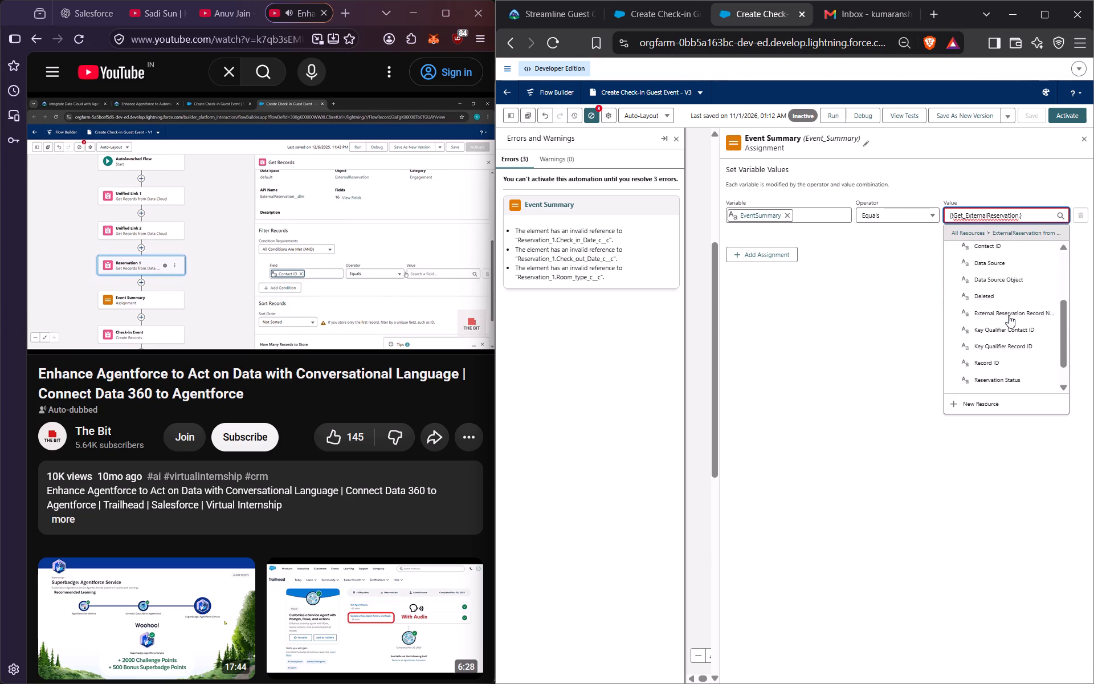
{"action": "scroll", "coordinate": [1008, 318], "scroll_direction": "up", "scroll_amount": 1}
{"action": "scroll", "coordinate": [1008, 319], "scroll_direction": "down", "scroll_amount": 11}
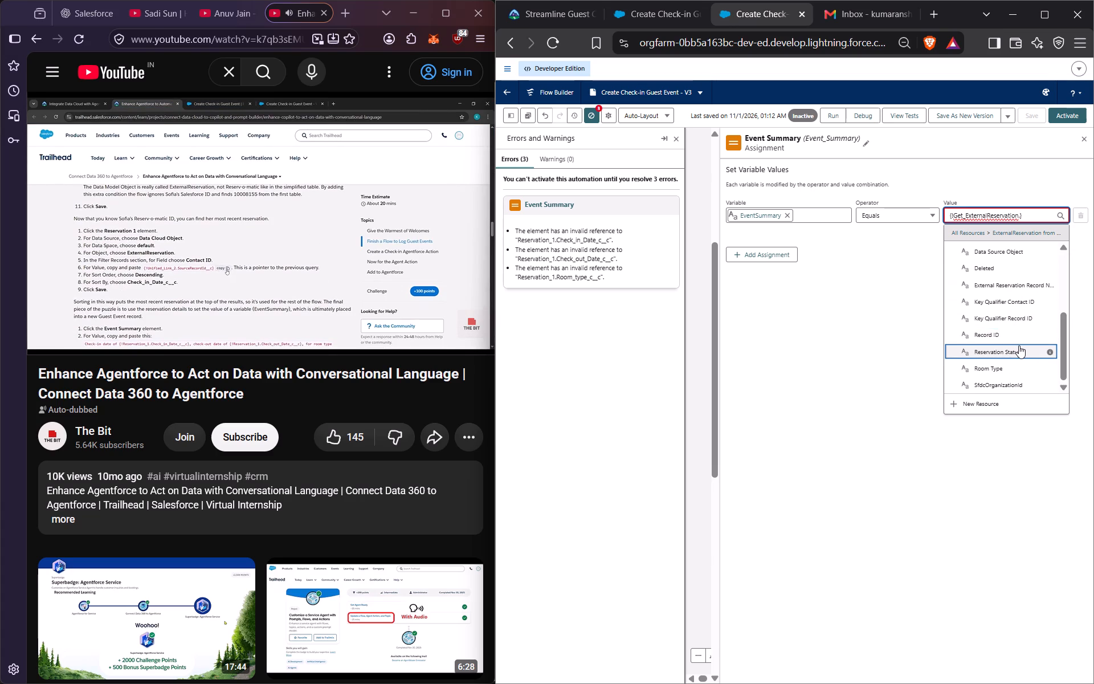
{"action": "scroll", "coordinate": [1019, 345], "scroll_direction": "up", "scroll_amount": 4}
{"action": "scroll", "coordinate": [1019, 345], "scroll_direction": "down", "scroll_amount": 1}
{"action": "scroll", "coordinate": [1018, 345], "scroll_direction": "up", "scroll_amount": 1}
{"action": "scroll", "coordinate": [1017, 345], "scroll_direction": "down", "scroll_amount": 2}
{"action": "scroll", "coordinate": [1015, 344], "scroll_direction": "up", "scroll_amount": 7}
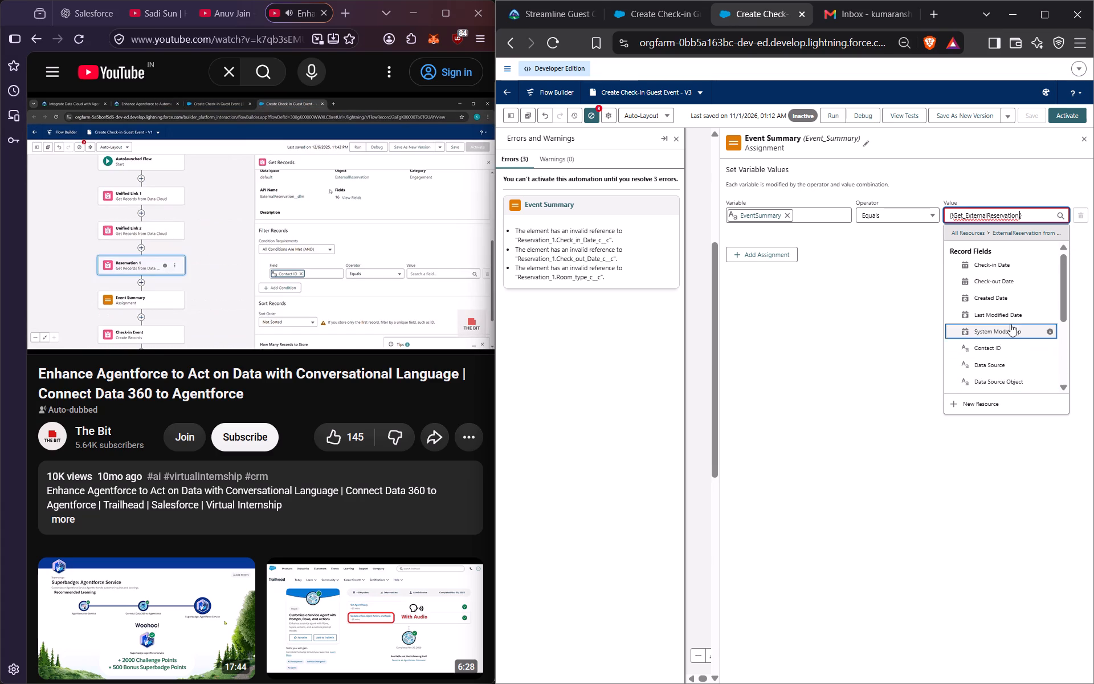
{"action": "left_click", "coordinate": [1015, 267]}
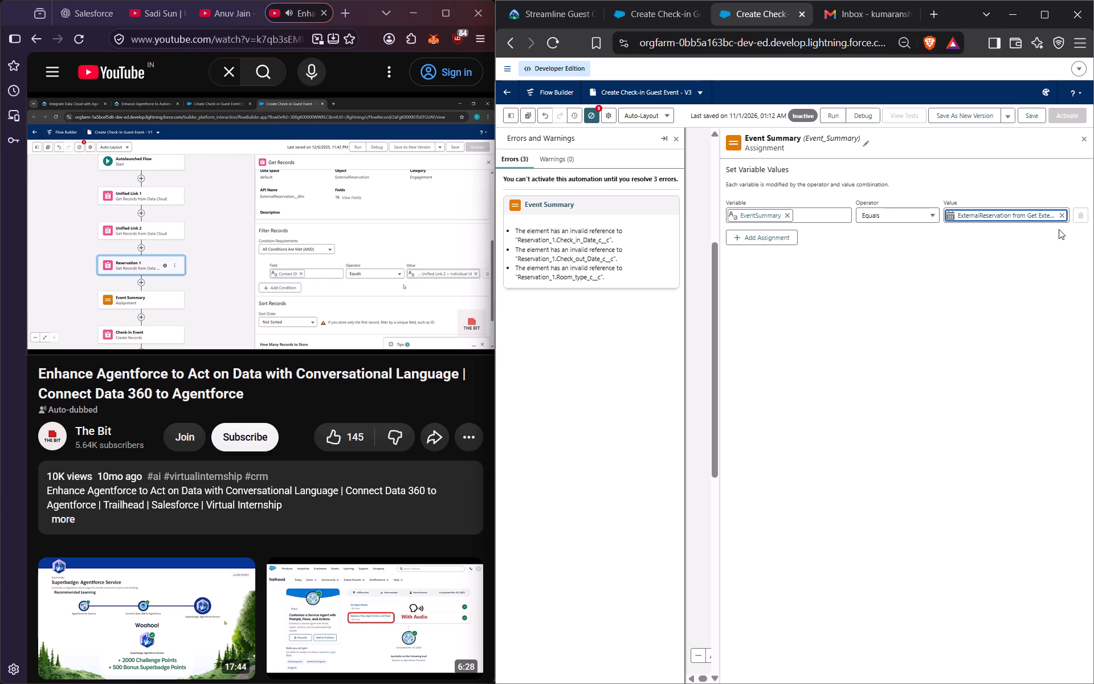
Add a second assignment setting EventSummary equal to the Check-out Date field of Get ExternalReservation.
{"action": "left_click", "coordinate": [786, 238]}
{"action": "left_click", "coordinate": [977, 247]}
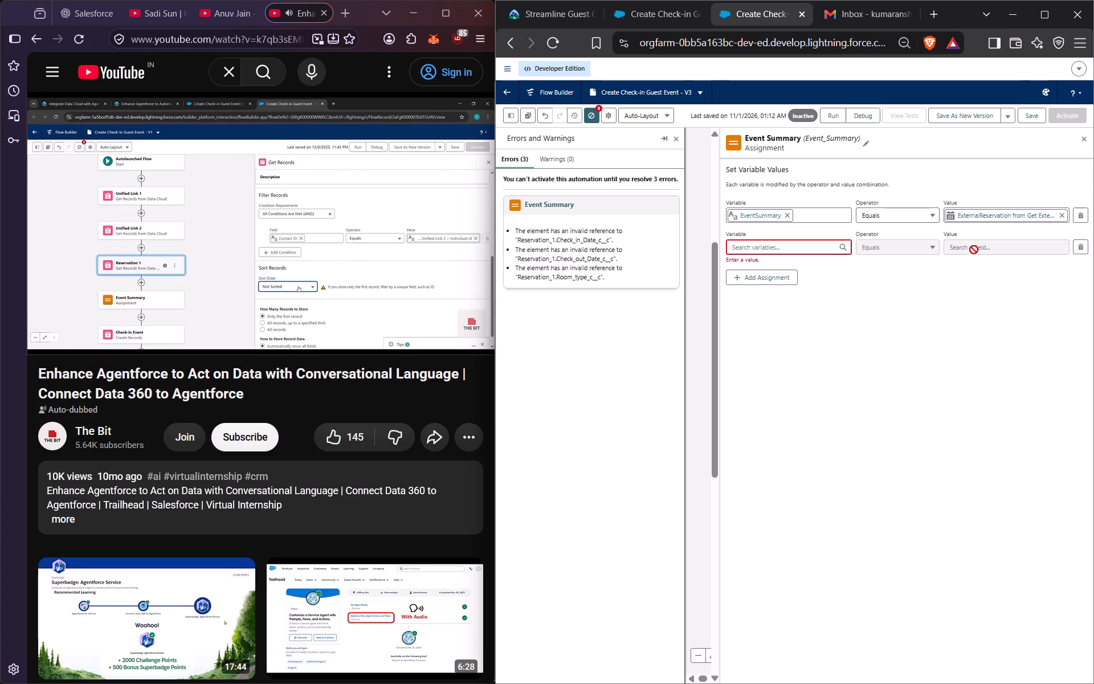
{"action": "left_click", "coordinate": [779, 247]}
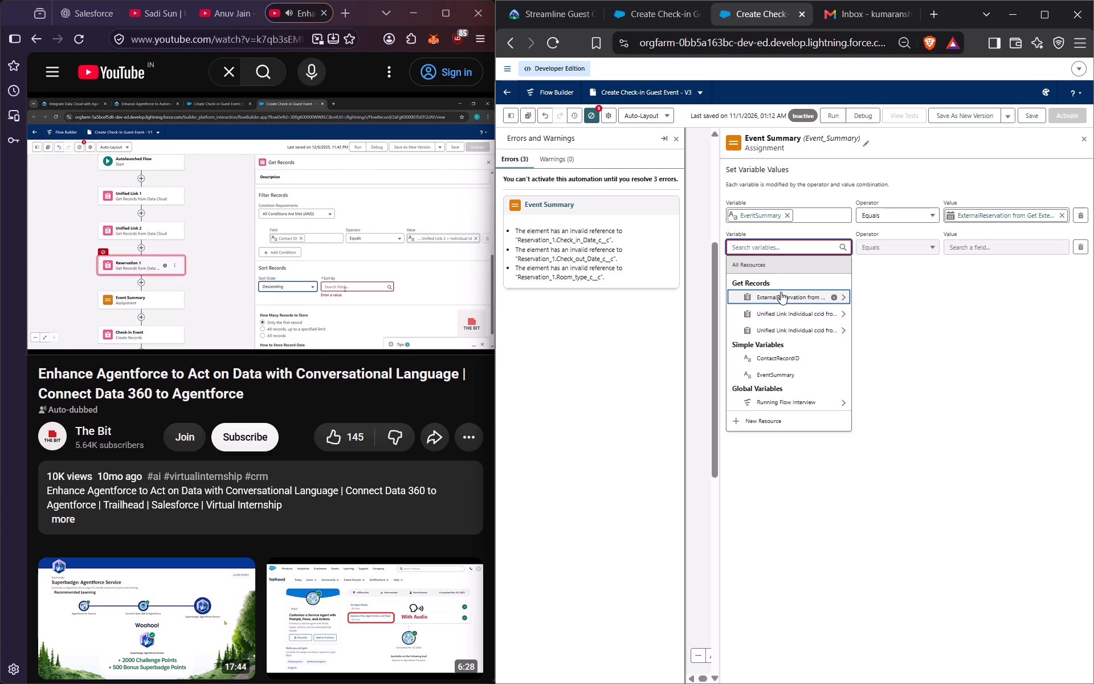
{"action": "left_click", "coordinate": [798, 366]}
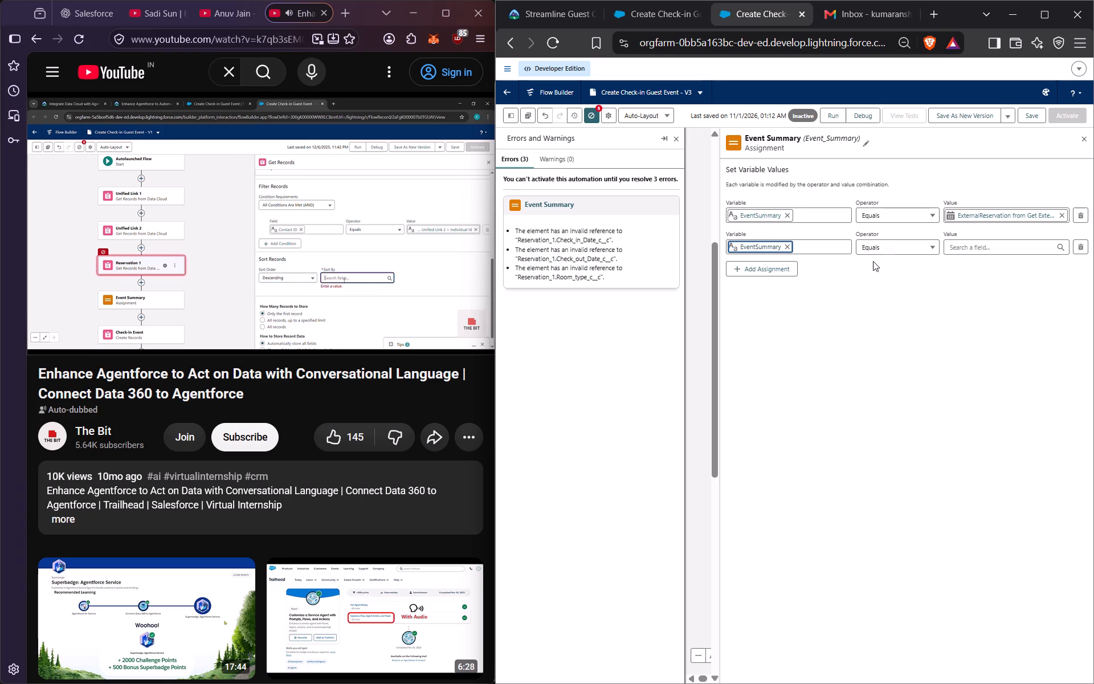
{"action": "left_click", "coordinate": [967, 246]}
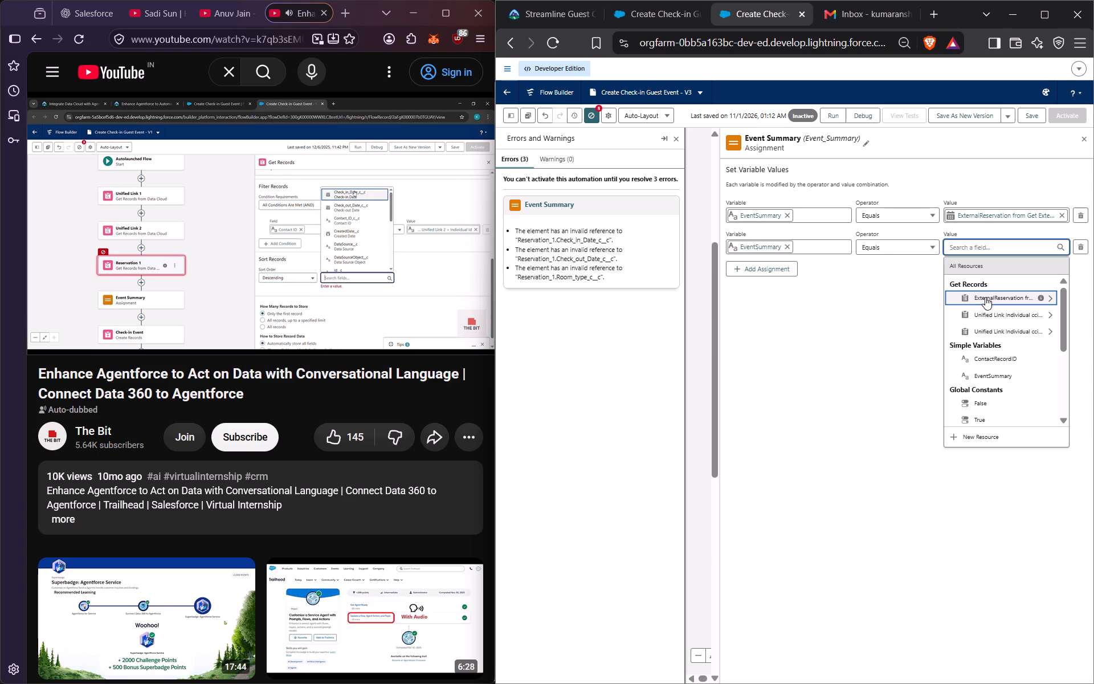
{"action": "left_click", "coordinate": [985, 297]}
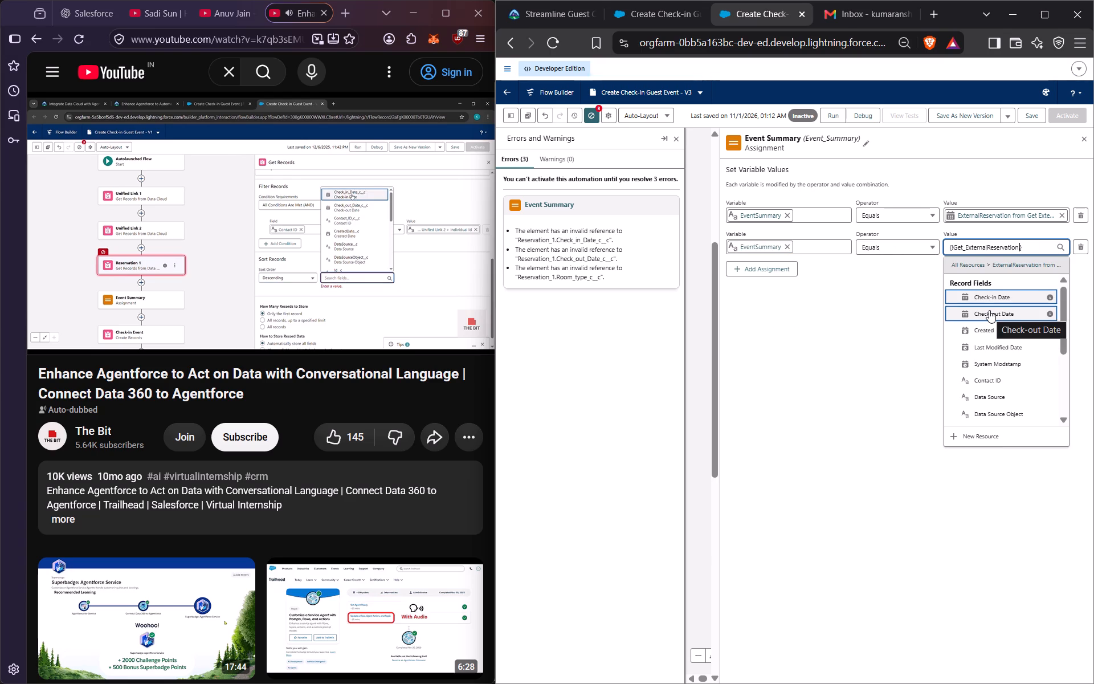
{"action": "left_click", "coordinate": [988, 310]}
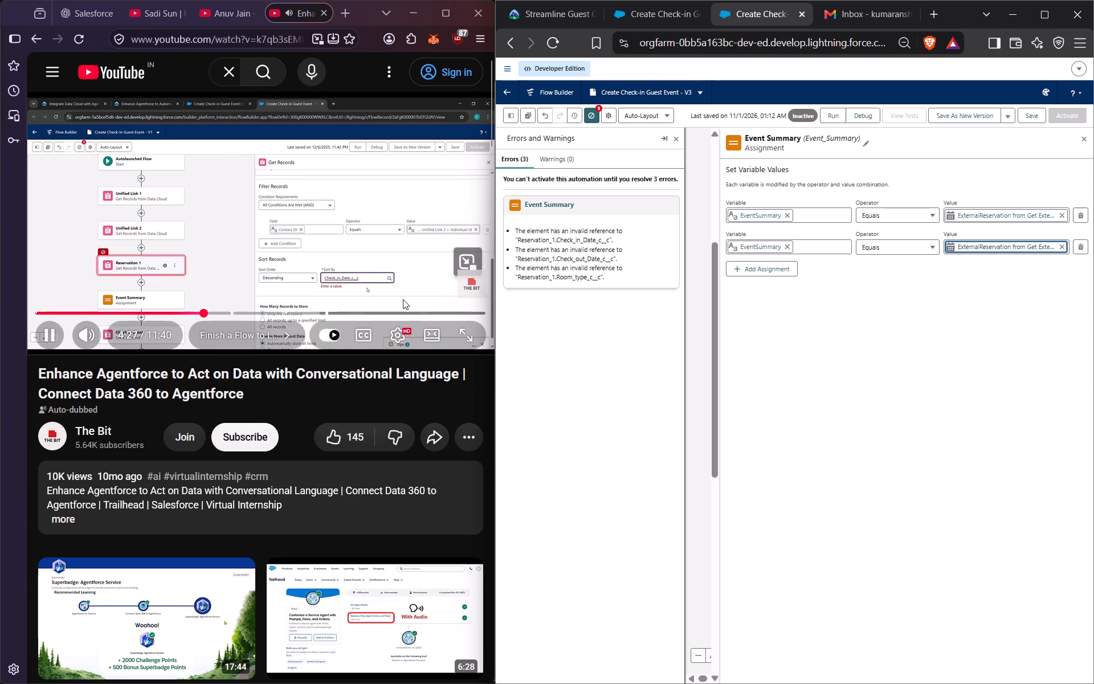
Read the Trailhead instructions for configuring the Unified Link 2, Reservation 1 and Event Summary elements.
{"action": "left_click", "coordinate": [542, 21]}
{"action": "scroll", "coordinate": [692, 437], "scroll_direction": "down", "scroll_amount": 2}
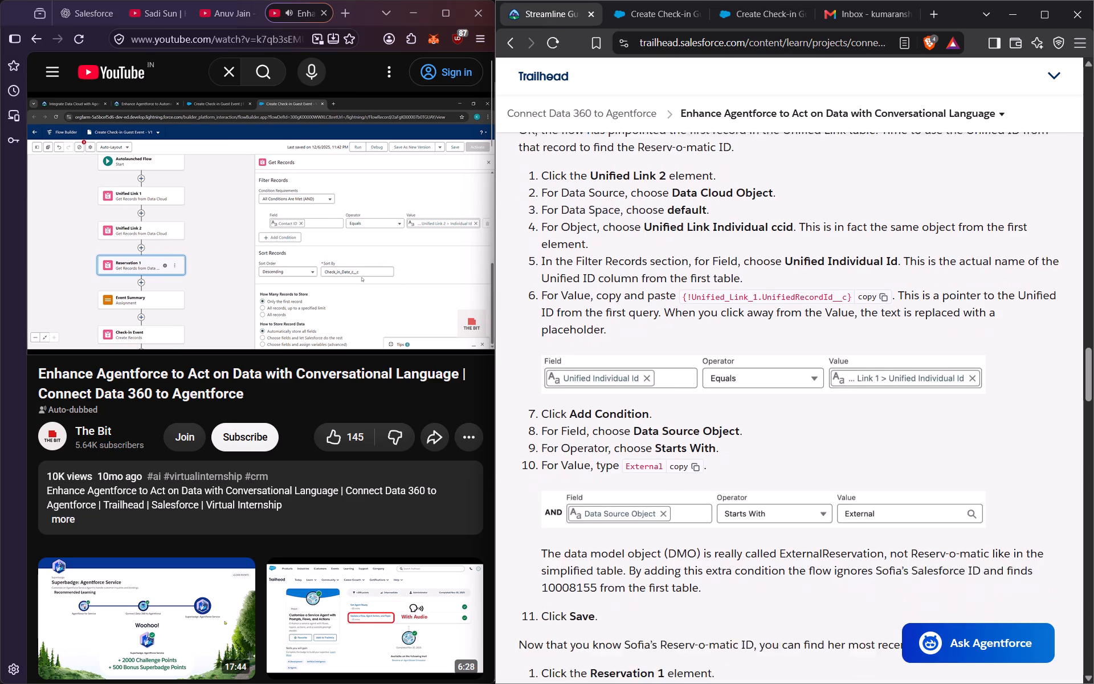
{"action": "scroll", "coordinate": [697, 437], "scroll_direction": "up", "scroll_amount": 3}
{"action": "scroll", "coordinate": [697, 437], "scroll_direction": "down", "scroll_amount": 1}
{"action": "scroll", "coordinate": [697, 437], "scroll_direction": "up", "scroll_amount": 3}
{"action": "scroll", "coordinate": [697, 437], "scroll_direction": "down", "scroll_amount": 6}
{"action": "scroll", "coordinate": [698, 438], "scroll_direction": "up", "scroll_amount": 2}
{"action": "scroll", "coordinate": [698, 438], "scroll_direction": "down", "scroll_amount": 5}
{"action": "scroll", "coordinate": [697, 442], "scroll_direction": "up", "scroll_amount": 1}
{"action": "scroll", "coordinate": [697, 442], "scroll_direction": "down", "scroll_amount": 1}
{"action": "scroll", "coordinate": [697, 442], "scroll_direction": "up", "scroll_amount": 1}
{"action": "scroll", "coordinate": [697, 442], "scroll_direction": "down", "scroll_amount": 1}
{"action": "scroll", "coordinate": [697, 442], "scroll_direction": "up", "scroll_amount": 1}
{"action": "scroll", "coordinate": [693, 395], "scroll_direction": "up", "scroll_amount": 1}
{"action": "scroll", "coordinate": [698, 402], "scroll_direction": "down", "scroll_amount": 2}
{"action": "scroll", "coordinate": [703, 408], "scroll_direction": "up", "scroll_amount": 1}
{"action": "scroll", "coordinate": [703, 408], "scroll_direction": "down", "scroll_amount": 1}
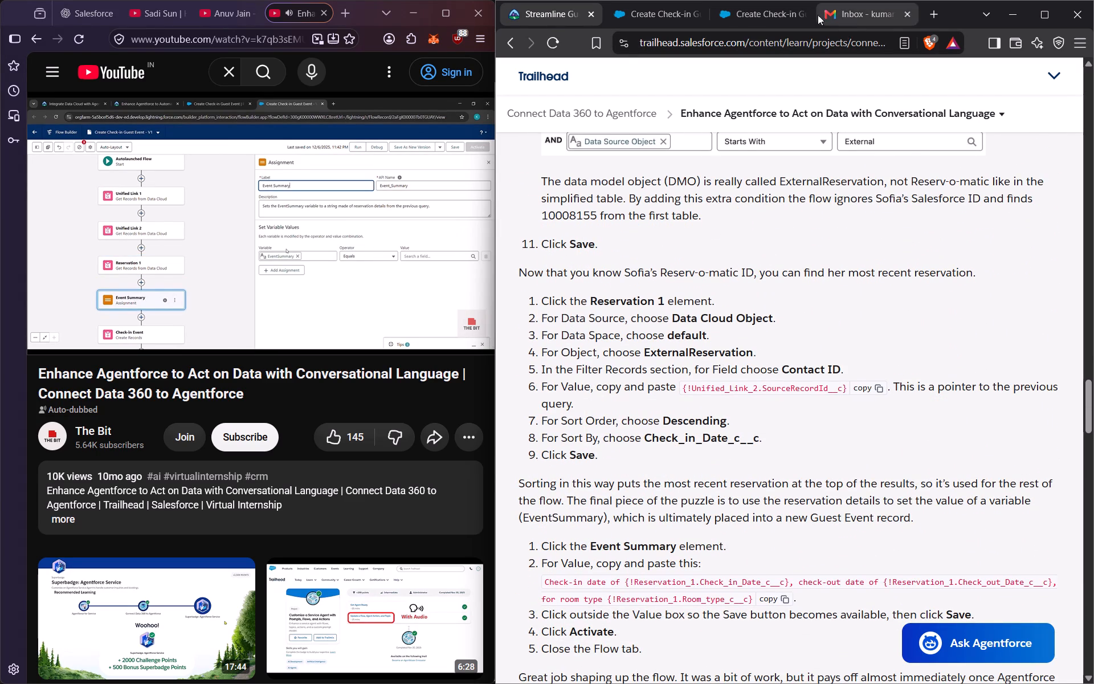
Add a third Event Summary assignment setting EventSummary equal to the Room Type field of Get ExternalReservation.
{"action": "left_click", "coordinate": [773, 9]}
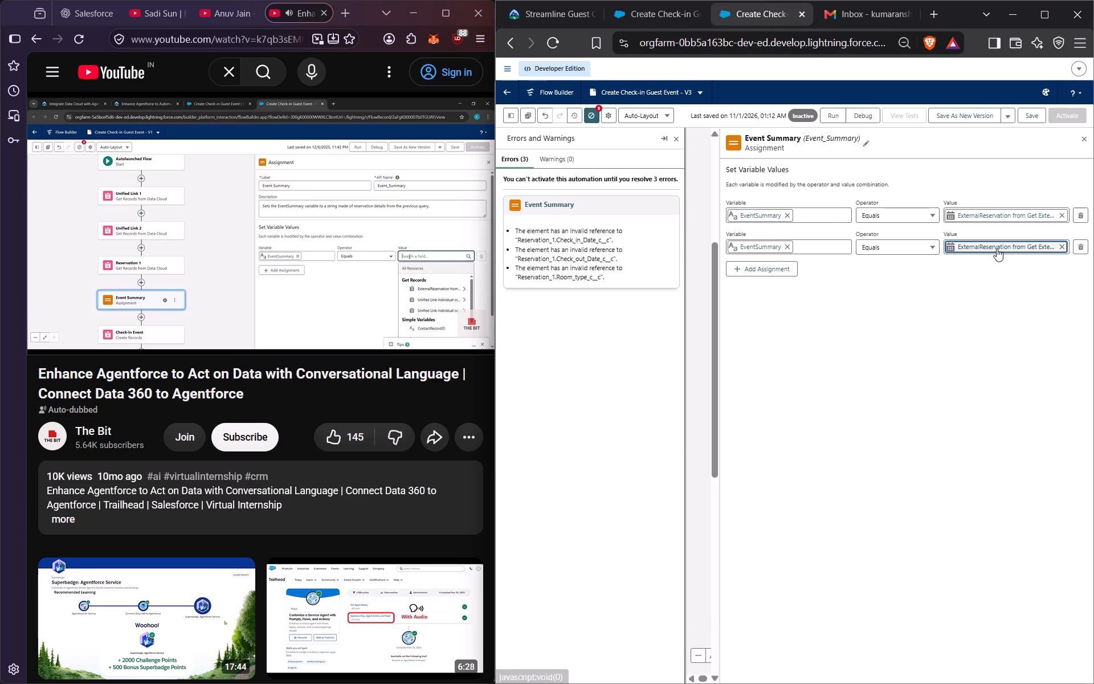
{"action": "left_click", "coordinate": [766, 270]}
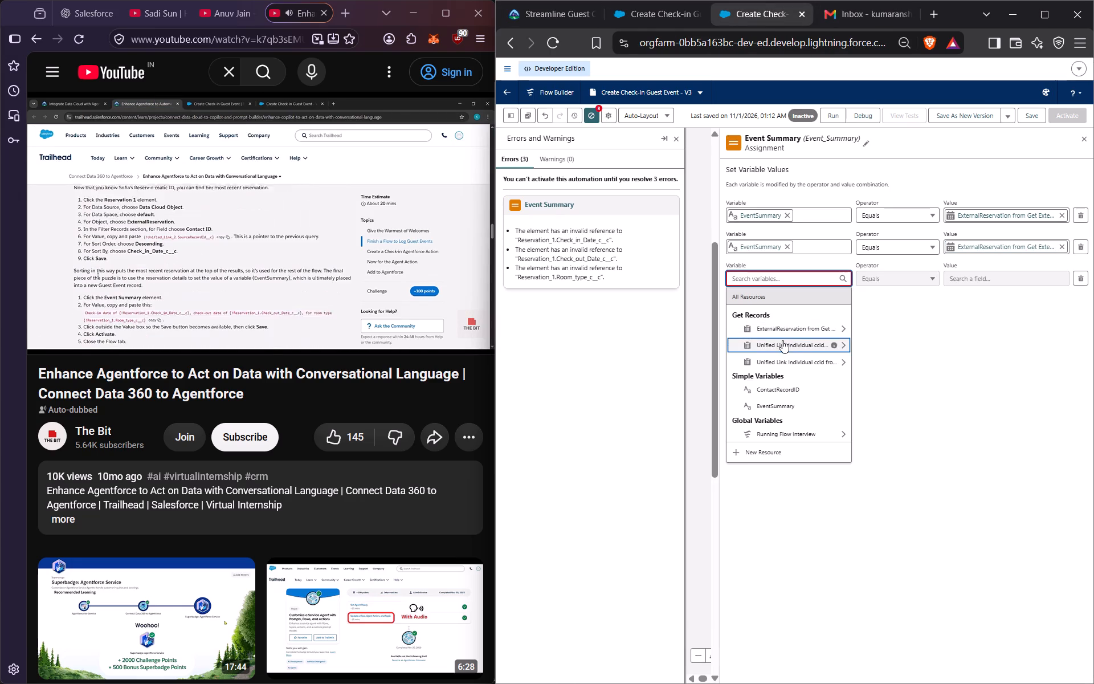
{"action": "left_click", "coordinate": [777, 405]}
{"action": "left_click", "coordinate": [964, 284]}
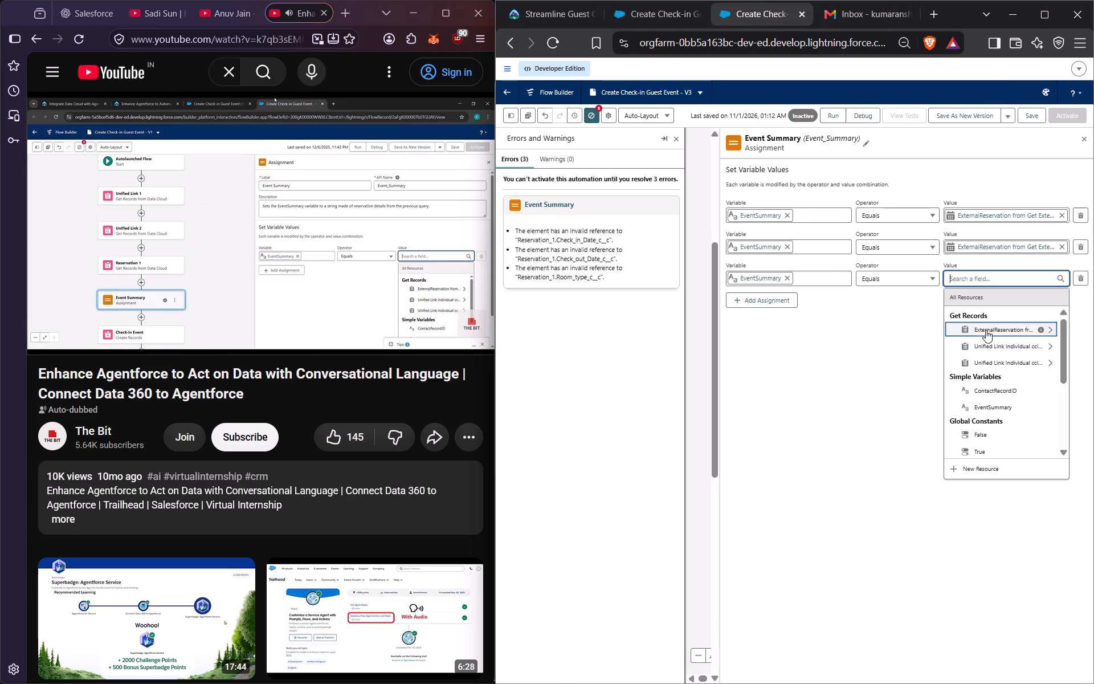
{"action": "left_click", "coordinate": [982, 329]}
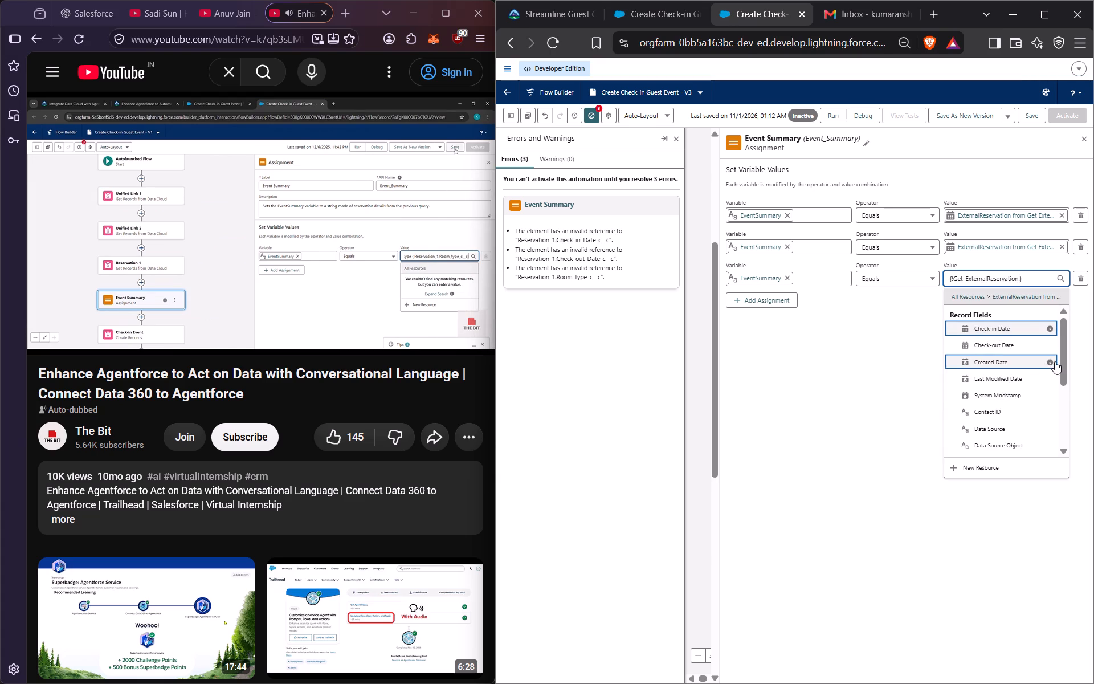
{"action": "left_click_drag", "start_coordinate": [1064, 356], "coordinate": [1064, 372]}
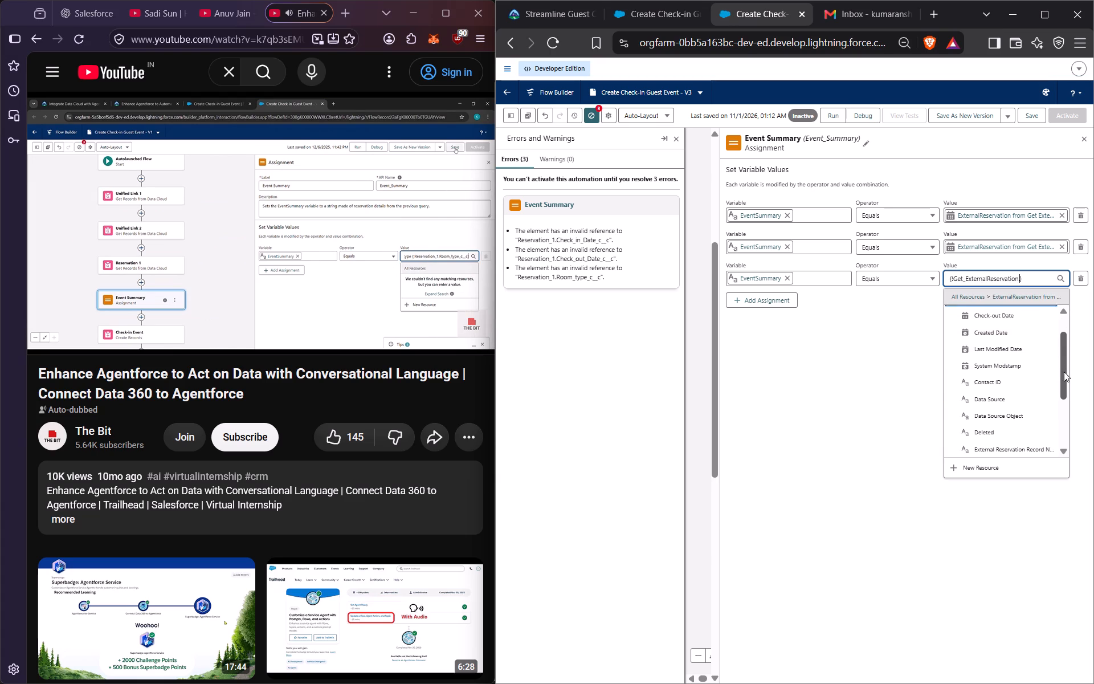
{"action": "left_click_drag", "start_coordinate": [1064, 372], "coordinate": [1057, 392]}
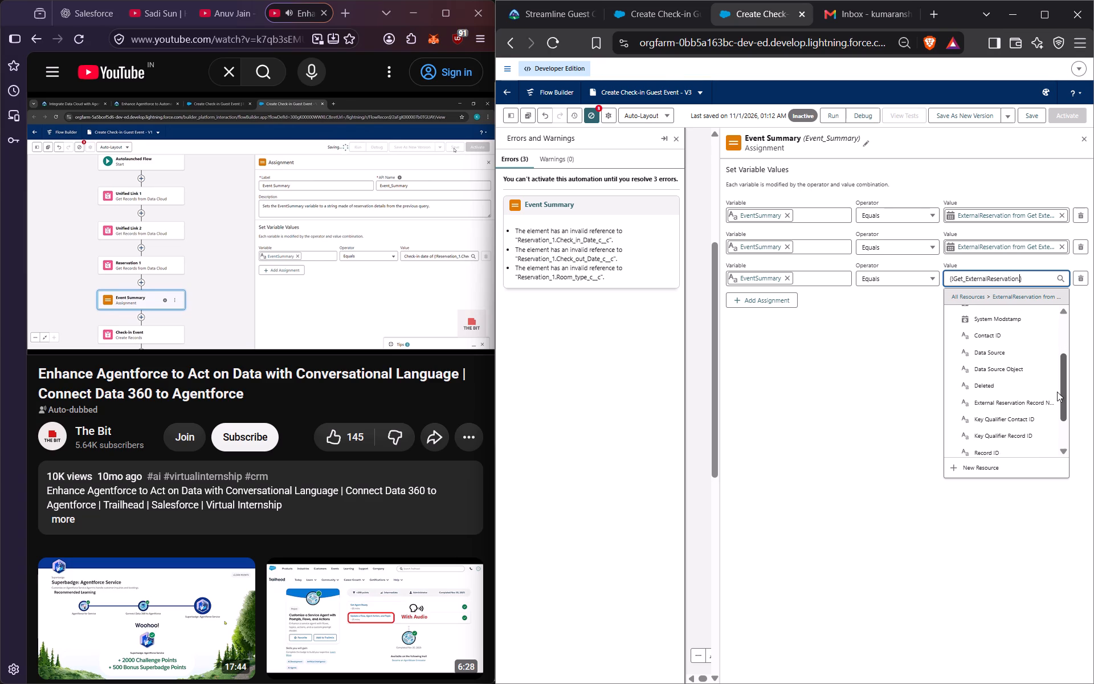
{"action": "left_click_drag", "start_coordinate": [1057, 392], "coordinate": [1058, 417]}
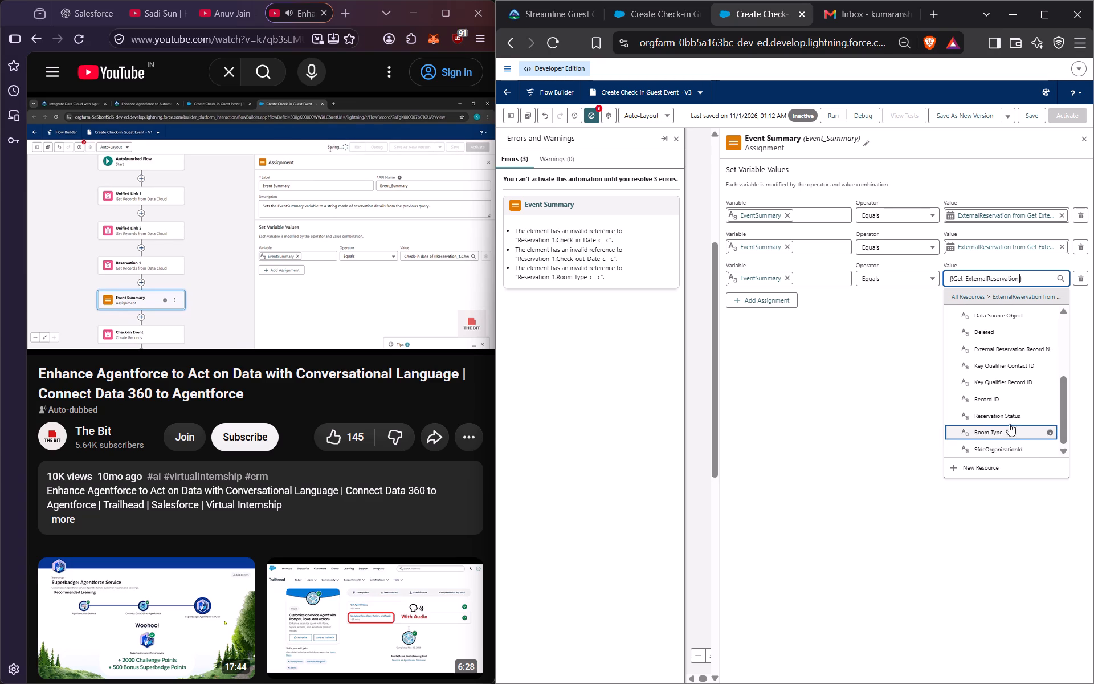
{"action": "left_click", "coordinate": [1005, 426]}
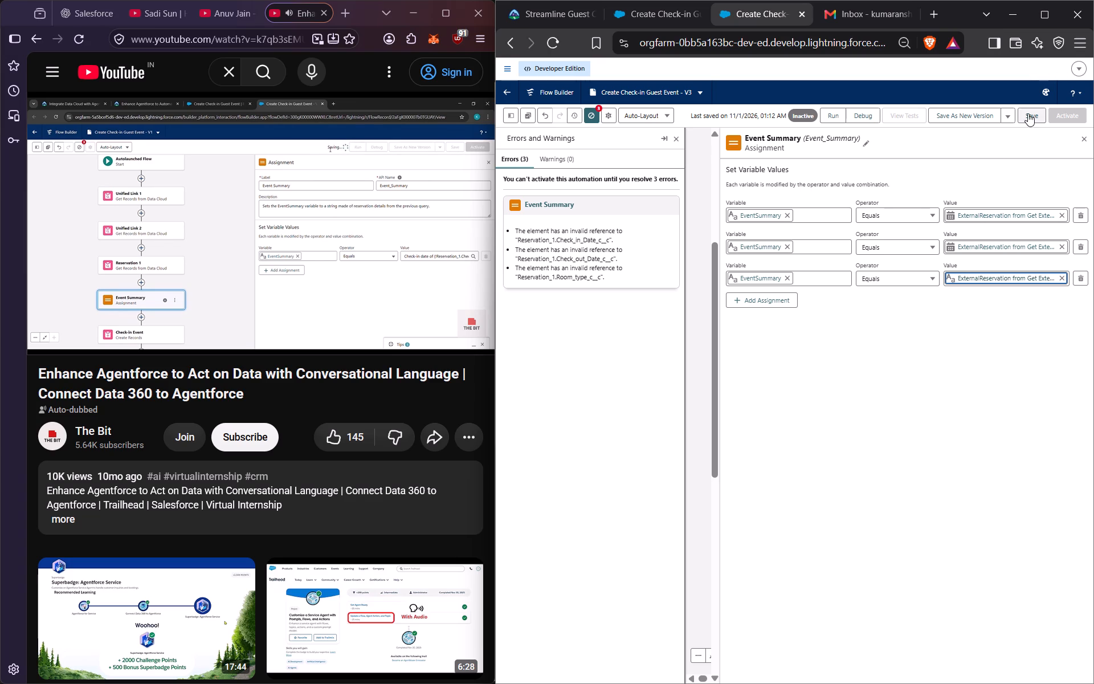
Save the Create Check-in Guest Event flow and activate it.
{"action": "left_click", "coordinate": [1028, 113]}
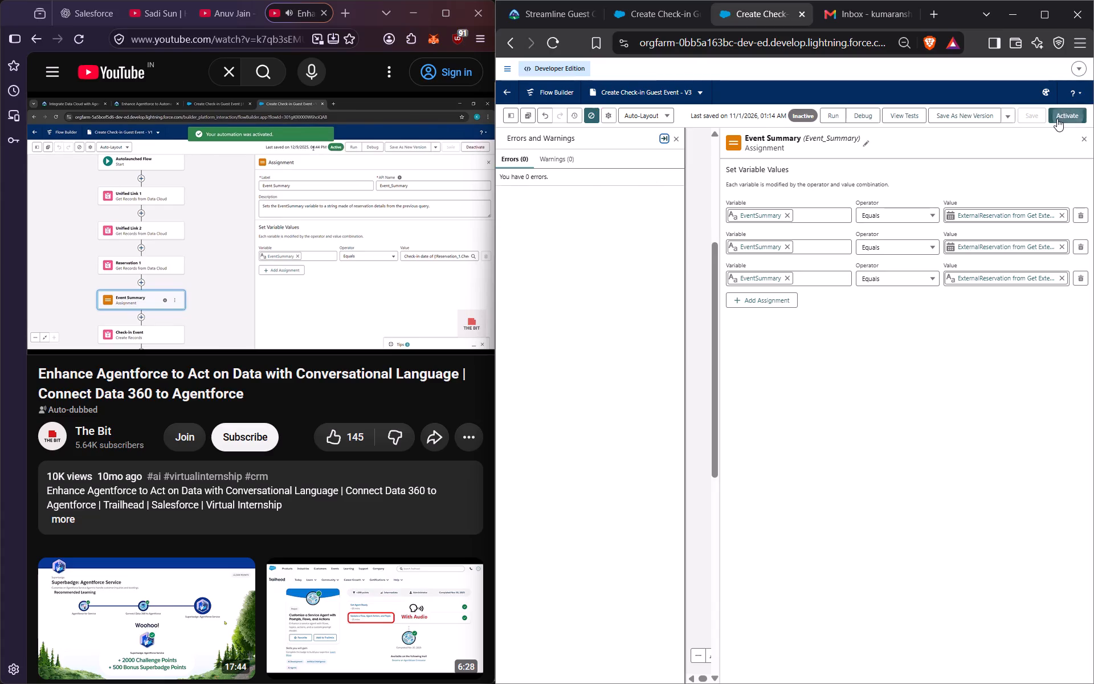
{"action": "left_click", "coordinate": [1056, 119]}
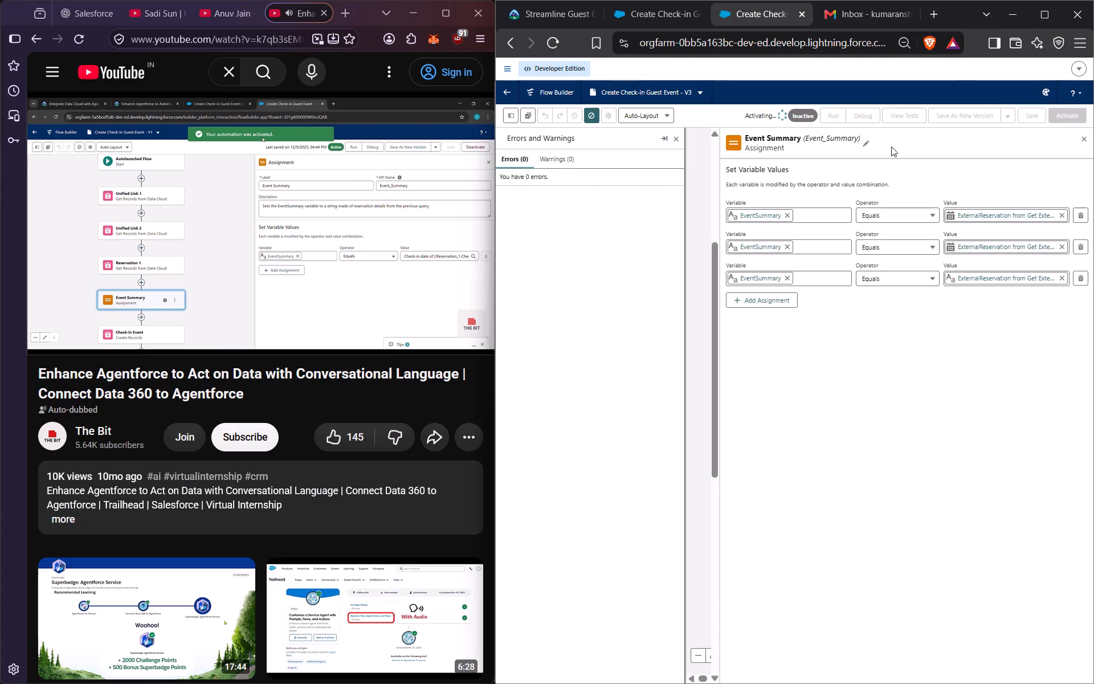
Maximize the flow window and examine the full flow on the canvas.
{"action": "left_click", "coordinate": [1045, 9]}
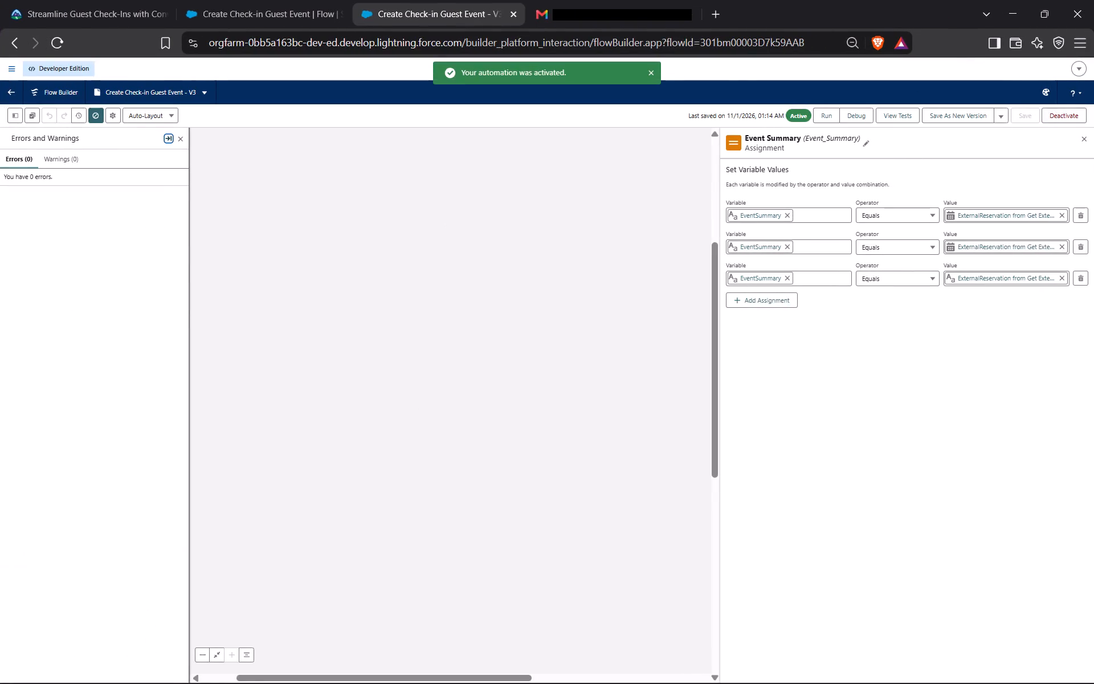
{"action": "left_click_drag", "start_coordinate": [332, 675], "coordinate": [270, 674]}
{"action": "left_click_drag", "start_coordinate": [280, 673], "coordinate": [314, 673]}
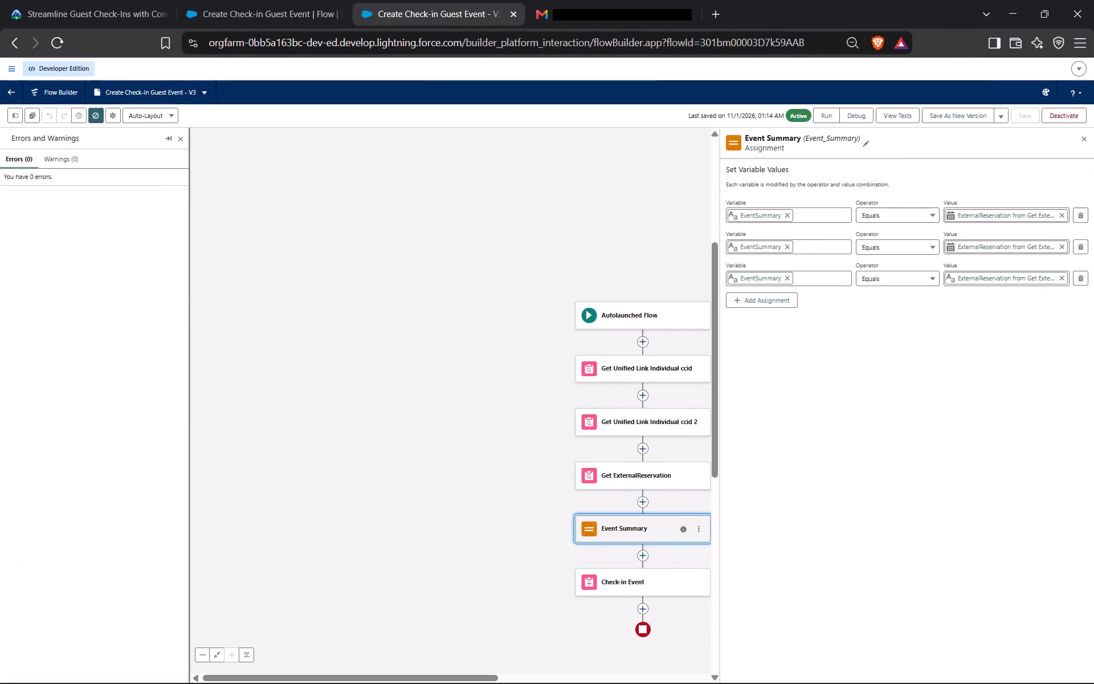
{"action": "left_click_drag", "start_coordinate": [329, 677], "coordinate": [409, 675]}
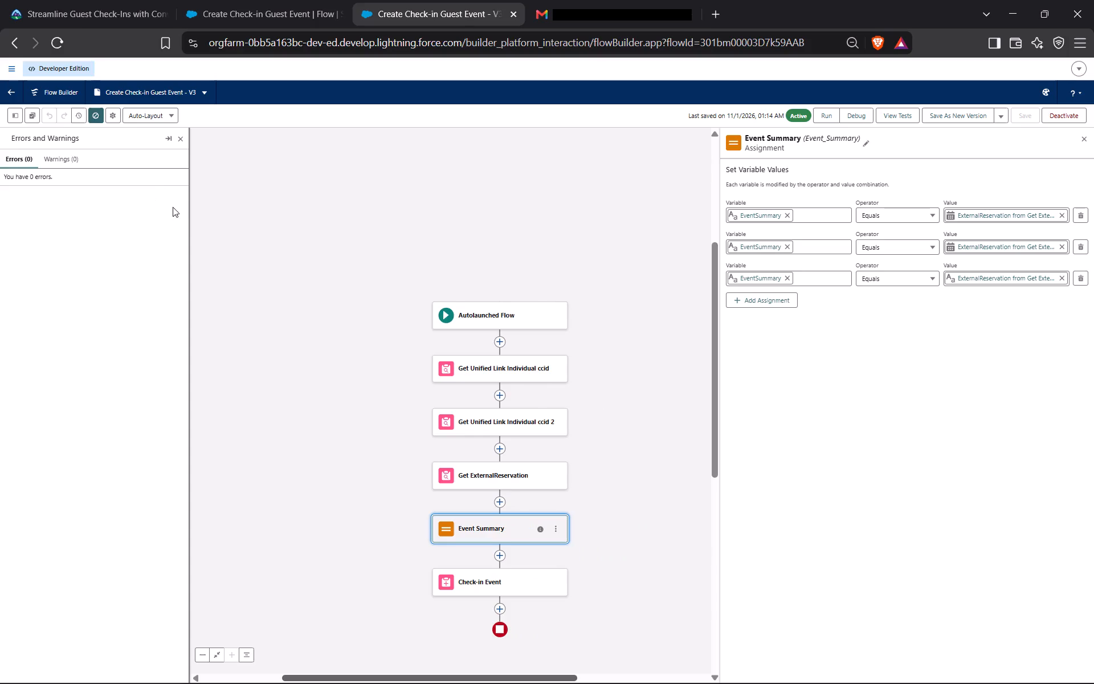
Switch to the YouTube walkthrough and rewind it to review what follows the flow's activation.
{"action": "key", "text": "alt+Tab"}
{"action": "left_click", "coordinate": [152, 195]}
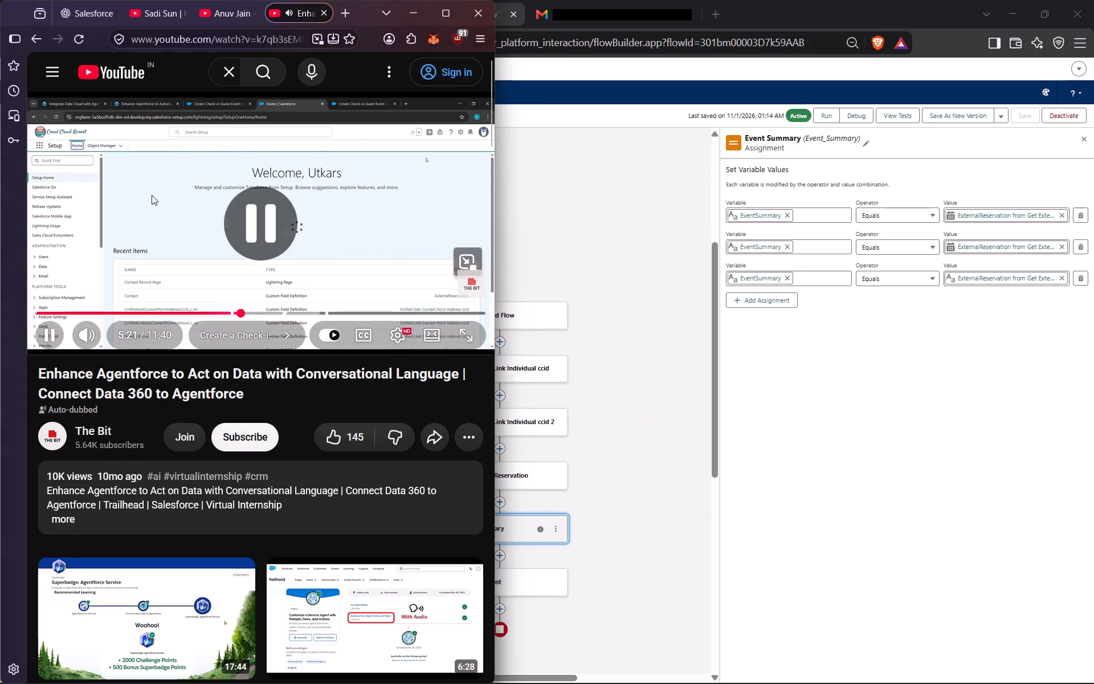
{"action": "key", "text": "Left"}
{"action": "key", "text": "Left"}
{"action": "key", "text": "Left"}
{"action": "key", "text": "space"}
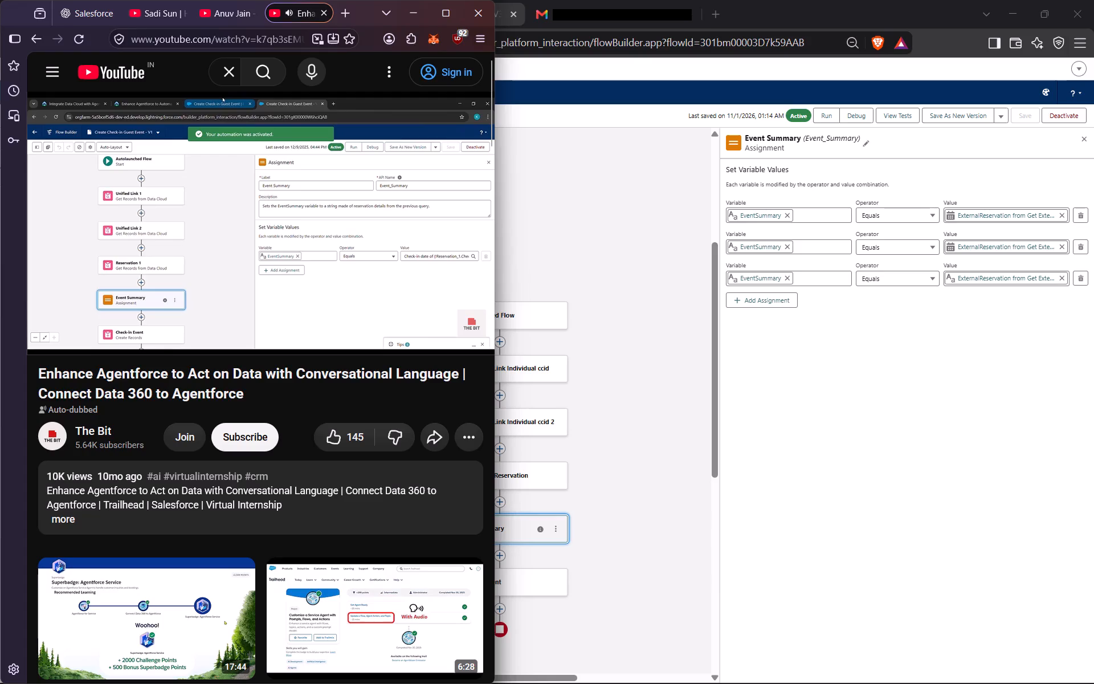
Place the Salesforce window side by side with the walkthrough and open Setup from the Create Check-in Guest Event record page.
{"action": "left_click", "coordinate": [591, 229]}
{"action": "left_click", "coordinate": [226, 23]}
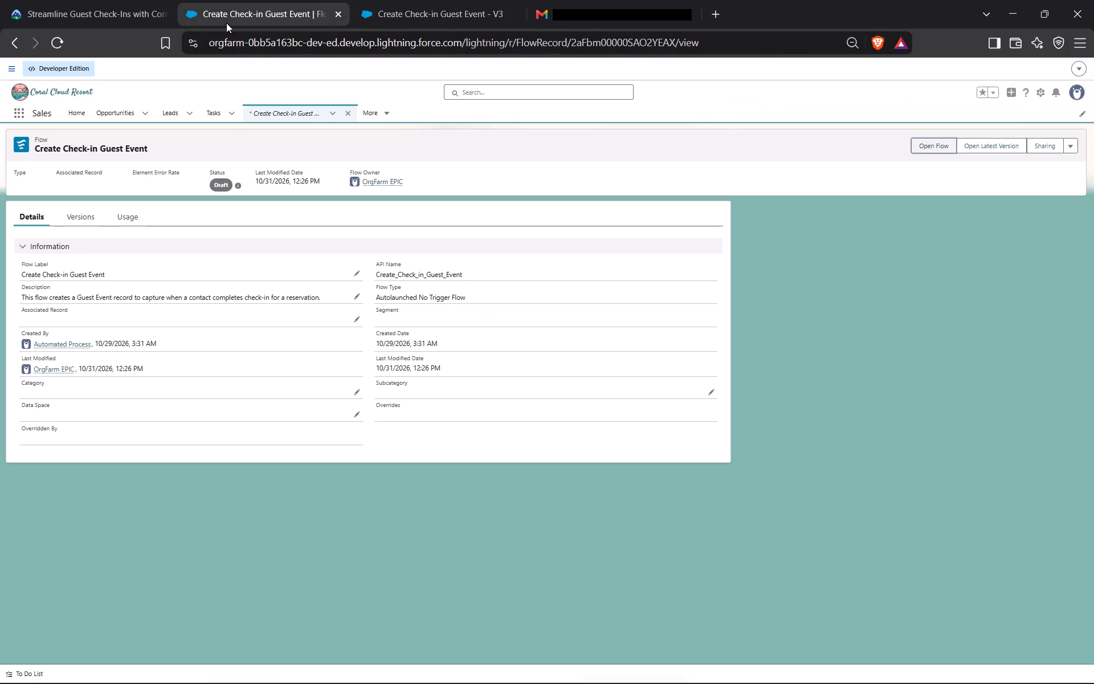
{"action": "key", "text": "super+Right"}
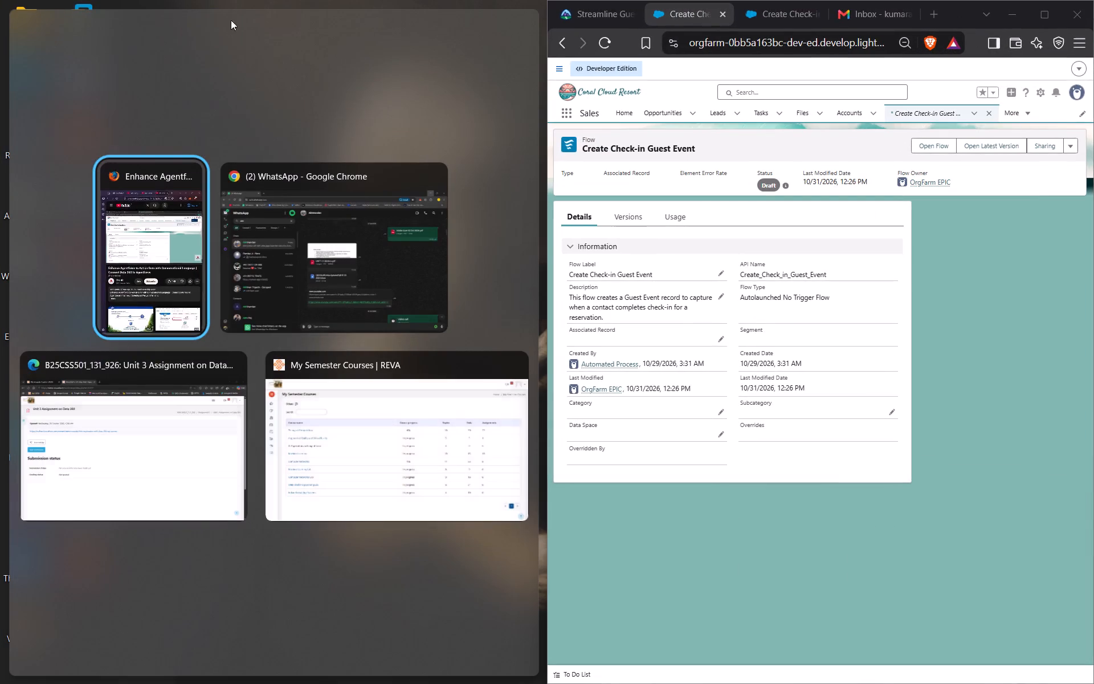
{"action": "left_click", "coordinate": [151, 216]}
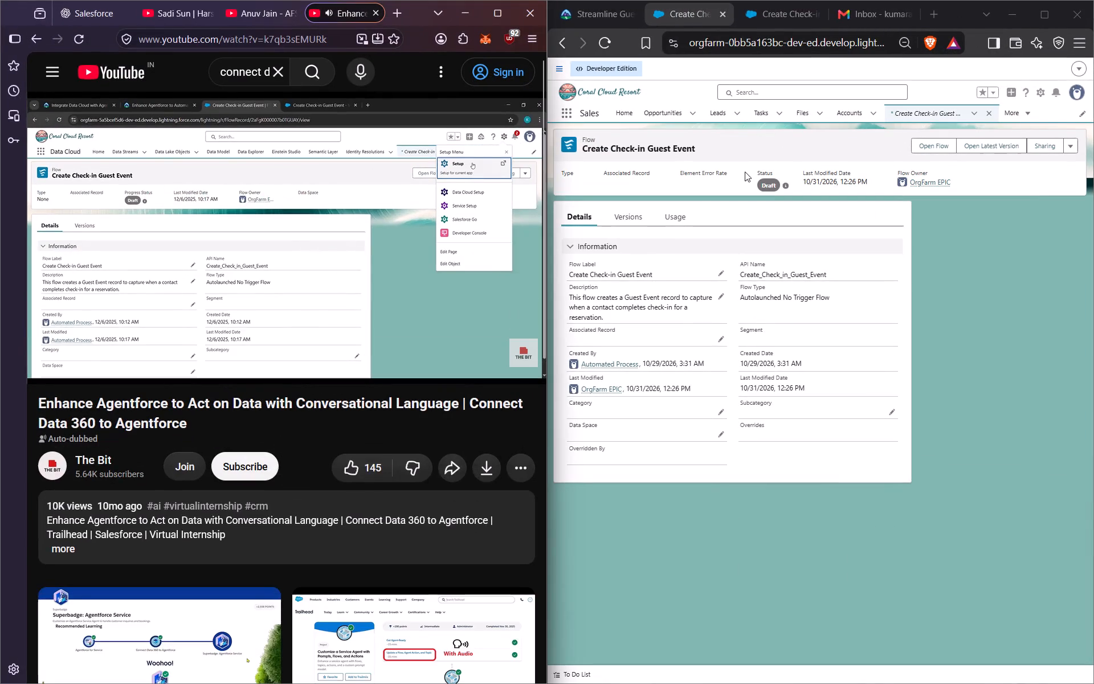
{"action": "left_click", "coordinate": [1039, 96]}
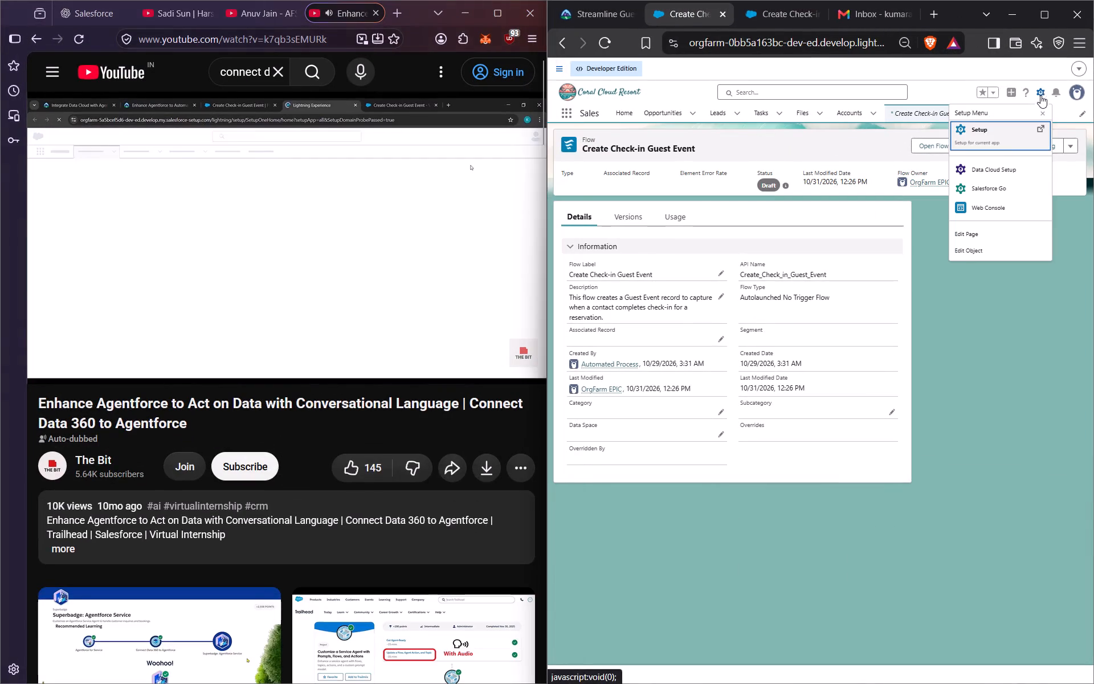
{"action": "left_click", "coordinate": [991, 136]}
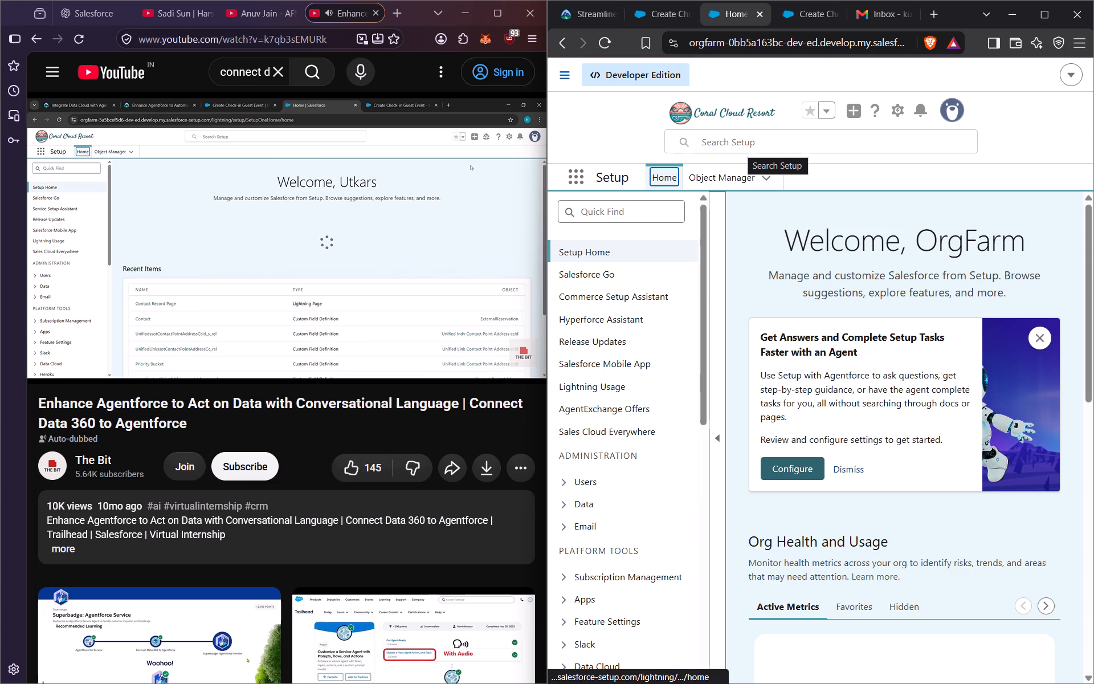
Search Setup for "einstein set" with the walkthrough paused, and open the Einstein Setup page.
{"action": "left_click", "coordinate": [607, 211]}
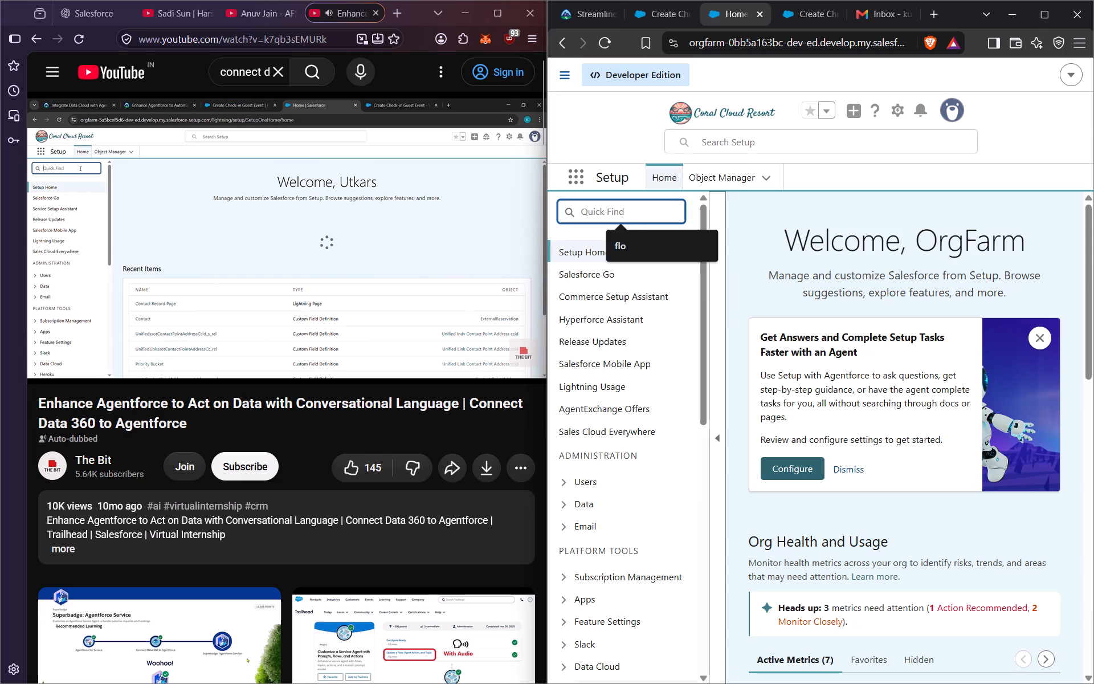
{"action": "type", "text": "ein"}
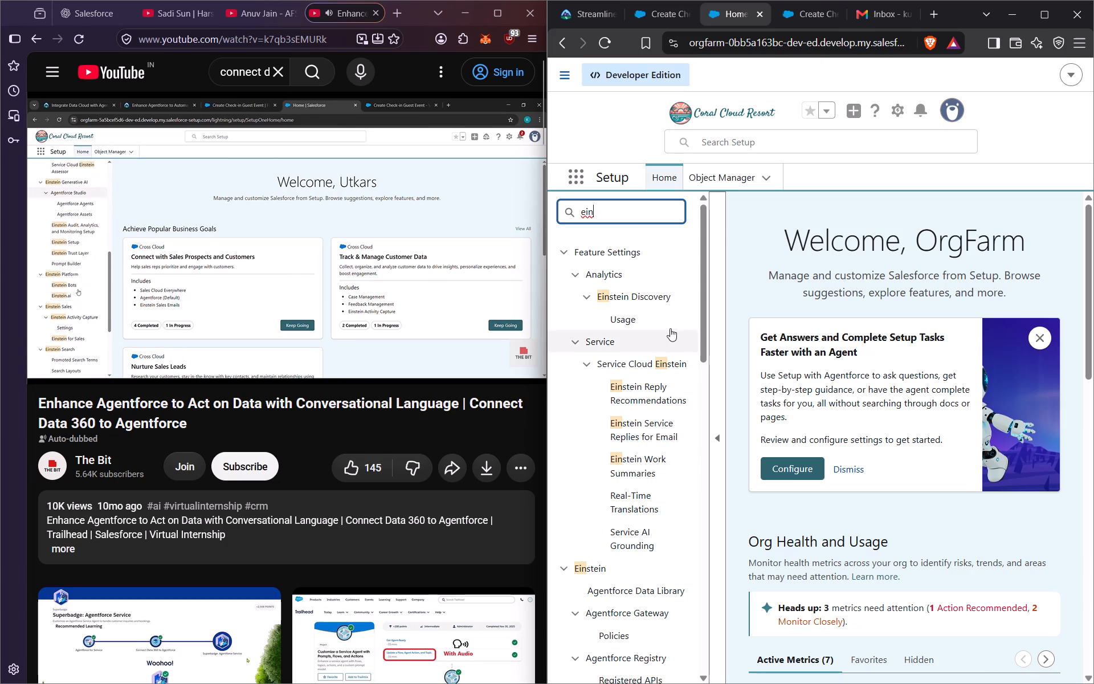
{"action": "scroll", "coordinate": [650, 443], "scroll_direction": "down", "scroll_amount": 3}
{"action": "scroll", "coordinate": [648, 447], "scroll_direction": "up", "scroll_amount": 2}
{"action": "scroll", "coordinate": [648, 447], "scroll_direction": "down", "scroll_amount": 1}
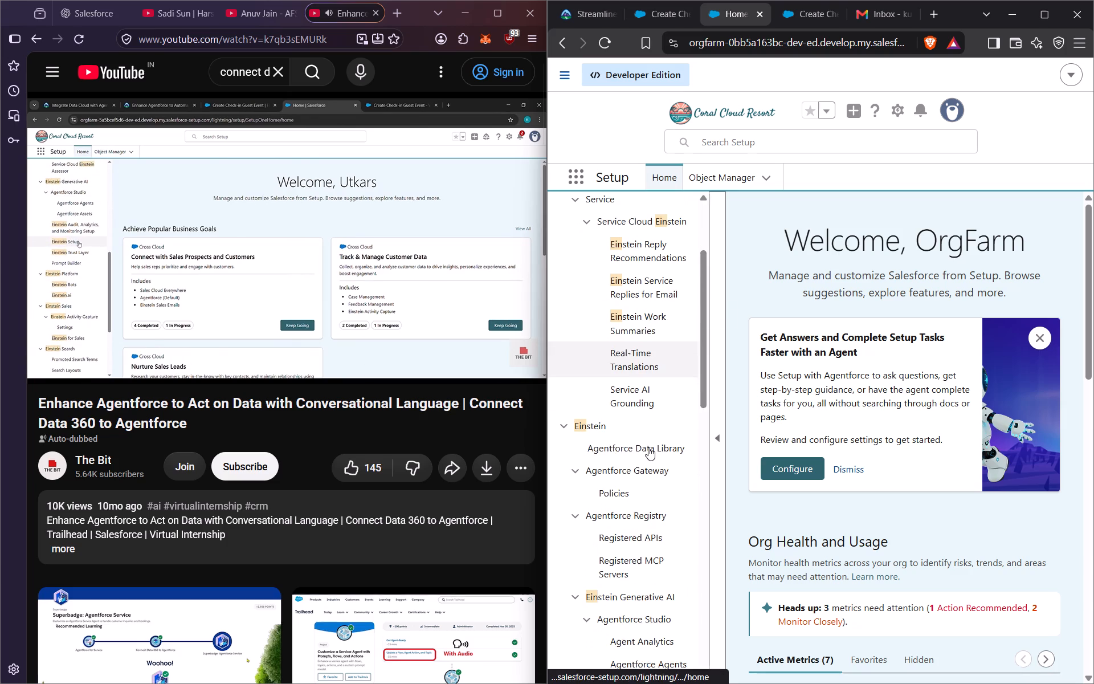
{"action": "scroll", "coordinate": [647, 450], "scroll_direction": "up", "scroll_amount": 1}
{"action": "scroll", "coordinate": [647, 451], "scroll_direction": "down", "scroll_amount": 6}
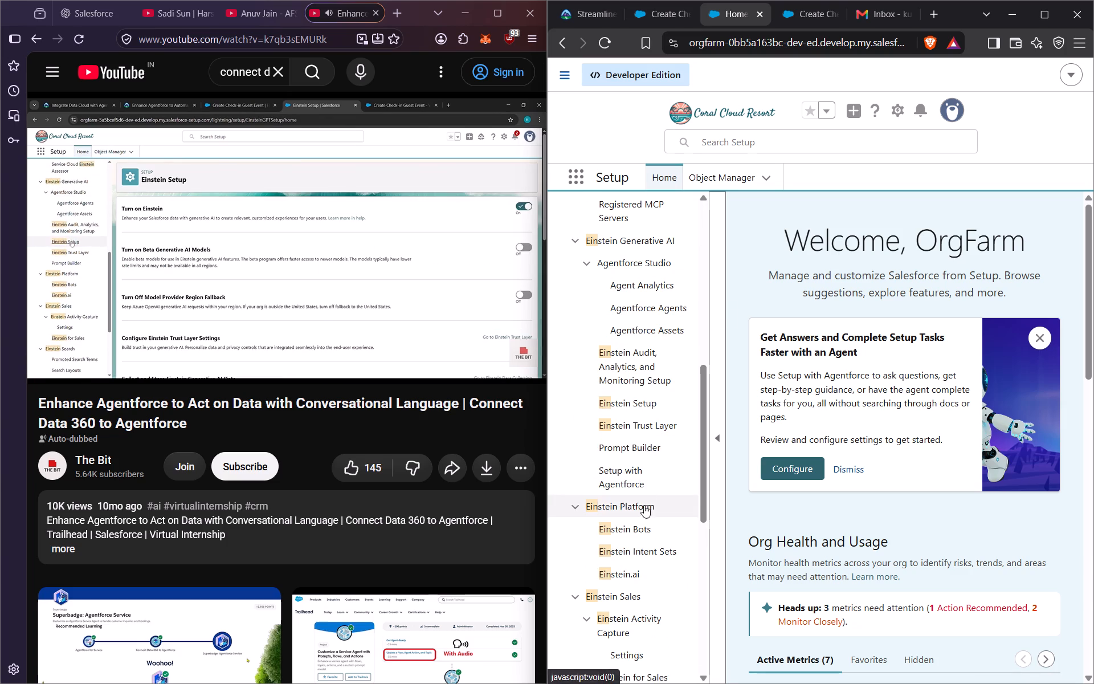
{"action": "scroll", "coordinate": [638, 518], "scroll_direction": "down", "scroll_amount": 10}
{"action": "scroll", "coordinate": [637, 521], "scroll_direction": "up", "scroll_amount": 6}
{"action": "scroll", "coordinate": [635, 515], "scroll_direction": "down", "scroll_amount": 1}
{"action": "scroll", "coordinate": [636, 514], "scroll_direction": "up", "scroll_amount": 4}
{"action": "left_click", "coordinate": [287, 258]}
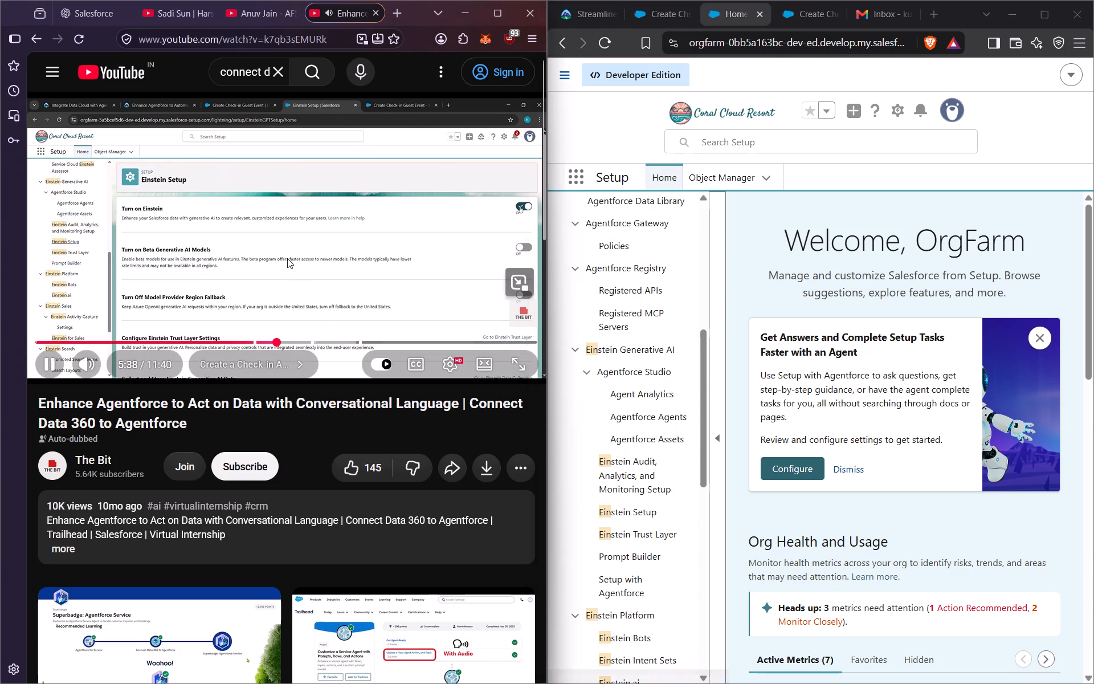
{"action": "scroll", "coordinate": [631, 274], "scroll_direction": "up", "scroll_amount": 17}
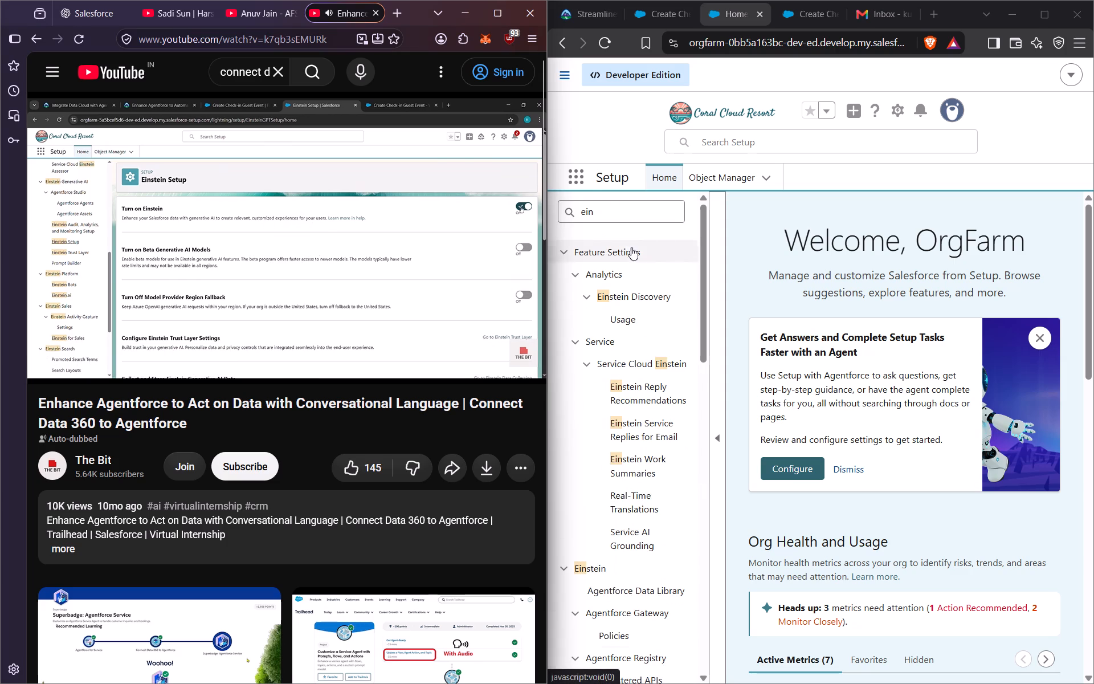
{"action": "left_click", "coordinate": [618, 214]}
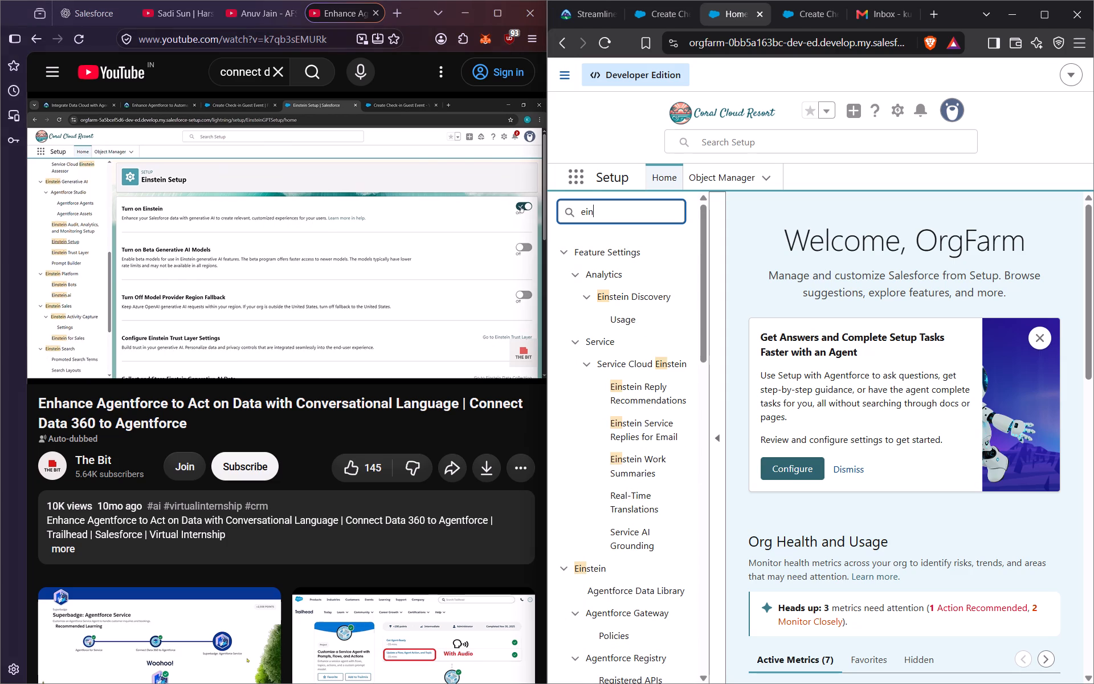
{"action": "type", "text": "stein set"}
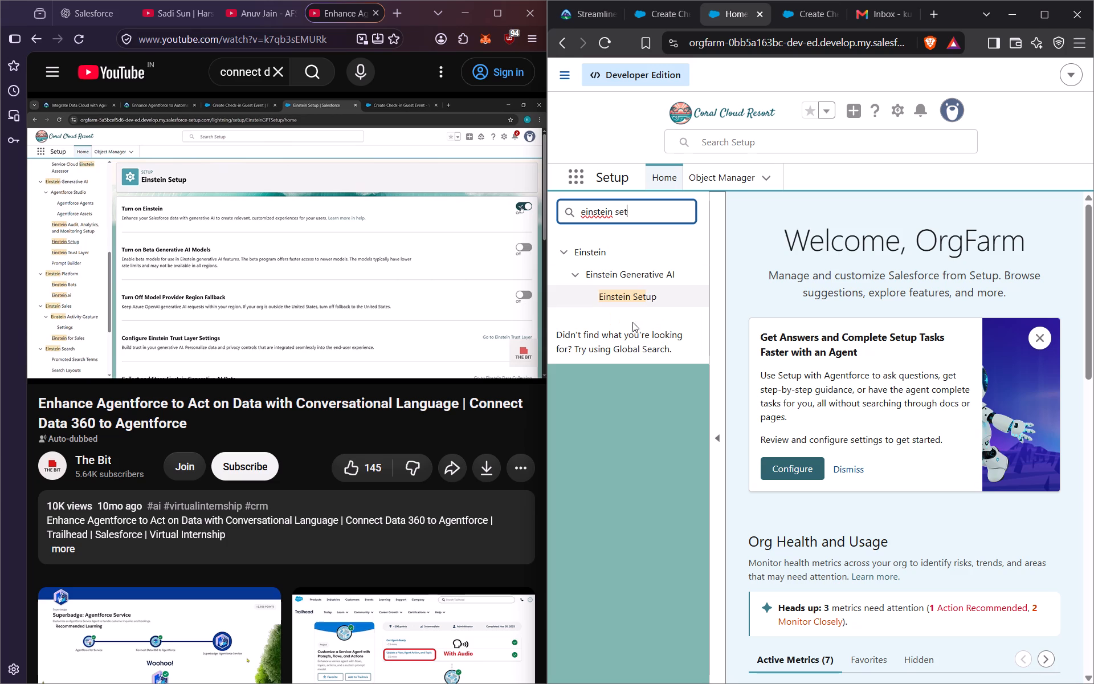
{"action": "left_click", "coordinate": [642, 290]}
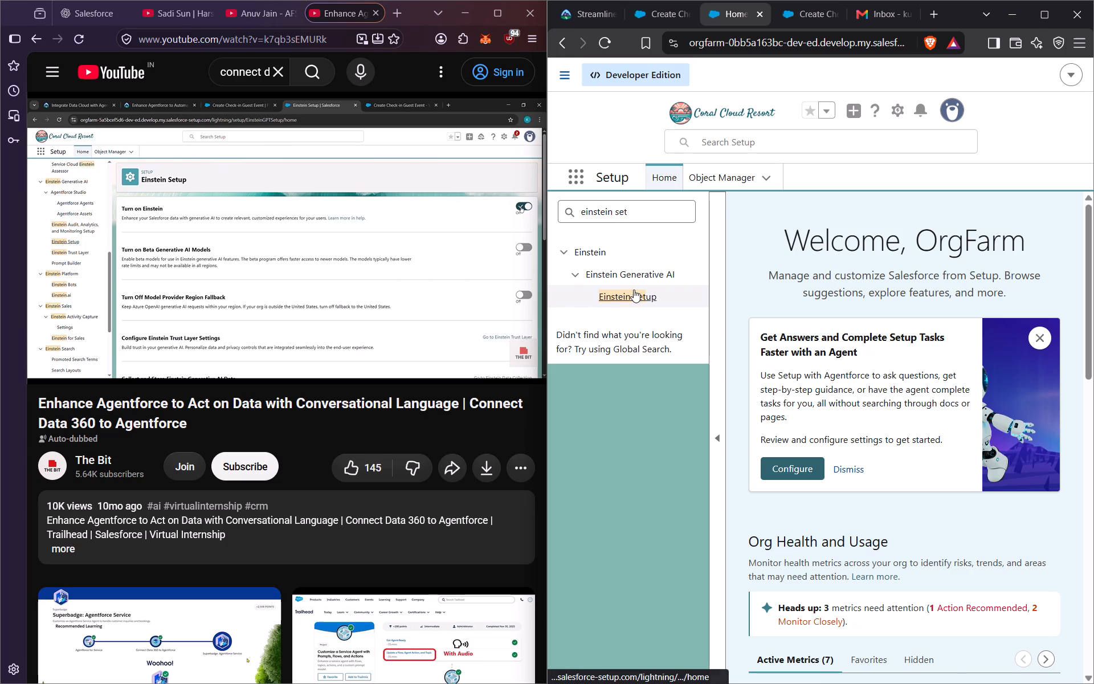
Resume the YouTube walkthrough and rewind it to review the Einstein Setup part.
{"action": "left_click", "coordinate": [364, 250]}
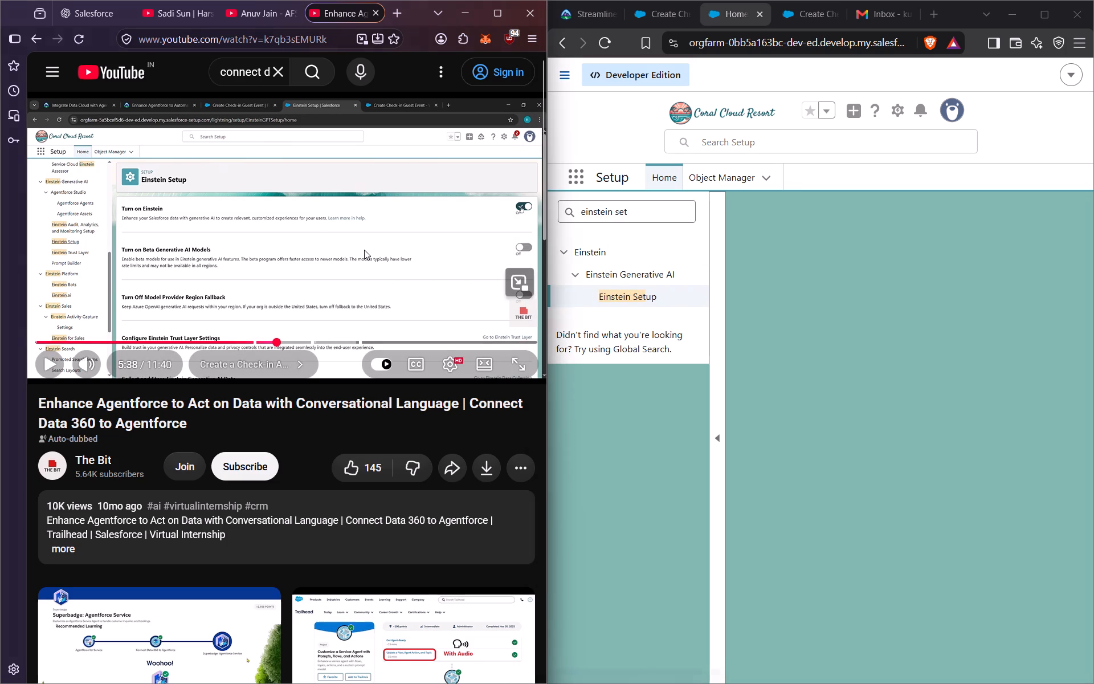
{"action": "key", "text": "Left"}
{"action": "key", "text": "Left"}
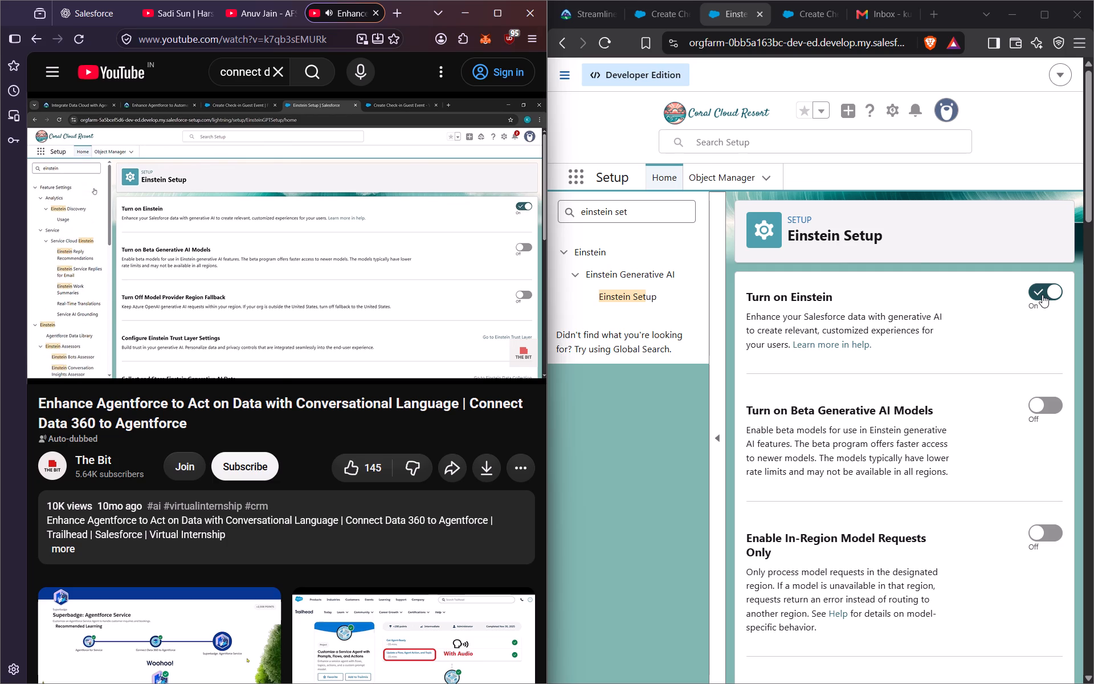
Search Setup for "einstein for" and open the Einstein for Sales page.
{"action": "left_click", "coordinate": [646, 213]}
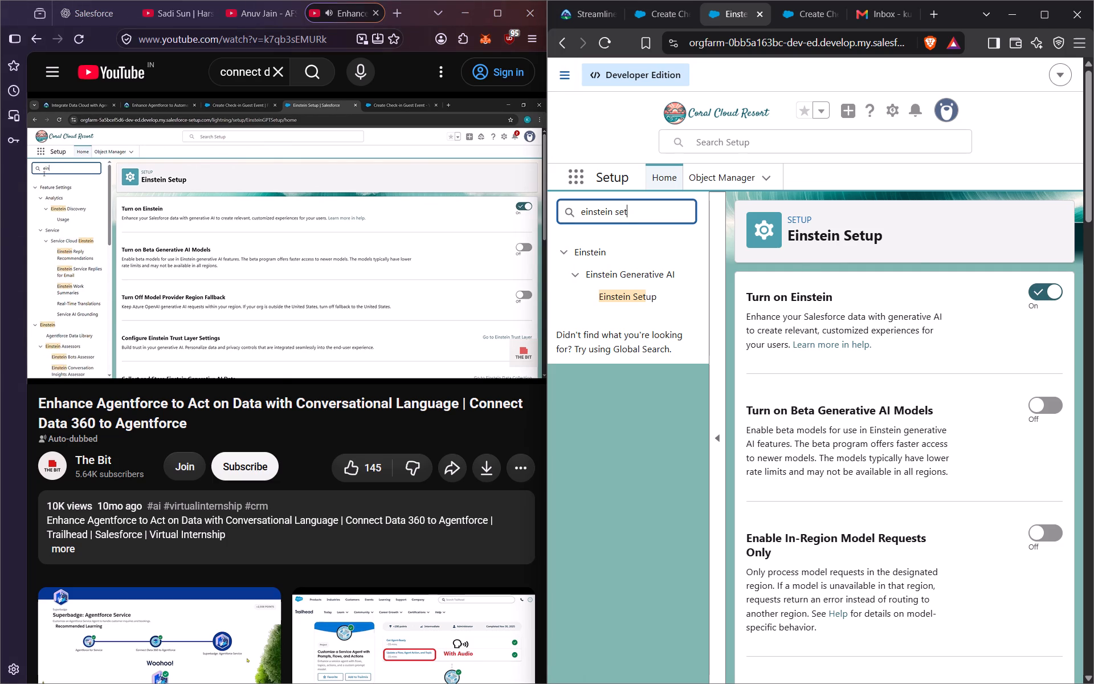
{"action": "key", "text": "BackSpace"}
{"action": "key", "text": "BackSpace"}
{"action": "key", "text": "BackSpace"}
{"action": "key", "text": "BackSpace"}
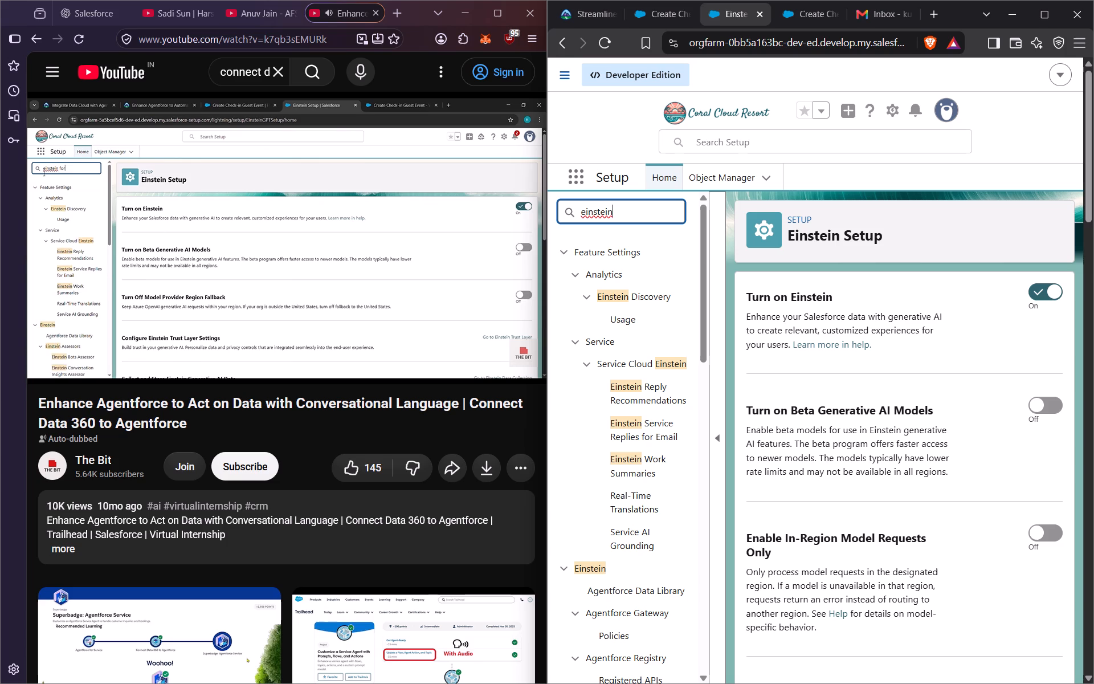
{"action": "type", "text": "for"}
{"action": "key", "text": "space"}
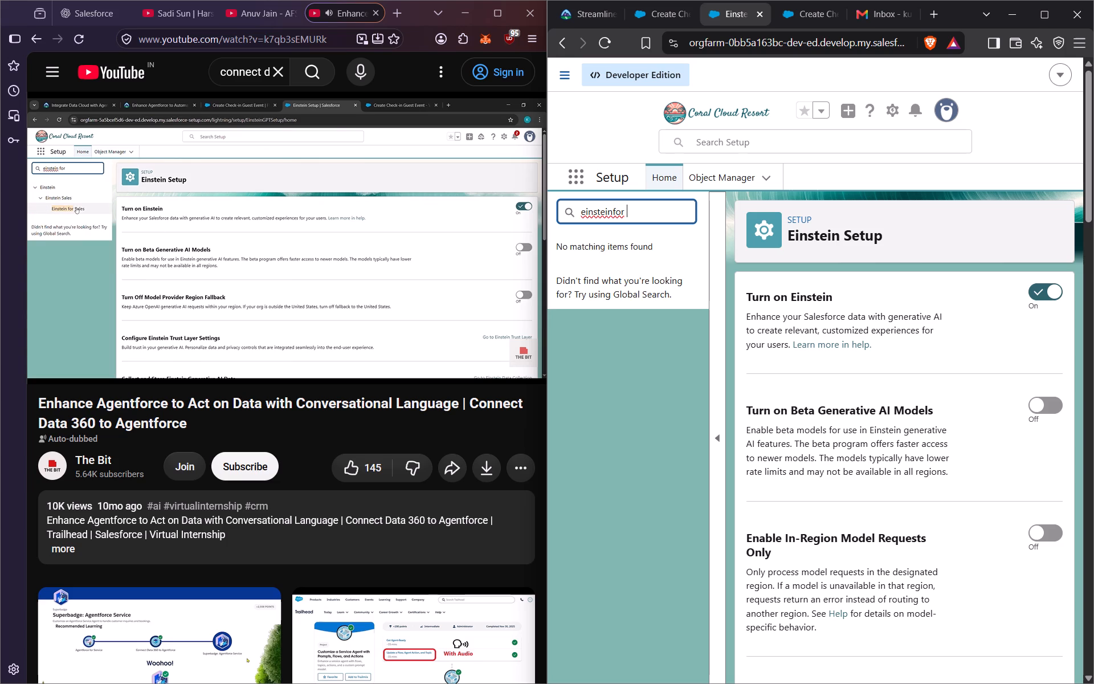
{"action": "key", "text": "BackSpace"}
{"action": "key", "text": "BackSpace"}
{"action": "key", "text": "BackSpace"}
{"action": "key", "text": "BackSpace"}
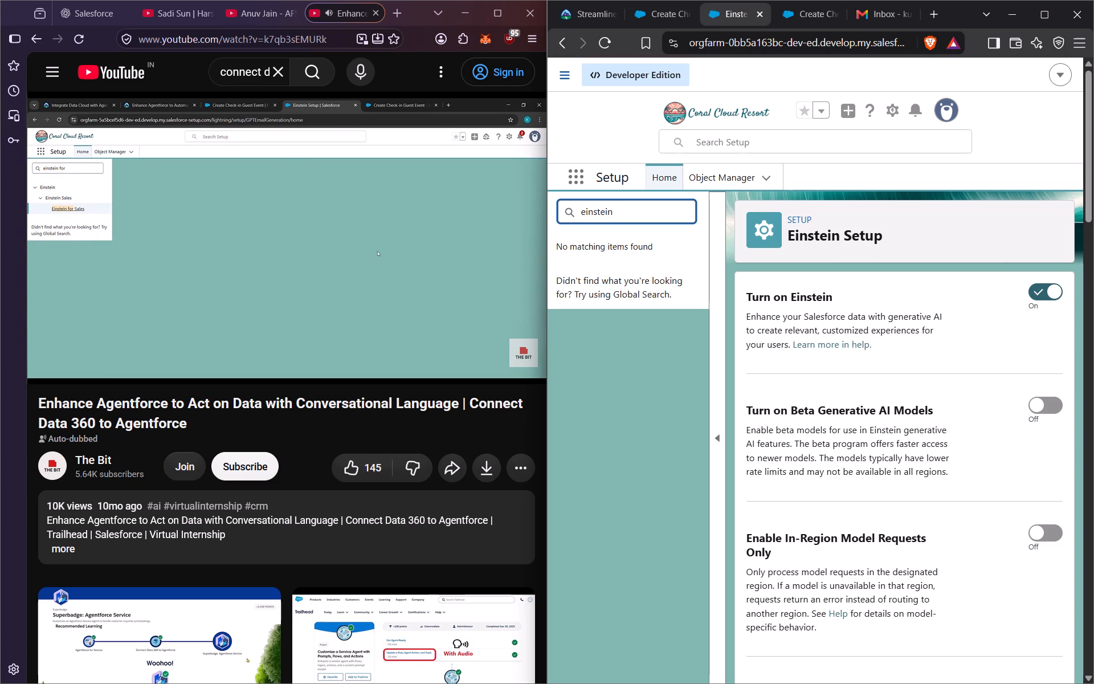
{"action": "key", "text": "space"}
{"action": "type", "text": "for"}
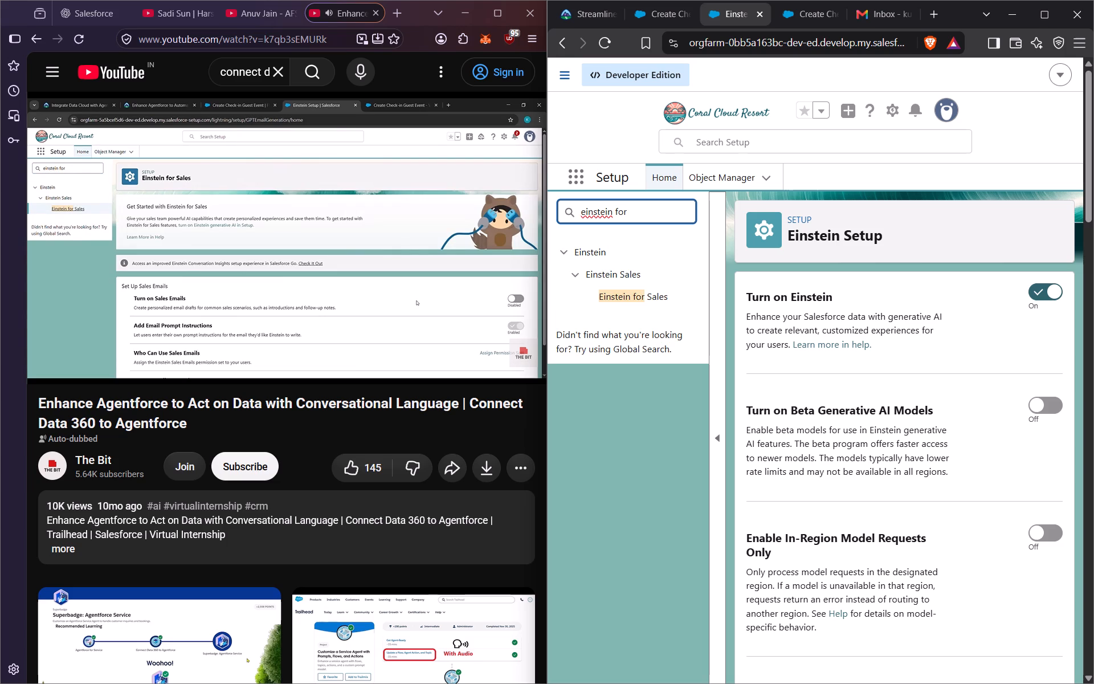
{"action": "left_click", "coordinate": [662, 290]}
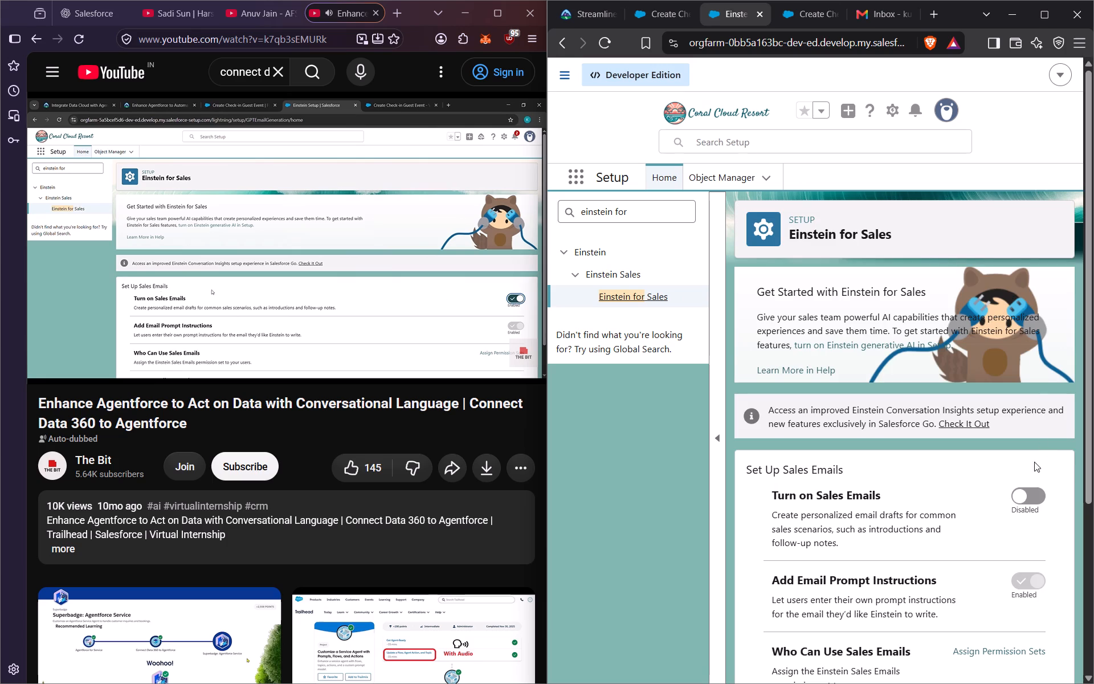
Turn on Sales Emails for Einstein for Sales and reload the page.
{"action": "left_click", "coordinate": [1028, 494]}
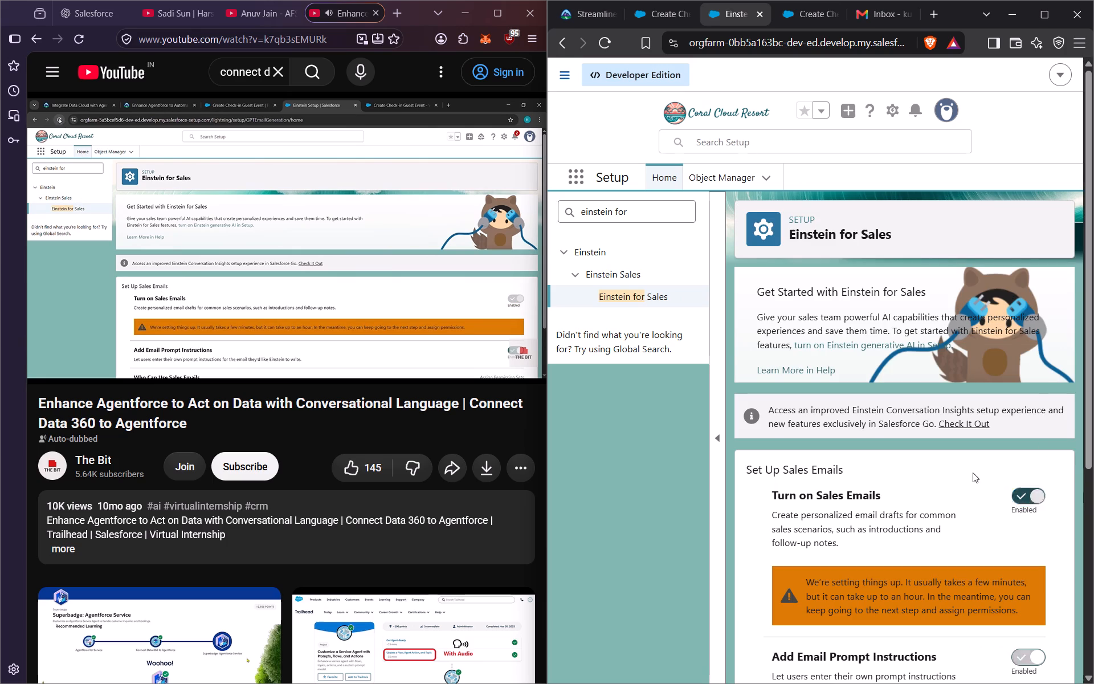
{"action": "left_click", "coordinate": [602, 42]}
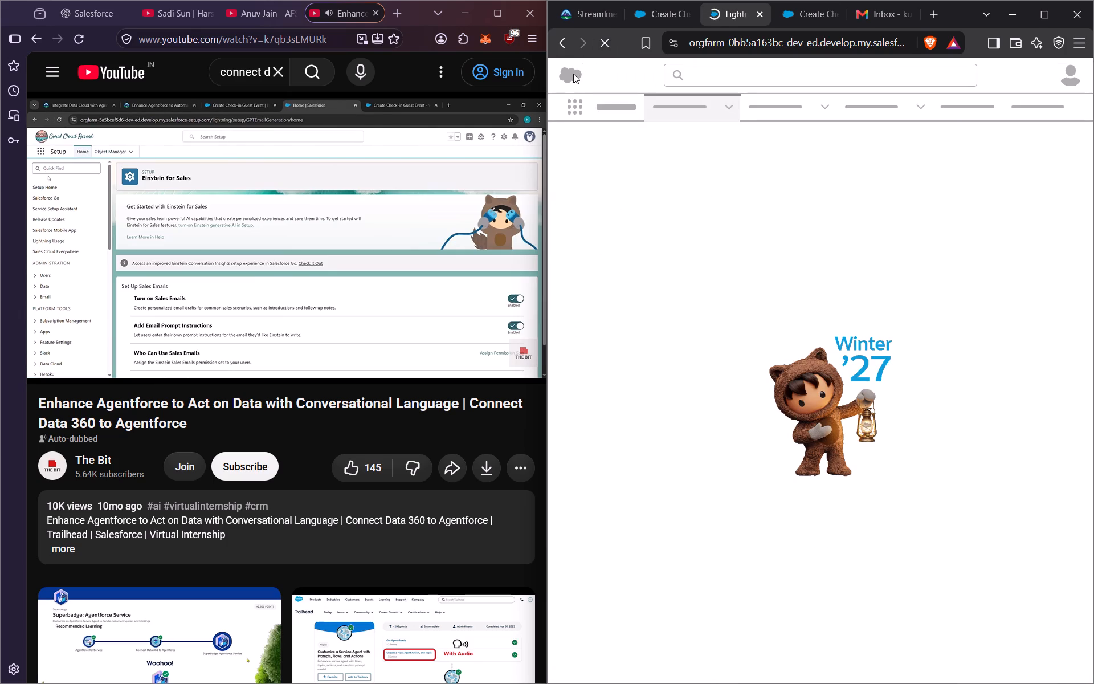
Search Setup for "agentforce age" and open the Agentforce Agents page.
{"action": "left_click", "coordinate": [611, 213]}
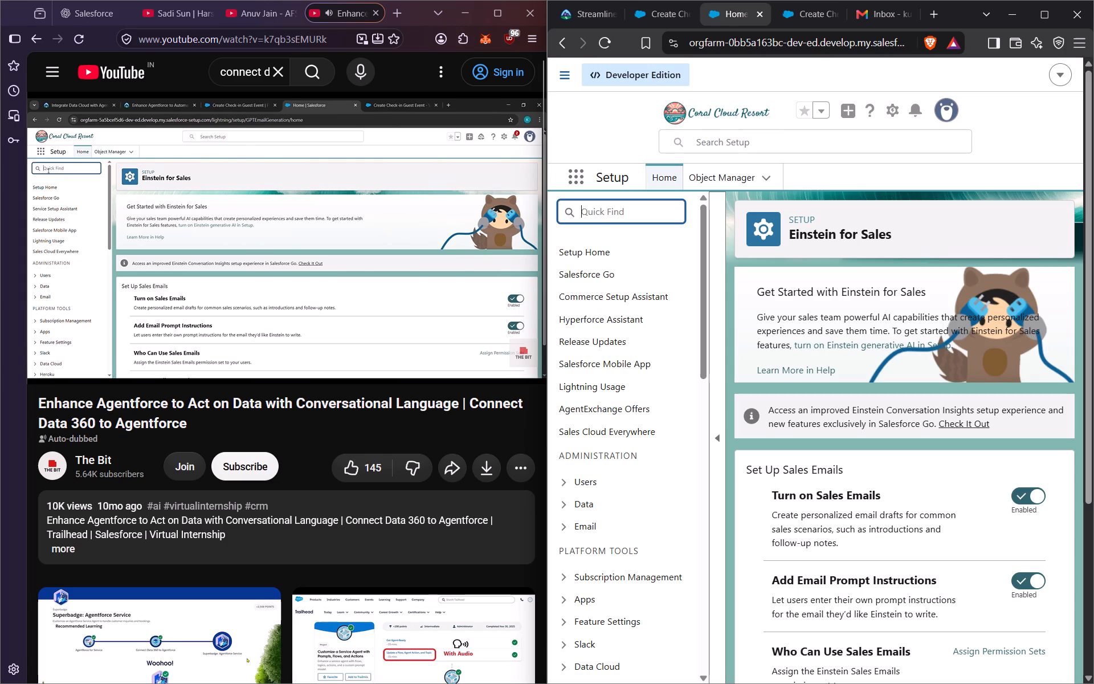
{"action": "type", "text": "agent"}
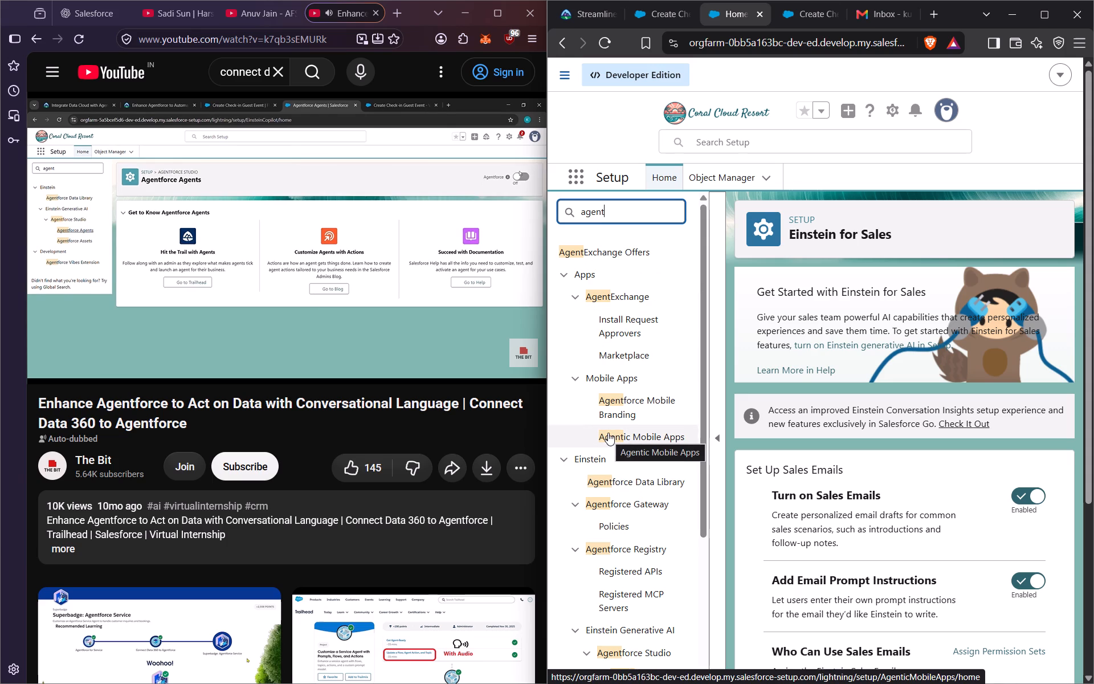
{"action": "type", "text": "force age"}
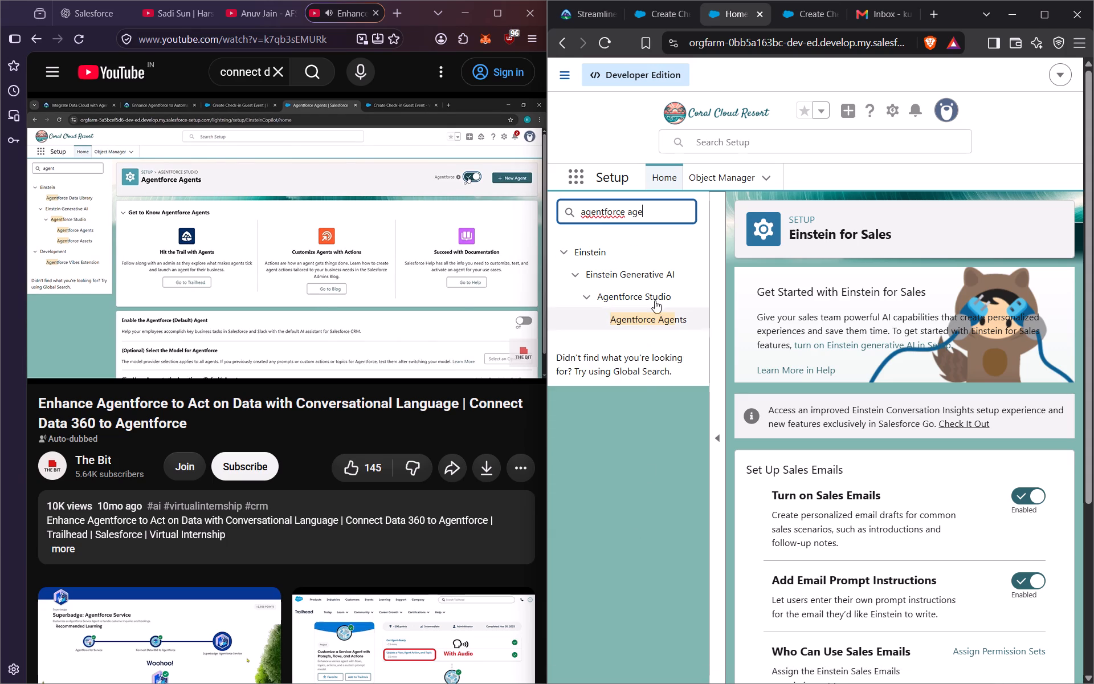
{"action": "left_click", "coordinate": [650, 318]}
Rewind the YouTube walkthrough to review the Agentforce Agents part, and pause it.
{"action": "left_click", "coordinate": [378, 293]}
{"action": "left_click", "coordinate": [378, 293]}
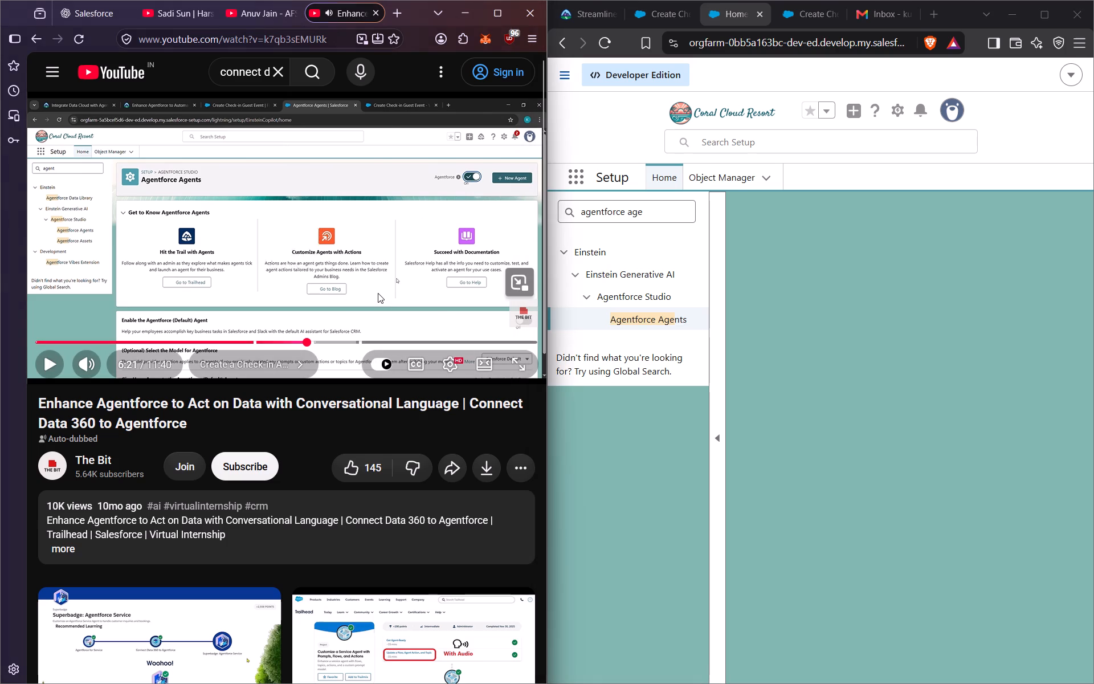
{"action": "key", "text": "Left"}
{"action": "key", "text": "Left"}
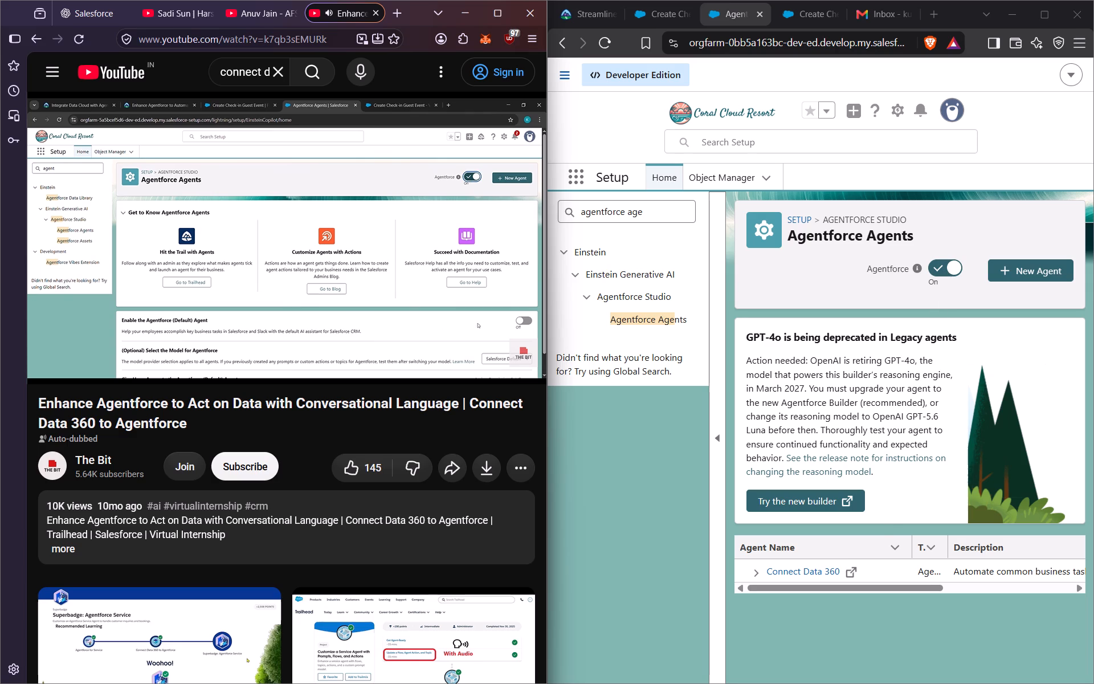
{"action": "scroll", "coordinate": [880, 520], "scroll_direction": "down", "scroll_amount": 4}
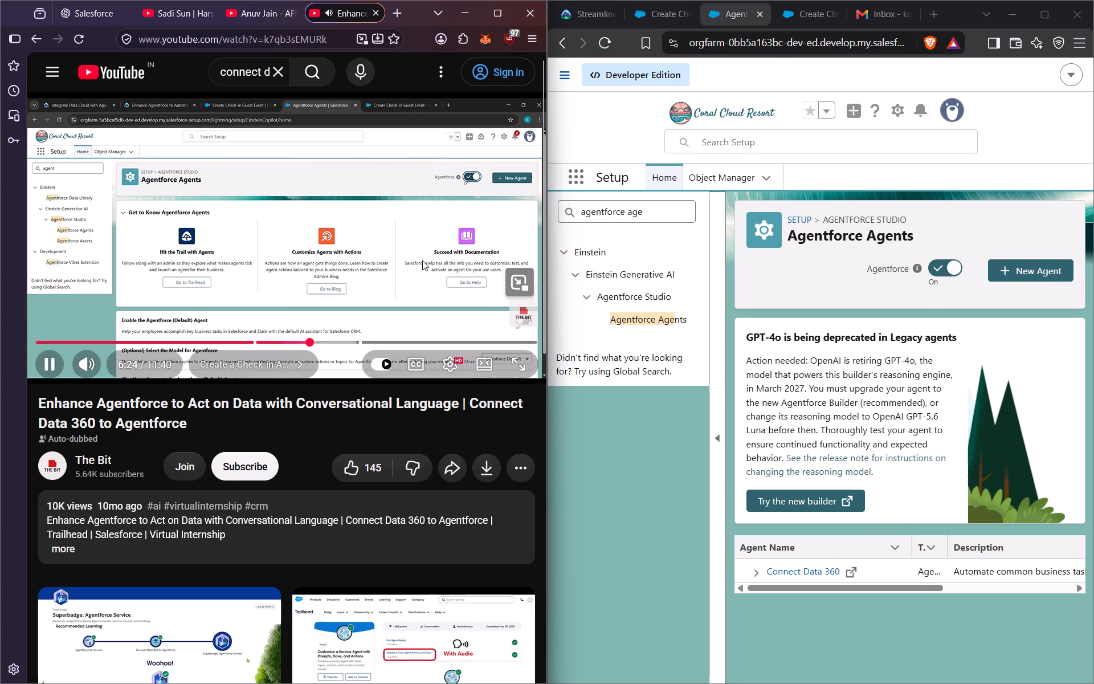
{"action": "left_click", "coordinate": [418, 259]}
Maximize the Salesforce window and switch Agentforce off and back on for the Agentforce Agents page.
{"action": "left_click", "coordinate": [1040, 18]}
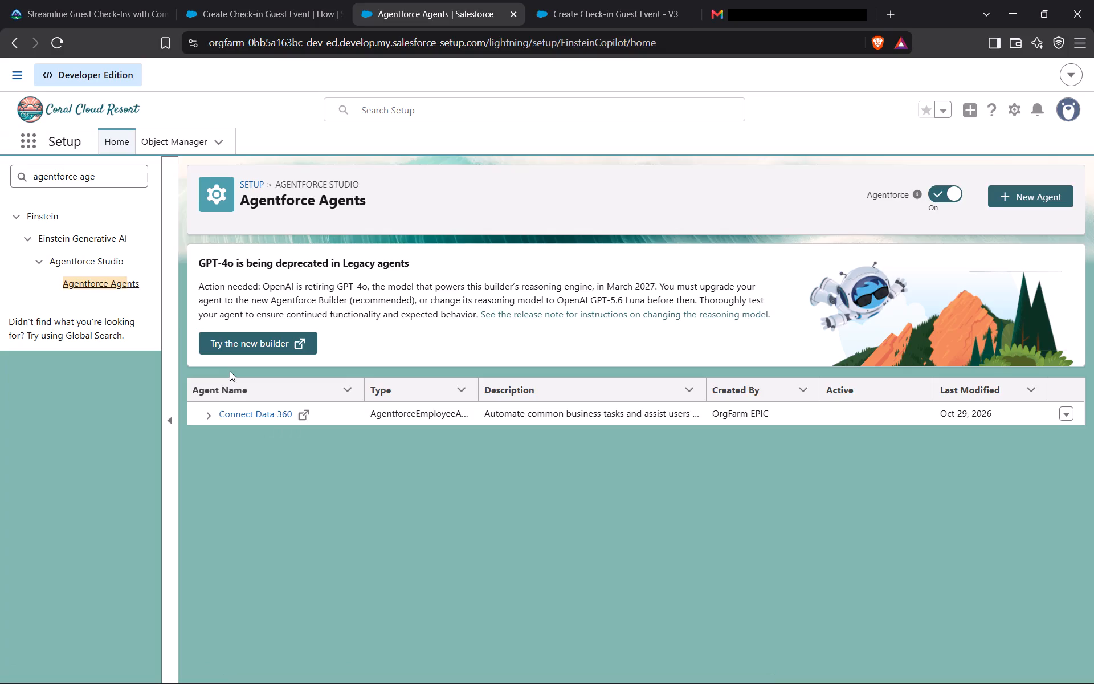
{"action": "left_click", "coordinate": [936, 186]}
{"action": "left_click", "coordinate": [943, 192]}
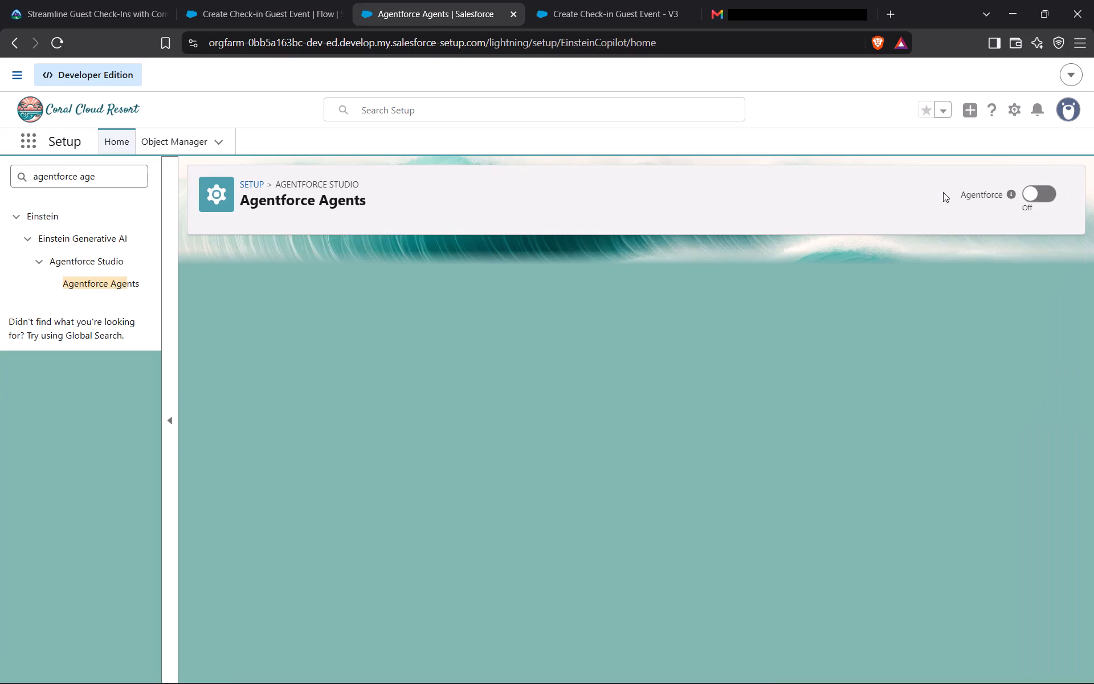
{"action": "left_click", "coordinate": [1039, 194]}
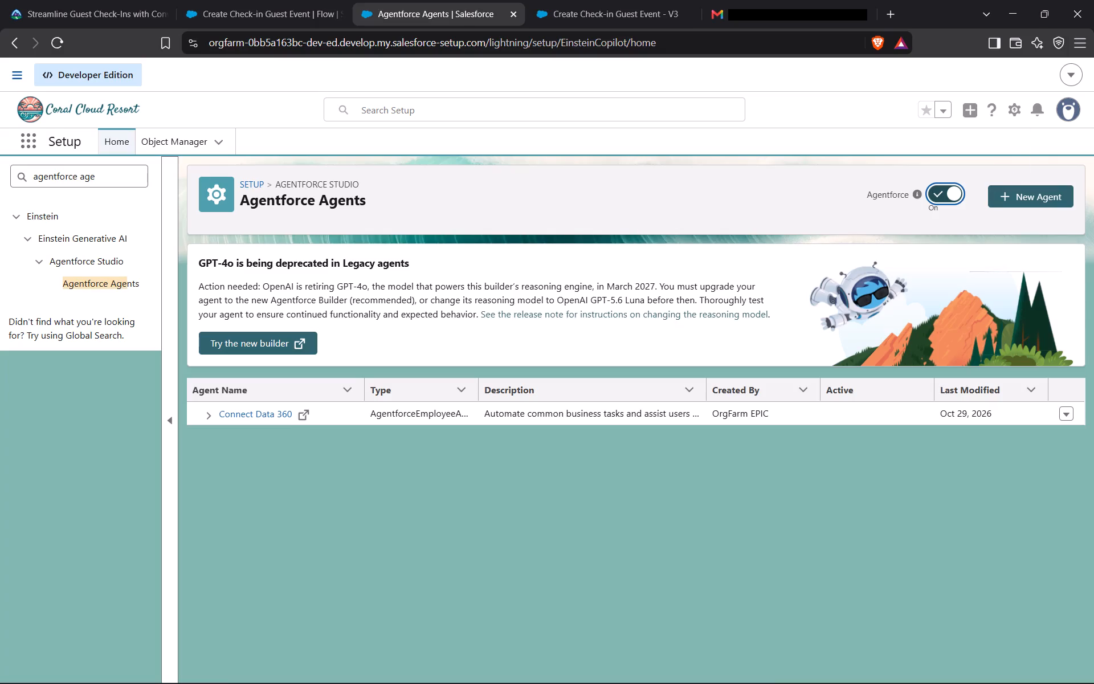
Check the Trailhead instructions for creating the check-in Agentforce action, and resume the YouTube walkthrough for what follows the Agentforce Agents page.
{"action": "left_click", "coordinate": [108, 15]}
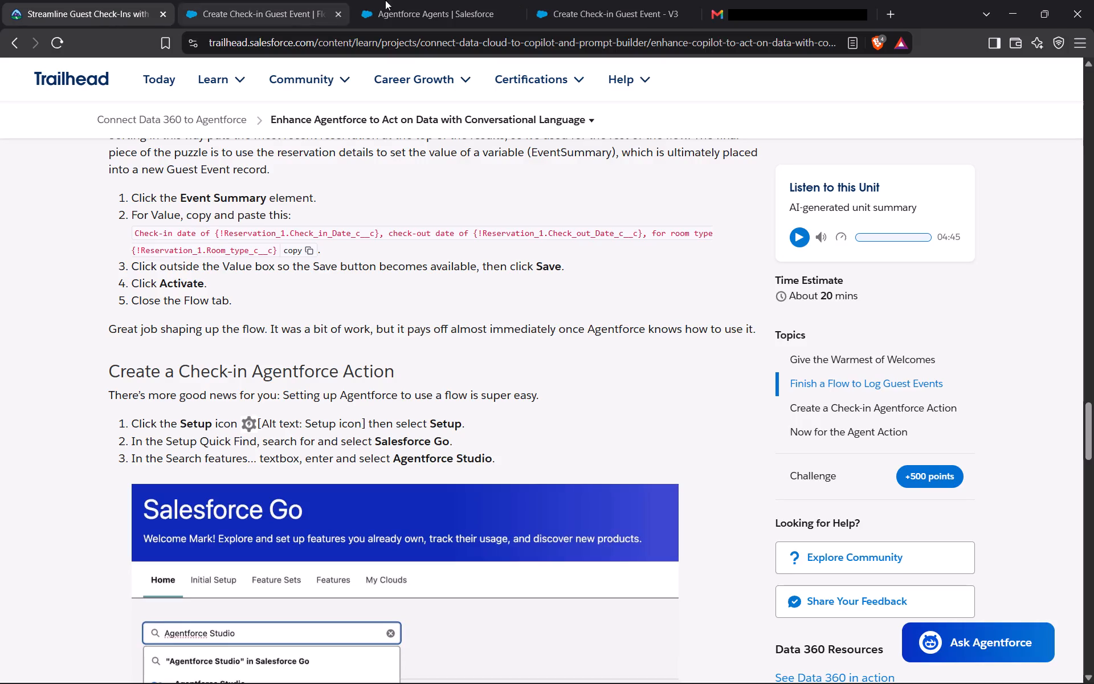
{"action": "left_click", "coordinate": [577, 0]}
{"action": "left_click", "coordinate": [414, 14]}
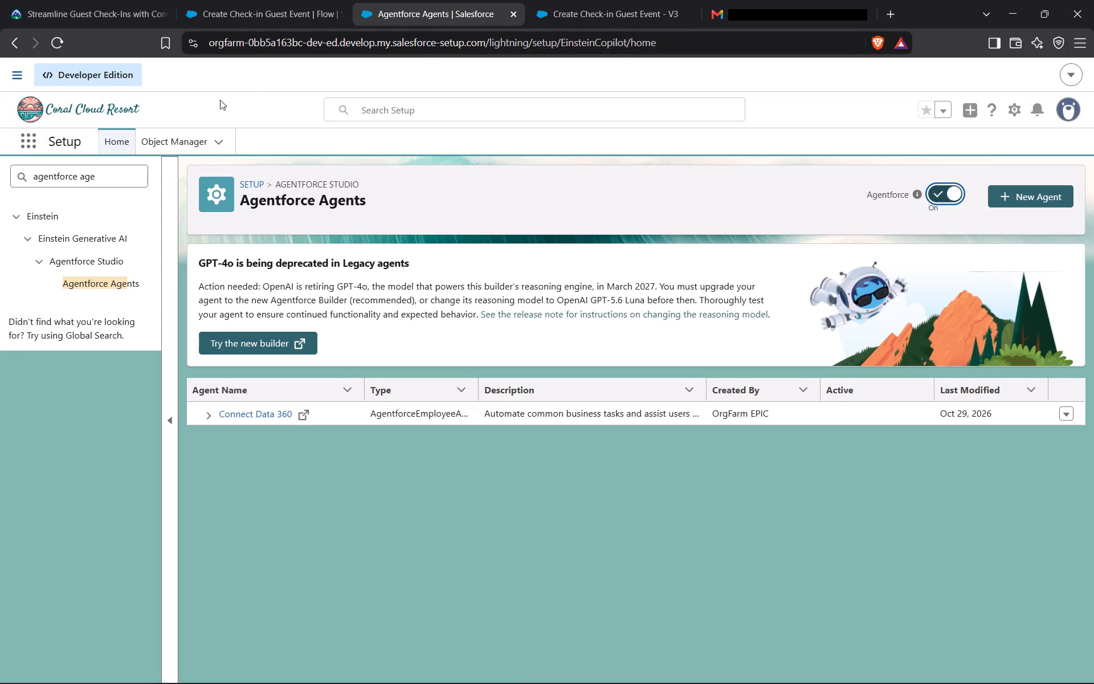
{"action": "key", "text": "alt+Tab"}
{"action": "left_click", "coordinate": [358, 181]}
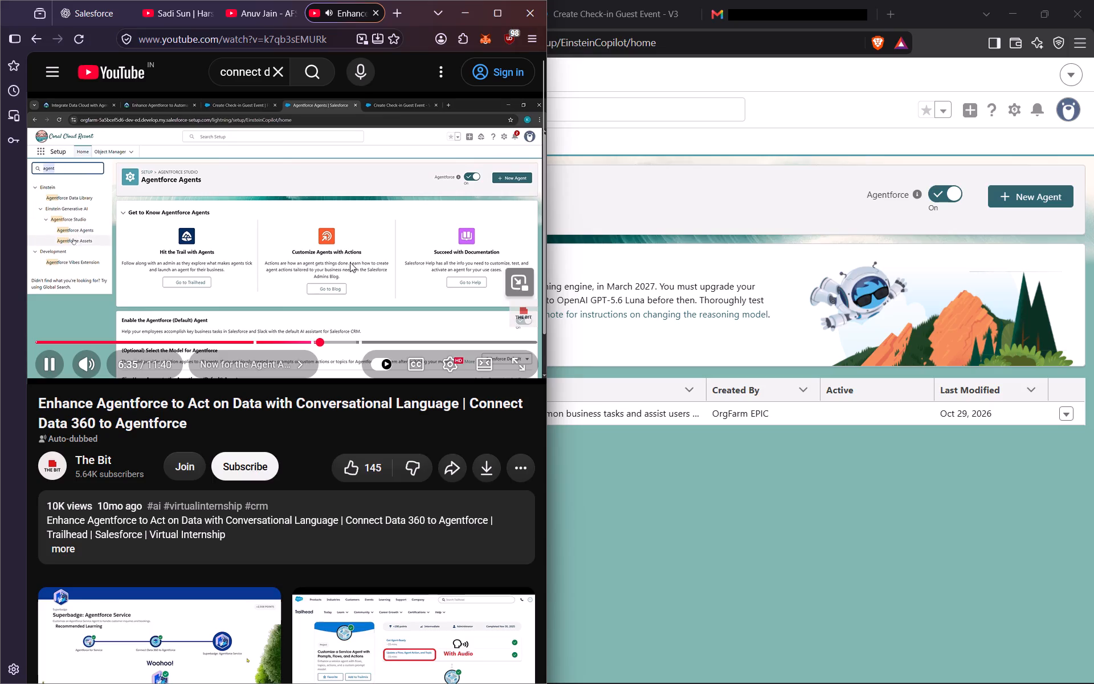
Search Setup for "agentforce asse" and open the Agentforce Assets page.
{"action": "left_click", "coordinate": [610, 209]}
{"action": "left_click", "coordinate": [115, 182]}
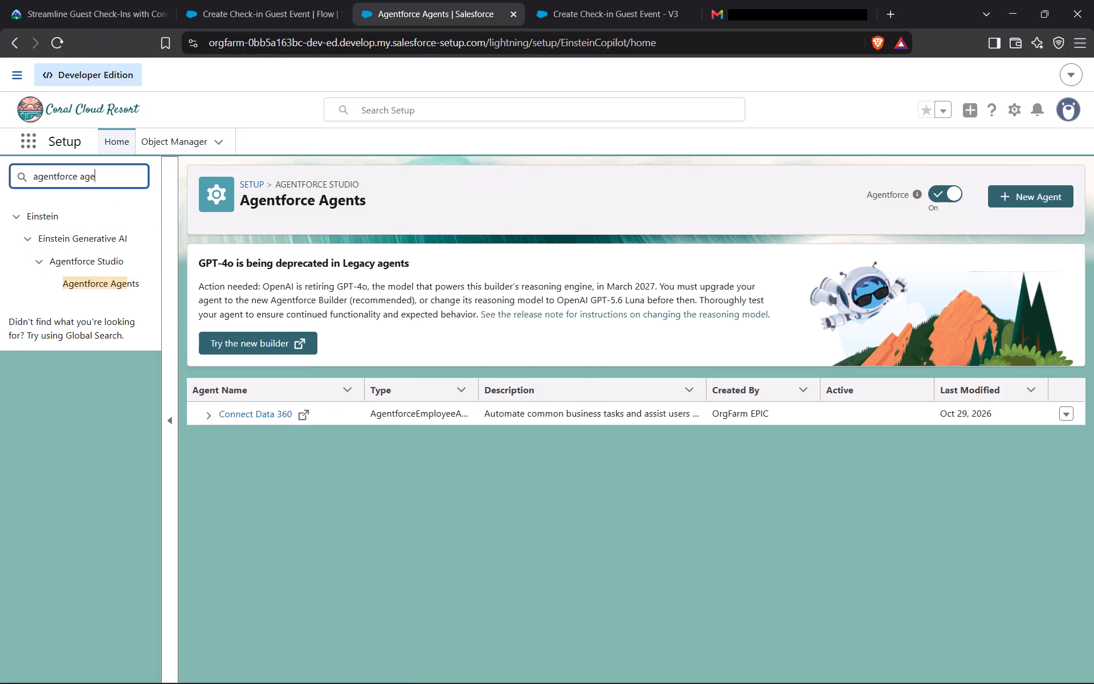
{"action": "key", "text": "BackSpace"}
{"action": "key", "text": "BackSpace"}
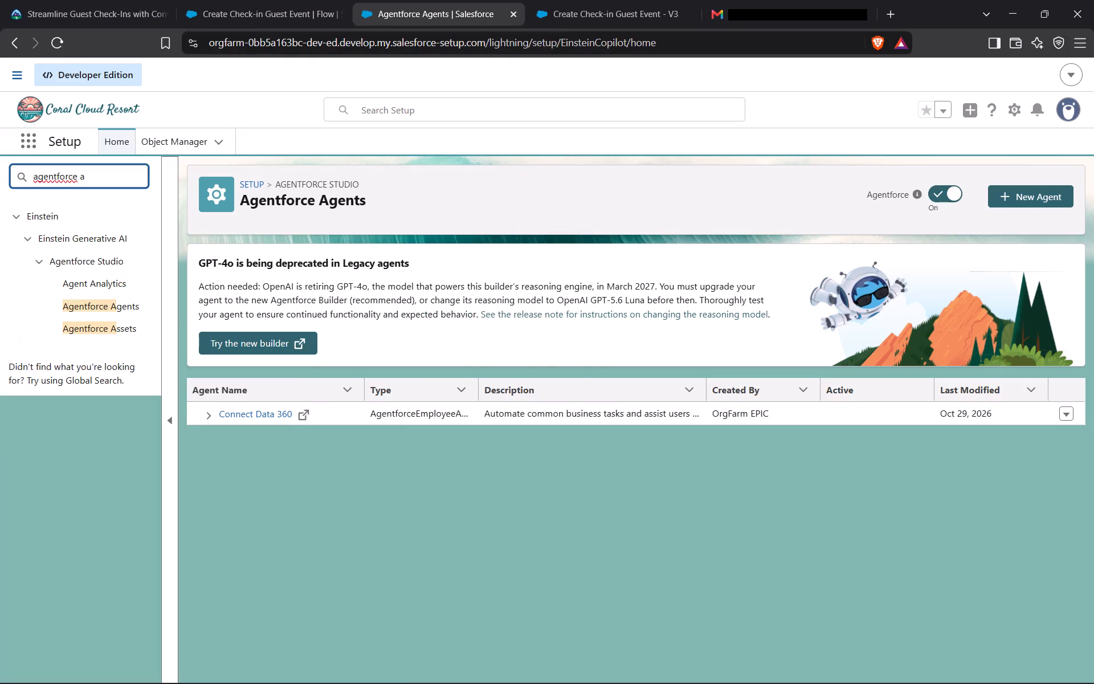
{"action": "key", "text": "BackSpace"}
{"action": "type", "text": "asse"}
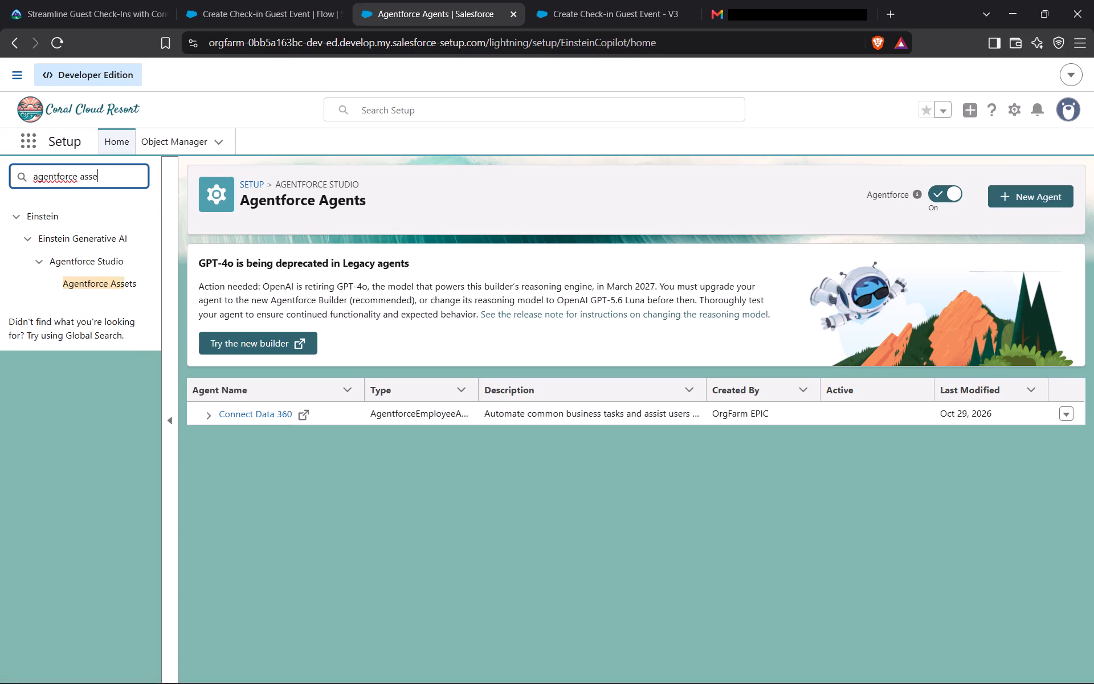
{"action": "left_click", "coordinate": [108, 280]}
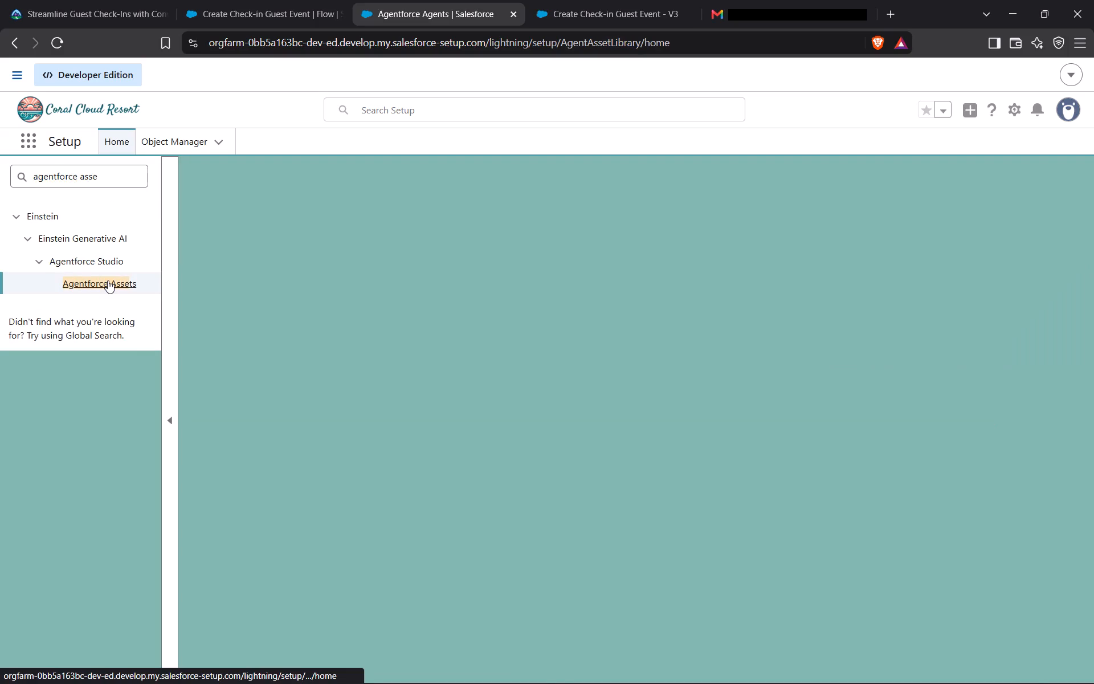
Beside the walkthrough, start a new agent action in the Agentforce Asset Library with type Flow and reference action Create Check-in Guest Event.
{"action": "key", "text": "super+Right"}
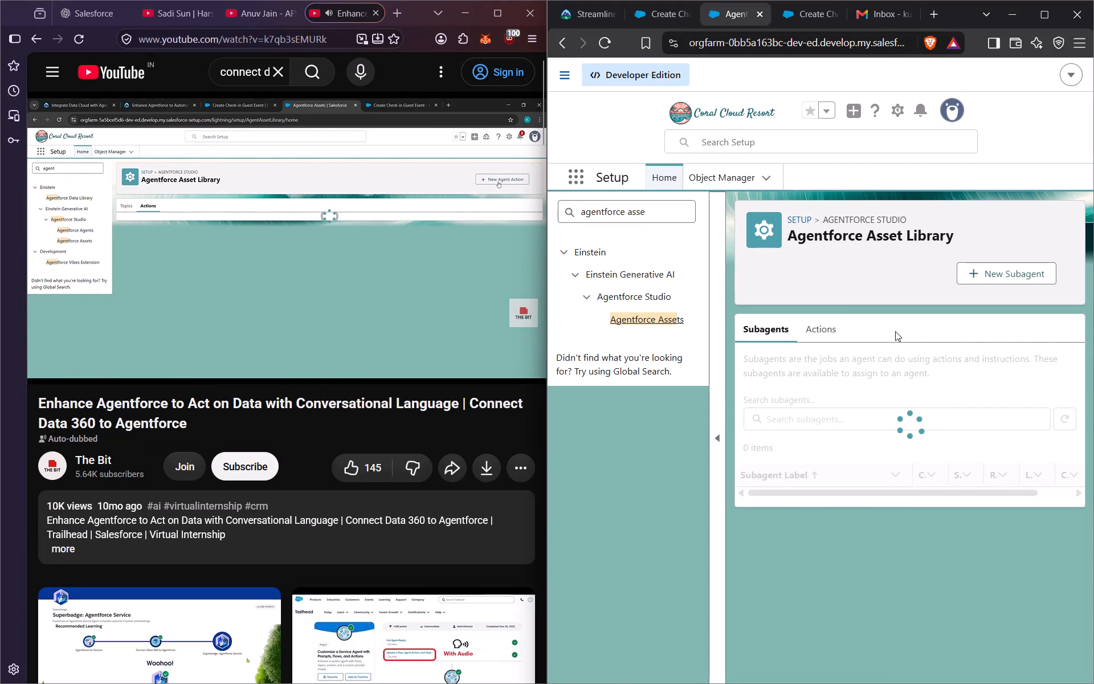
{"action": "left_click", "coordinate": [830, 324]}
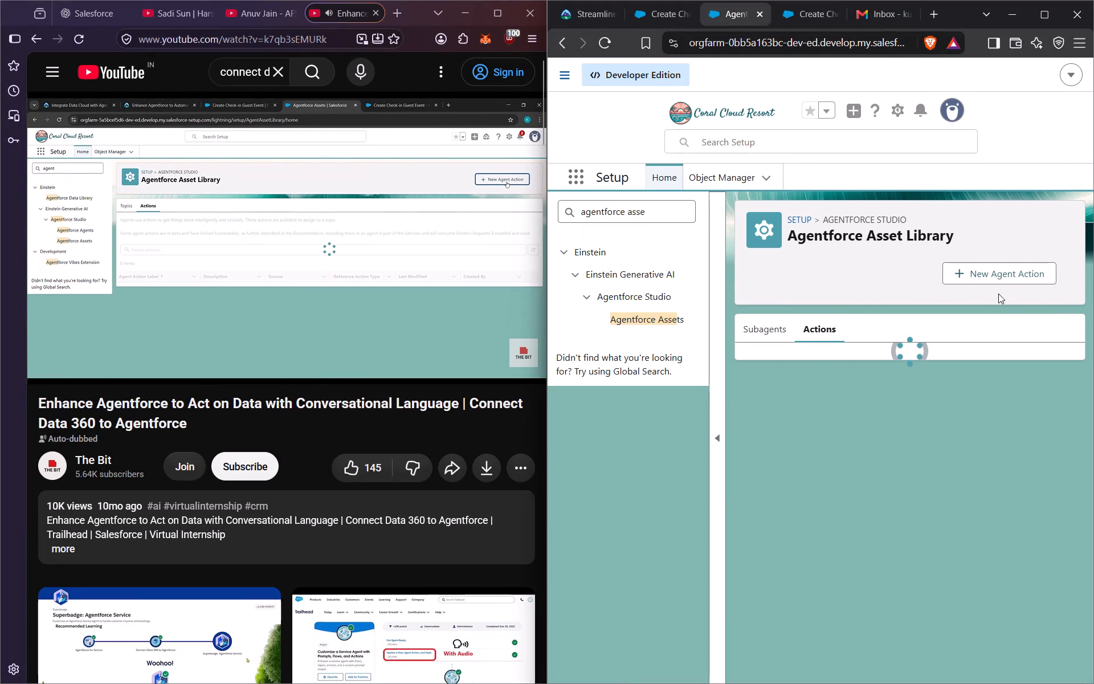
{"action": "left_click", "coordinate": [1001, 274]}
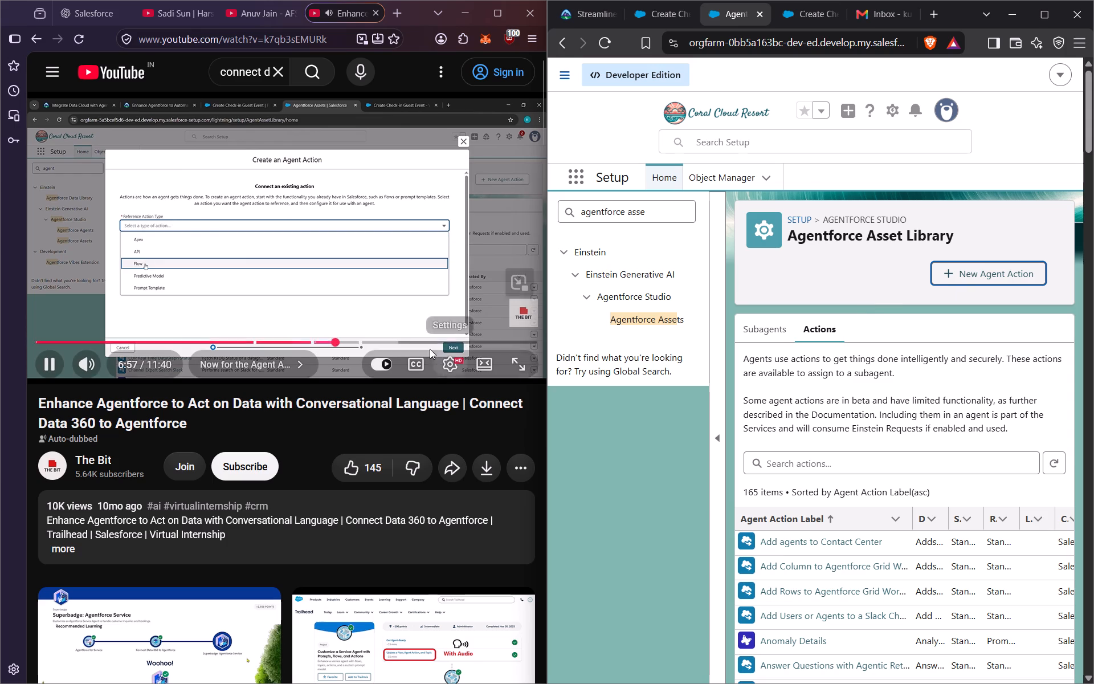
{"action": "left_click", "coordinate": [350, 274]}
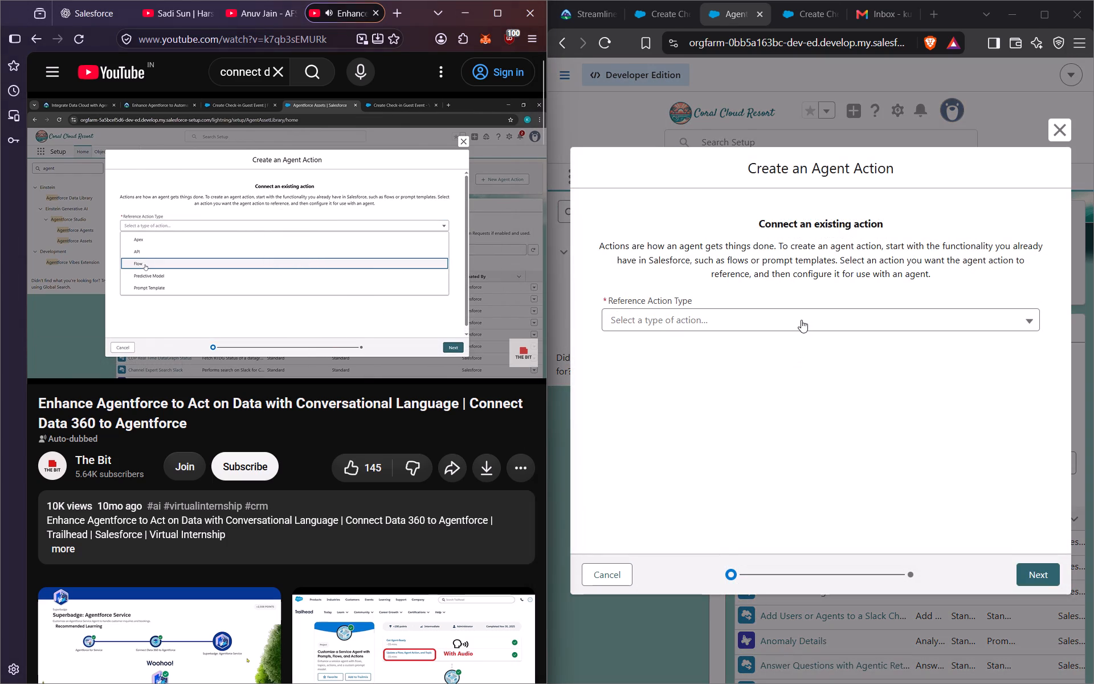
{"action": "left_click", "coordinate": [801, 320]}
{"action": "left_click", "coordinate": [717, 400]}
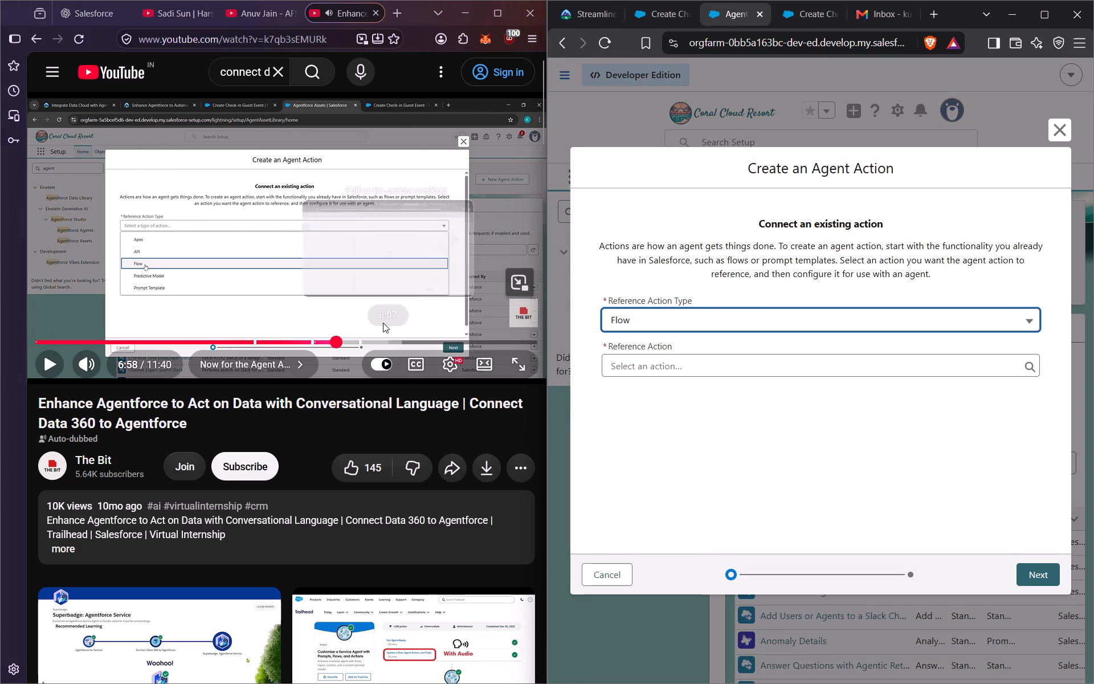
{"action": "left_click", "coordinate": [353, 268]}
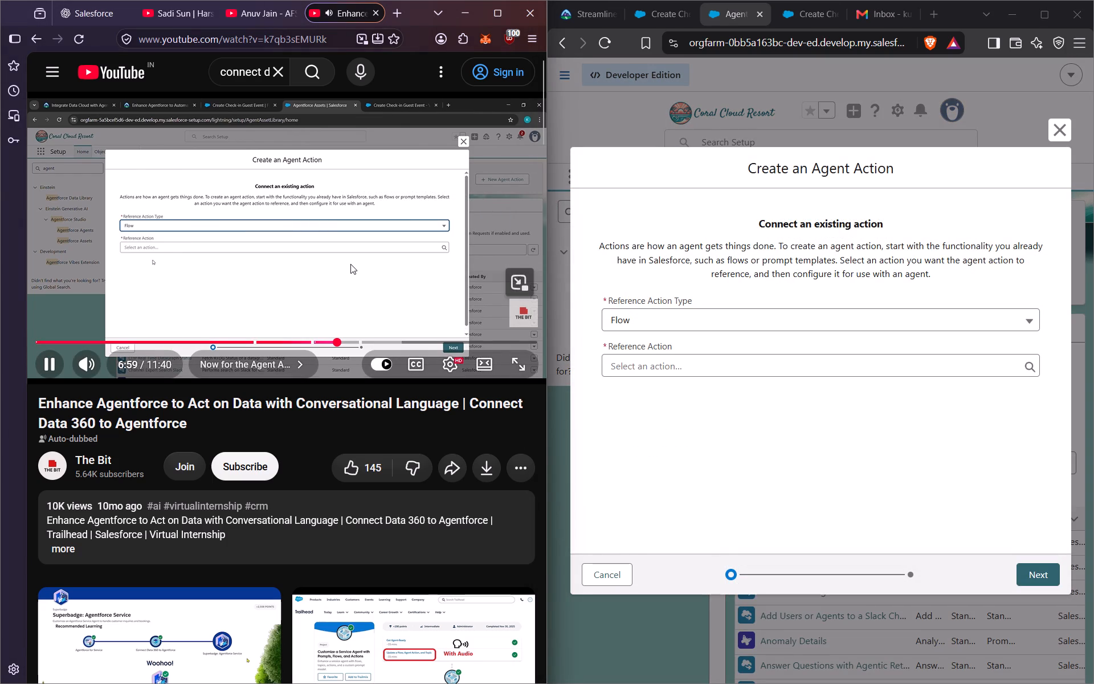
{"action": "left_click", "coordinate": [675, 376]}
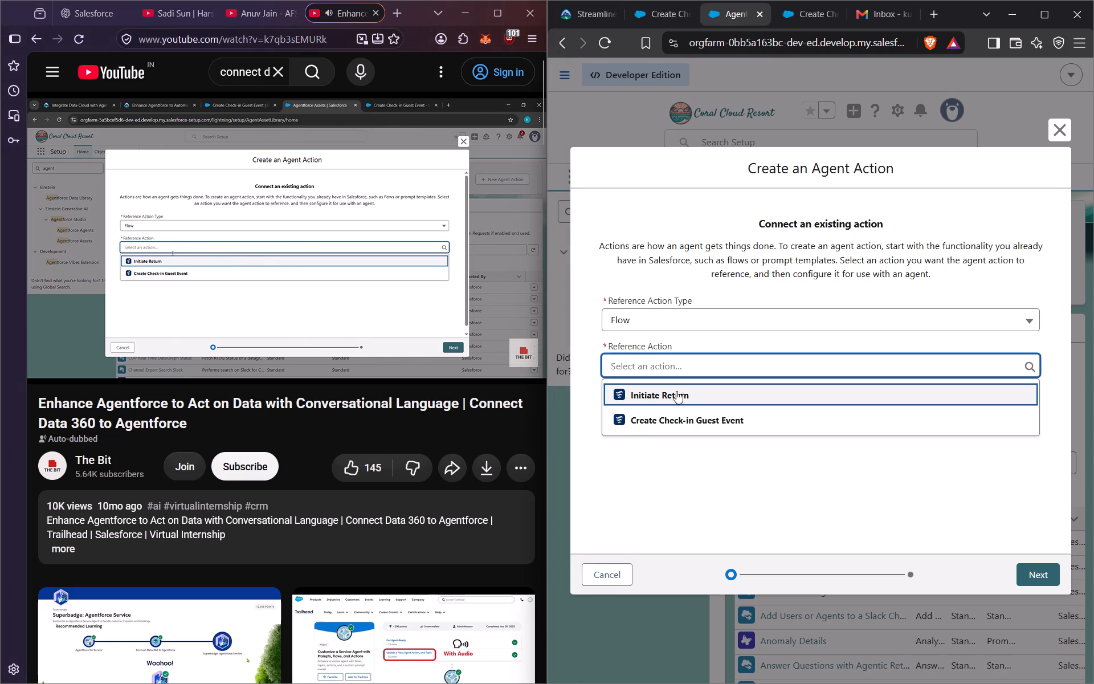
{"action": "left_click", "coordinate": [679, 416]}
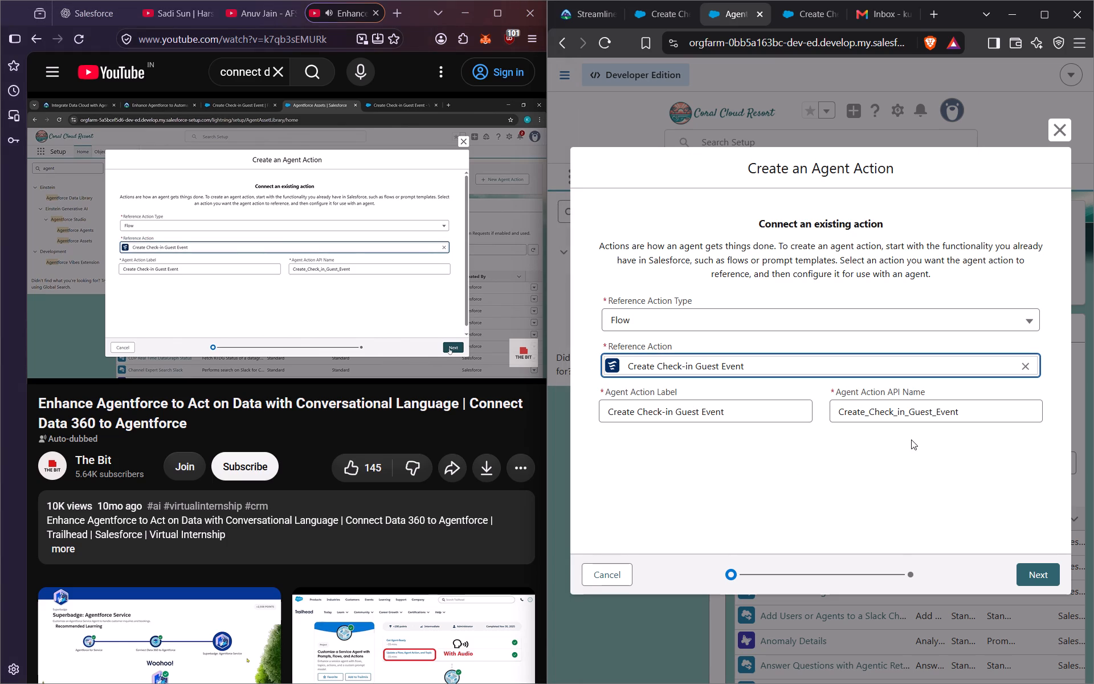
{"action": "left_click", "coordinate": [1031, 573]}
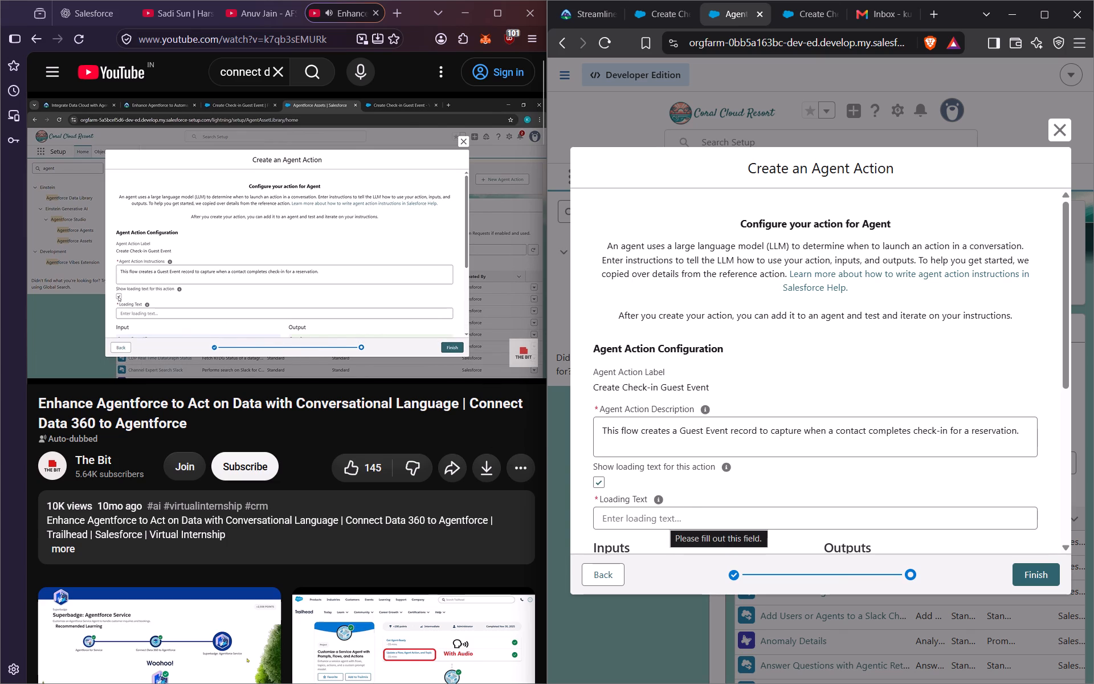
Configure the check-in agent action without loading text, with ContactRecordID required as input and EventSummary shown in conversation, and finish creating it.
{"action": "left_click", "coordinate": [600, 484]}
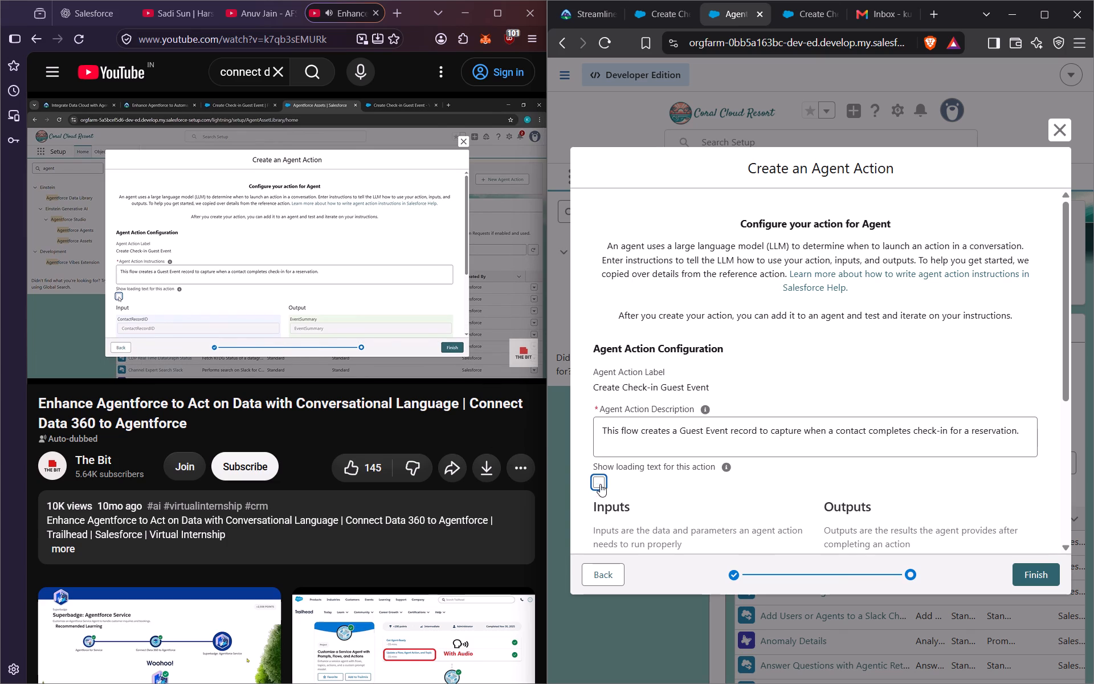
{"action": "scroll", "coordinate": [716, 482], "scroll_direction": "down", "scroll_amount": 2}
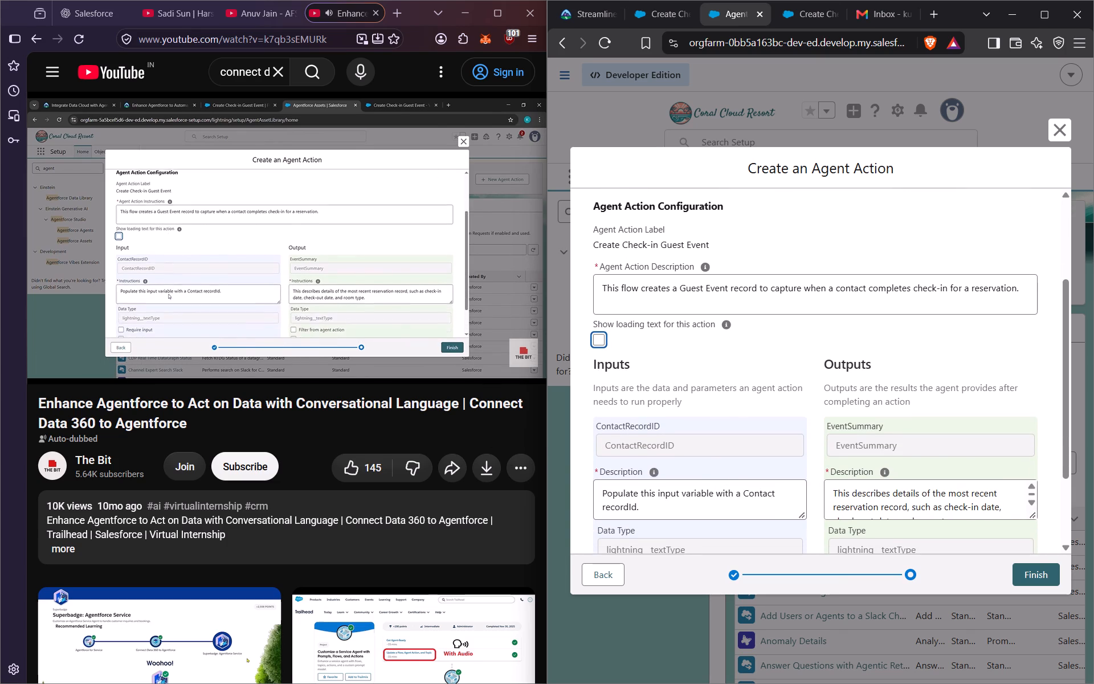
{"action": "scroll", "coordinate": [717, 484], "scroll_direction": "down", "scroll_amount": 3}
{"action": "scroll", "coordinate": [719, 485], "scroll_direction": "up", "scroll_amount": 1}
{"action": "scroll", "coordinate": [719, 486], "scroll_direction": "down", "scroll_amount": 5}
{"action": "scroll", "coordinate": [721, 491], "scroll_direction": "up", "scroll_amount": 1}
{"action": "scroll", "coordinate": [721, 491], "scroll_direction": "down", "scroll_amount": 1}
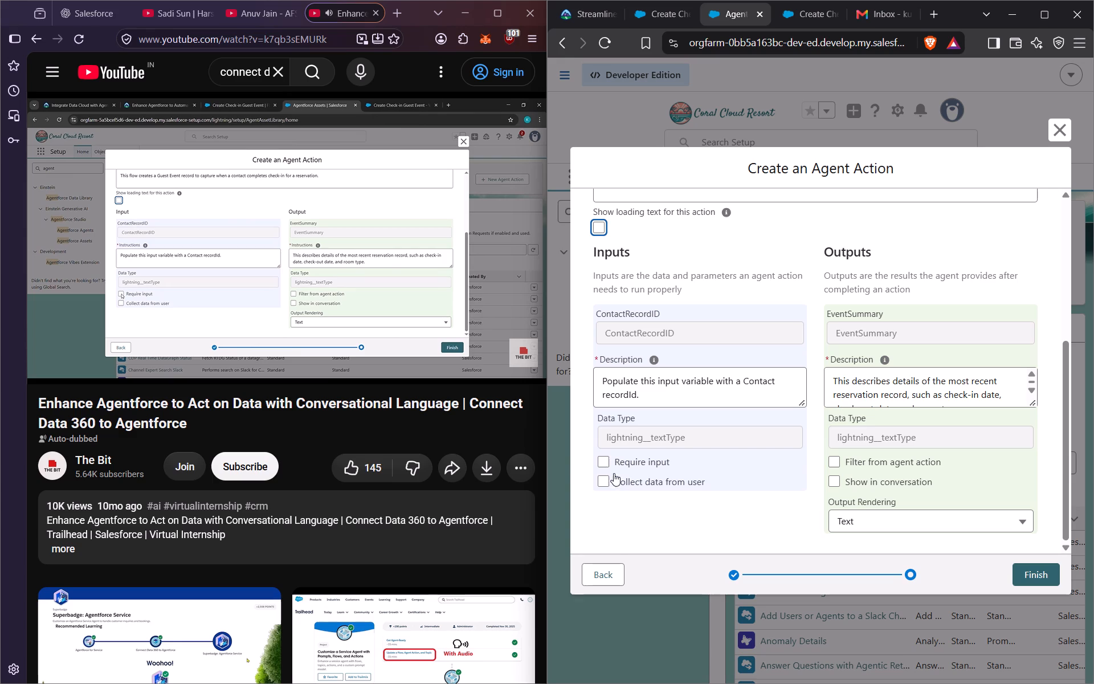
{"action": "left_click", "coordinate": [607, 458]}
{"action": "left_click", "coordinate": [836, 483]}
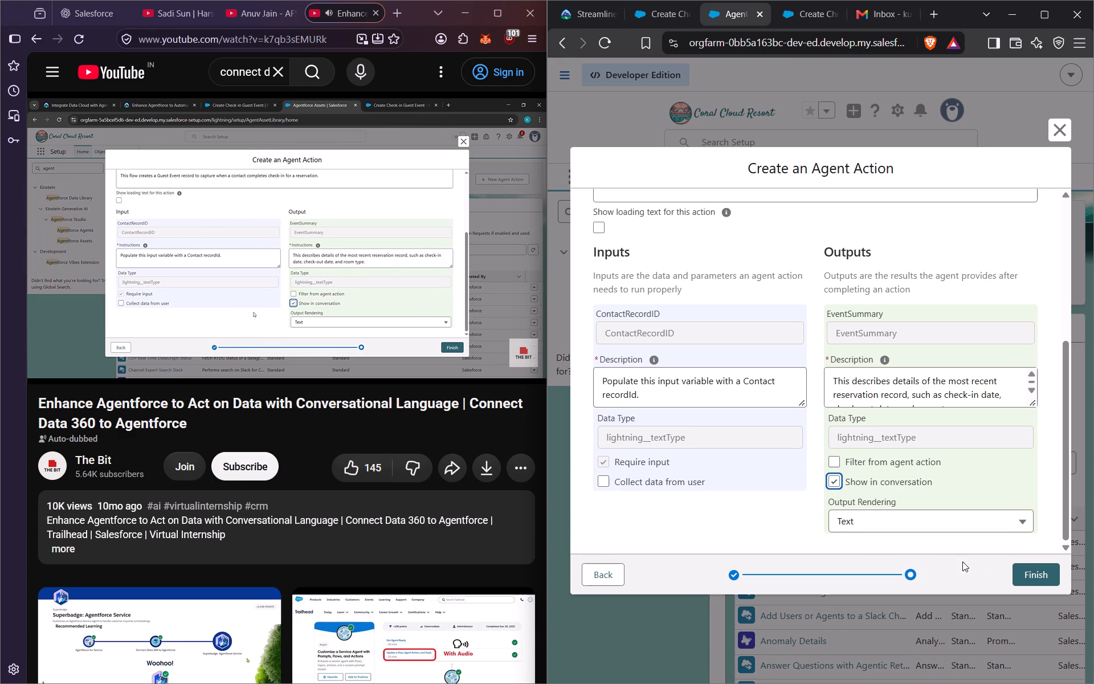
{"action": "left_click", "coordinate": [1024, 575]}
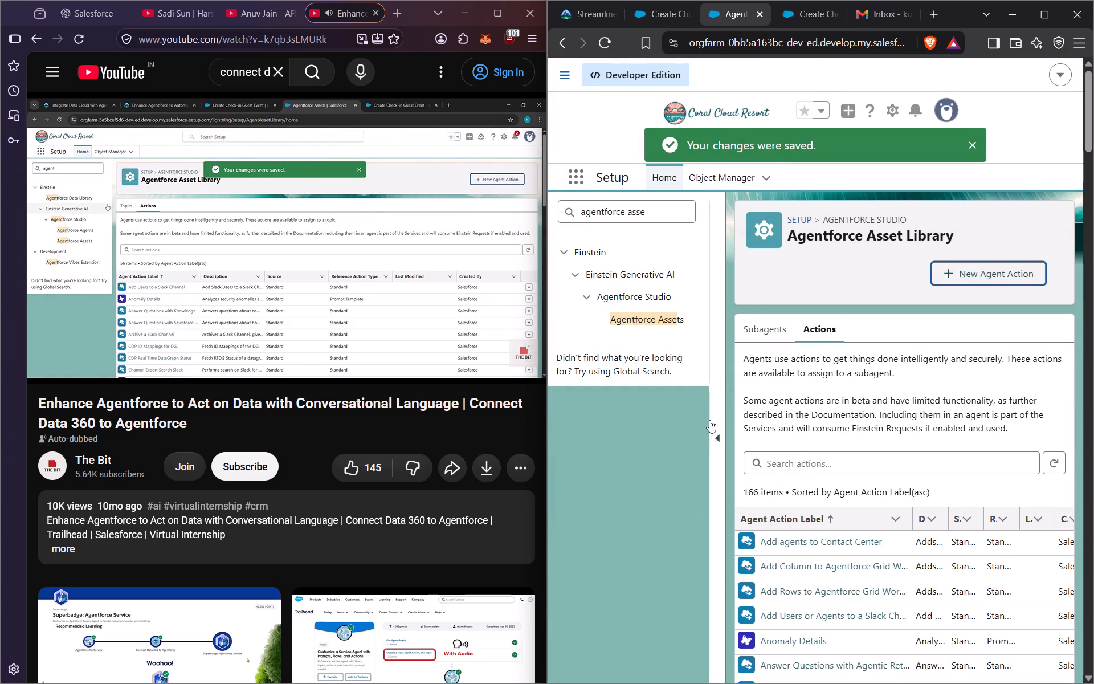
Search Setup for "agentforce agen" and open the Agentforce Agents page.
{"action": "left_click", "coordinate": [662, 213]}
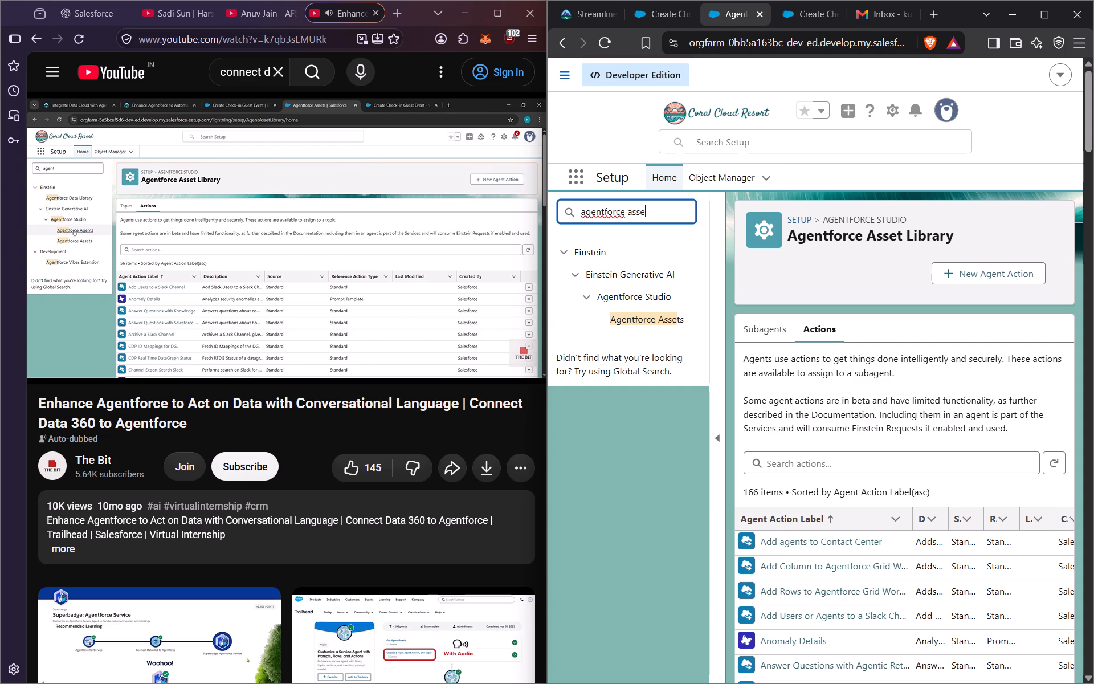
{"action": "key", "text": "BackSpace"}
{"action": "key", "text": "BackSpace"}
{"action": "key", "text": "BackSpace"}
{"action": "type", "text": "gen"}
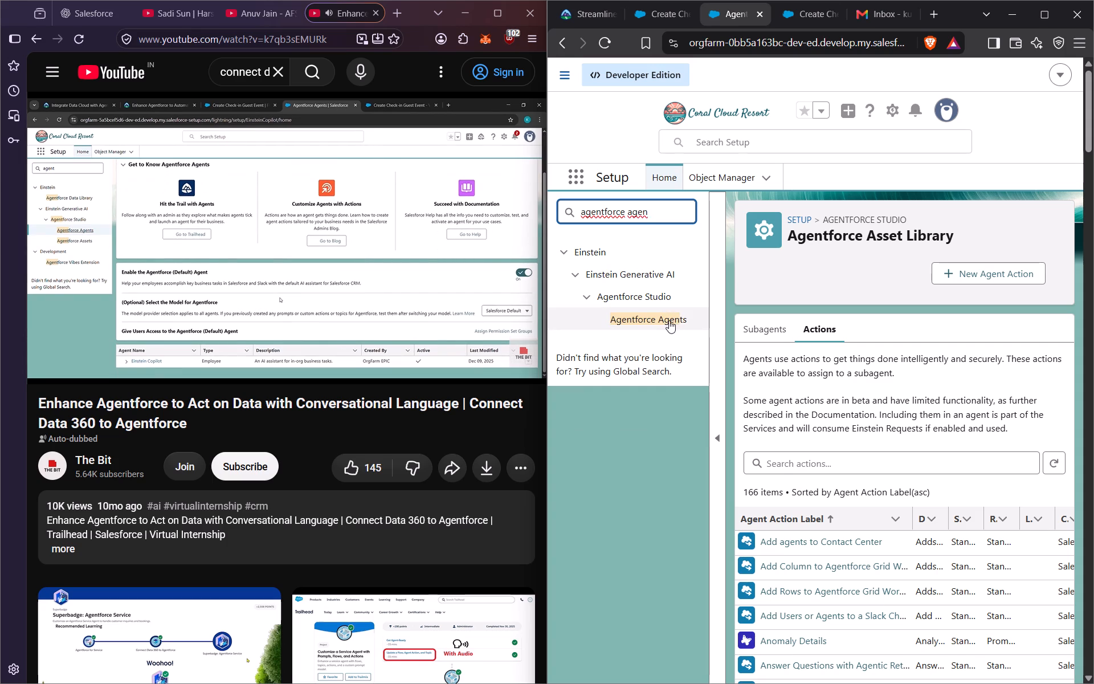
{"action": "left_click", "coordinate": [669, 320]}
Examine the agent list on the Agentforce Agents page, pausing the walkthrough, reloading the page and checking the list's remaining columns.
{"action": "scroll", "coordinate": [904, 451], "scroll_direction": "down", "scroll_amount": 5}
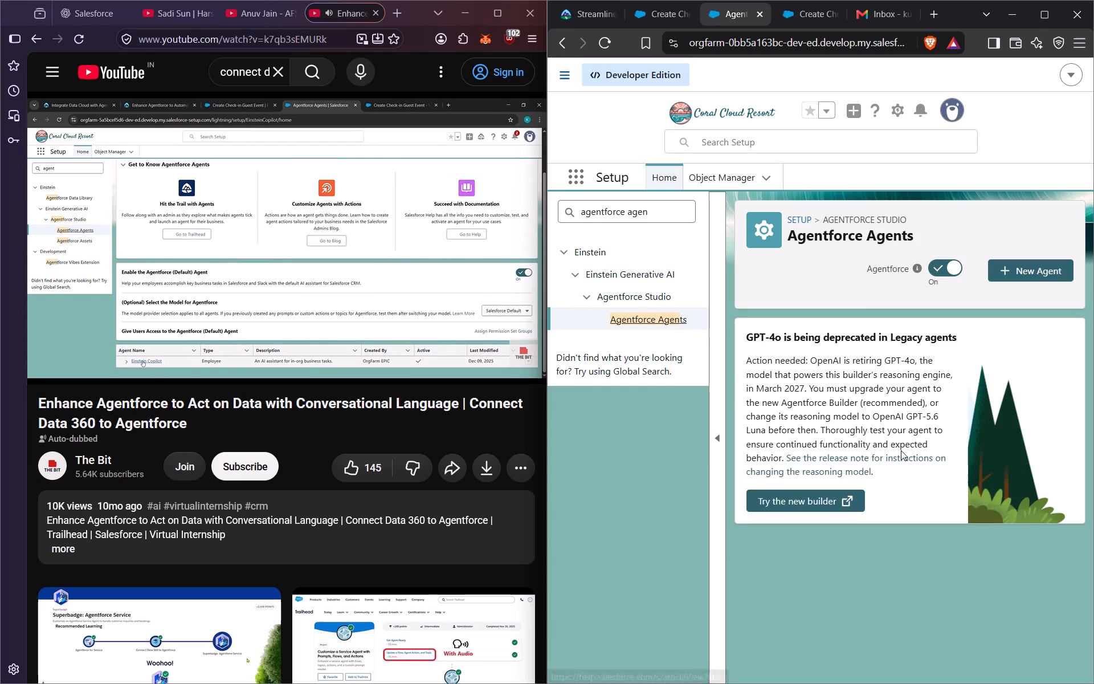
{"action": "scroll", "coordinate": [901, 450], "scroll_direction": "down", "scroll_amount": 5}
{"action": "scroll", "coordinate": [881, 440], "scroll_direction": "up", "scroll_amount": 7}
{"action": "scroll", "coordinate": [880, 437], "scroll_direction": "down", "scroll_amount": 3}
{"action": "scroll", "coordinate": [880, 437], "scroll_direction": "up", "scroll_amount": 2}
{"action": "scroll", "coordinate": [880, 437], "scroll_direction": "down", "scroll_amount": 6}
{"action": "scroll", "coordinate": [879, 437], "scroll_direction": "up", "scroll_amount": 2}
{"action": "scroll", "coordinate": [879, 437], "scroll_direction": "down", "scroll_amount": 1}
{"action": "scroll", "coordinate": [879, 437], "scroll_direction": "up", "scroll_amount": 2}
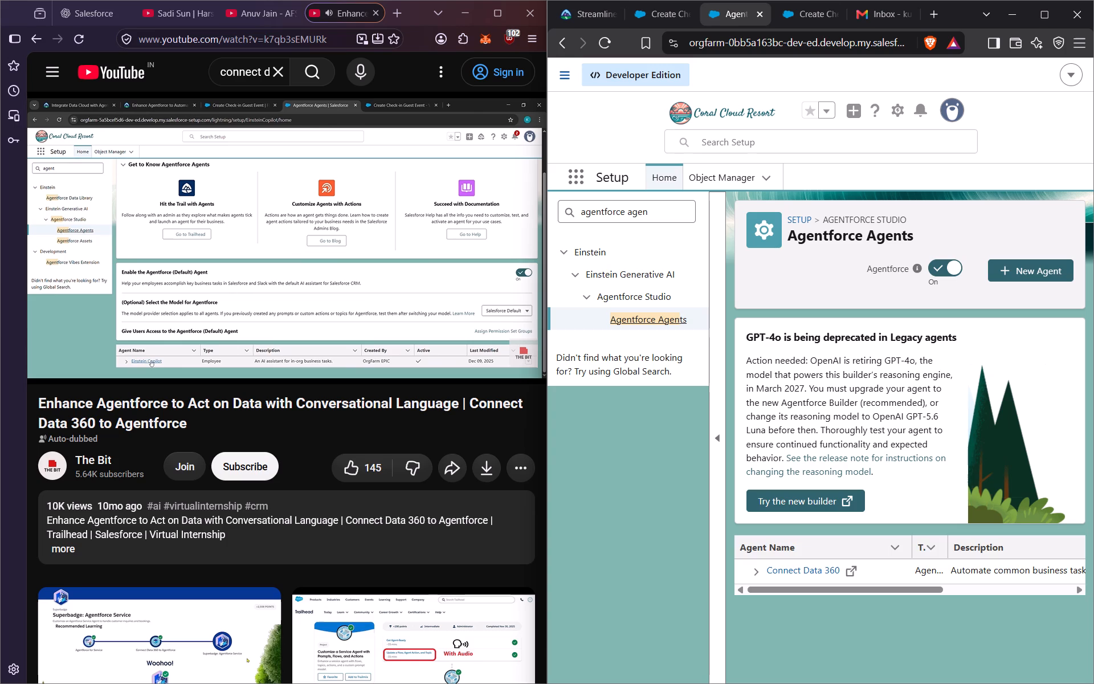
{"action": "scroll", "coordinate": [881, 440], "scroll_direction": "down", "scroll_amount": 8}
{"action": "scroll", "coordinate": [881, 443], "scroll_direction": "up", "scroll_amount": 1}
{"action": "scroll", "coordinate": [881, 443], "scroll_direction": "down", "scroll_amount": 3}
{"action": "scroll", "coordinate": [881, 443], "scroll_direction": "up", "scroll_amount": 1}
{"action": "scroll", "coordinate": [881, 443], "scroll_direction": "down", "scroll_amount": 1}
{"action": "scroll", "coordinate": [881, 443], "scroll_direction": "up", "scroll_amount": 1}
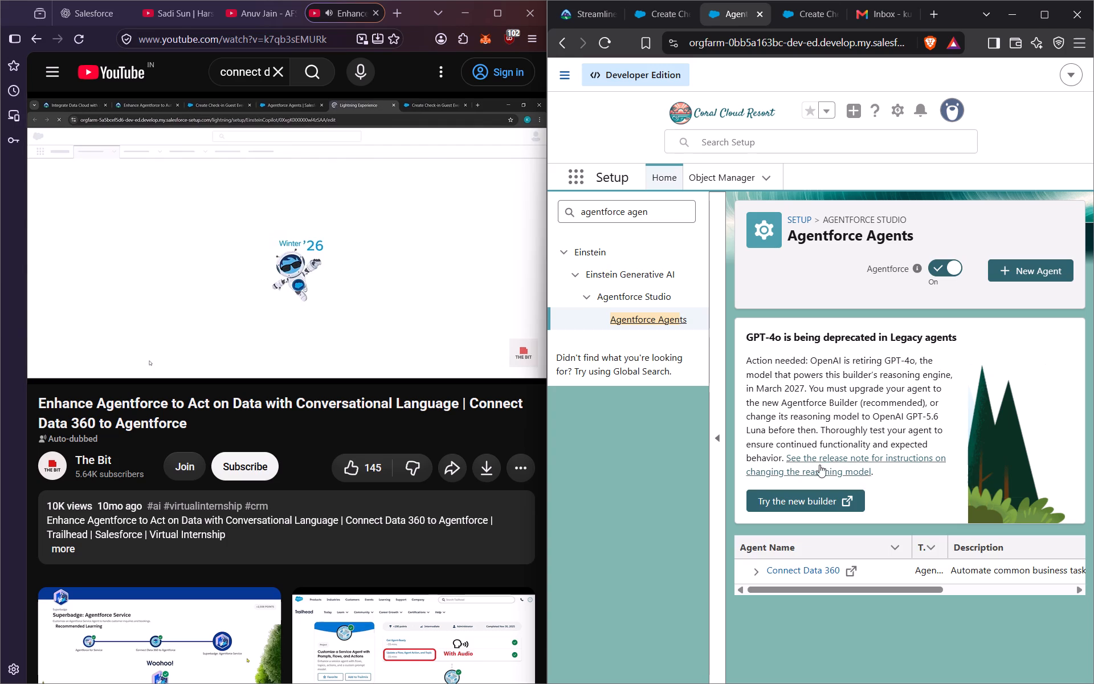
{"action": "left_click", "coordinate": [303, 256]}
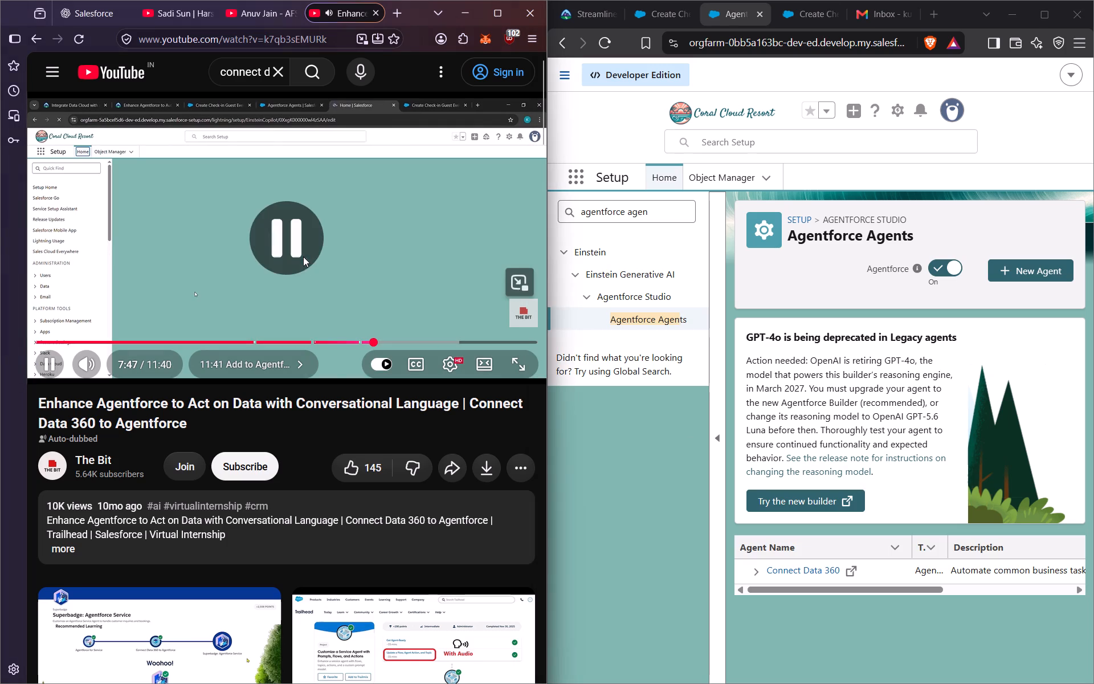
{"action": "left_click", "coordinate": [595, 39]}
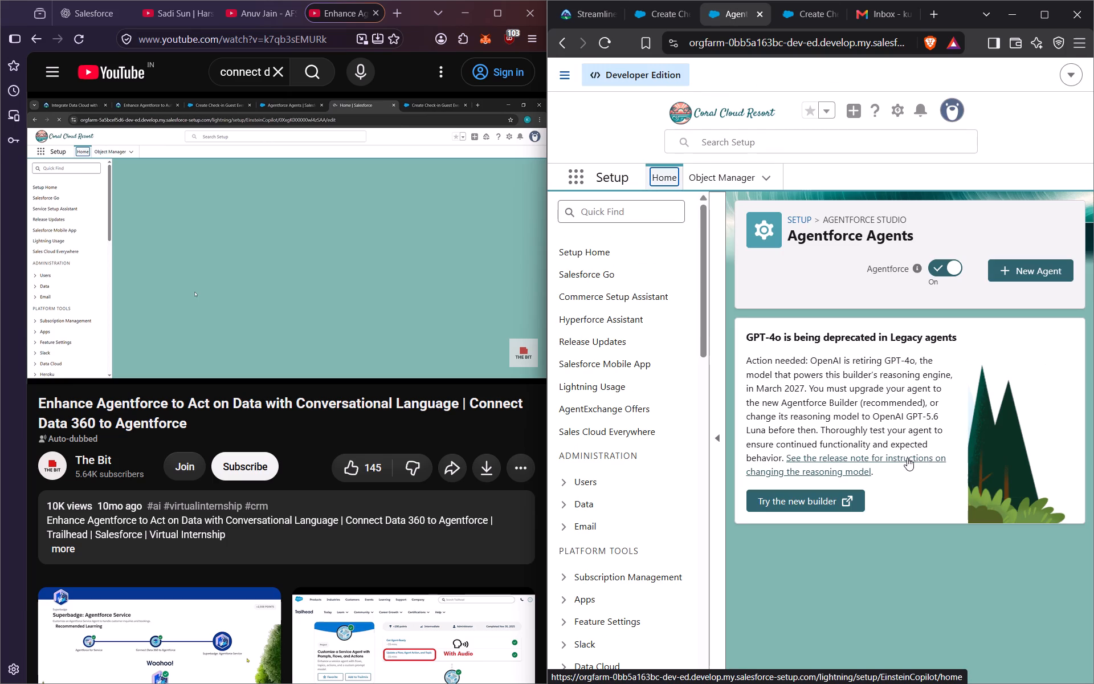
{"action": "scroll", "coordinate": [908, 462], "scroll_direction": "down", "scroll_amount": 2}
{"action": "scroll", "coordinate": [908, 462], "scroll_direction": "up", "scroll_amount": 1}
{"action": "scroll", "coordinate": [908, 462], "scroll_direction": "down", "scroll_amount": 3}
{"action": "scroll", "coordinate": [908, 463], "scroll_direction": "up", "scroll_amount": 3}
{"action": "scroll", "coordinate": [908, 464], "scroll_direction": "down", "scroll_amount": 2}
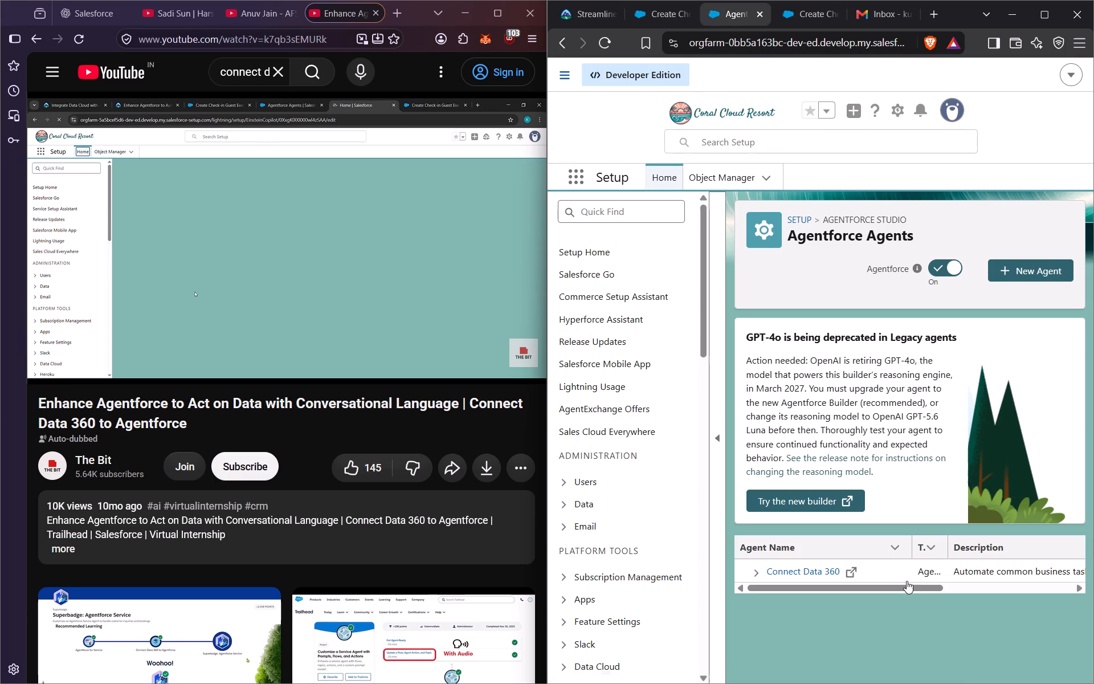
{"action": "left_click_drag", "start_coordinate": [905, 584], "coordinate": [1073, 575]}
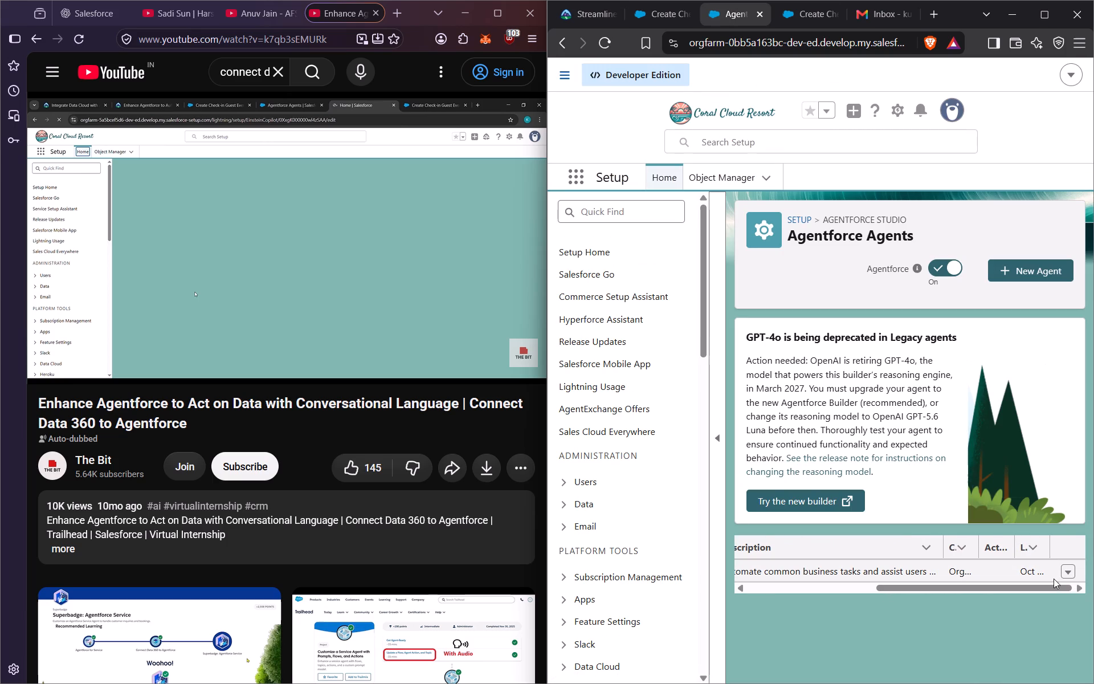
{"action": "left_click_drag", "start_coordinate": [1046, 587], "coordinate": [843, 613]}
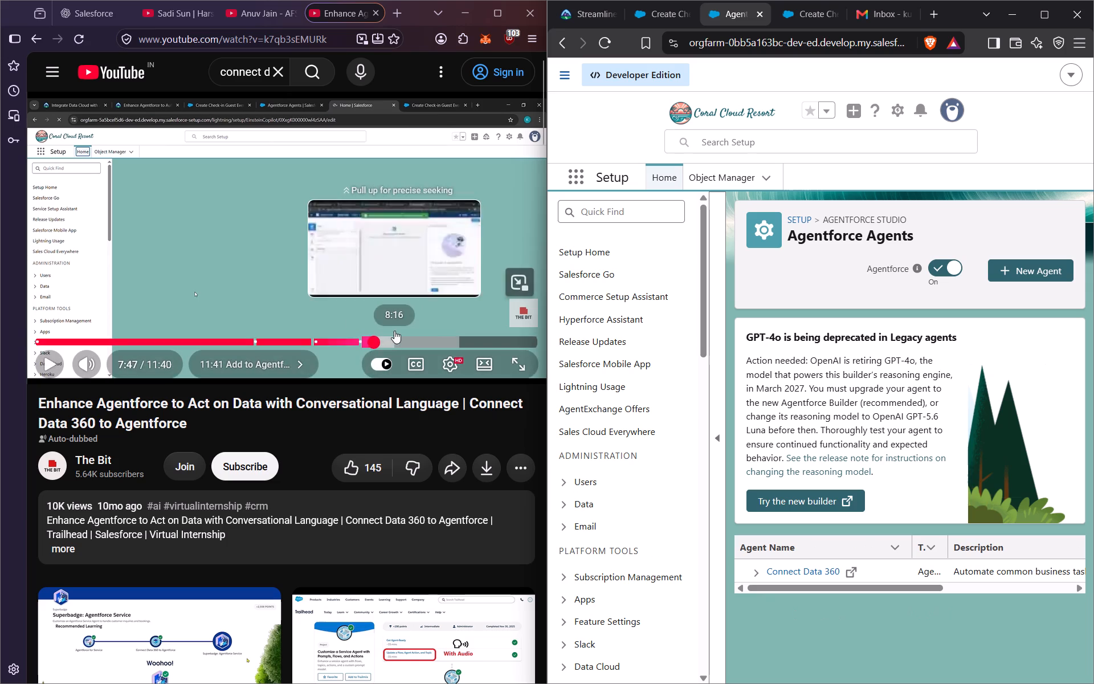
Skip ahead in the walkthrough and rewind it to review how the agent is opened from the Agentforce Agents page.
{"action": "left_click", "coordinate": [394, 331]}
{"action": "left_click", "coordinate": [341, 291]}
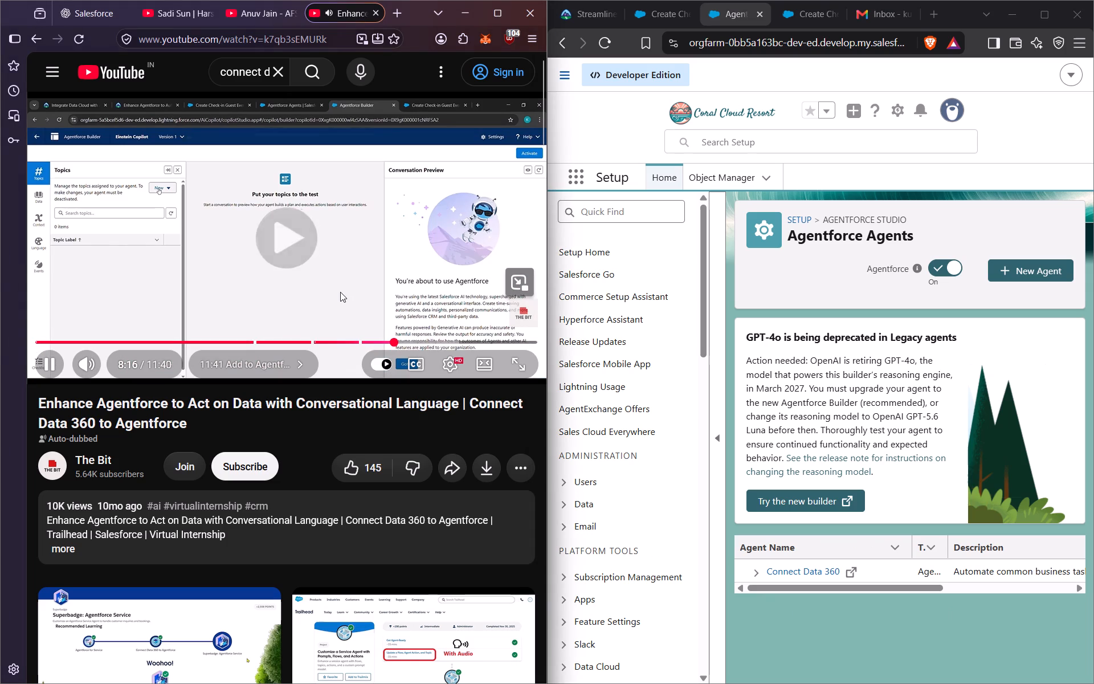
{"action": "key", "text": "Left"}
{"action": "key", "text": "Left"}
{"action": "key", "text": "Left"}
{"action": "key", "text": "Left"}
{"action": "key", "text": "Left"}
{"action": "key", "text": "Left"}
{"action": "key", "text": "Left"}
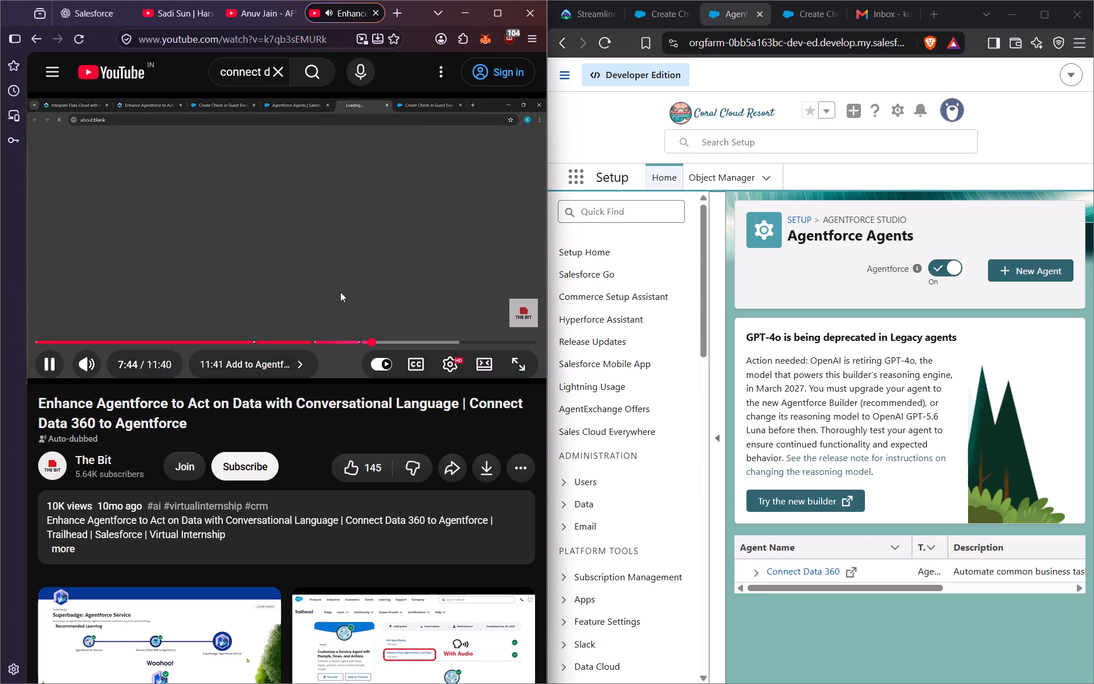
{"action": "key", "text": "Left"}
{"action": "key", "text": "Left"}
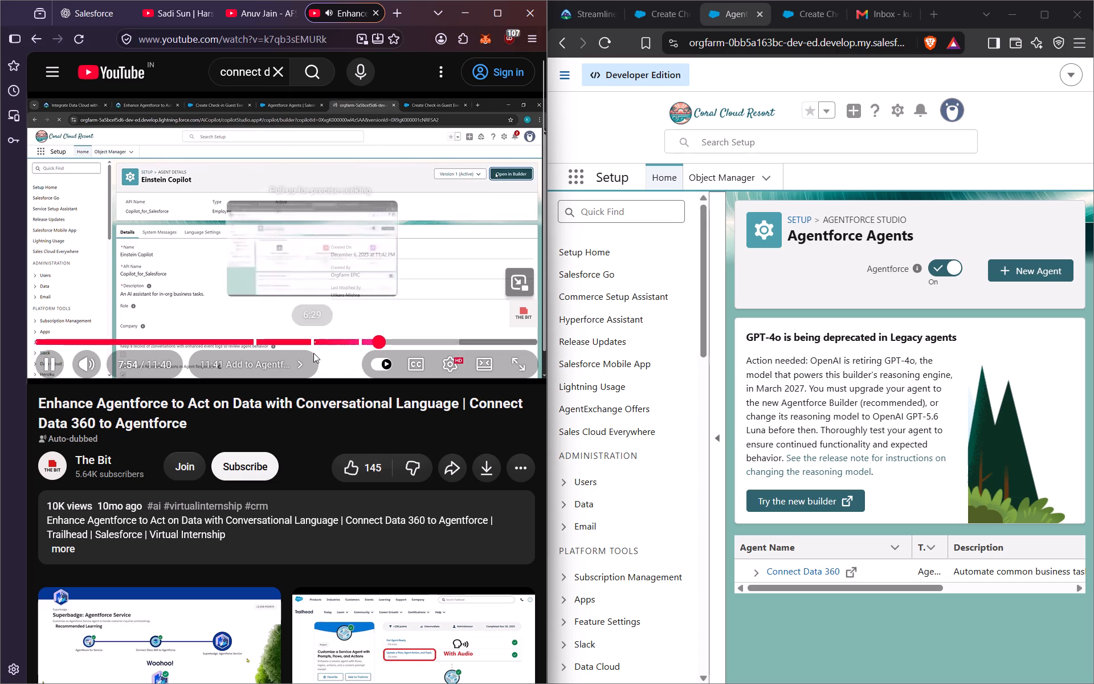
Open the Connect Data 360 agent from the agent list in Agentforce Builder.
{"action": "left_click", "coordinate": [791, 568]}
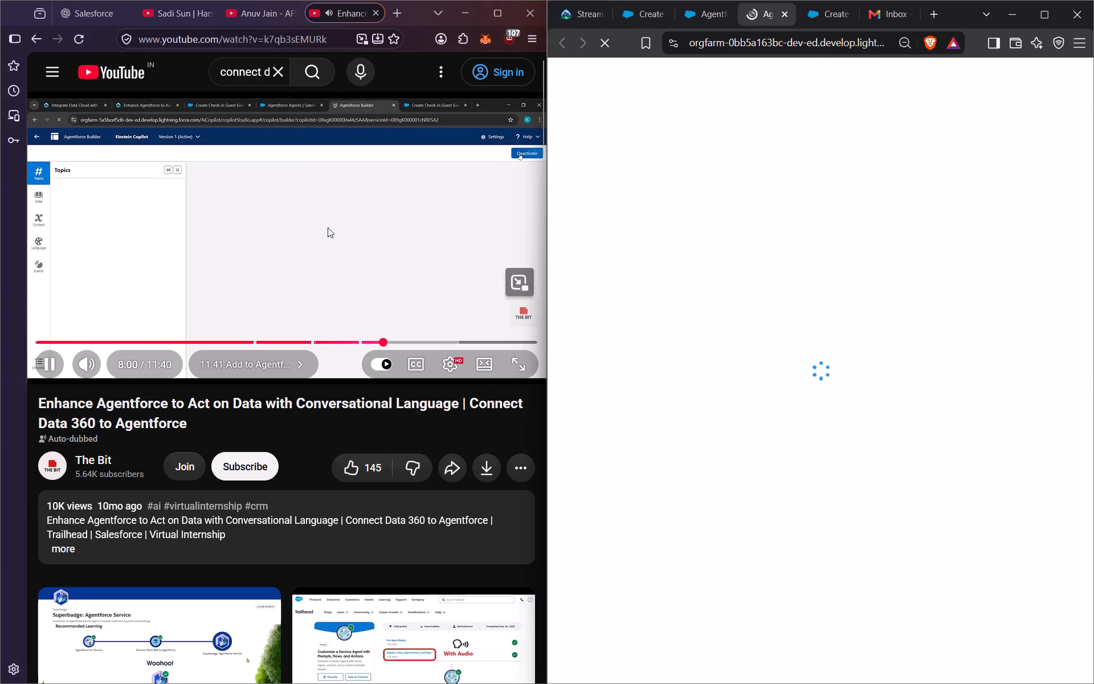
Replay the walkthrough from opening the agent to deactivating it, comparing it with the agent list and Connect Data 360 in the builder.
{"action": "left_click", "coordinate": [326, 227]}
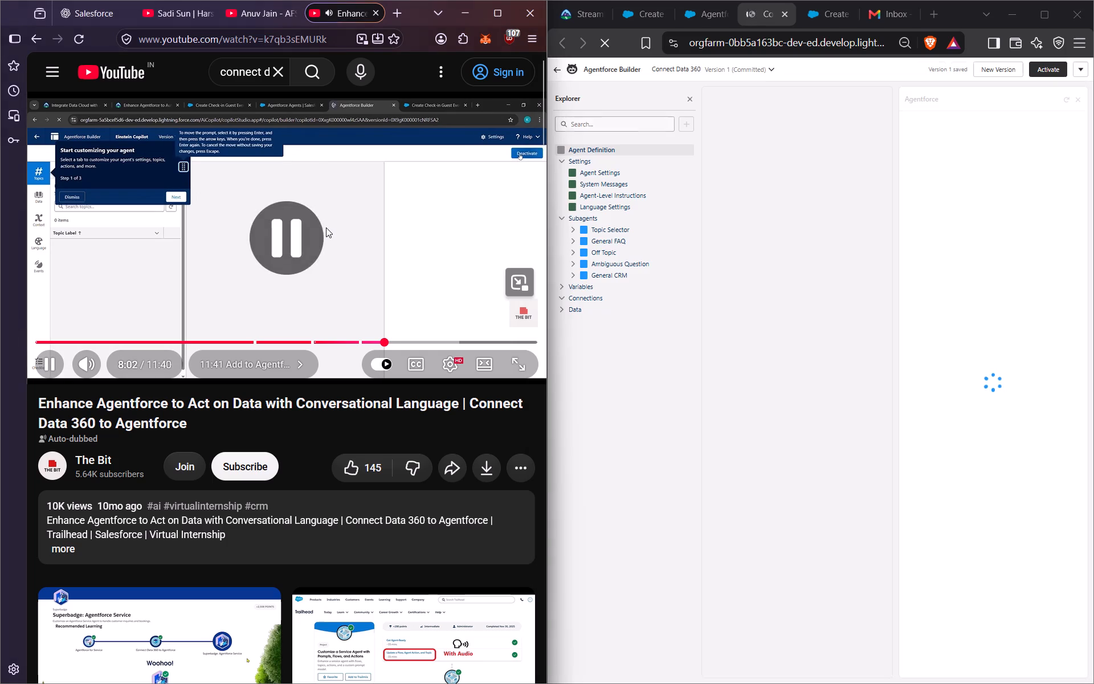
{"action": "key", "text": "Left"}
{"action": "key", "text": "Left"}
{"action": "key", "text": "Left"}
{"action": "key", "text": "Left"}
{"action": "key", "text": "Left"}
{"action": "key", "text": "Left"}
{"action": "key", "text": "Left"}
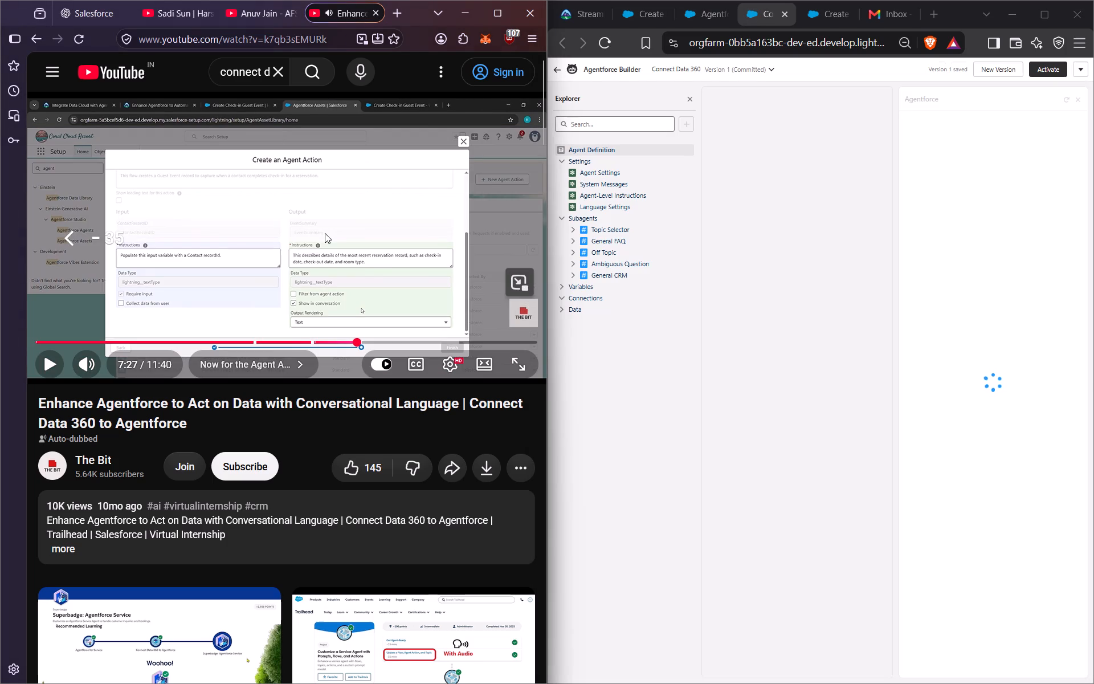
{"action": "left_click", "coordinate": [336, 222]}
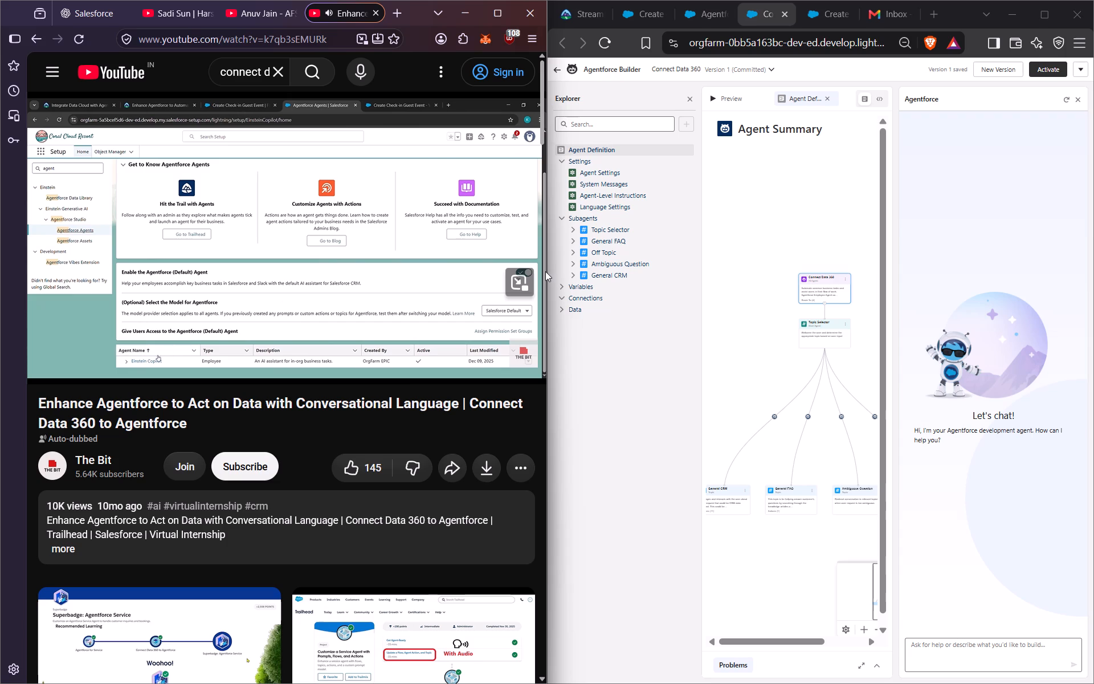
{"action": "left_click", "coordinate": [714, 10]}
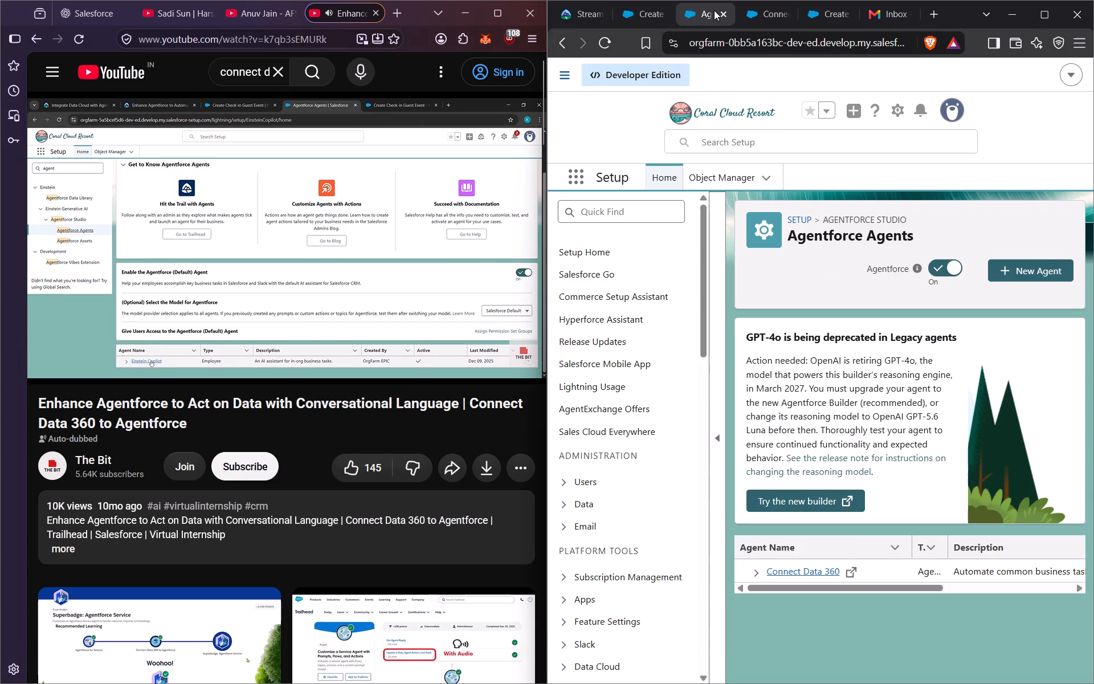
{"action": "left_click_drag", "start_coordinate": [850, 584], "coordinate": [1017, 585]}
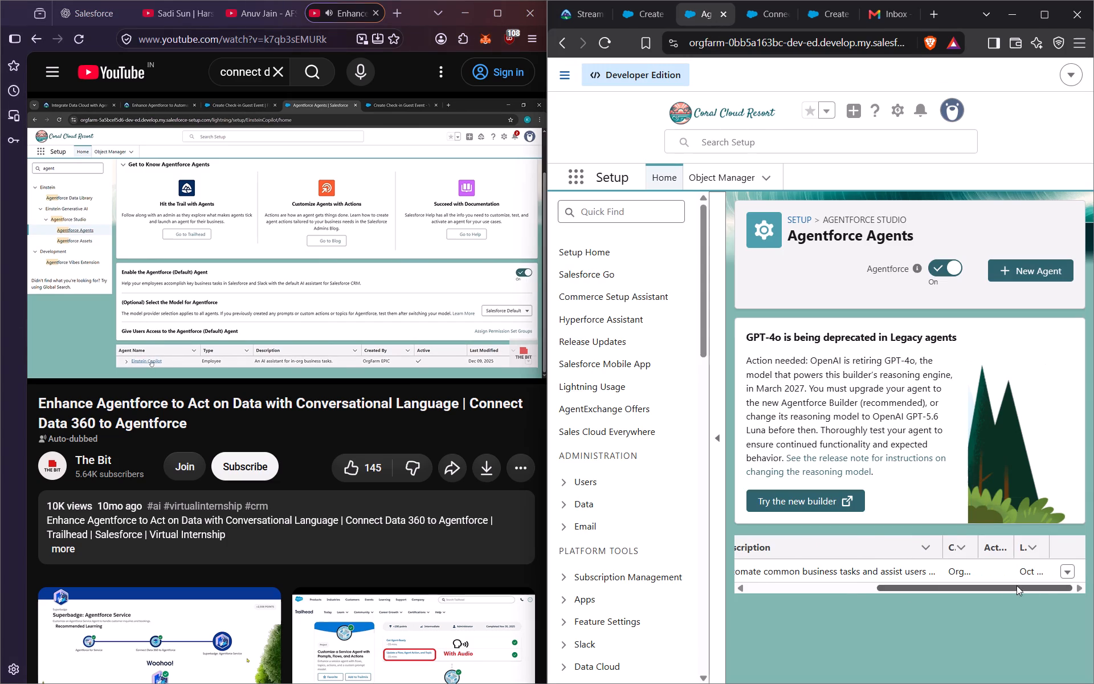
{"action": "left_click_drag", "start_coordinate": [1017, 585], "coordinate": [1041, 586]}
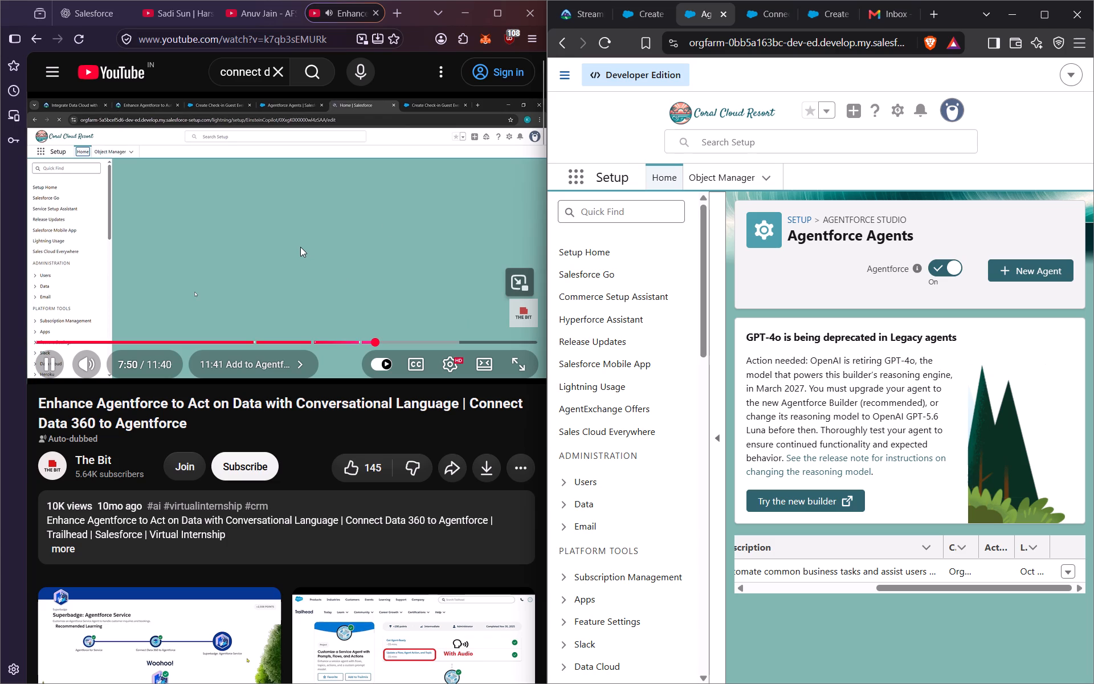
{"action": "left_click", "coordinate": [766, 16]}
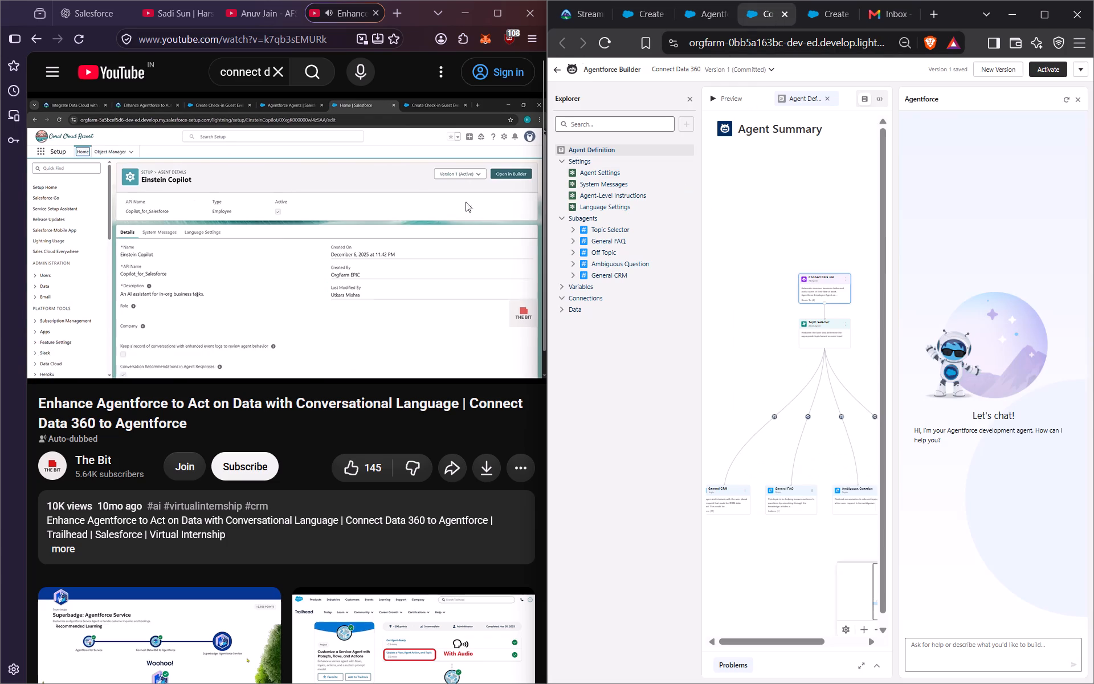
{"action": "left_click", "coordinate": [289, 247]}
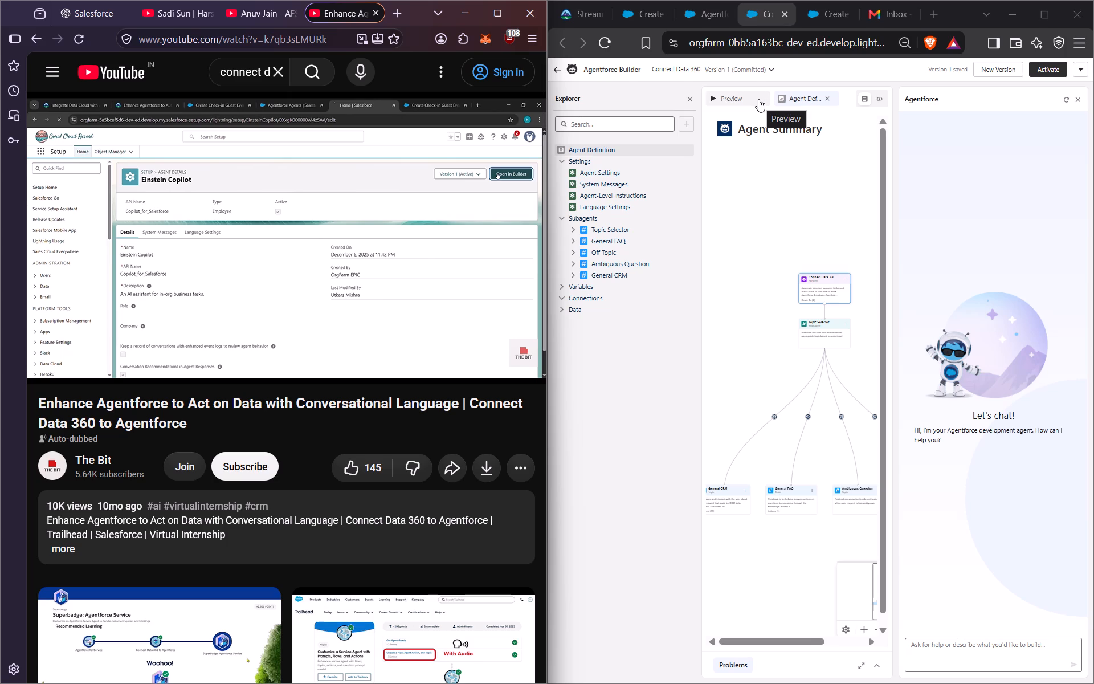
{"action": "left_click", "coordinate": [309, 202]}
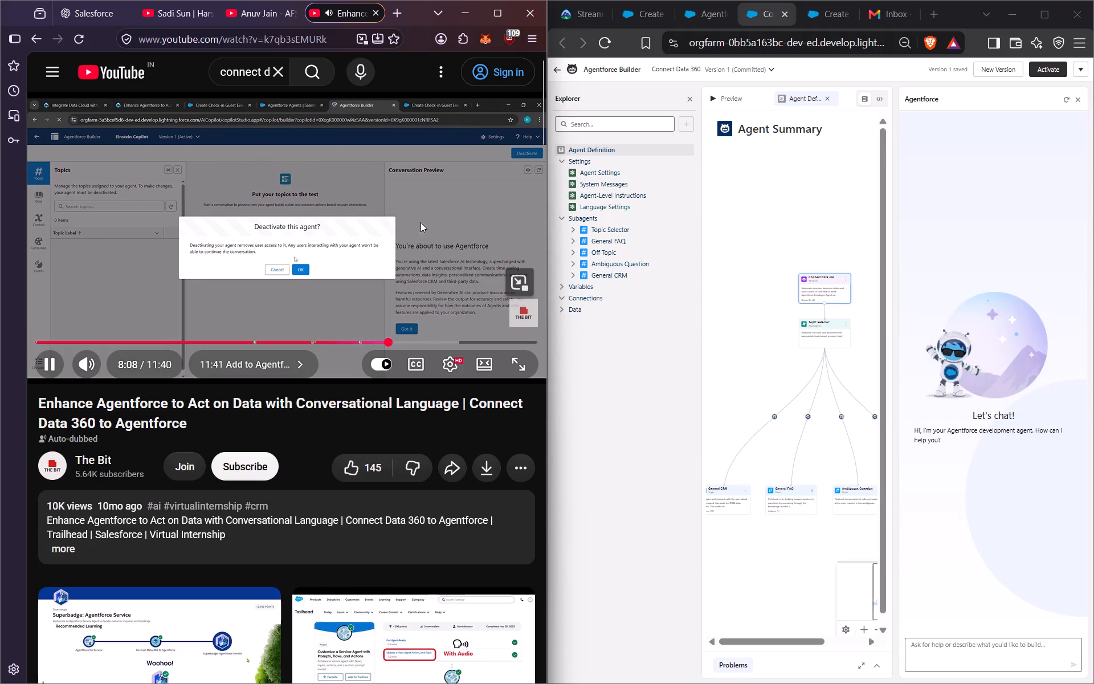
{"action": "left_click", "coordinate": [436, 211]}
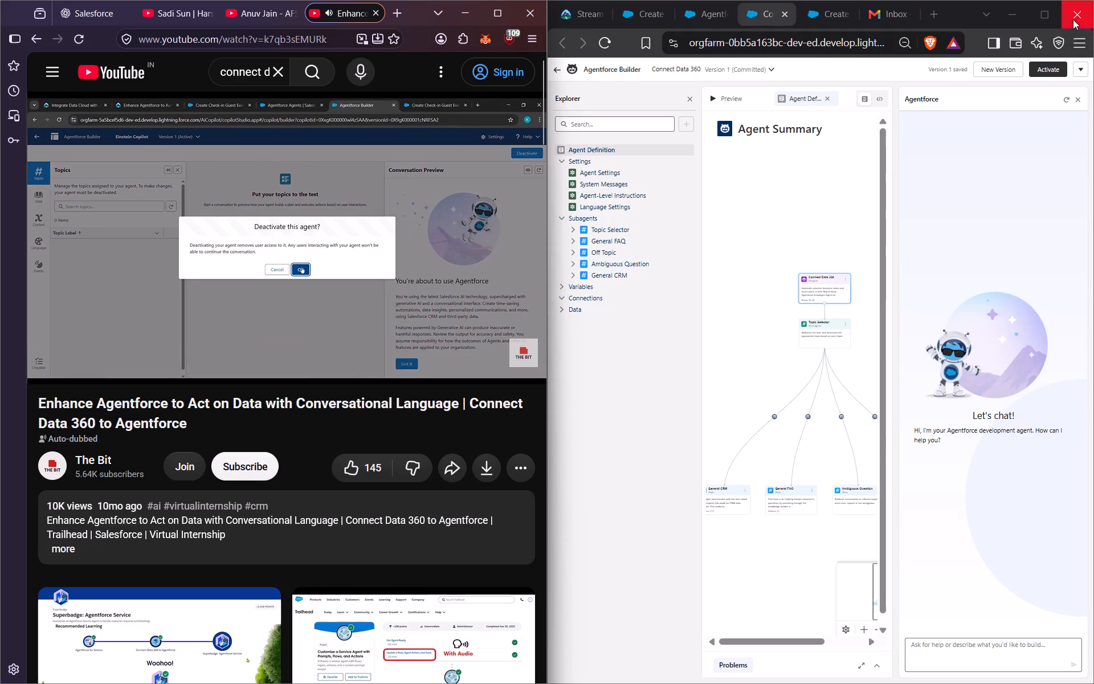
Maximize the Salesforce window, activate Version 1 of the Connect Data 360 agent and dismiss the activation notice.
{"action": "left_click", "coordinate": [1050, 12]}
{"action": "left_click", "coordinate": [1047, 68]}
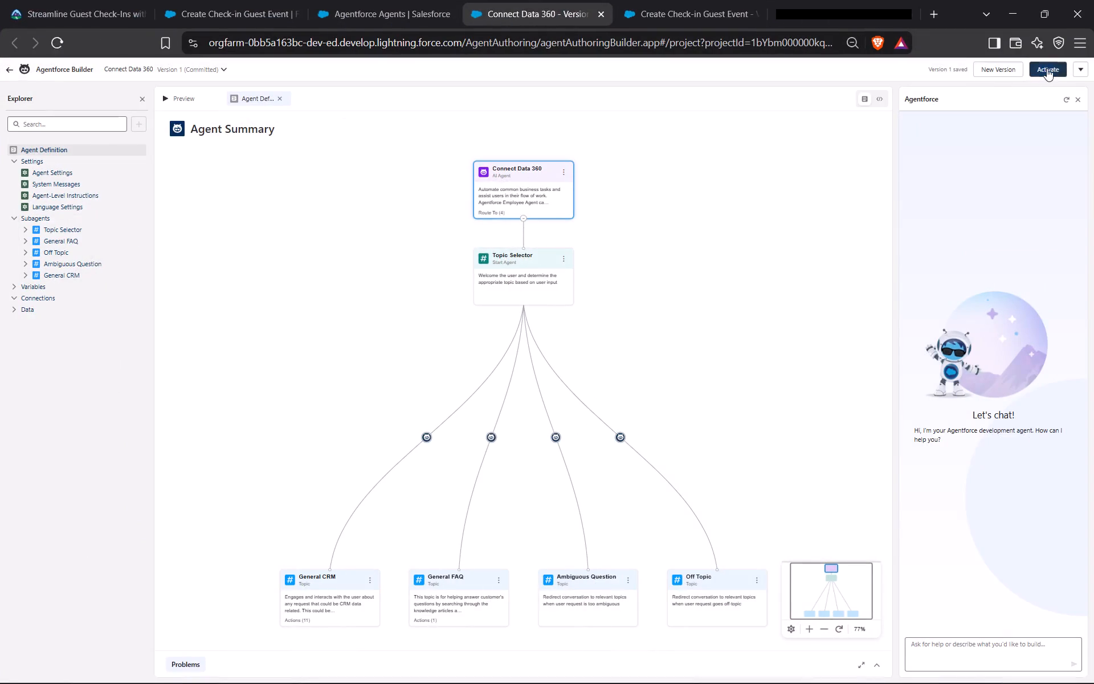
{"action": "left_click", "coordinate": [640, 403]}
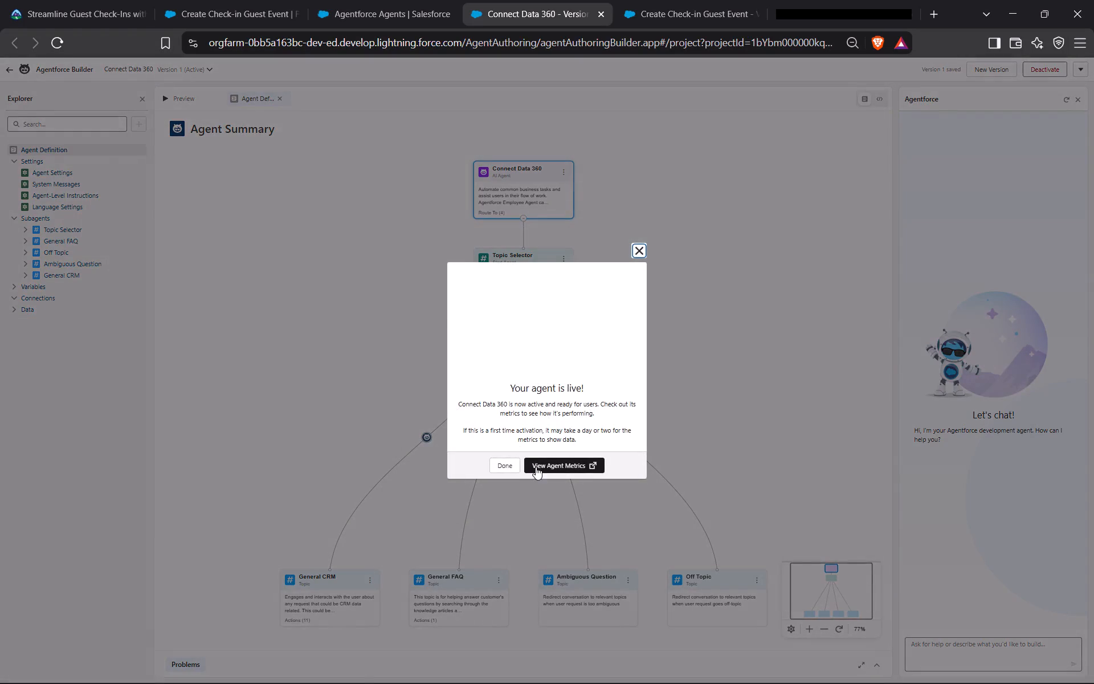
{"action": "left_click", "coordinate": [500, 471]}
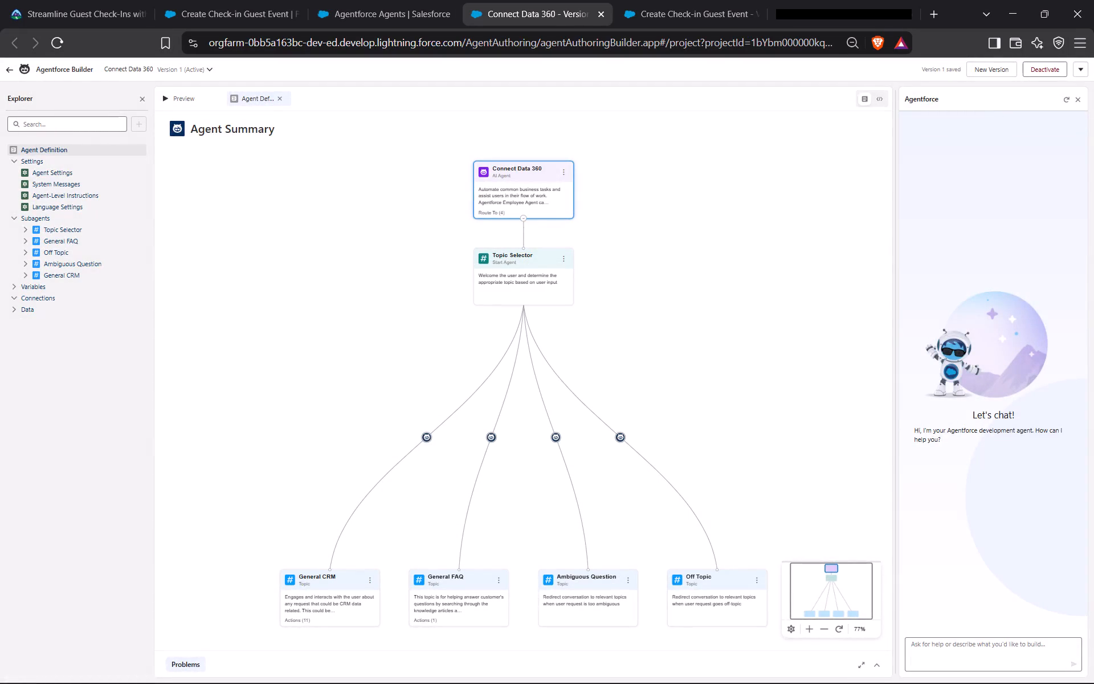
Deactivate the Connect Data 360 agent in Agentforce Builder.
{"action": "left_click", "coordinate": [1040, 68]}
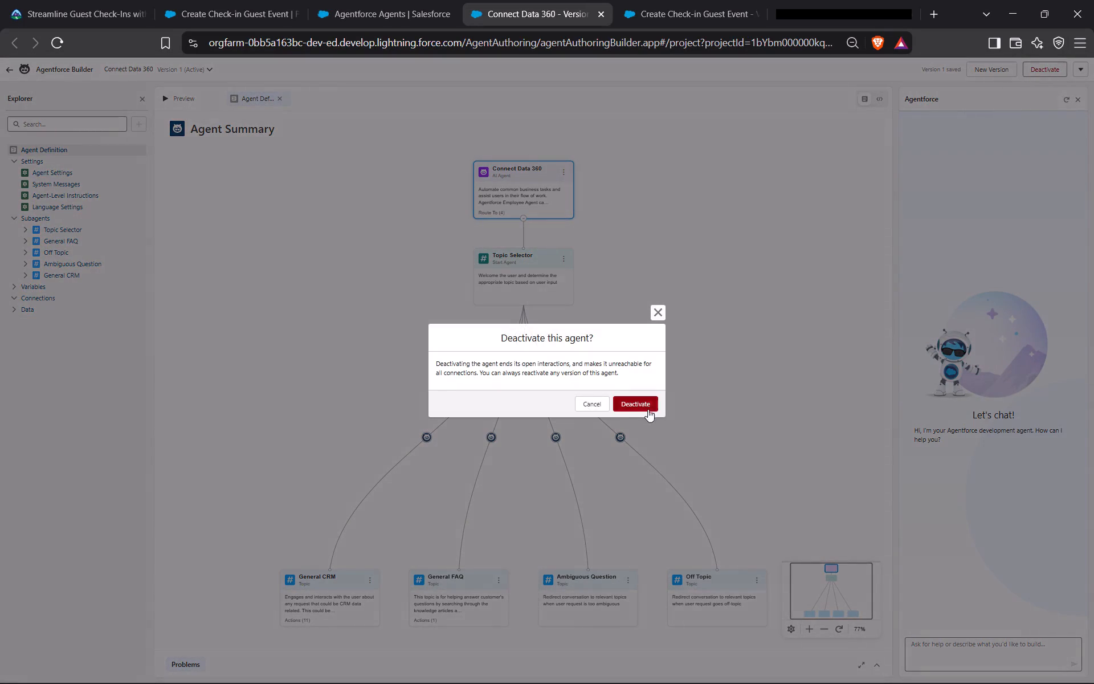
{"action": "left_click", "coordinate": [646, 404]}
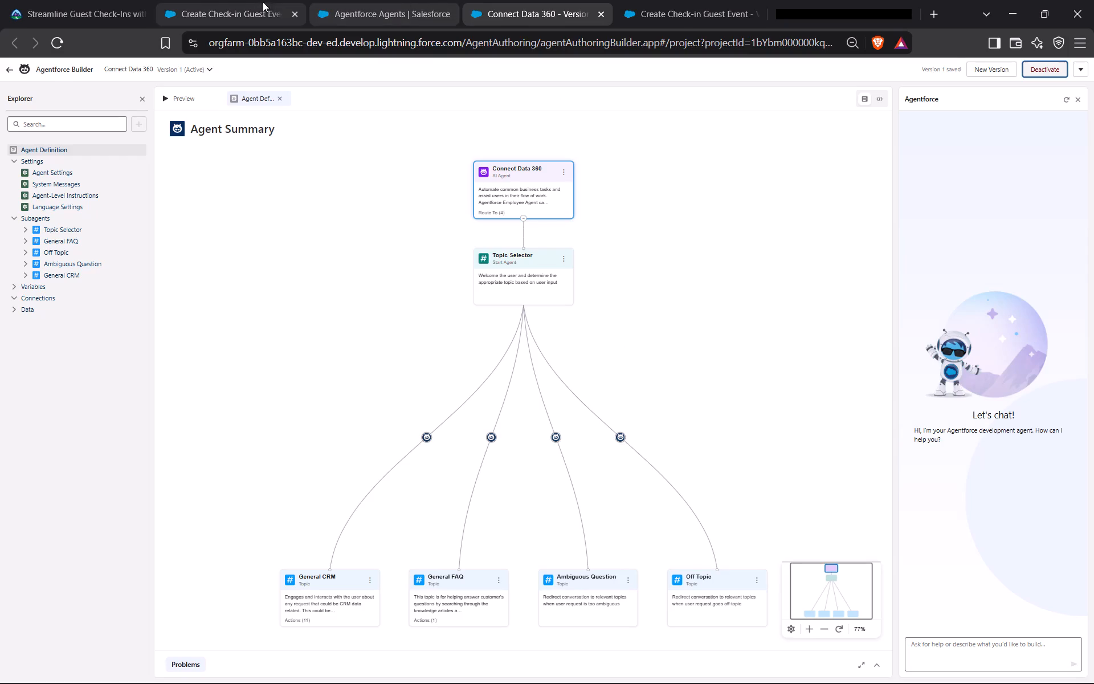
Play the walkthrough from the agent's deactivation to the new-topic options, and place it beside the Connect Data 360 builder.
{"action": "key", "text": "alt+Tab"}
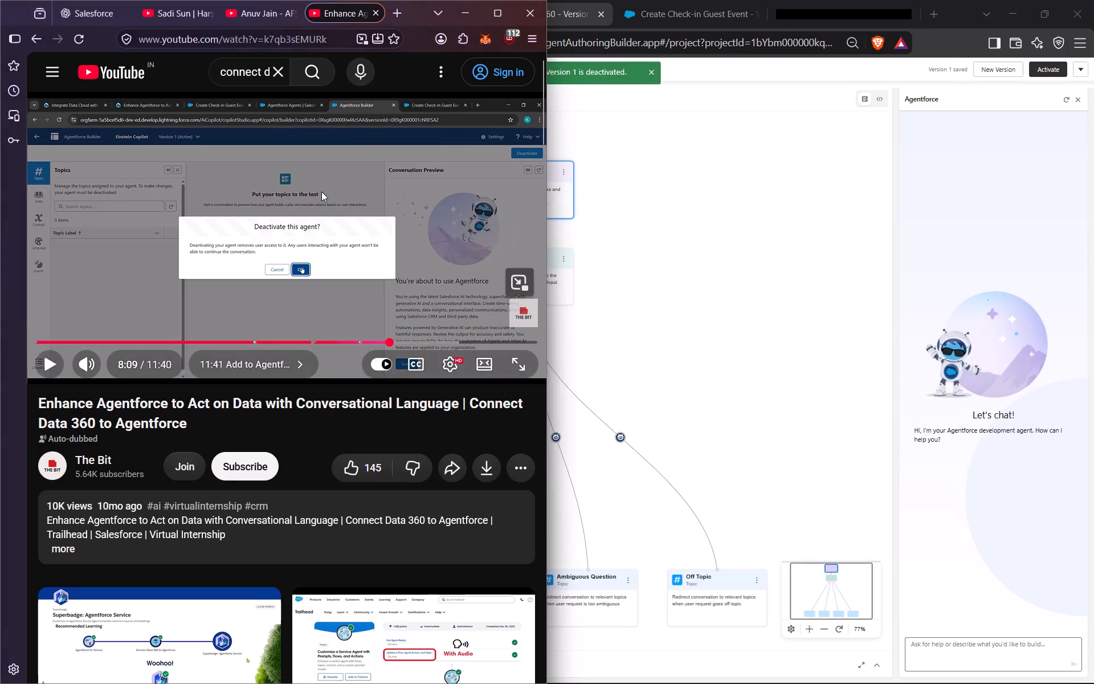
{"action": "left_click", "coordinate": [321, 192]}
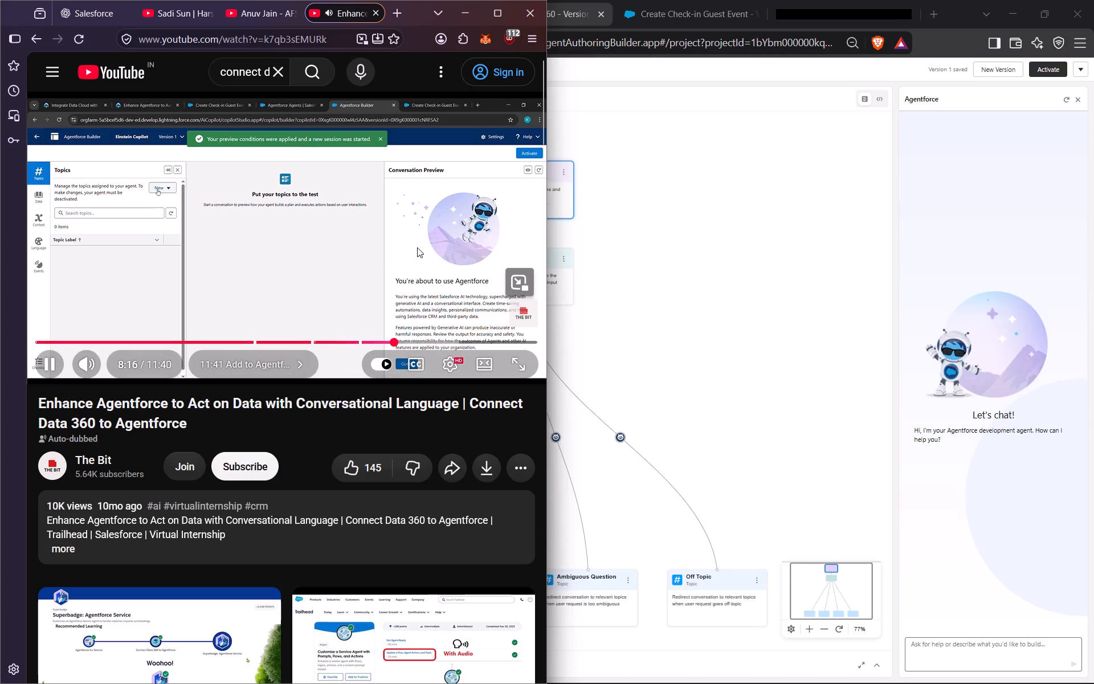
{"action": "left_click", "coordinate": [347, 254]}
{"action": "key", "text": "alt+Right"}
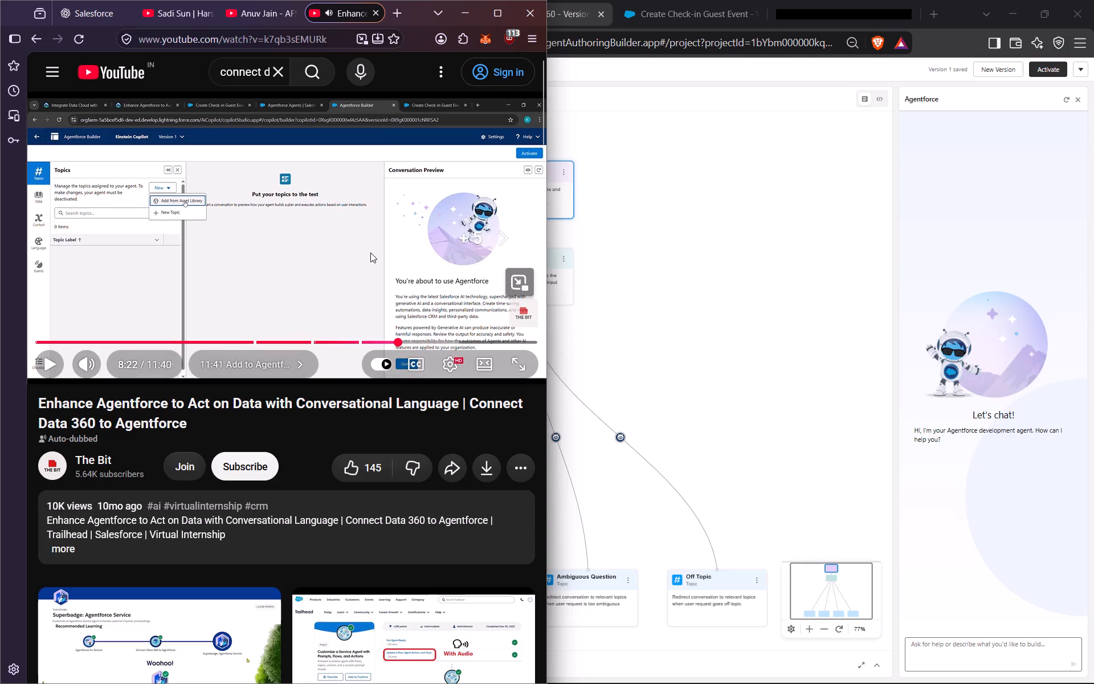
{"action": "key", "text": "super+Right"}
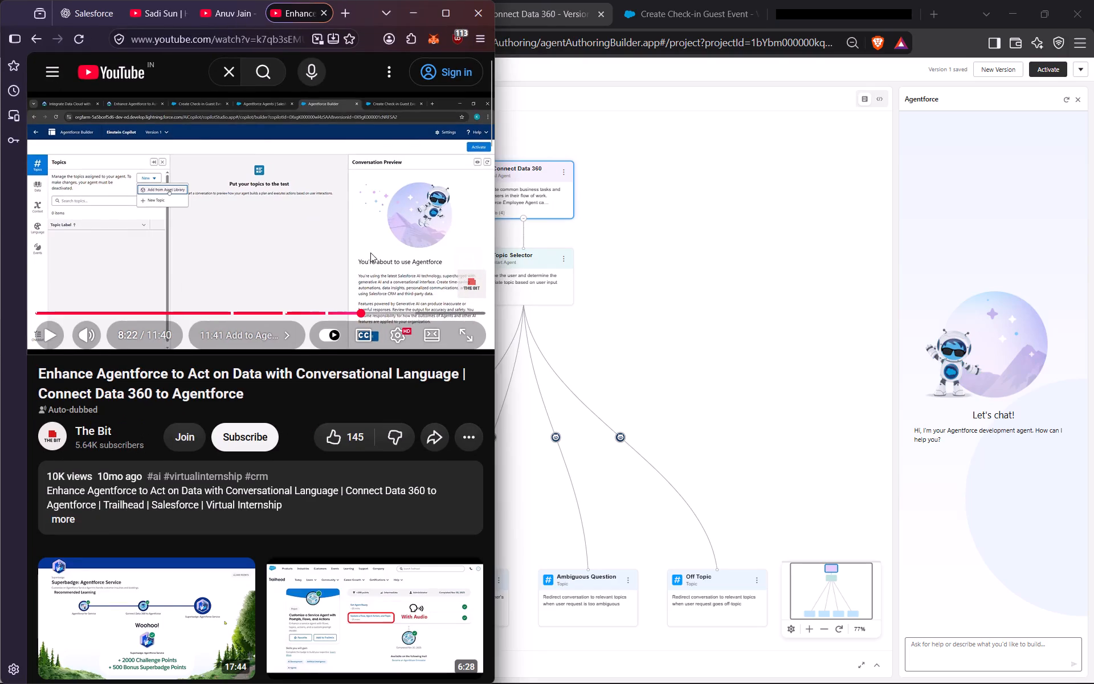
{"action": "key", "text": "super+Right"}
{"action": "left_click", "coordinate": [130, 237]}
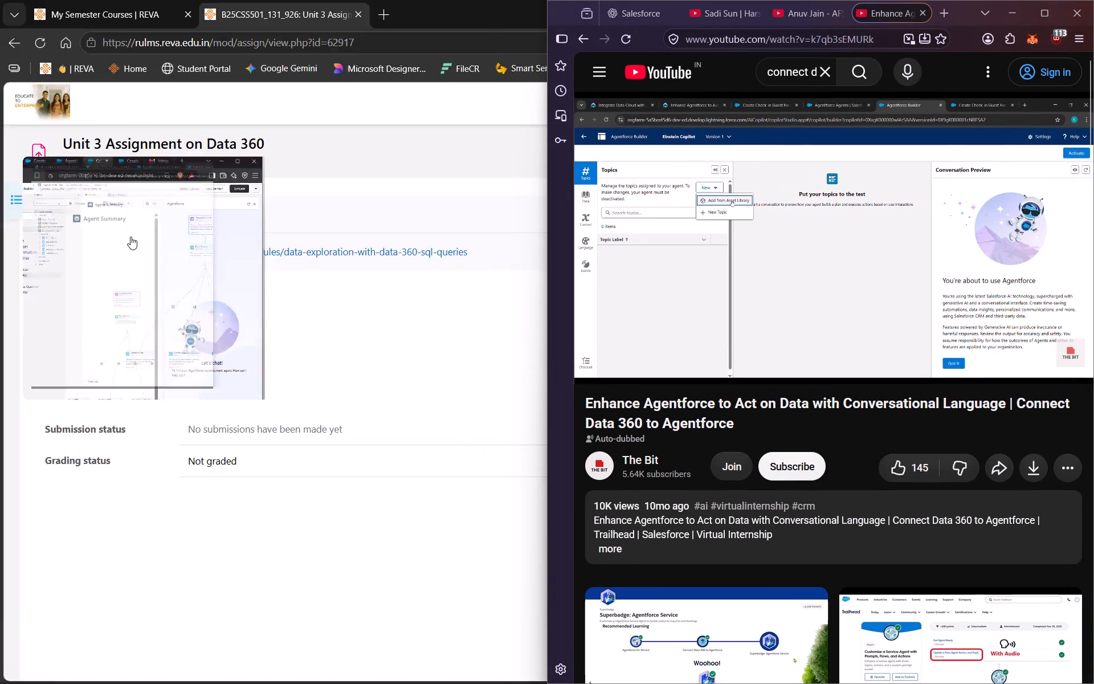
{"action": "left_click", "coordinate": [230, 180]}
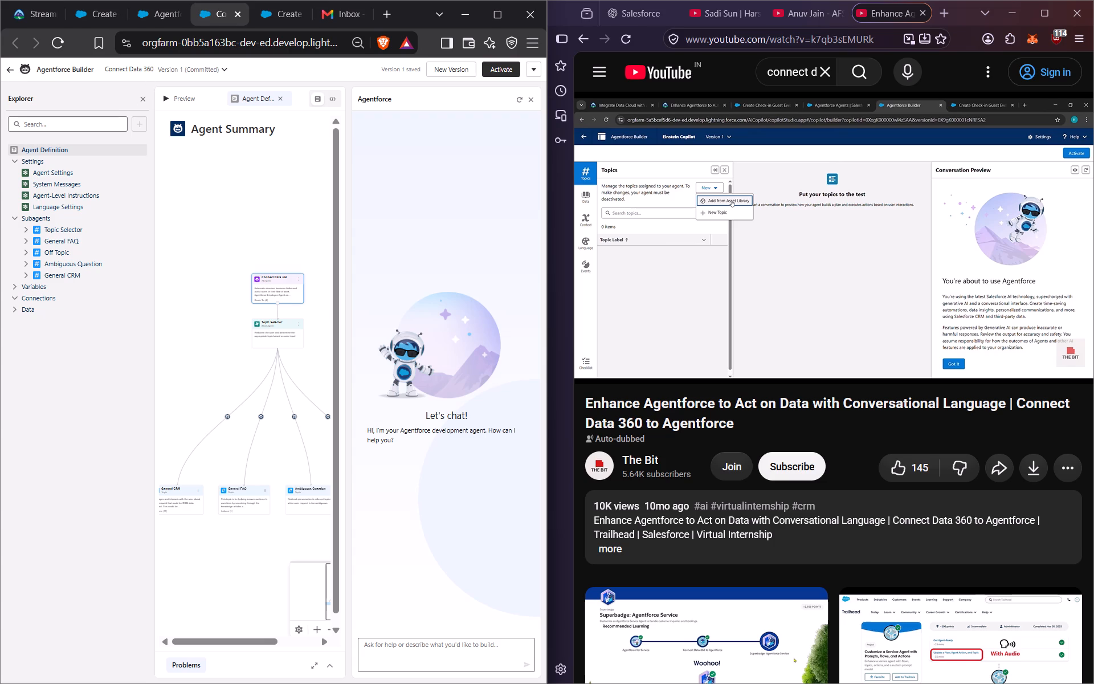
Open the Agentforce Agents list in a maximized Salesforce window and check the row actions for Connect Data 360.
{"action": "left_click", "coordinate": [148, 18]}
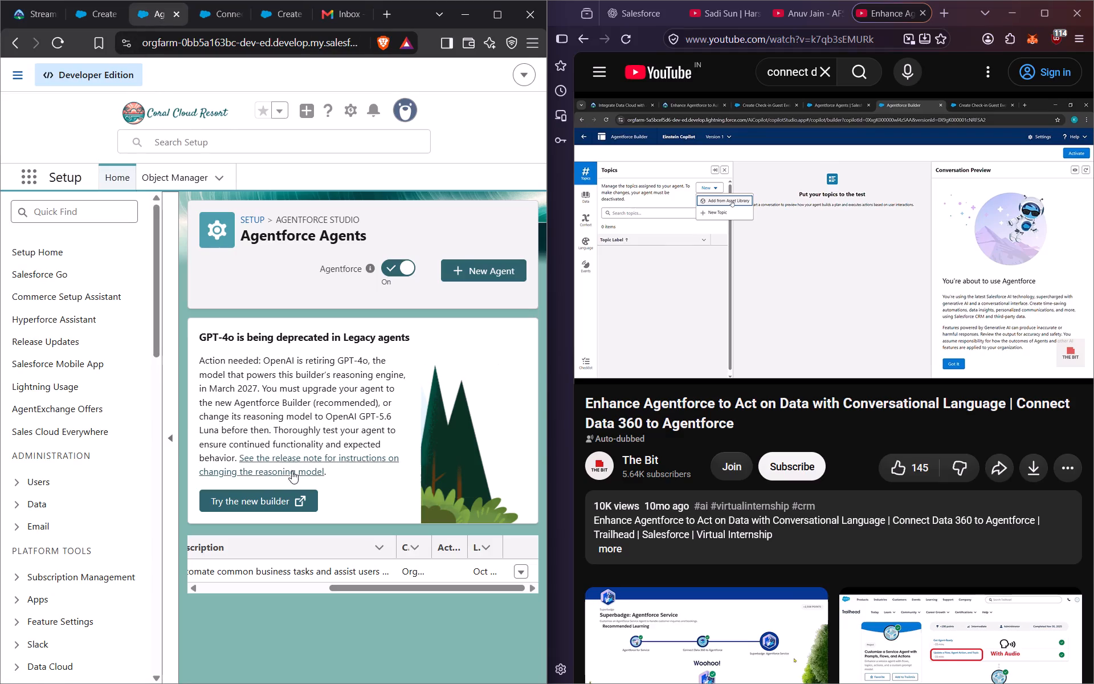
{"action": "scroll", "coordinate": [292, 471], "scroll_direction": "down", "scroll_amount": 2}
{"action": "left_click", "coordinate": [491, 19]}
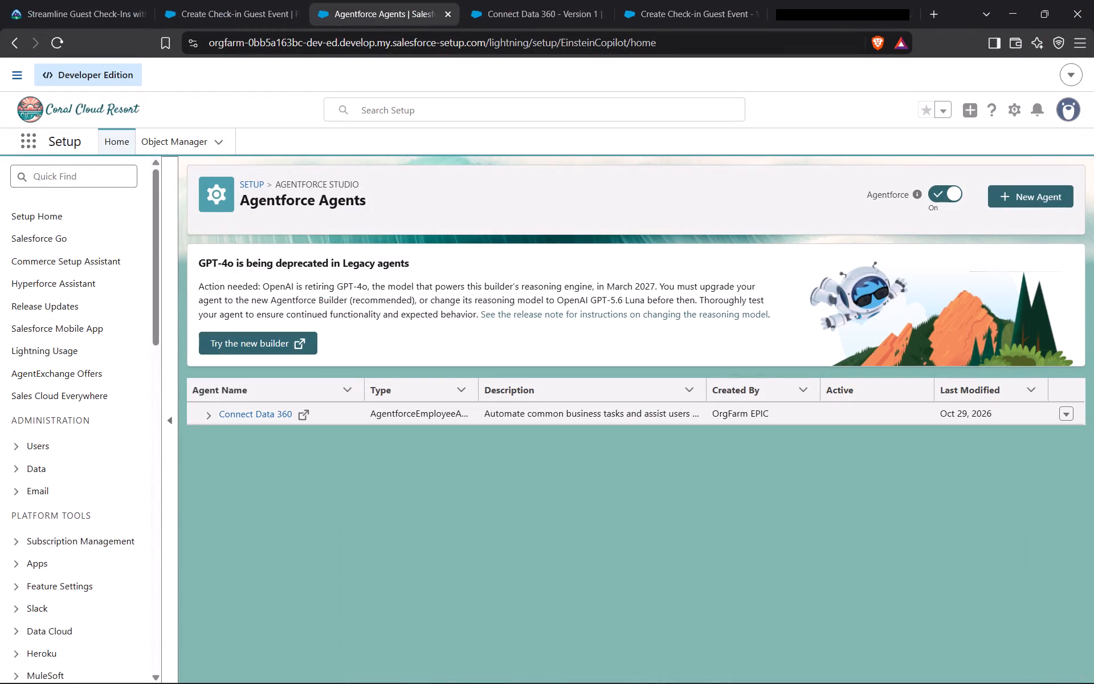
{"action": "left_click", "coordinate": [1064, 414]}
{"action": "left_click", "coordinate": [881, 495]}
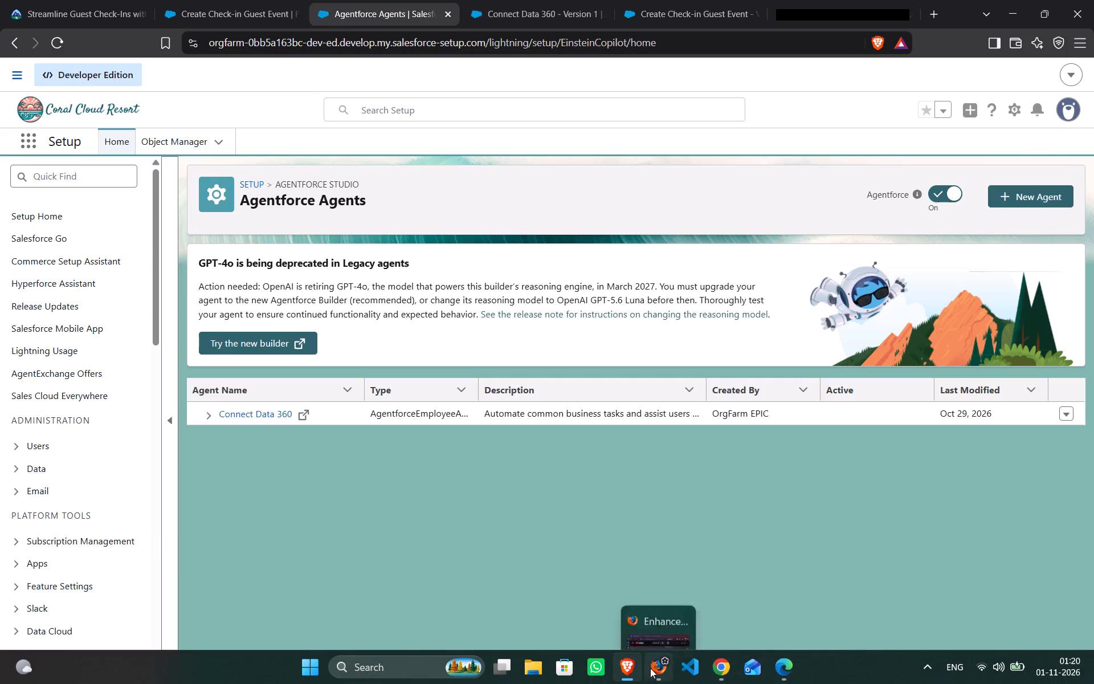
Rewind the walkthrough video to the Setup part just before it searches for the agent settings, and watch it.
{"action": "left_click", "coordinate": [650, 668]}
{"action": "left_click", "coordinate": [618, 297]}
{"action": "key", "text": "Left"}
{"action": "key", "text": "Left"}
{"action": "key", "text": "Left"}
{"action": "key", "text": "Left"}
{"action": "key", "text": "Left"}
{"action": "key", "text": "Left"}
{"action": "key", "text": "Left"}
{"action": "key", "text": "Left"}
{"action": "key", "text": "Left"}
{"action": "key", "text": "Left"}
{"action": "key", "text": "Left"}
{"action": "key", "text": "Left"}
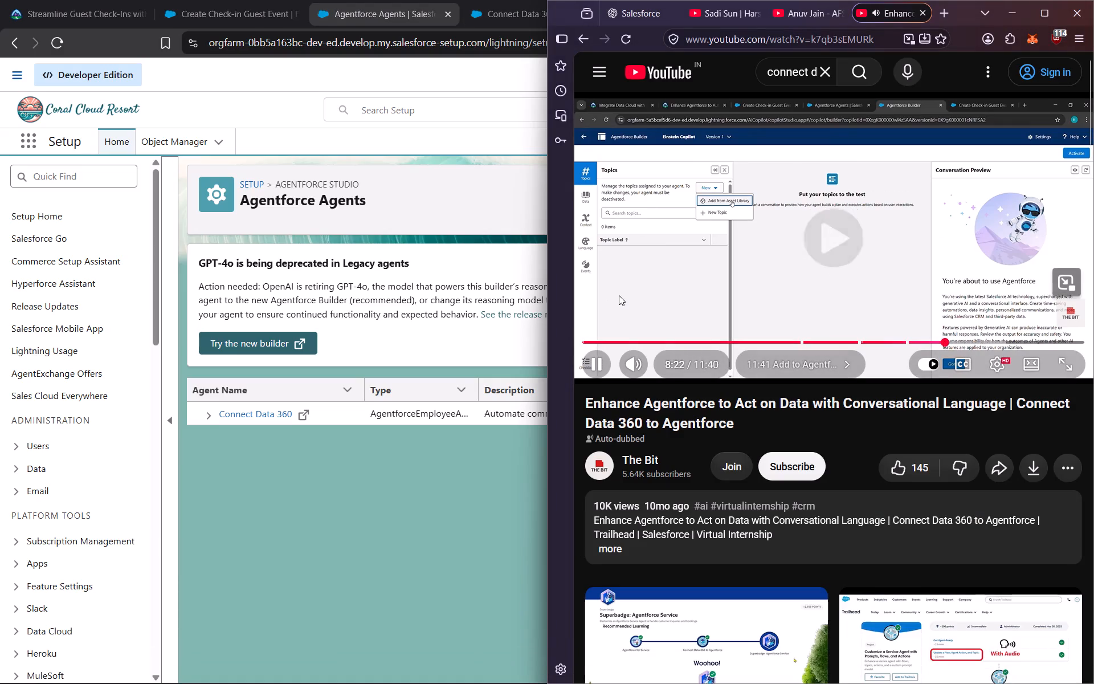
{"action": "key", "text": "Left"}
{"action": "key", "text": "Left"}
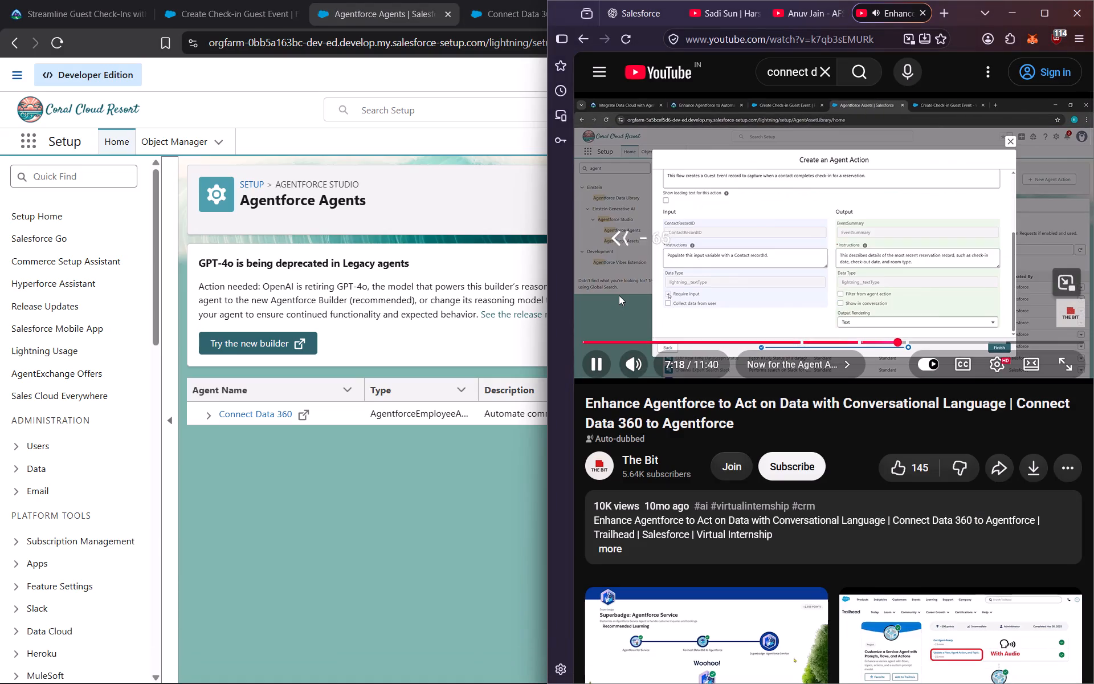
{"action": "key", "text": "Left"}
{"action": "key", "text": "Left"}
{"action": "key", "text": "Left"}
{"action": "key", "text": "Left"}
{"action": "key", "text": "Left"}
{"action": "key", "text": "Left"}
{"action": "key", "text": "Left"}
{"action": "key", "text": "Left"}
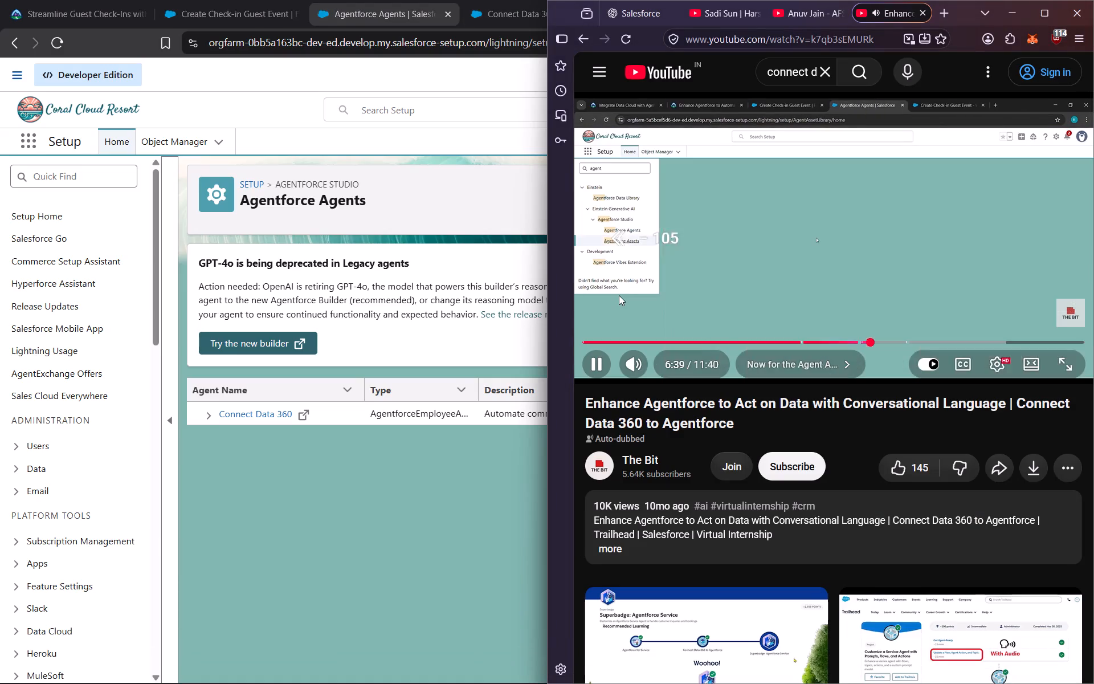
{"action": "key", "text": "Left"}
{"action": "key", "text": "Left"}
{"action": "key", "text": "Left"}
{"action": "key", "text": "Left"}
{"action": "key", "text": "Left"}
{"action": "key", "text": "Left"}
{"action": "key", "text": "Left"}
{"action": "key", "text": "Left"}
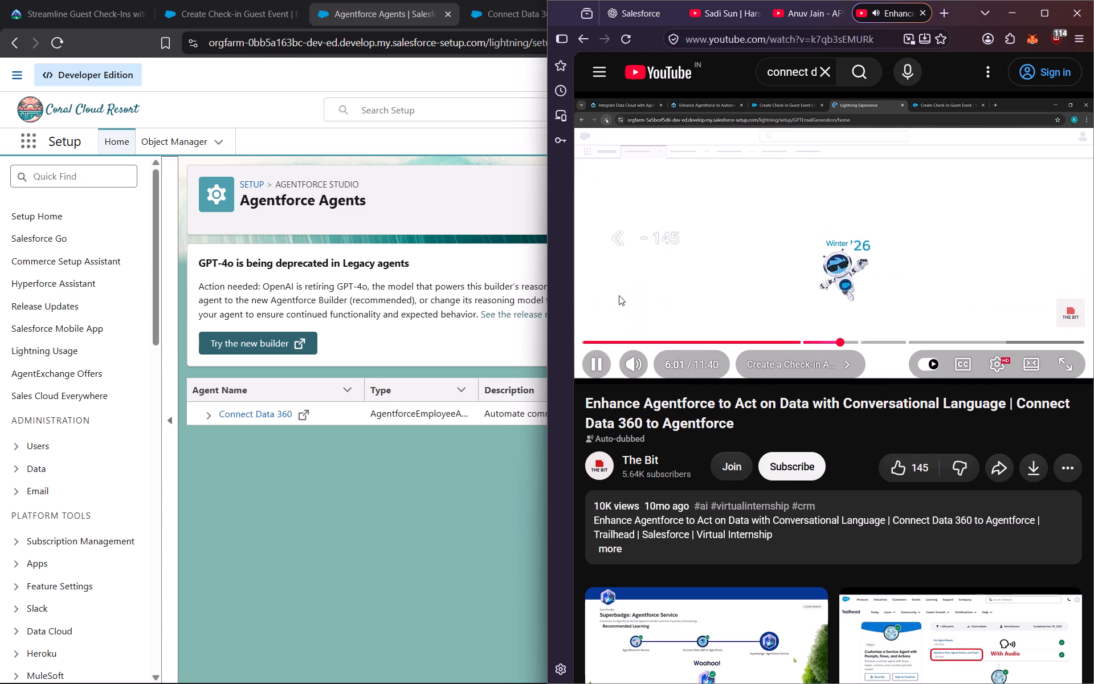
{"action": "key", "text": "Left"}
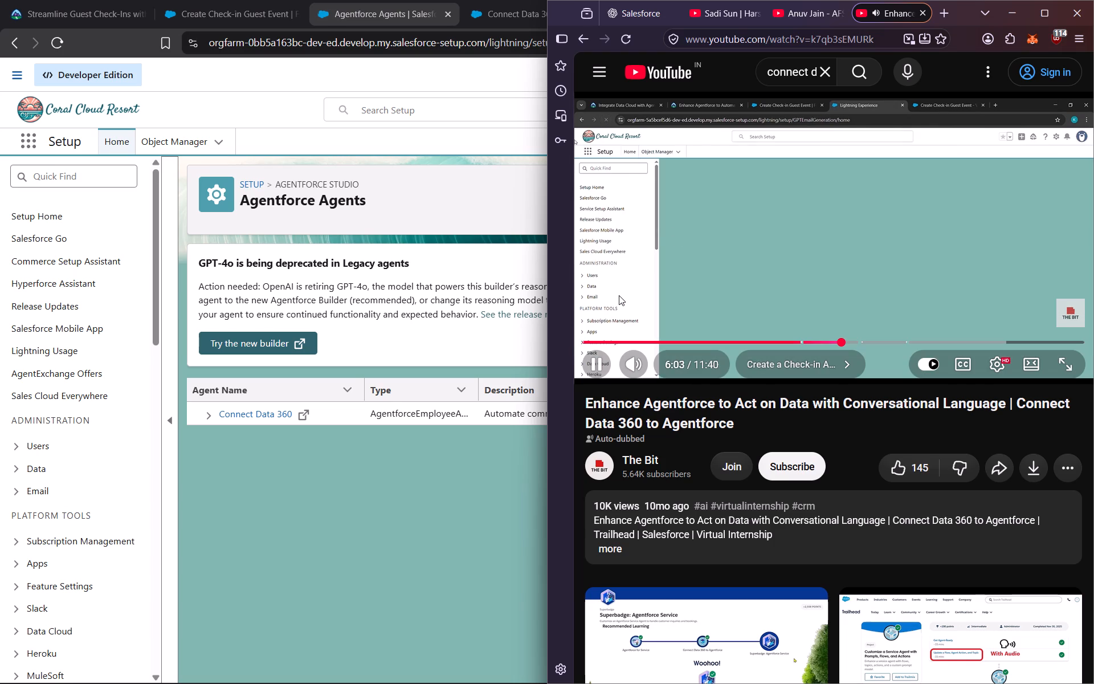
{"action": "key", "text": "Left"}
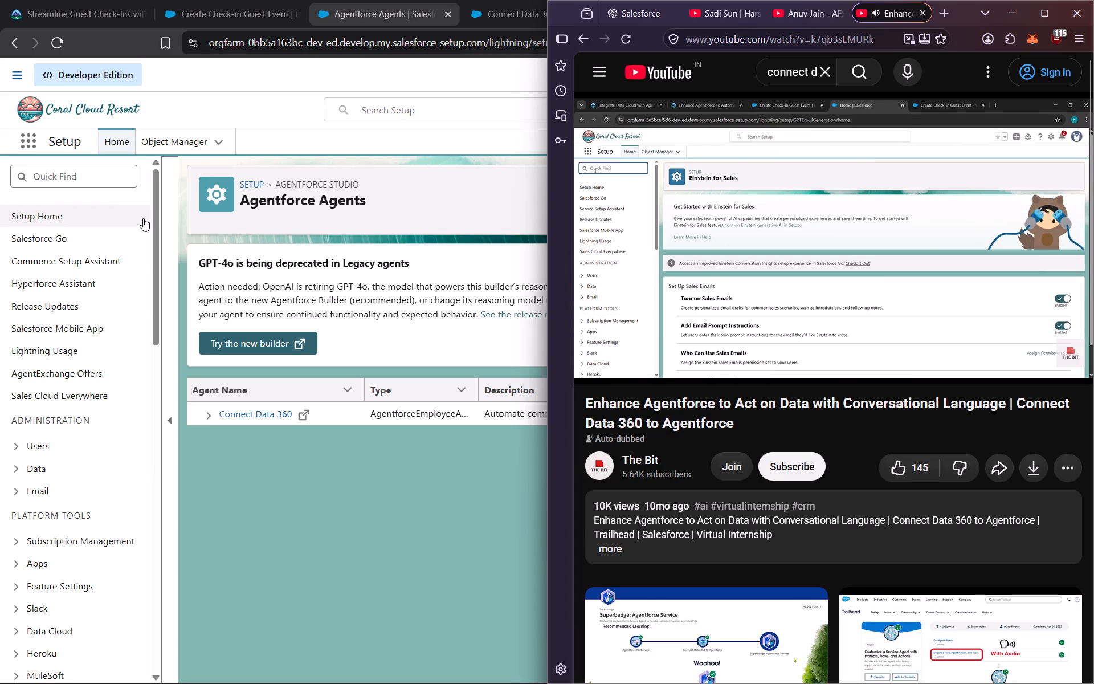
Search Setup for "agent", place Salesforce and the walkthrough video side by side, and open Agentforce Agents from the results.
{"action": "left_click", "coordinate": [111, 169]}
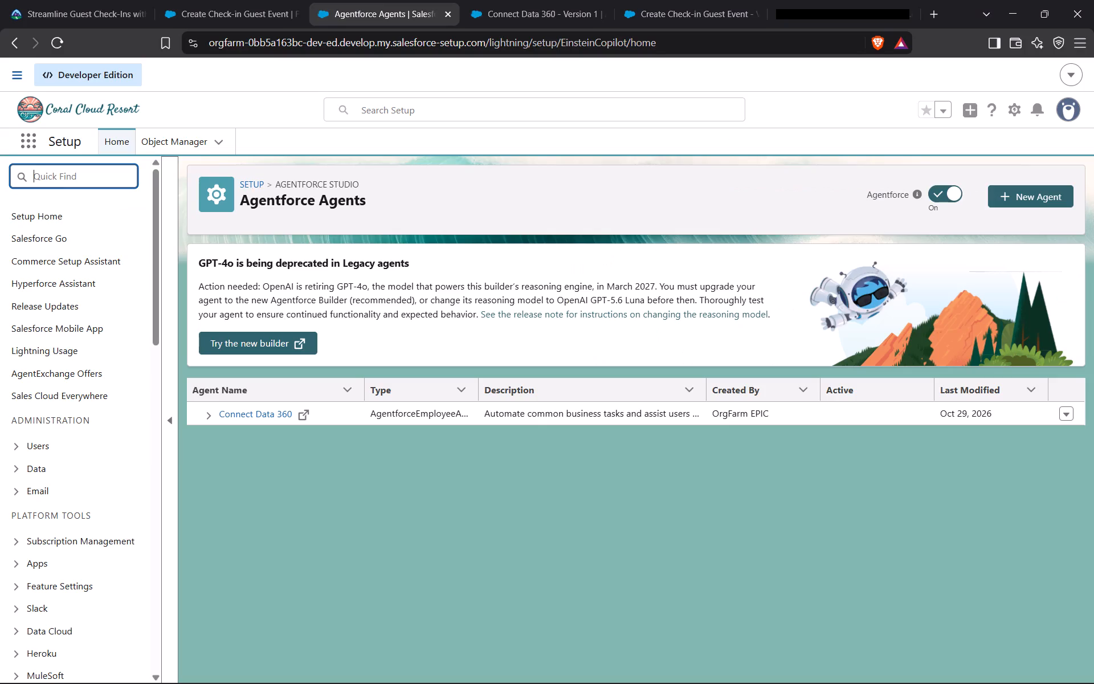
{"action": "type", "text": "agent"}
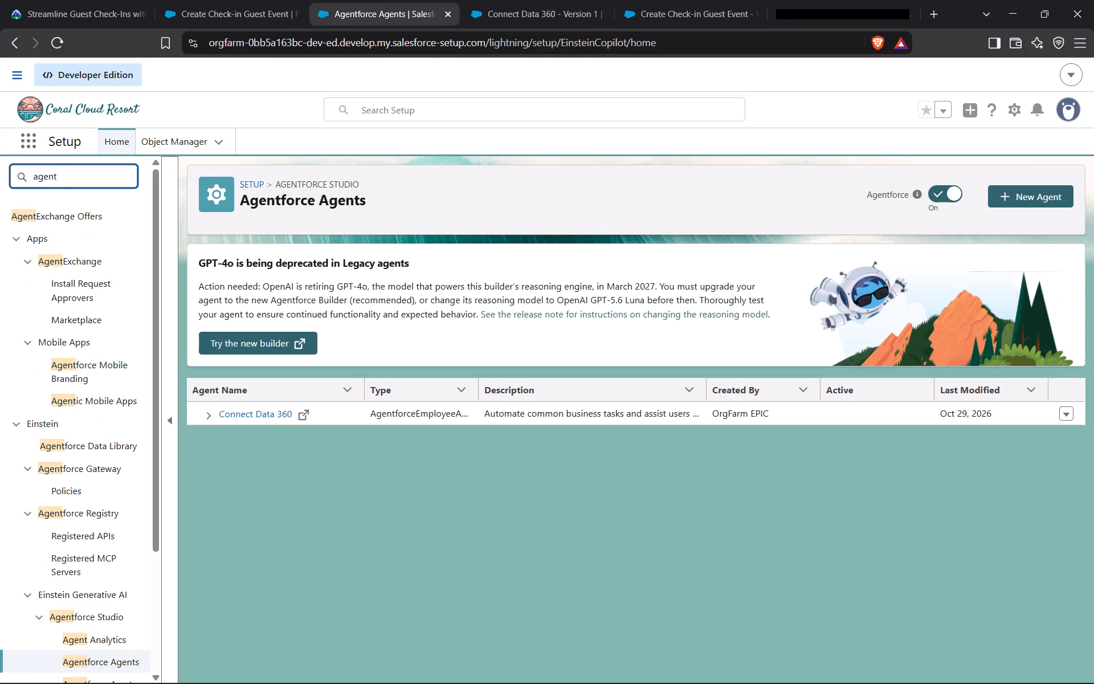
{"action": "key", "text": "alt+Right"}
{"action": "key", "text": "super+Right"}
{"action": "scroll", "coordinate": [112, 169], "scroll_direction": "up", "scroll_amount": 1}
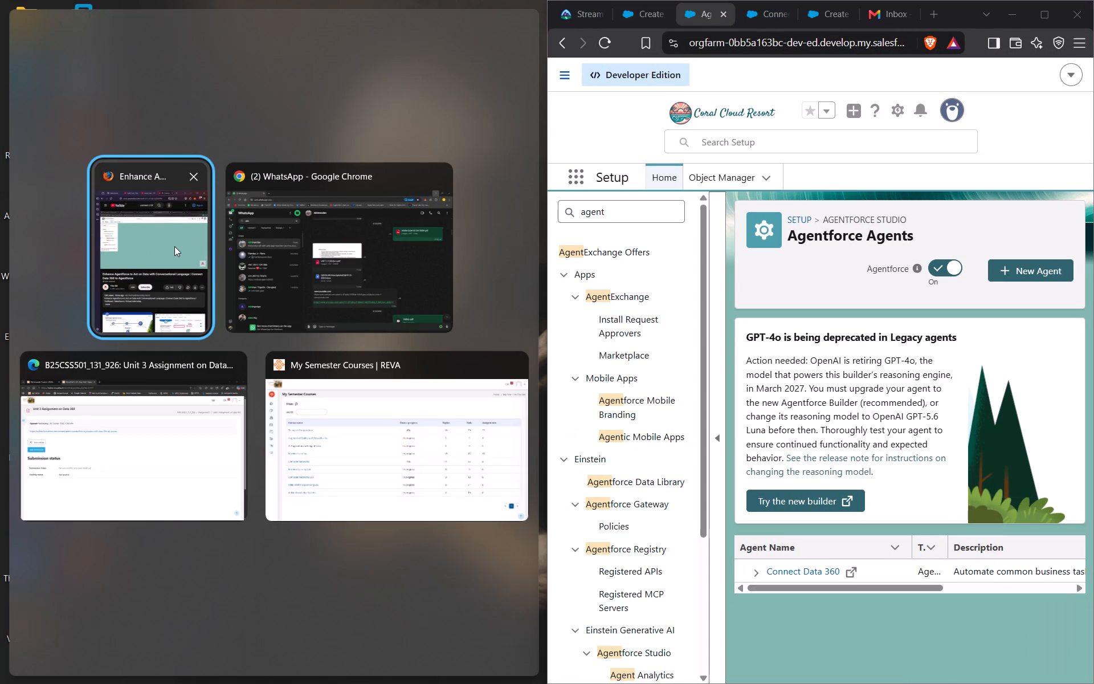
{"action": "left_click", "coordinate": [174, 246]}
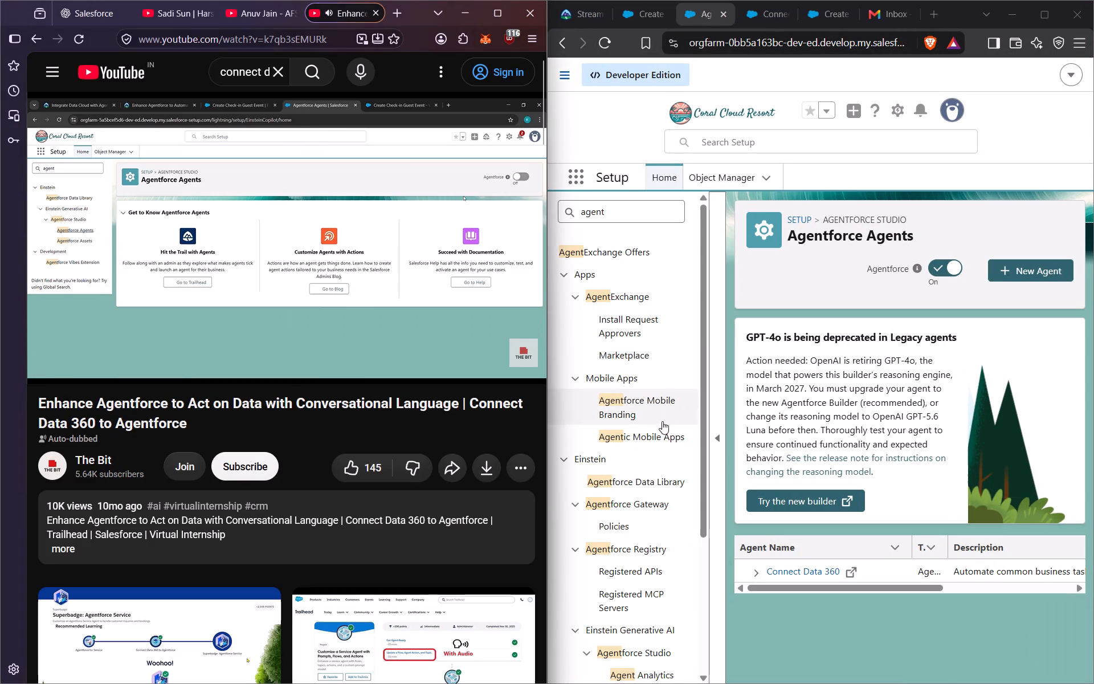
{"action": "scroll", "coordinate": [643, 552], "scroll_direction": "down", "scroll_amount": 3}
{"action": "scroll", "coordinate": [644, 552], "scroll_direction": "up", "scroll_amount": 4}
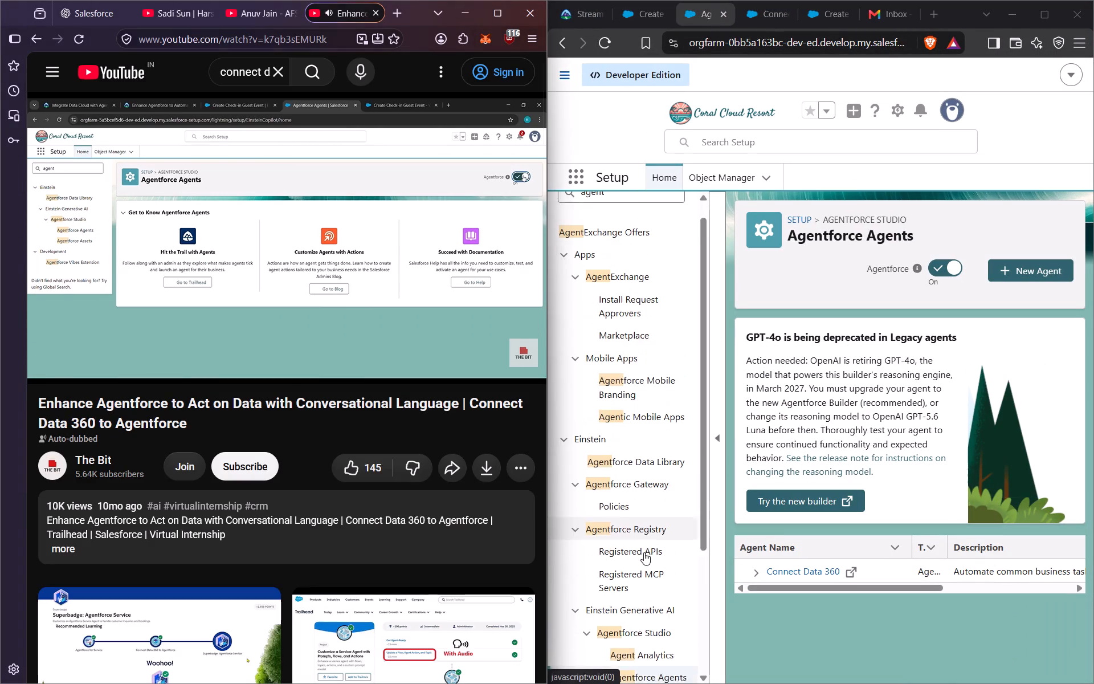
{"action": "scroll", "coordinate": [644, 553], "scroll_direction": "up", "scroll_amount": 3}
{"action": "scroll", "coordinate": [644, 555], "scroll_direction": "down", "scroll_amount": 2}
{"action": "scroll", "coordinate": [643, 556], "scroll_direction": "up", "scroll_amount": 5}
{"action": "scroll", "coordinate": [641, 549], "scroll_direction": "down", "scroll_amount": 5}
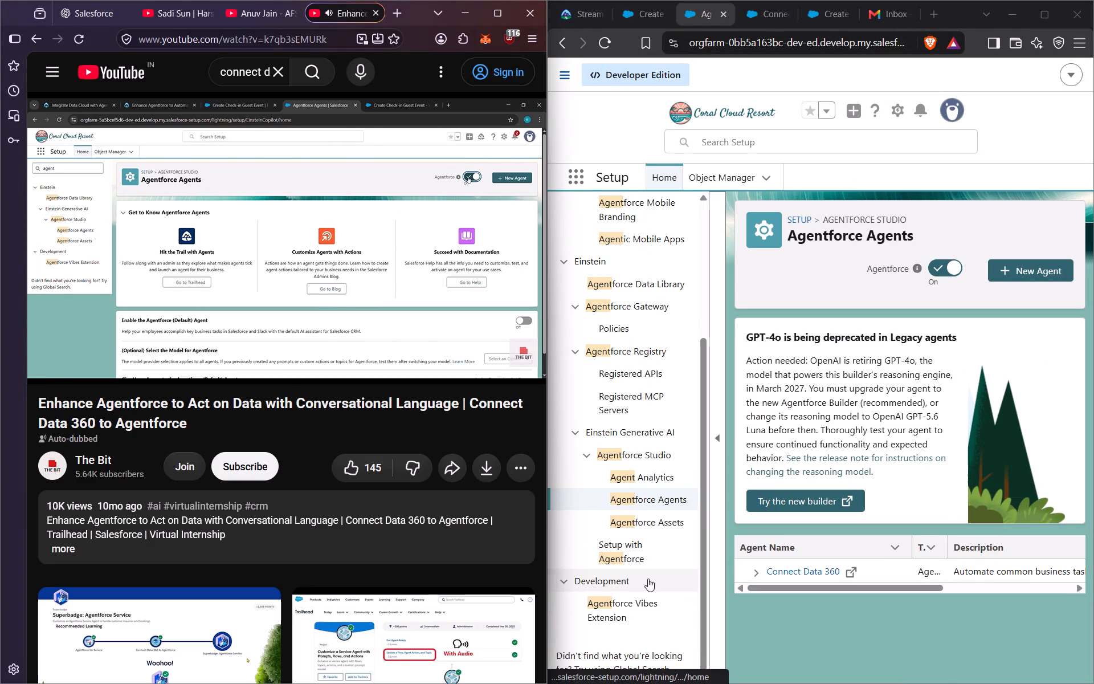
{"action": "left_click", "coordinate": [654, 499]}
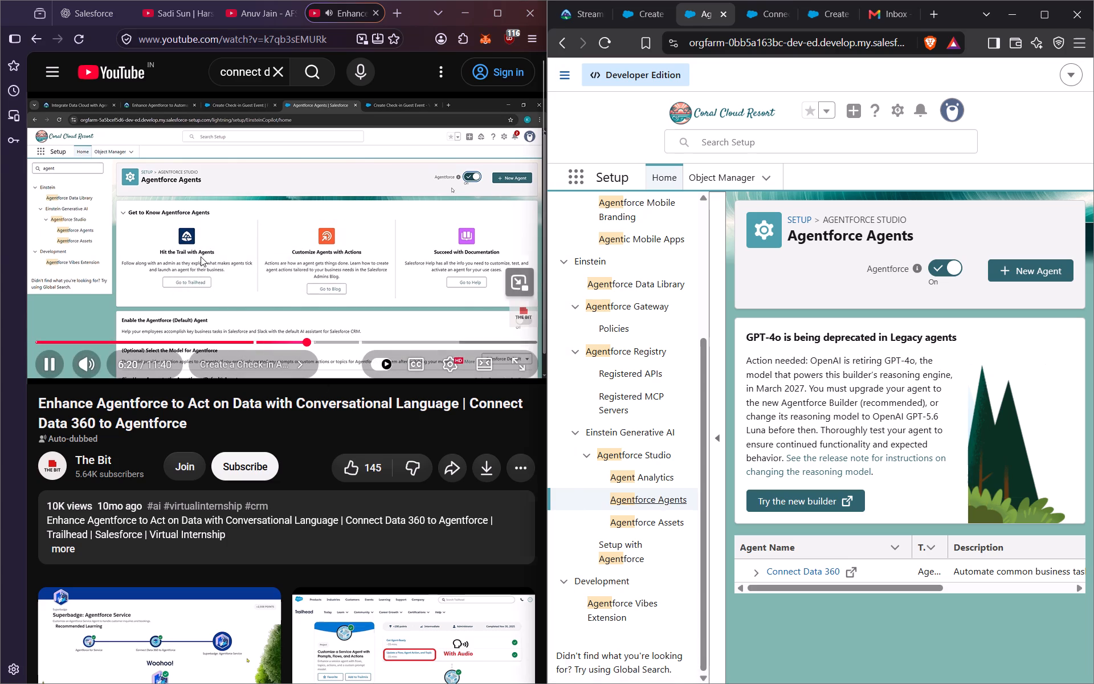
Replay the walkthrough's part on turning on Agentforce and the default agent, comparing it with the Agentforce Agents page and agent list.
{"action": "left_click", "coordinate": [201, 256]}
{"action": "key", "text": "Left"}
{"action": "key", "text": "Left"}
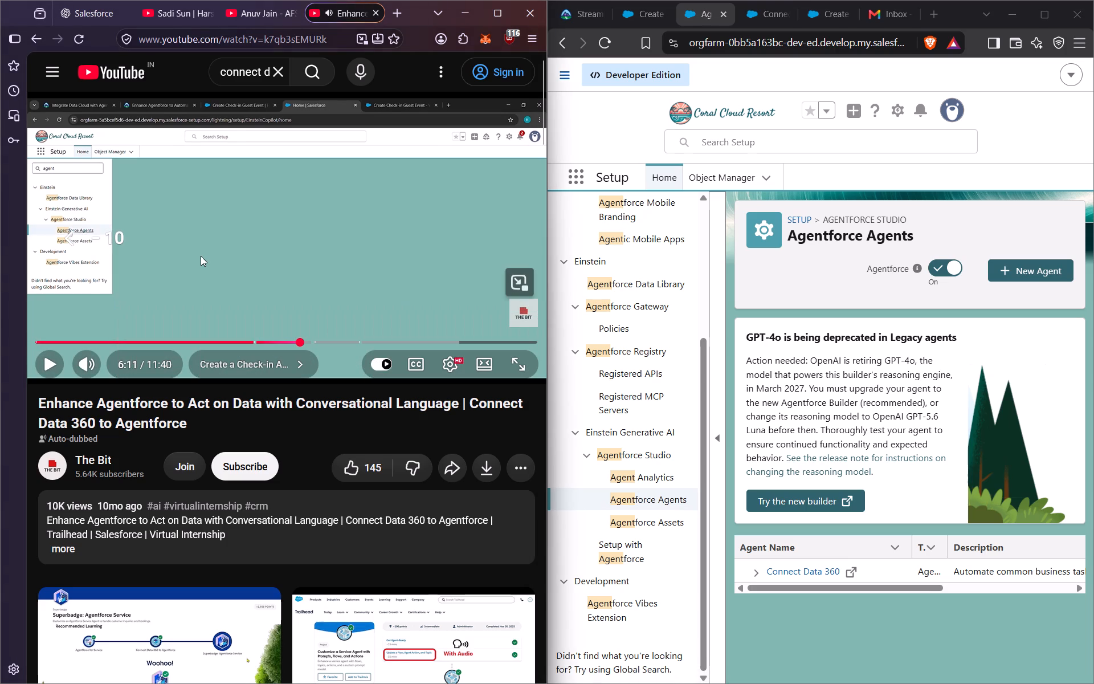
{"action": "left_click", "coordinate": [288, 246]}
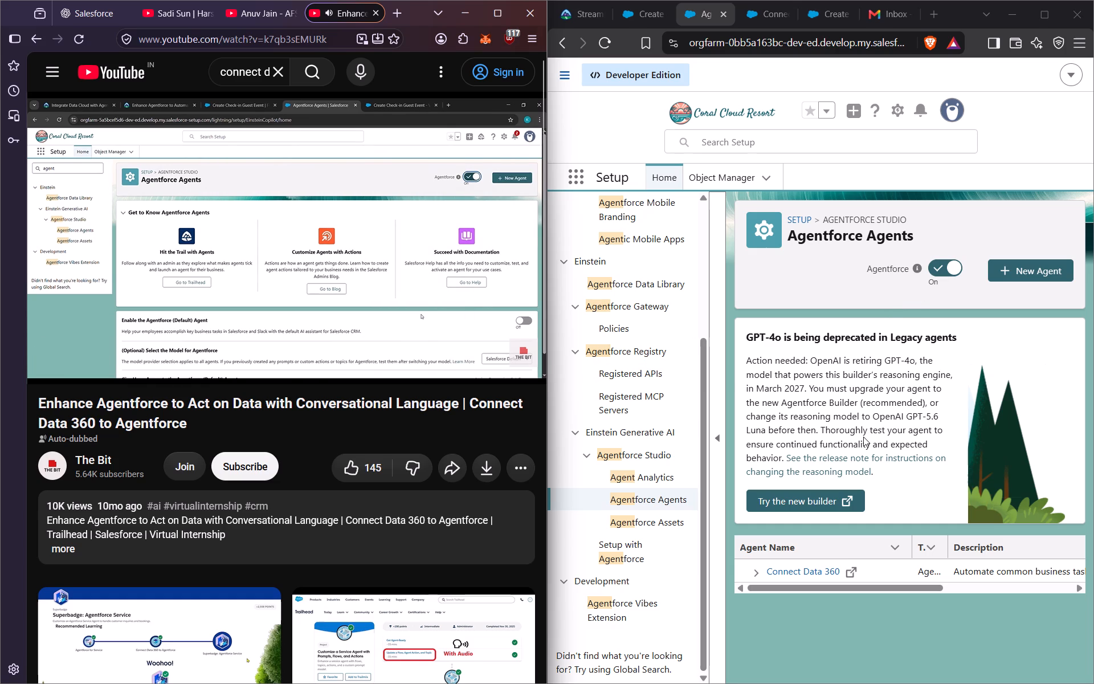
{"action": "scroll", "coordinate": [896, 425], "scroll_direction": "down", "scroll_amount": 3}
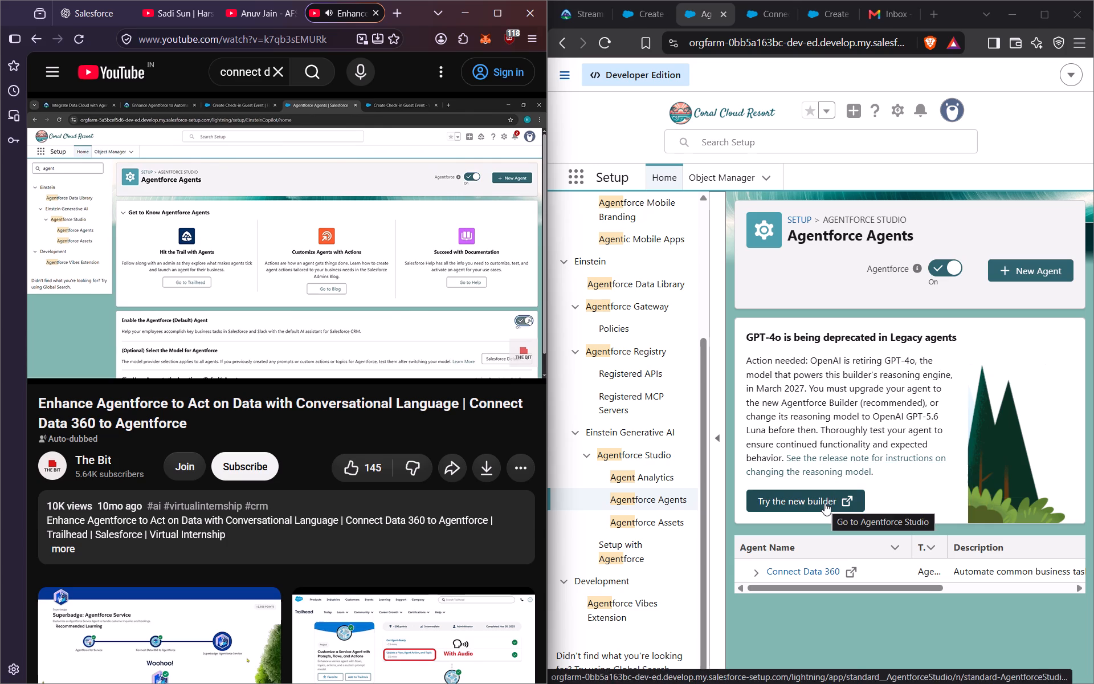
{"action": "left_click", "coordinate": [238, 307]}
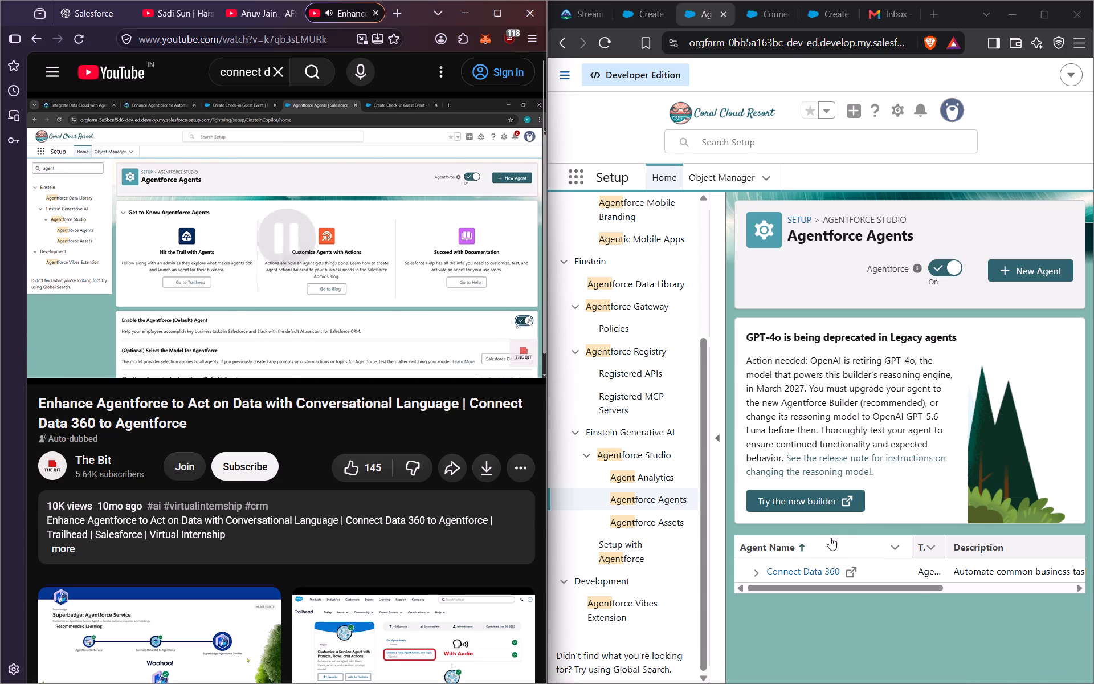
{"action": "scroll", "coordinate": [842, 531], "scroll_direction": "down", "scroll_amount": 2}
{"action": "scroll", "coordinate": [865, 551], "scroll_direction": "up", "scroll_amount": 1}
{"action": "scroll", "coordinate": [869, 554], "scroll_direction": "down", "scroll_amount": 1}
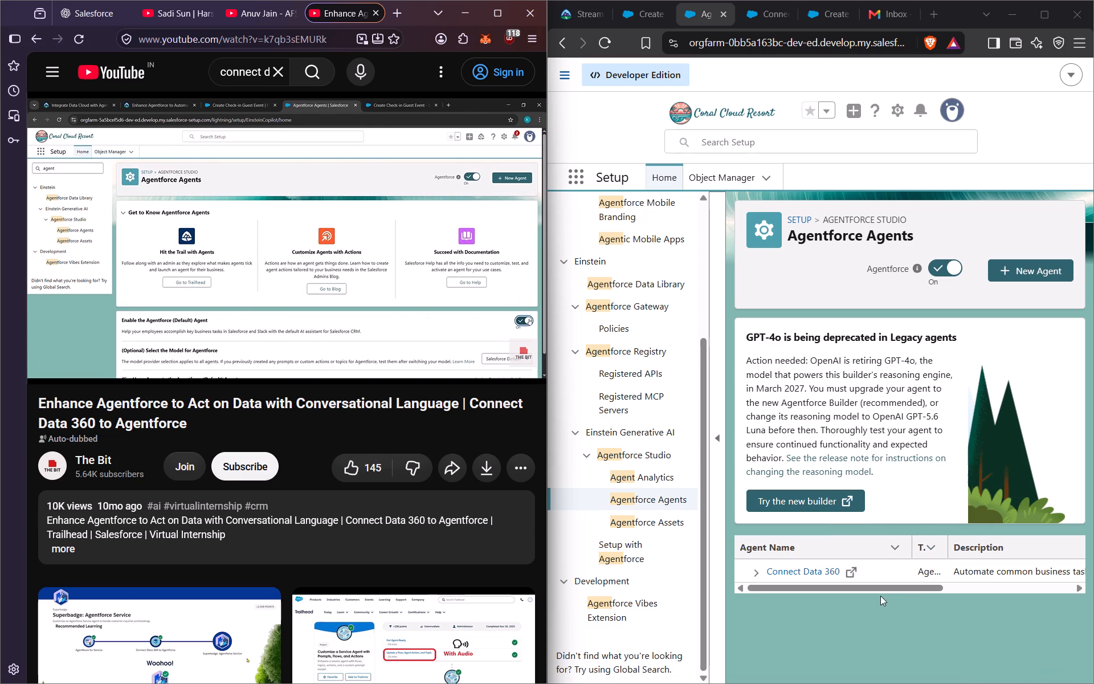
{"action": "left_click_drag", "start_coordinate": [877, 588], "coordinate": [1032, 576]}
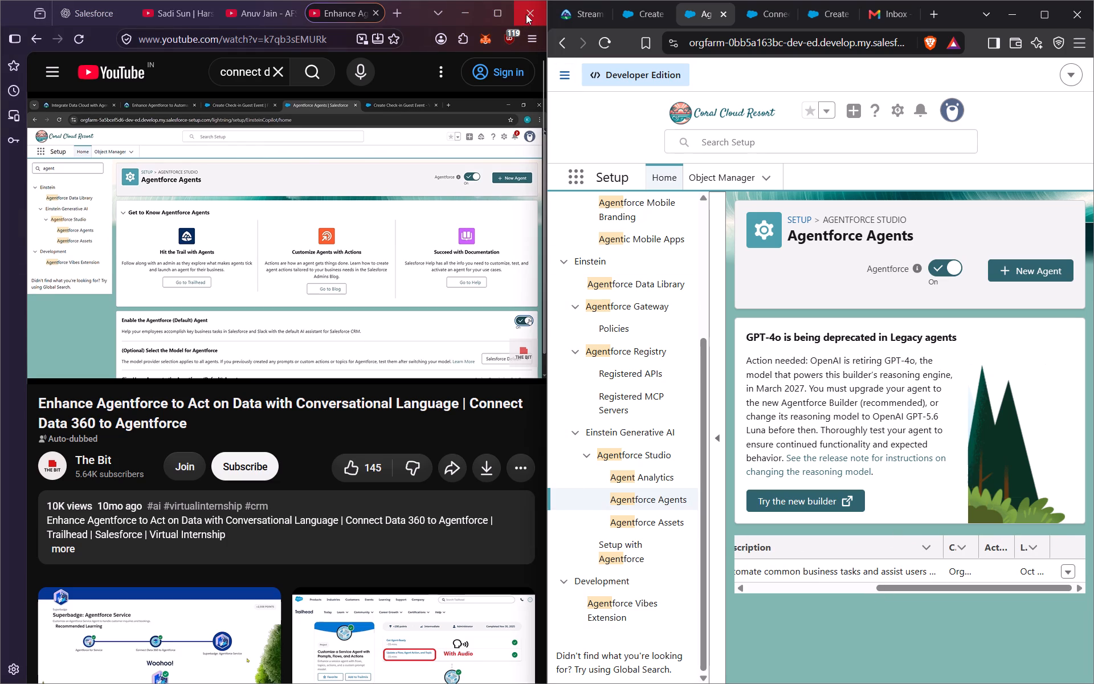
Read the Trailhead unit's instructions from the flow elements down to the Create a Check-in Agentforce Action section.
{"action": "left_click", "coordinate": [577, 11]}
{"action": "scroll", "coordinate": [744, 493], "scroll_direction": "down", "scroll_amount": 2}
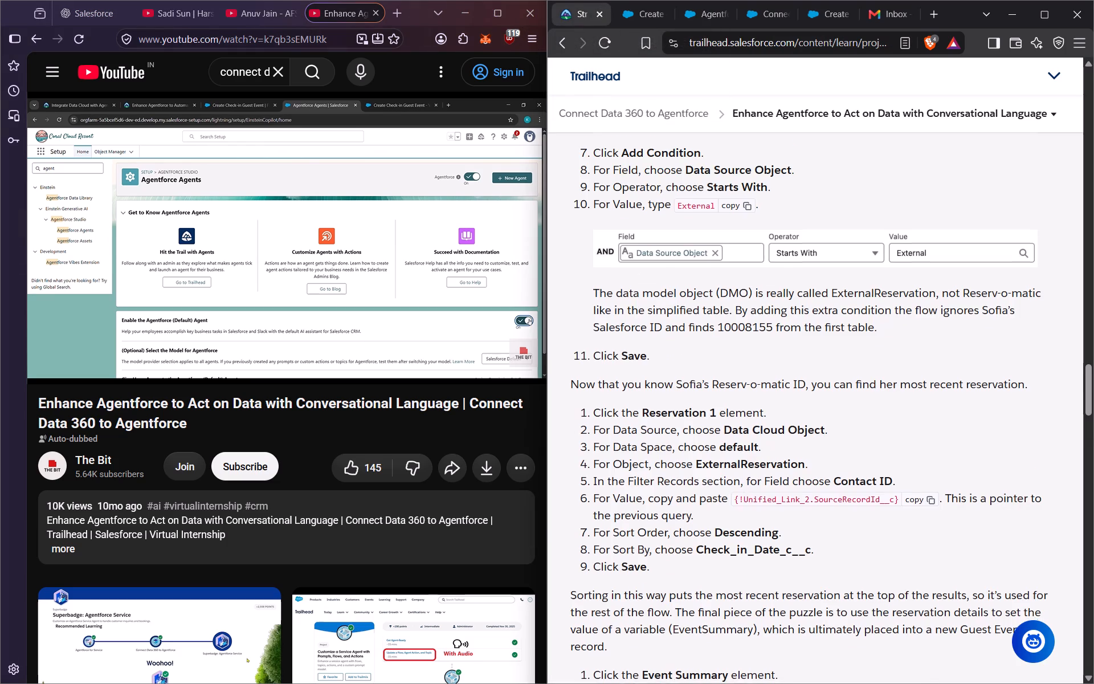
{"action": "scroll", "coordinate": [742, 494], "scroll_direction": "down", "scroll_amount": 2}
{"action": "scroll", "coordinate": [739, 495], "scroll_direction": "up", "scroll_amount": 2}
{"action": "scroll", "coordinate": [736, 494], "scroll_direction": "down", "scroll_amount": 5}
{"action": "scroll", "coordinate": [717, 473], "scroll_direction": "up", "scroll_amount": 2}
{"action": "scroll", "coordinate": [717, 473], "scroll_direction": "down", "scroll_amount": 3}
{"action": "scroll", "coordinate": [716, 472], "scroll_direction": "up", "scroll_amount": 5}
{"action": "scroll", "coordinate": [714, 471], "scroll_direction": "down", "scroll_amount": 2}
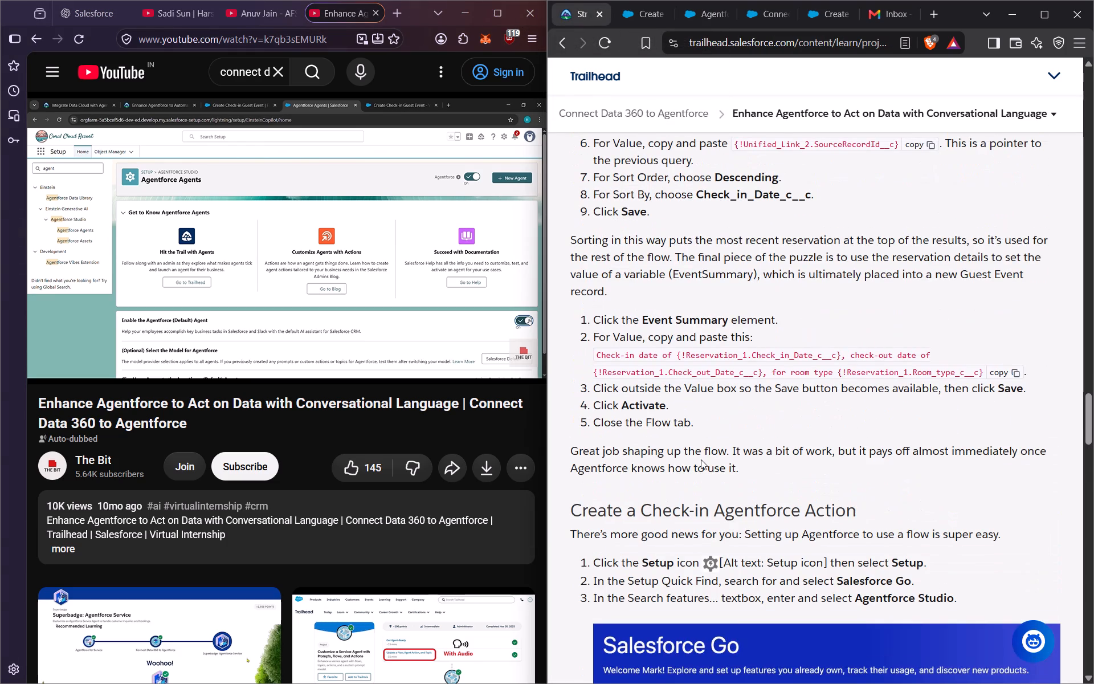
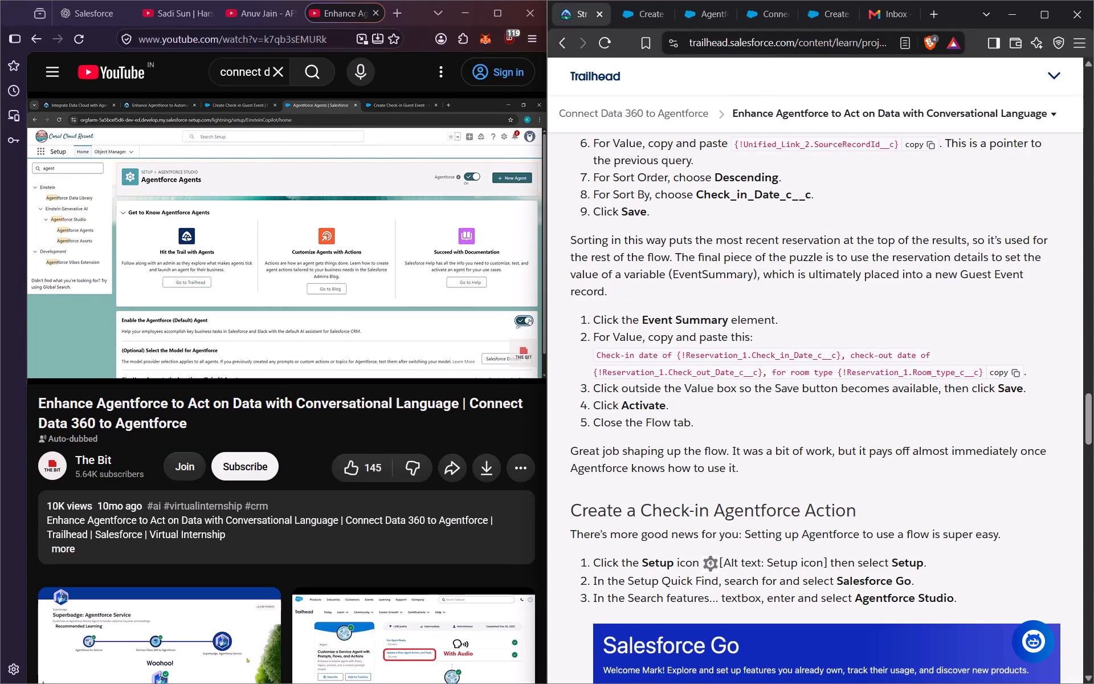
Search Setup for "salesforce go" and open Salesforce Go from the results.
{"action": "left_click", "coordinate": [652, 11]}
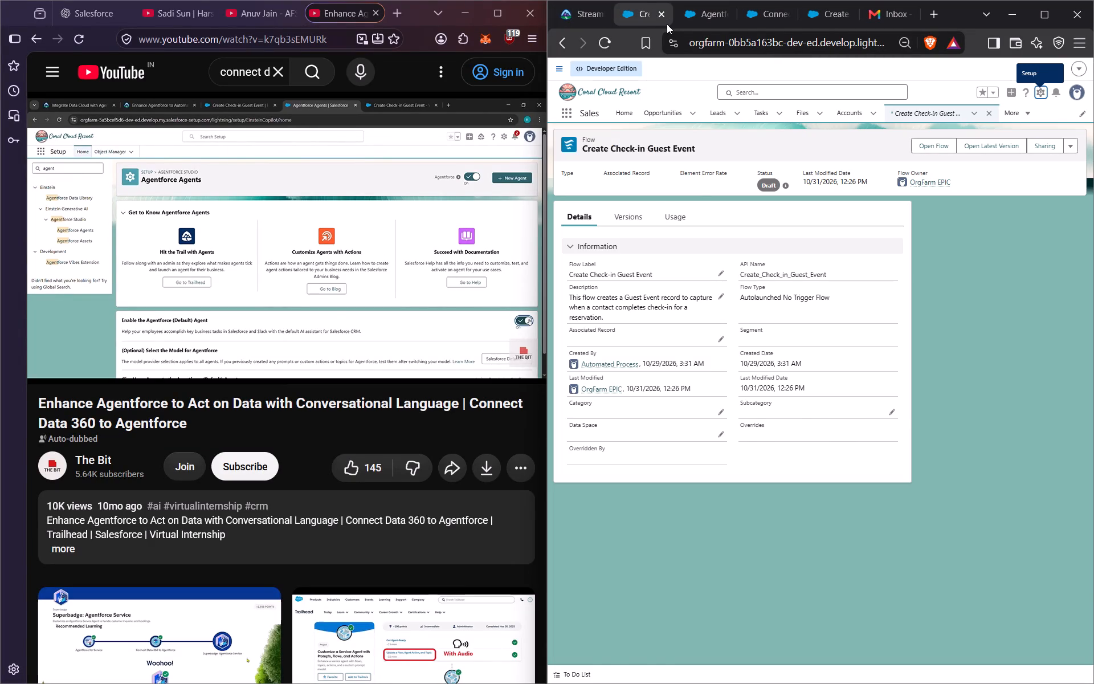
{"action": "left_click", "coordinate": [690, 15]}
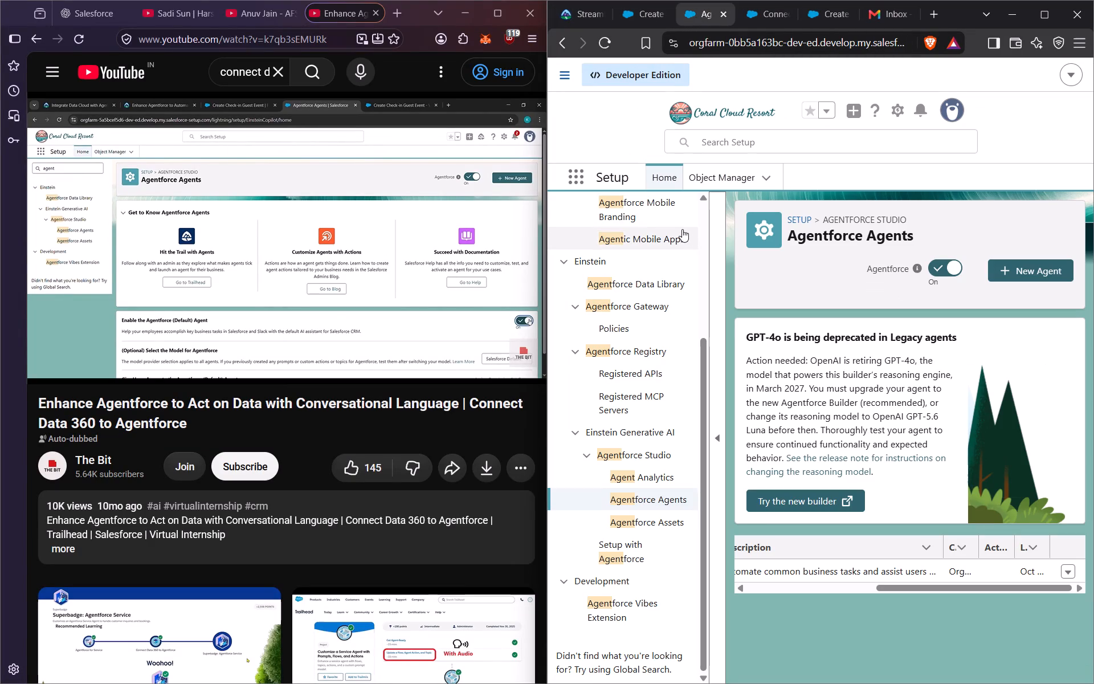
{"action": "scroll", "coordinate": [670, 223], "scroll_direction": "up", "scroll_amount": 8}
{"action": "scroll", "coordinate": [684, 253], "scroll_direction": "down", "scroll_amount": 1}
{"action": "scroll", "coordinate": [684, 253], "scroll_direction": "up", "scroll_amount": 7}
{"action": "scroll", "coordinate": [684, 253], "scroll_direction": "down", "scroll_amount": 1}
{"action": "scroll", "coordinate": [684, 253], "scroll_direction": "up", "scroll_amount": 2}
{"action": "left_click", "coordinate": [629, 211]}
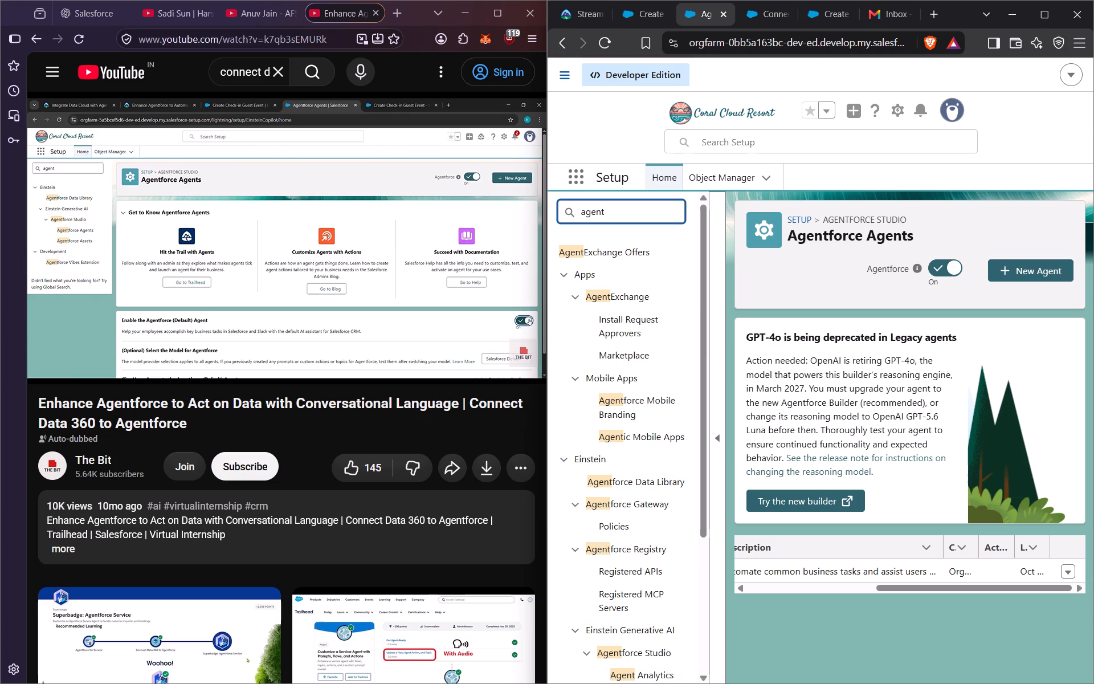
{"action": "key", "text": "BackSpace"}
{"action": "key", "text": "BackSpace"}
{"action": "key", "text": "BackSpace"}
{"action": "key", "text": "BackSpace"}
{"action": "key", "text": "BackSpace"}
{"action": "key", "text": "BackSpace"}
{"action": "key", "text": "BackSpace"}
{"action": "key", "text": "BackSpace"}
{"action": "key", "text": "BackSpace"}
{"action": "key", "text": "BackSpace"}
{"action": "key", "text": "BackSpace"}
{"action": "key", "text": "BackSpace"}
{"action": "key", "text": "BackSpace"}
{"action": "key", "text": "BackSpace"}
{"action": "key", "text": "BackSpace"}
{"action": "key", "text": "BackSpace"}
{"action": "type", "text": "ssa"}
{"action": "type", "text": "lesforce go"}
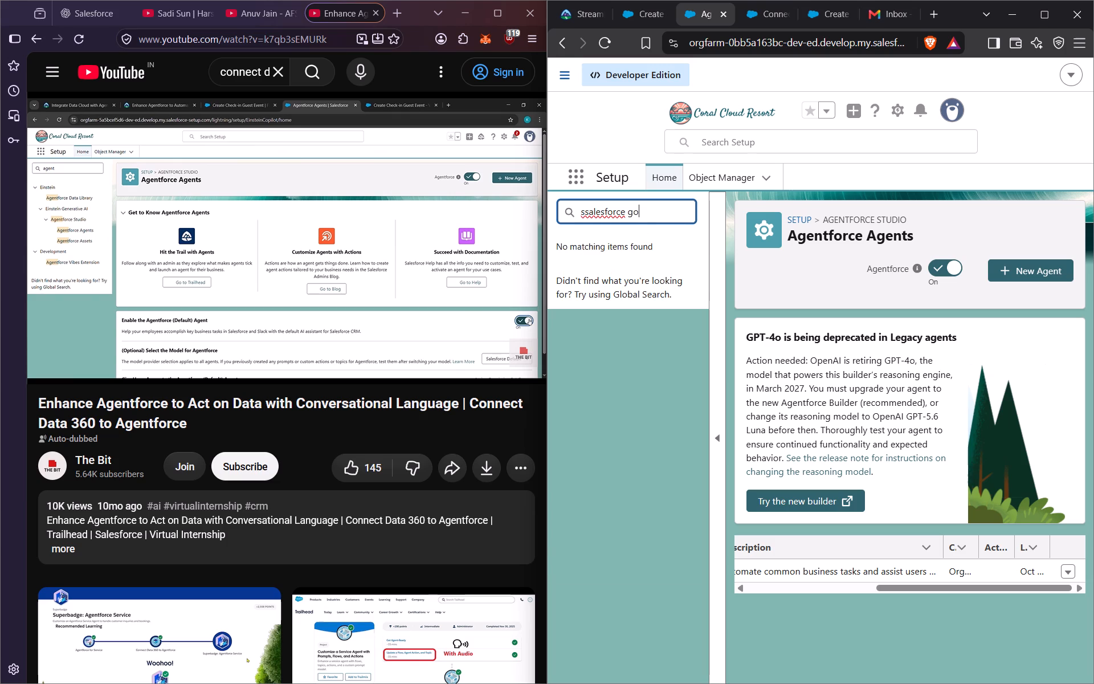
{"action": "left_click", "coordinate": [584, 209]}
{"action": "key", "text": "BackSpace"}
{"action": "left_click", "coordinate": [617, 253]}
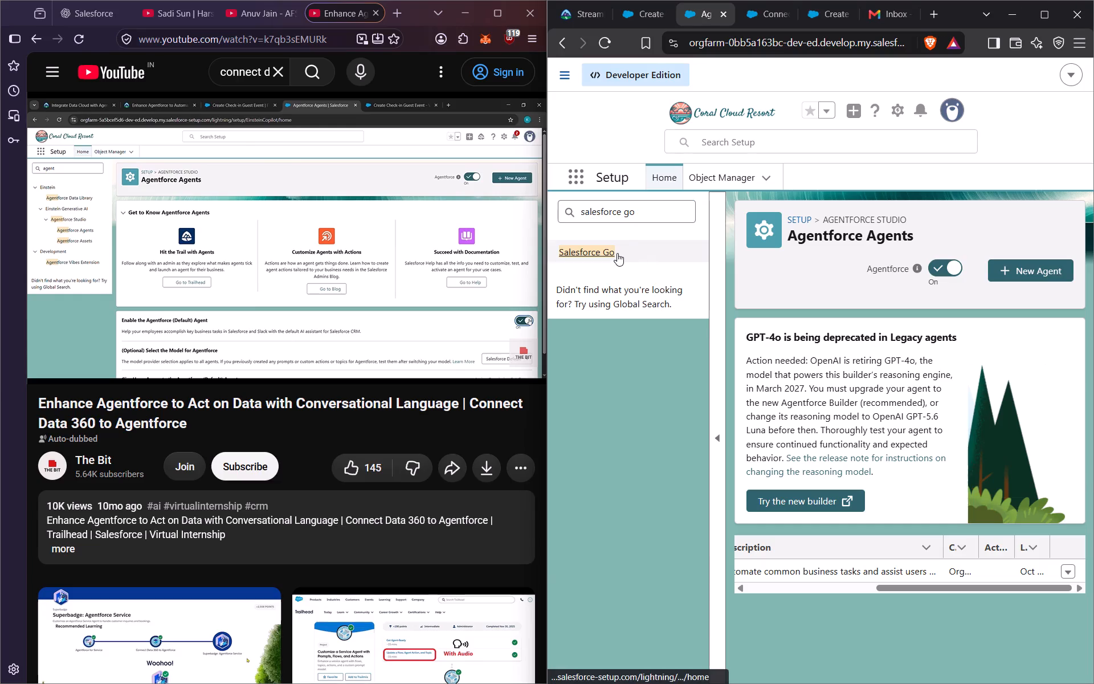
Maximize the browser window and read the Trailhead unit from Create a Check-in Agentforce Action through the Now for the Agent Action section.
{"action": "left_click", "coordinate": [575, 0]}
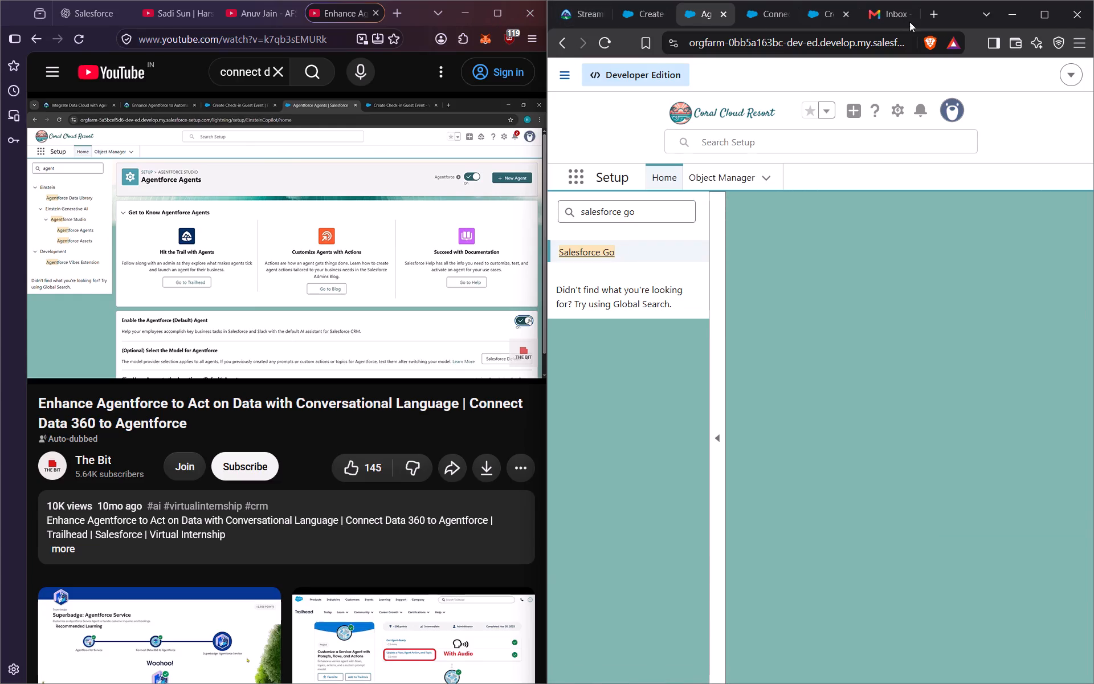
{"action": "left_click", "coordinate": [1044, 20]}
{"action": "left_click", "coordinate": [94, 14]}
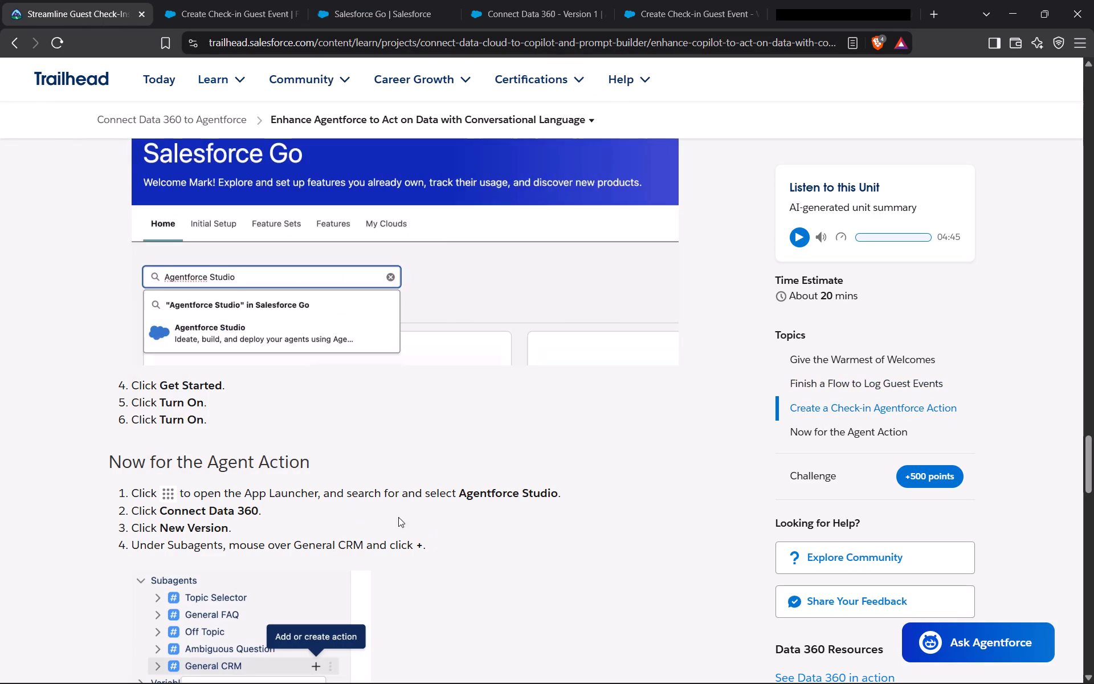
{"action": "scroll", "coordinate": [365, 498], "scroll_direction": "down", "scroll_amount": 2}
{"action": "scroll", "coordinate": [365, 498], "scroll_direction": "up", "scroll_amount": 1}
{"action": "scroll", "coordinate": [365, 498], "scroll_direction": "down", "scroll_amount": 19}
{"action": "scroll", "coordinate": [369, 489], "scroll_direction": "down", "scroll_amount": 4}
{"action": "scroll", "coordinate": [369, 489], "scroll_direction": "up", "scroll_amount": 1}
{"action": "scroll", "coordinate": [369, 489], "scroll_direction": "down", "scroll_amount": 6}
{"action": "scroll", "coordinate": [369, 489], "scroll_direction": "up", "scroll_amount": 1}
{"action": "scroll", "coordinate": [369, 489], "scroll_direction": "down", "scroll_amount": 2}
{"action": "scroll", "coordinate": [369, 489], "scroll_direction": "up", "scroll_amount": 1}
{"action": "scroll", "coordinate": [369, 489], "scroll_direction": "down", "scroll_amount": 1}
{"action": "scroll", "coordinate": [369, 489], "scroll_direction": "up", "scroll_amount": 6}
{"action": "scroll", "coordinate": [369, 489], "scroll_direction": "down", "scroll_amount": 1}
{"action": "scroll", "coordinate": [369, 489], "scroll_direction": "up", "scroll_amount": 3}
{"action": "scroll", "coordinate": [369, 489], "scroll_direction": "down", "scroll_amount": 1}
{"action": "scroll", "coordinate": [369, 489], "scroll_direction": "up", "scroll_amount": 1}
{"action": "scroll", "coordinate": [369, 489], "scroll_direction": "down", "scroll_amount": 1}
{"action": "scroll", "coordinate": [369, 489], "scroll_direction": "up", "scroll_amount": 1}
{"action": "scroll", "coordinate": [369, 489], "scroll_direction": "down", "scroll_amount": 4}
{"action": "scroll", "coordinate": [369, 489], "scroll_direction": "up", "scroll_amount": 11}
{"action": "scroll", "coordinate": [369, 489], "scroll_direction": "down", "scroll_amount": 1}
{"action": "scroll", "coordinate": [369, 489], "scroll_direction": "up", "scroll_amount": 2}
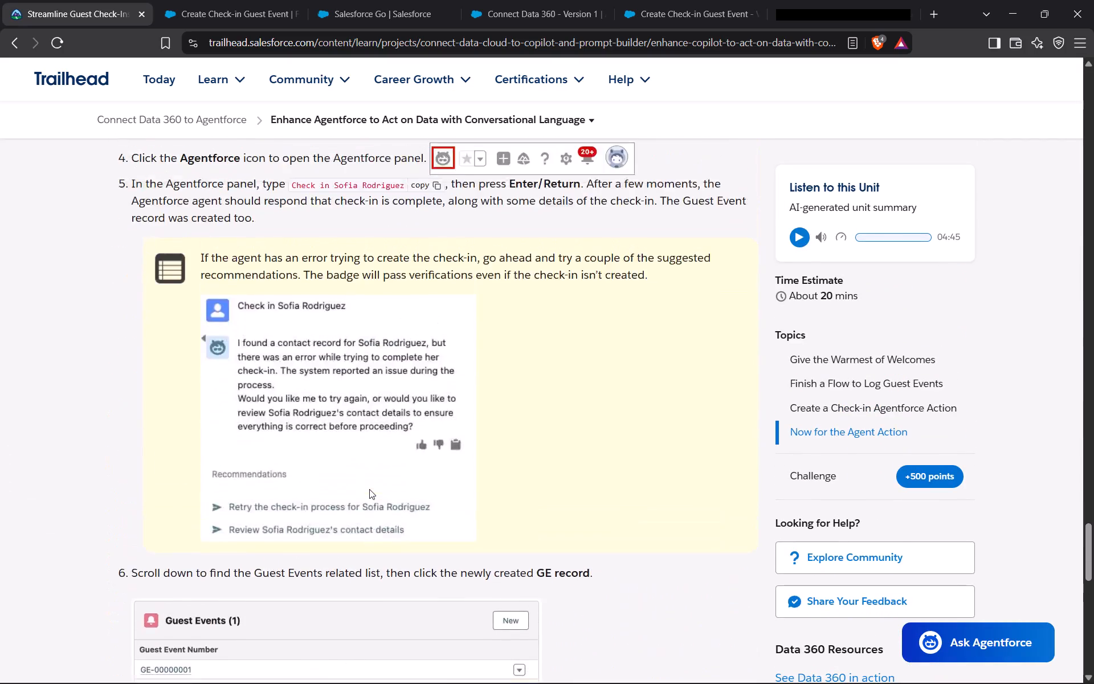
{"action": "scroll", "coordinate": [369, 489], "scroll_direction": "up", "scroll_amount": 2}
{"action": "scroll", "coordinate": [369, 489], "scroll_direction": "down", "scroll_amount": 1}
{"action": "scroll", "coordinate": [369, 489], "scroll_direction": "up", "scroll_amount": 1}
{"action": "scroll", "coordinate": [369, 489], "scroll_direction": "down", "scroll_amount": 2}
{"action": "scroll", "coordinate": [369, 489], "scroll_direction": "up", "scroll_amount": 8}
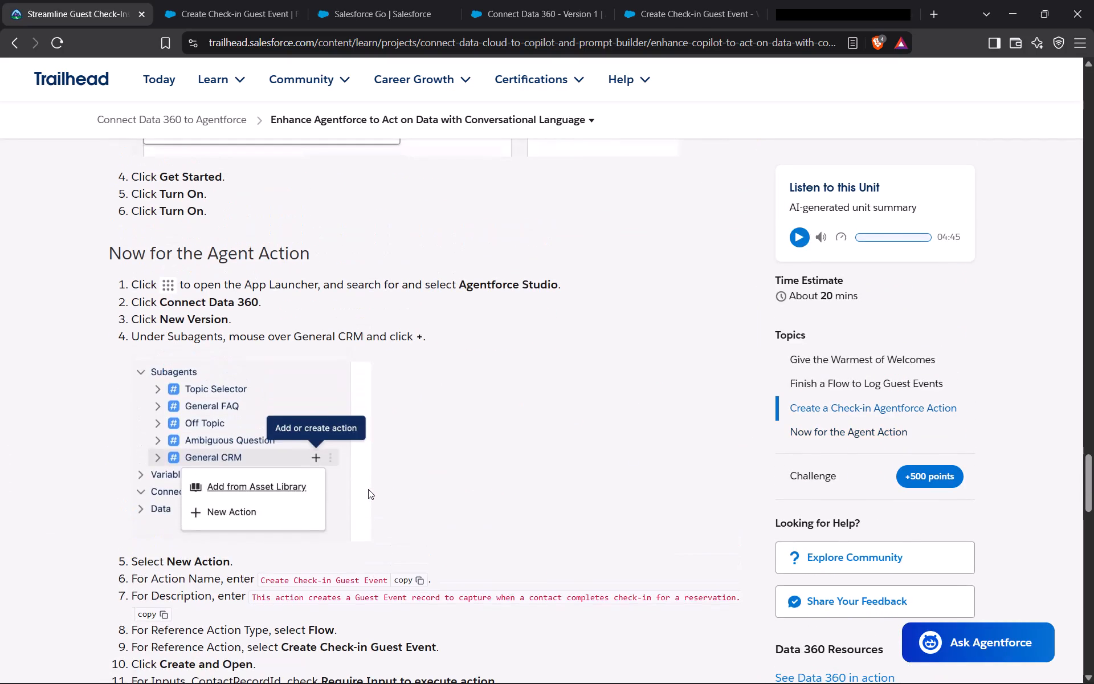
{"action": "scroll", "coordinate": [385, 430], "scroll_direction": "up", "scroll_amount": 2}
{"action": "scroll", "coordinate": [385, 429], "scroll_direction": "down", "scroll_amount": 1}
{"action": "scroll", "coordinate": [385, 429], "scroll_direction": "up", "scroll_amount": 3}
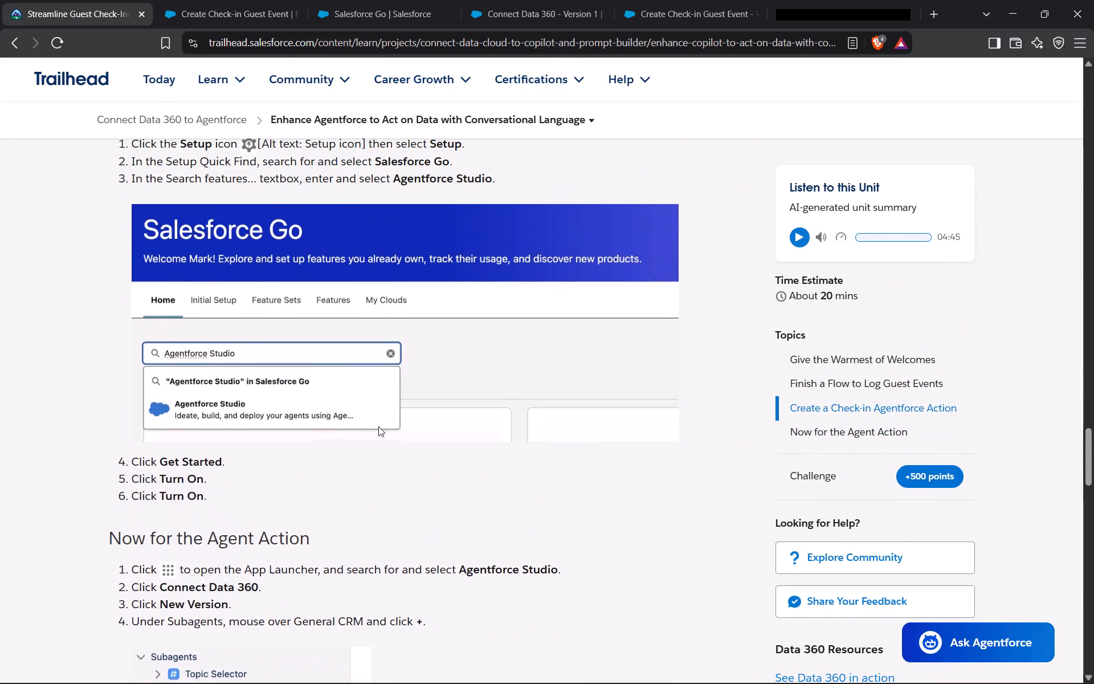
{"action": "scroll", "coordinate": [372, 421], "scroll_direction": "up", "scroll_amount": 1}
{"action": "scroll", "coordinate": [372, 421], "scroll_direction": "down", "scroll_amount": 1}
{"action": "scroll", "coordinate": [372, 421], "scroll_direction": "up", "scroll_amount": 1}
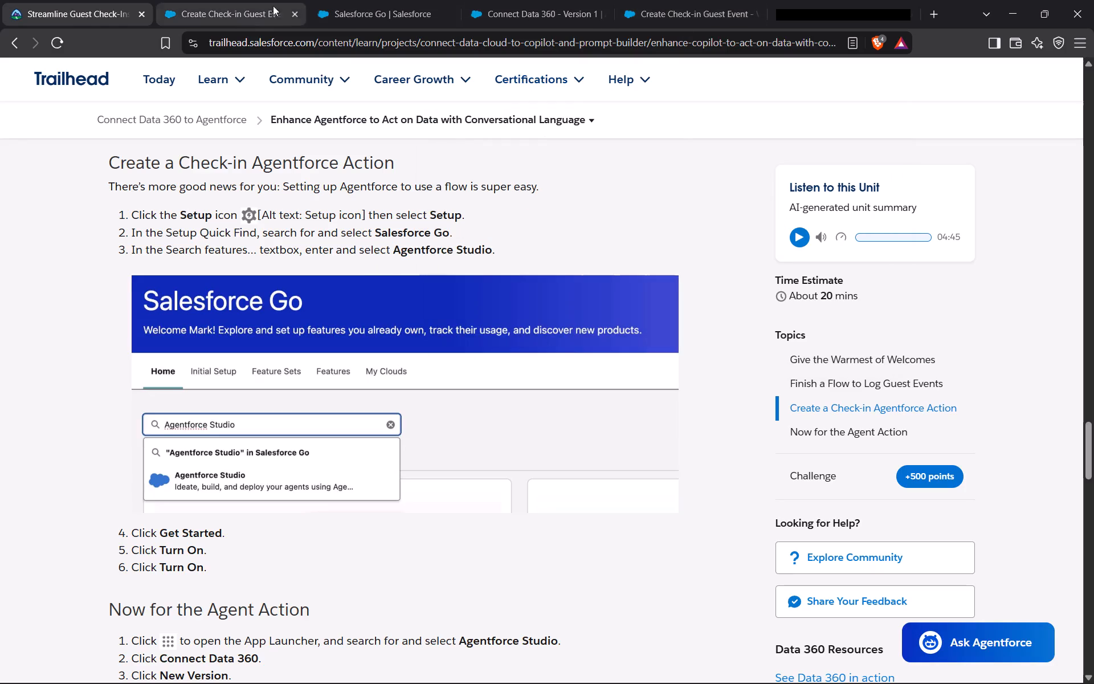
Close the Welcome to Salesforce Go window and show the Agentforce features.
{"action": "left_click", "coordinate": [381, 3]}
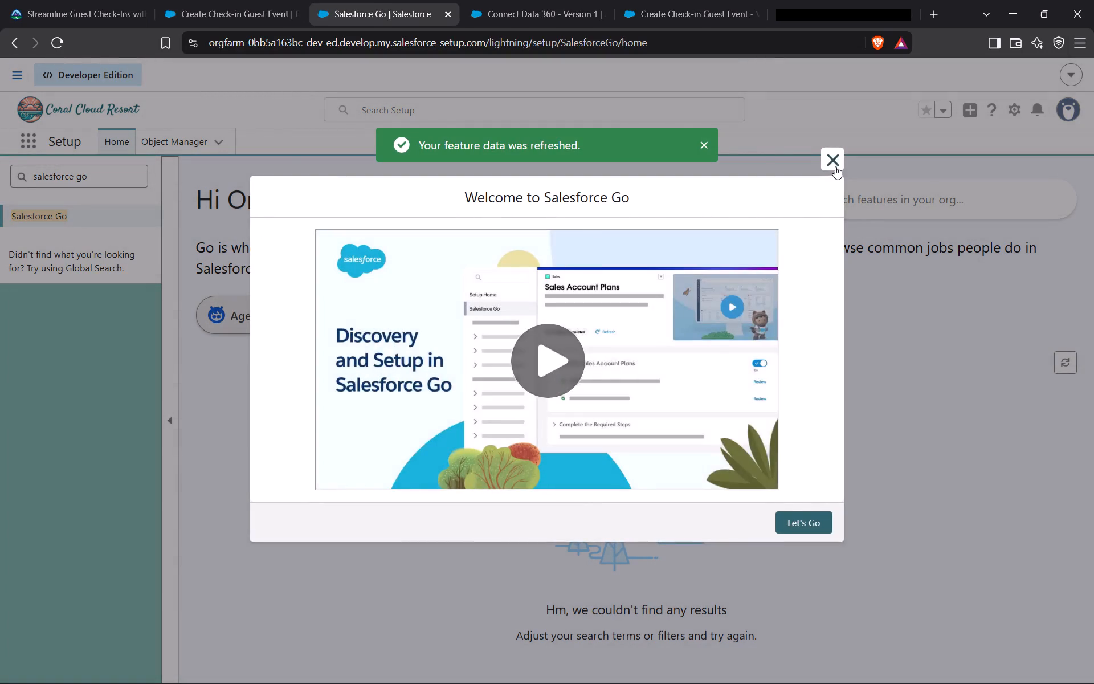
{"action": "left_click", "coordinate": [833, 164]}
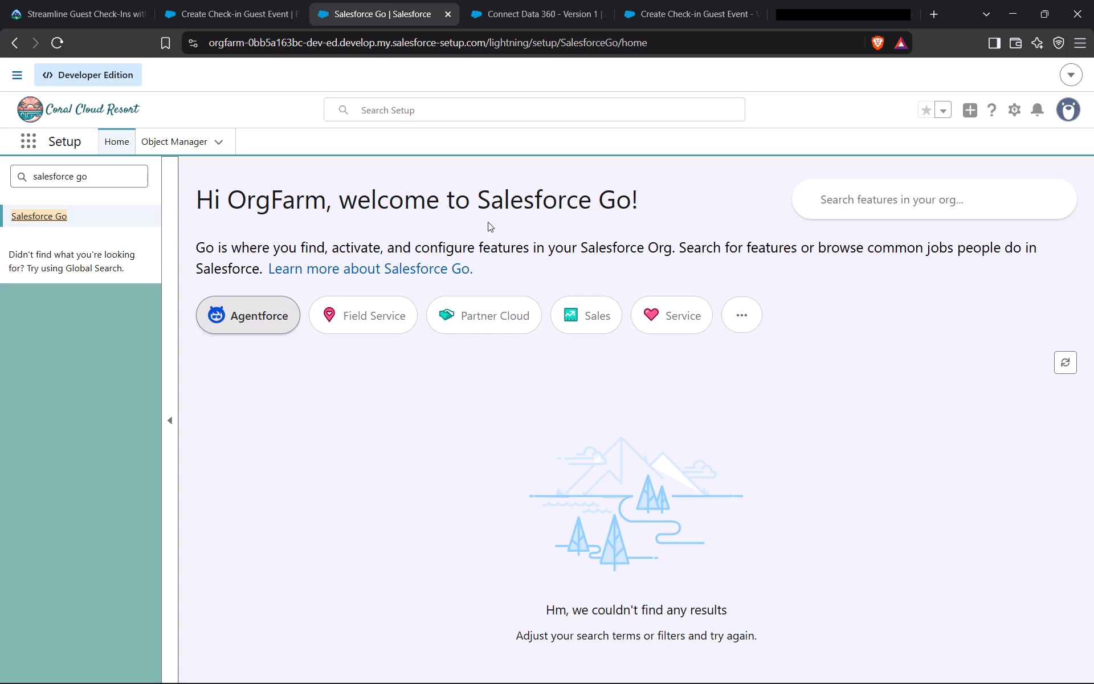
{"action": "left_click", "coordinate": [259, 315]}
Search the Salesforce Go features for "agentforce studio", following the Trailhead instructions, and open the Agentforce Studio feature for management.
{"action": "left_click", "coordinate": [89, 0]}
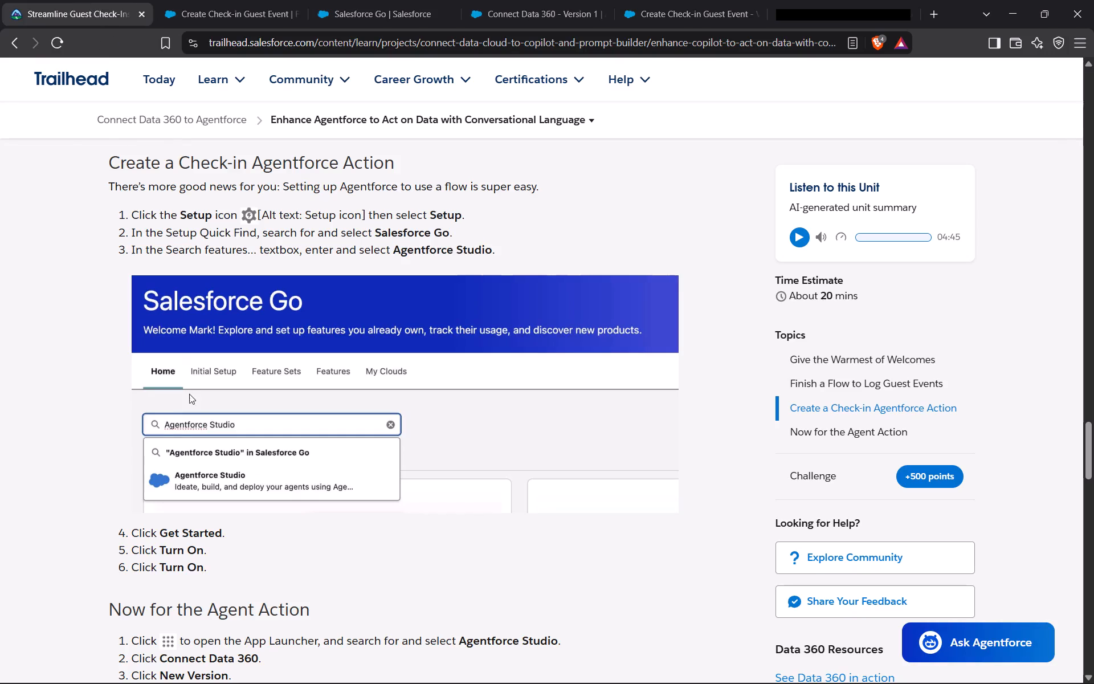
{"action": "left_click", "coordinate": [378, 19]}
{"action": "left_click", "coordinate": [905, 193]}
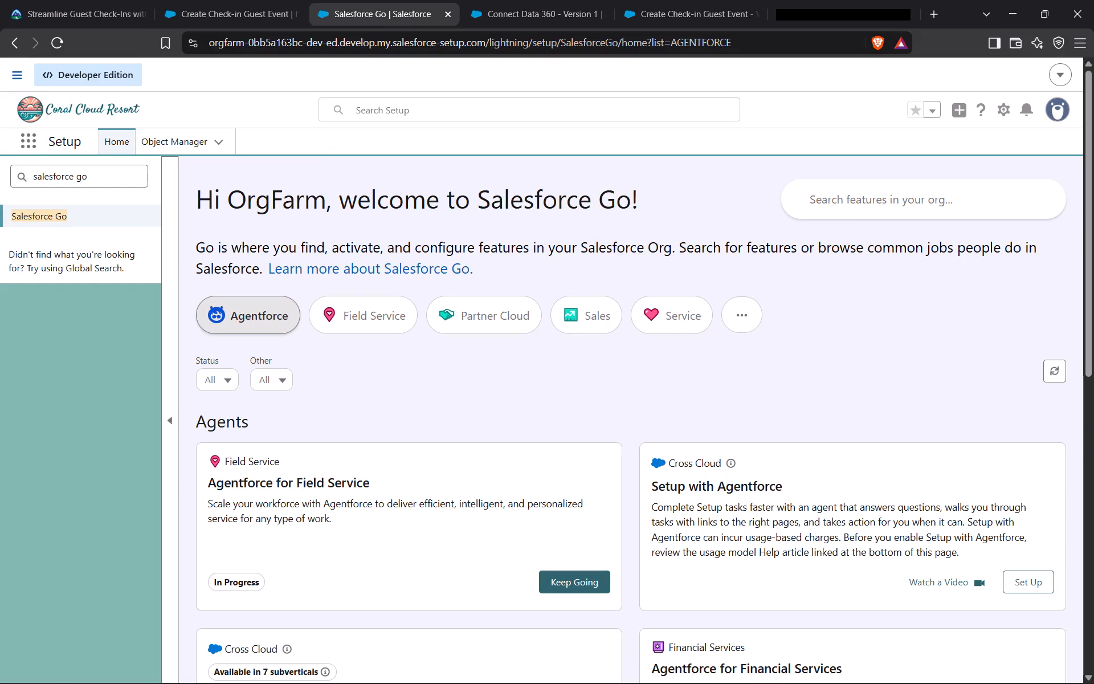
{"action": "type", "text": "agentforce"}
{"action": "key", "text": "space"}
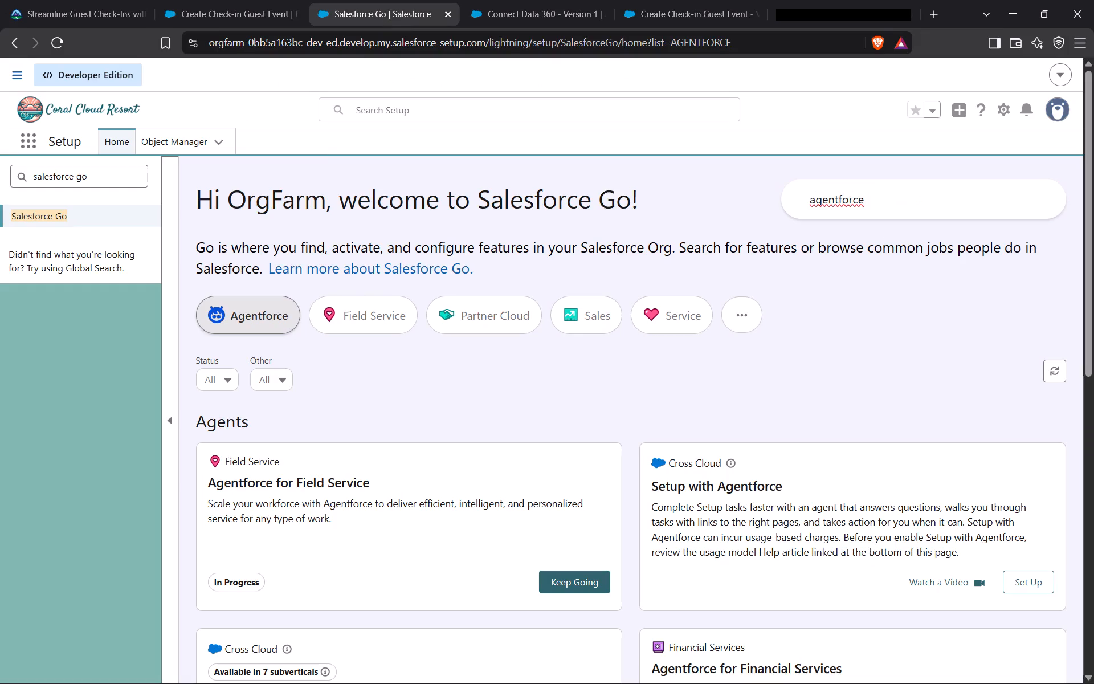
{"action": "type", "text": "studio"}
{"action": "key", "text": "Return"}
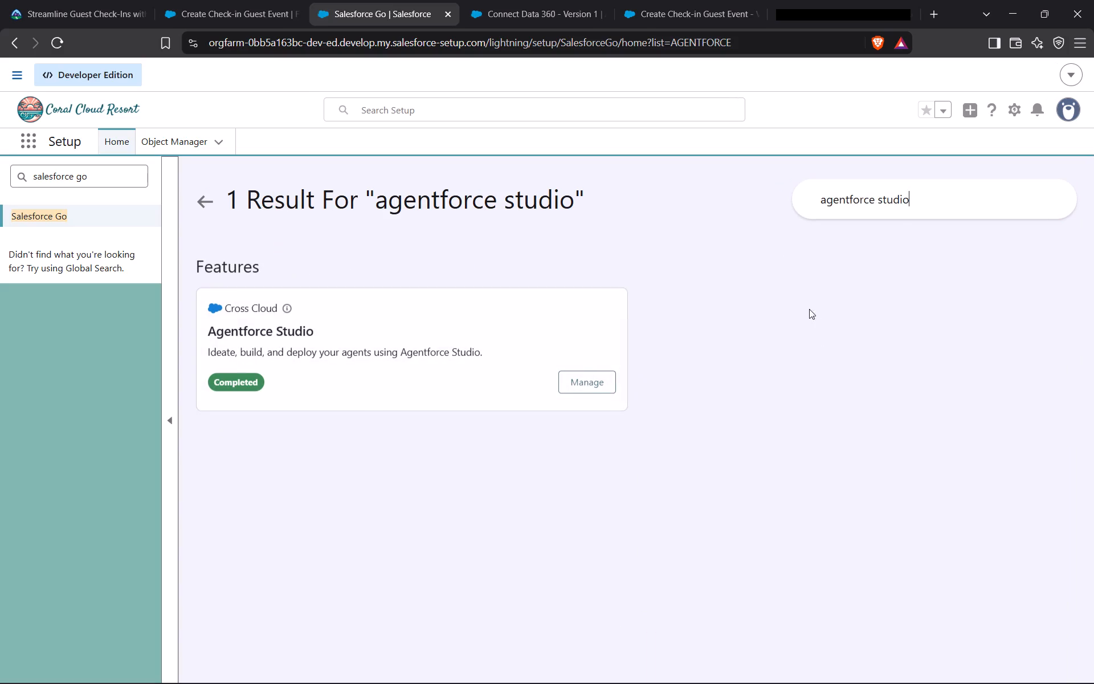
{"action": "left_click", "coordinate": [101, 0]}
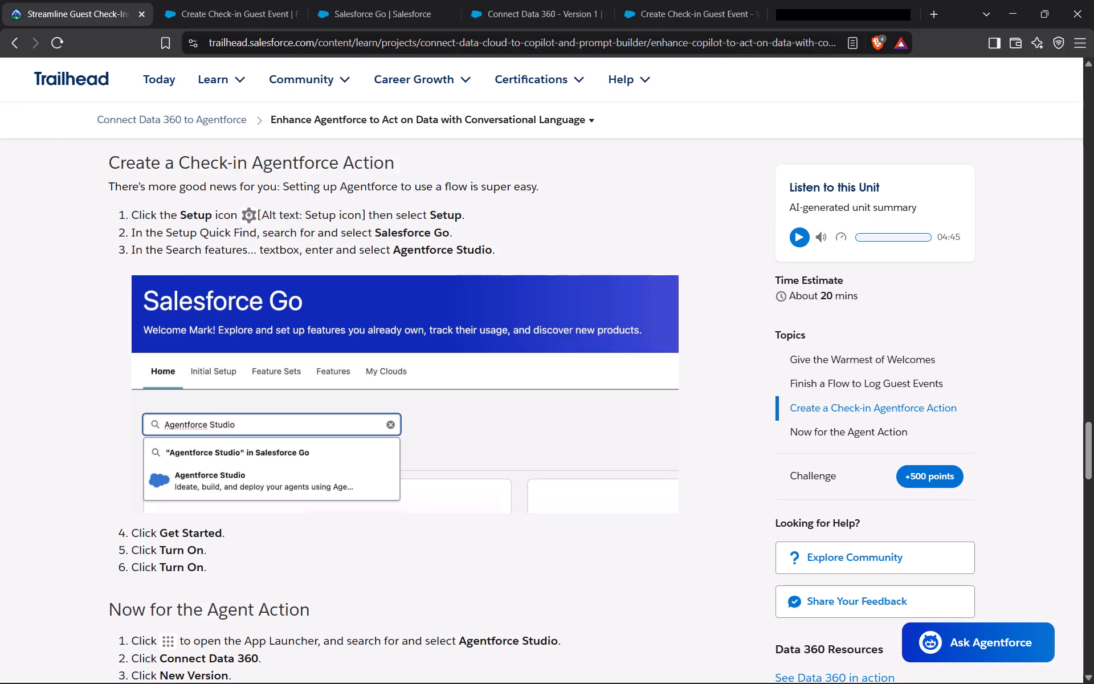
{"action": "left_click", "coordinate": [373, 2]}
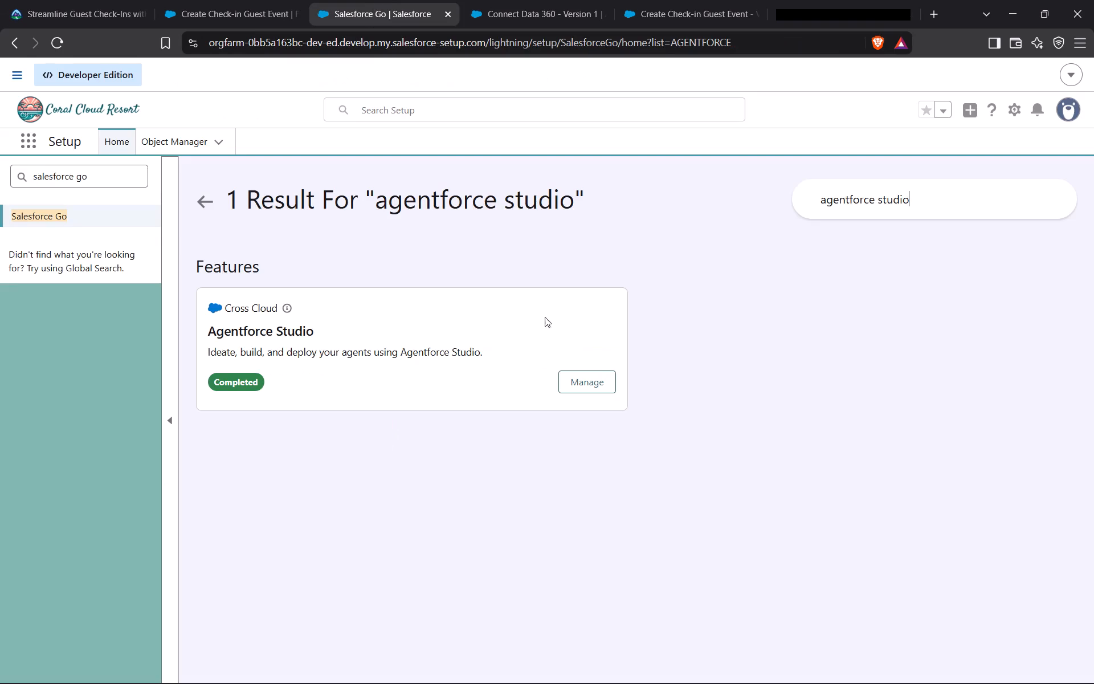
{"action": "left_click", "coordinate": [491, 368]}
{"action": "left_click", "coordinate": [298, 329]}
{"action": "left_click", "coordinate": [601, 377]}
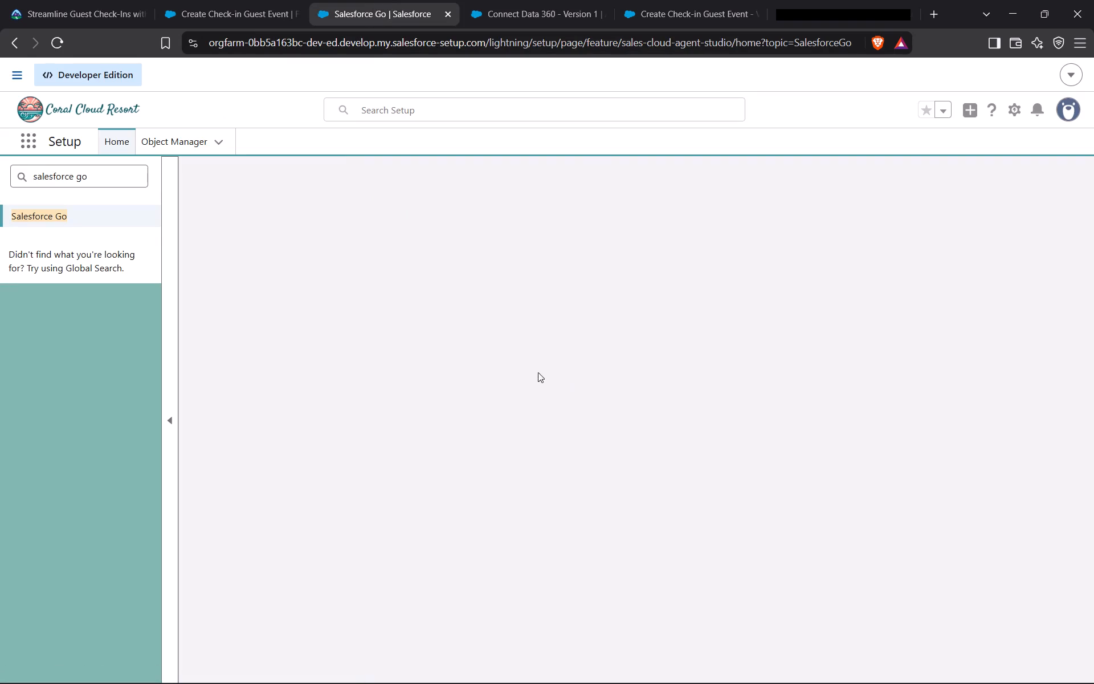
Compare the Agentforce Studio feature page with Trailhead's Get Started and Turn On steps and the beginning of the agent action section.
{"action": "left_click", "coordinate": [62, 0]}
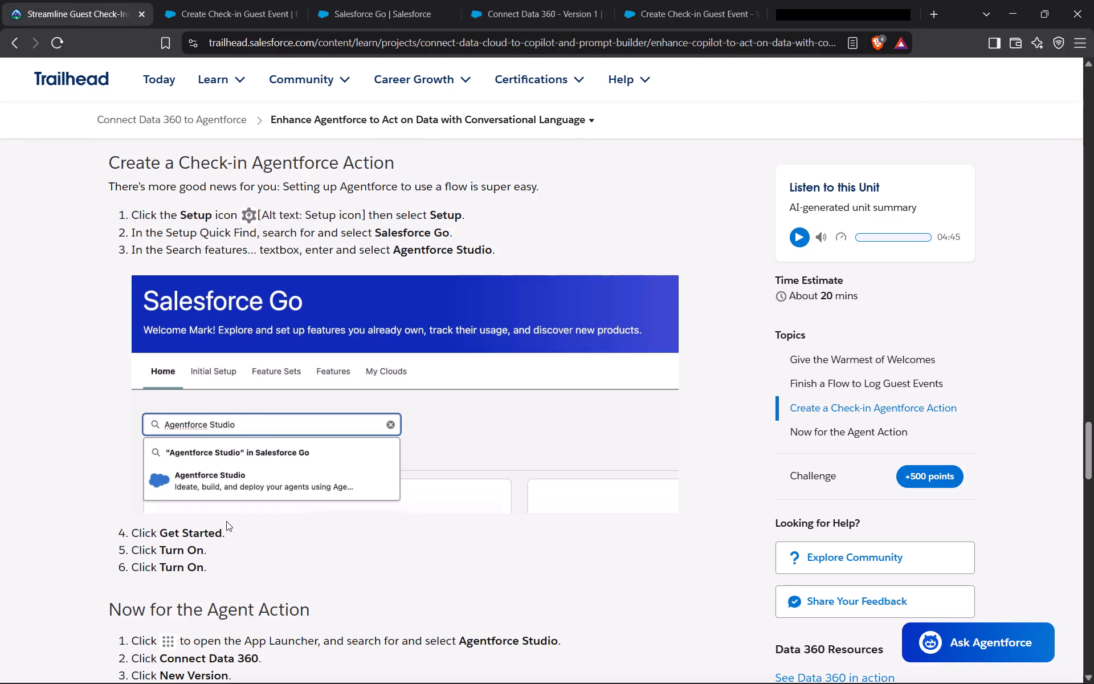
{"action": "left_click", "coordinate": [360, 0]}
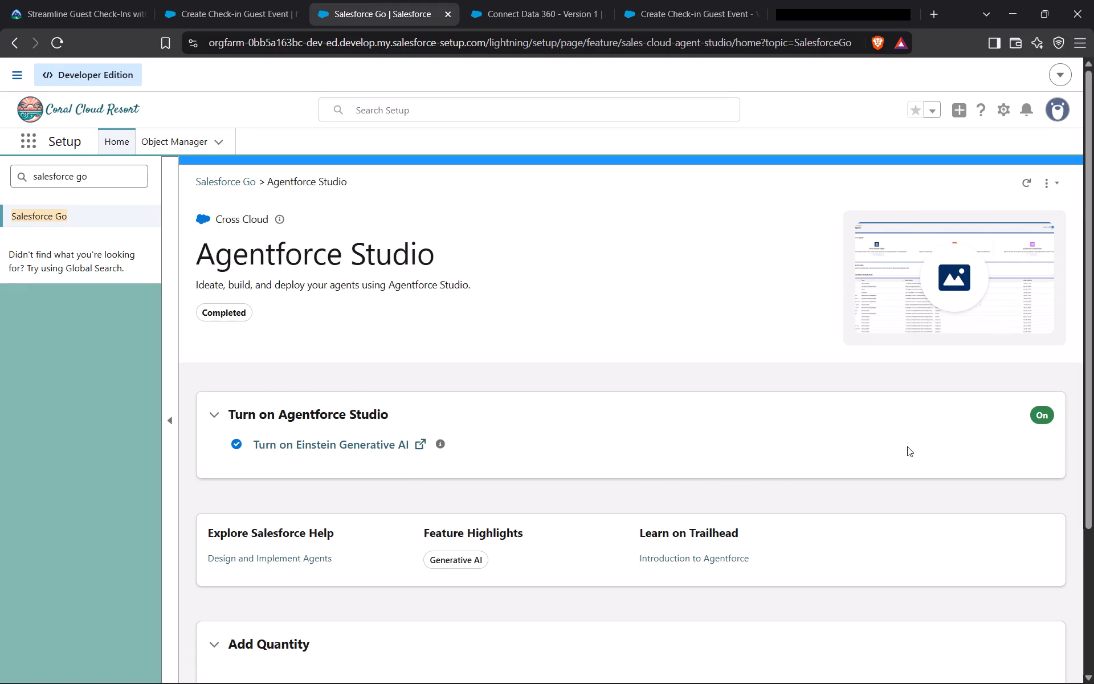
{"action": "scroll", "coordinate": [893, 450], "scroll_direction": "down", "scroll_amount": 4}
{"action": "scroll", "coordinate": [871, 454], "scroll_direction": "up", "scroll_amount": 1}
{"action": "scroll", "coordinate": [870, 454], "scroll_direction": "down", "scroll_amount": 2}
{"action": "left_click", "coordinate": [96, 0]}
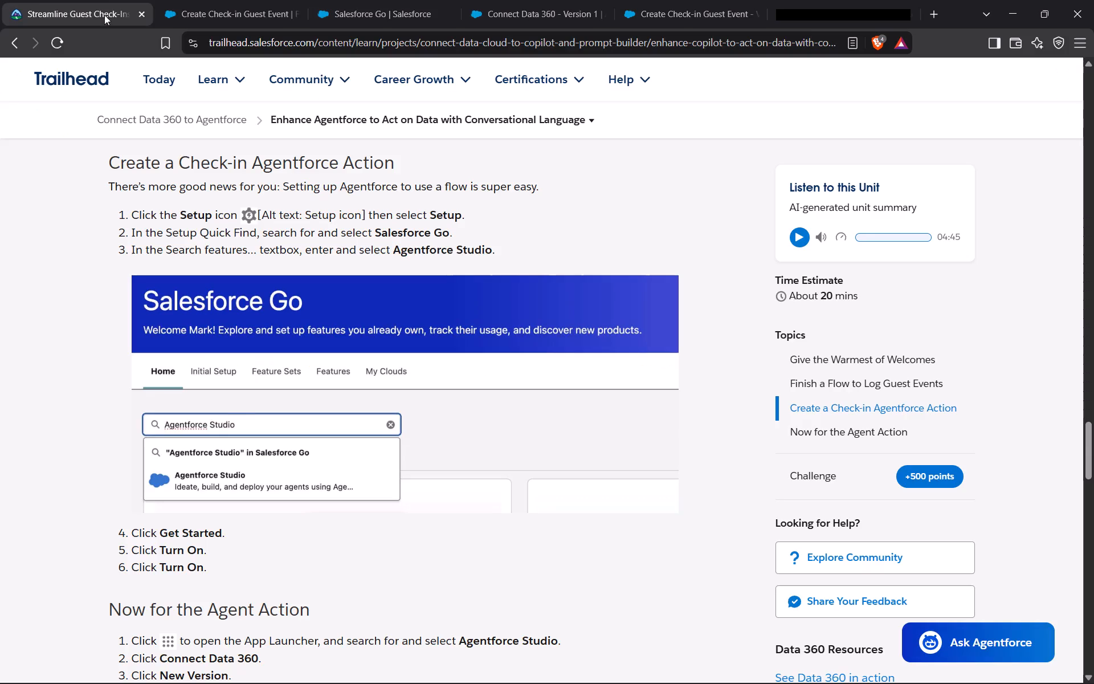
{"action": "scroll", "coordinate": [241, 524], "scroll_direction": "down", "scroll_amount": 2}
{"action": "scroll", "coordinate": [240, 524], "scroll_direction": "up", "scroll_amount": 2}
{"action": "scroll", "coordinate": [238, 526], "scroll_direction": "down", "scroll_amount": 1}
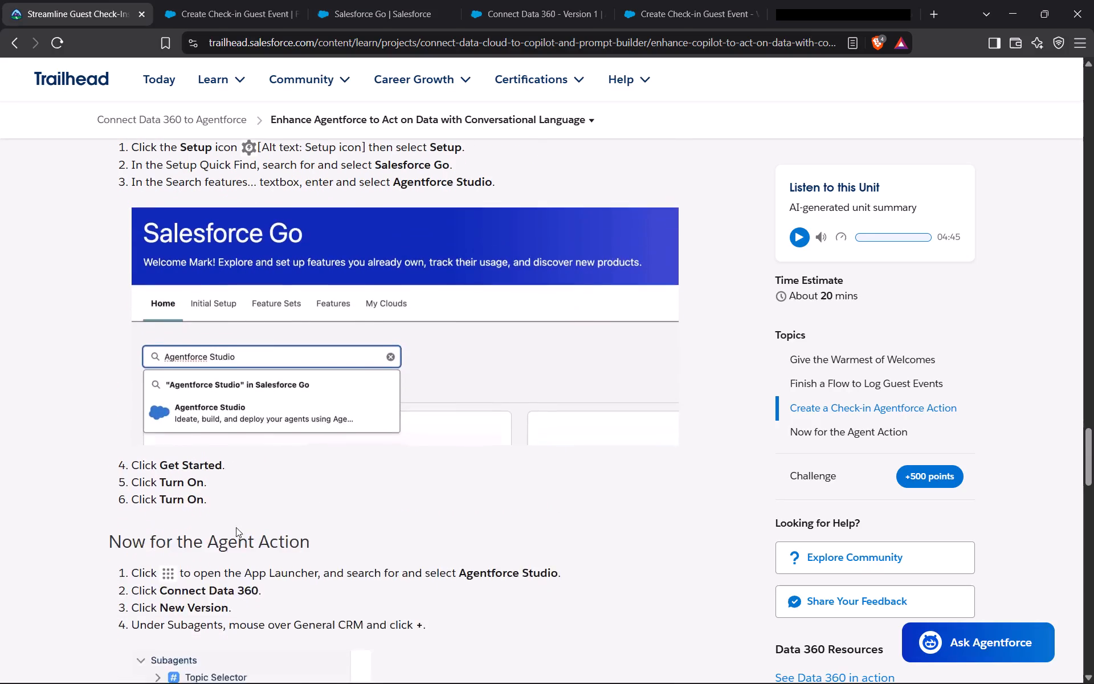
{"action": "scroll", "coordinate": [236, 527], "scroll_direction": "up", "scroll_amount": 1}
{"action": "scroll", "coordinate": [236, 527], "scroll_direction": "down", "scroll_amount": 1}
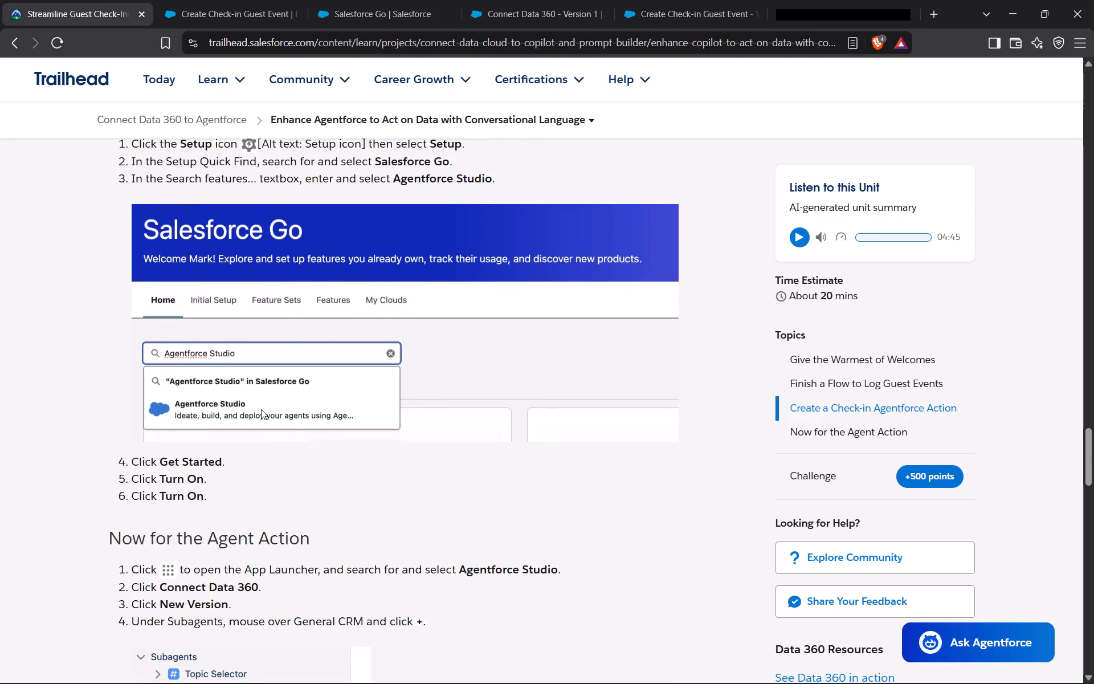
Copy the app name from the Trailhead instructions, search the Salesforce apps for "Agentforce Studio", and open that app.
{"action": "left_click", "coordinate": [383, 2]}
{"action": "left_click", "coordinate": [30, 141]}
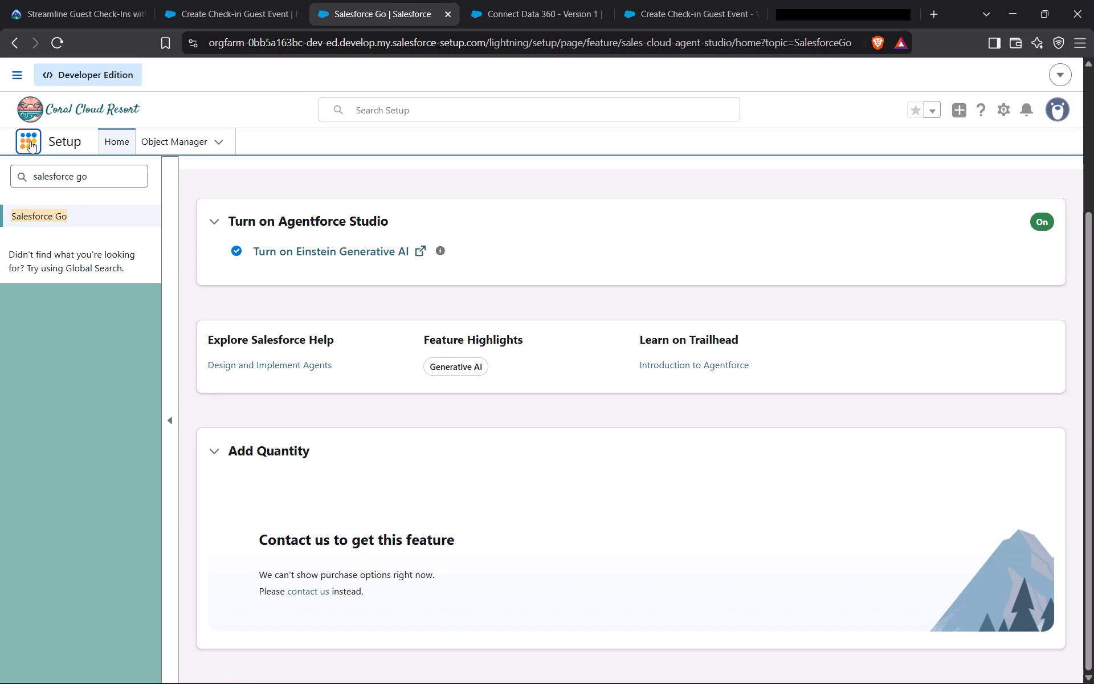
{"action": "left_click", "coordinate": [60, 0]}
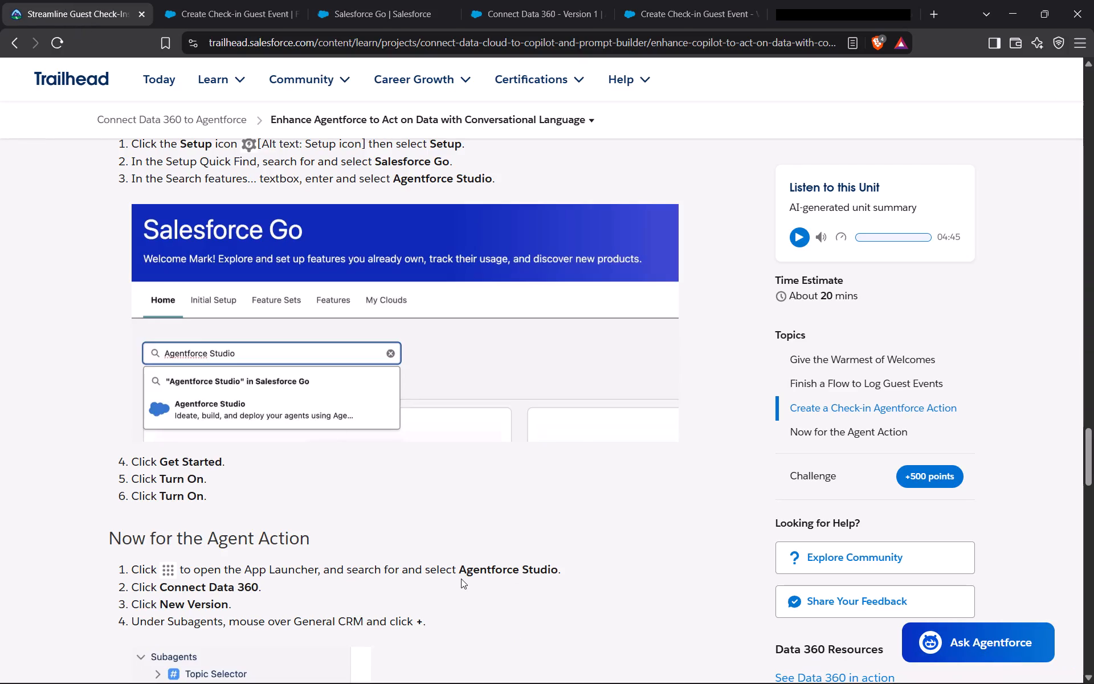
{"action": "left_click_drag", "start_coordinate": [456, 568], "coordinate": [571, 569]}
{"action": "key", "text": "ctrl+c"}
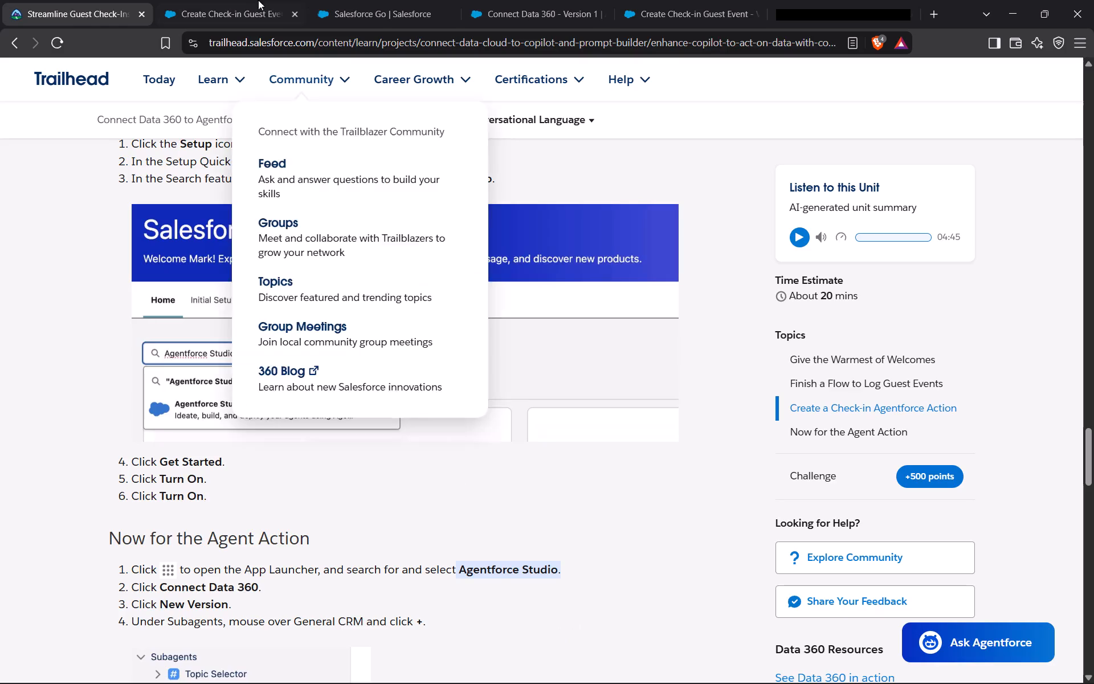
{"action": "left_click", "coordinate": [374, 3]}
{"action": "left_click", "coordinate": [128, 204]}
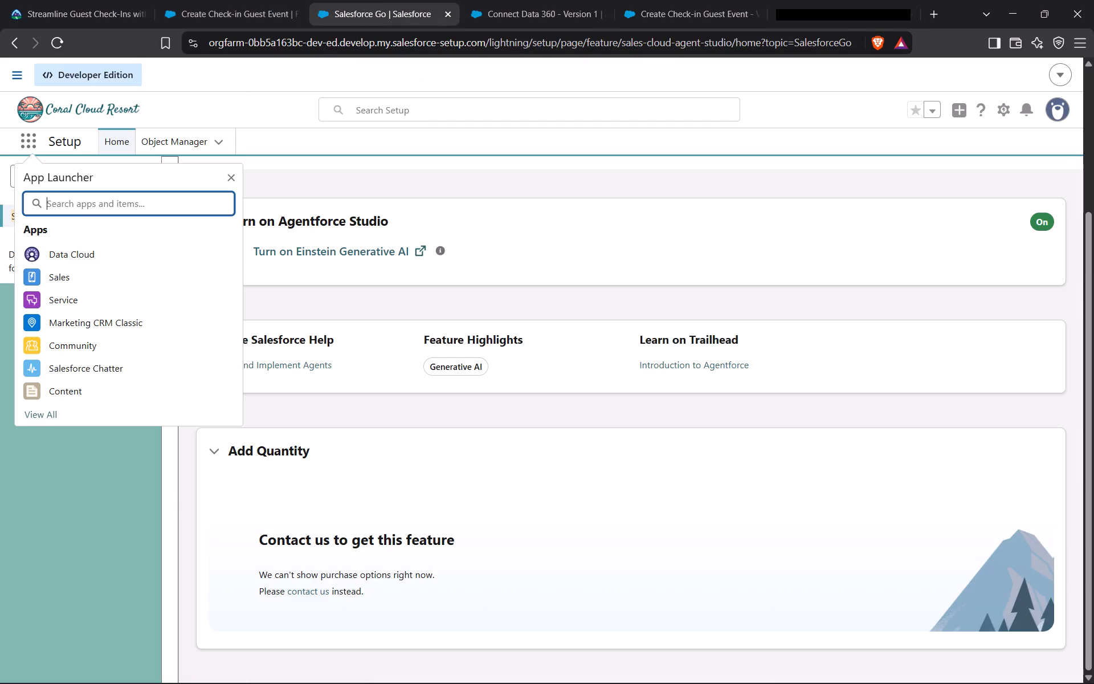
{"action": "key", "text": "ctrl+v"}
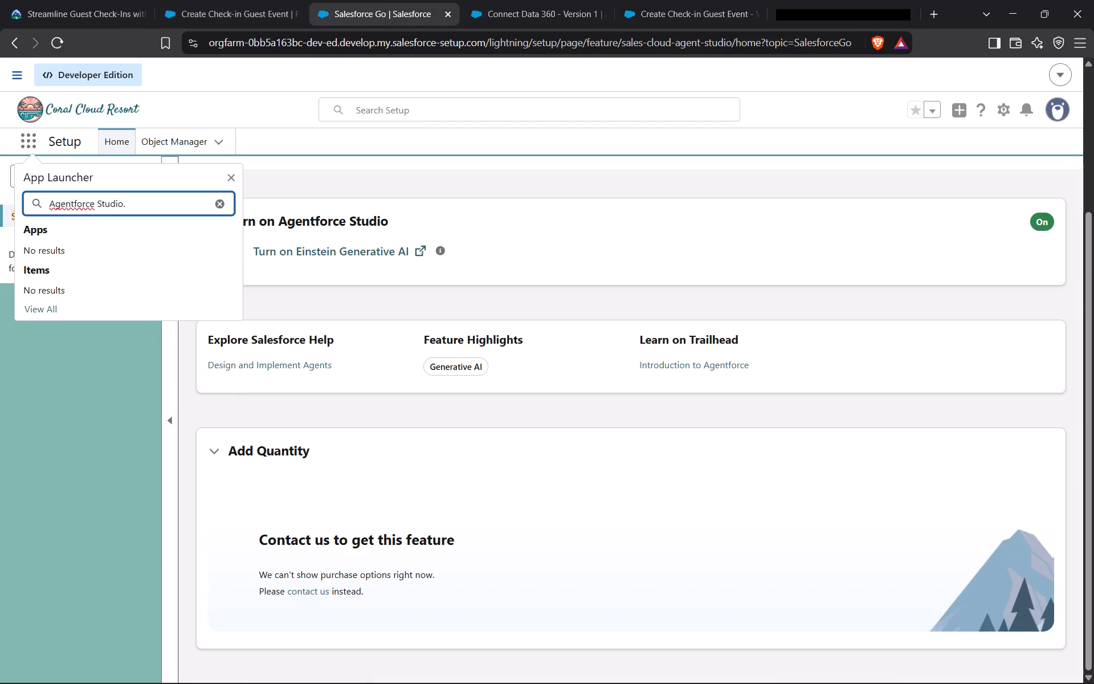
{"action": "key", "text": "BackSpace"}
{"action": "left_click", "coordinate": [129, 249]}
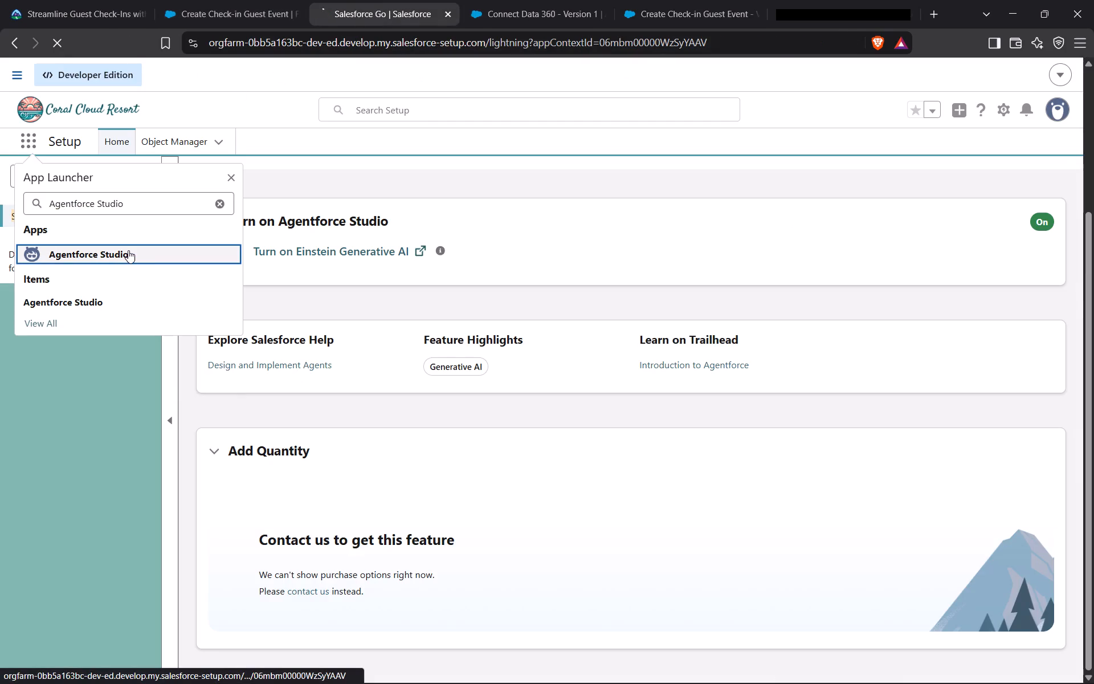
Check the Trailhead agent action steps and open the Connect Data 360 agent from the Agentforce Studio agents list.
{"action": "left_click", "coordinate": [70, 0]}
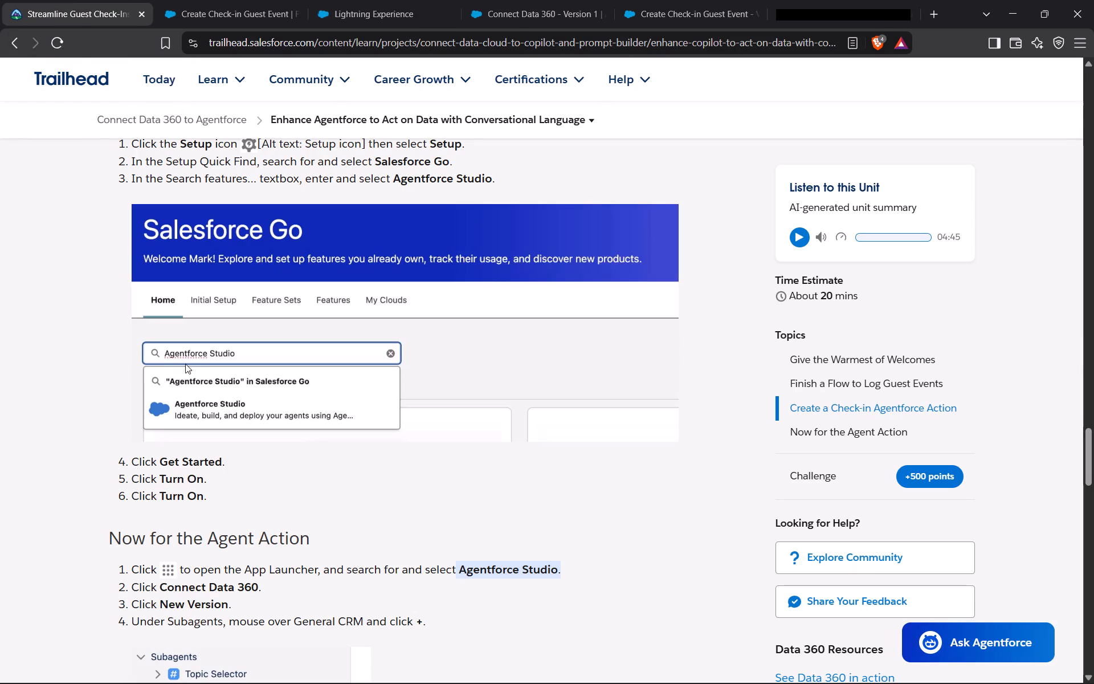
{"action": "left_click", "coordinate": [401, 1]}
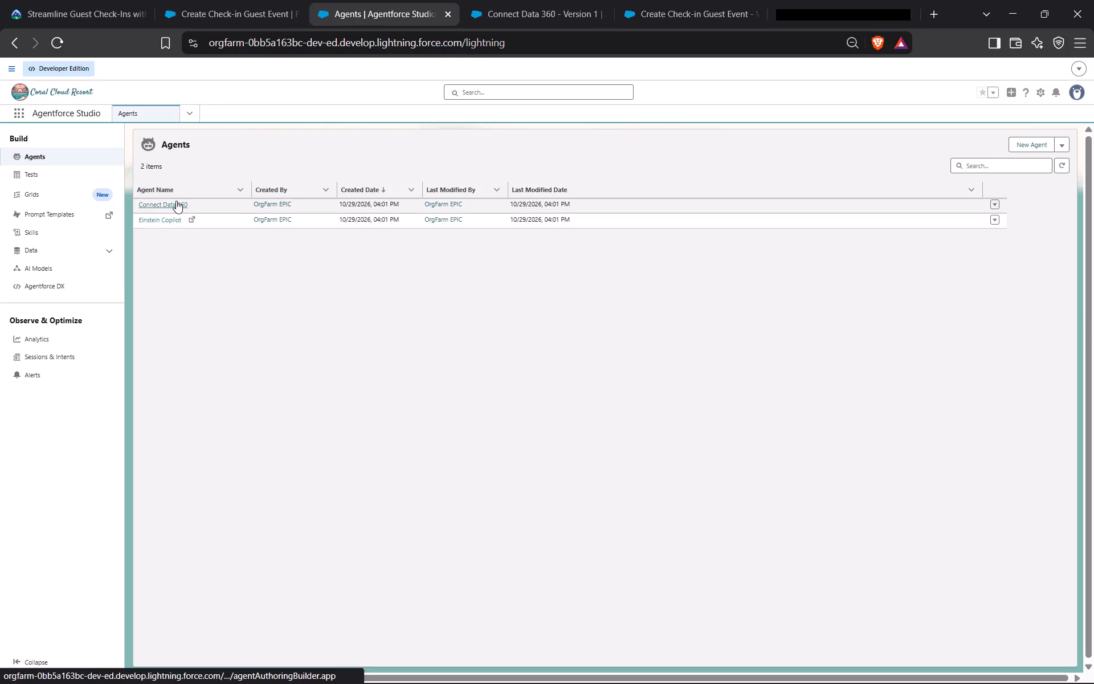
{"action": "left_click", "coordinate": [176, 201]}
Create a new version of the Connect Data 360 agent, as the Trailhead instructions direct.
{"action": "left_click", "coordinate": [69, 10]}
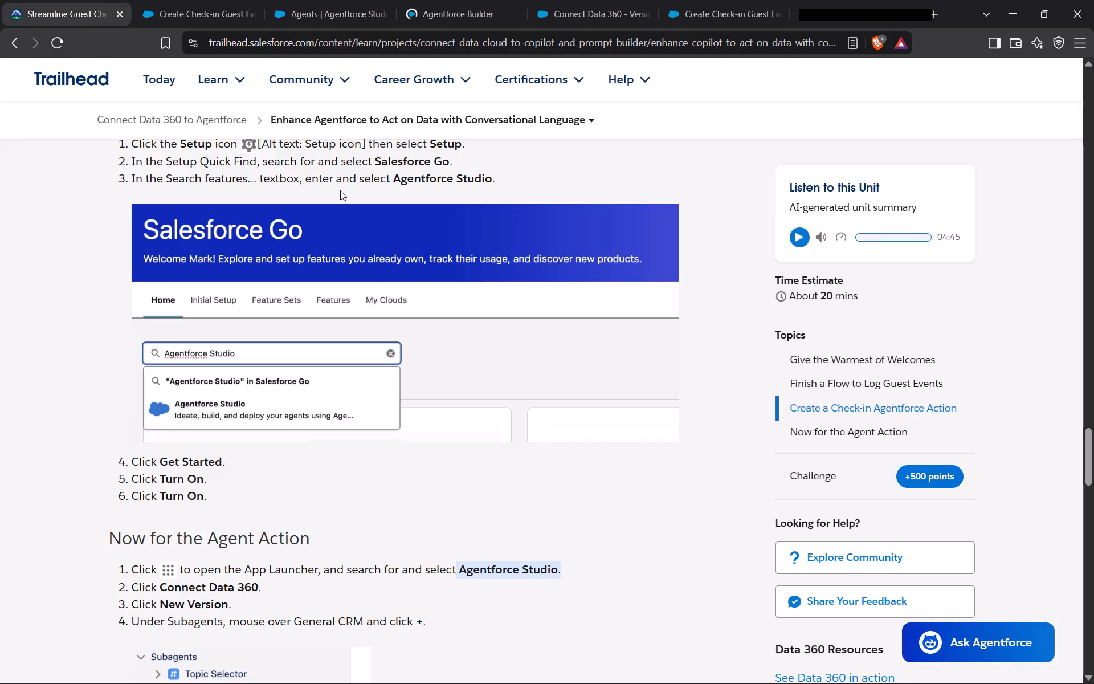
{"action": "left_click", "coordinate": [435, 0]}
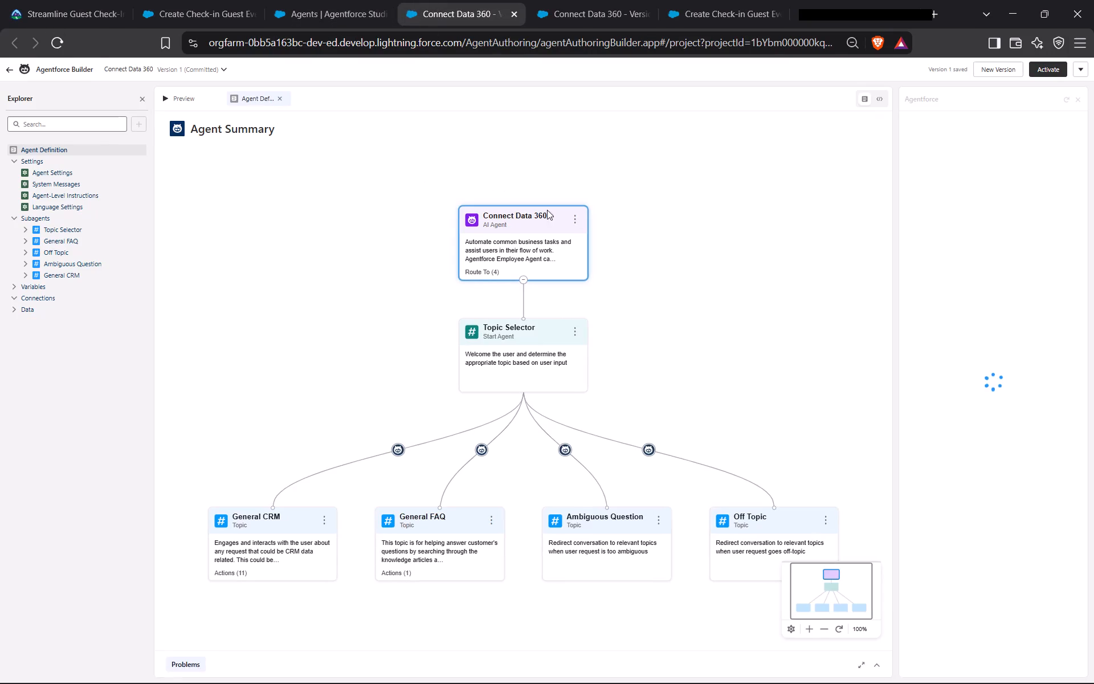
{"action": "left_click", "coordinate": [1002, 68]}
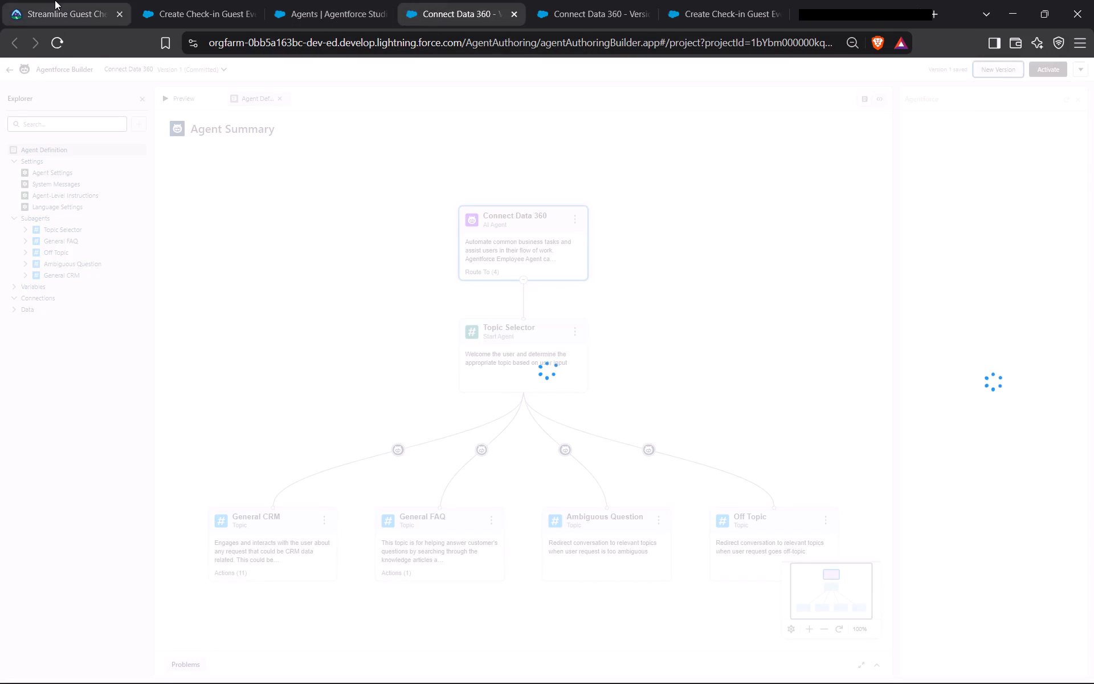
Read the Trailhead section "Now for the Agent Action" on adding a new action under the General CRM subagent.
{"action": "left_click", "coordinate": [55, 0]}
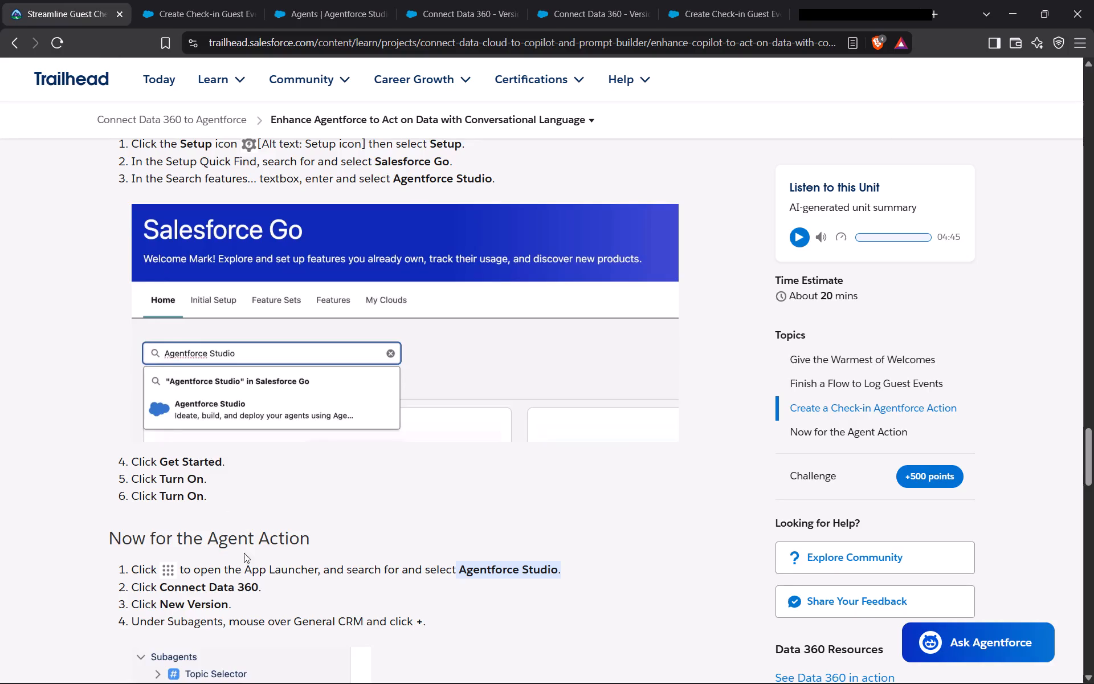
{"action": "scroll", "coordinate": [234, 553], "scroll_direction": "down", "scroll_amount": 1}
{"action": "scroll", "coordinate": [234, 553], "scroll_direction": "up", "scroll_amount": 2}
{"action": "scroll", "coordinate": [235, 557], "scroll_direction": "down", "scroll_amount": 1}
{"action": "scroll", "coordinate": [238, 563], "scroll_direction": "up", "scroll_amount": 1}
{"action": "scroll", "coordinate": [238, 563], "scroll_direction": "down", "scroll_amount": 1}
{"action": "scroll", "coordinate": [238, 563], "scroll_direction": "up", "scroll_amount": 1}
{"action": "scroll", "coordinate": [242, 564], "scroll_direction": "down", "scroll_amount": 2}
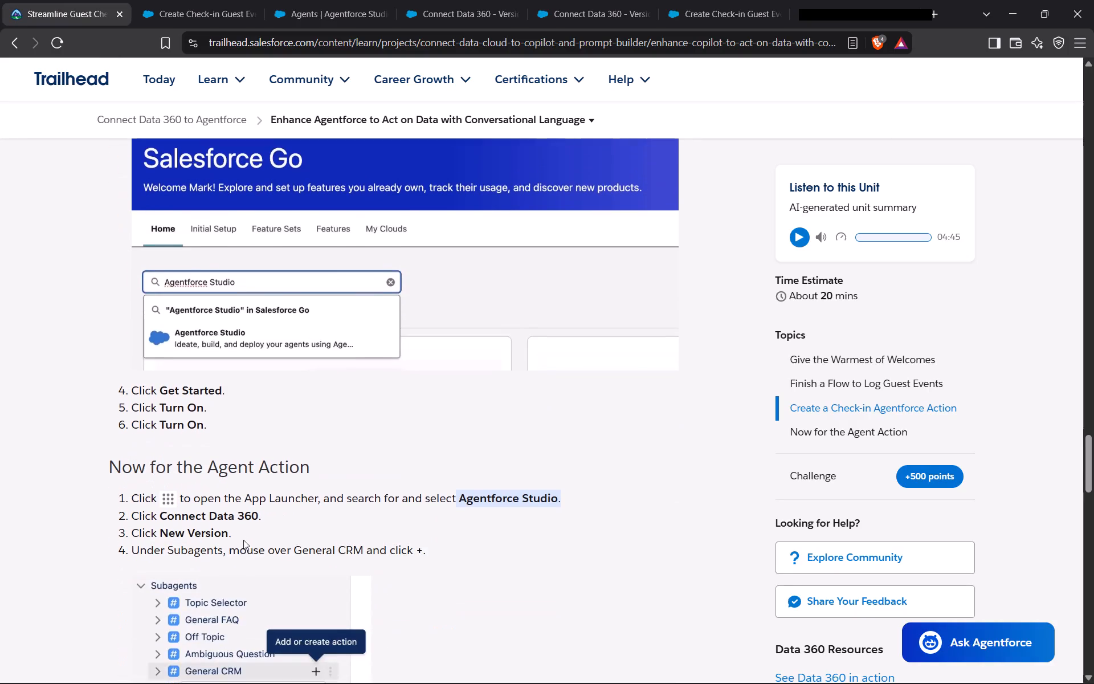
{"action": "scroll", "coordinate": [248, 529], "scroll_direction": "up", "scroll_amount": 1}
{"action": "scroll", "coordinate": [248, 529], "scroll_direction": "down", "scroll_amount": 1}
{"action": "scroll", "coordinate": [248, 529], "scroll_direction": "up", "scroll_amount": 1}
{"action": "scroll", "coordinate": [248, 529], "scroll_direction": "down", "scroll_amount": 4}
{"action": "scroll", "coordinate": [248, 530], "scroll_direction": "up", "scroll_amount": 1}
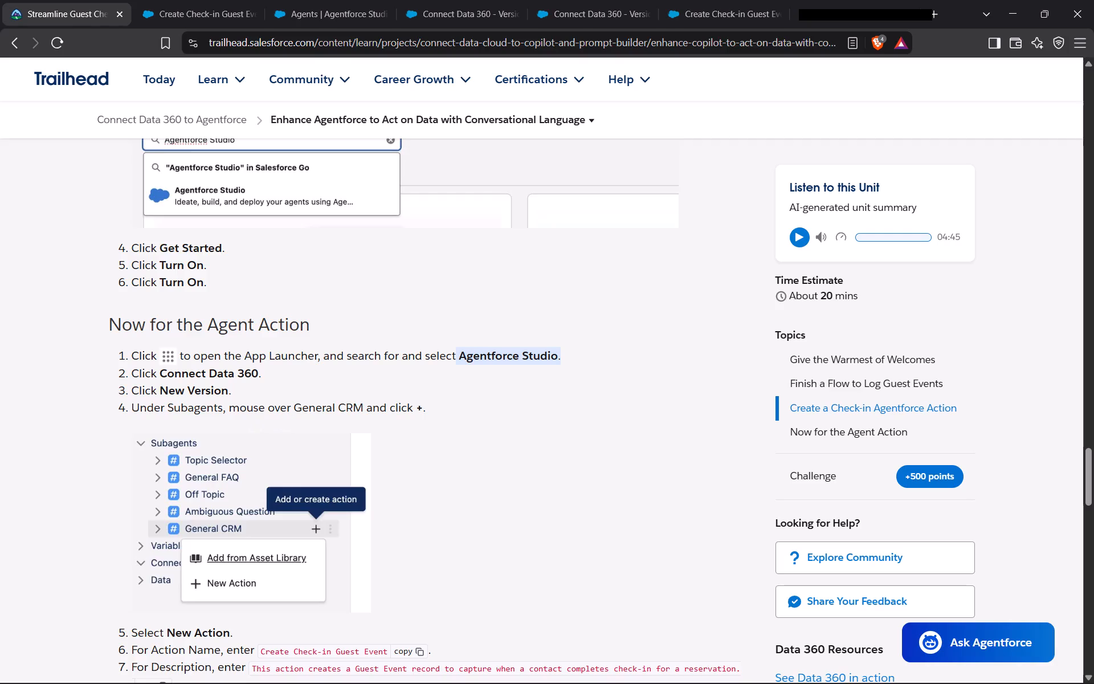
Inspect the version options and the General CRM subagent's actions in the committed Version 1 of Connect Data 360.
{"action": "left_click", "coordinate": [561, 0]}
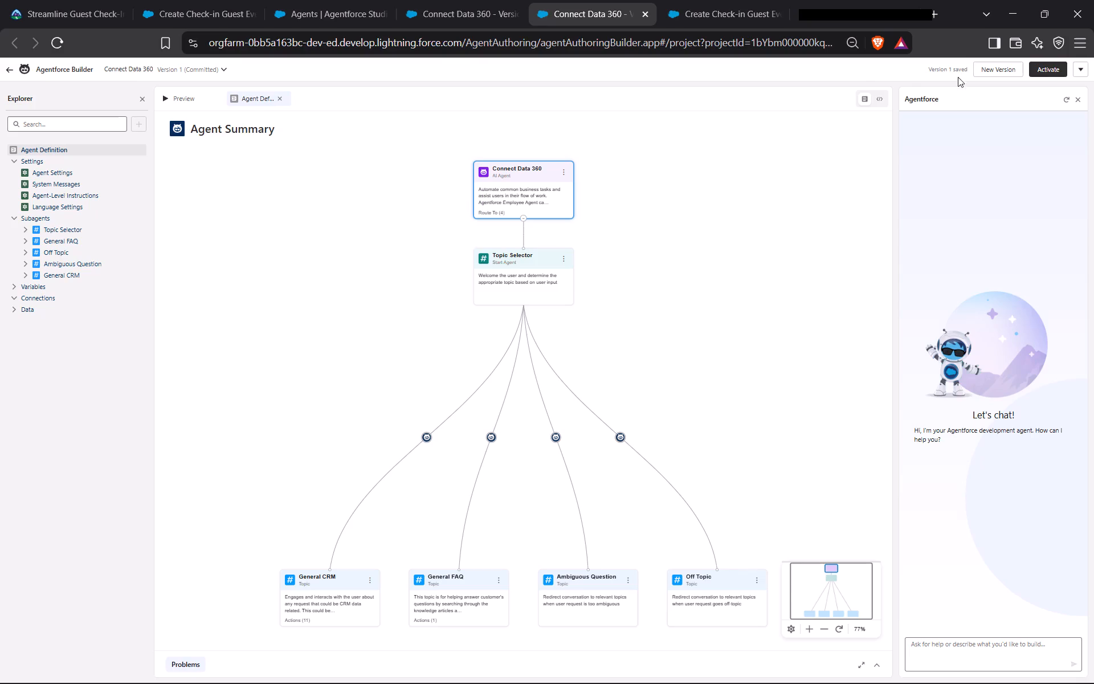
{"action": "left_click", "coordinate": [1081, 68]}
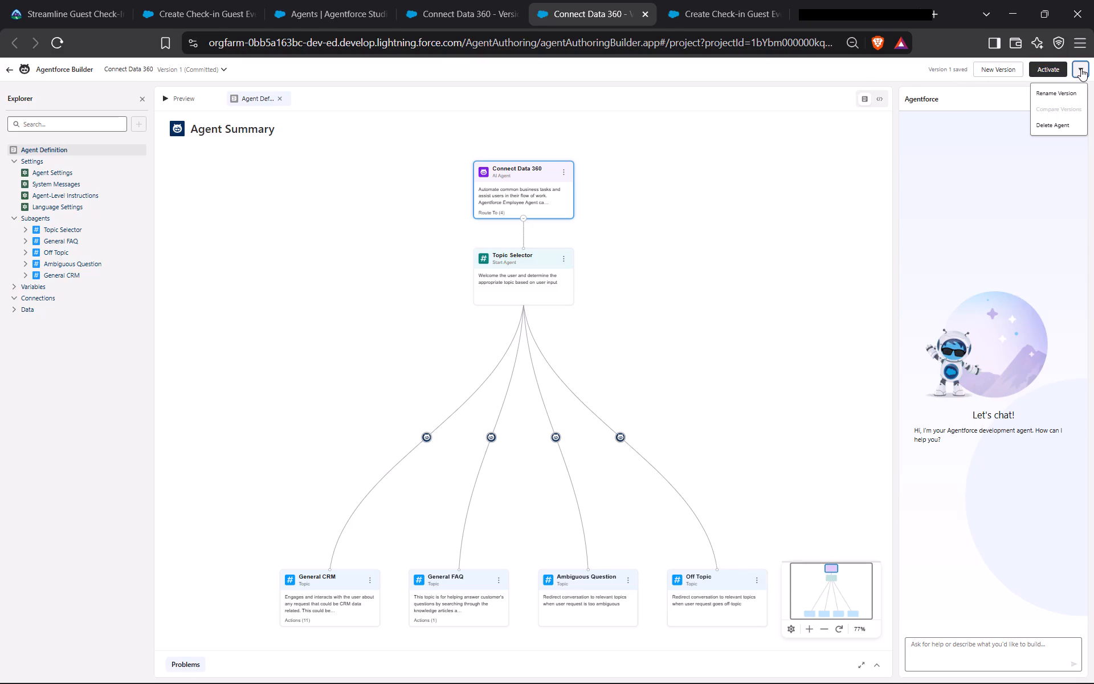
{"action": "left_click", "coordinate": [52, 0]}
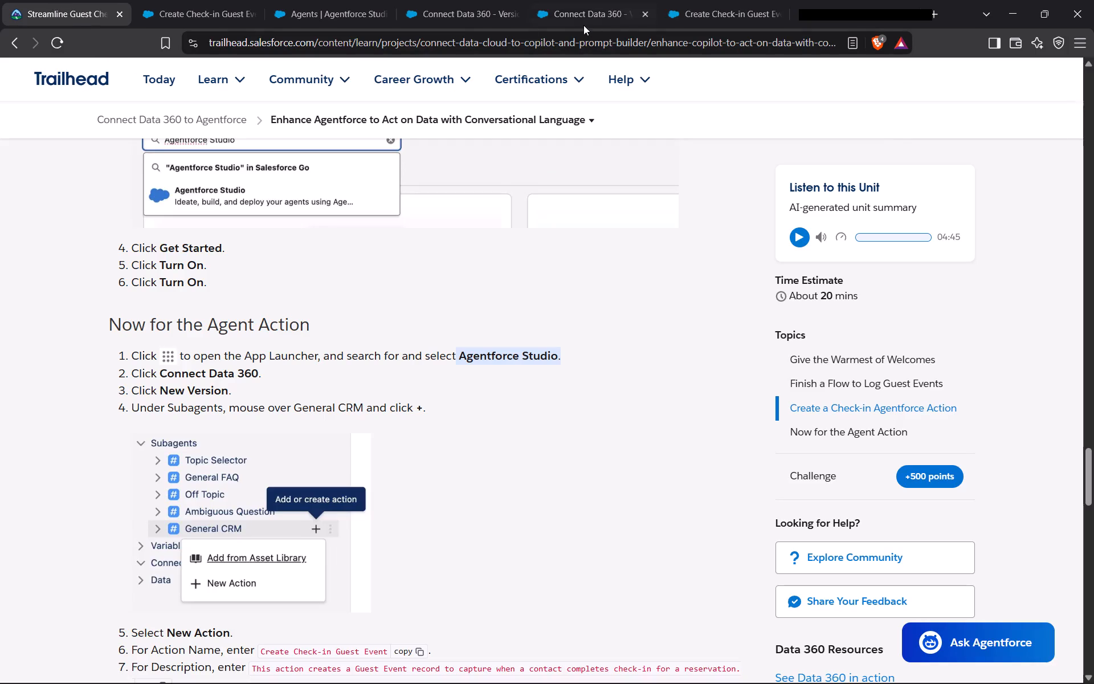
{"action": "left_click", "coordinate": [572, 15]}
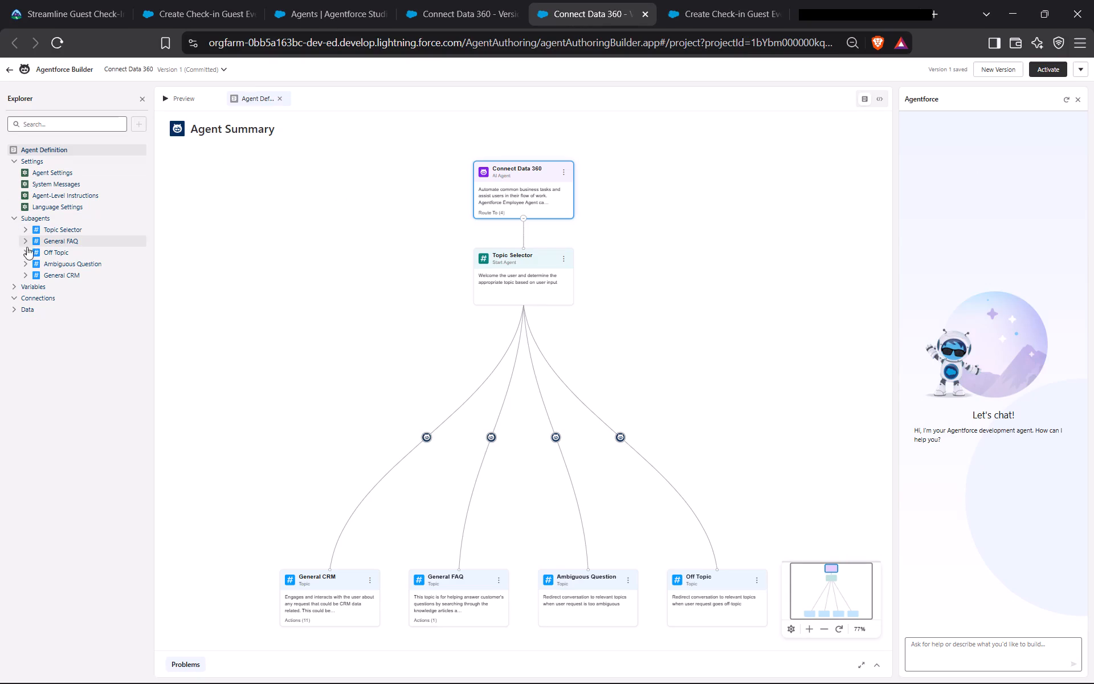
{"action": "left_click", "coordinate": [25, 275]}
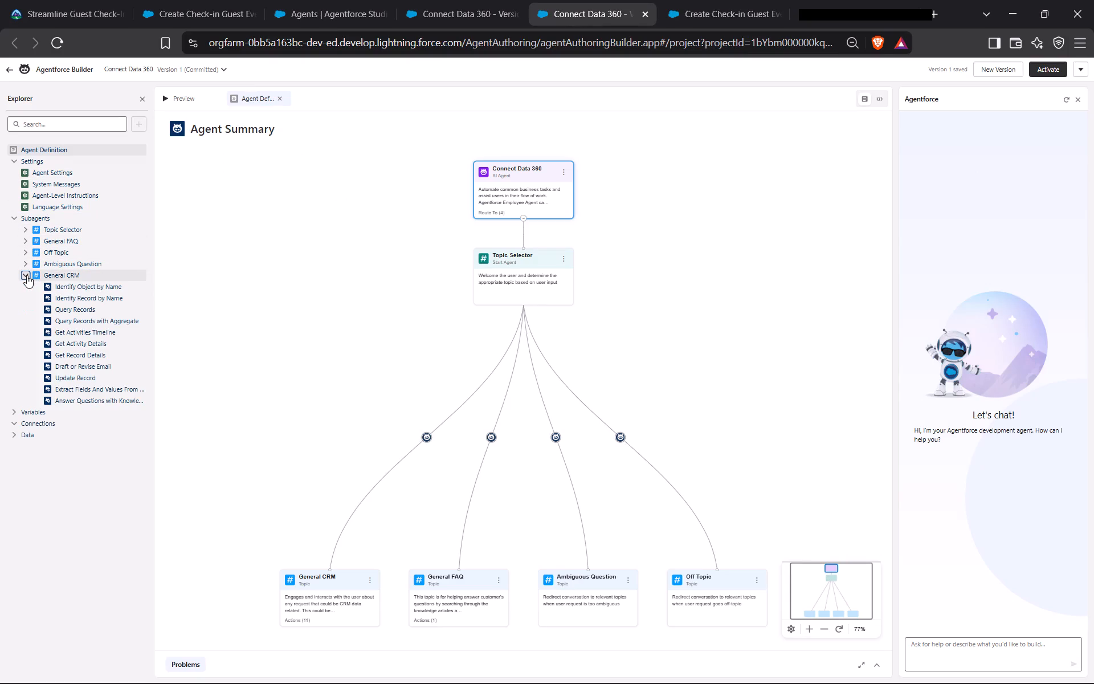
Reread Trailhead's steps for creating a version and adding an action to General CRM, including the Subagents illustration.
{"action": "left_click", "coordinate": [63, 11]}
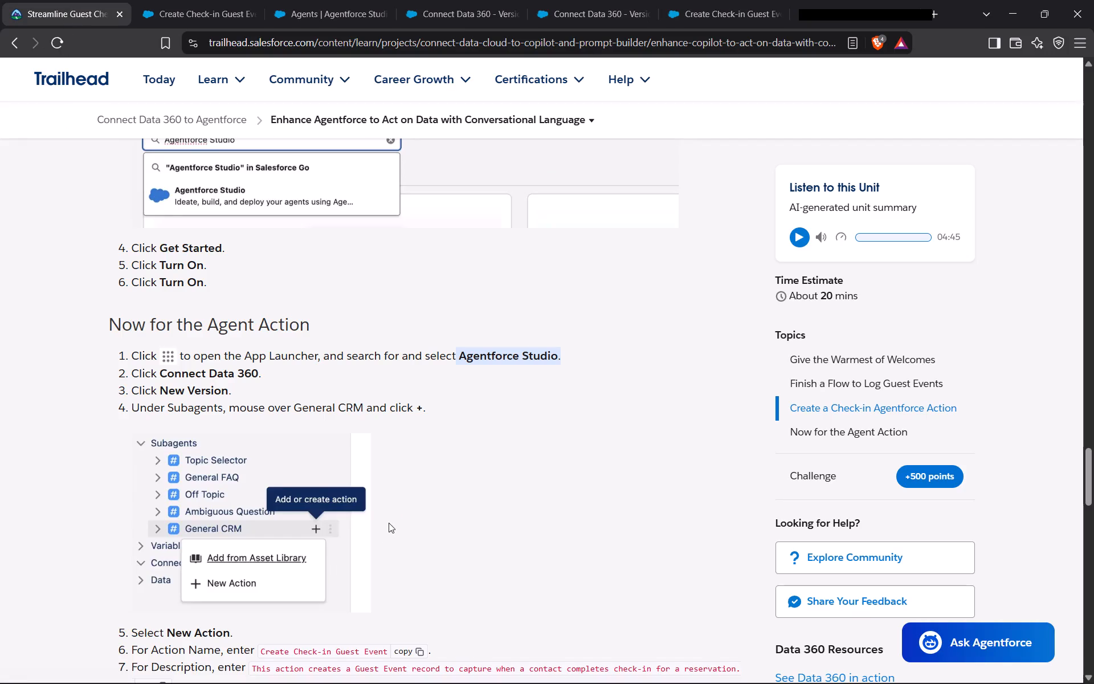
{"action": "scroll", "coordinate": [388, 523], "scroll_direction": "up", "scroll_amount": 1}
{"action": "scroll", "coordinate": [388, 523], "scroll_direction": "down", "scroll_amount": 1}
{"action": "scroll", "coordinate": [388, 523], "scroll_direction": "up", "scroll_amount": 4}
{"action": "scroll", "coordinate": [387, 523], "scroll_direction": "down", "scroll_amount": 1}
{"action": "scroll", "coordinate": [387, 523], "scroll_direction": "up", "scroll_amount": 12}
{"action": "scroll", "coordinate": [381, 519], "scroll_direction": "down", "scroll_amount": 4}
{"action": "scroll", "coordinate": [378, 519], "scroll_direction": "up", "scroll_amount": 1}
{"action": "scroll", "coordinate": [378, 519], "scroll_direction": "down", "scroll_amount": 1}
{"action": "scroll", "coordinate": [378, 519], "scroll_direction": "up", "scroll_amount": 1}
{"action": "scroll", "coordinate": [378, 519], "scroll_direction": "down", "scroll_amount": 1}
{"action": "scroll", "coordinate": [375, 506], "scroll_direction": "up", "scroll_amount": 1}
{"action": "scroll", "coordinate": [375, 506], "scroll_direction": "down", "scroll_amount": 3}
{"action": "scroll", "coordinate": [375, 506], "scroll_direction": "up", "scroll_amount": 1}
{"action": "scroll", "coordinate": [375, 506], "scroll_direction": "down", "scroll_amount": 1}
{"action": "scroll", "coordinate": [374, 506], "scroll_direction": "up", "scroll_amount": 2}
{"action": "scroll", "coordinate": [374, 506], "scroll_direction": "down", "scroll_amount": 1}
{"action": "scroll", "coordinate": [374, 506], "scroll_direction": "up", "scroll_amount": 1}
{"action": "scroll", "coordinate": [374, 506], "scroll_direction": "down", "scroll_amount": 14}
{"action": "scroll", "coordinate": [370, 495], "scroll_direction": "up", "scroll_amount": 3}
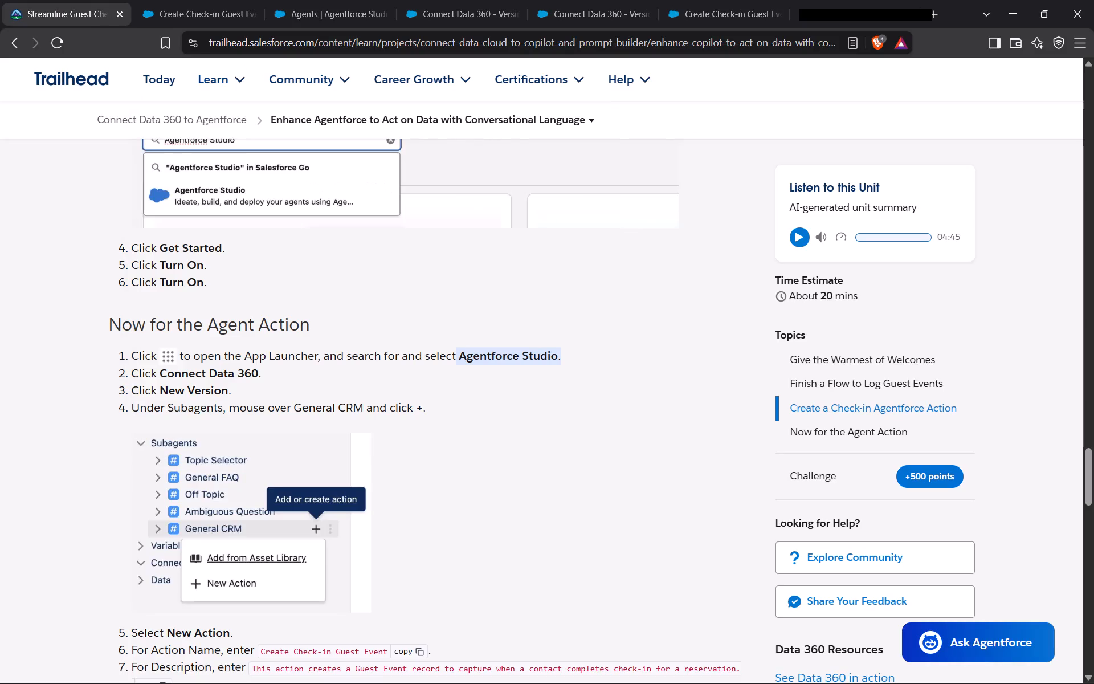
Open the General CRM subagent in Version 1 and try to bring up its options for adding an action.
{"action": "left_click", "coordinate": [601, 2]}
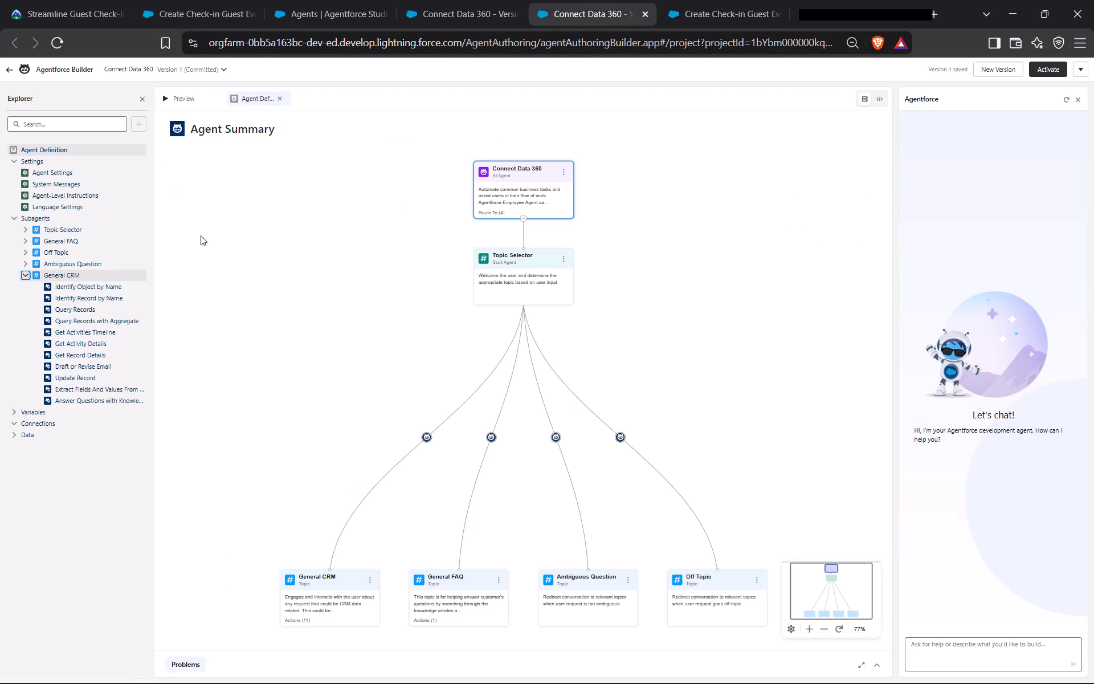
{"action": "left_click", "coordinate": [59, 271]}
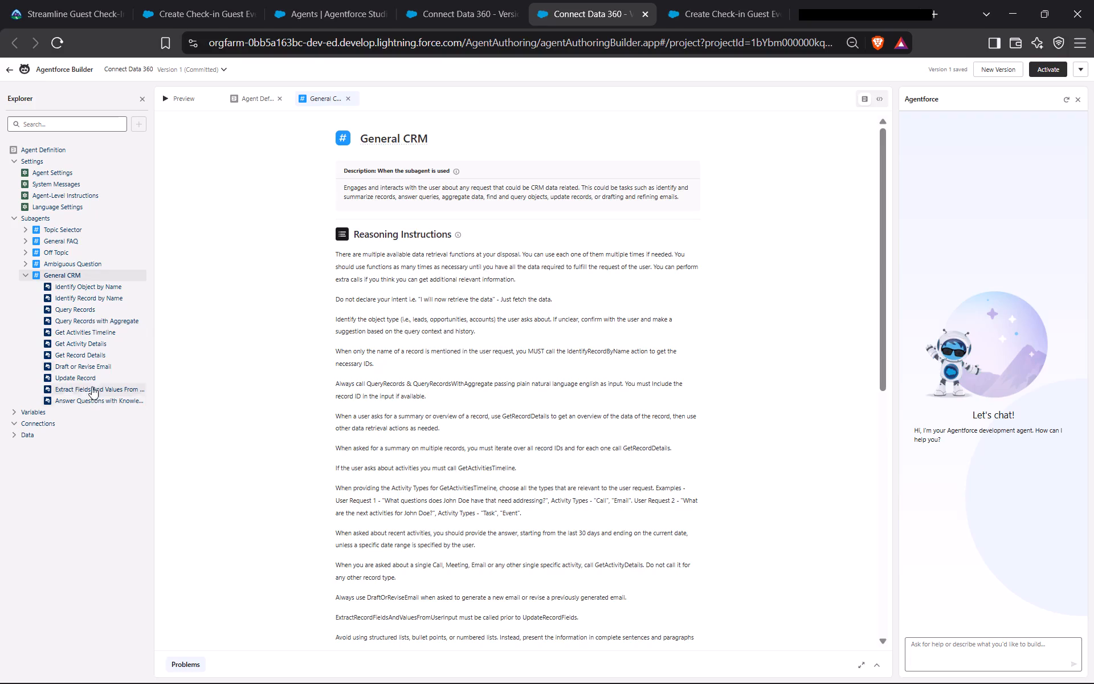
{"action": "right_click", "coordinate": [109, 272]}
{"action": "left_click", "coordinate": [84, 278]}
Compare the open Connect Data 360 versions and return to the Version 2 draft for adding the General CRM action.
{"action": "left_click", "coordinate": [74, 0]}
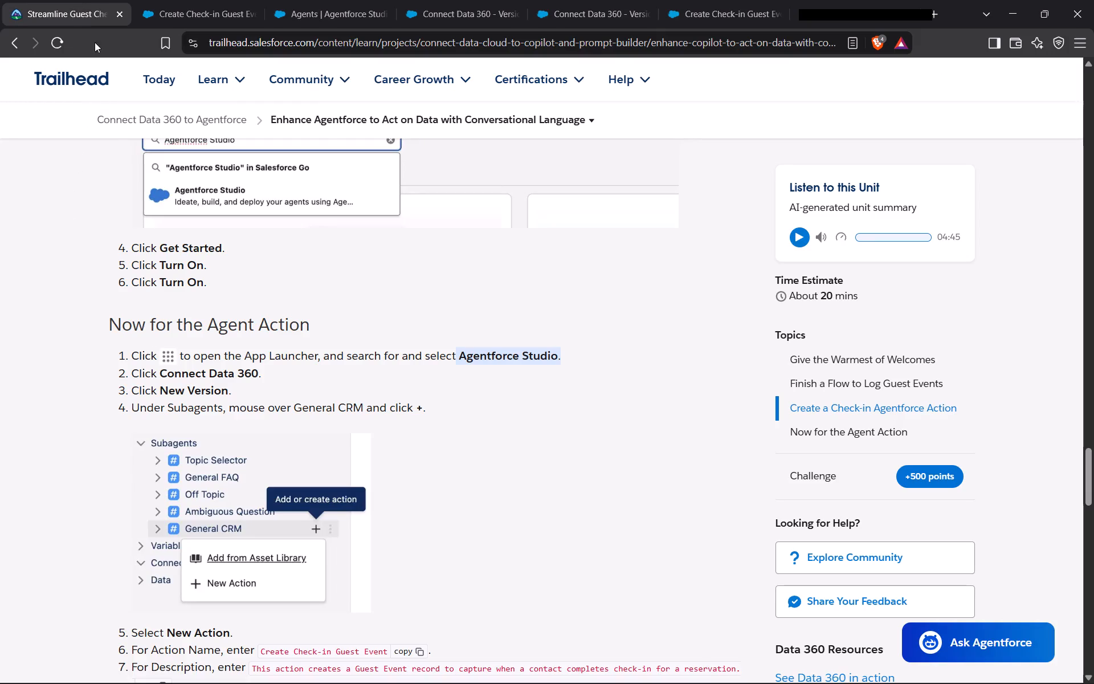
{"action": "left_click", "coordinate": [89, 0]}
{"action": "left_click", "coordinate": [473, 0]}
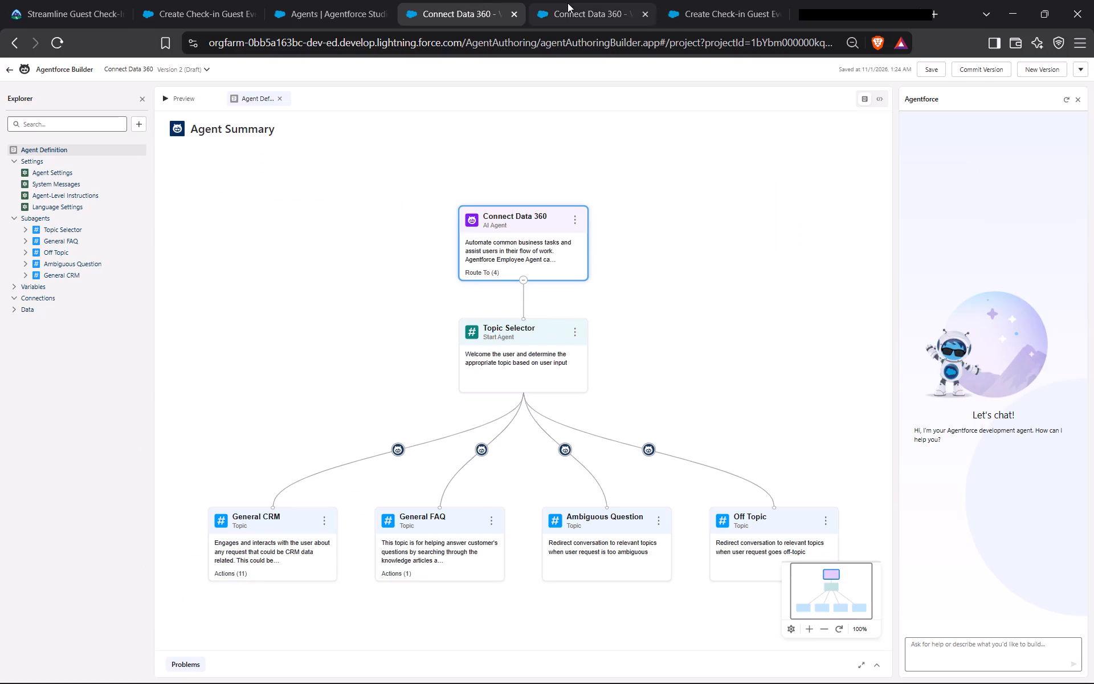
{"action": "left_click", "coordinate": [581, 2]}
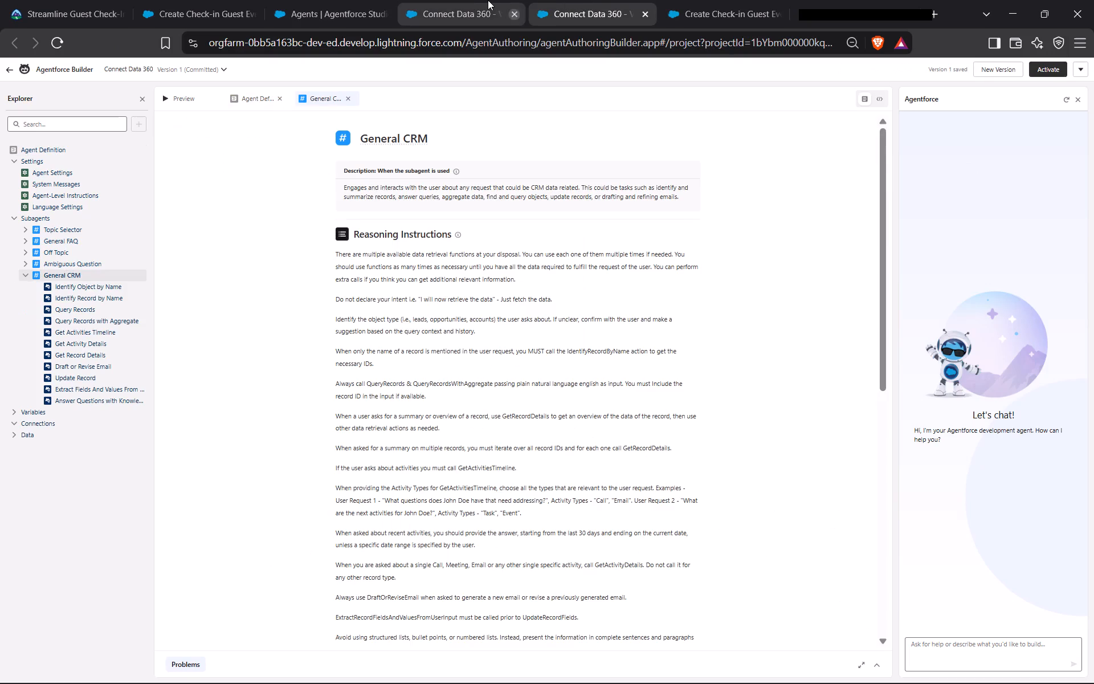
{"action": "left_click", "coordinate": [473, 1]}
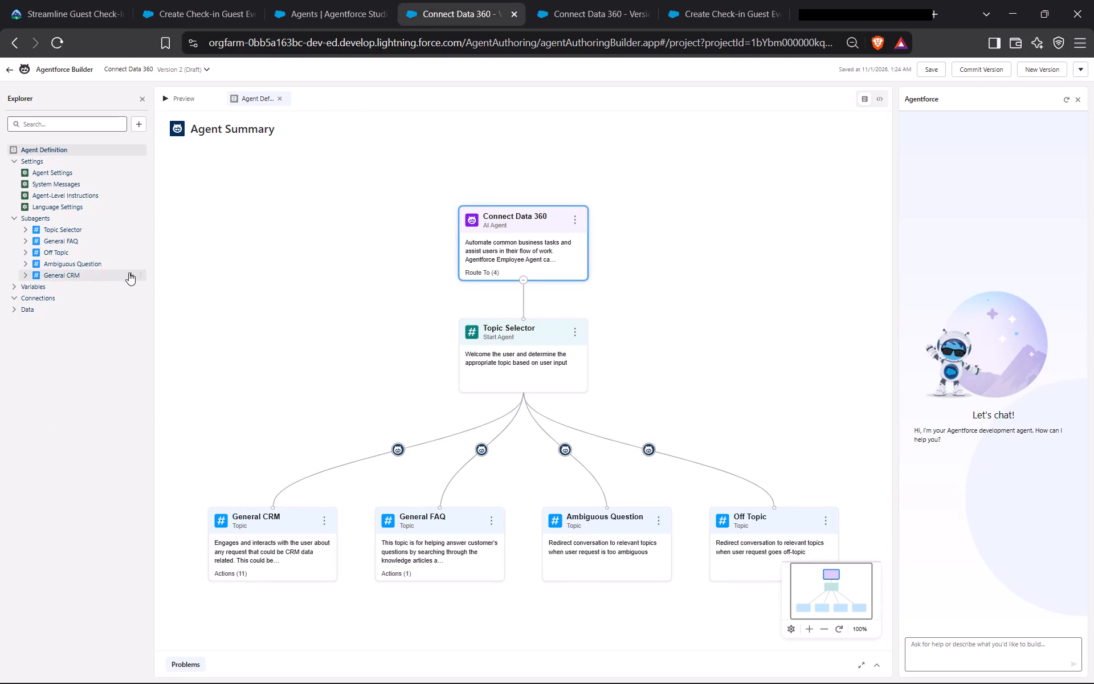
Open the form for adding an action to the General CRM subagent in the Version 2 draft.
{"action": "left_click", "coordinate": [129, 272]}
{"action": "left_click", "coordinate": [150, 330]}
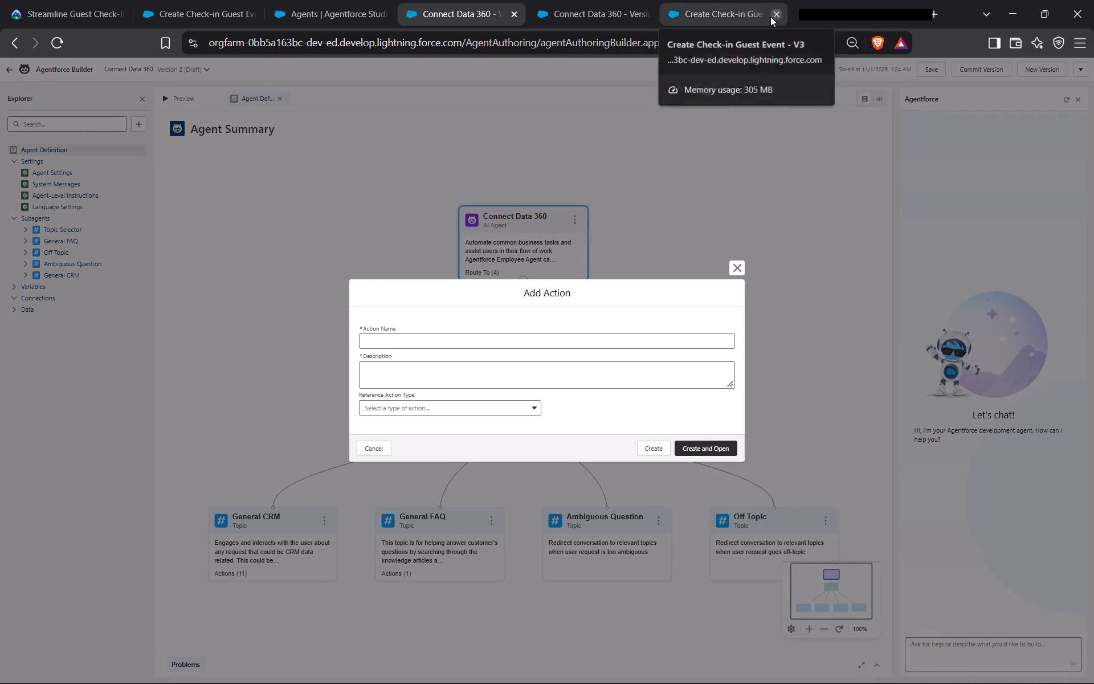
Return to the committed Version 1 and collapse General CRM's action list to check the subagent for an add-action option.
{"action": "left_click", "coordinate": [594, 9]}
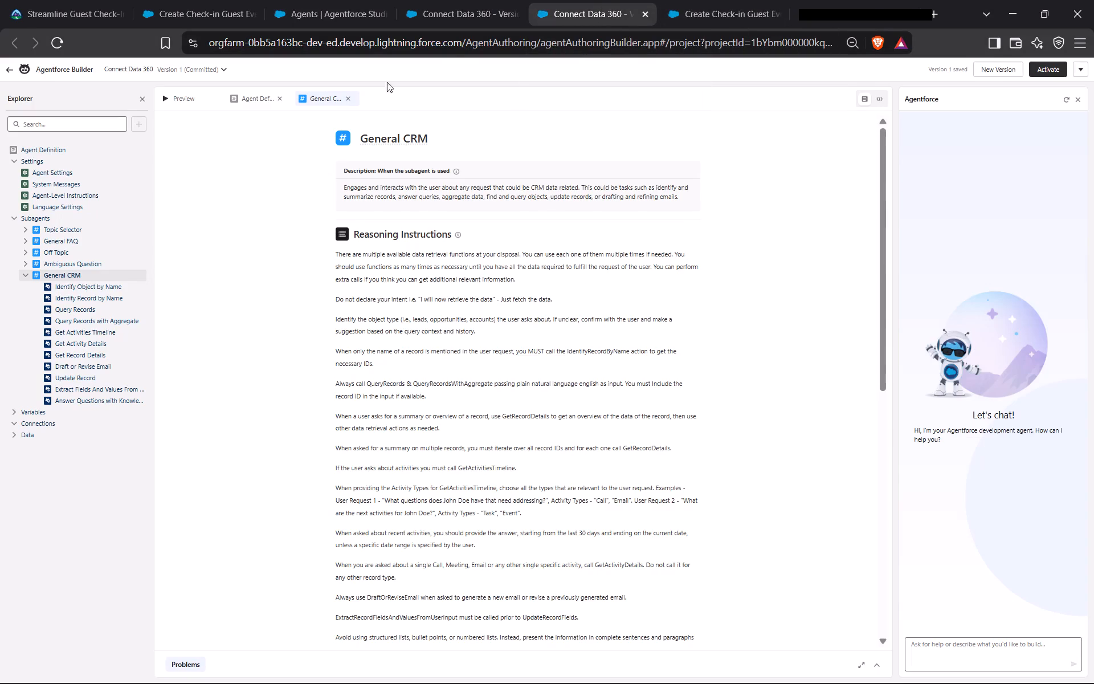
{"action": "left_click", "coordinate": [26, 274]}
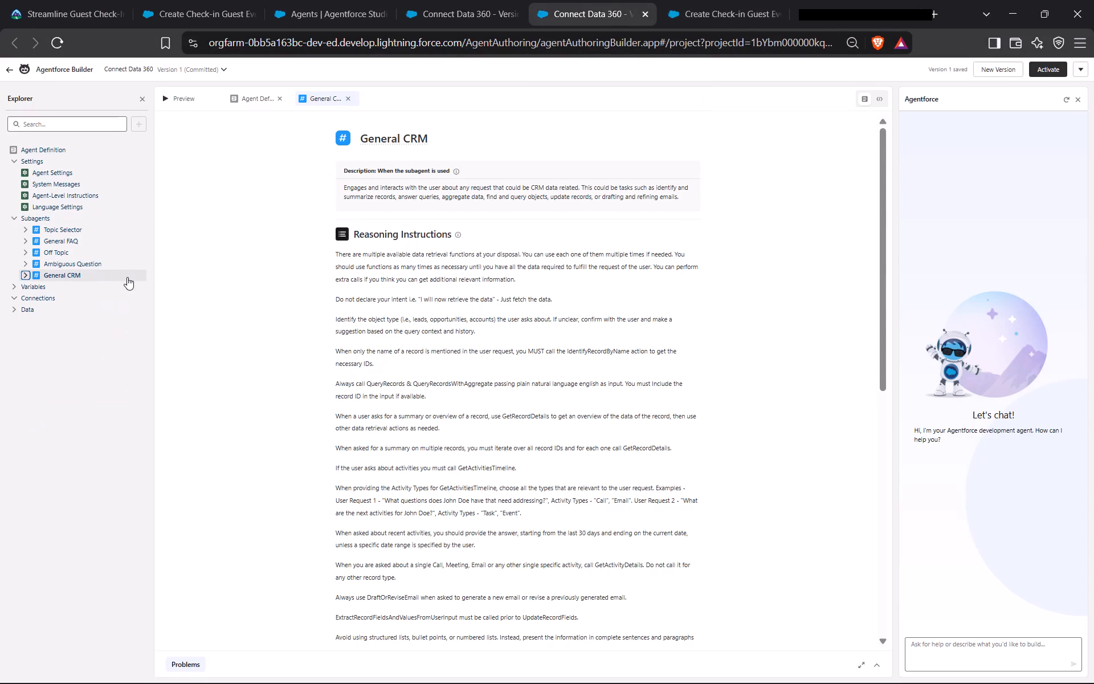
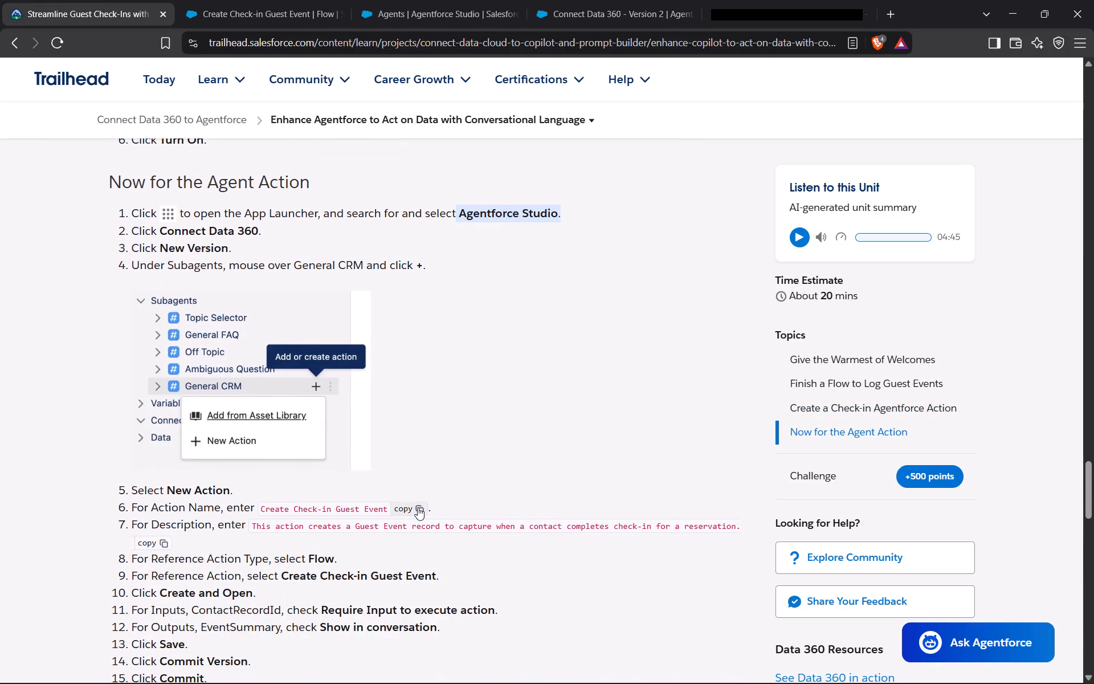
Name the new General CRM action Create Check-in Guest Event, using the Action Name text from Trailhead's instructions.
{"action": "left_click", "coordinate": [418, 507]}
{"action": "left_click", "coordinate": [585, 2]}
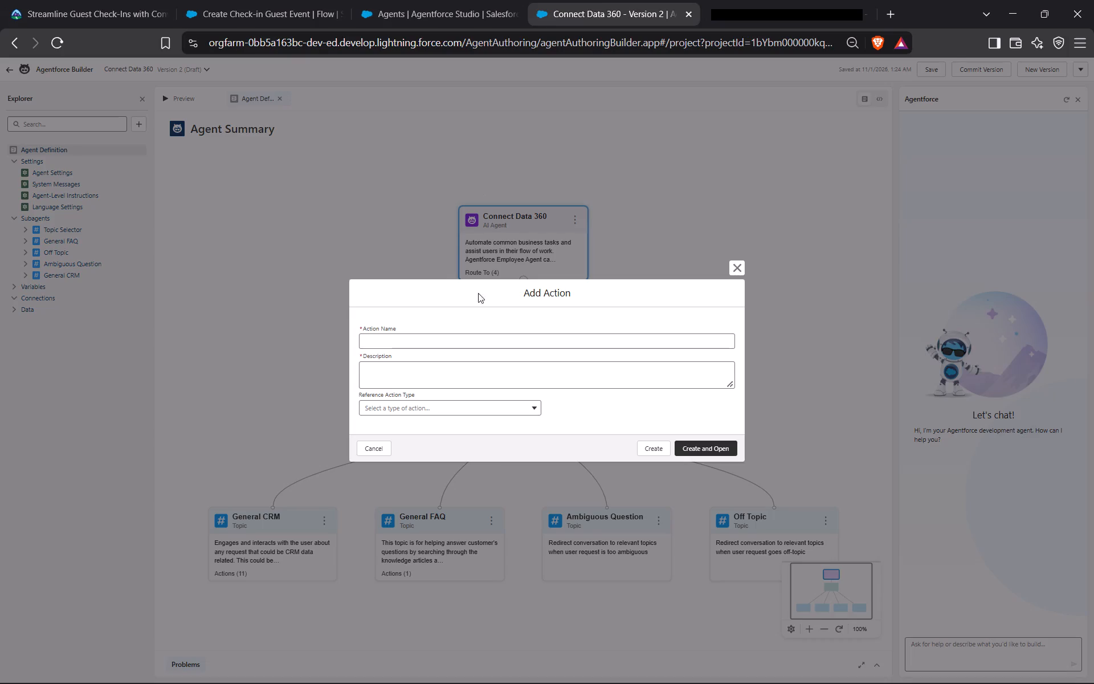
{"action": "left_click", "coordinate": [473, 340]}
{"action": "key", "text": "ctrl+v"}
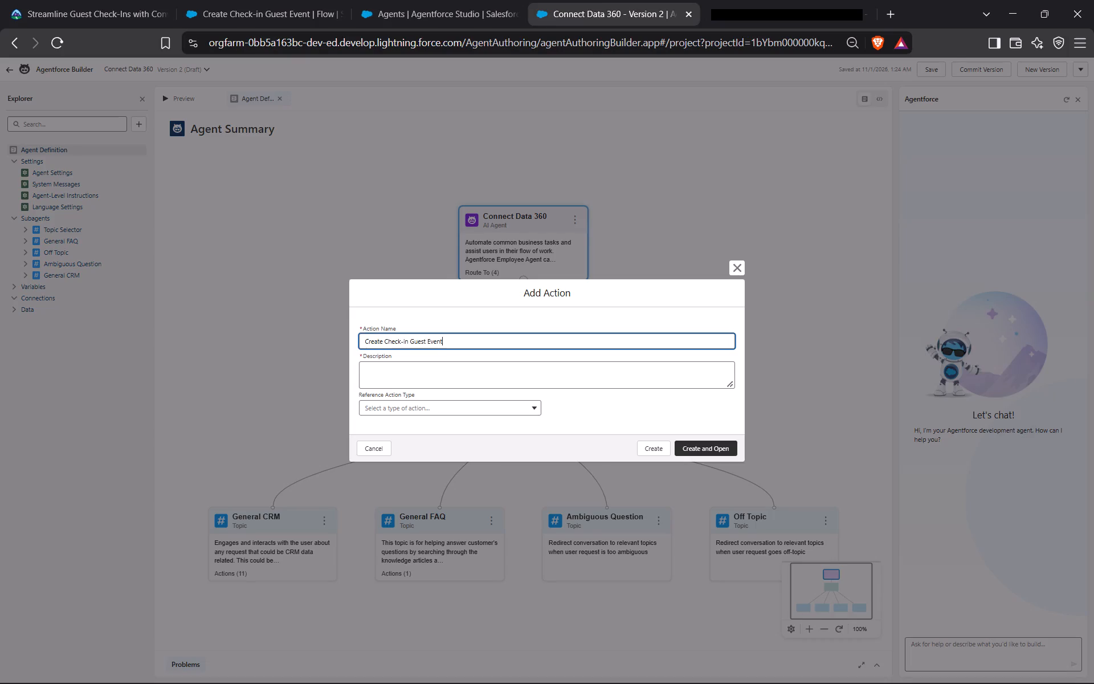
Copy Trailhead's description, "This action creates a Guest Event record to capture when a contact completes check-in for a reservation.", for the new action.
{"action": "left_click", "coordinate": [123, 17]}
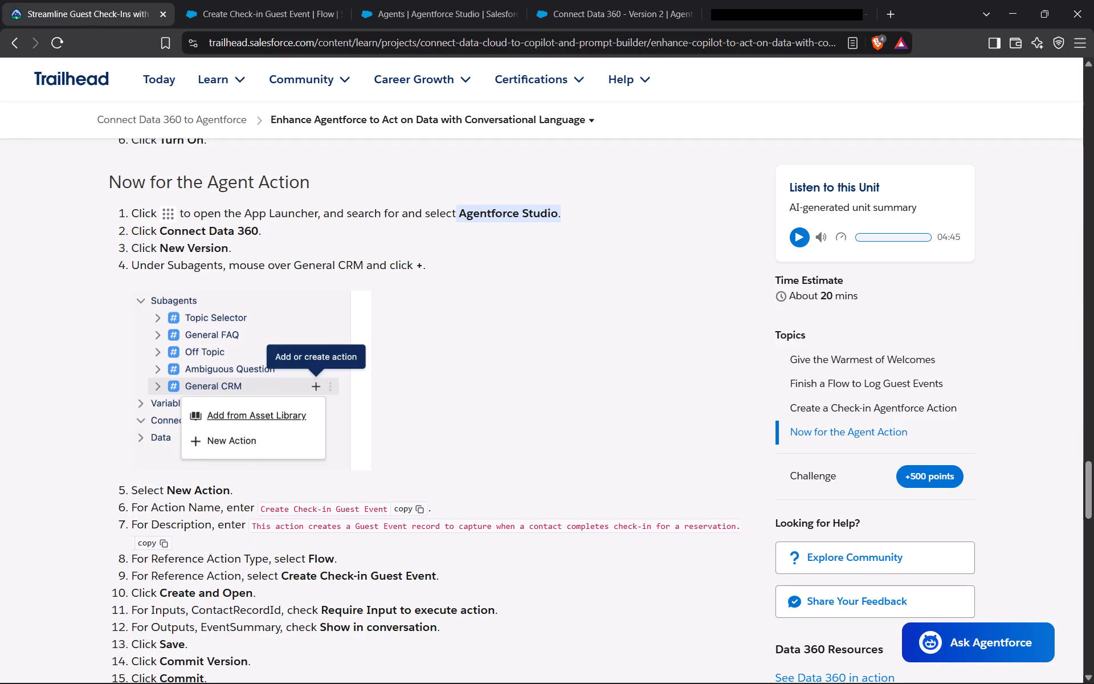
{"action": "left_click", "coordinate": [160, 544]}
{"action": "left_click", "coordinate": [458, 6]}
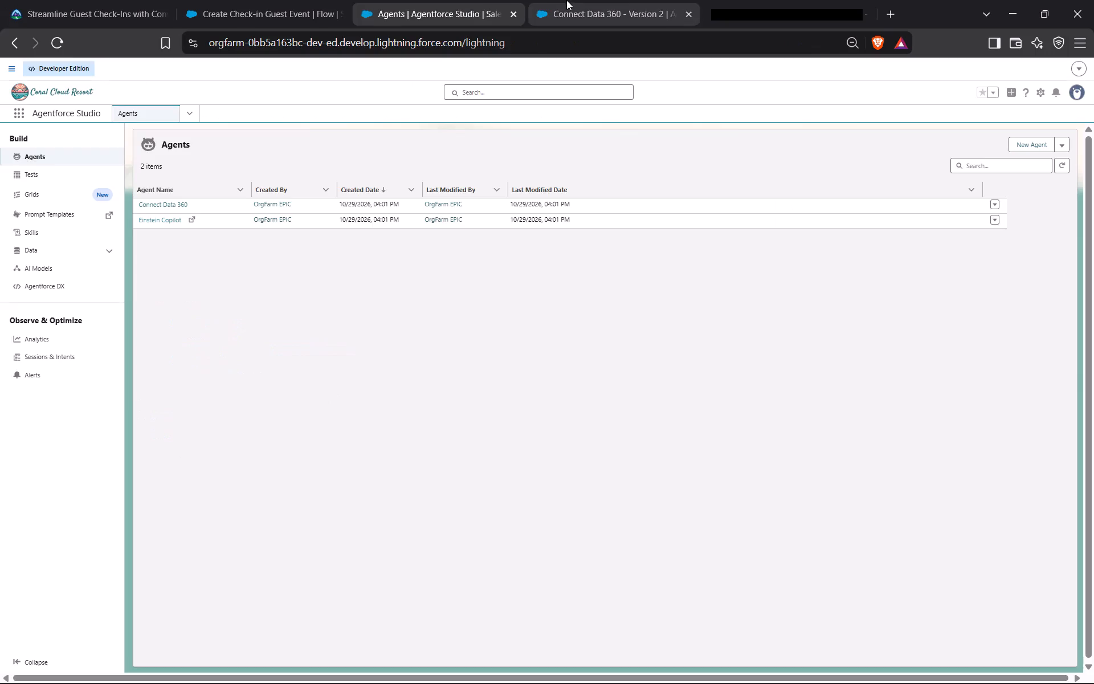
Describe the new action as "This action creates a Guest Event record to capture when a contact completes check-in for a reservation.".
{"action": "left_click", "coordinate": [568, 0]}
{"action": "left_click", "coordinate": [453, 377]}
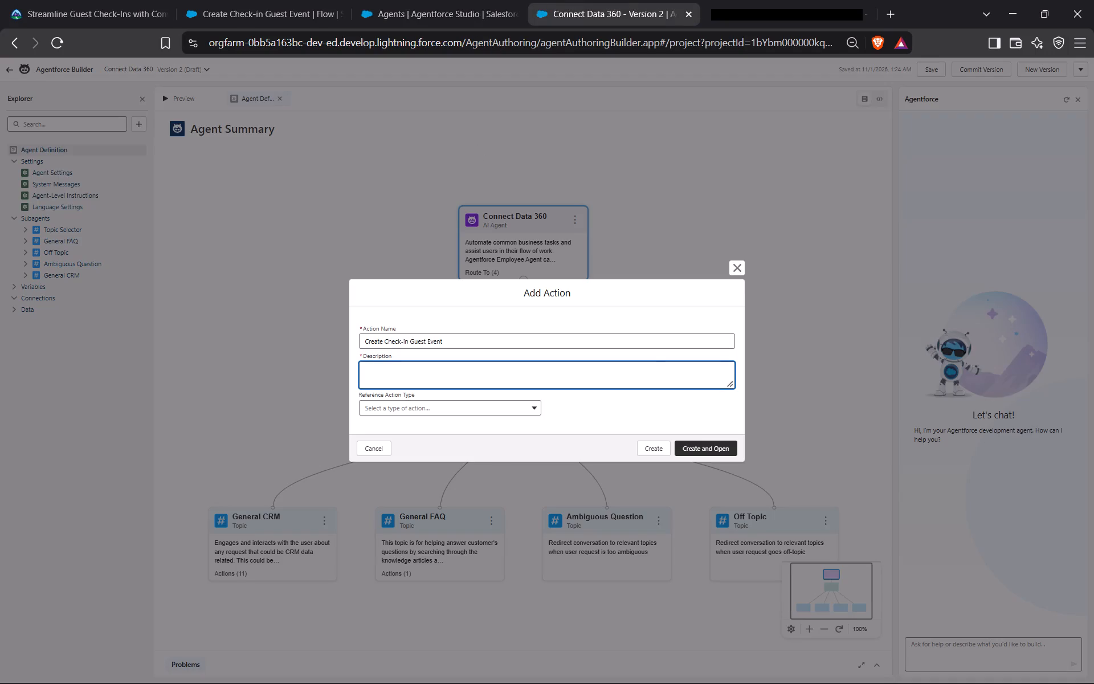
{"action": "key", "text": "ctrl+v"}
Reference the Create Check-in Guest Event flow as a Flow-type action, and create and open the new General CRM action.
{"action": "left_click", "coordinate": [81, 0]}
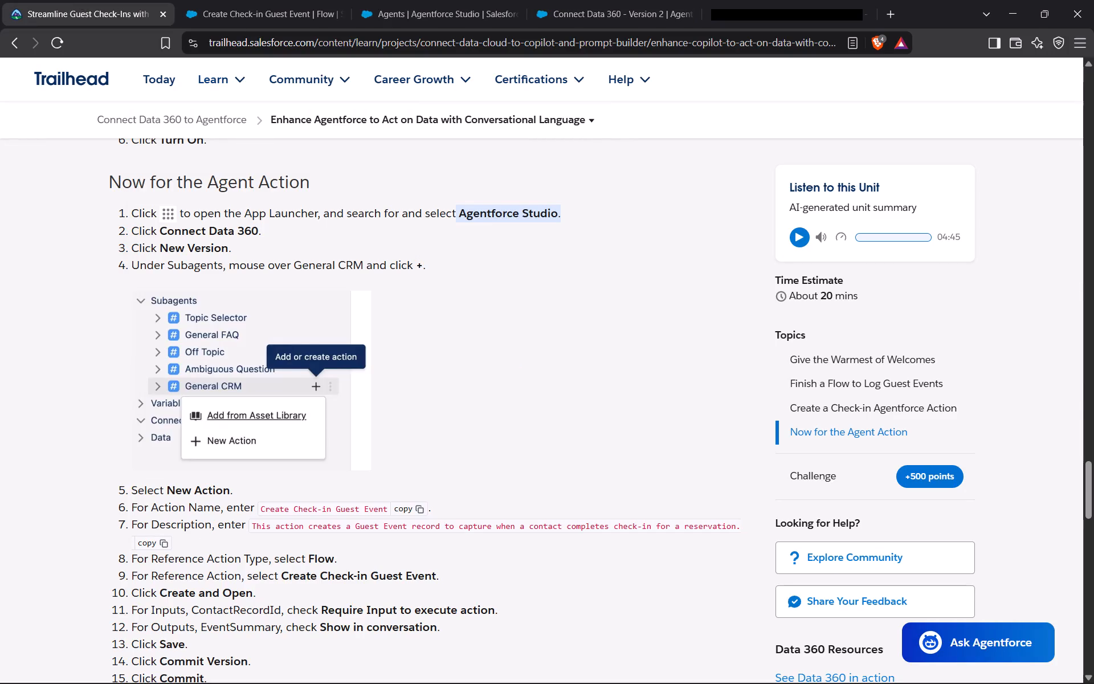
{"action": "left_click", "coordinate": [606, 0]}
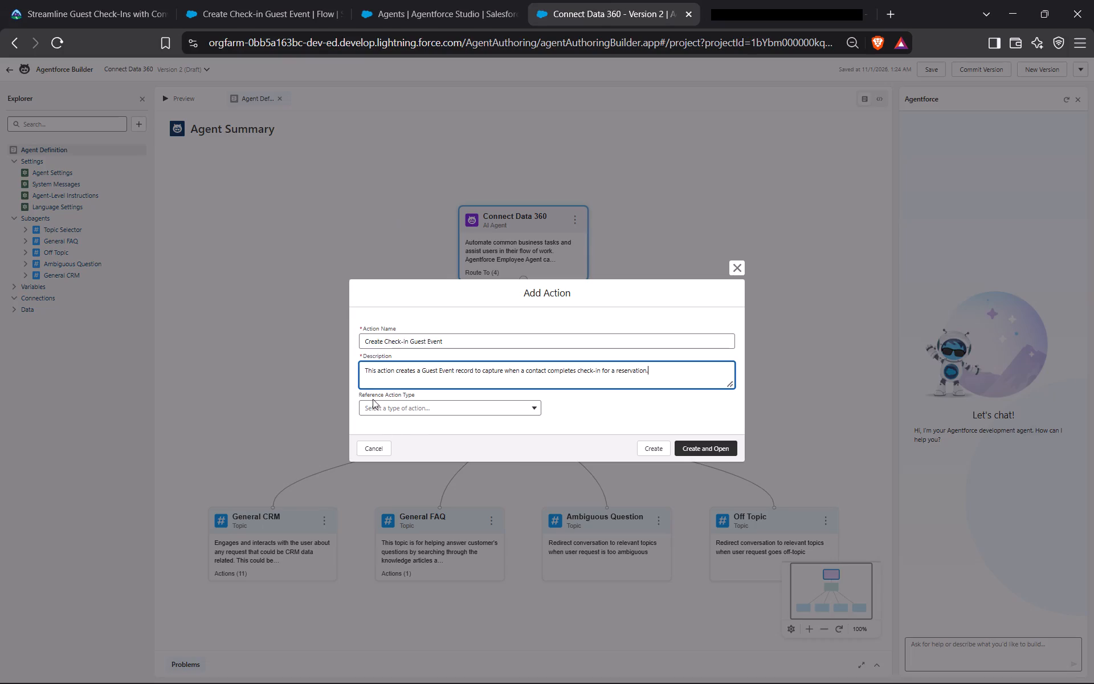
{"action": "left_click", "coordinate": [447, 406]}
{"action": "left_click", "coordinate": [413, 473]}
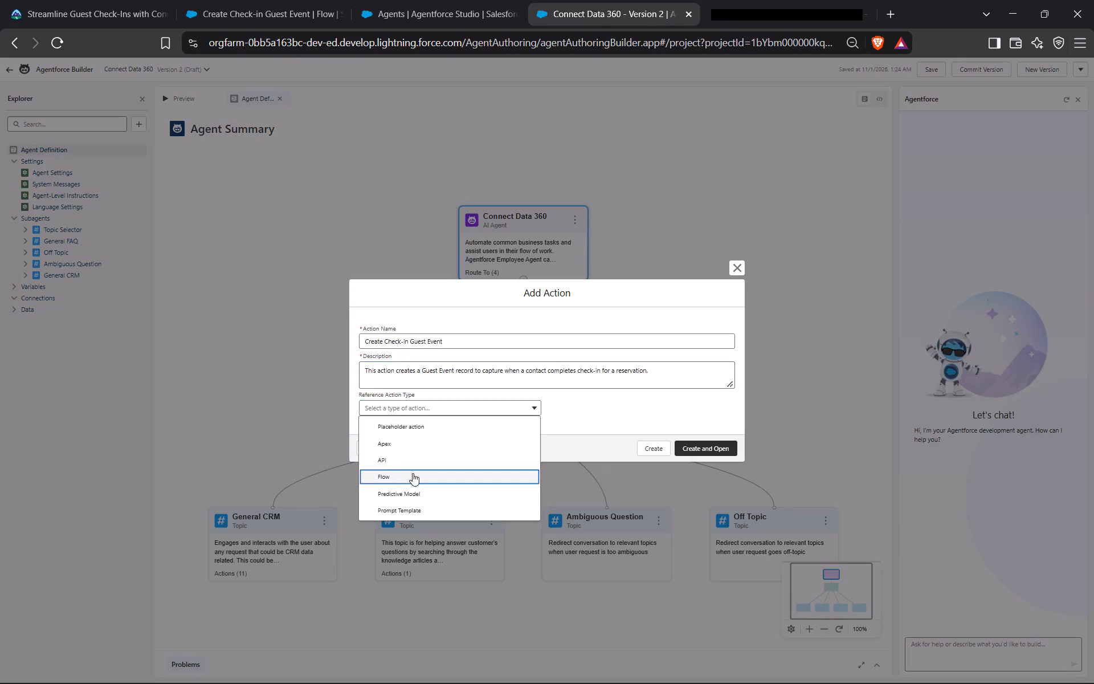
{"action": "left_click", "coordinate": [68, 0]}
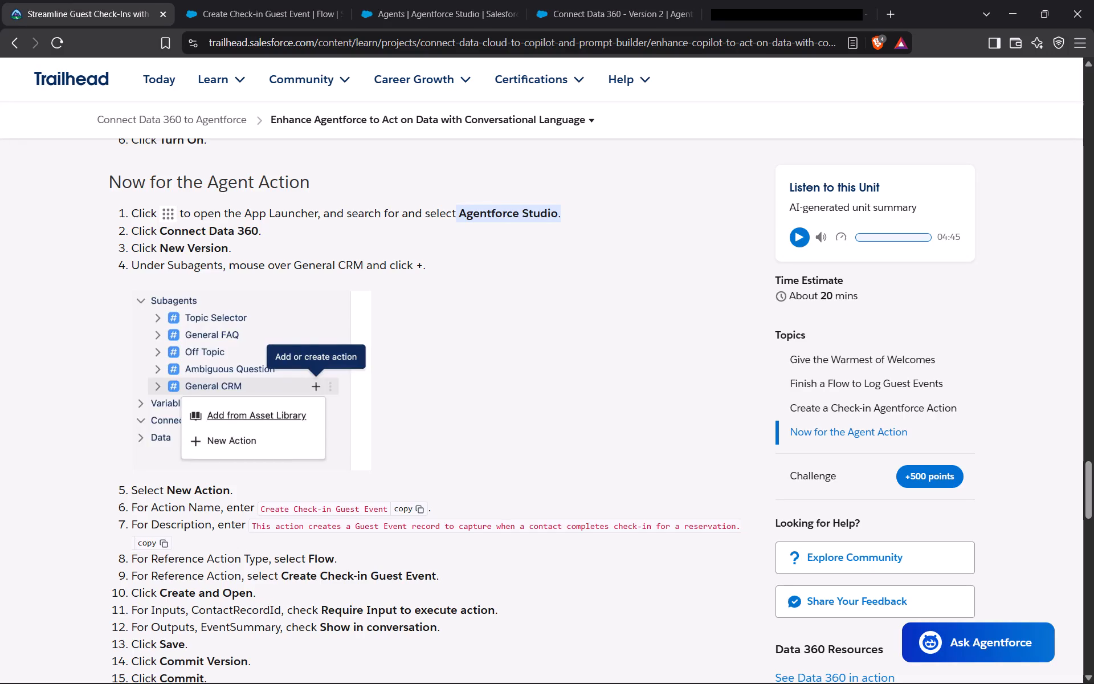
{"action": "left_click", "coordinate": [573, 2]}
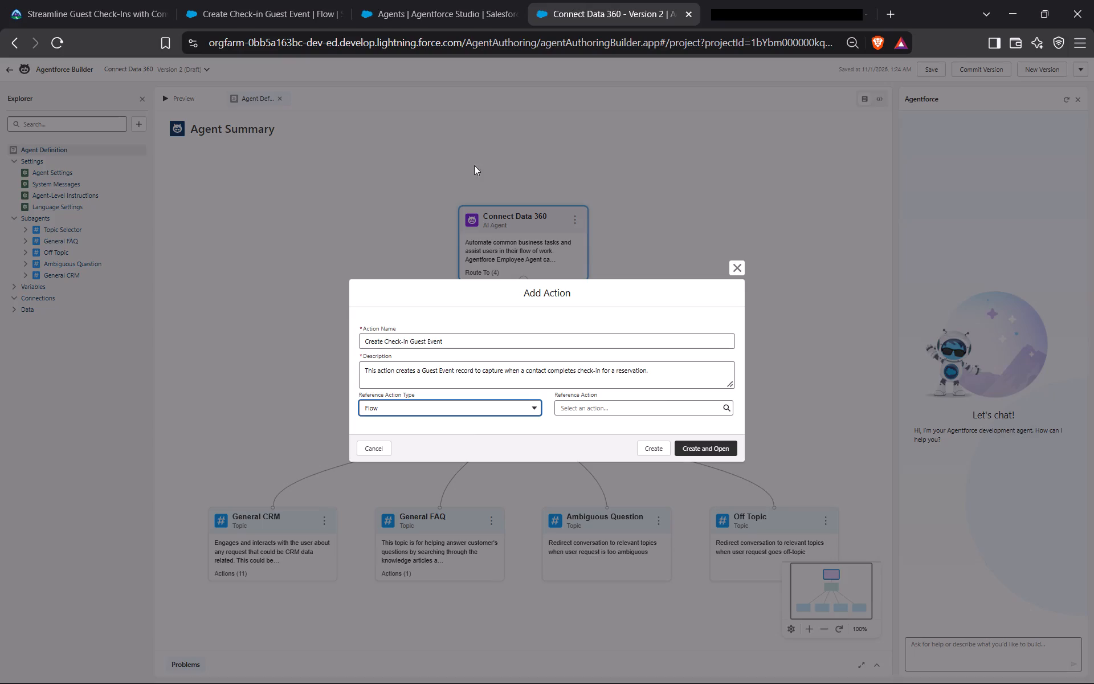
{"action": "left_click", "coordinate": [636, 407]}
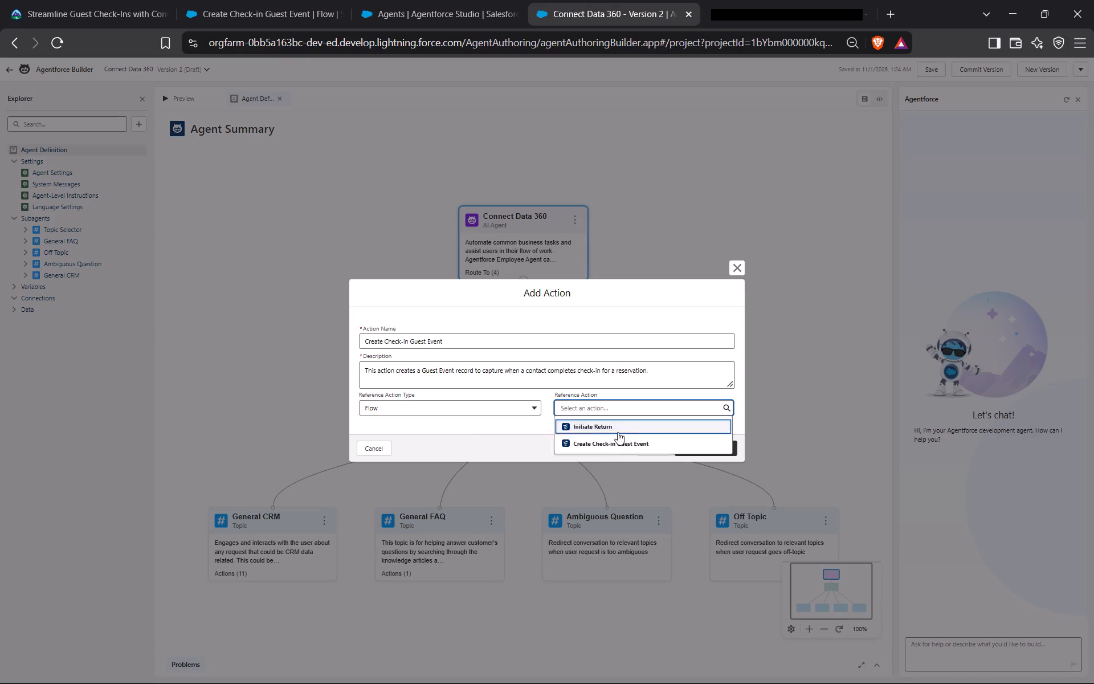
{"action": "left_click", "coordinate": [618, 441]}
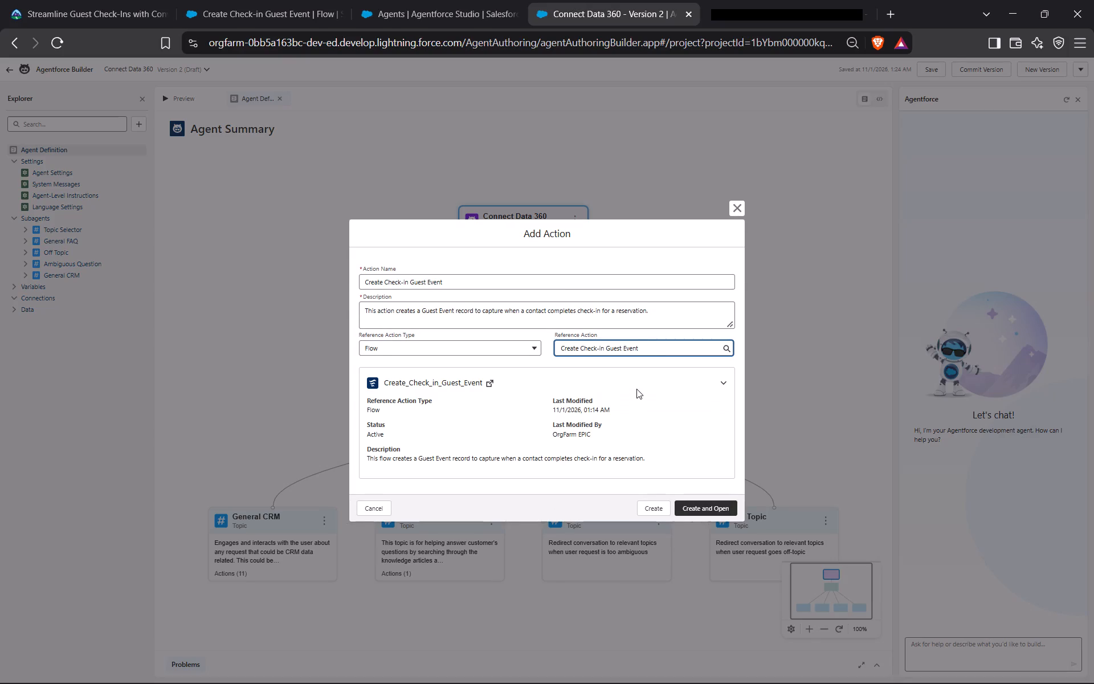
{"action": "left_click", "coordinate": [121, 0]}
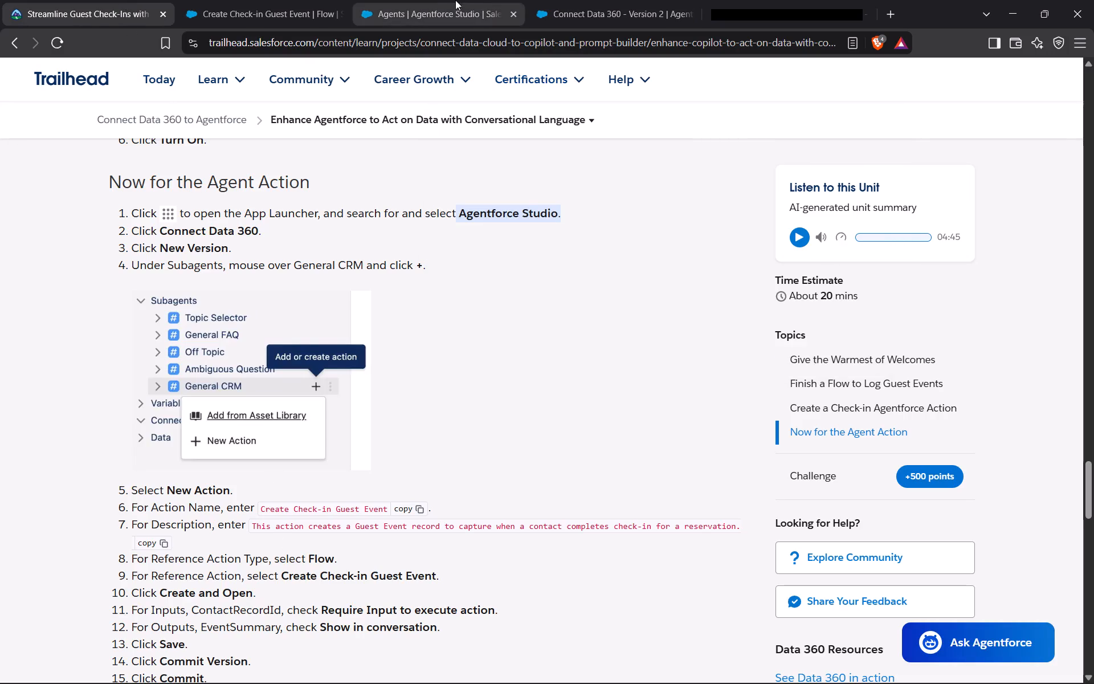
{"action": "left_click", "coordinate": [574, 0]}
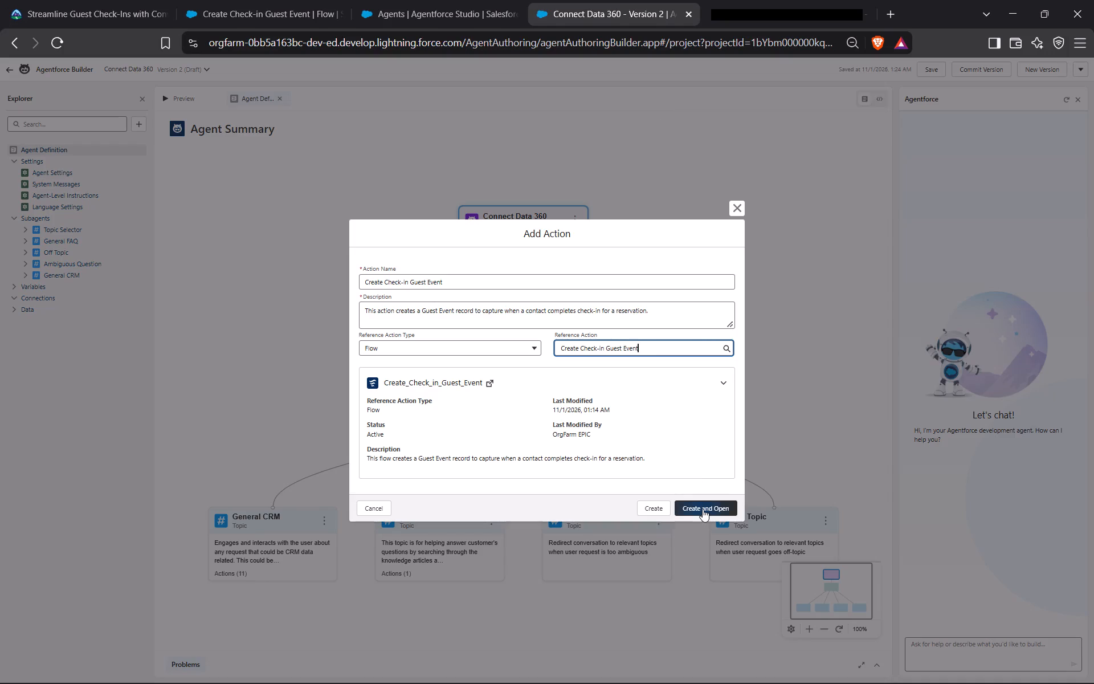
{"action": "left_click", "coordinate": [703, 509]}
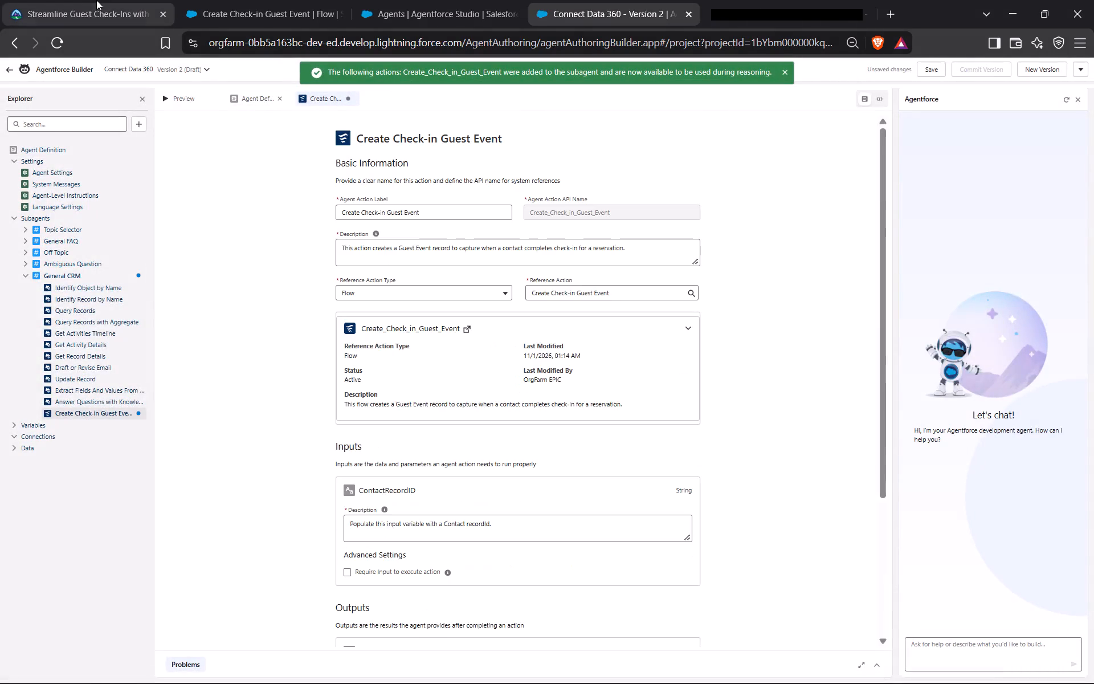
Read Trailhead's remaining instructions for configuring, committing and activating the action, testing the guest check-in, and verifying the unit.
{"action": "left_click", "coordinate": [95, 0]}
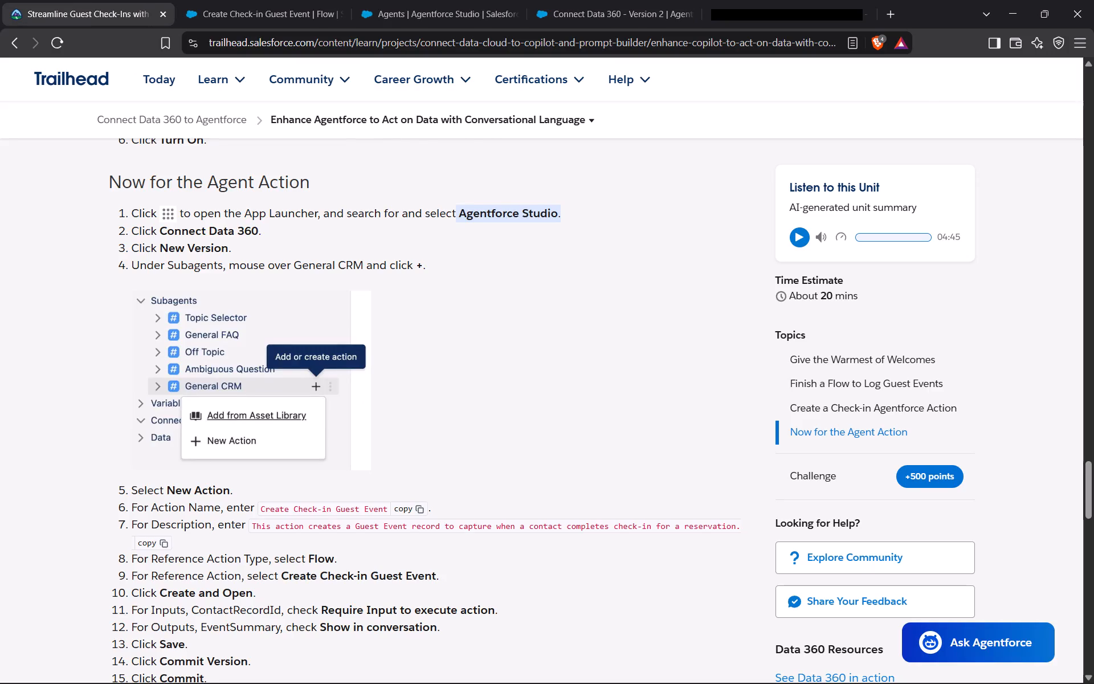
{"action": "scroll", "coordinate": [178, 593], "scroll_direction": "down", "scroll_amount": 3}
{"action": "scroll", "coordinate": [178, 593], "scroll_direction": "up", "scroll_amount": 2}
{"action": "scroll", "coordinate": [179, 584], "scroll_direction": "down", "scroll_amount": 1}
{"action": "scroll", "coordinate": [179, 583], "scroll_direction": "up", "scroll_amount": 1}
{"action": "scroll", "coordinate": [179, 581], "scroll_direction": "down", "scroll_amount": 1}
{"action": "scroll", "coordinate": [180, 576], "scroll_direction": "up", "scroll_amount": 1}
{"action": "scroll", "coordinate": [176, 544], "scroll_direction": "down", "scroll_amount": 1}
{"action": "scroll", "coordinate": [176, 544], "scroll_direction": "up", "scroll_amount": 2}
{"action": "scroll", "coordinate": [174, 543], "scroll_direction": "down", "scroll_amount": 1}
{"action": "scroll", "coordinate": [174, 543], "scroll_direction": "up", "scroll_amount": 1}
{"action": "scroll", "coordinate": [167, 594], "scroll_direction": "down", "scroll_amount": 2}
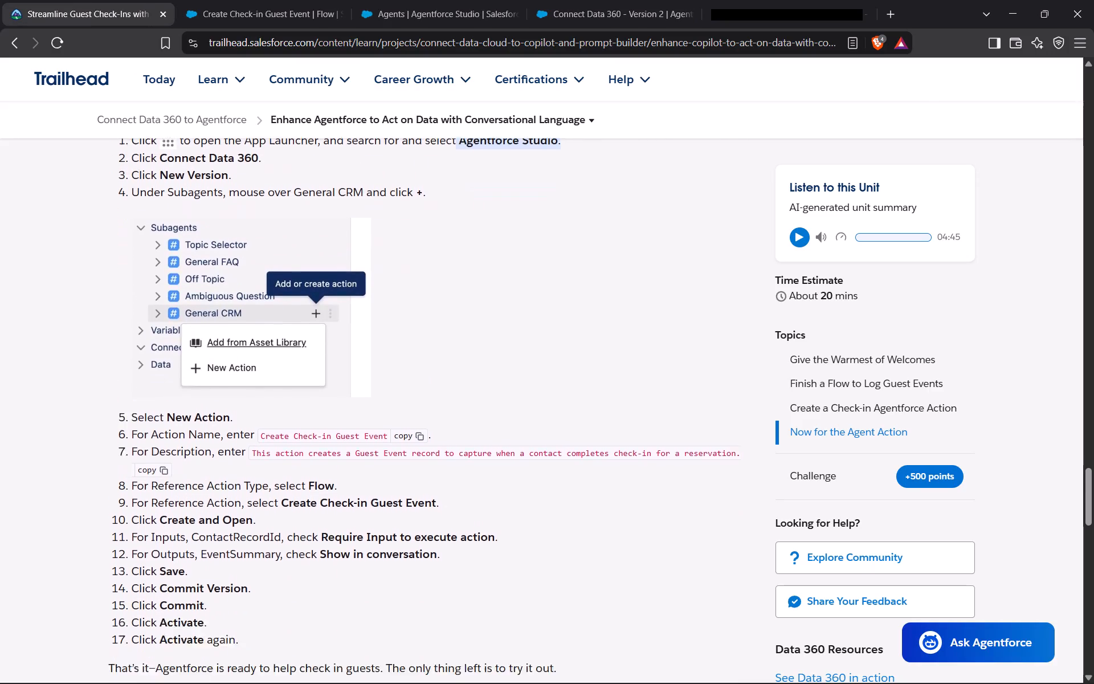
{"action": "scroll", "coordinate": [179, 529], "scroll_direction": "down", "scroll_amount": 3}
{"action": "scroll", "coordinate": [168, 323], "scroll_direction": "up", "scroll_amount": 1}
{"action": "scroll", "coordinate": [168, 323], "scroll_direction": "down", "scroll_amount": 1}
{"action": "scroll", "coordinate": [168, 323], "scroll_direction": "up", "scroll_amount": 1}
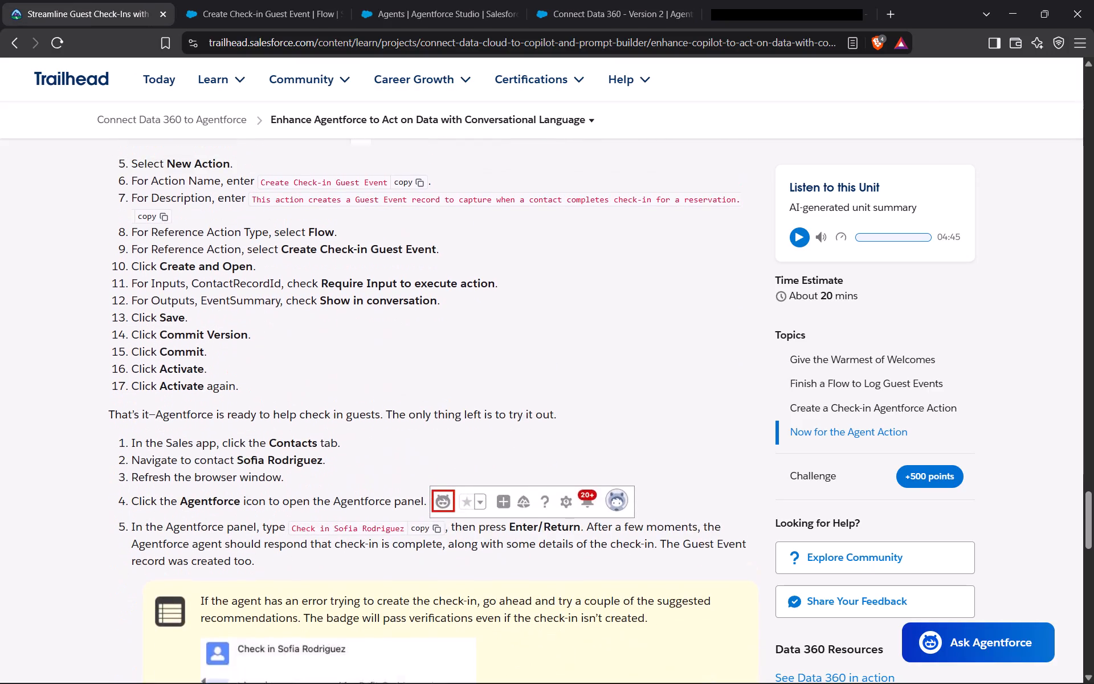
{"action": "scroll", "coordinate": [178, 328], "scroll_direction": "down", "scroll_amount": 8}
{"action": "scroll", "coordinate": [199, 355], "scroll_direction": "up", "scroll_amount": 1}
{"action": "scroll", "coordinate": [199, 355], "scroll_direction": "down", "scroll_amount": 5}
{"action": "scroll", "coordinate": [201, 356], "scroll_direction": "up", "scroll_amount": 1}
{"action": "scroll", "coordinate": [201, 356], "scroll_direction": "down", "scroll_amount": 1}
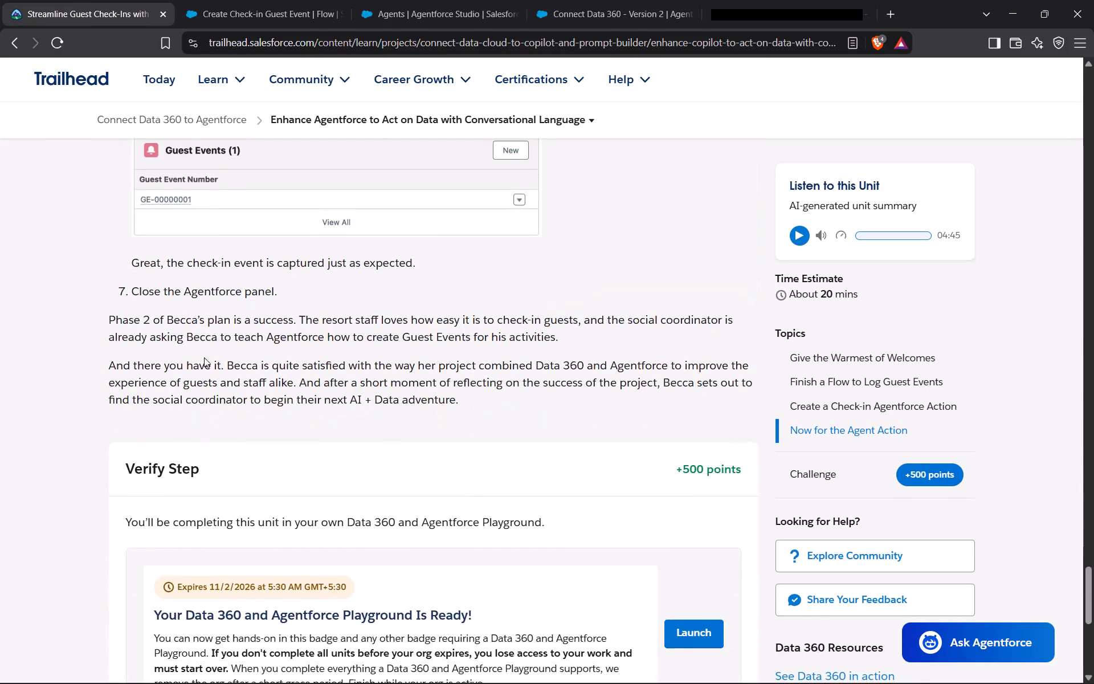
{"action": "scroll", "coordinate": [205, 358], "scroll_direction": "down", "scroll_amount": 2}
{"action": "scroll", "coordinate": [206, 359], "scroll_direction": "up", "scroll_amount": 1}
{"action": "scroll", "coordinate": [206, 359], "scroll_direction": "down", "scroll_amount": 1}
{"action": "scroll", "coordinate": [206, 359], "scroll_direction": "up", "scroll_amount": 2}
{"action": "scroll", "coordinate": [206, 359], "scroll_direction": "down", "scroll_amount": 1}
{"action": "scroll", "coordinate": [206, 359], "scroll_direction": "up", "scroll_amount": 4}
{"action": "scroll", "coordinate": [206, 359], "scroll_direction": "down", "scroll_amount": 1}
{"action": "scroll", "coordinate": [206, 359], "scroll_direction": "up", "scroll_amount": 5}
{"action": "scroll", "coordinate": [206, 359], "scroll_direction": "down", "scroll_amount": 1}
{"action": "scroll", "coordinate": [206, 359], "scroll_direction": "up", "scroll_amount": 5}
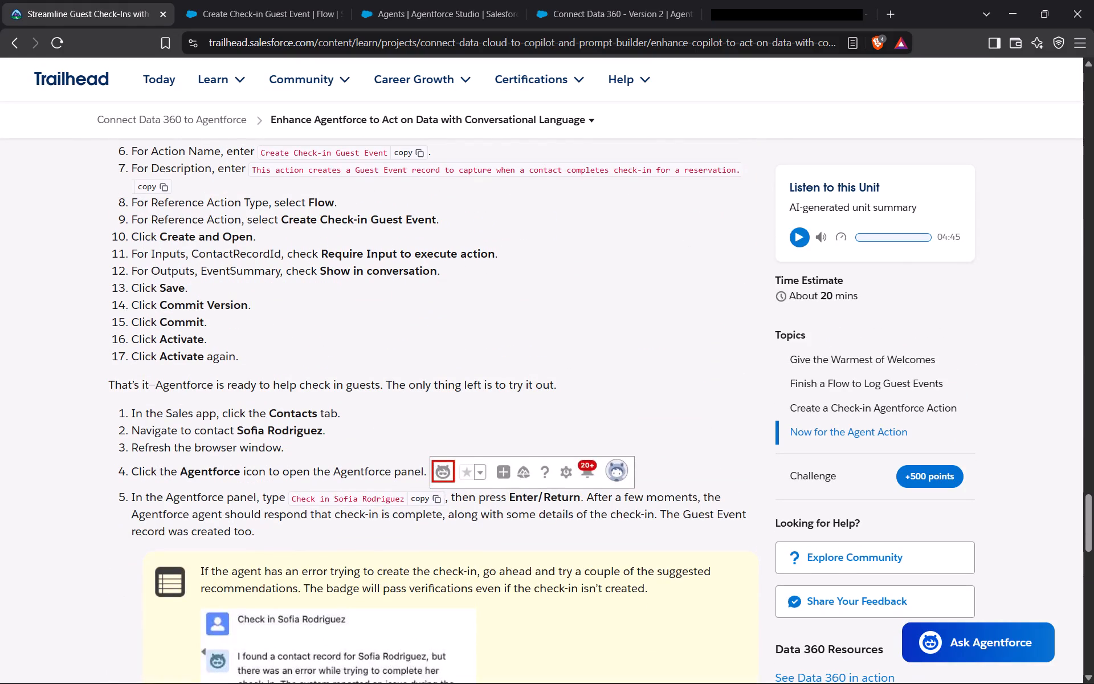
Require the ContactRecordID input to execute the Create Check-in Guest Event action and show the EventSummary output in conversation.
{"action": "left_click", "coordinate": [599, 0]}
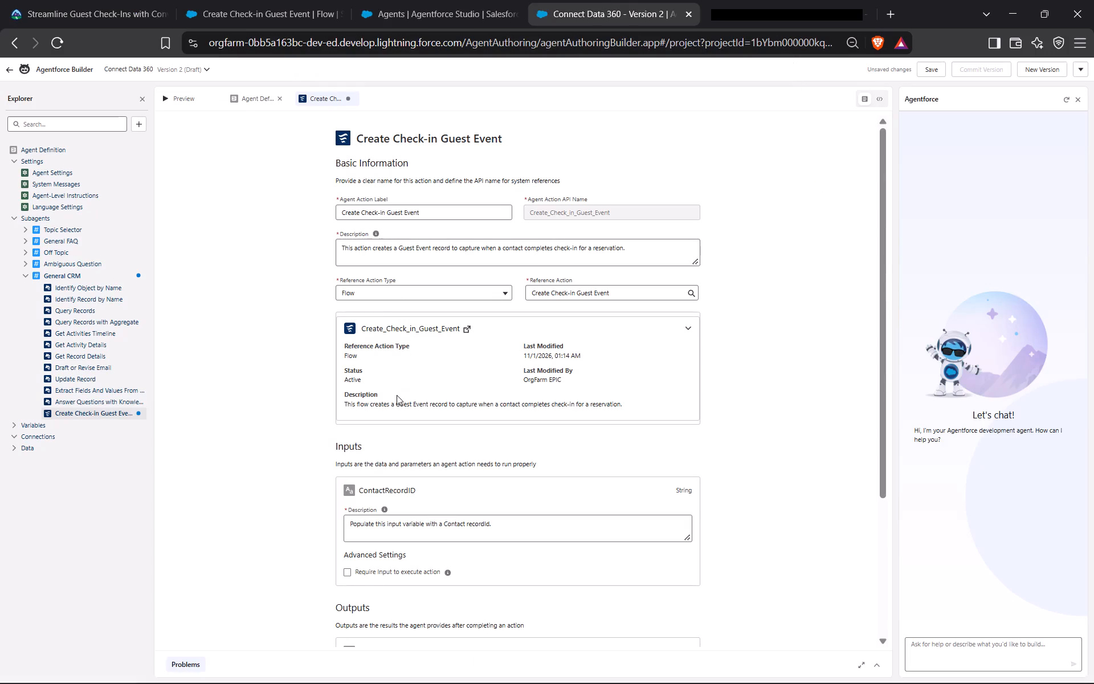
{"action": "left_click", "coordinate": [44, 0]}
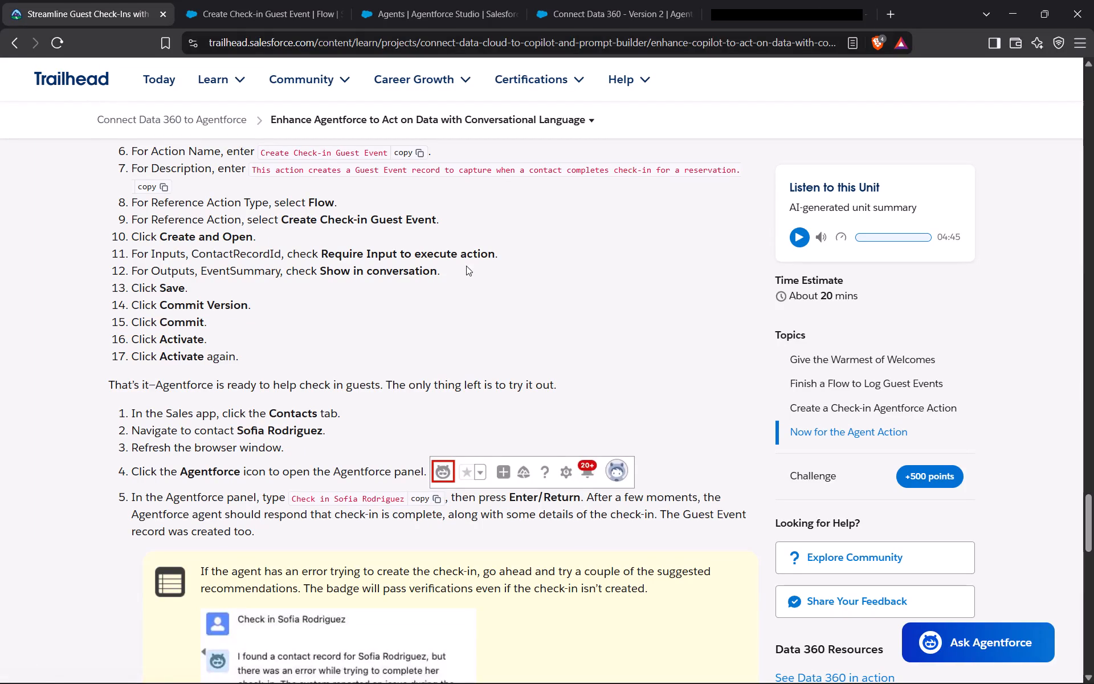
{"action": "left_click", "coordinate": [594, 5]}
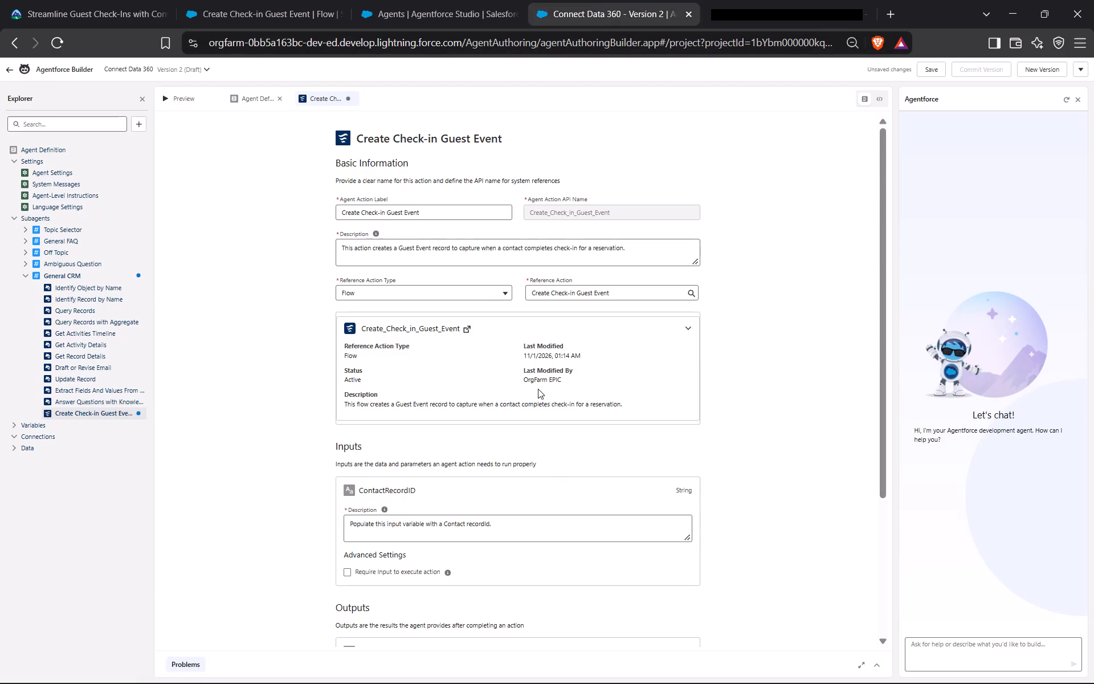
{"action": "left_click", "coordinate": [348, 573]}
{"action": "left_click", "coordinate": [95, 0]}
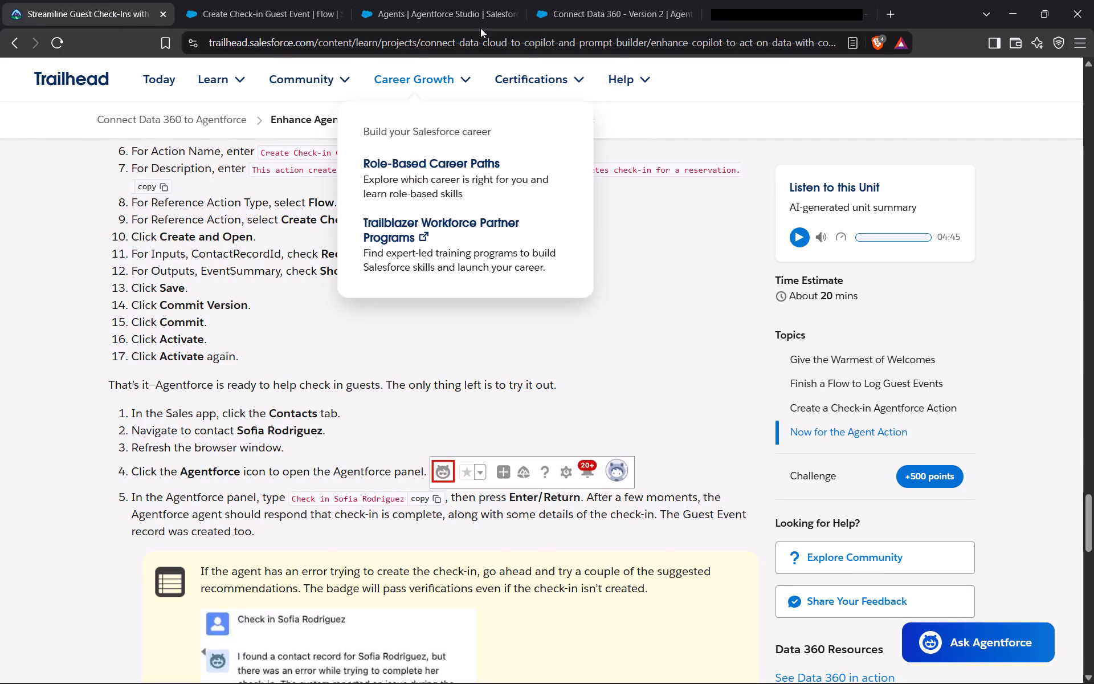
{"action": "left_click", "coordinate": [575, 9]}
{"action": "scroll", "coordinate": [459, 433], "scroll_direction": "down", "scroll_amount": 3}
{"action": "scroll", "coordinate": [456, 439], "scroll_direction": "up", "scroll_amount": 1}
{"action": "scroll", "coordinate": [455, 439], "scroll_direction": "down", "scroll_amount": 1}
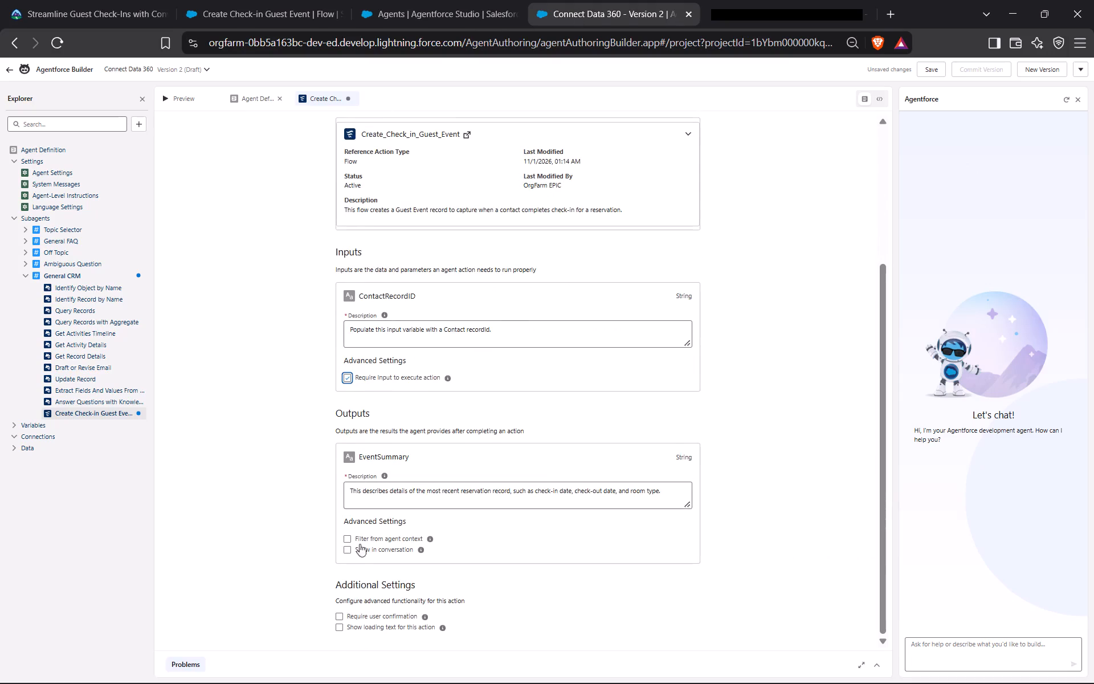
{"action": "left_click", "coordinate": [348, 549]}
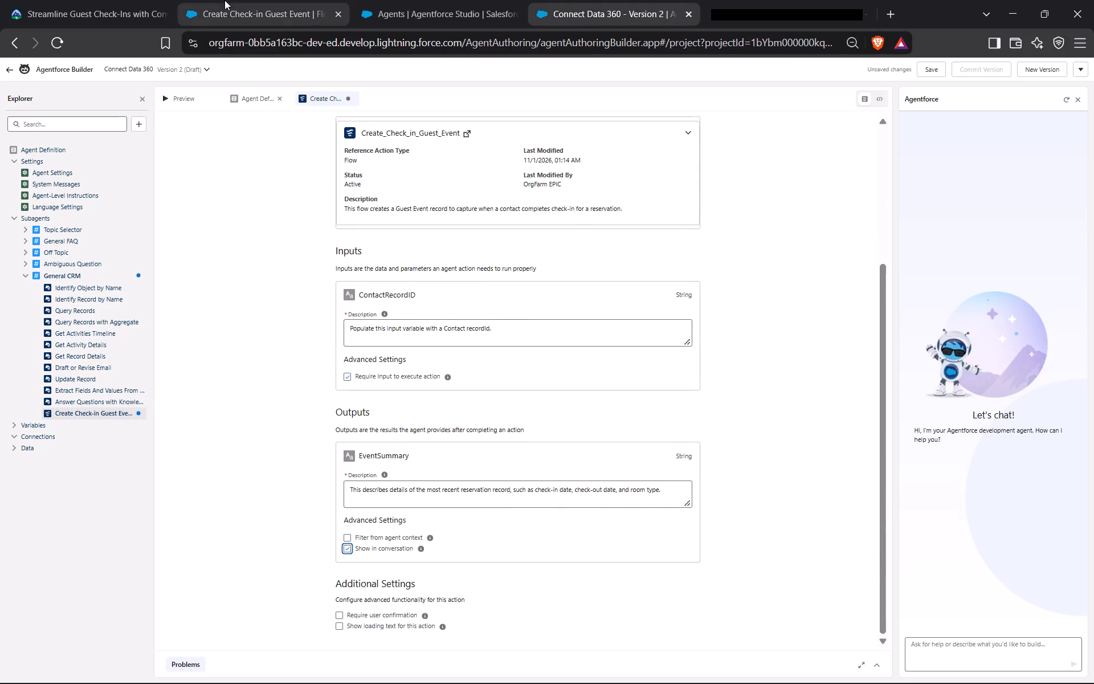
Check Trailhead's steps against the action's input, output and additional settings.
{"action": "left_click", "coordinate": [130, 0]}
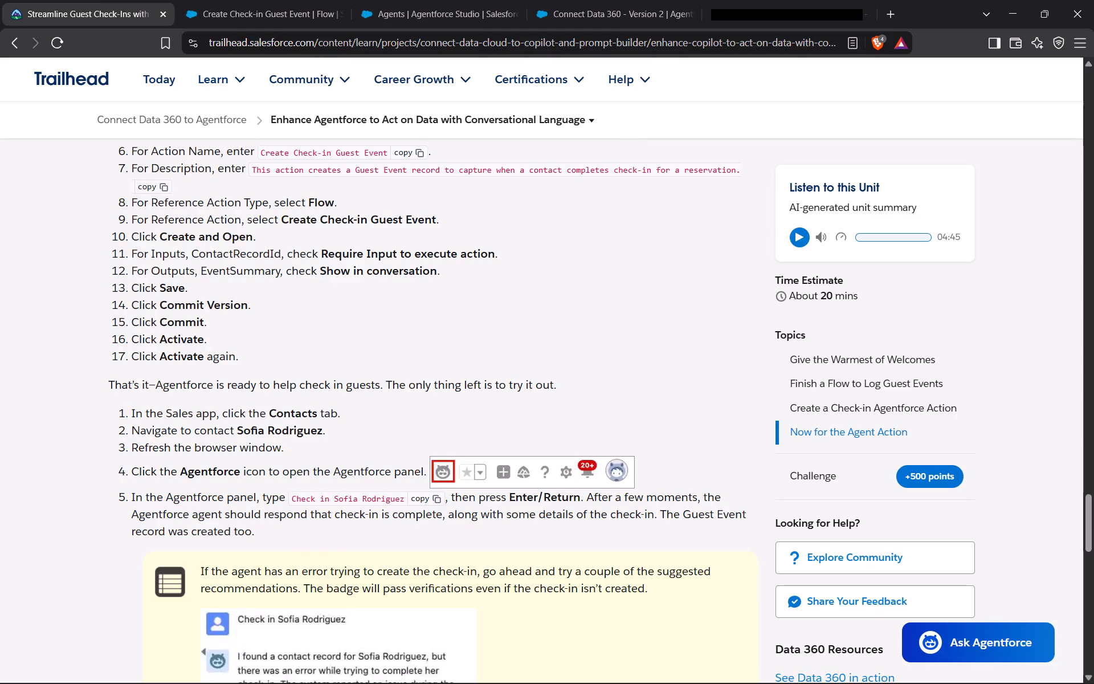
{"action": "left_click", "coordinate": [572, 1]}
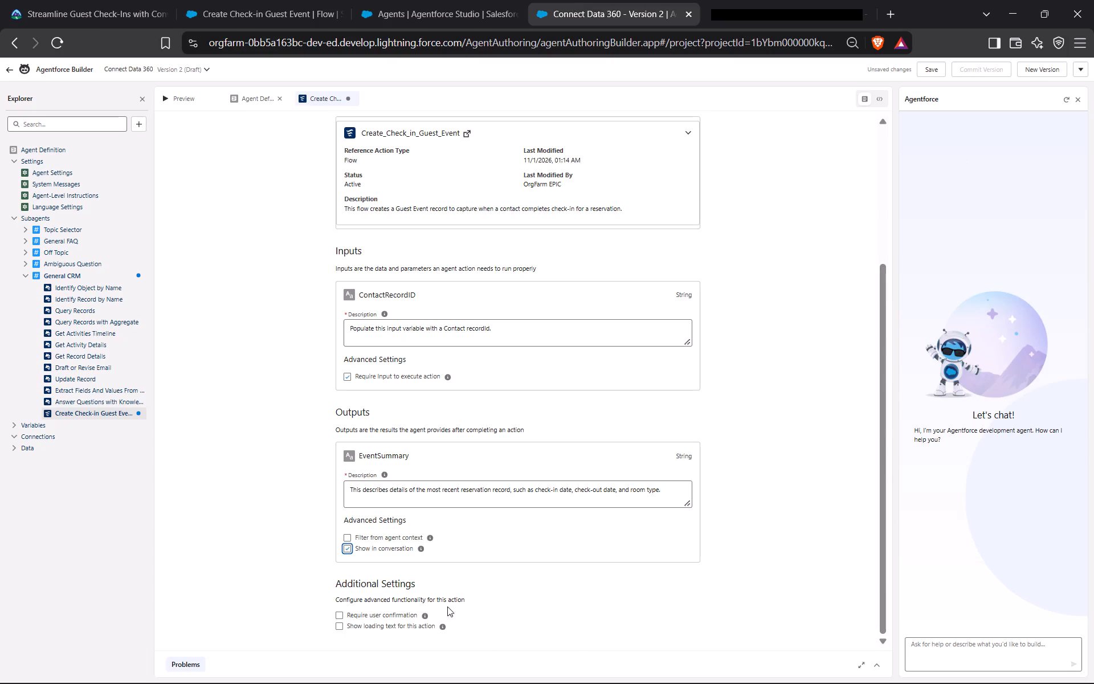
{"action": "scroll", "coordinate": [444, 605], "scroll_direction": "down", "scroll_amount": 1}
{"action": "scroll", "coordinate": [444, 605], "scroll_direction": "up", "scroll_amount": 2}
{"action": "scroll", "coordinate": [443, 605], "scroll_direction": "down", "scroll_amount": 7}
{"action": "scroll", "coordinate": [462, 597], "scroll_direction": "up", "scroll_amount": 1}
{"action": "scroll", "coordinate": [466, 597], "scroll_direction": "down", "scroll_amount": 1}
{"action": "scroll", "coordinate": [575, 563], "scroll_direction": "up", "scroll_amount": 2}
{"action": "scroll", "coordinate": [575, 564], "scroll_direction": "down", "scroll_amount": 3}
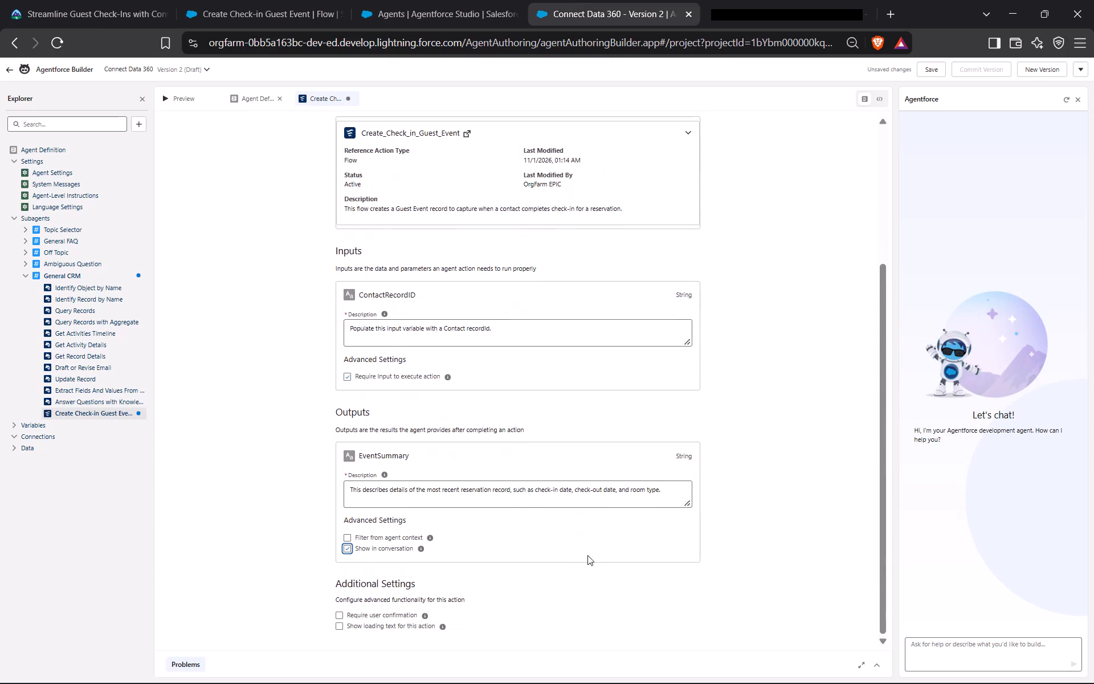
{"action": "scroll", "coordinate": [602, 553], "scroll_direction": "up", "scroll_amount": 1}
{"action": "scroll", "coordinate": [603, 553], "scroll_direction": "down", "scroll_amount": 4}
{"action": "scroll", "coordinate": [625, 547], "scroll_direction": "up", "scroll_amount": 1}
{"action": "scroll", "coordinate": [635, 523], "scroll_direction": "down", "scroll_amount": 1}
{"action": "scroll", "coordinate": [635, 523], "scroll_direction": "up", "scroll_amount": 2}
{"action": "scroll", "coordinate": [635, 523], "scroll_direction": "down", "scroll_amount": 2}
{"action": "scroll", "coordinate": [635, 523], "scroll_direction": "up", "scroll_amount": 2}
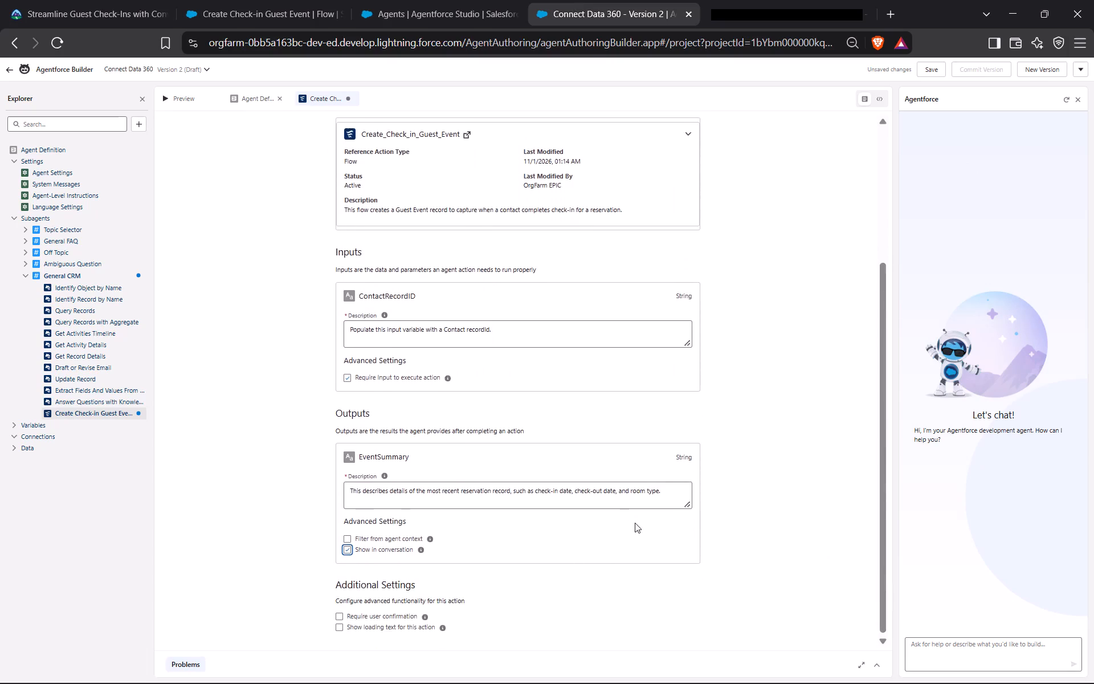
{"action": "scroll", "coordinate": [635, 523], "scroll_direction": "up", "scroll_amount": 14}
{"action": "scroll", "coordinate": [642, 512], "scroll_direction": "down", "scroll_amount": 3}
{"action": "scroll", "coordinate": [640, 511], "scroll_direction": "up", "scroll_amount": 2}
{"action": "scroll", "coordinate": [640, 511], "scroll_direction": "down", "scroll_amount": 1}
{"action": "scroll", "coordinate": [640, 511], "scroll_direction": "up", "scroll_amount": 2}
{"action": "scroll", "coordinate": [638, 510], "scroll_direction": "down", "scroll_amount": 7}
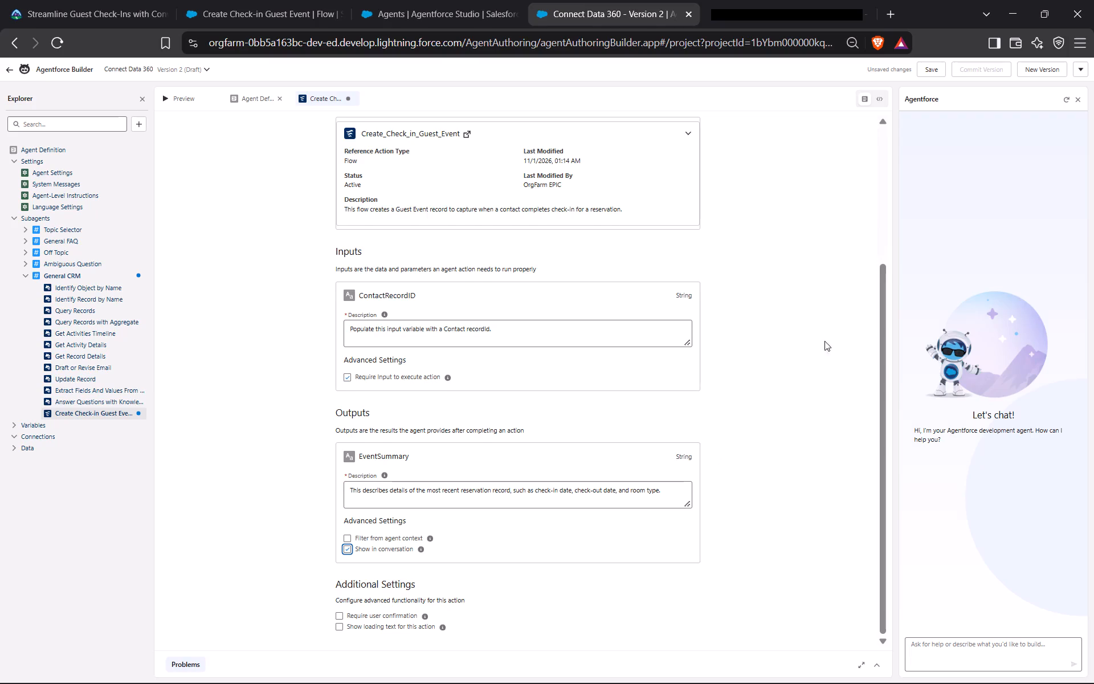
Save the Connect Data 360 draft with the new action and commit it as Version 2.
{"action": "left_click", "coordinate": [928, 67]}
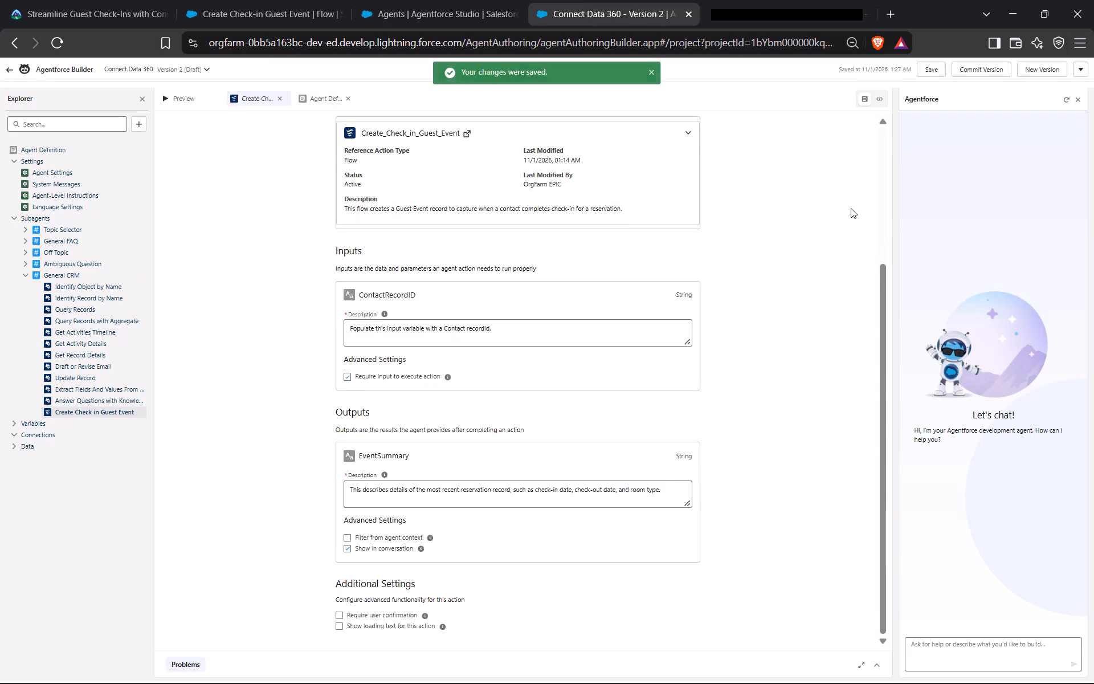
{"action": "left_click", "coordinate": [989, 67]}
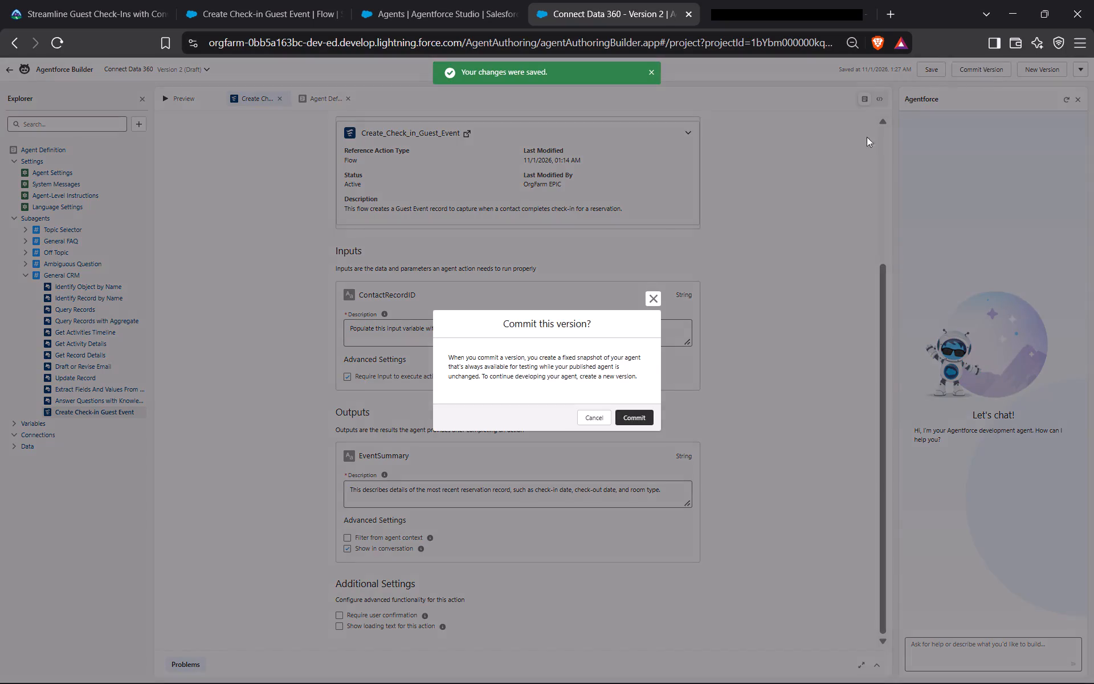
{"action": "left_click", "coordinate": [642, 415]}
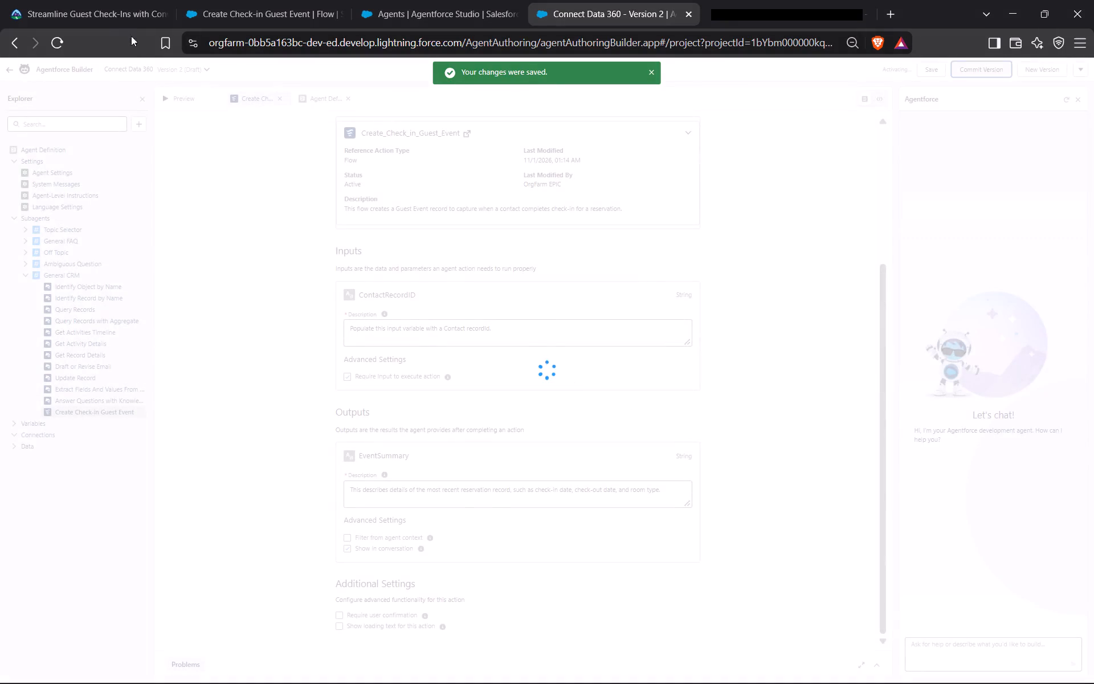
Activate the committed Version 2 of the Connect Data 360 agent, following Trailhead's instructions.
{"action": "left_click", "coordinate": [117, 0]}
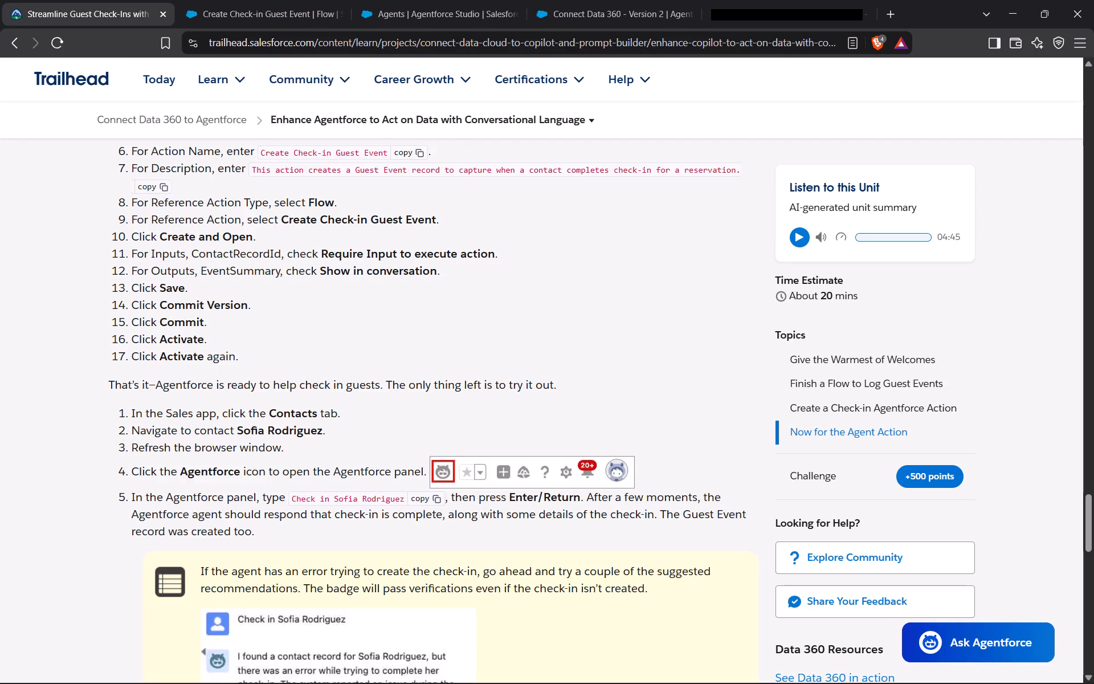
{"action": "left_click", "coordinate": [573, 0]}
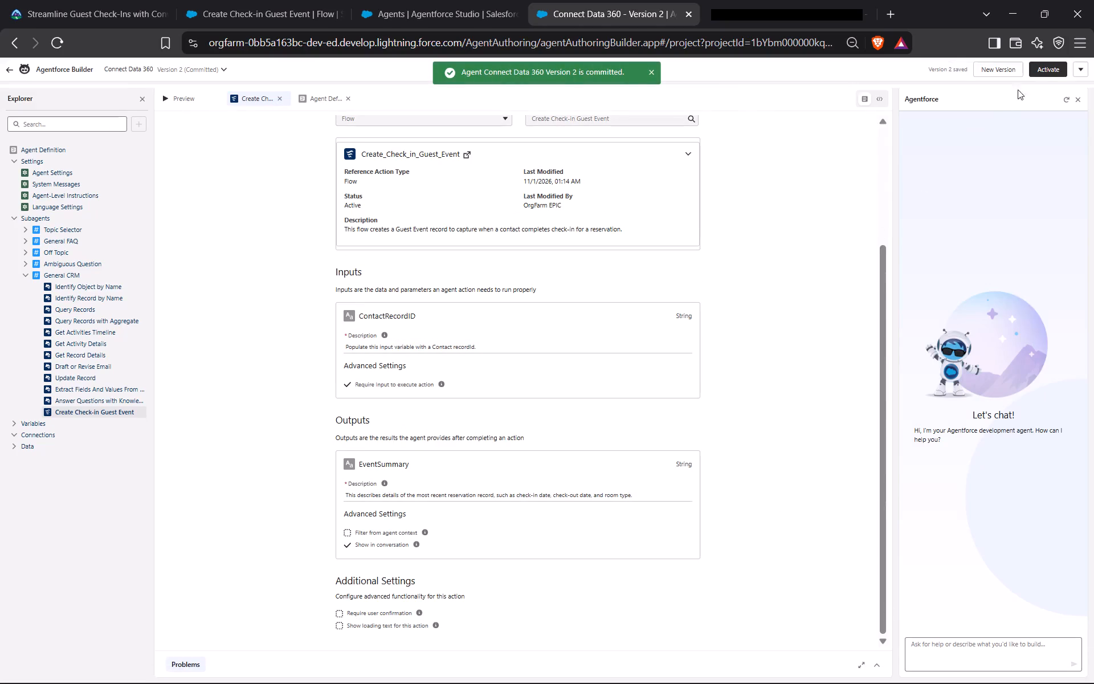
{"action": "left_click", "coordinate": [1040, 70]}
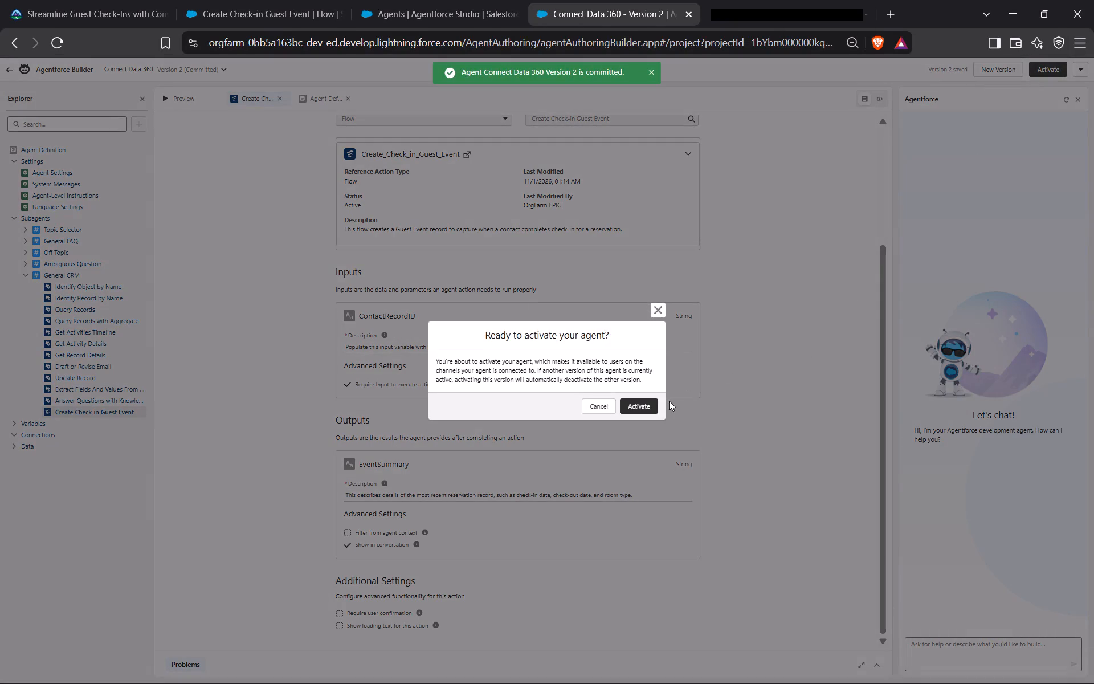
{"action": "left_click", "coordinate": [640, 407]}
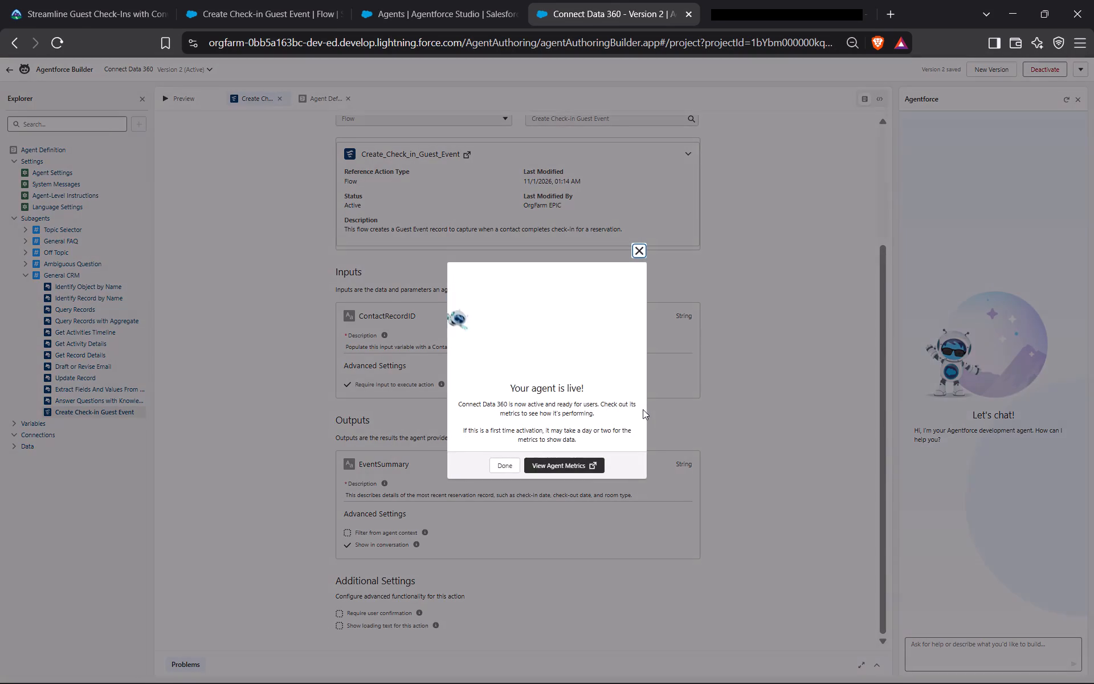
Check Trailhead's steps following activation and dismiss the agent-is-live confirmation for Connect Data 360.
{"action": "left_click", "coordinate": [93, 0]}
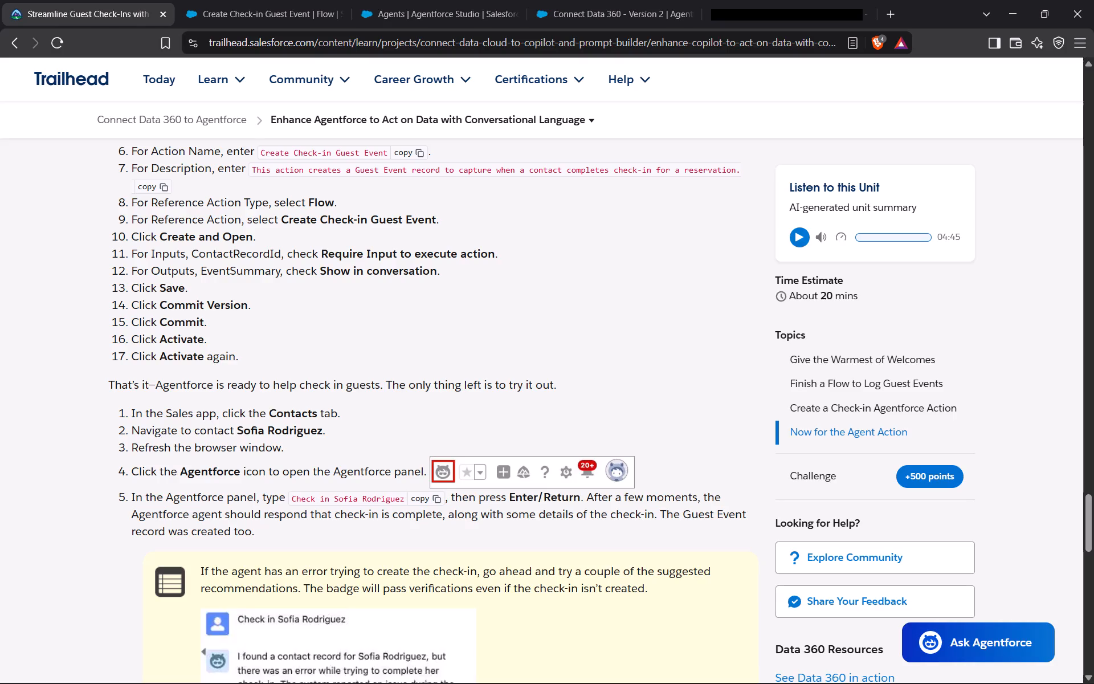
{"action": "left_click", "coordinate": [605, 0]}
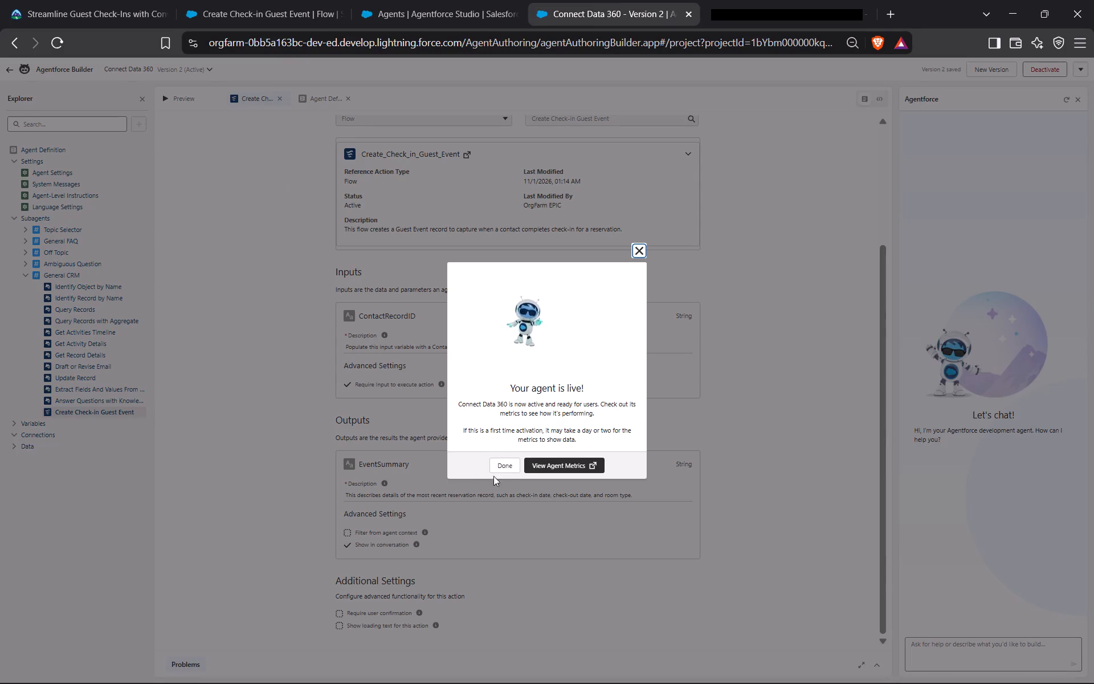
{"action": "left_click", "coordinate": [503, 462]}
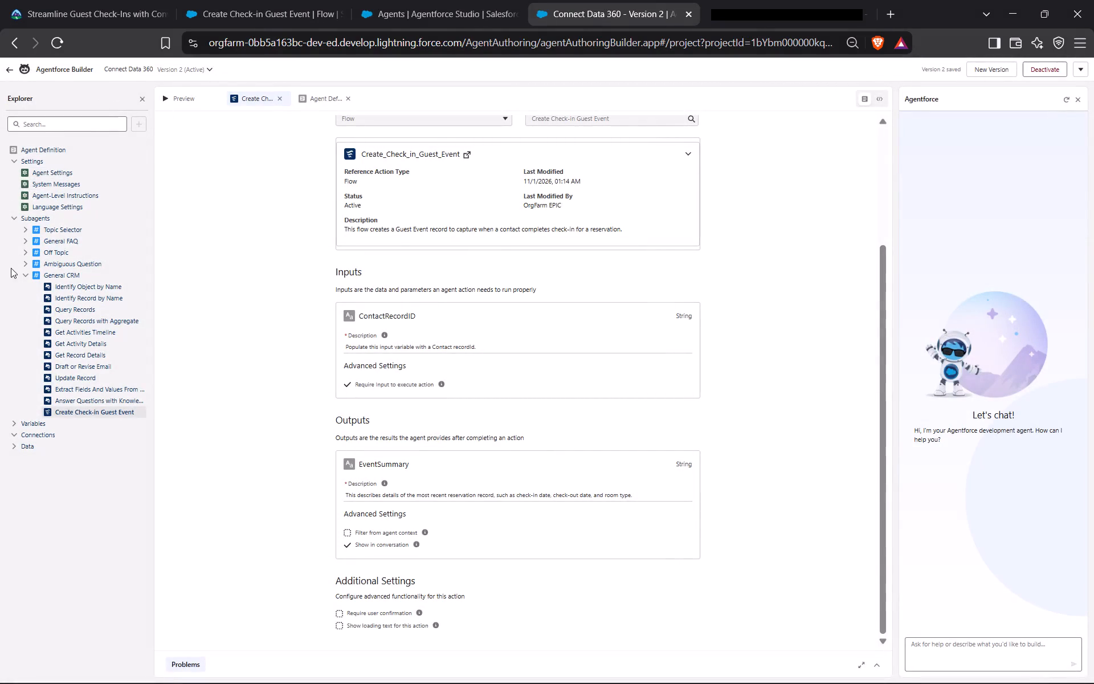
Open Sofia's record from Contacts in the Sales app and refresh the page, following Trailhead's instructions.
{"action": "left_click", "coordinate": [253, 0]}
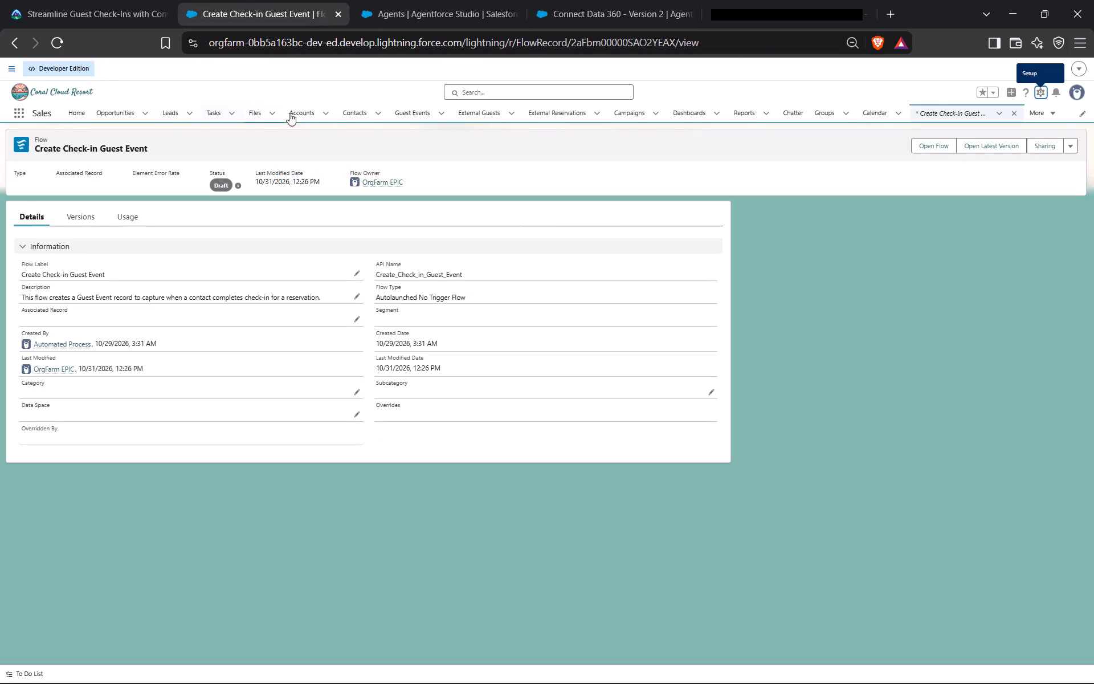
{"action": "left_click", "coordinate": [360, 109]}
{"action": "left_click", "coordinate": [49, 0]}
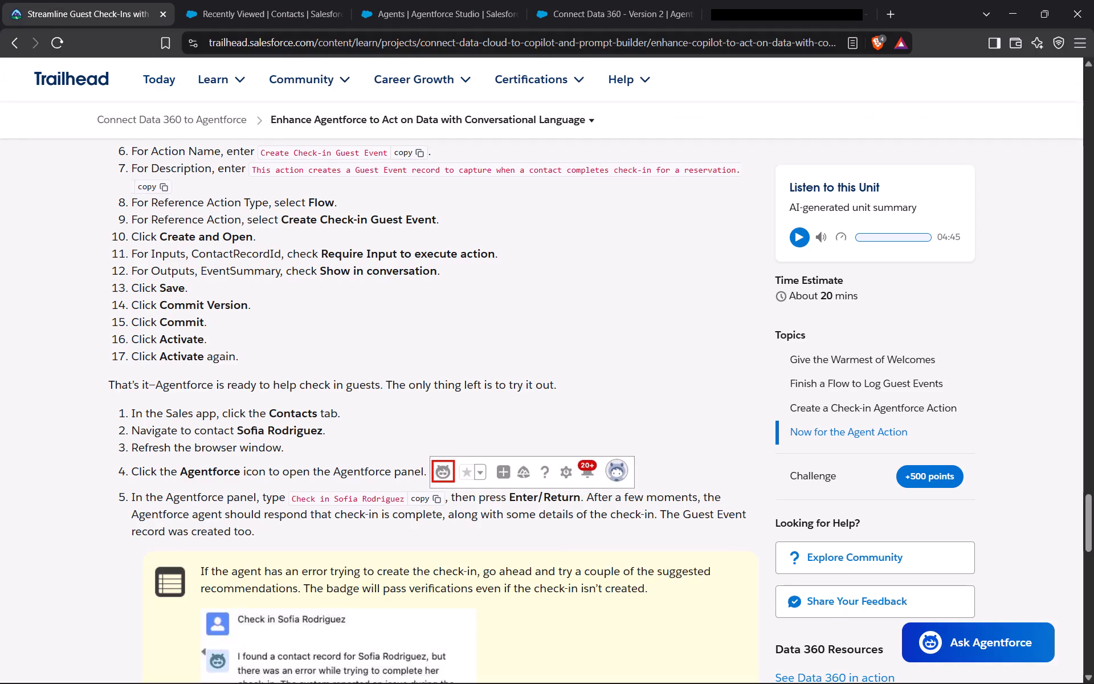
{"action": "left_click", "coordinate": [413, 6]}
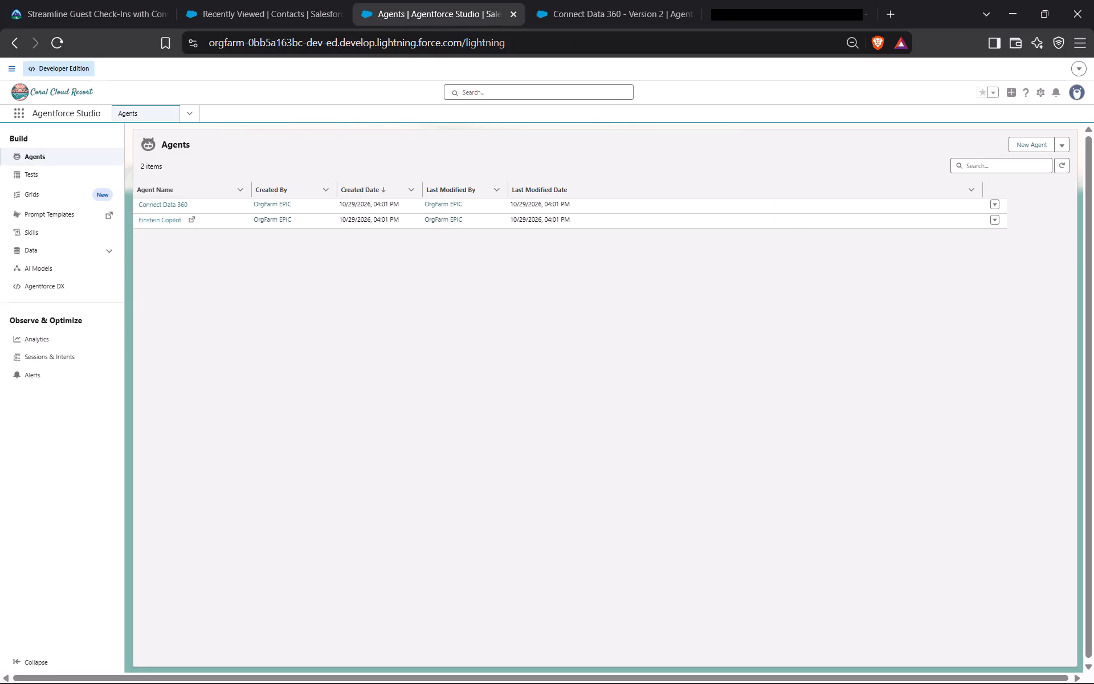
{"action": "left_click", "coordinate": [256, 2]}
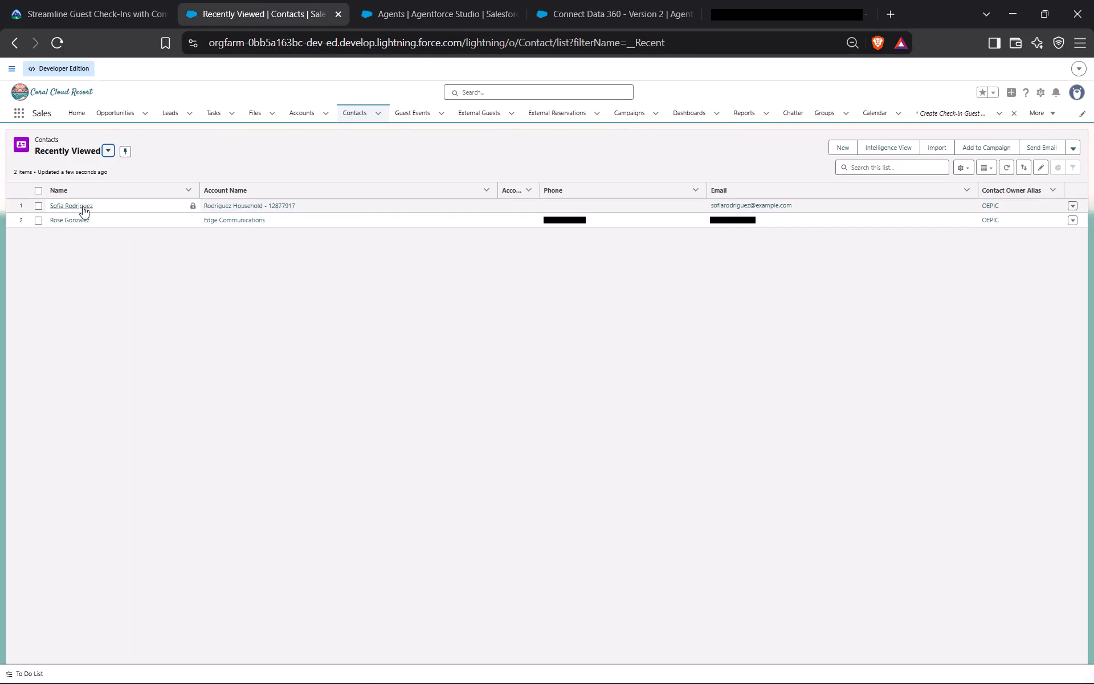
{"action": "left_click", "coordinate": [81, 206]}
{"action": "left_click", "coordinate": [73, 3]}
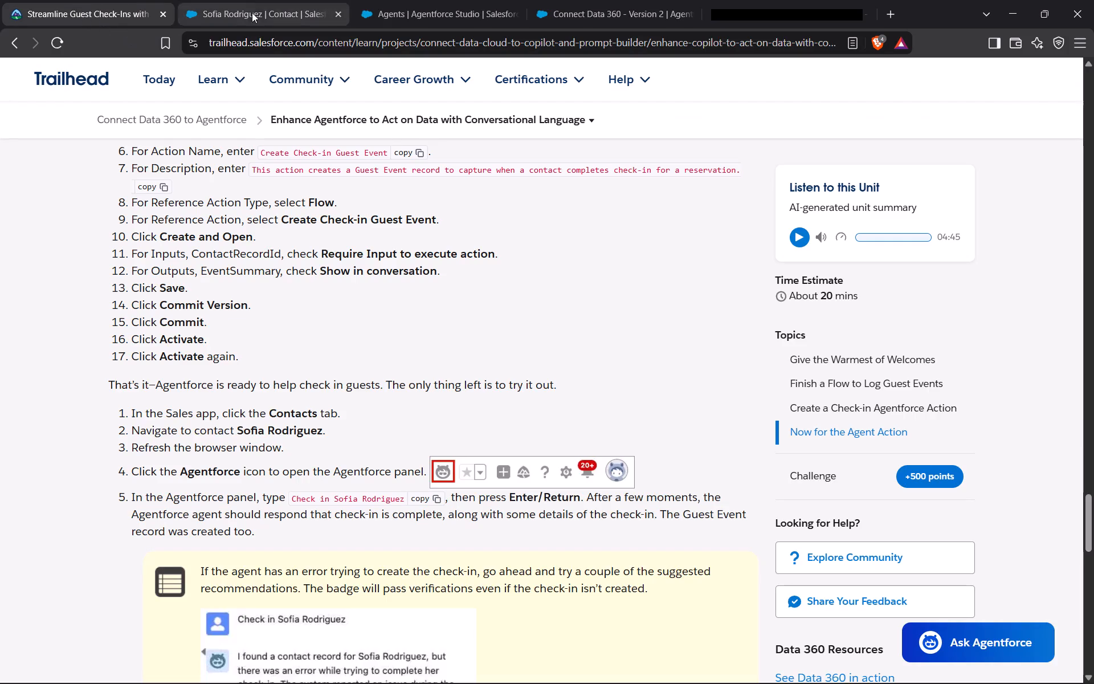
{"action": "left_click", "coordinate": [264, 5]}
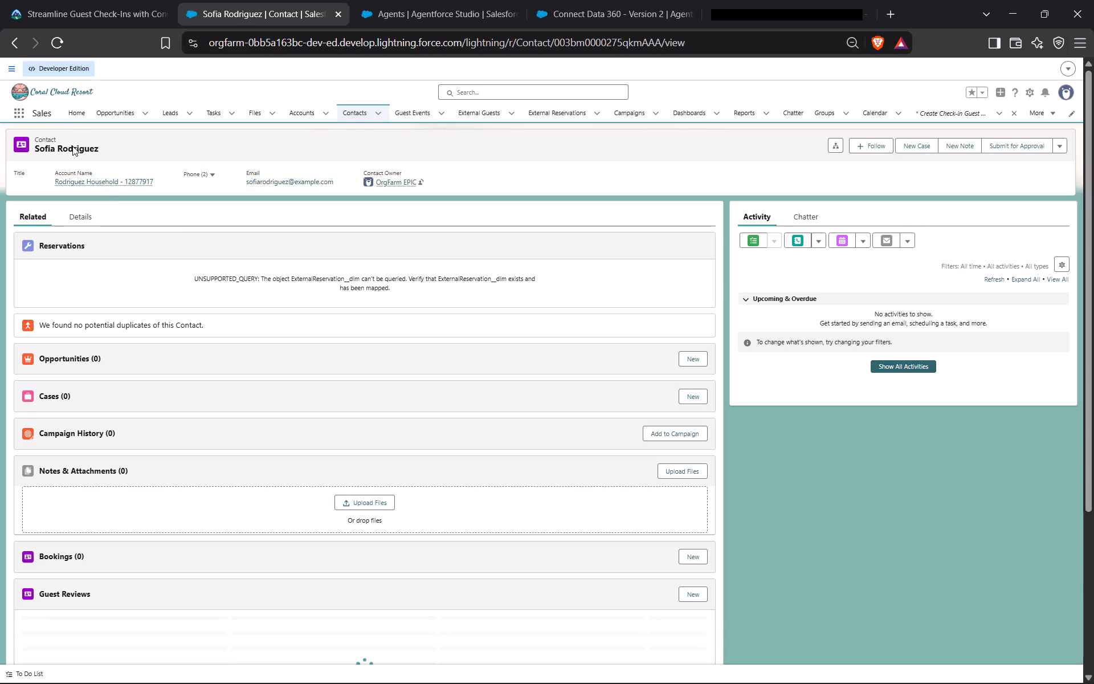
{"action": "left_click", "coordinate": [64, 43]}
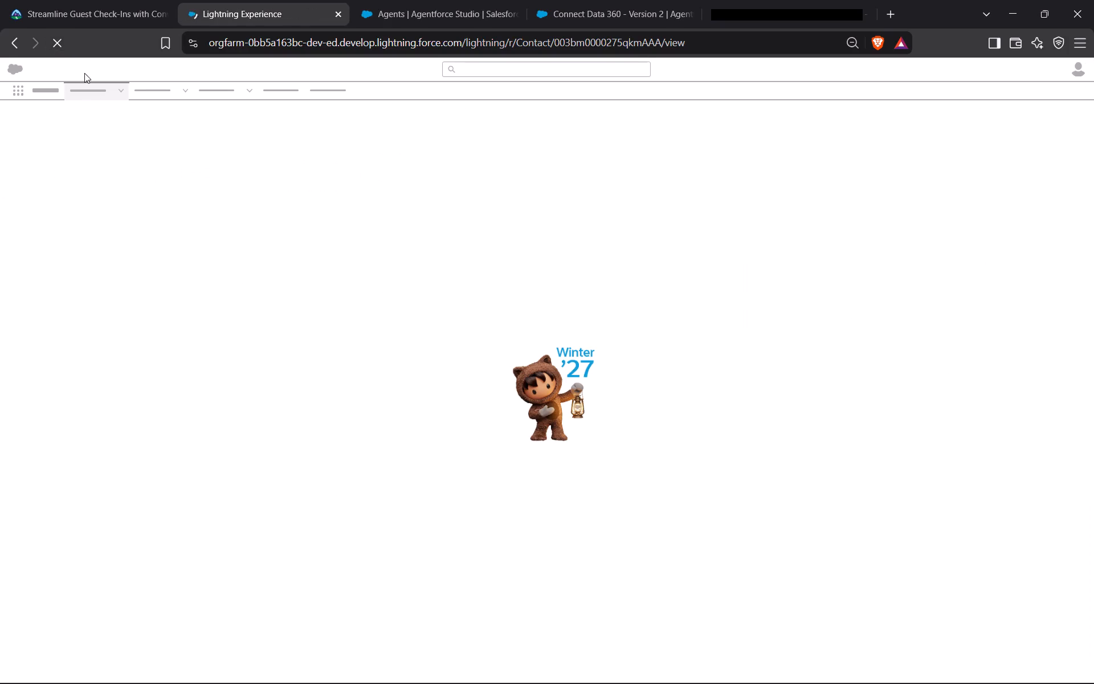
Open Agentforce on Sofia's contact record, dismiss the memory introduction, and send the check-in prompt copied from Trailhead.
{"action": "left_click", "coordinate": [95, 4]}
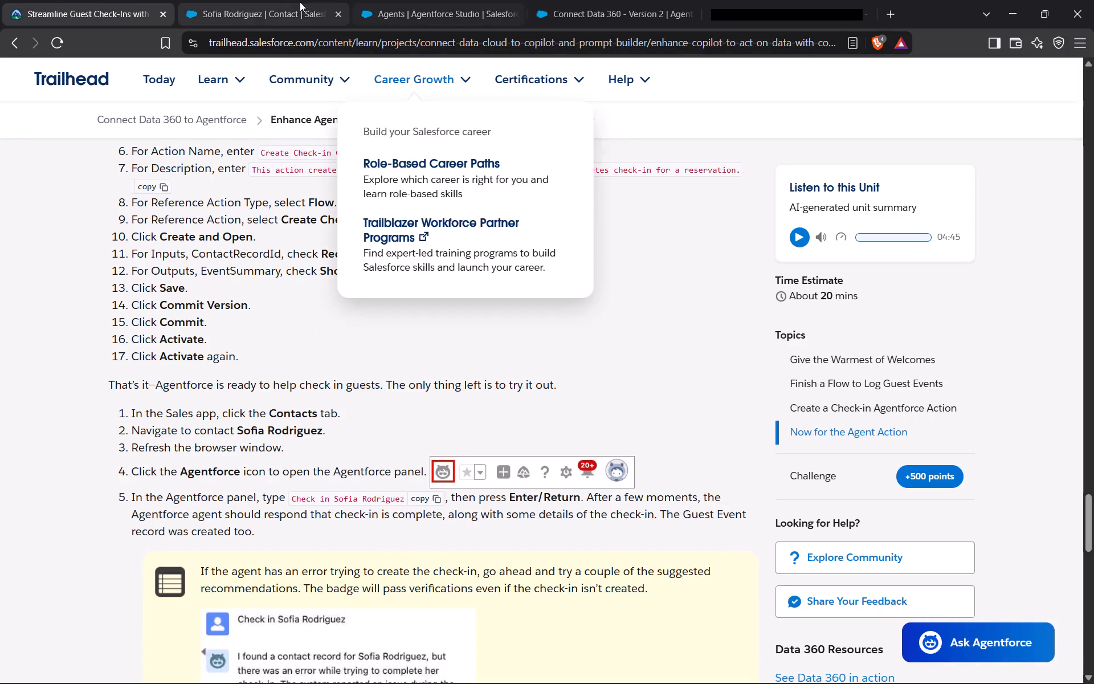
{"action": "left_click", "coordinate": [283, 0]}
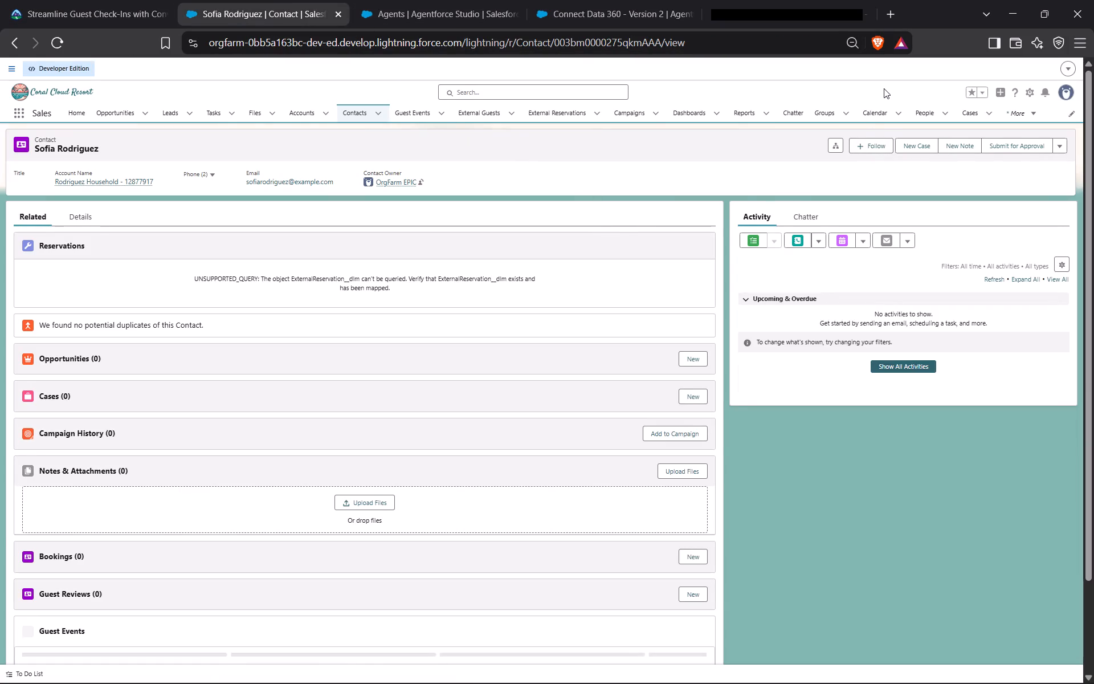
{"action": "left_click", "coordinate": [964, 90]}
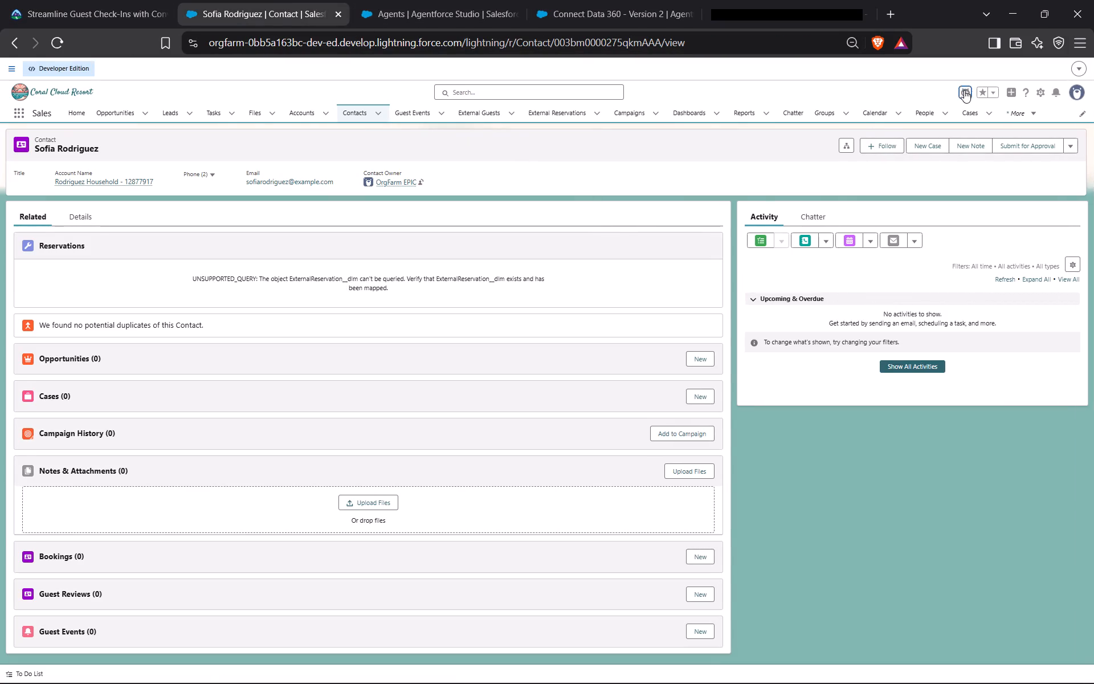
{"action": "left_click", "coordinate": [35, 0]}
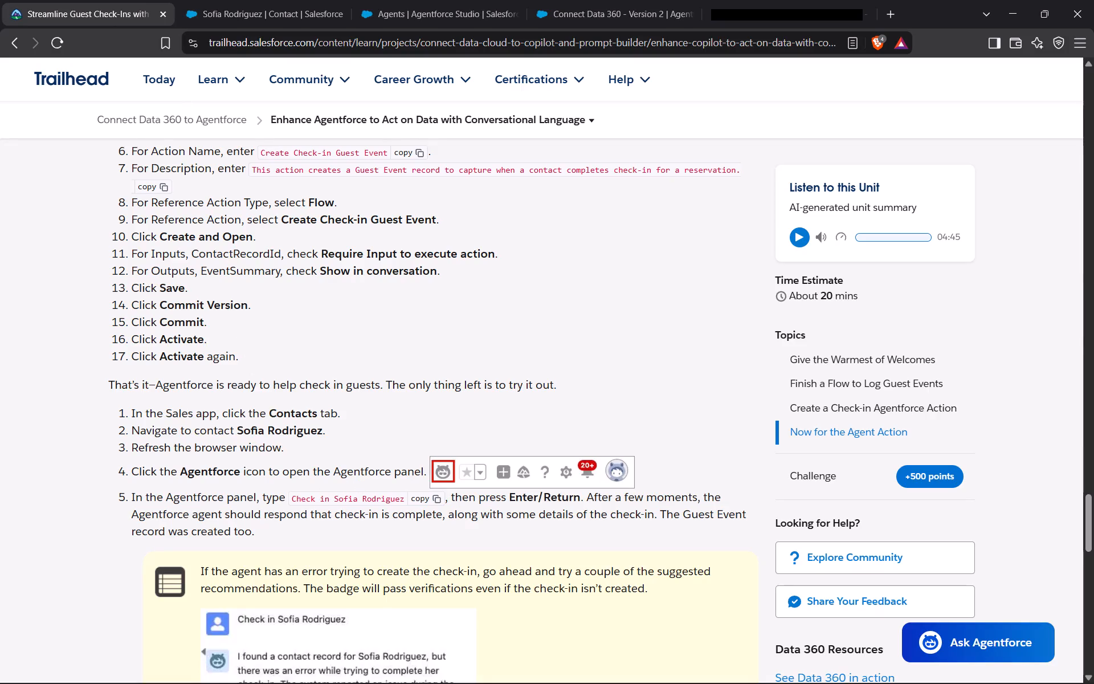
{"action": "left_click", "coordinate": [428, 501]}
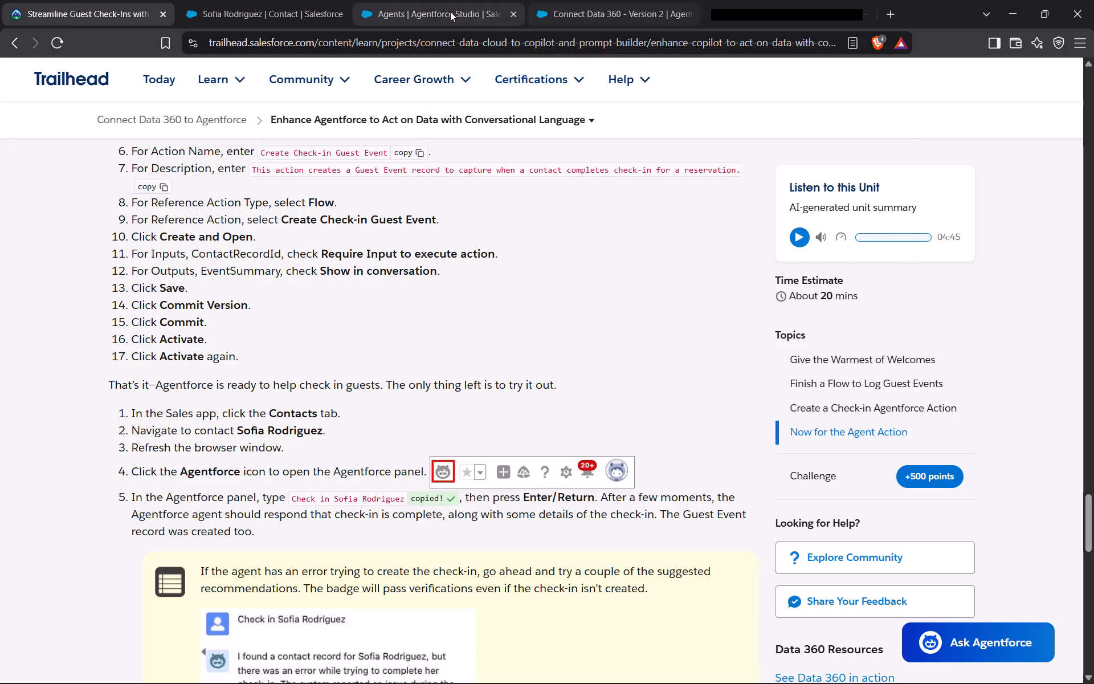
{"action": "left_click", "coordinate": [293, 0]}
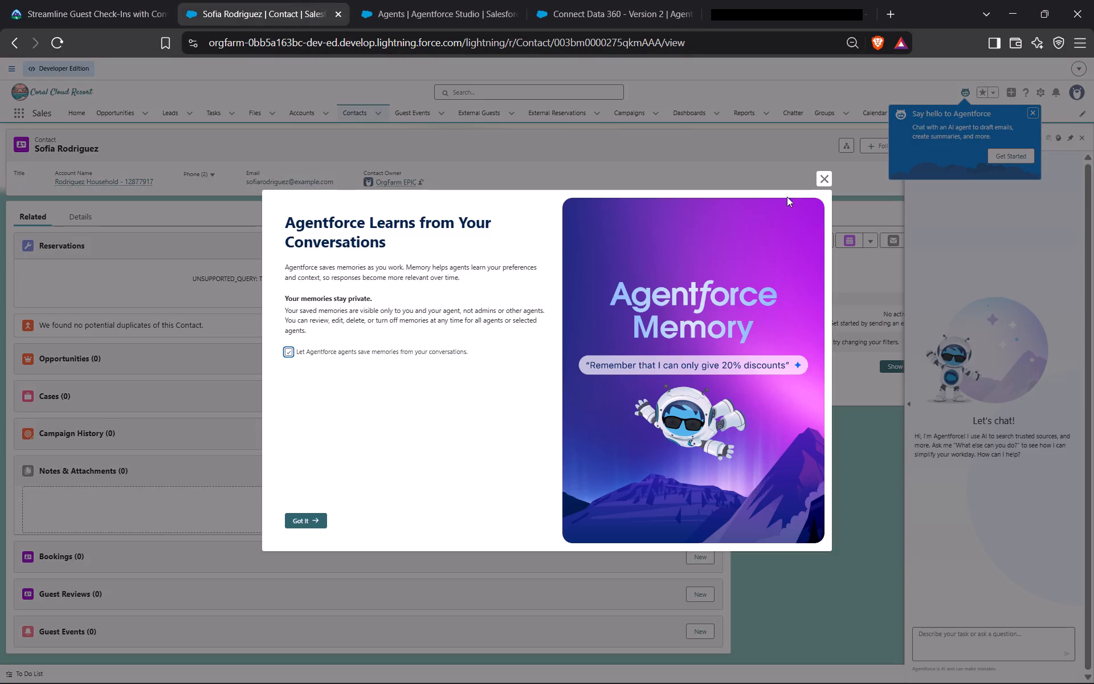
{"action": "left_click", "coordinate": [822, 176]}
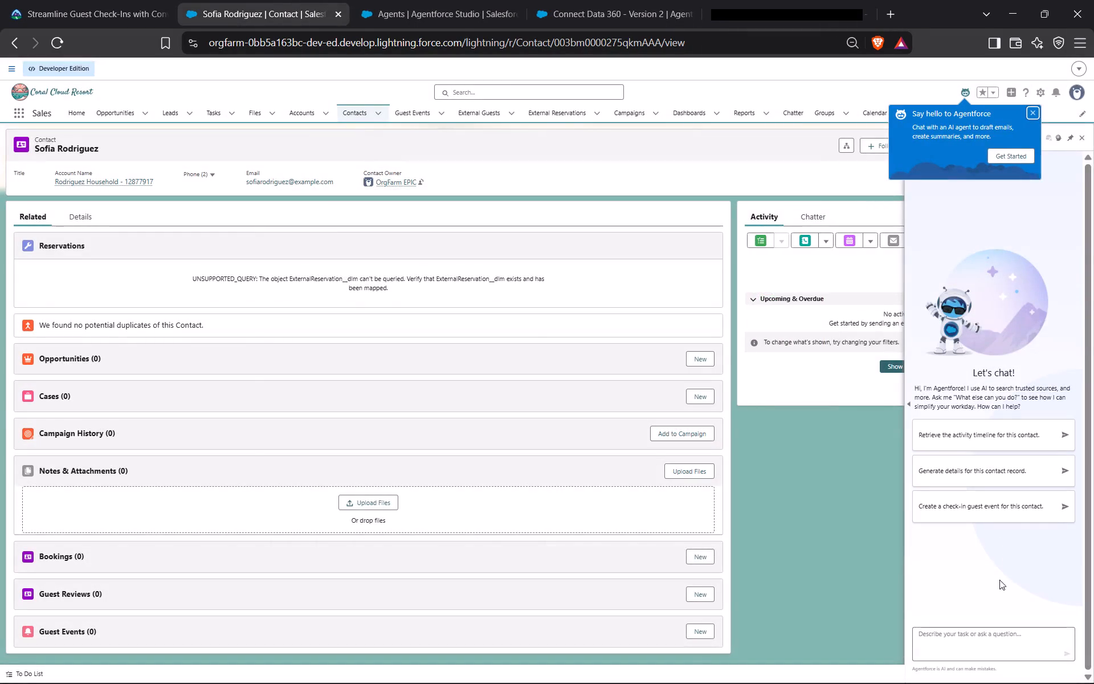
{"action": "left_click", "coordinate": [971, 639]}
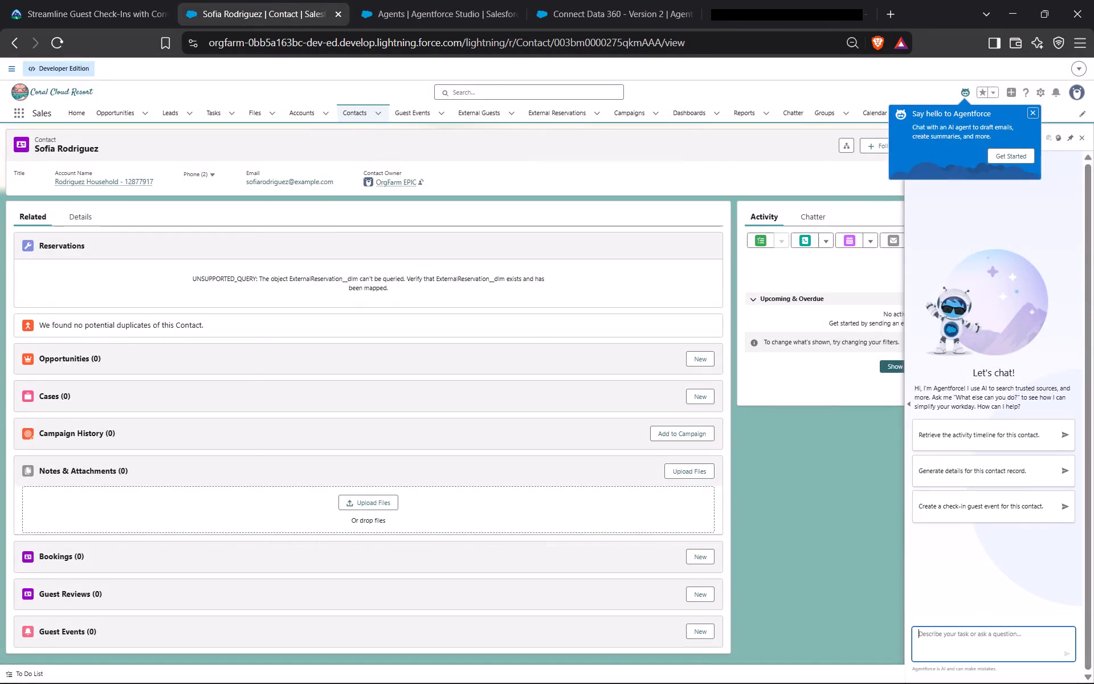
{"action": "key", "text": "ctrl+v"}
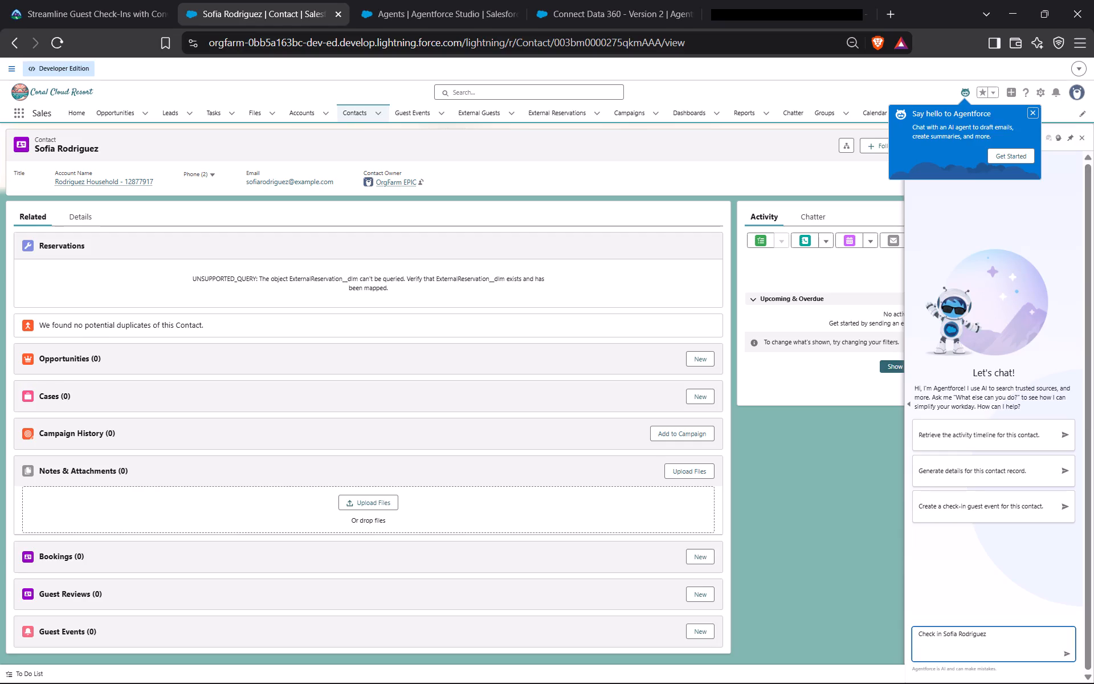
{"action": "key", "text": "Return"}
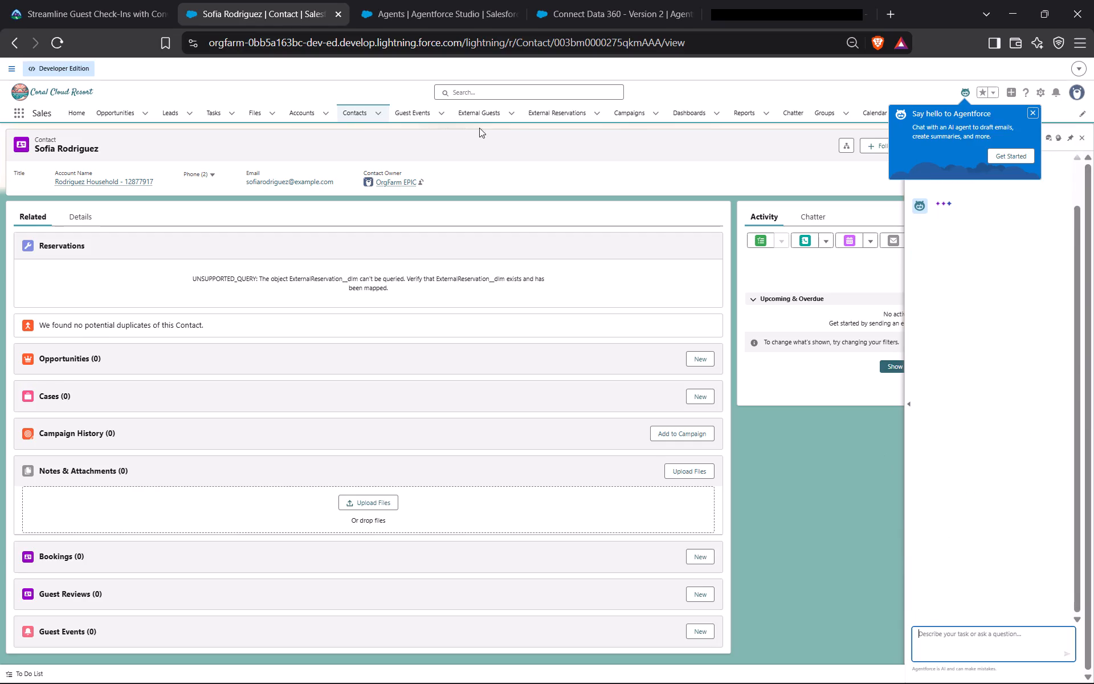
Compare the agent's check-in reply with Trailhead's error guidance and read the remaining instructions through to Verify Step.
{"action": "left_click", "coordinate": [119, 5]}
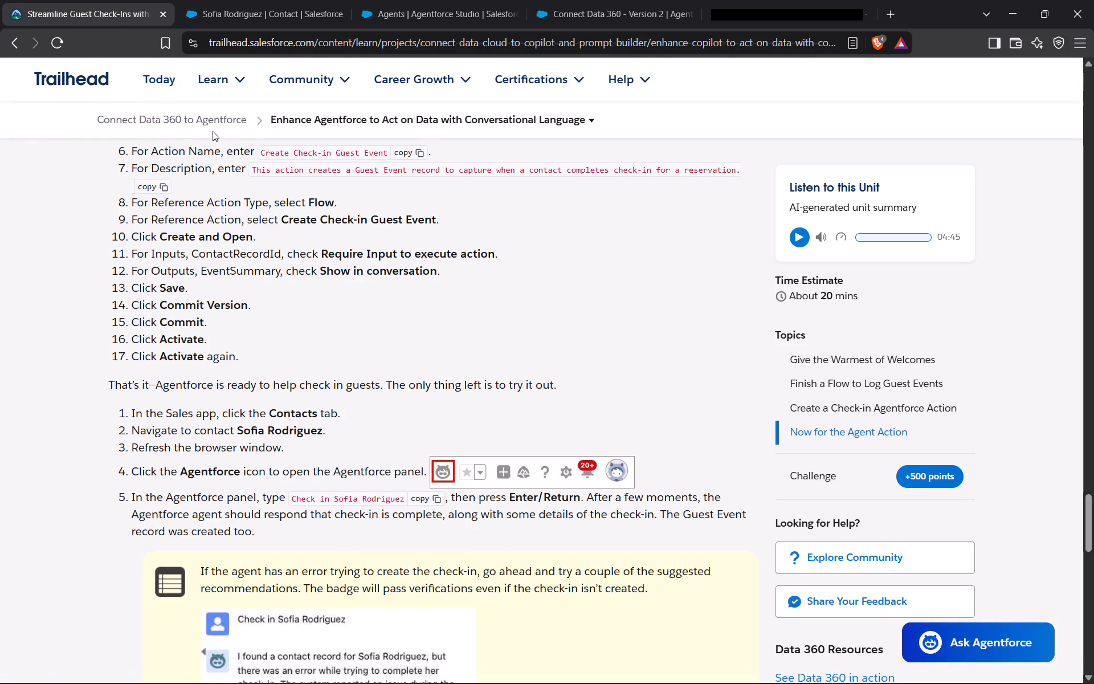
{"action": "scroll", "coordinate": [223, 314], "scroll_direction": "down", "scroll_amount": 1}
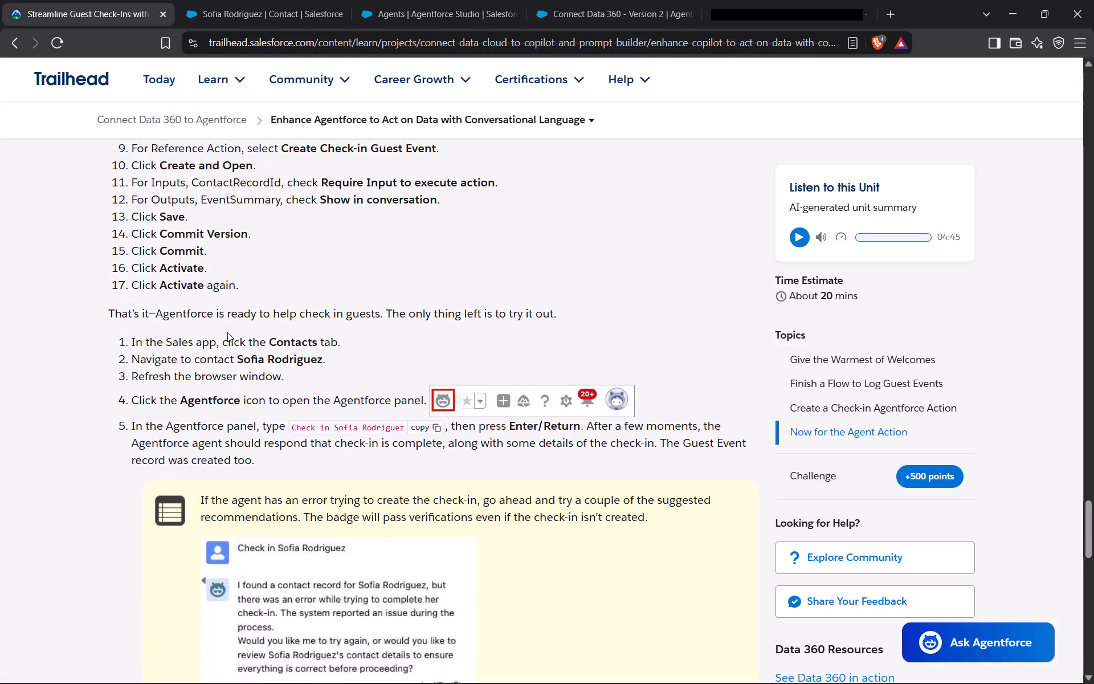
{"action": "scroll", "coordinate": [227, 333], "scroll_direction": "down", "scroll_amount": 3}
{"action": "left_click", "coordinate": [291, 0]}
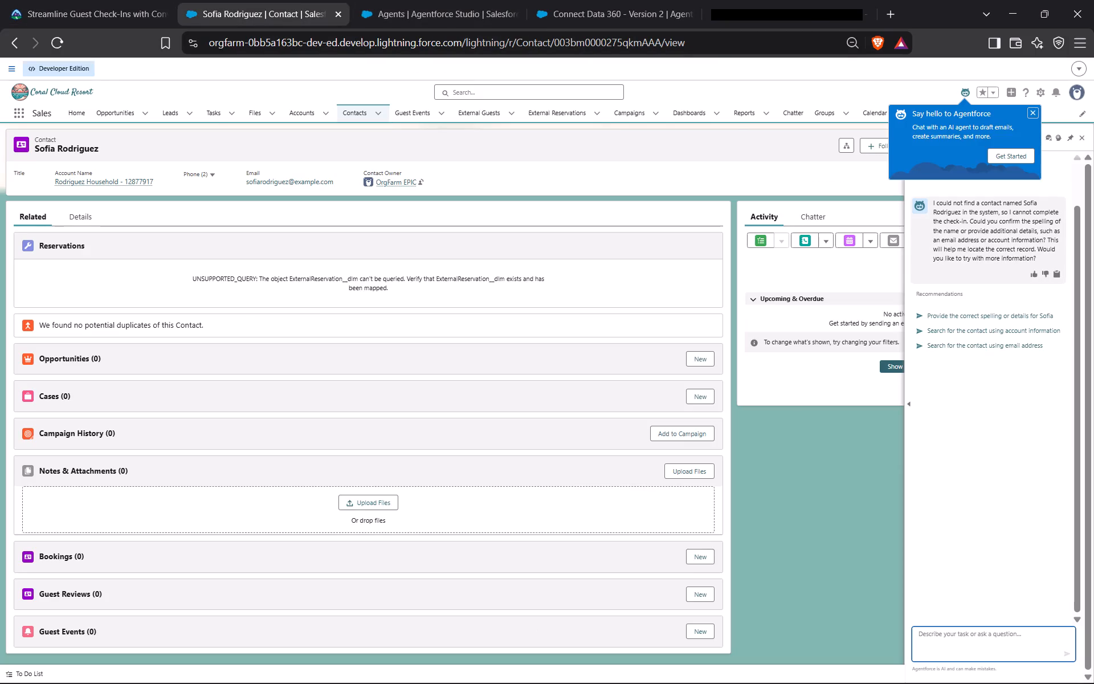
{"action": "left_click", "coordinate": [88, 0]}
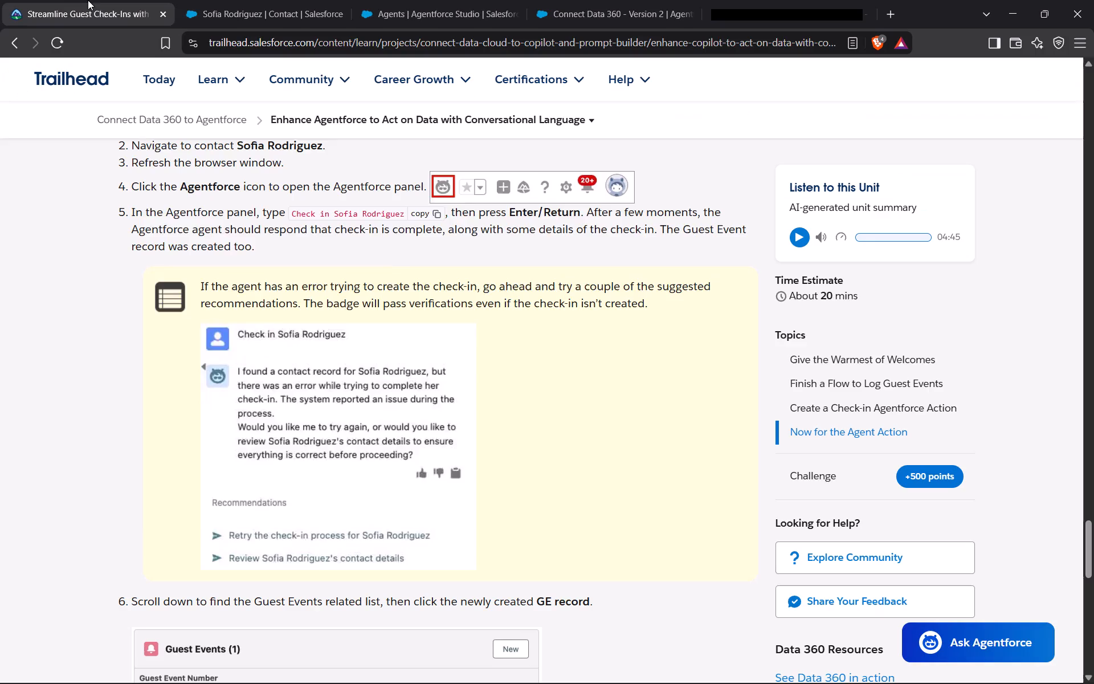
{"action": "scroll", "coordinate": [418, 477], "scroll_direction": "down", "scroll_amount": 1}
{"action": "scroll", "coordinate": [418, 477], "scroll_direction": "up", "scroll_amount": 1}
{"action": "scroll", "coordinate": [418, 477], "scroll_direction": "down", "scroll_amount": 9}
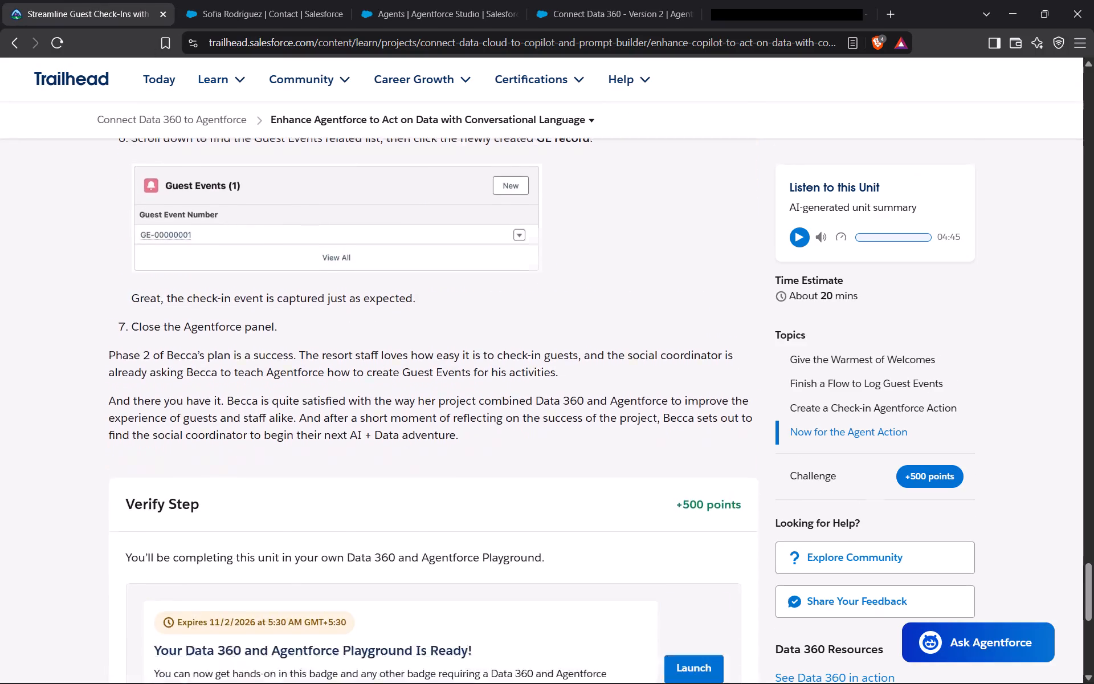
Run Trailhead's Verify Step check for the 500-point Agentforce challenge.
{"action": "scroll", "coordinate": [396, 467], "scroll_direction": "down", "scroll_amount": 3}
{"action": "left_click", "coordinate": [267, 398]}
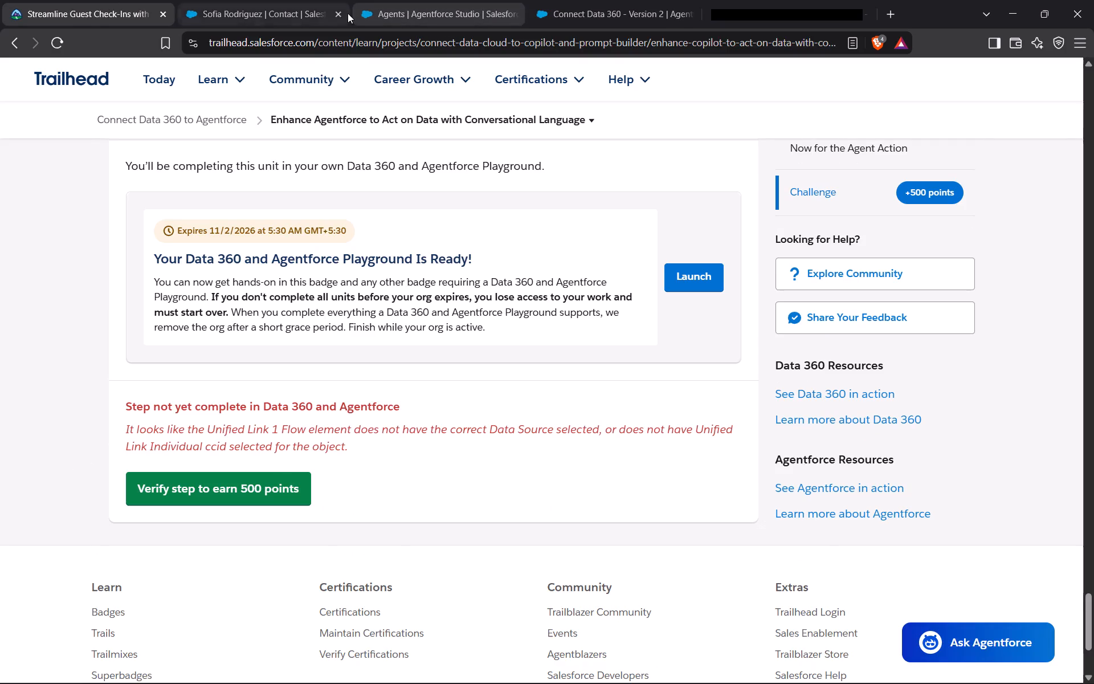
Close the browser tabs for Sofia's contact record and the Connect Data 360 Version 2 agent, keeping the Agentforce Studio Agents list open.
{"action": "left_click", "coordinate": [338, 11]}
{"action": "left_click", "coordinate": [344, 12]}
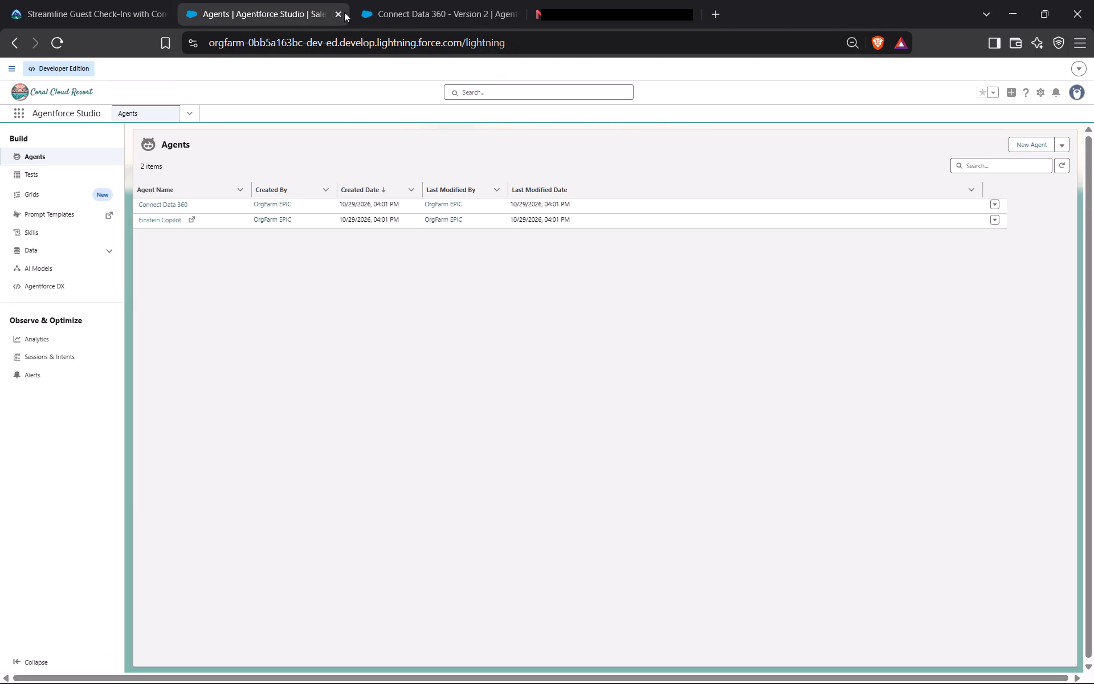
{"action": "left_click", "coordinate": [386, 11]}
{"action": "left_click", "coordinate": [299, 13]}
{"action": "left_click", "coordinate": [513, 17]}
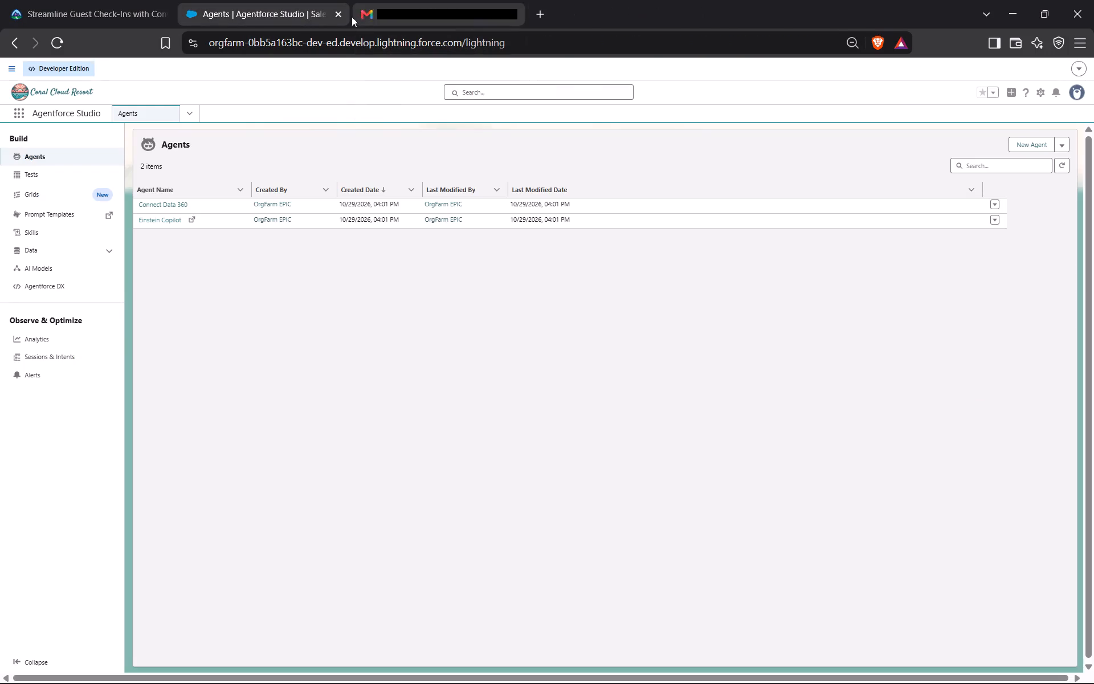
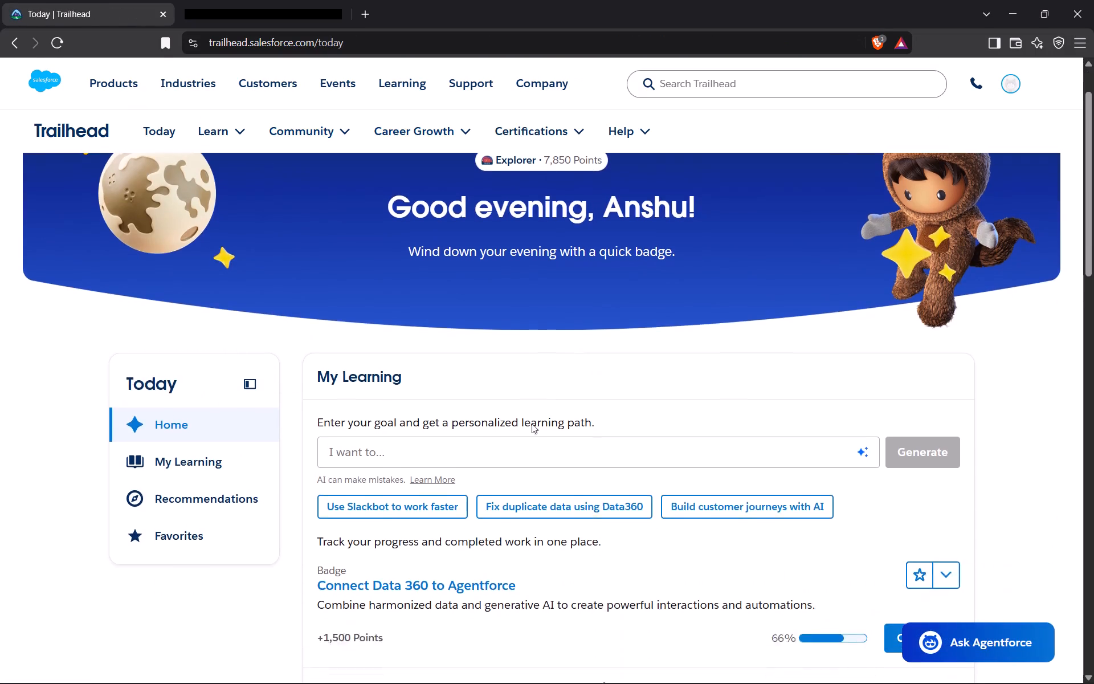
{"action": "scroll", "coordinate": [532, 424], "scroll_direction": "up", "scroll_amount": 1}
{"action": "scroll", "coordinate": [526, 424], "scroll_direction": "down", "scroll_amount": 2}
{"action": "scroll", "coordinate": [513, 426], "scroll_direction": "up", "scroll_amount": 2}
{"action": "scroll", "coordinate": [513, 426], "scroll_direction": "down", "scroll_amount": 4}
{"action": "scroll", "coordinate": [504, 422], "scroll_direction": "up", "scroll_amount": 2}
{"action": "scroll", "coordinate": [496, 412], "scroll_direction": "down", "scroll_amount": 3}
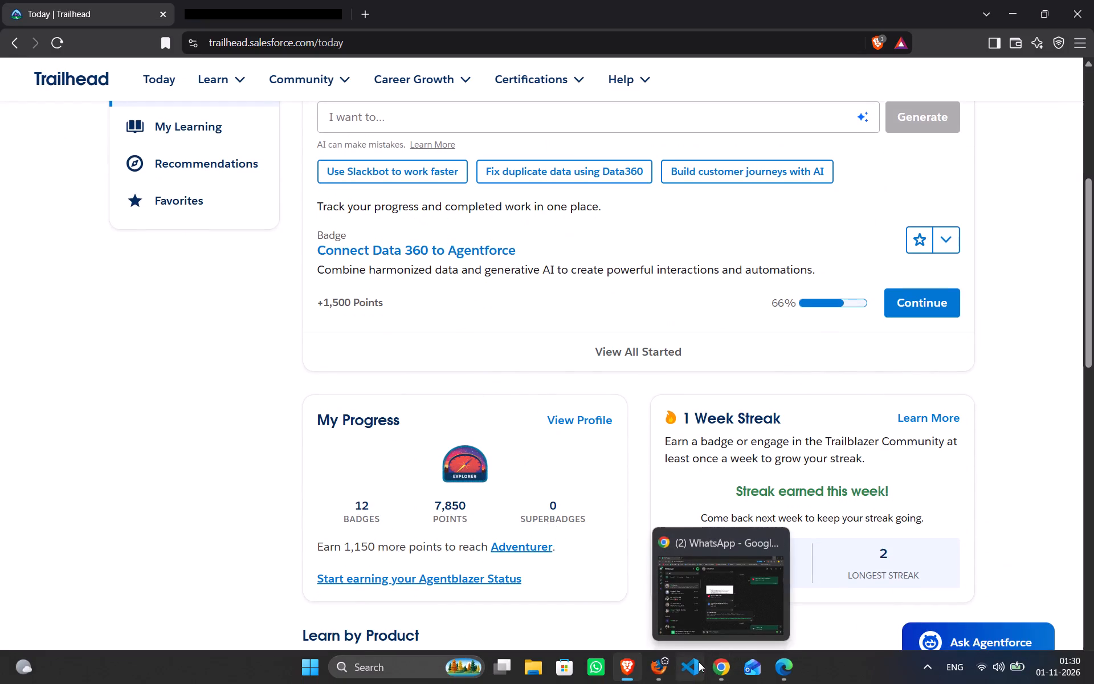
Clear all entries from the Windows clipboard history.
{"action": "key", "text": "super+v"}
{"action": "left_click", "coordinate": [1060, 420]}
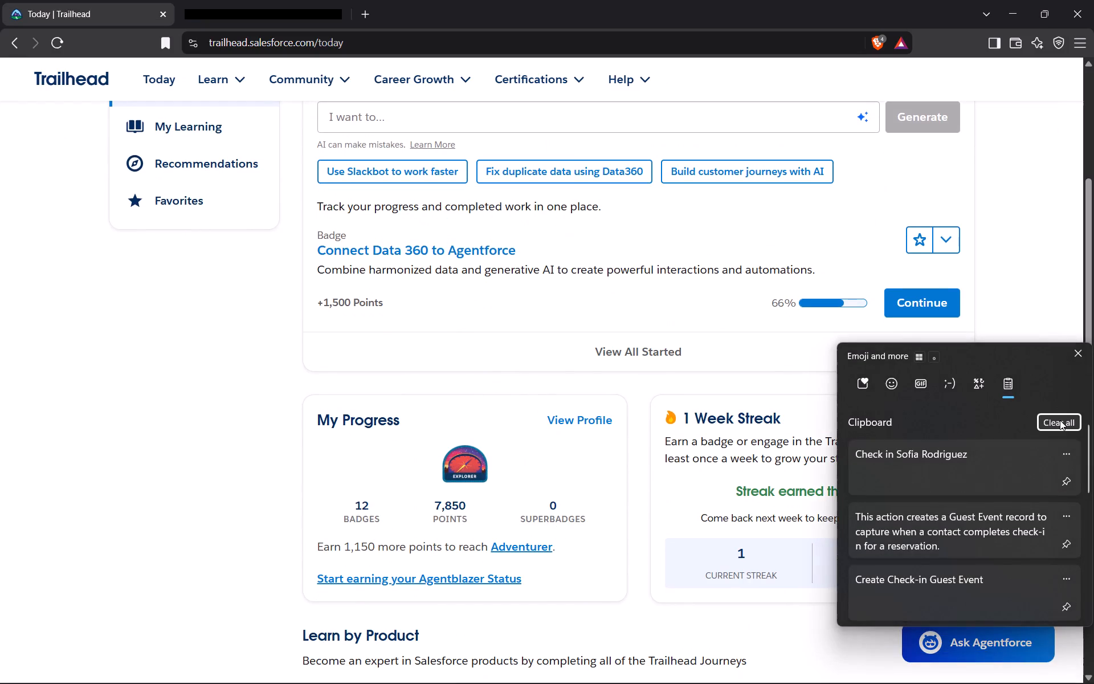
Close the clipboard history and open the in-progress Connect Data 360 to Agentforce badge from My Learning.
{"action": "left_click", "coordinate": [1055, 259]}
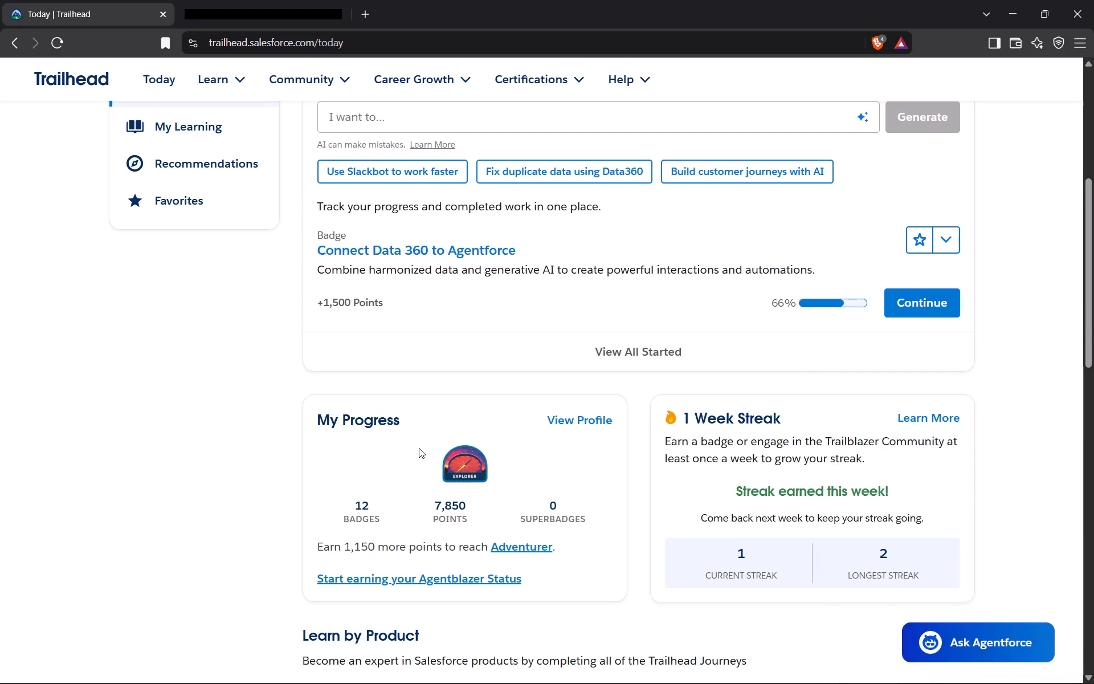
{"action": "scroll", "coordinate": [538, 470], "scroll_direction": "down", "scroll_amount": 3}
{"action": "scroll", "coordinate": [540, 475], "scroll_direction": "up", "scroll_amount": 1}
{"action": "scroll", "coordinate": [540, 475], "scroll_direction": "down", "scroll_amount": 2}
{"action": "scroll", "coordinate": [542, 476], "scroll_direction": "up", "scroll_amount": 5}
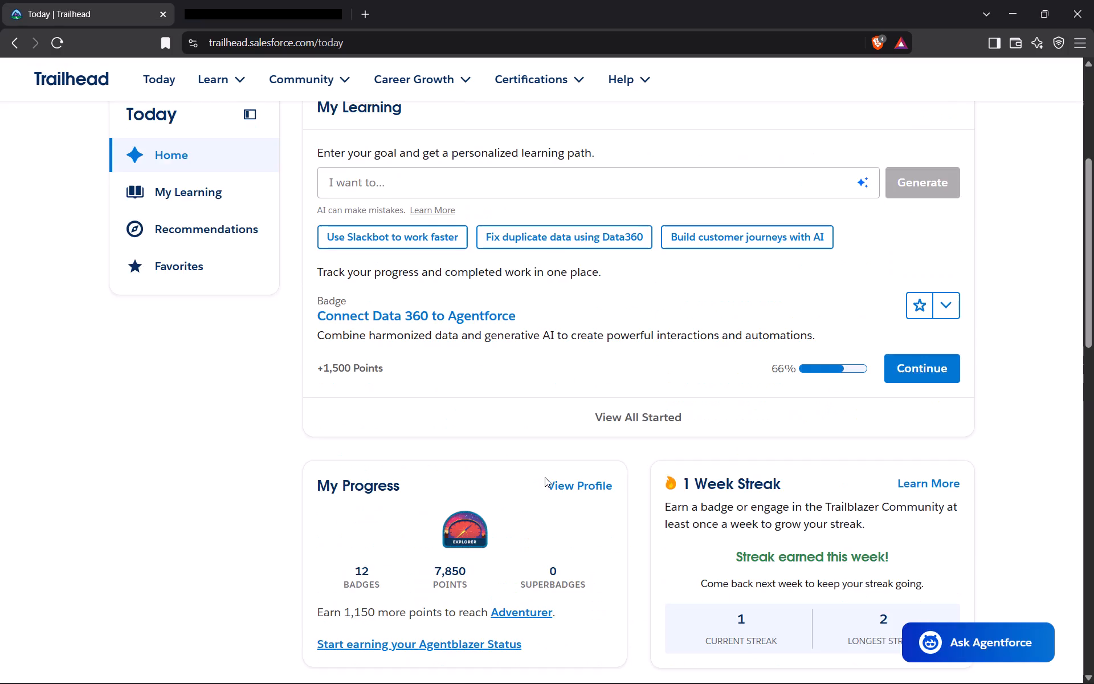
{"action": "scroll", "coordinate": [549, 471], "scroll_direction": "up", "scroll_amount": 1}
{"action": "scroll", "coordinate": [549, 471], "scroll_direction": "down", "scroll_amount": 1}
{"action": "scroll", "coordinate": [549, 471], "scroll_direction": "up", "scroll_amount": 4}
{"action": "scroll", "coordinate": [549, 471], "scroll_direction": "down", "scroll_amount": 2}
{"action": "scroll", "coordinate": [549, 471], "scroll_direction": "up", "scroll_amount": 1}
{"action": "left_click", "coordinate": [219, 427]}
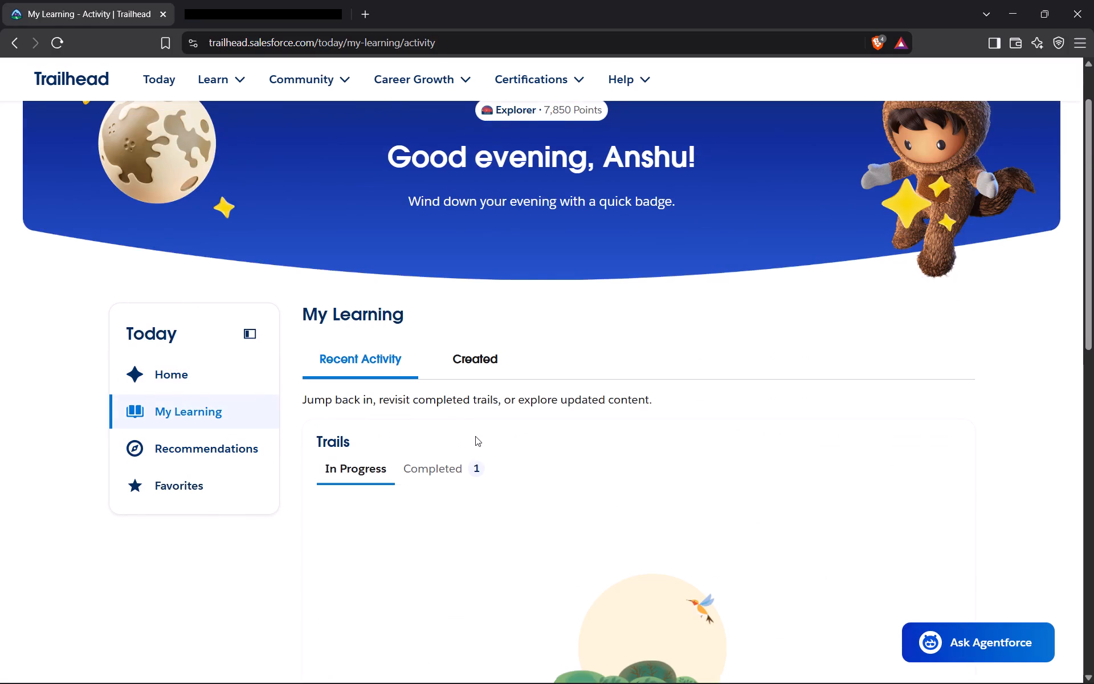
{"action": "scroll", "coordinate": [475, 438], "scroll_direction": "down", "scroll_amount": 7}
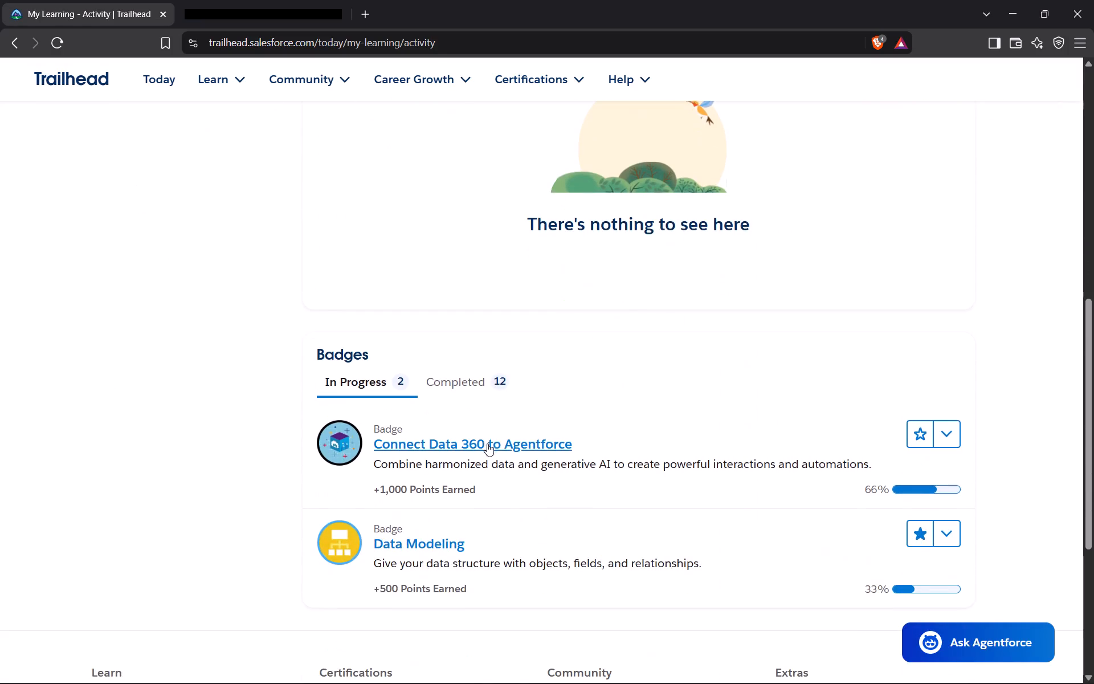
{"action": "left_click", "coordinate": [489, 442]}
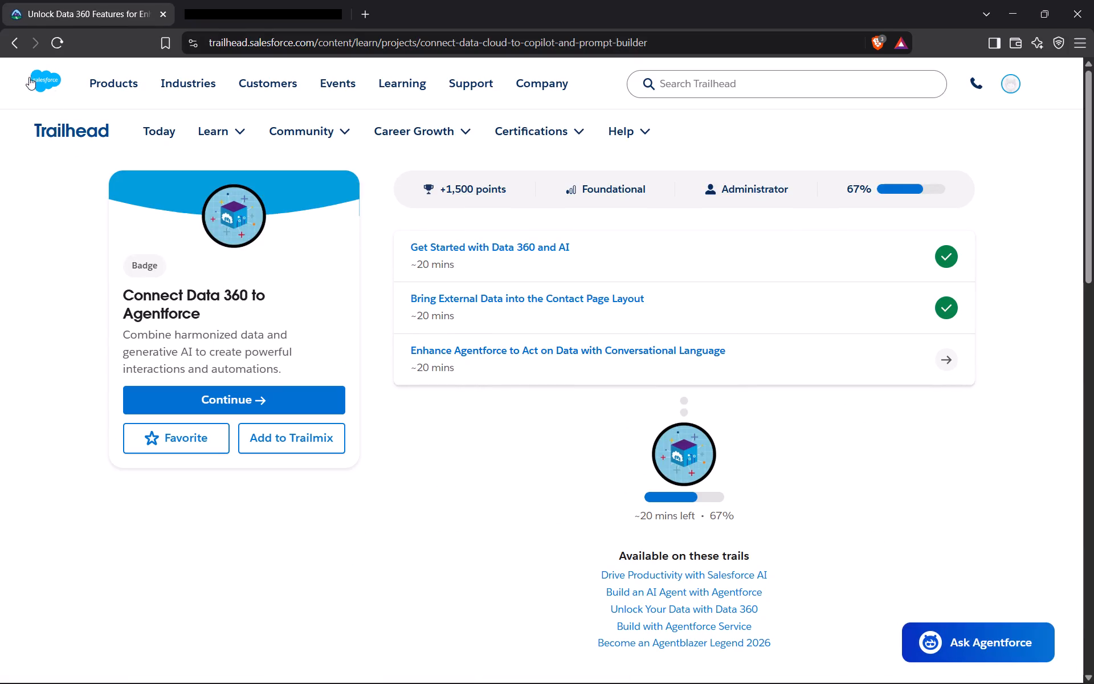
Return to My Learning and open Data Exploration with Data 360 SQL Queries from the completed badges.
{"action": "left_click", "coordinate": [9, 44]}
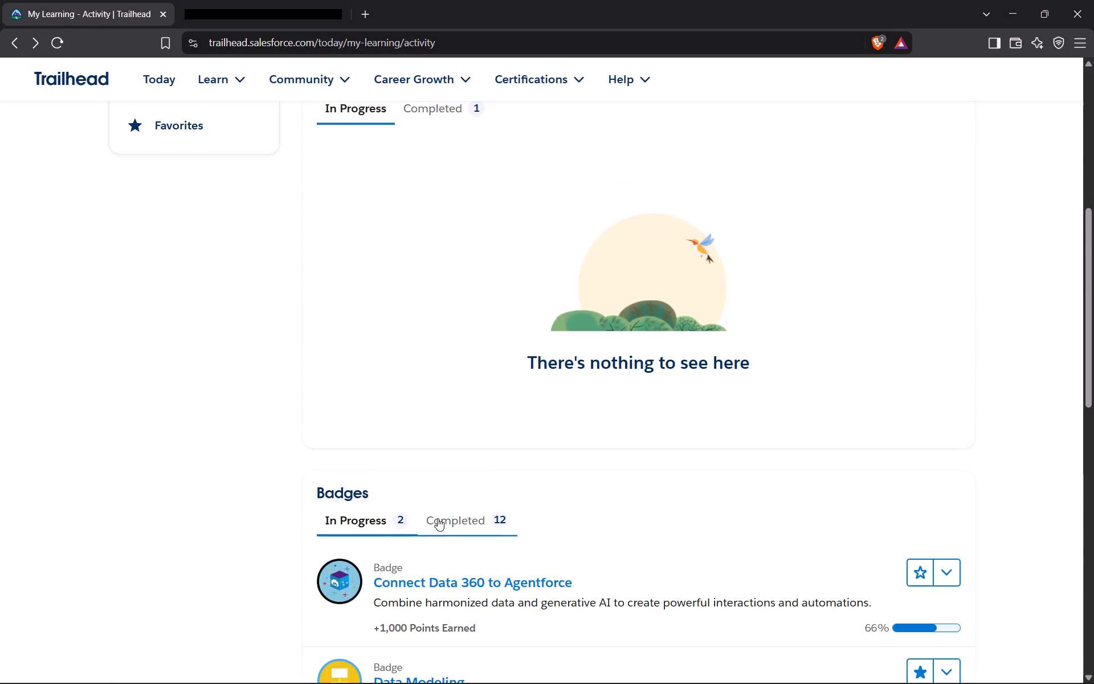
{"action": "left_click", "coordinate": [438, 518]}
{"action": "scroll", "coordinate": [524, 530], "scroll_direction": "down", "scroll_amount": 1}
{"action": "scroll", "coordinate": [528, 535], "scroll_direction": "up", "scroll_amount": 2}
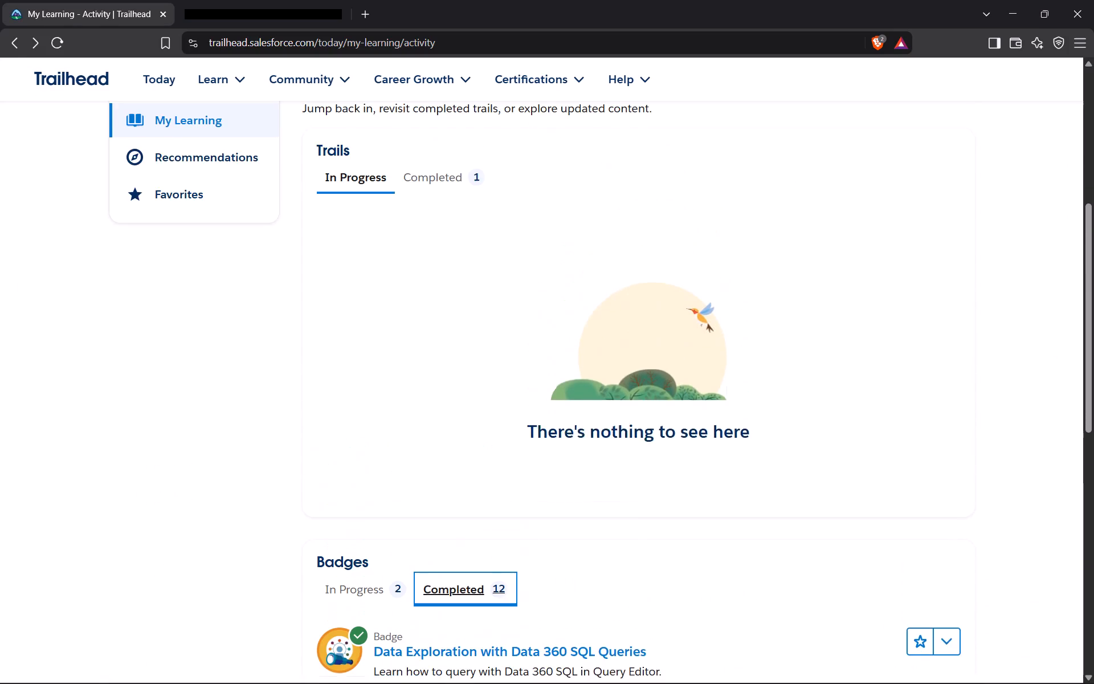
{"action": "scroll", "coordinate": [530, 538], "scroll_direction": "down", "scroll_amount": 1}
{"action": "left_click", "coordinate": [555, 581]}
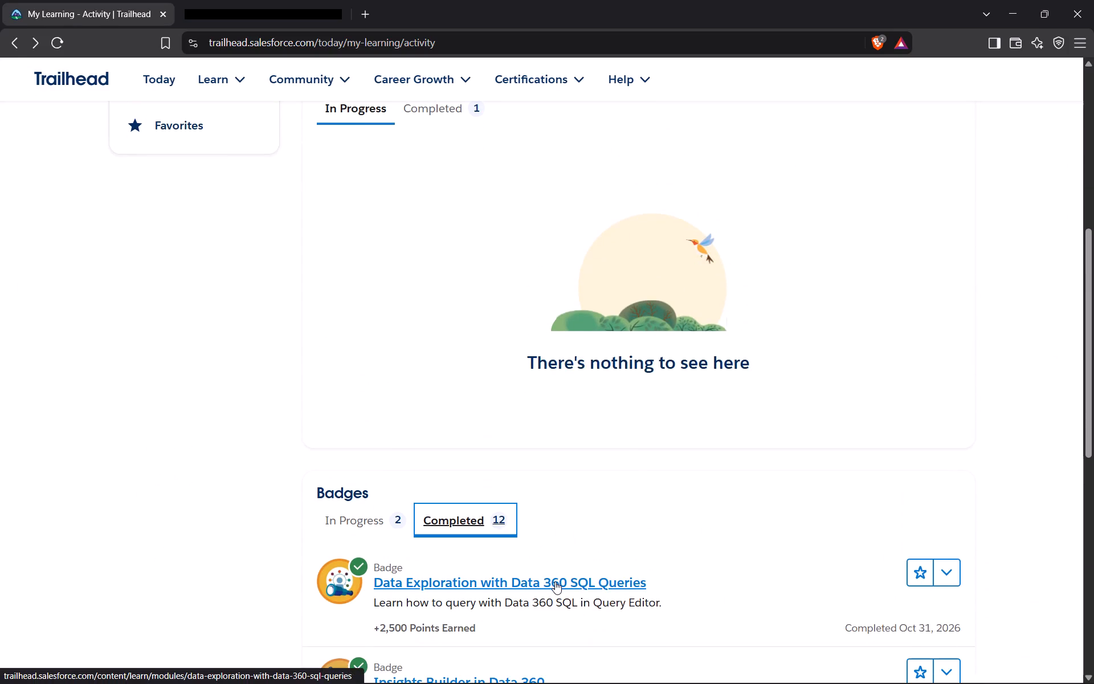
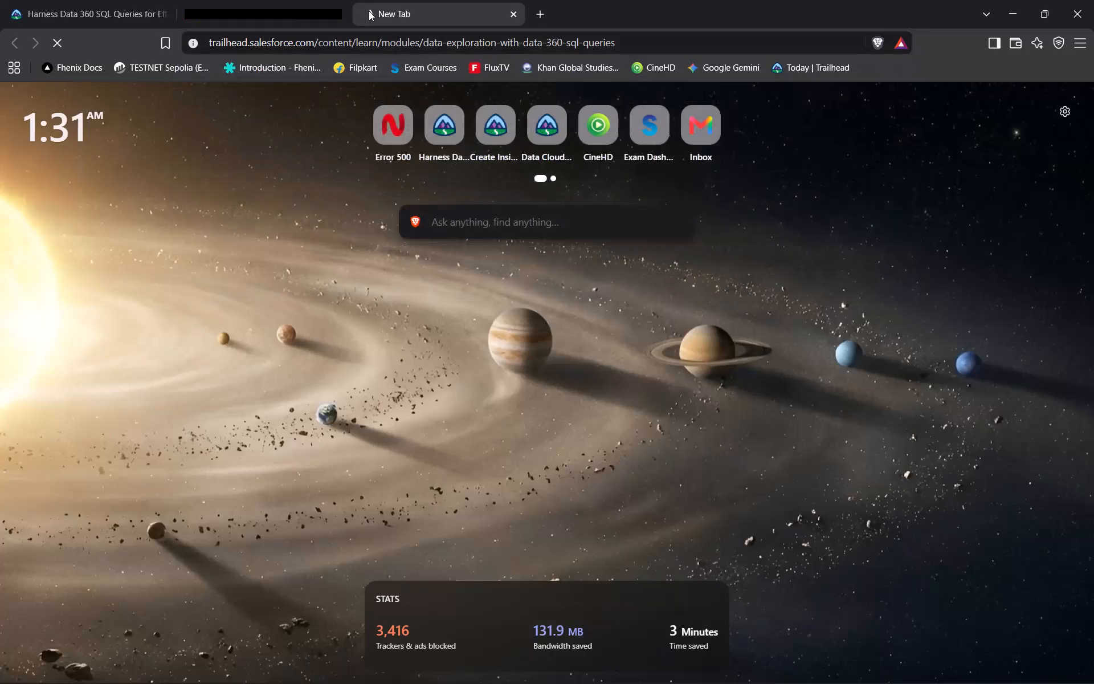
Switch to the first Trailhead page and capture a screenshot of the Data Exploration with Data 360 SQL Queries badge and its unit list, excluding the profile panel.
{"action": "left_click", "coordinate": [99, 1]}
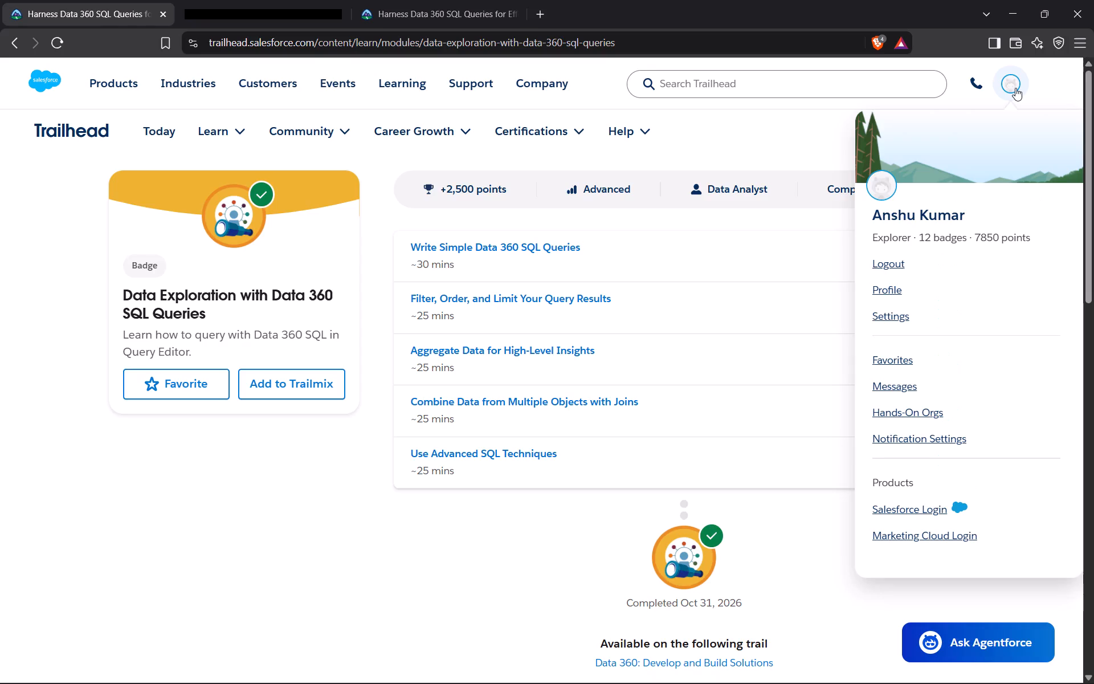
{"action": "key", "text": "Print"}
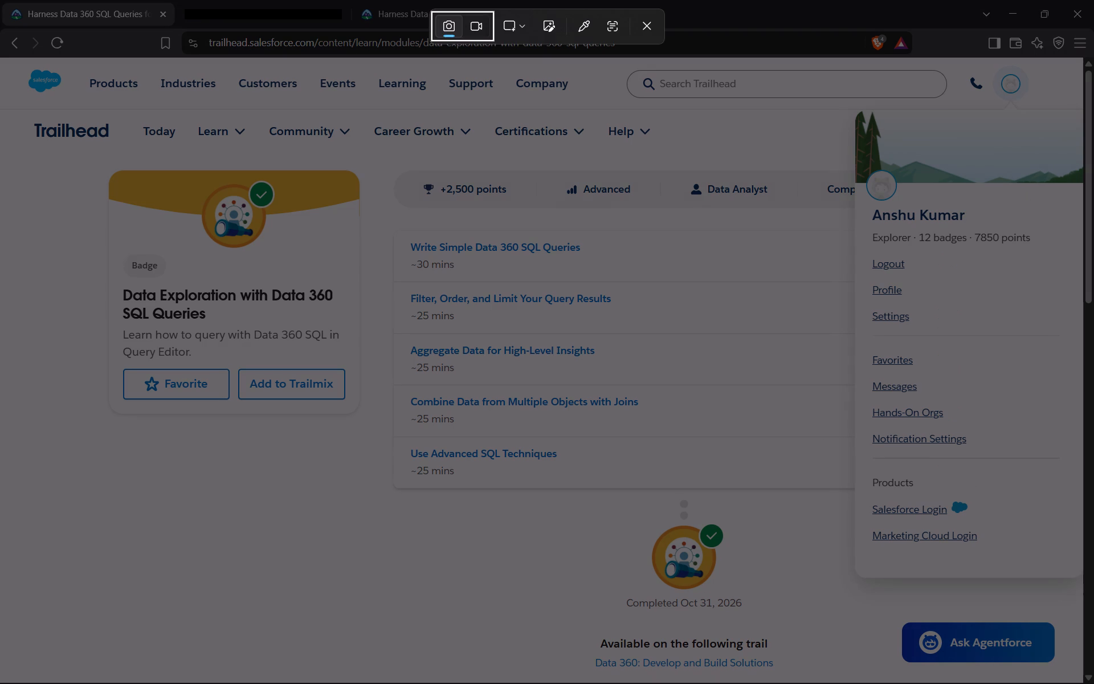
{"action": "left_click_drag", "start_coordinate": [2, 58], "coordinate": [848, 541]}
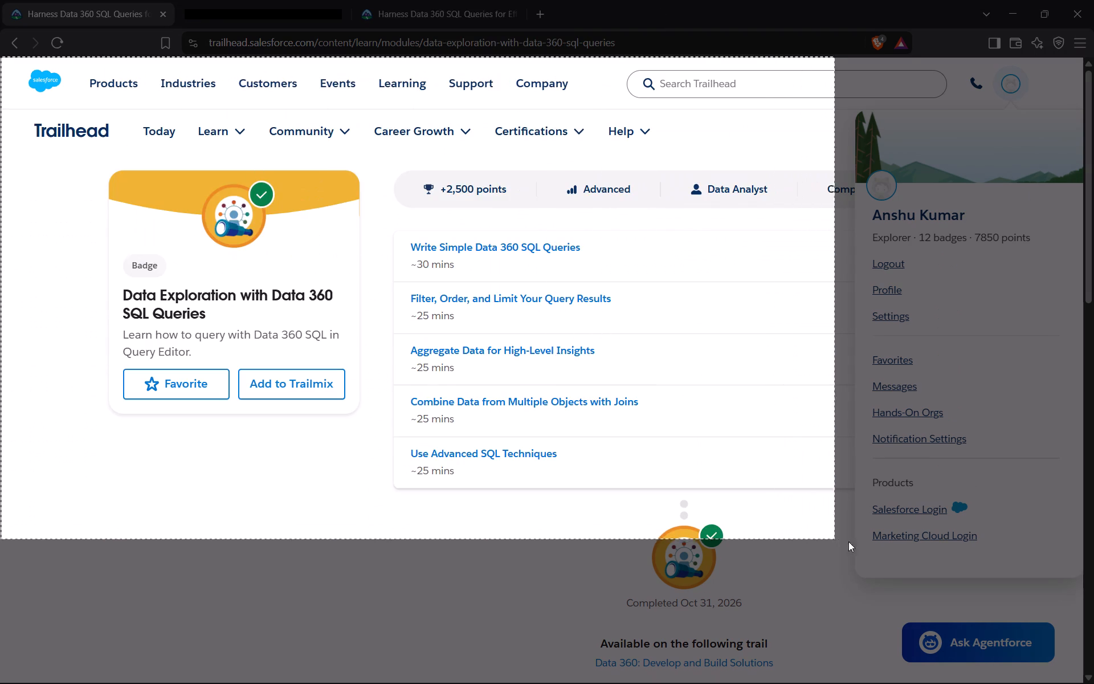
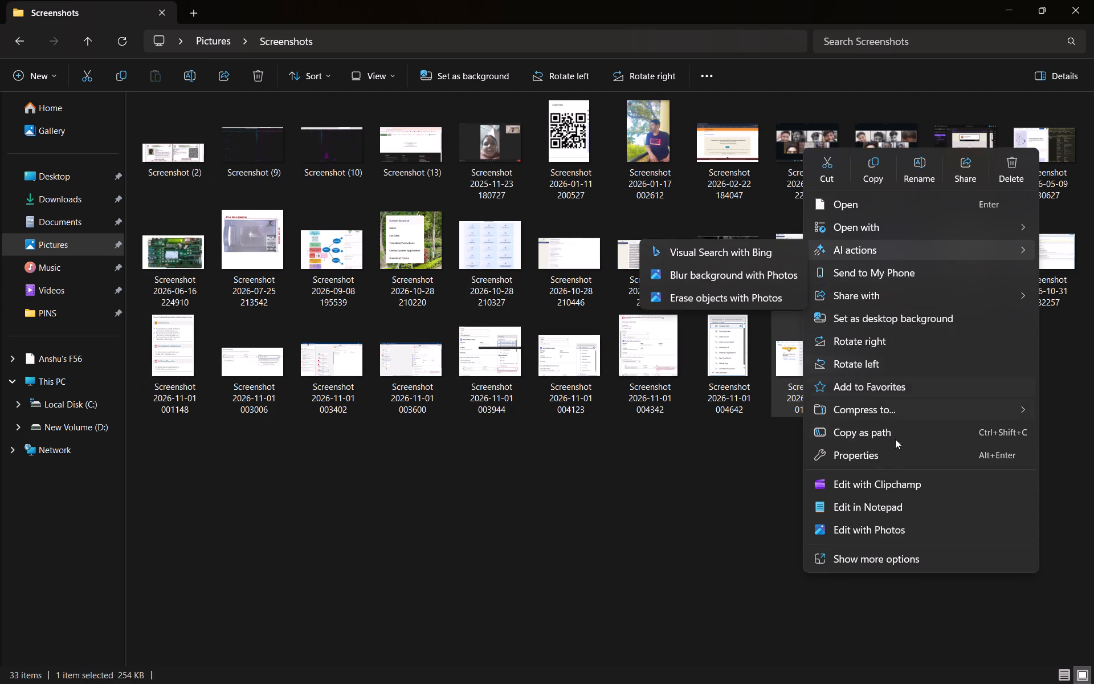
{"action": "left_click", "coordinate": [884, 551]}
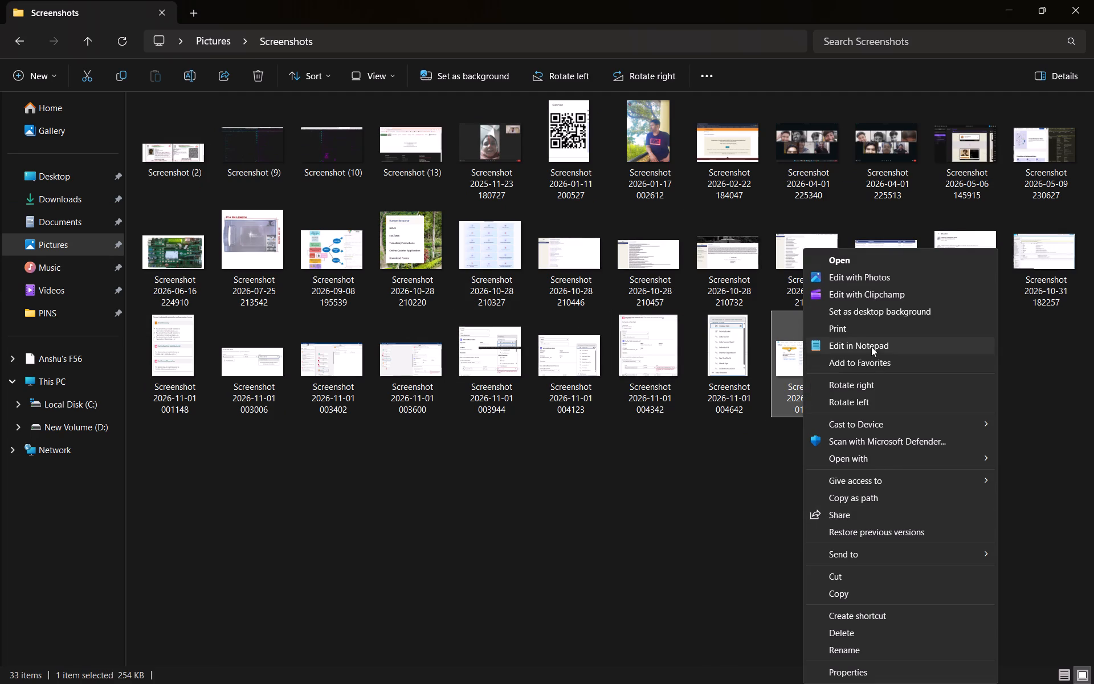
{"action": "left_click", "coordinate": [862, 328]}
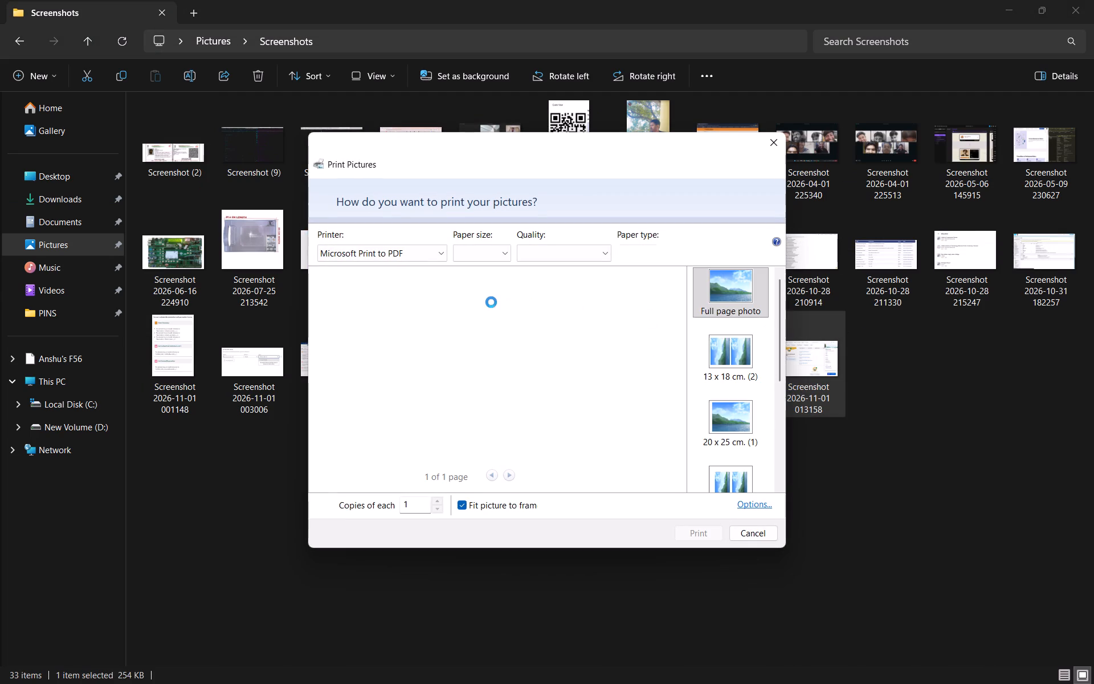
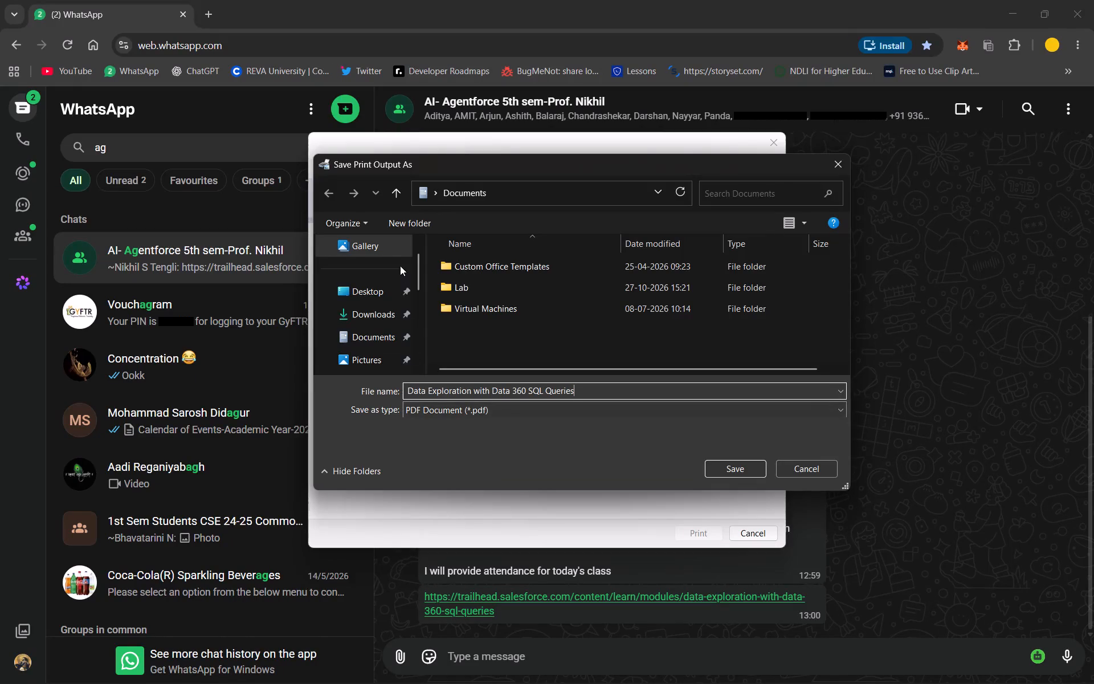
Choose the Downloads folder as the save location for the Data Exploration with Data 360 SQL Queries PDF.
{"action": "left_click", "coordinate": [376, 315]}
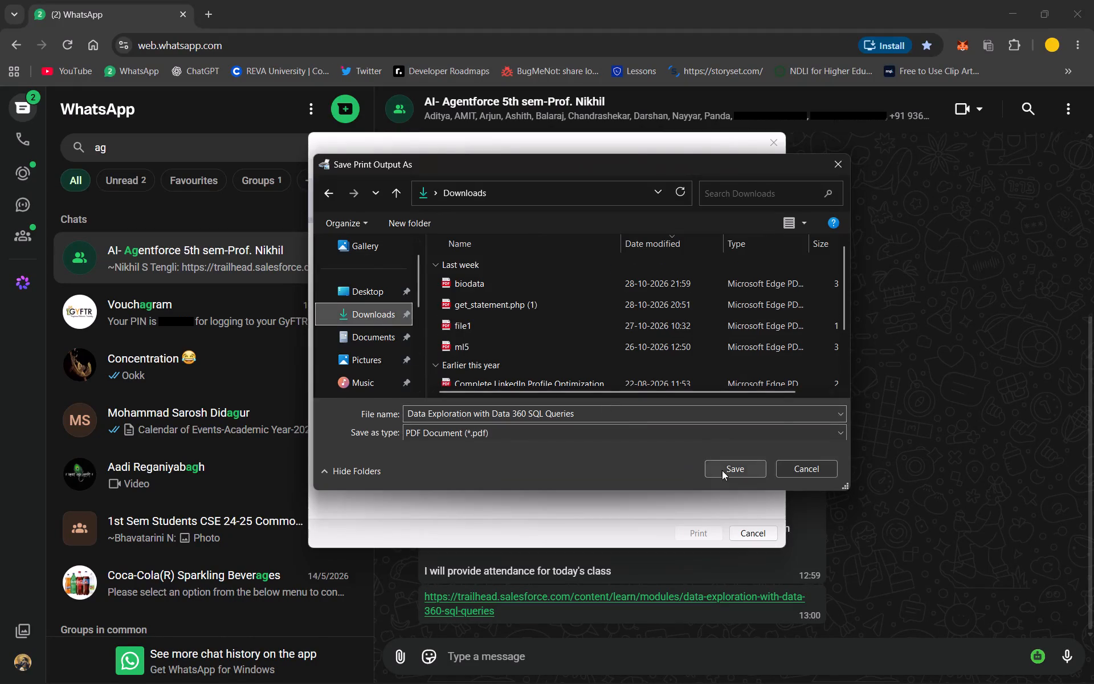
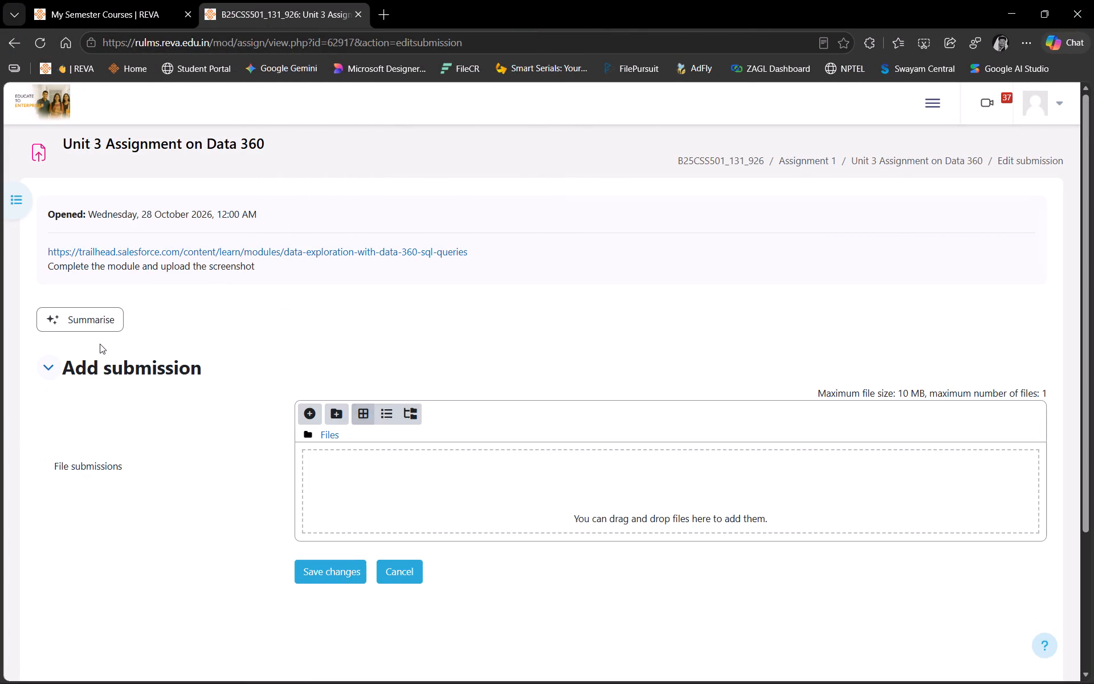
Upload the Data Exploration with Data 360 SQL Queries PDF from Downloads to the Unit 3 assignment and save the submission.
{"action": "left_click", "coordinate": [308, 413]}
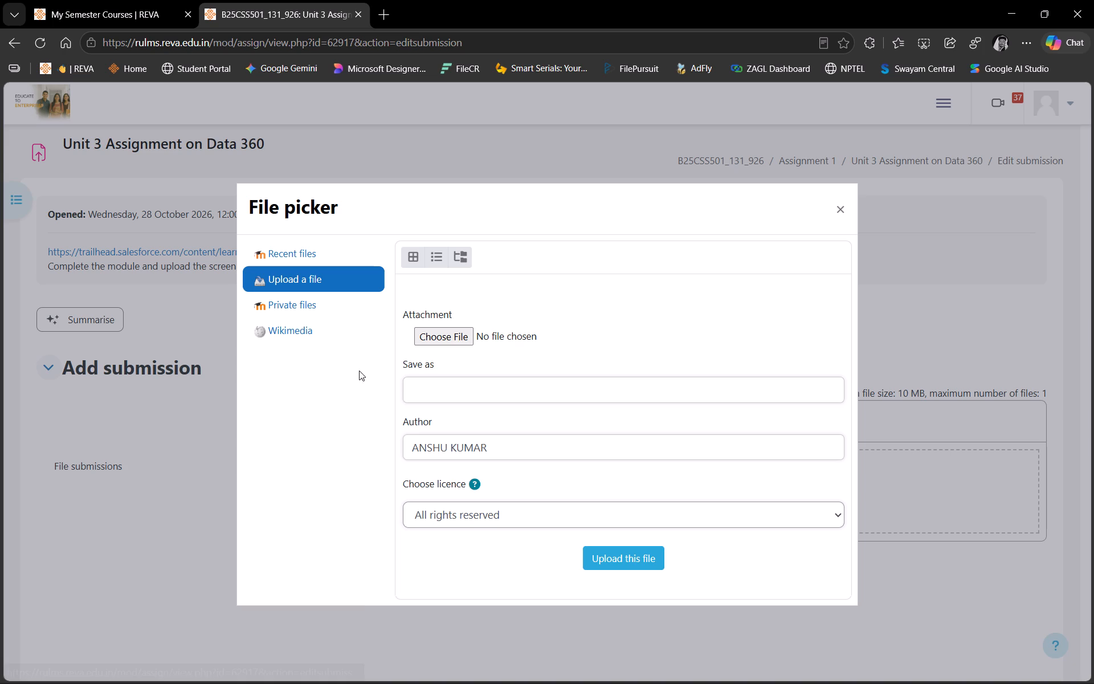
{"action": "left_click", "coordinate": [449, 337]}
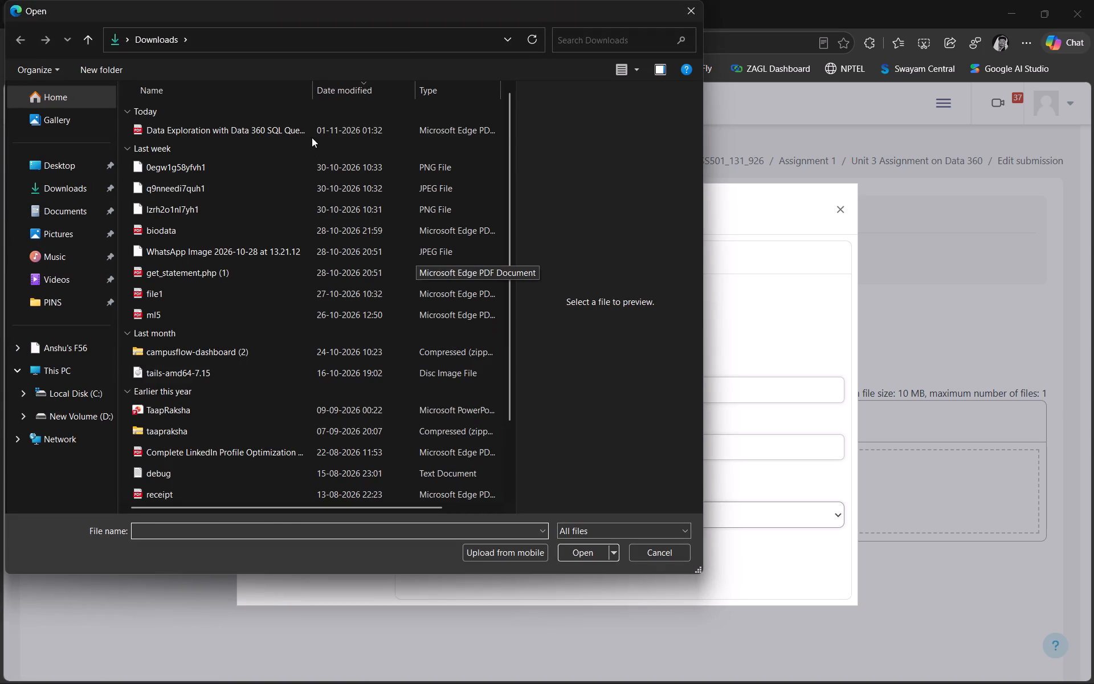
{"action": "left_click", "coordinate": [307, 130]}
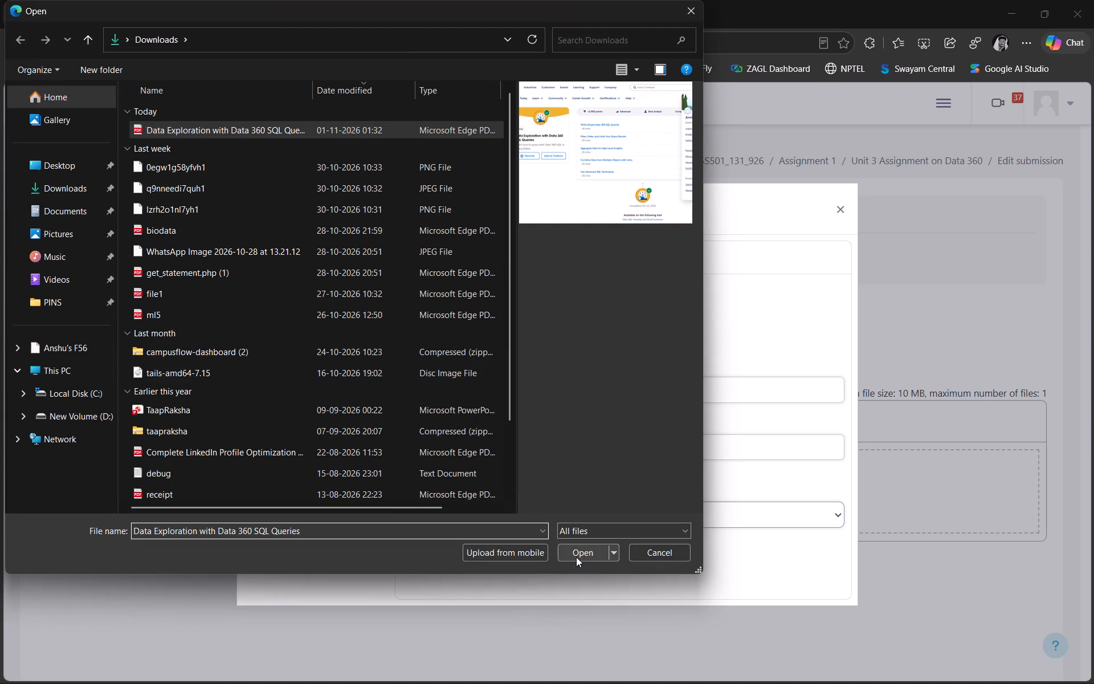
{"action": "left_click", "coordinate": [576, 555]}
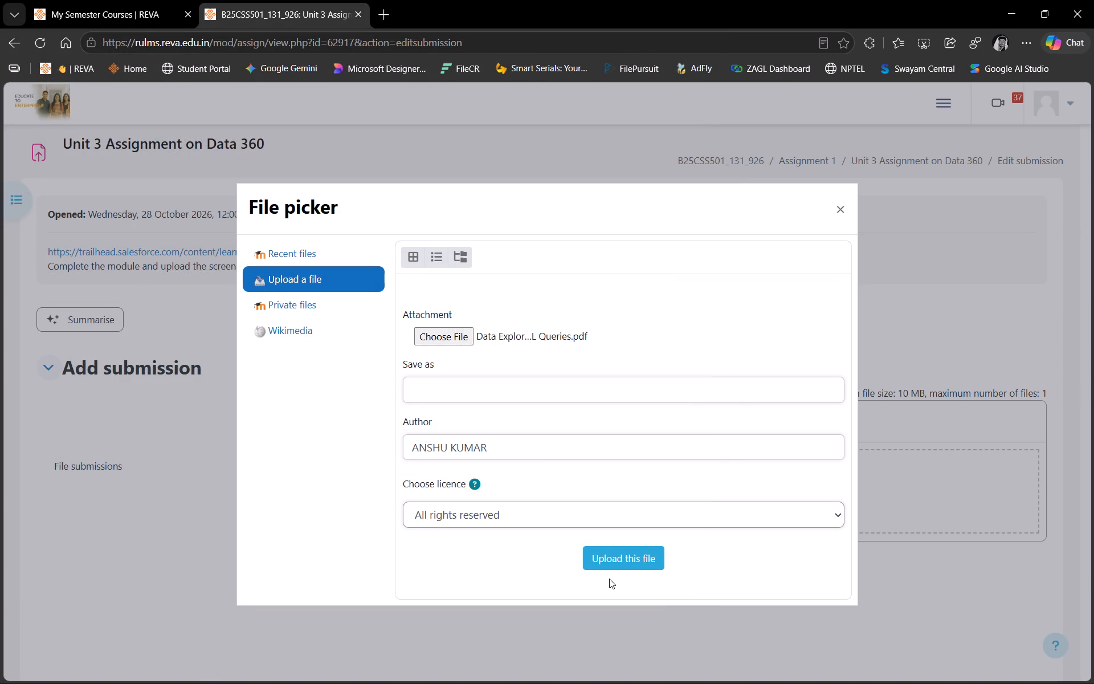
{"action": "left_click", "coordinate": [632, 559]}
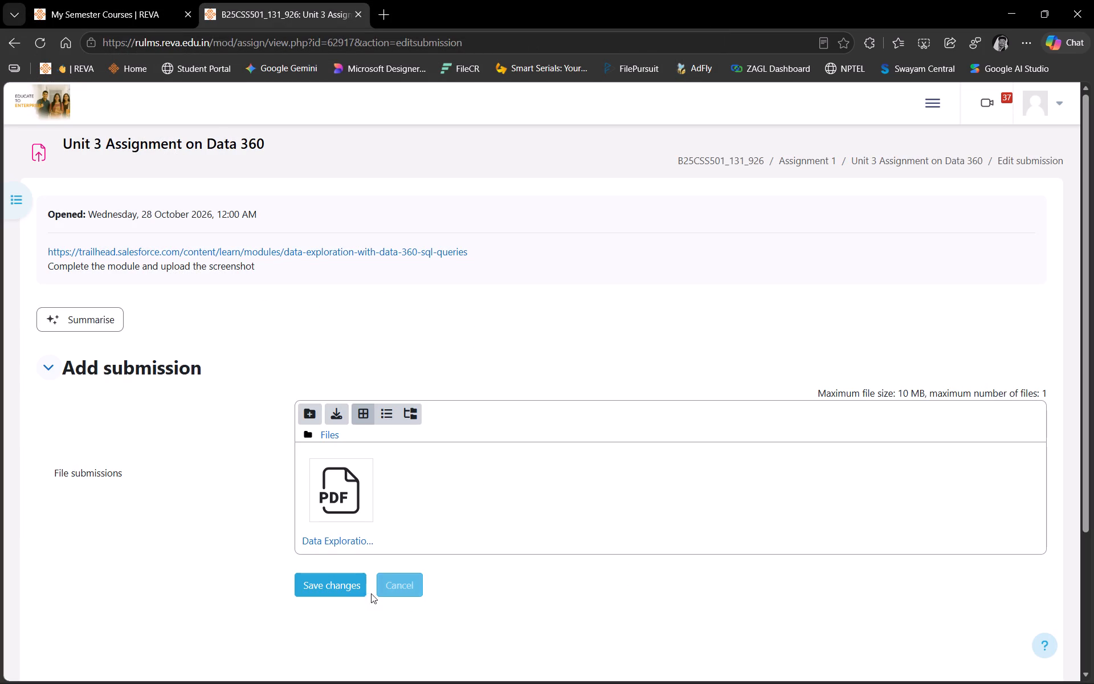
{"action": "left_click", "coordinate": [338, 586]}
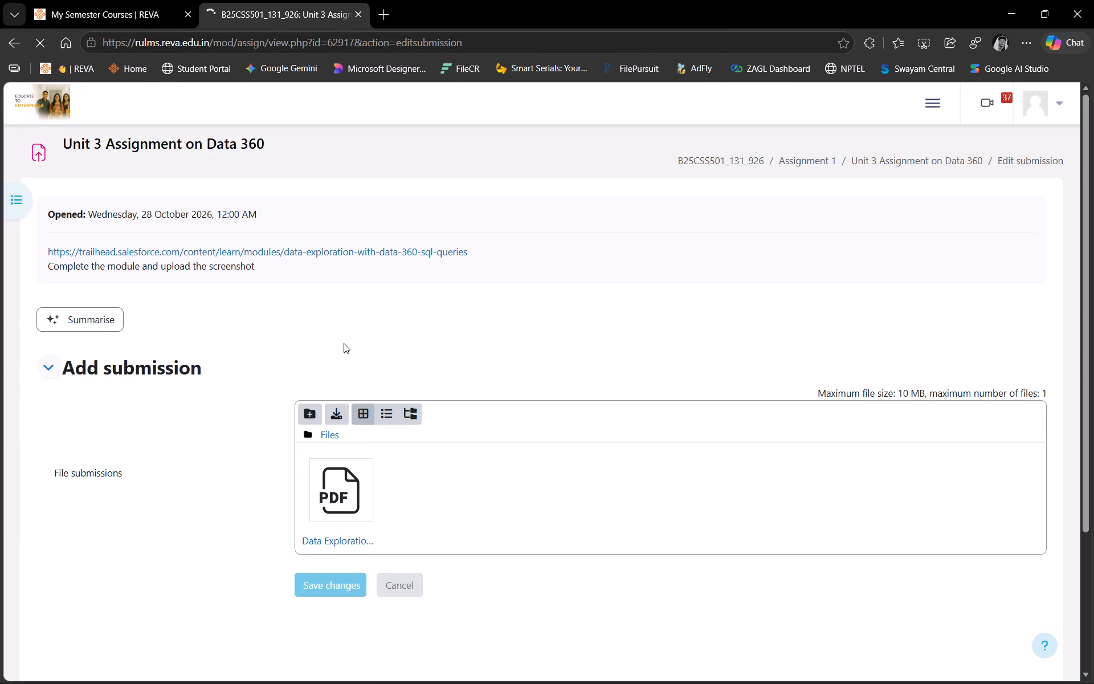
Copy the assignment's Trailhead module link and open it in a new Brave tab, closing the neighbouring duplicate module tab.
{"action": "right_click", "coordinate": [380, 254]}
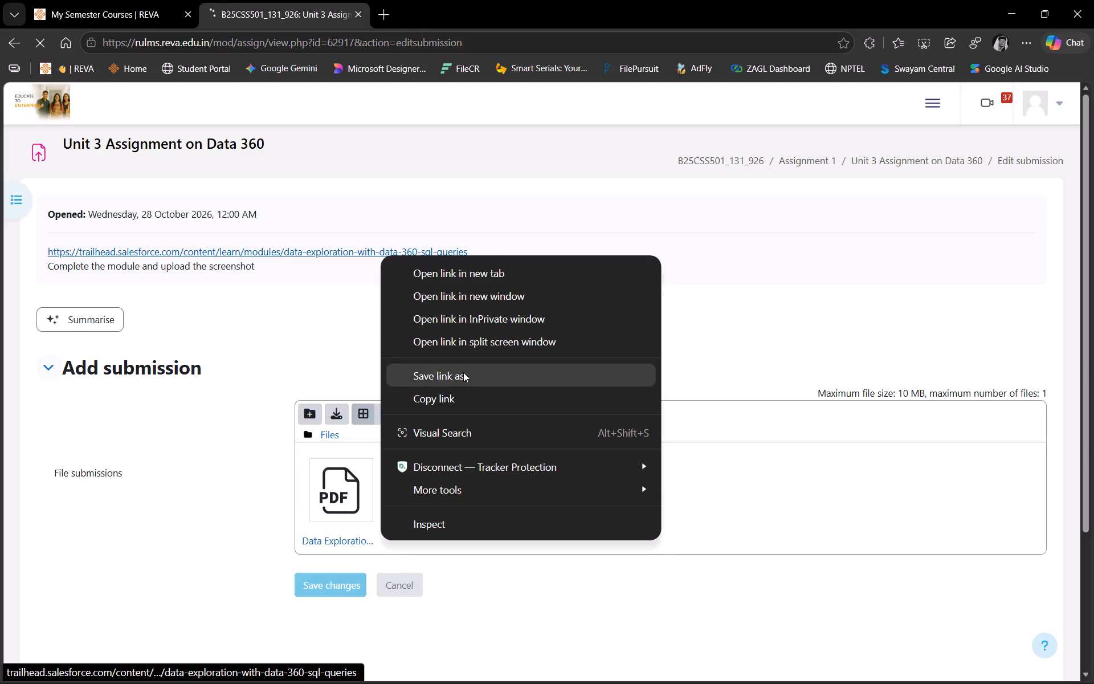
{"action": "left_click", "coordinate": [460, 397]}
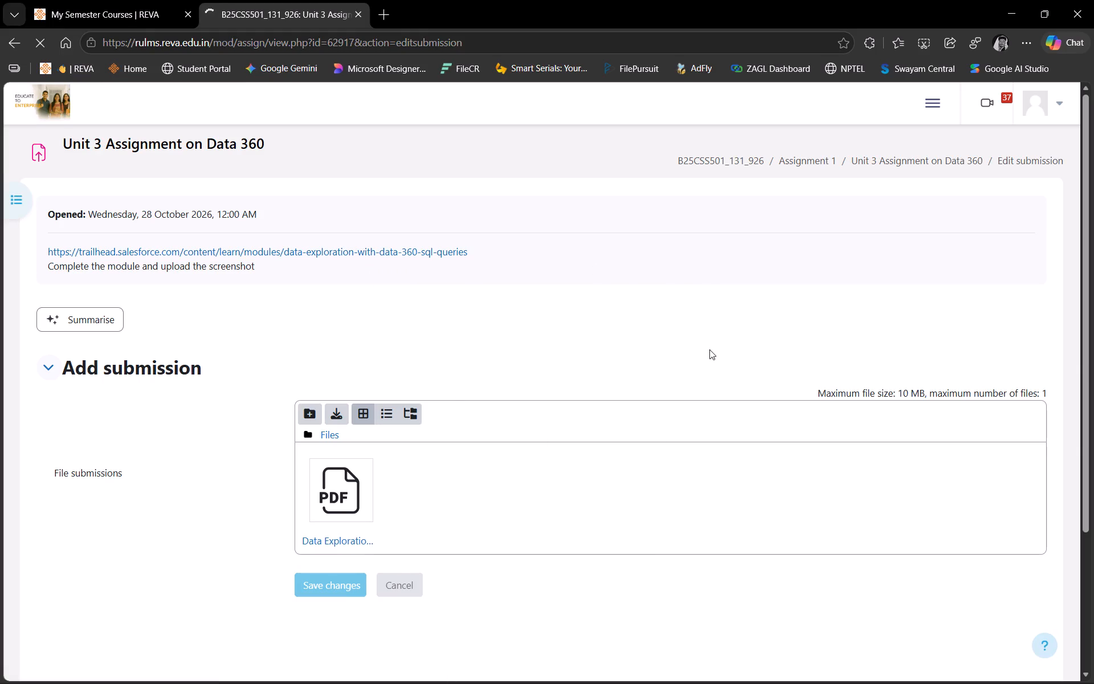
{"action": "left_click", "coordinate": [634, 663]}
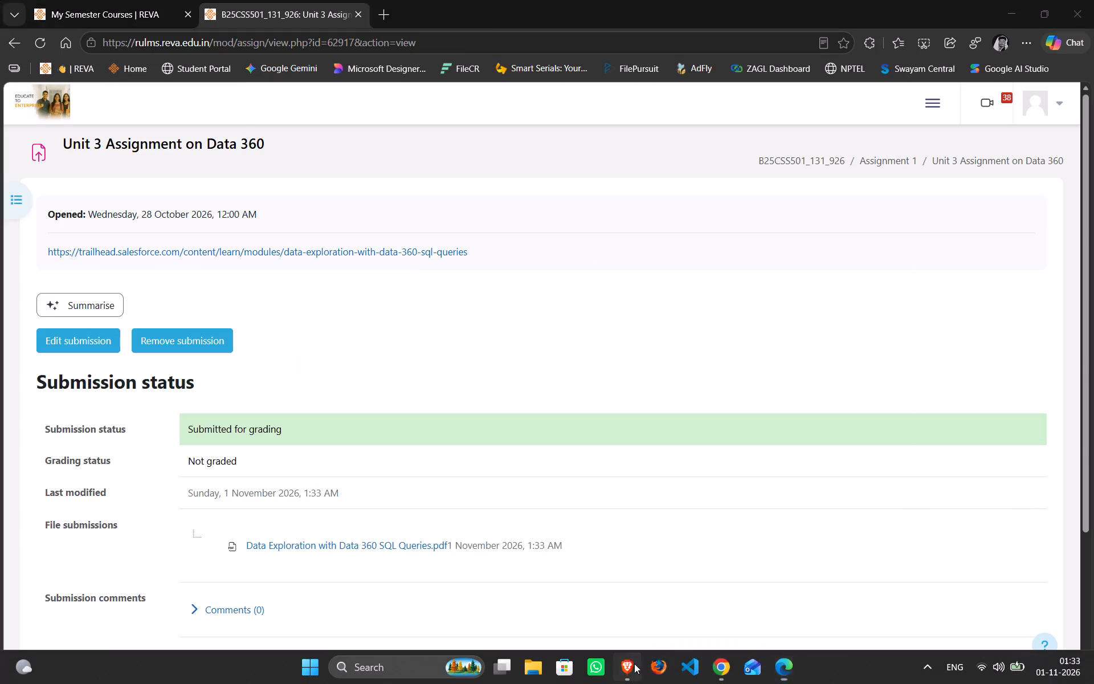
{"action": "key", "text": "ctrl+t"}
{"action": "key", "text": "ctrl+v"}
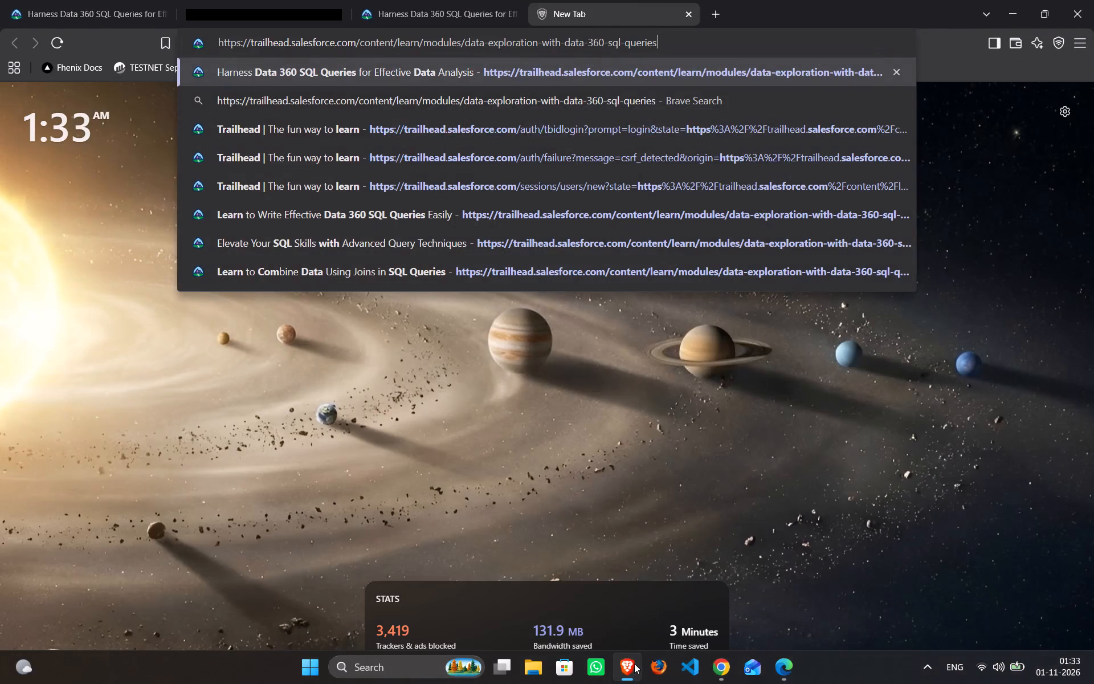
{"action": "left_click", "coordinate": [512, 13]}
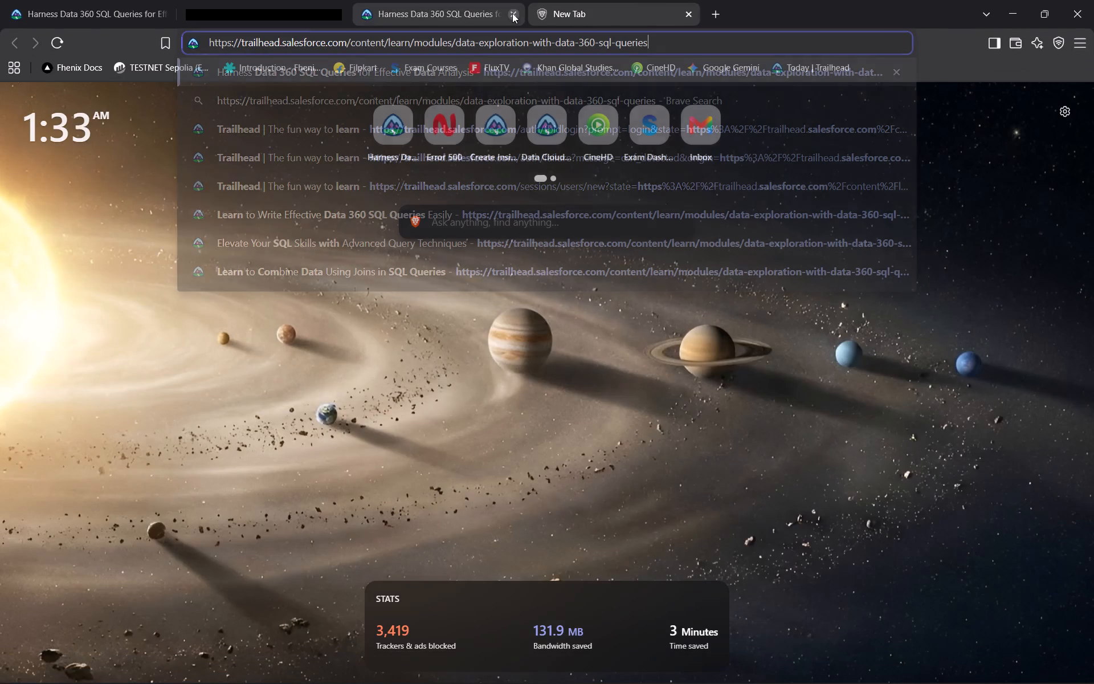
{"action": "key", "text": "Return"}
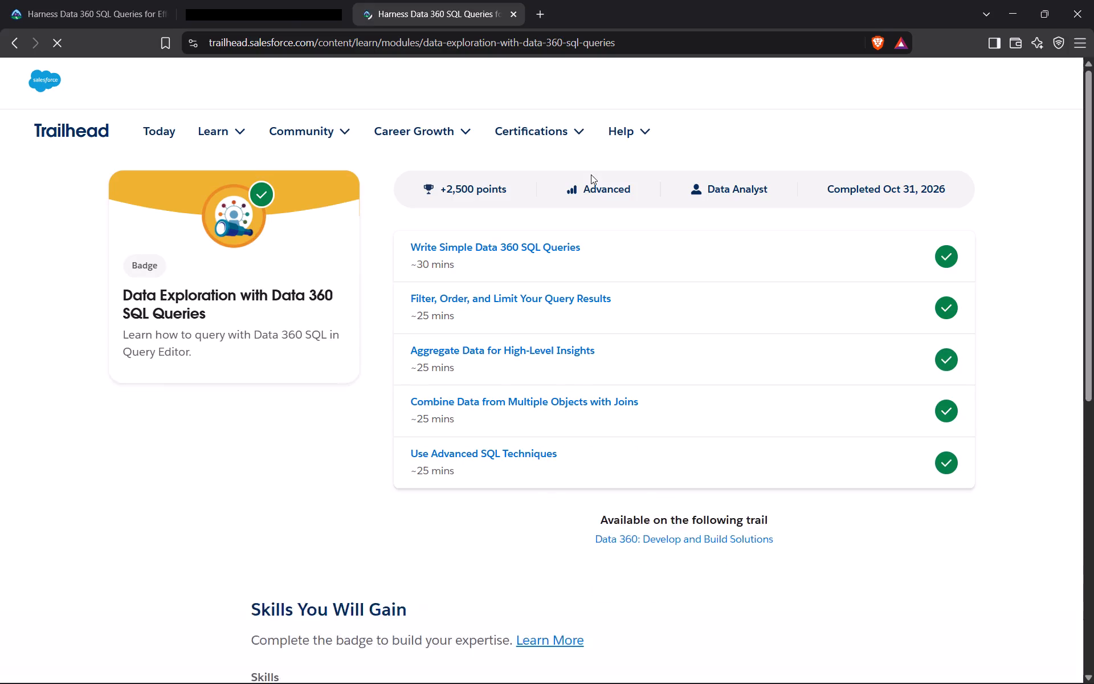
Close the Brave window, return to the My Semester Courses page in Edge, and close that browser window too.
{"action": "left_click", "coordinate": [1083, 0]}
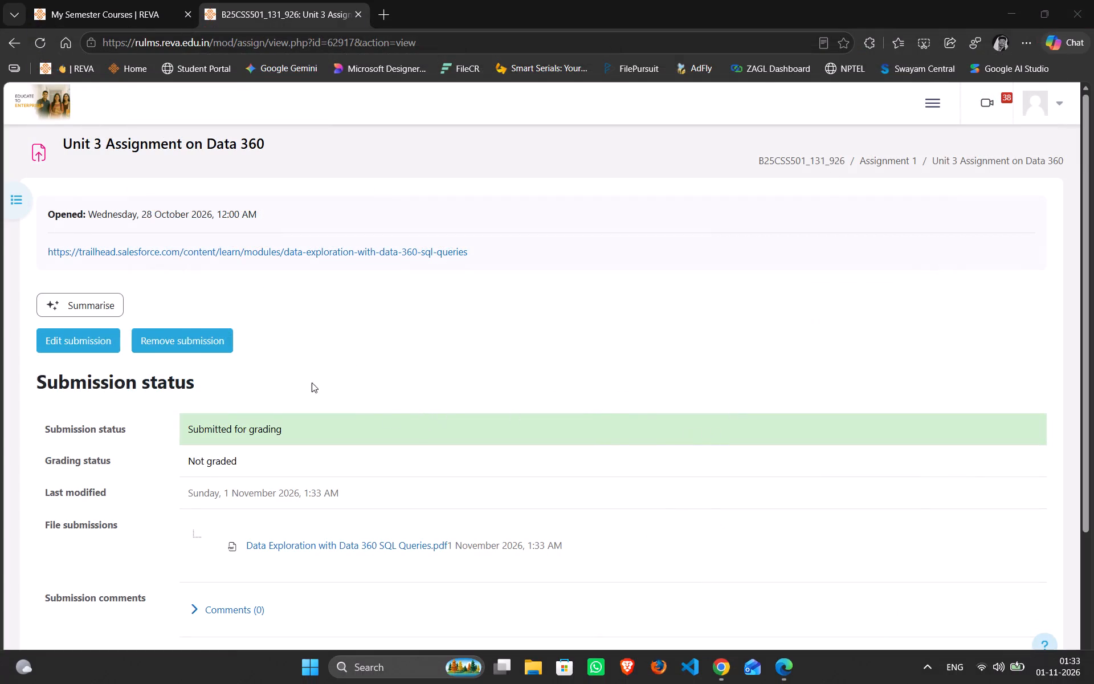
{"action": "left_click", "coordinate": [93, 2]}
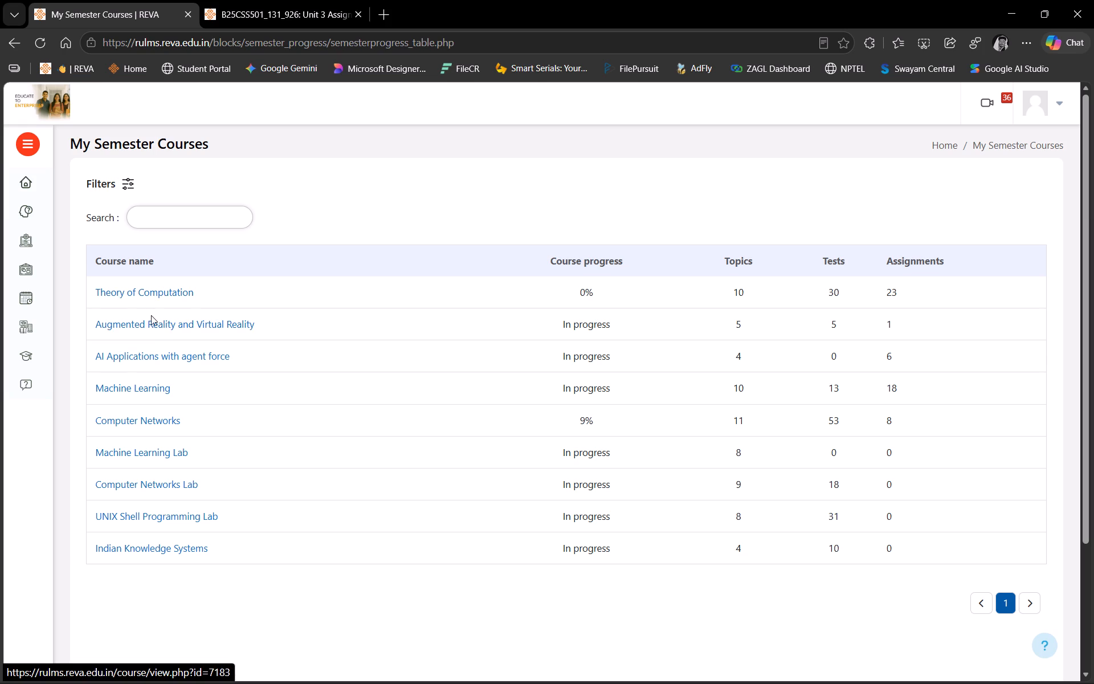
{"action": "left_click", "coordinate": [1090, 0]}
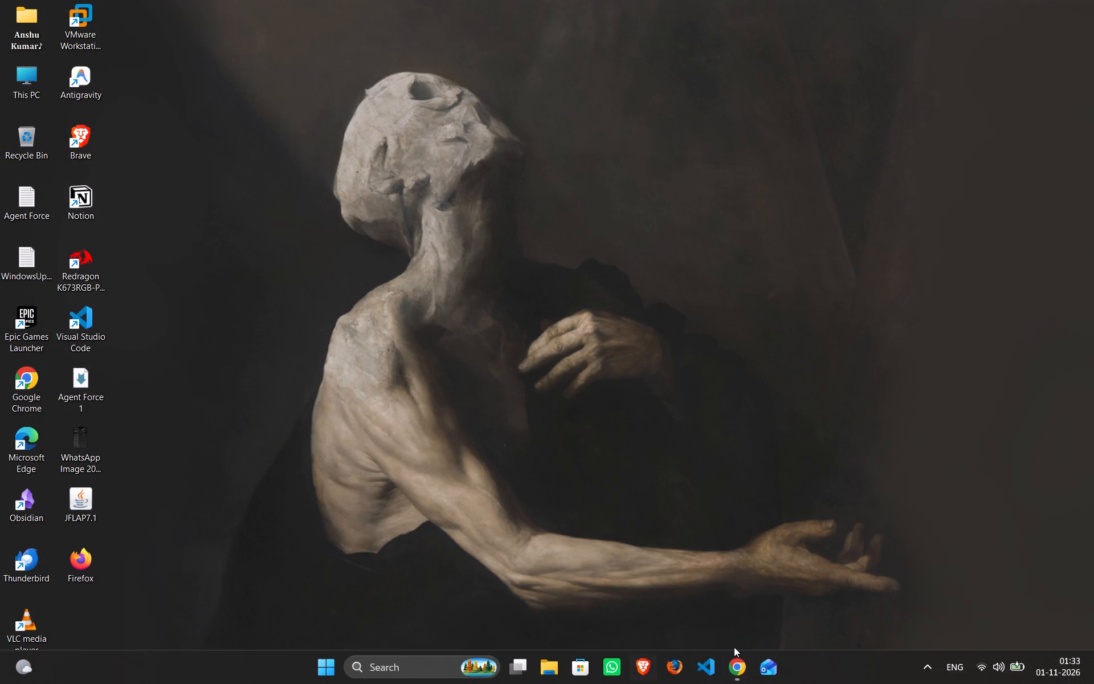